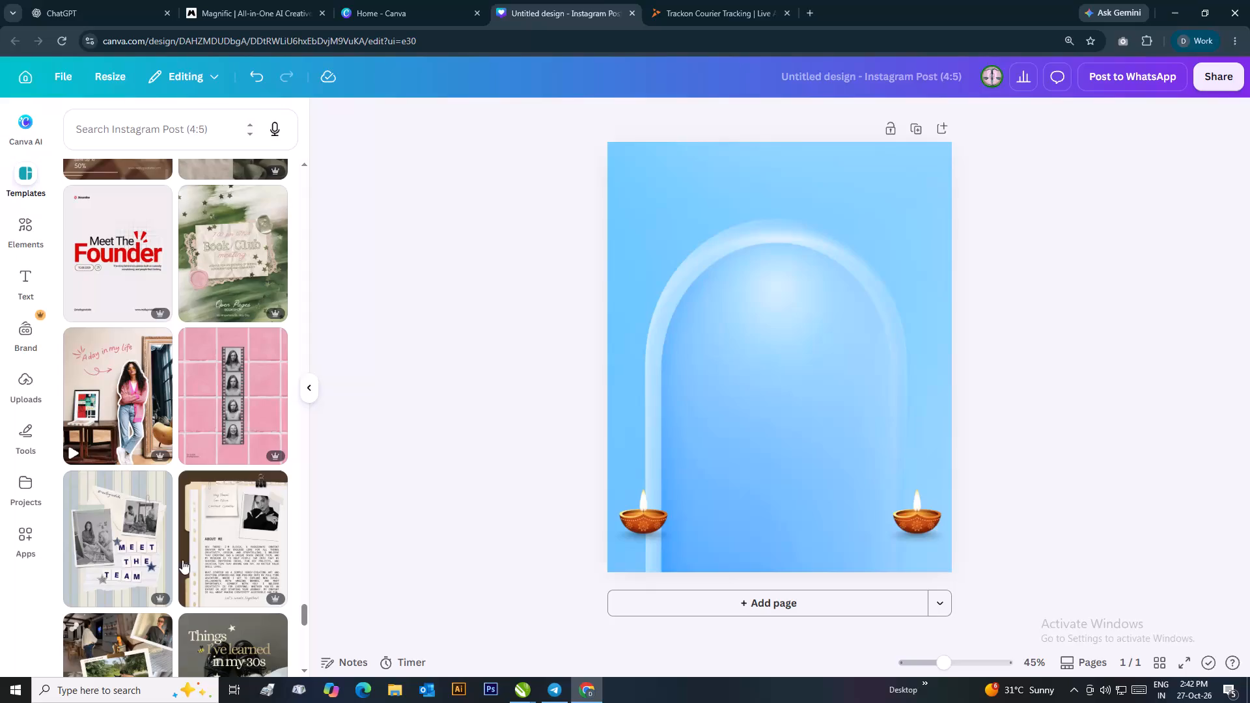
Switch to CorelDRAW, bring up the 7 TEMPLATE PERFORMER.cdr document and examine the blue medal template up close.
click(527, 682)
click(706, 648)
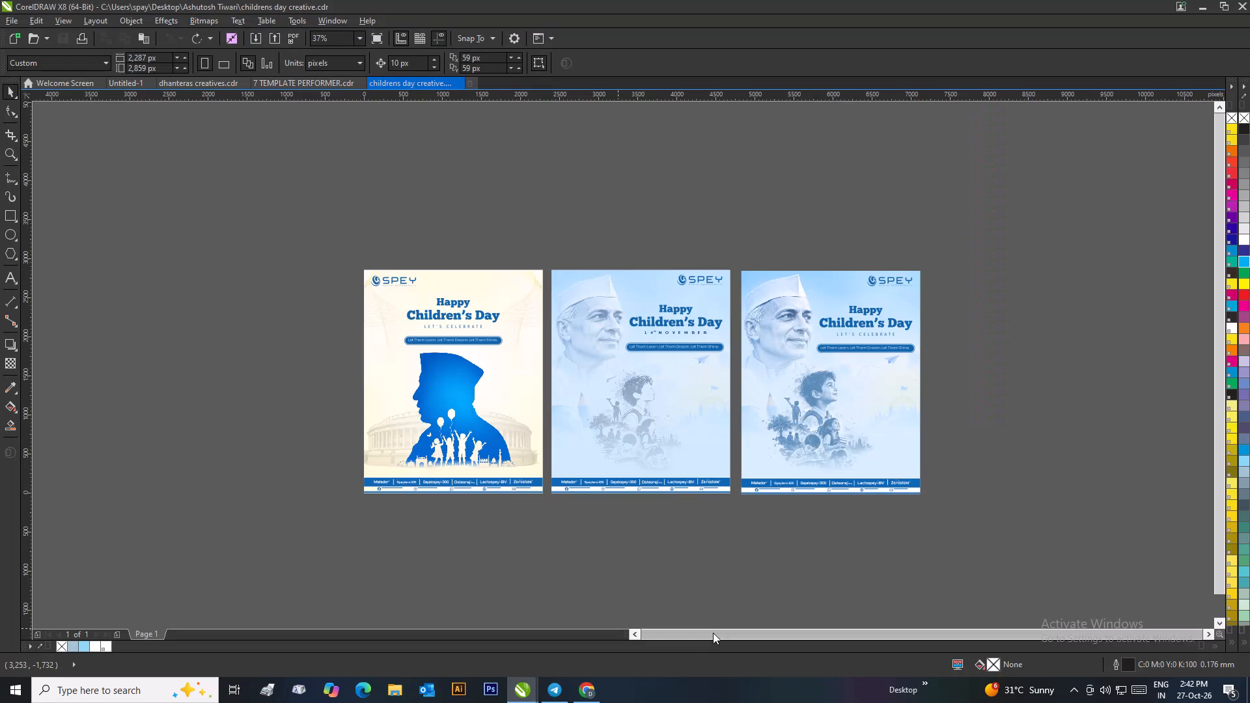
click(311, 83)
scroll(812, 374, up, 1)
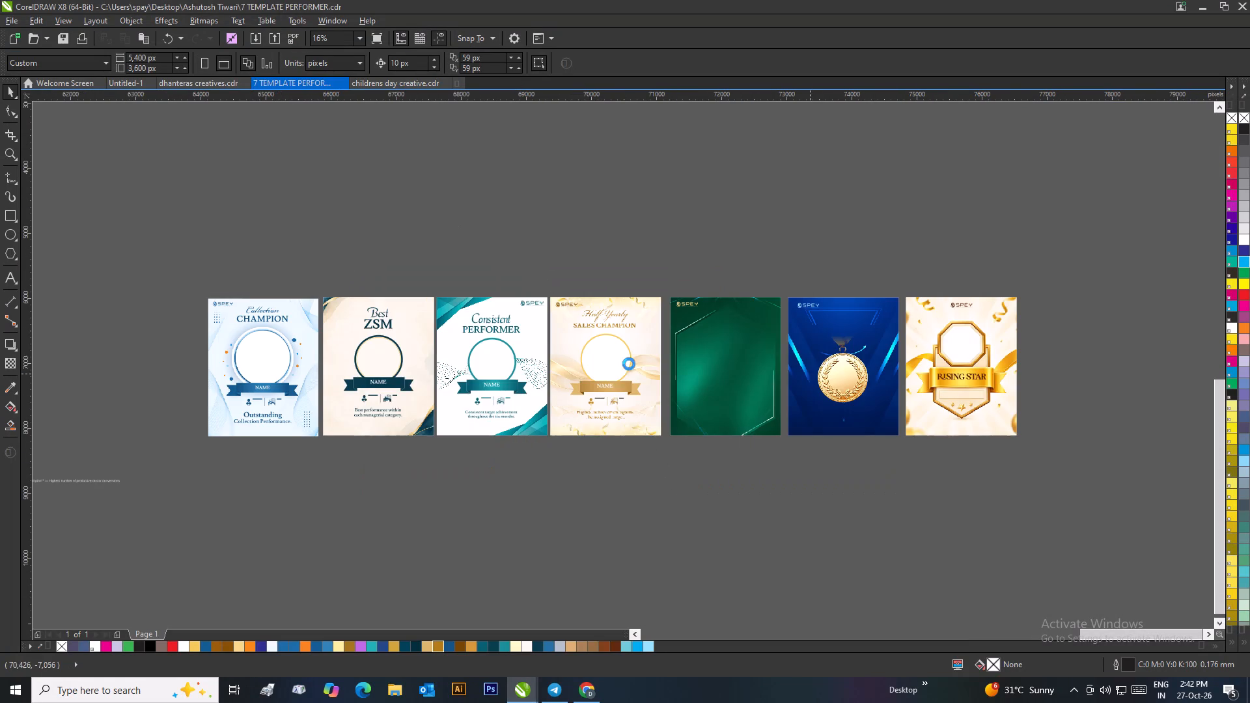
scroll(902, 320, up, 1)
scroll(603, 393, down, 3)
scroll(623, 365, up, 3)
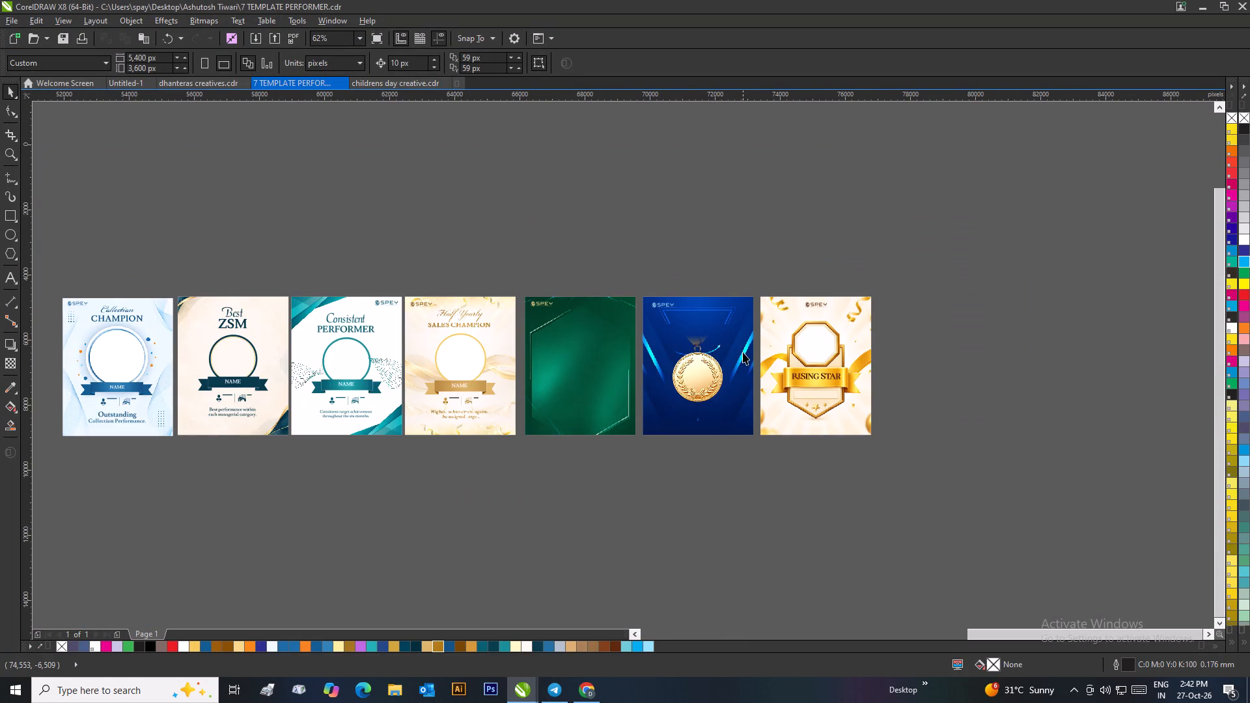
scroll(743, 352, up, 1)
scroll(548, 372, up, 1)
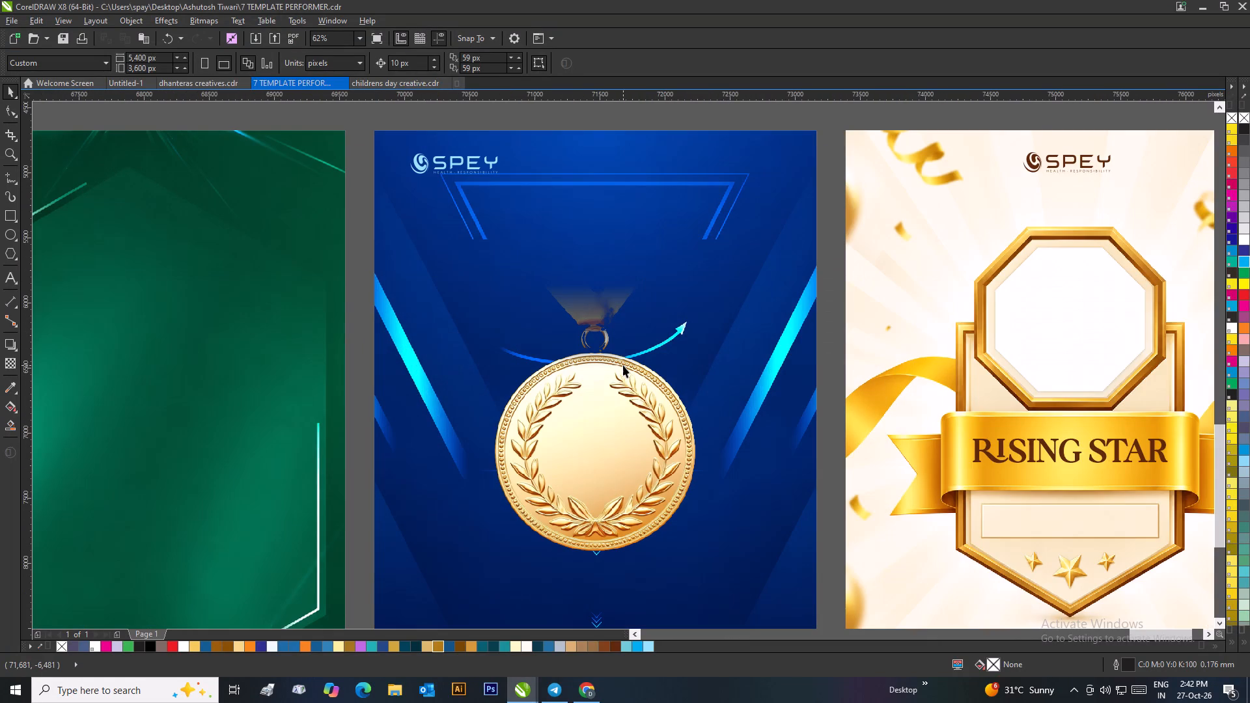
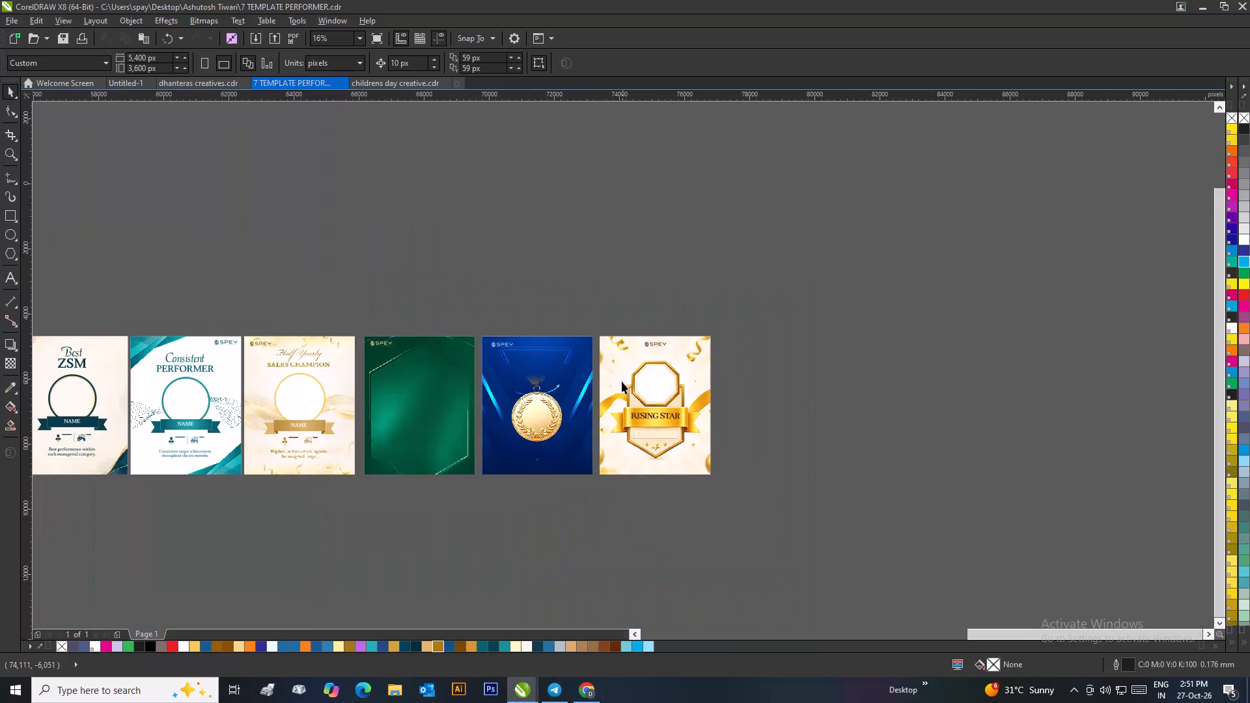
Draw a narrow upright rectangle about 90 px wide and 890 px tall in the empty area above the Best ZSM card.
scroll(542, 403, down, 1)
scroll(458, 379, up, 1)
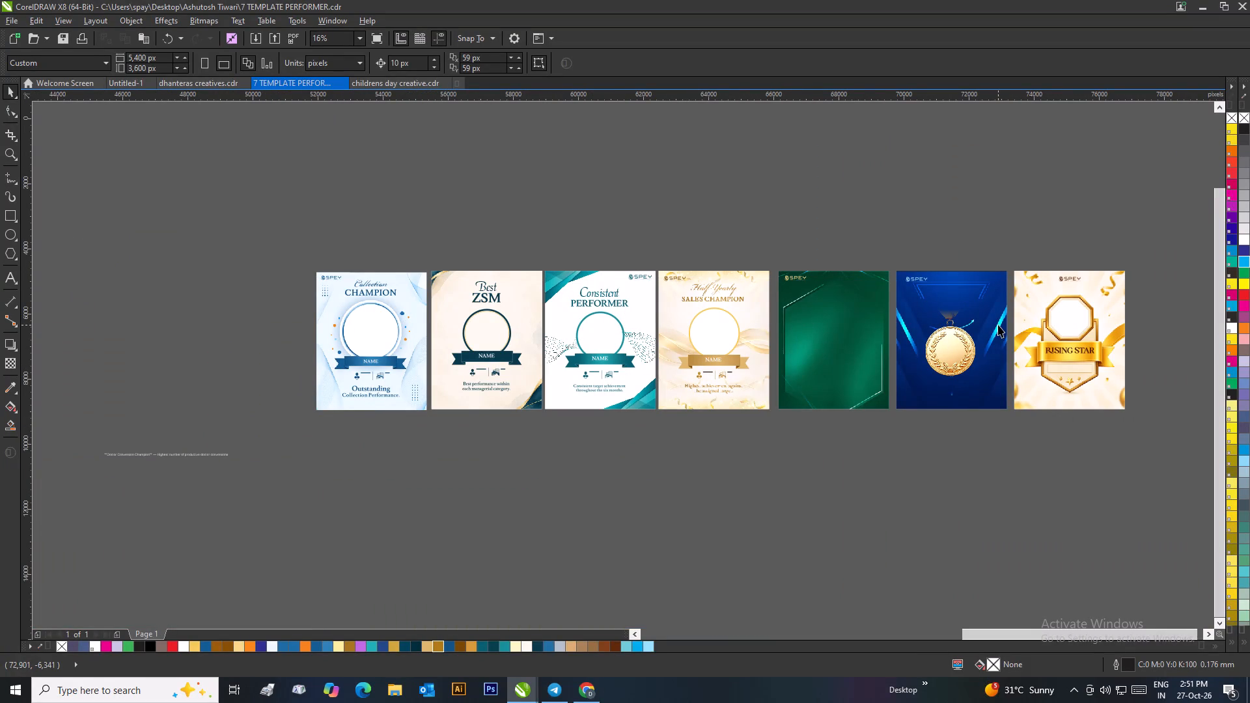
scroll(514, 337, up, 2)
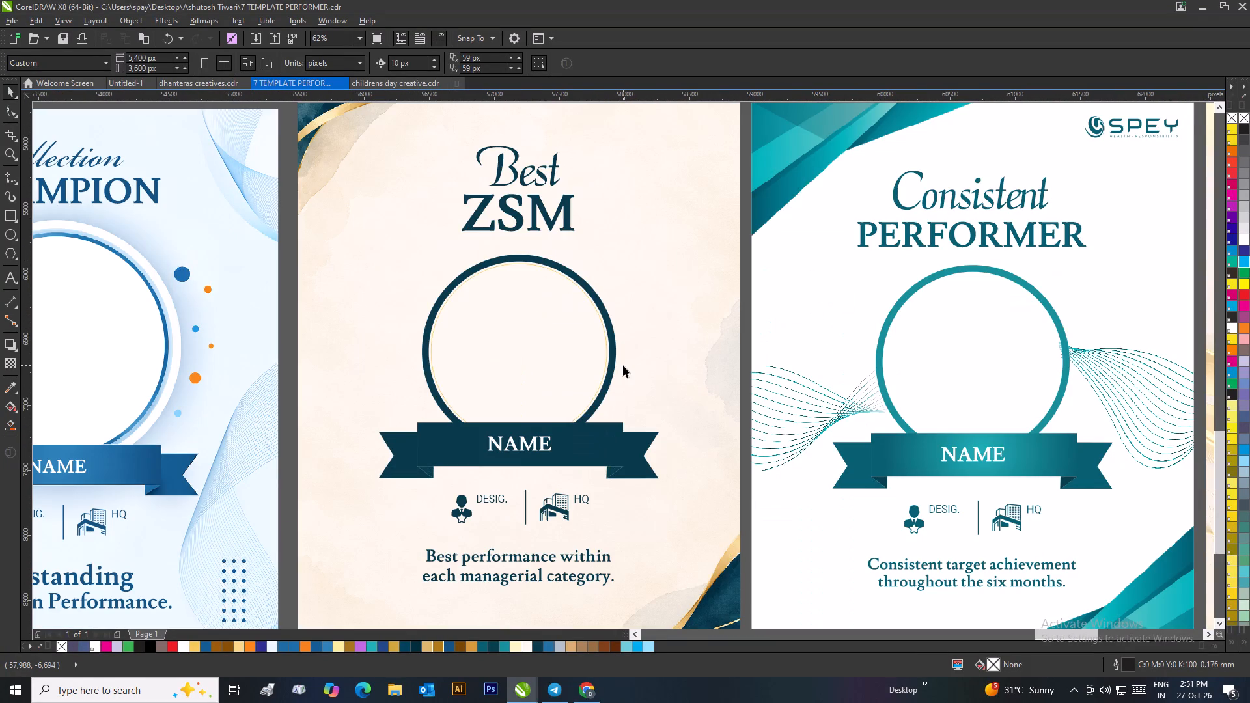
scroll(623, 365, down, 2)
click(603, 264)
scroll(610, 300, up, 1)
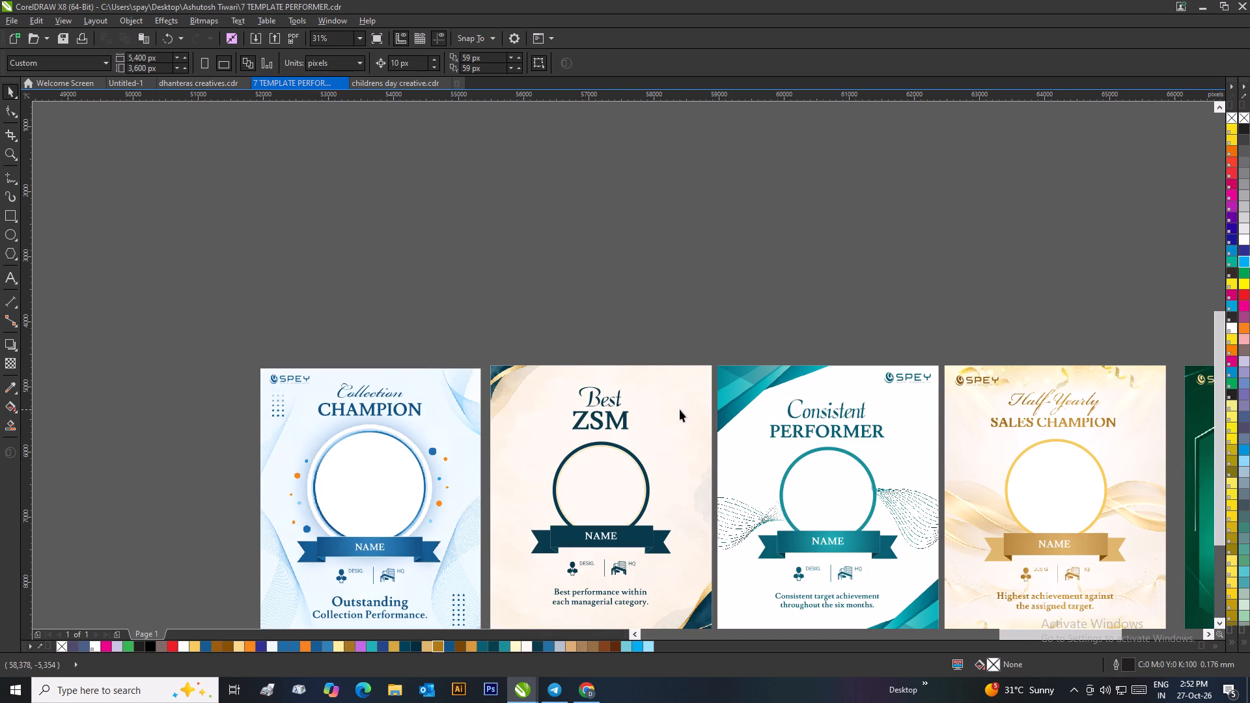
click(7, 221)
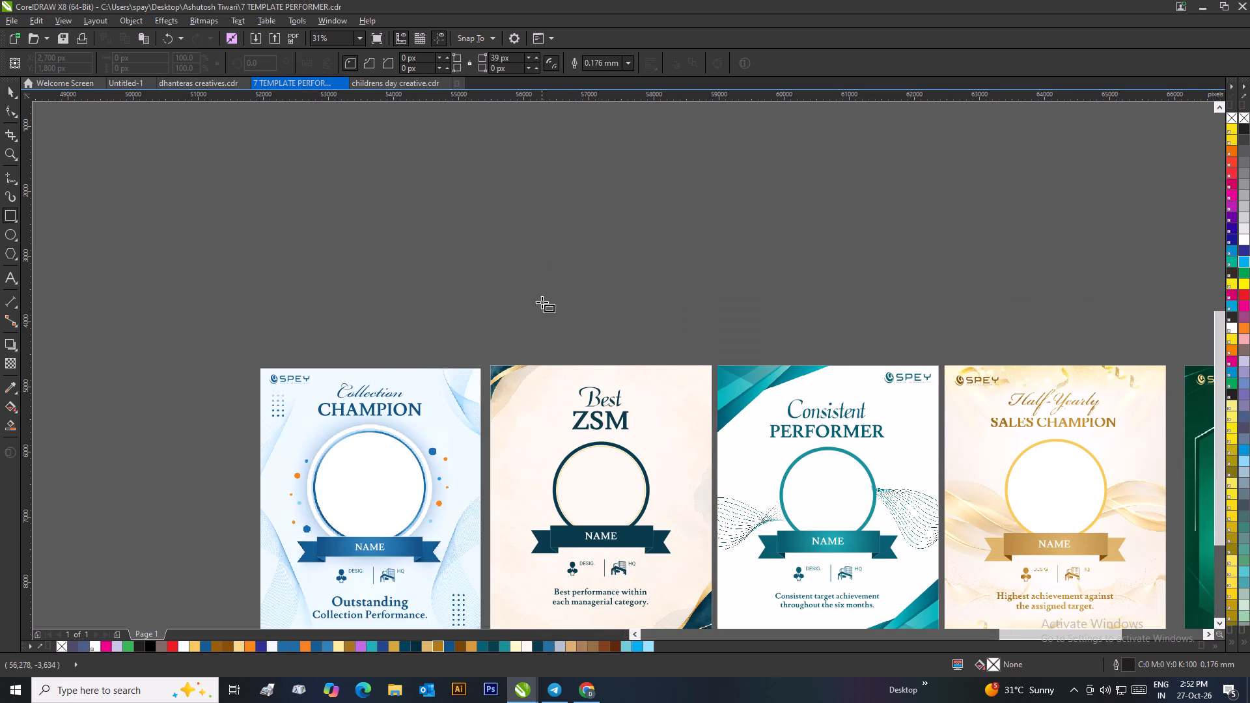
drag(616, 291, 605, 341)
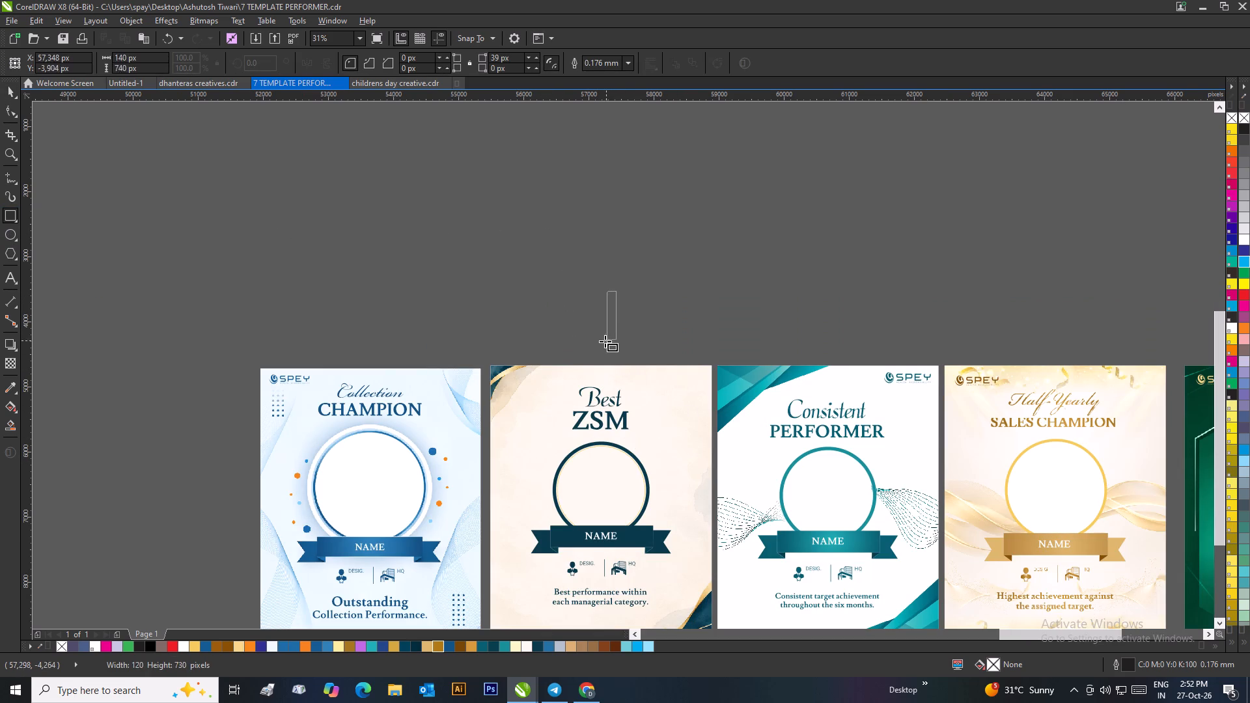
drag(605, 341, 610, 349)
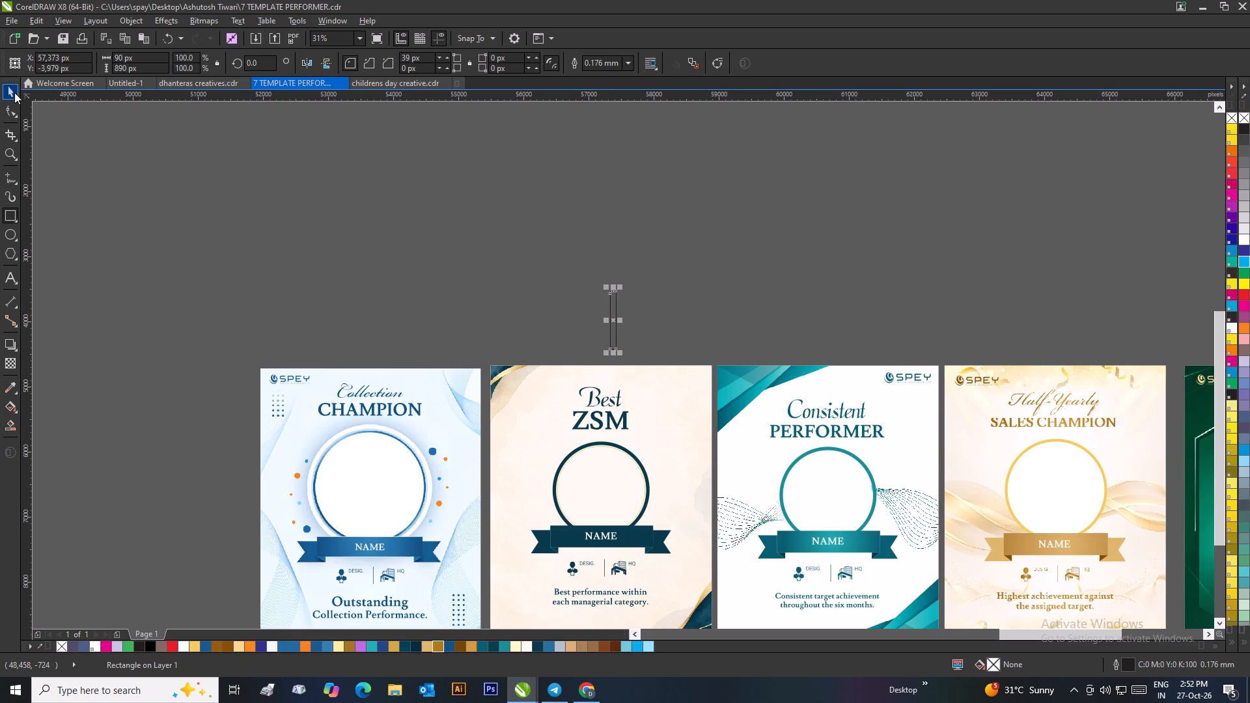
click(12, 90)
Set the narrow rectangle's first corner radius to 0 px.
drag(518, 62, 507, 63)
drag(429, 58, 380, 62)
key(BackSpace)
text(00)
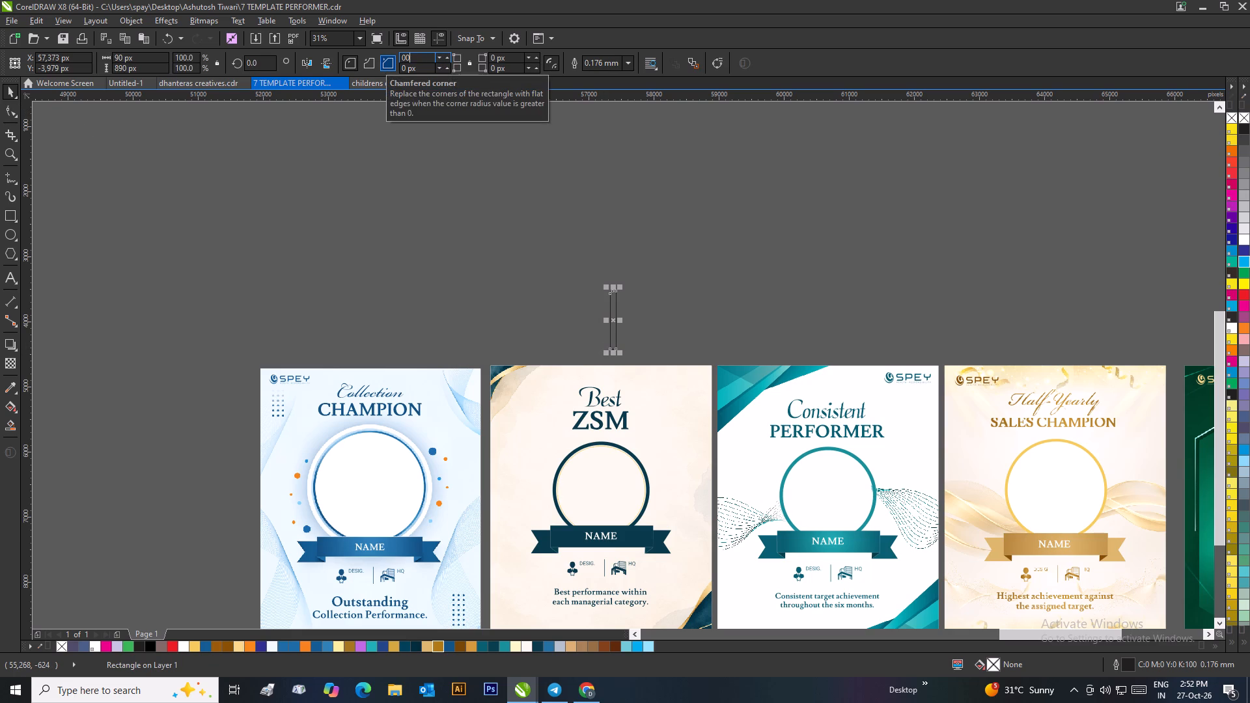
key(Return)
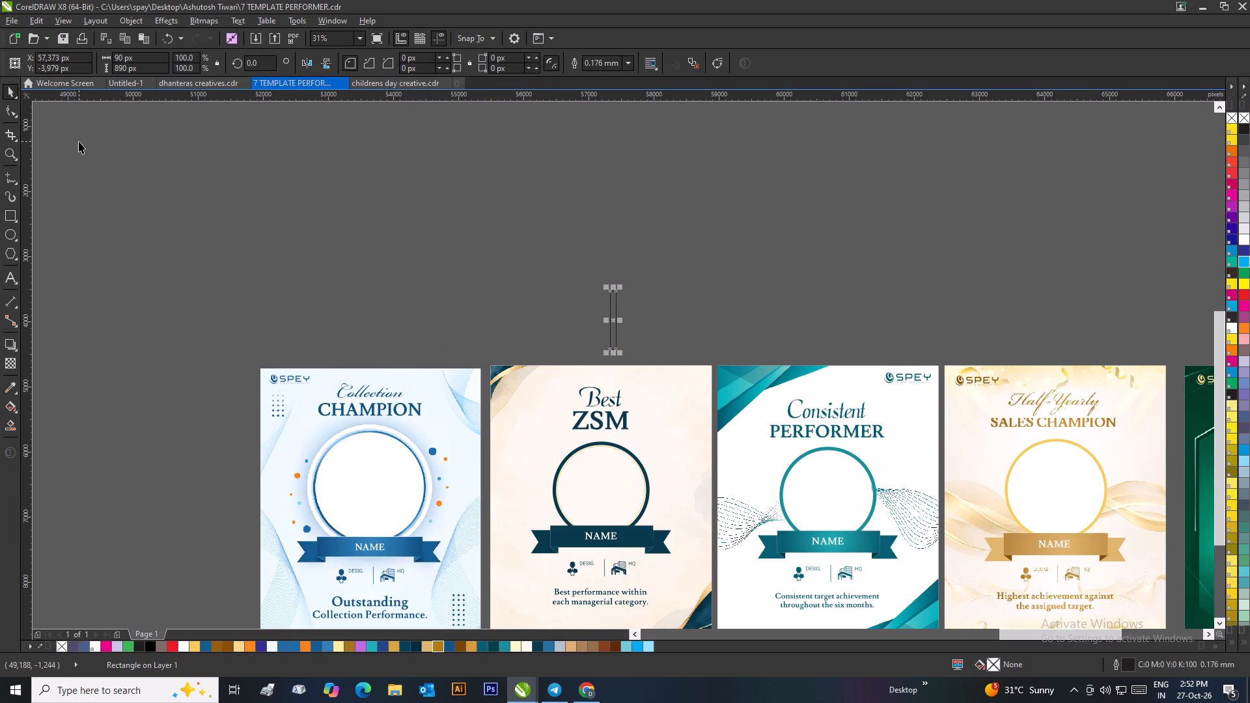
Round all four corners of the narrow rectangle to 45 px with the Shape tool, forming a capsule.
click(3, 107)
scroll(574, 275, up, 3)
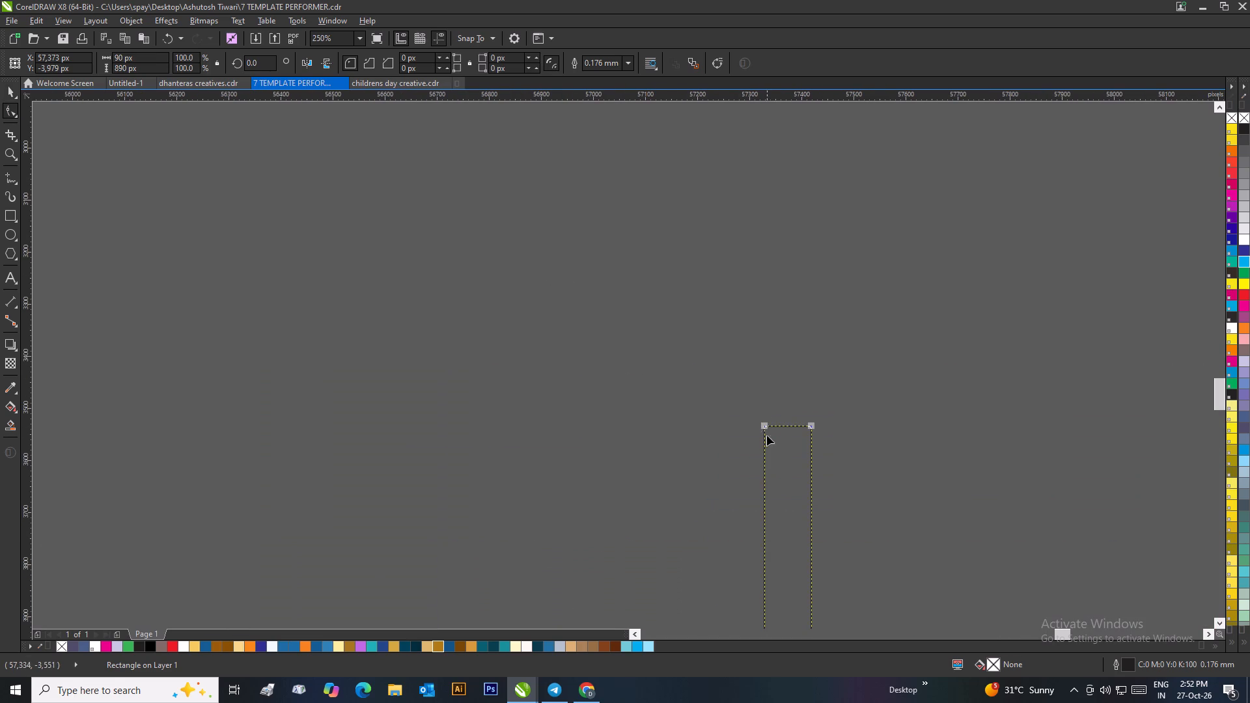
drag(760, 426, 771, 469)
drag(760, 429, 764, 473)
drag(764, 428, 781, 485)
click(16, 90)
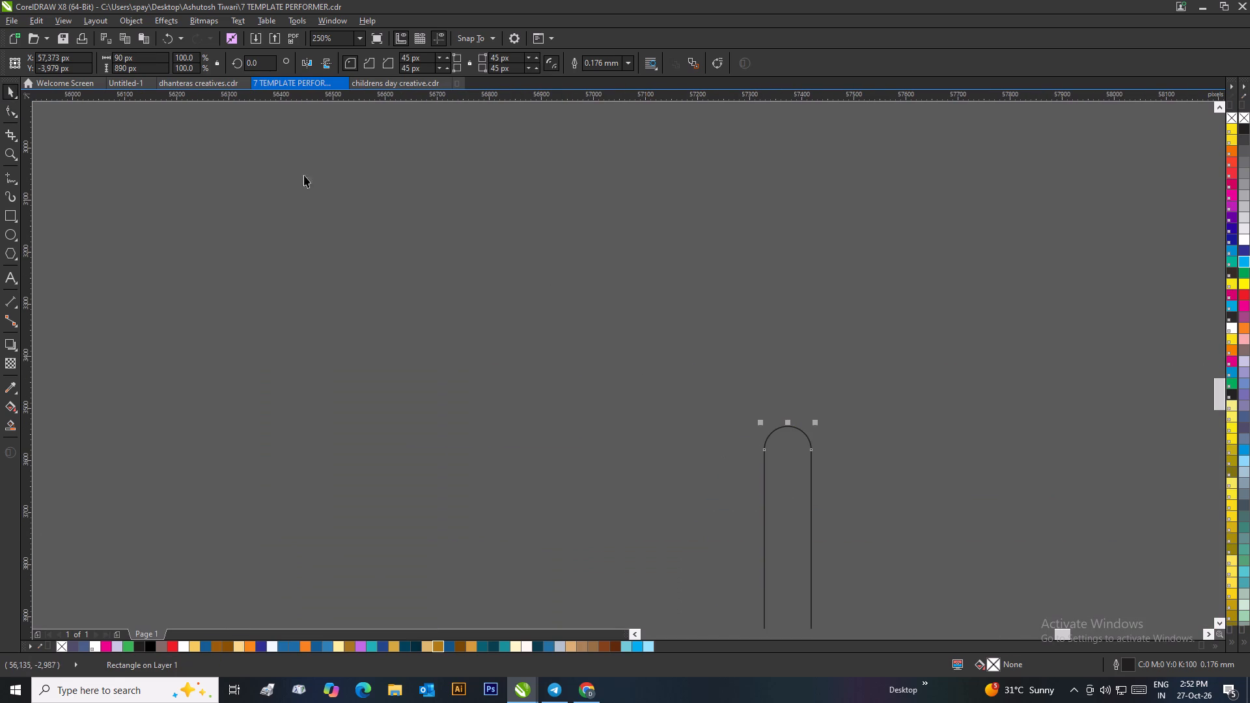
Place the capsule beside the Best ZSM heading and rotate it to a diagonal of about 308.5°.
scroll(426, 196, down, 3)
drag(671, 420, 717, 506)
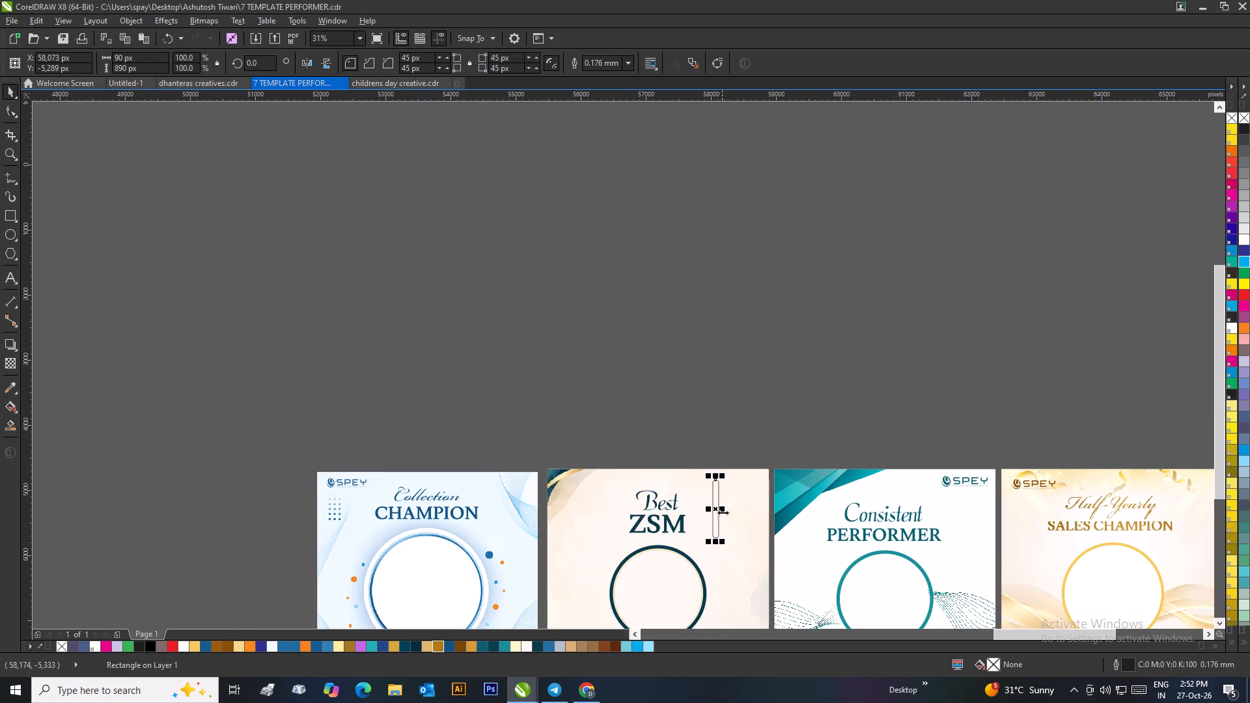
scroll(723, 512, up, 1)
click(607, 362)
drag(618, 422, 618, 427)
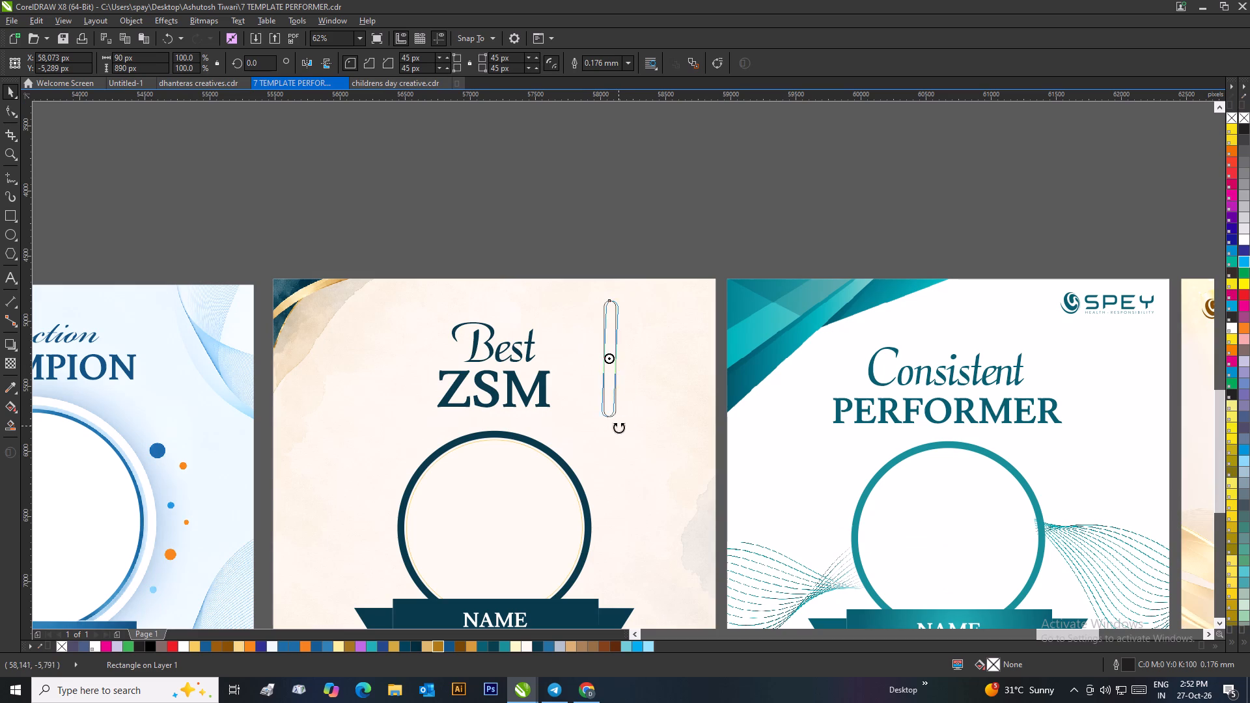
drag(618, 427, 533, 445)
click(655, 227)
Duplicate the diagonal capsule twice to make three closely spaced, slightly staggered parallel stripes beside the Best ZSM heading.
click(631, 342)
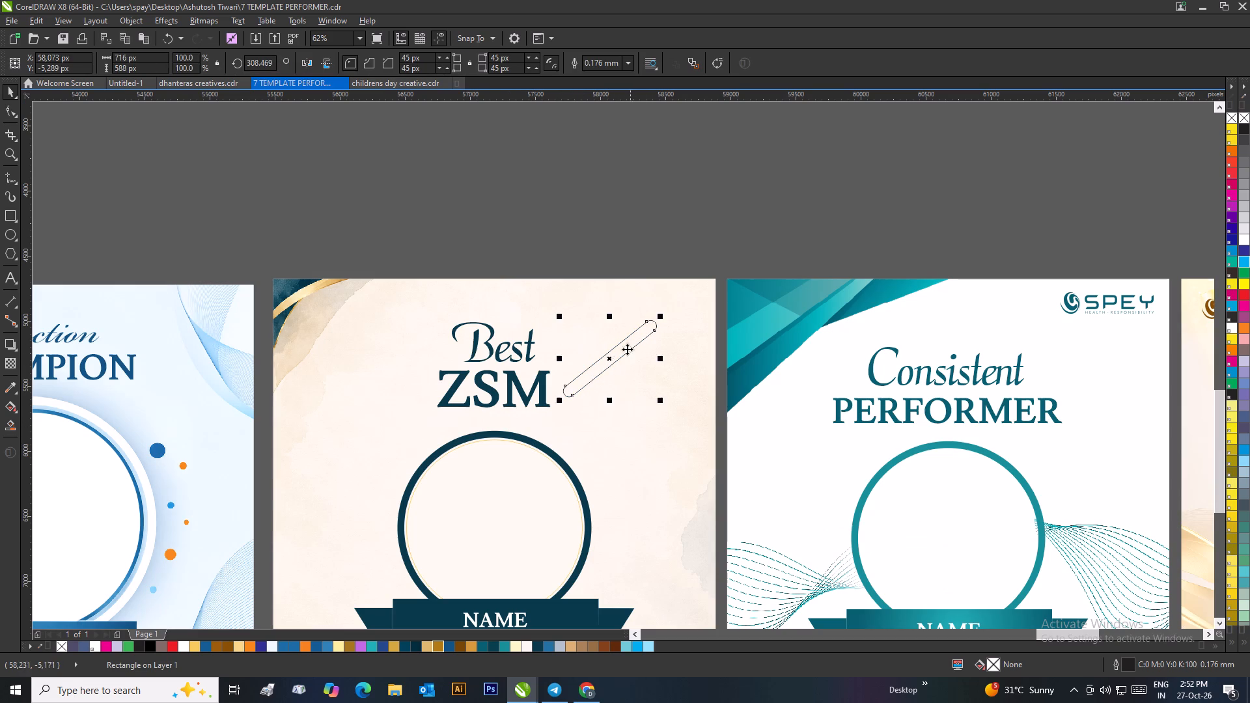
drag(614, 359, 635, 363)
right_click(635, 363)
drag(632, 365, 635, 385)
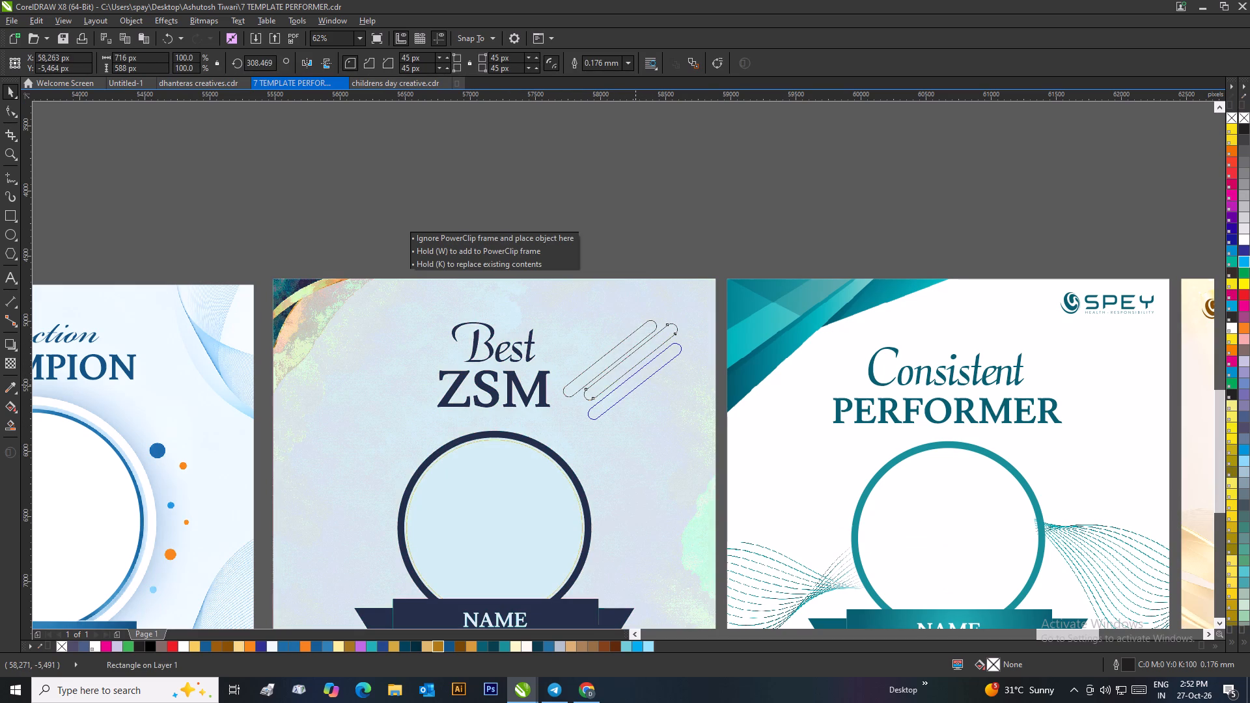
drag(635, 385, 632, 383)
right_click(632, 383)
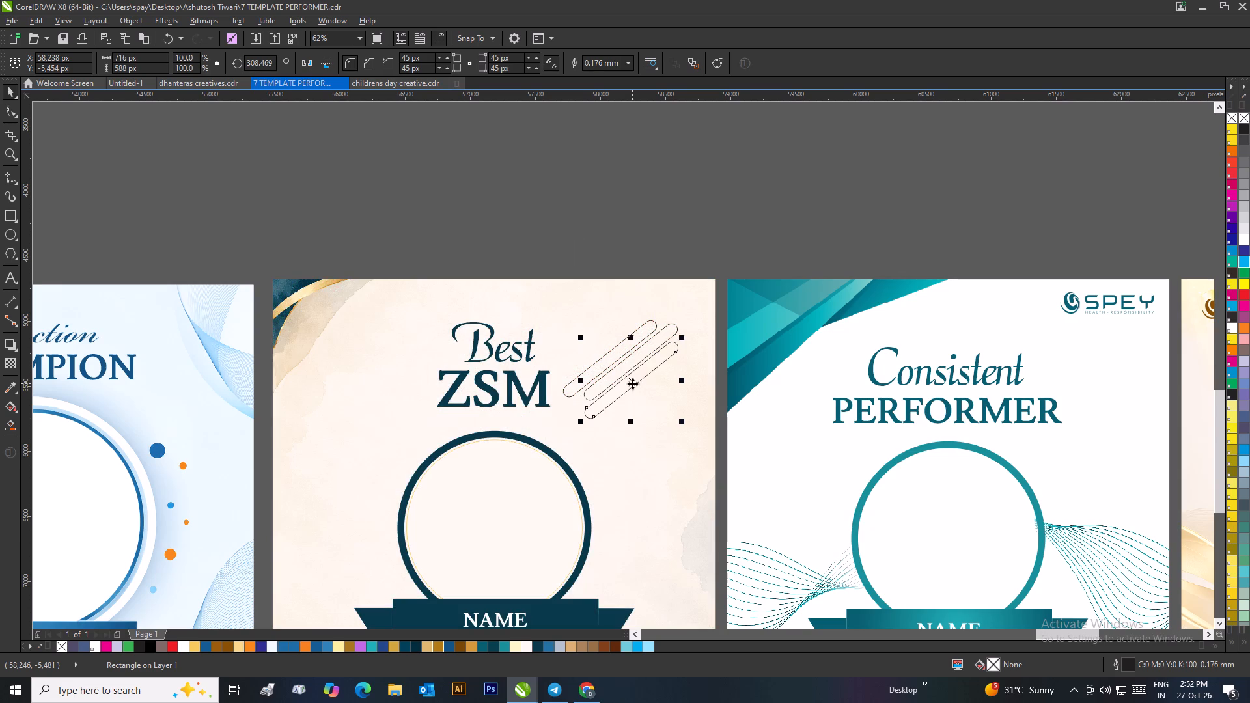
Combine the three diagonal capsules into a single curve object.
click(564, 236)
drag(548, 232, 695, 439)
click(373, 62)
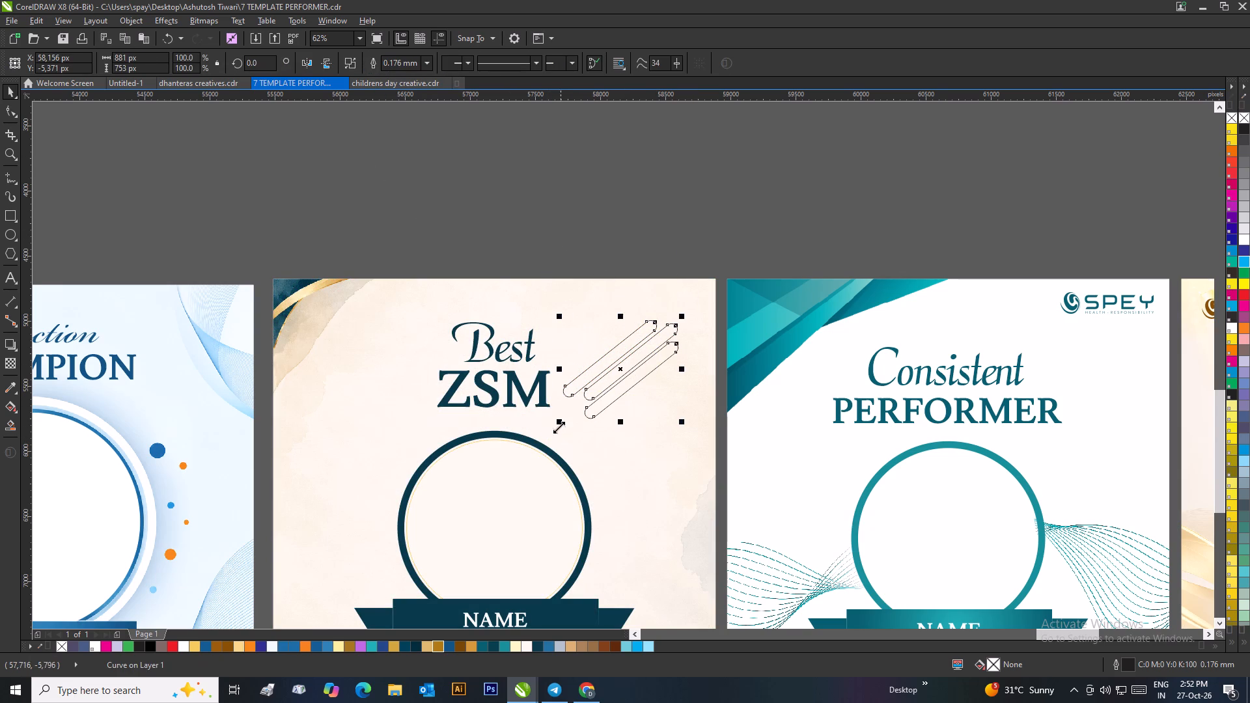
Shrink the combined stripes proportionally to about 465 × 397 px and reposition them beside the Best ZSM heading.
drag(559, 428, 587, 440)
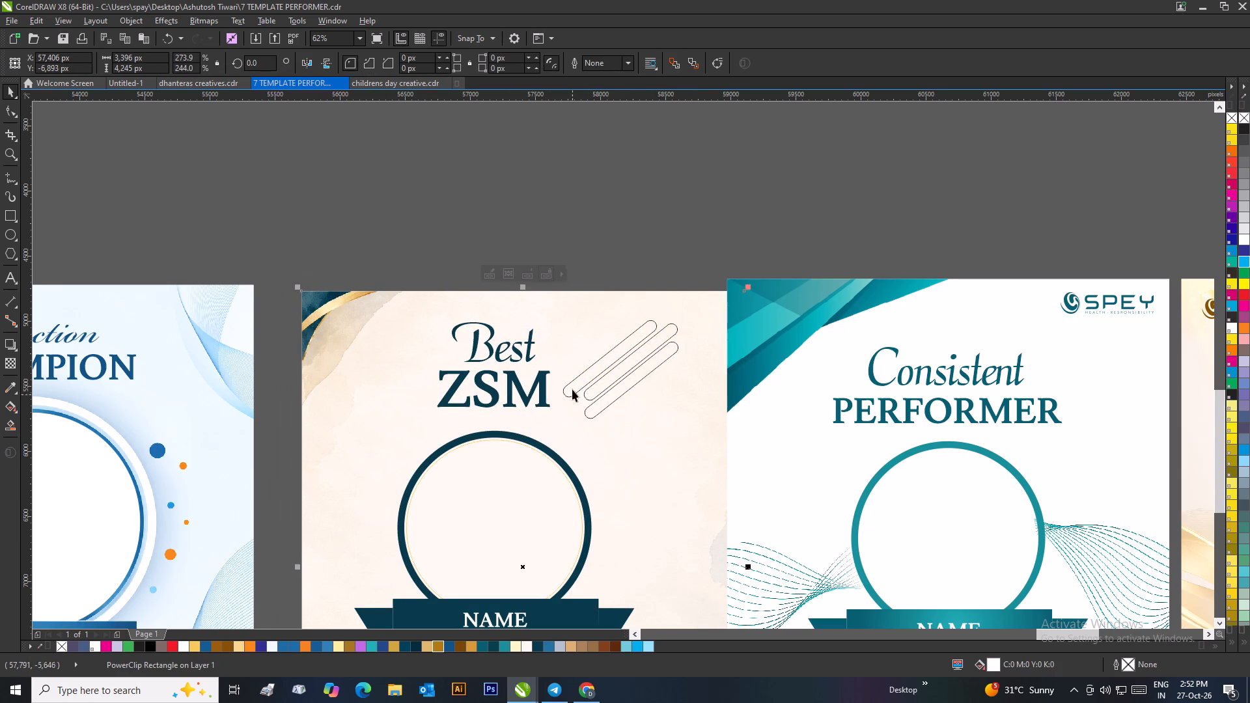
key(ctrl+z)
click(598, 193)
click(626, 355)
drag(684, 317, 676, 344)
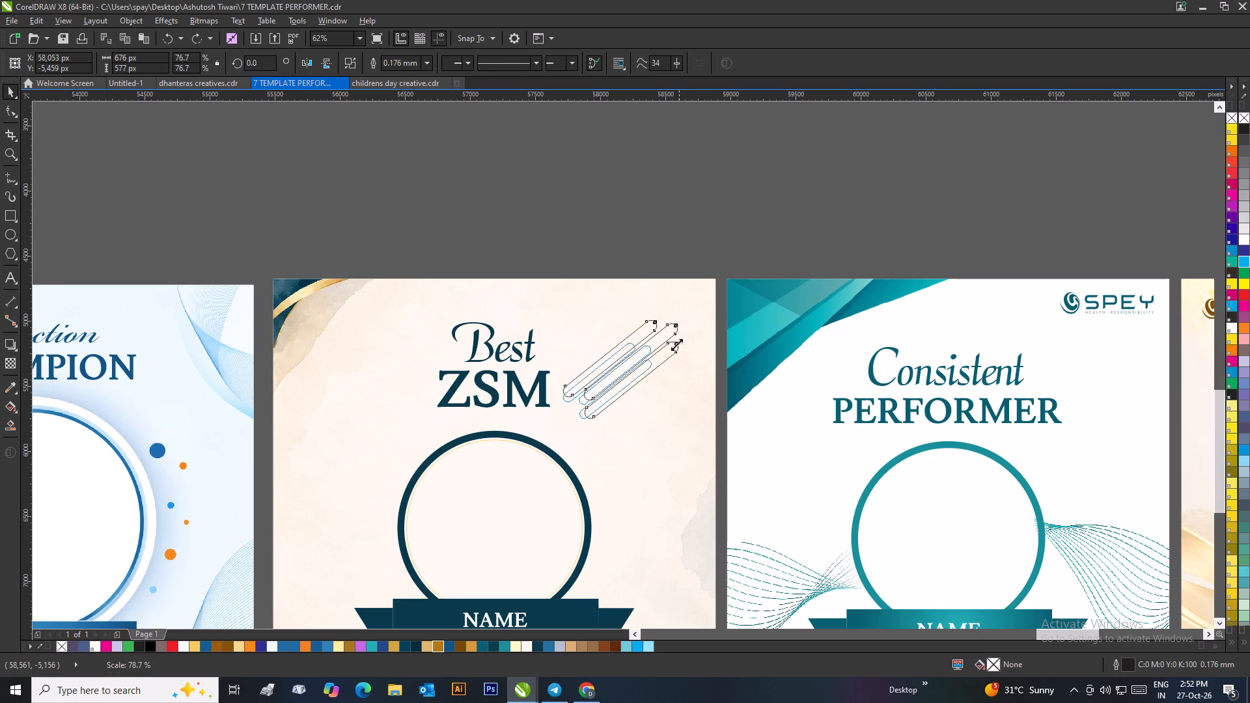
drag(676, 344, 664, 363)
drag(604, 385, 645, 351)
click(643, 251)
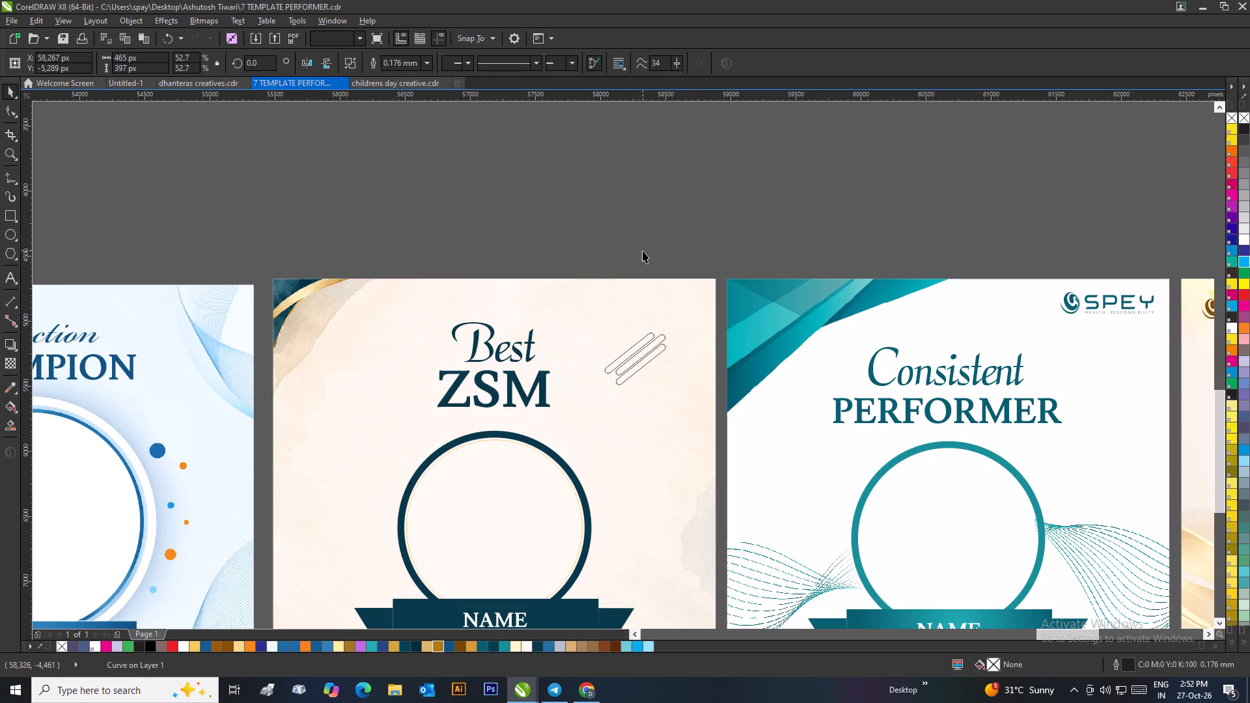
Fill the combined stripes with the dark teal C92 M51 Y44 K19.
scroll(645, 265, down, 1)
drag(590, 344, 660, 471)
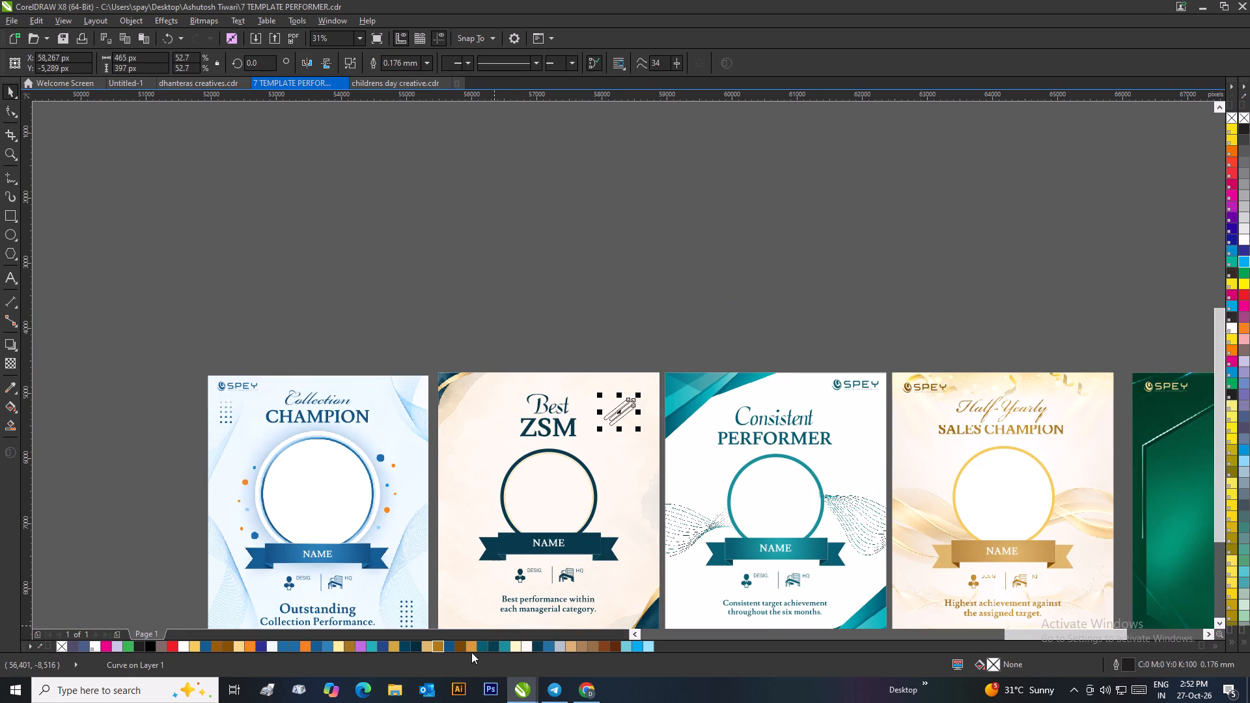
click(480, 648)
click(600, 286)
Set the teal stripes' outline width to None.
drag(590, 343, 630, 442)
drag(588, 347, 659, 462)
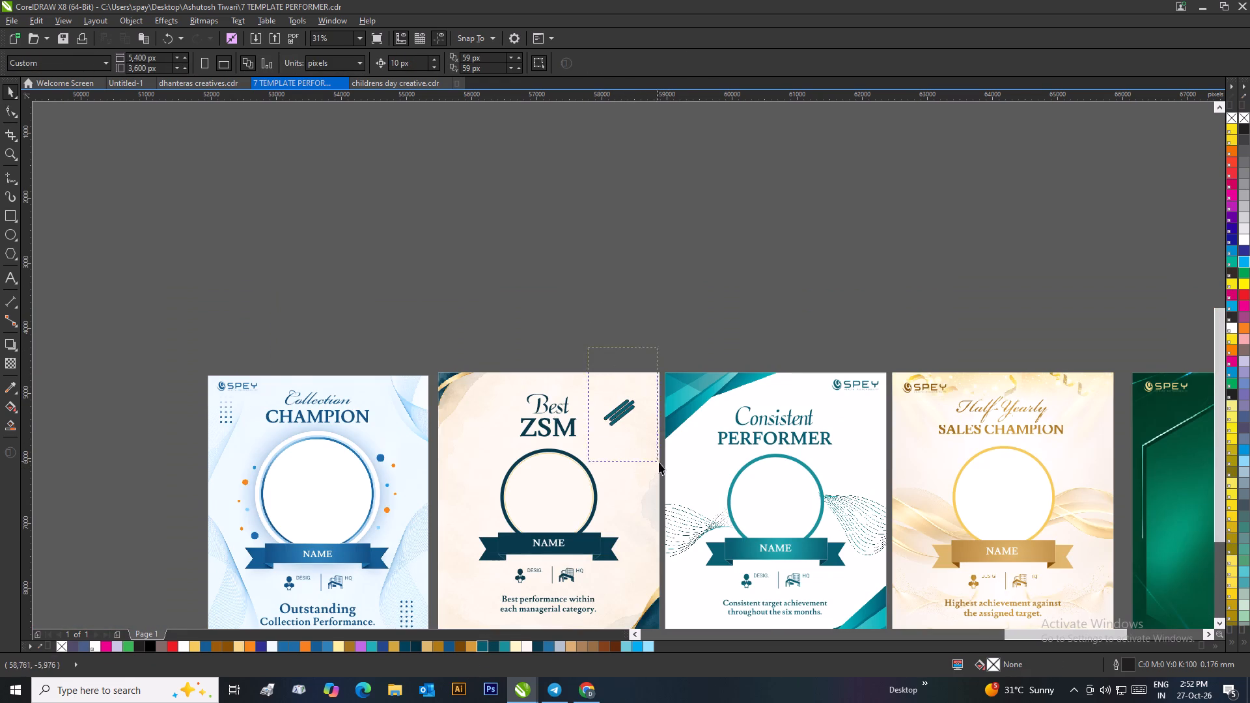
drag(659, 462, 660, 462)
click(428, 61)
click(423, 76)
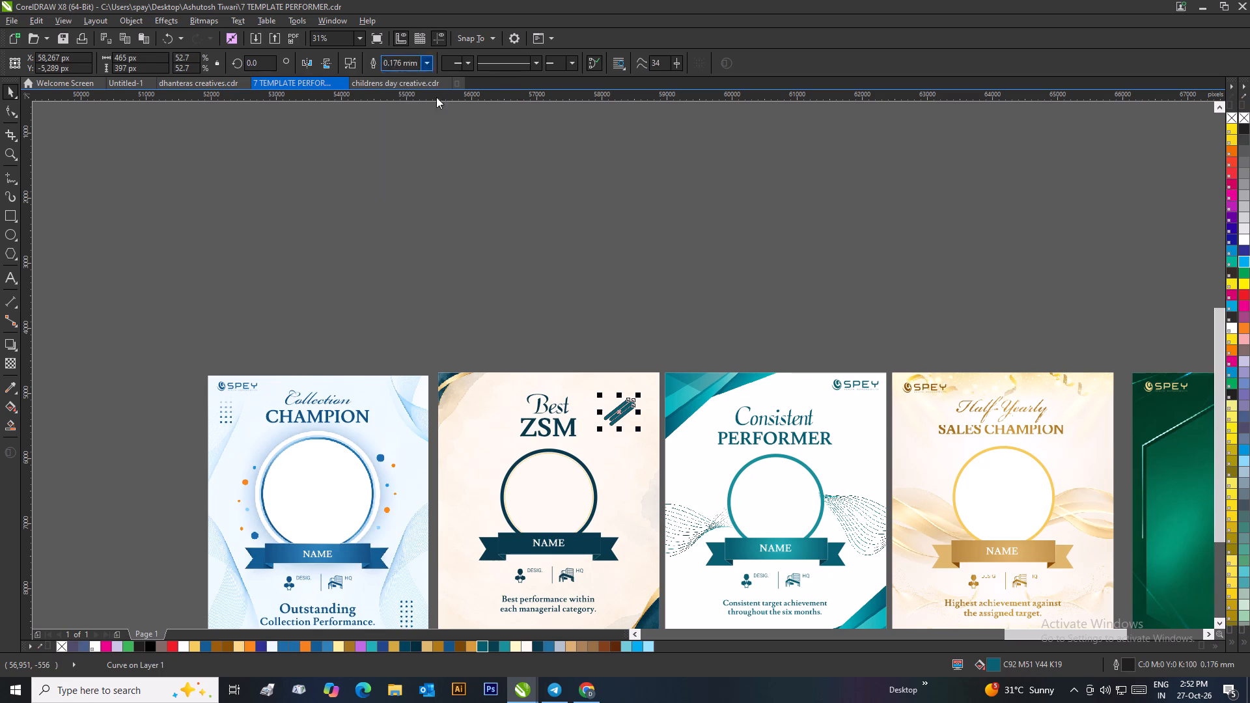
drag(511, 198, 517, 206)
Enlarge the teal stripes proportionally to about 1,076 × 919 px, extending over the Best ZSM card's upper-right corner.
drag(568, 361, 660, 467)
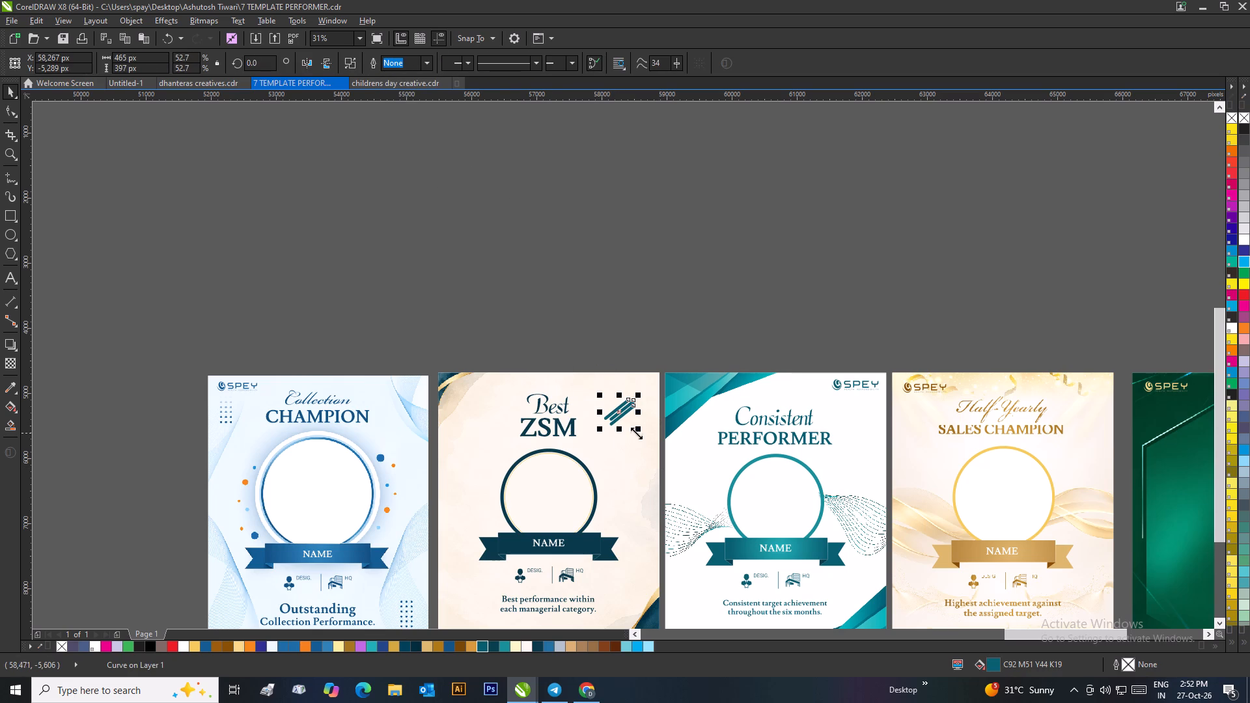
drag(638, 397, 678, 363)
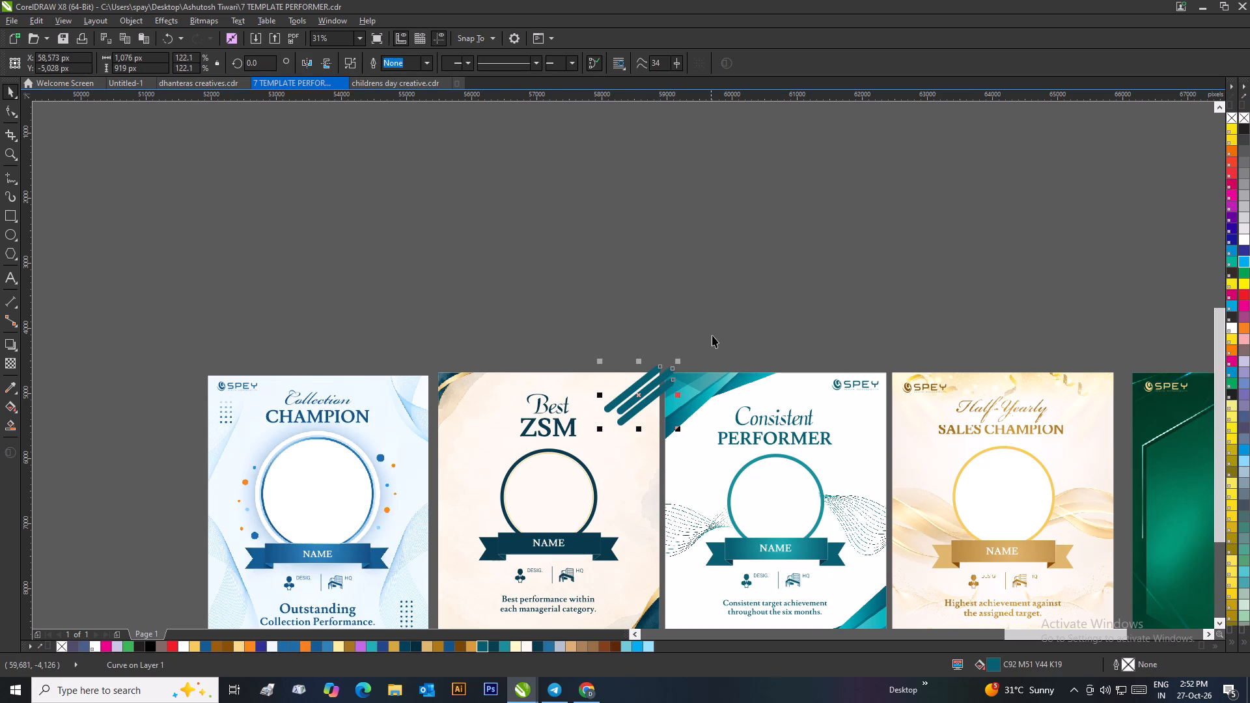
click(712, 335)
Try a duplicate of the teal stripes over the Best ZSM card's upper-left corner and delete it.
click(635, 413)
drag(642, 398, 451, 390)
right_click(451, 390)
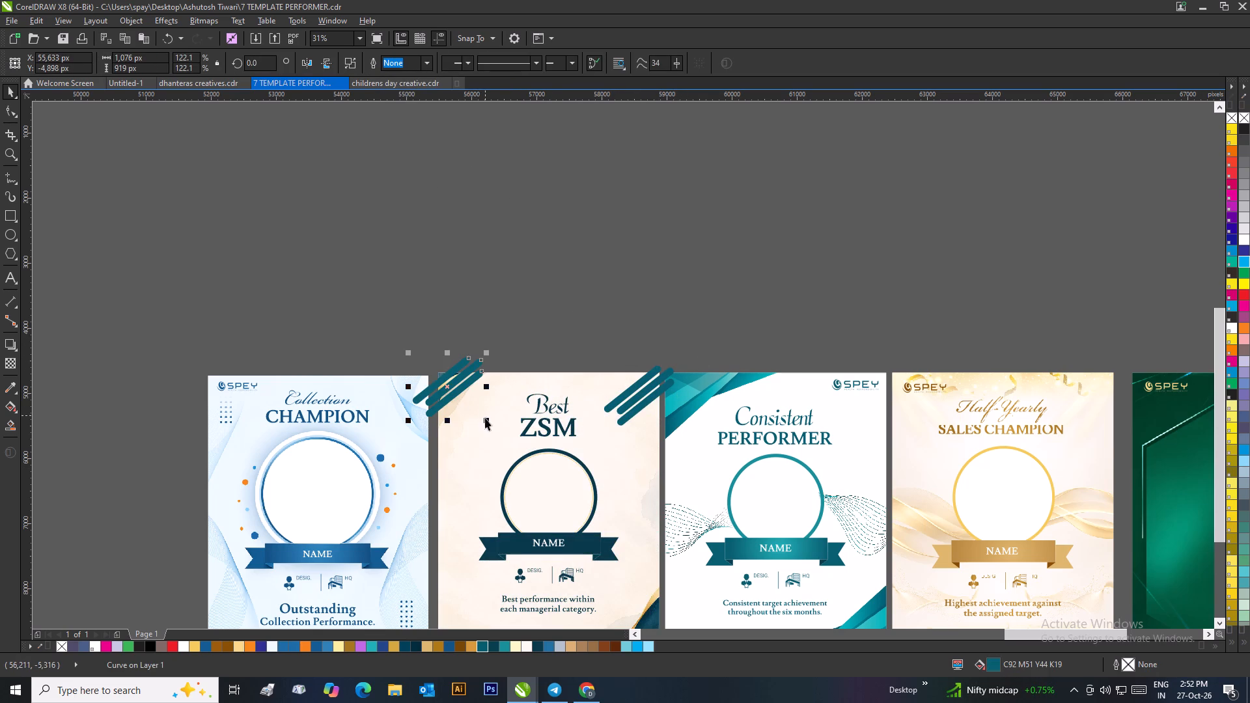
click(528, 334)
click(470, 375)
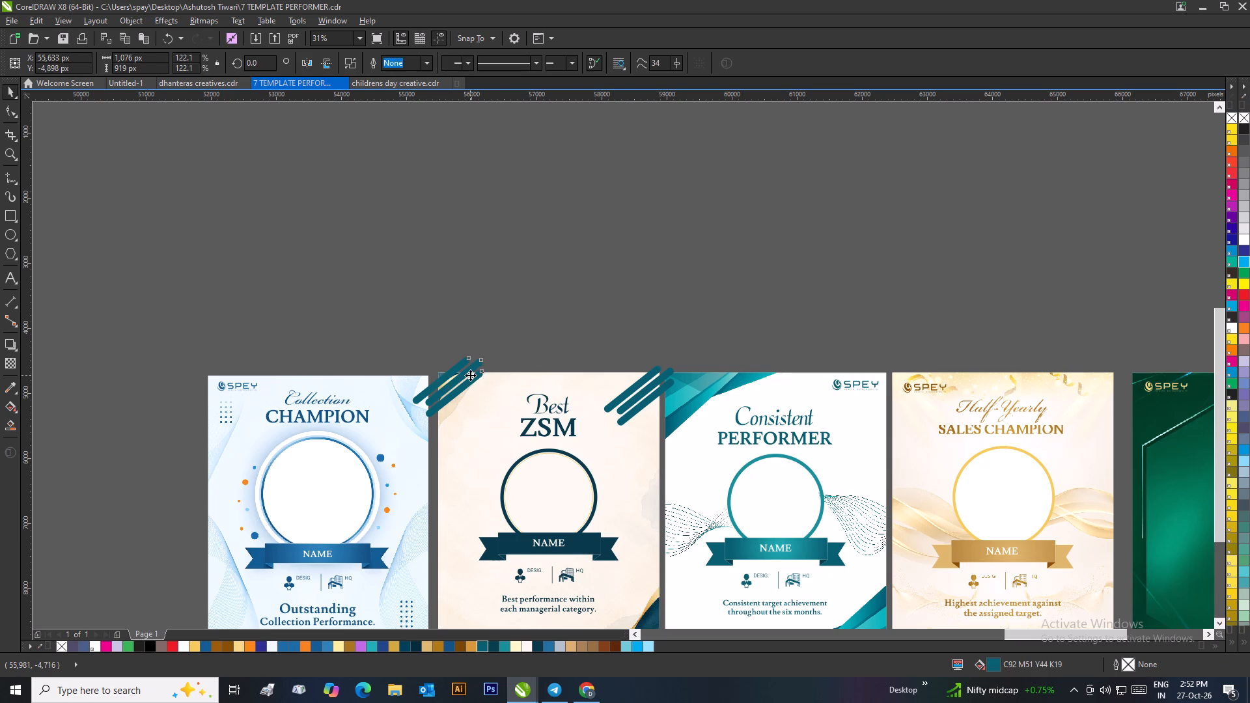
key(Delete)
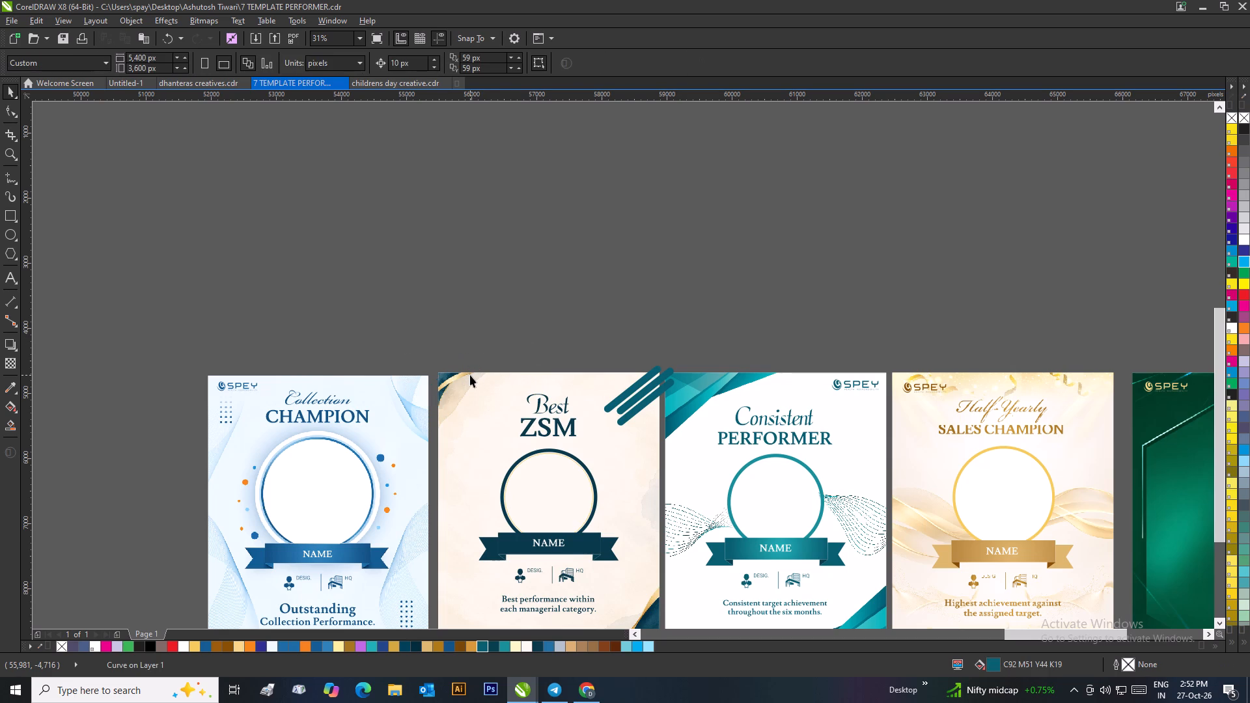
Move the teal stripes down and inward so they lie within the Best ZSM card, right of the heading.
click(630, 401)
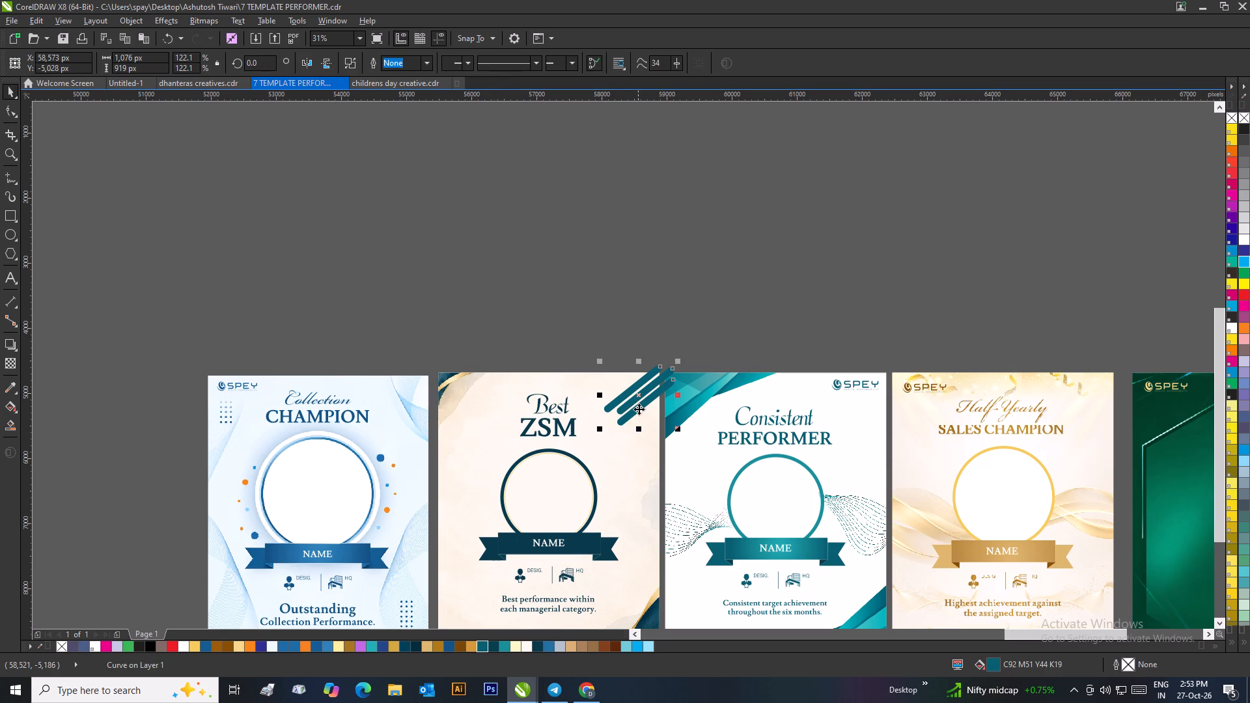
click(191, 295)
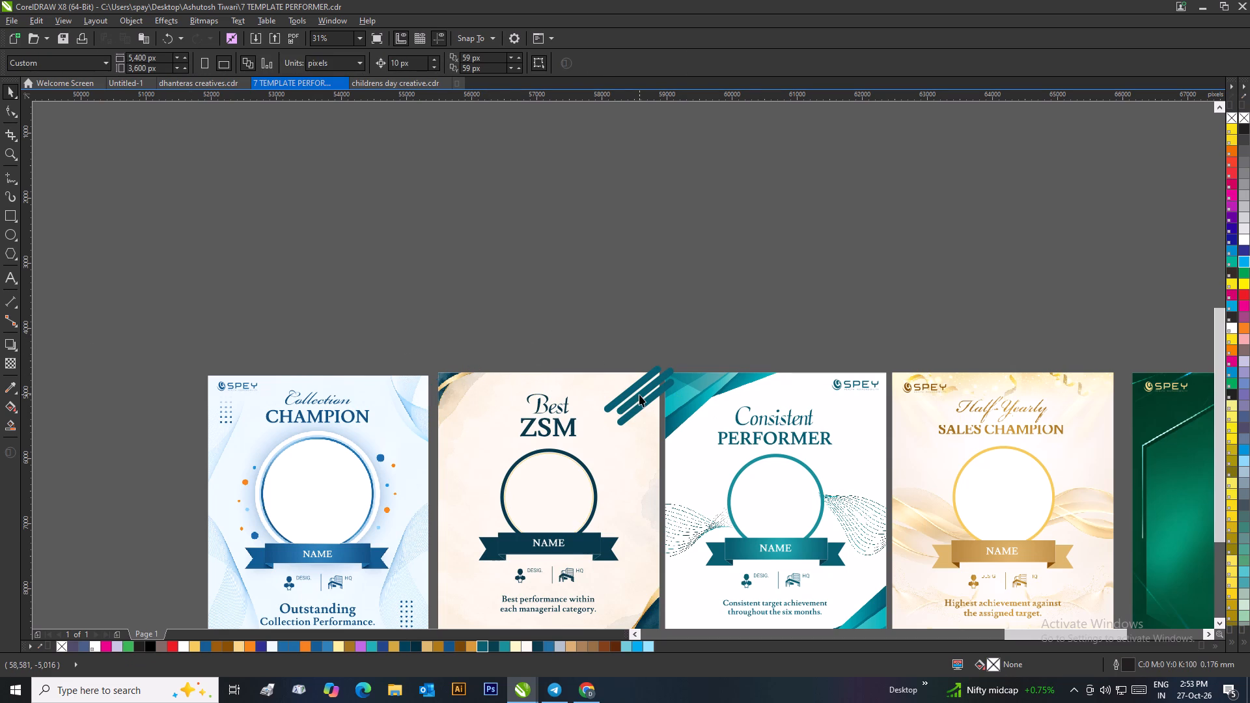
click(639, 394)
drag(641, 400, 623, 430)
click(658, 338)
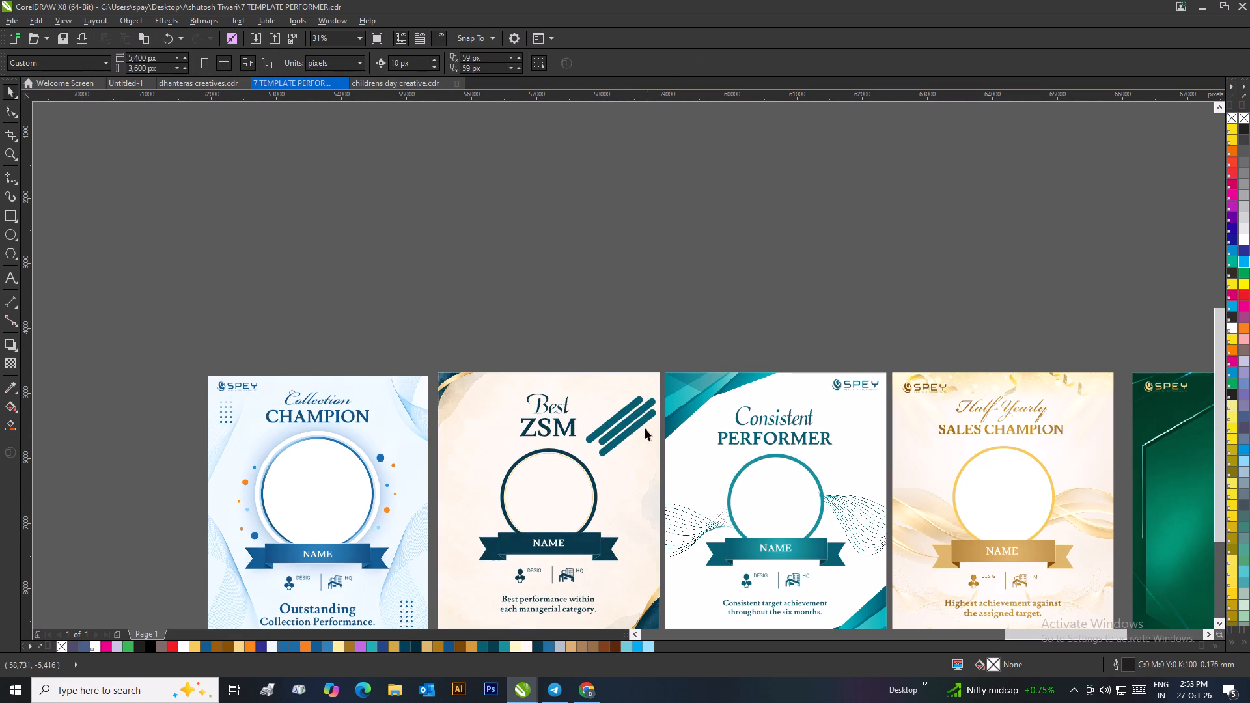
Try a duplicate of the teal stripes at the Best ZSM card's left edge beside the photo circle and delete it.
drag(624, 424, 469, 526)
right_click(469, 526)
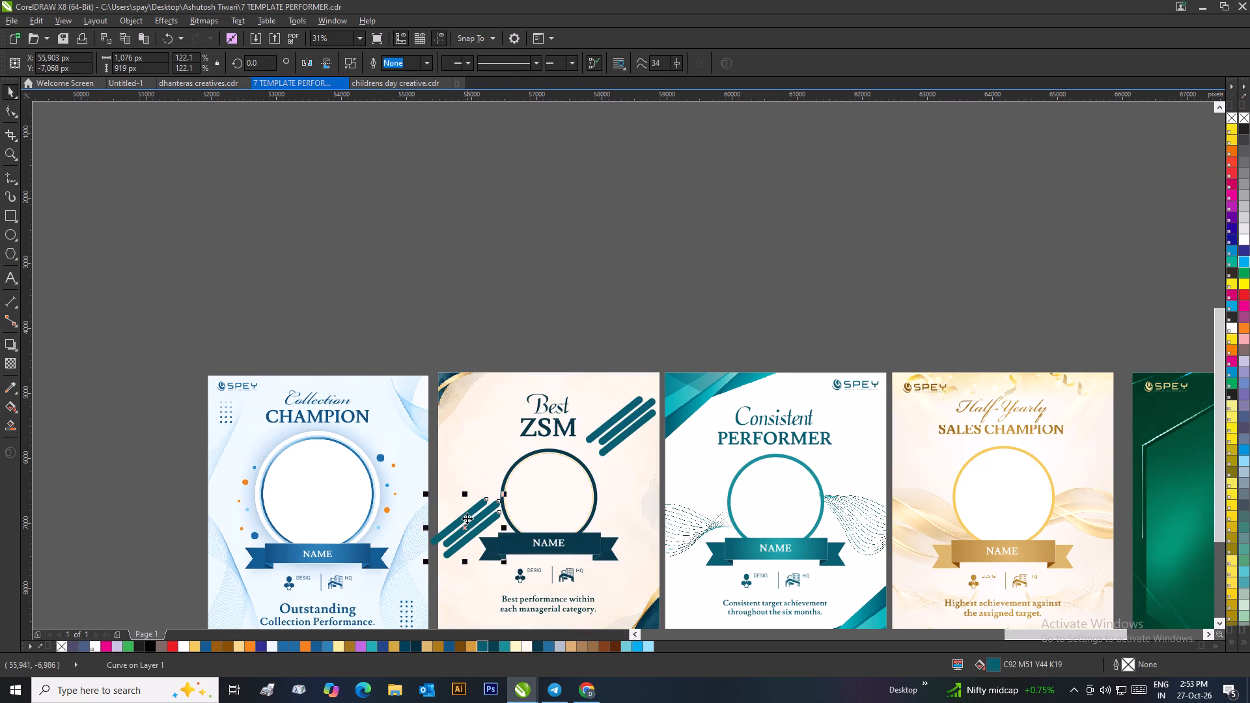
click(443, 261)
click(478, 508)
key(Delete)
Shrink the teal stripes proportionally and place them in the Best ZSM card's upper-right corner, beside the heading.
click(615, 439)
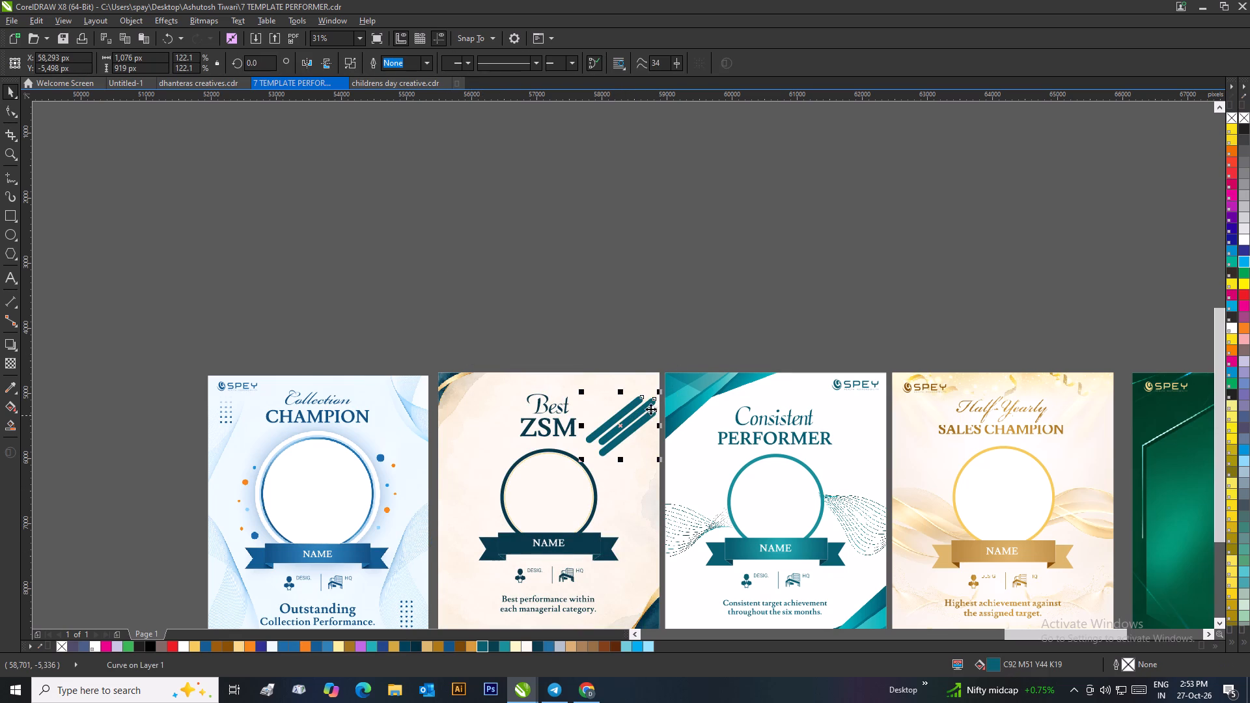
drag(659, 393, 648, 422)
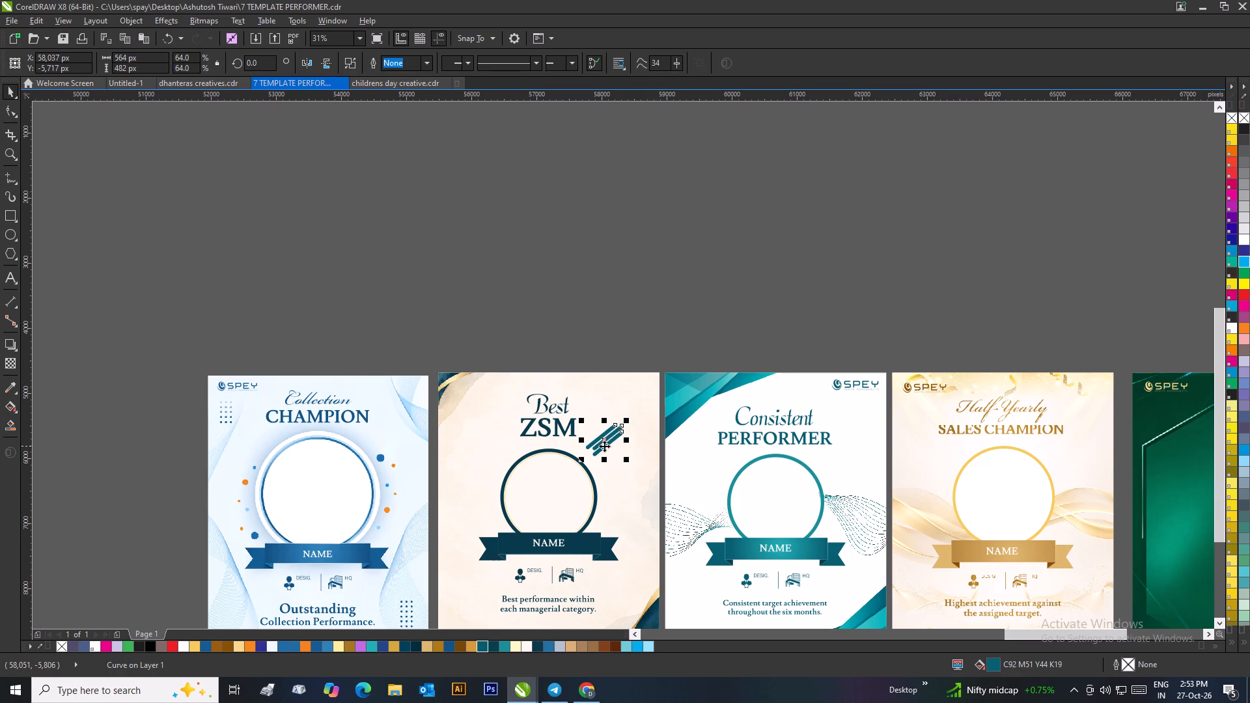
drag(604, 443, 622, 426)
drag(646, 404, 660, 387)
click(661, 333)
click(635, 411)
drag(599, 445, 597, 454)
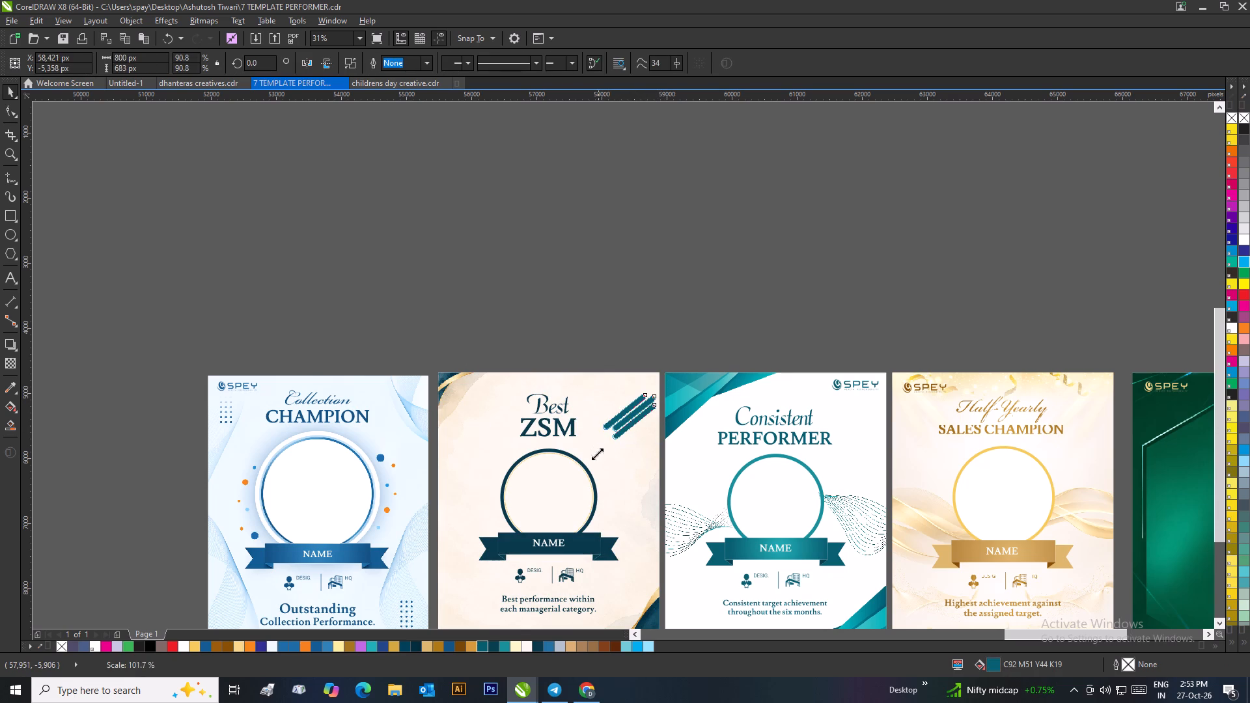
drag(597, 454, 594, 457)
click(615, 328)
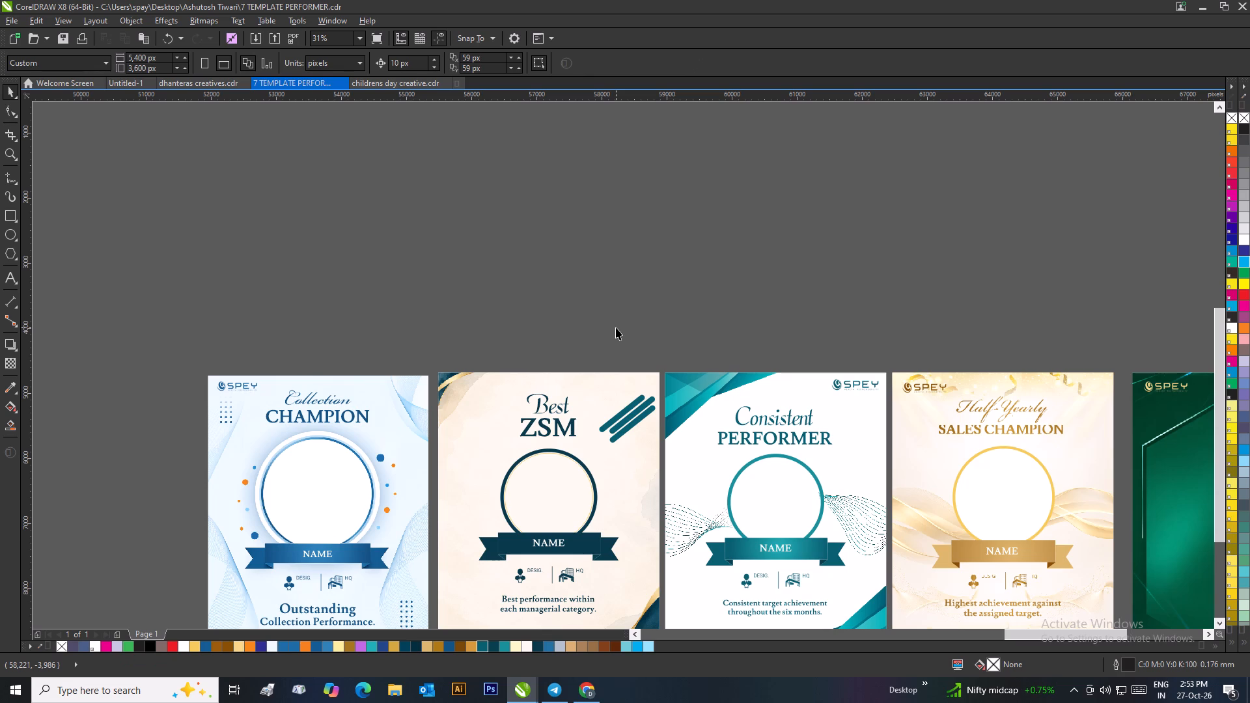
click(691, 312)
drag(635, 412, 630, 400)
click(648, 315)
Move the loose Doctor Conversion Champion text line to just below the Best ZSM card.
scroll(648, 315, down, 1)
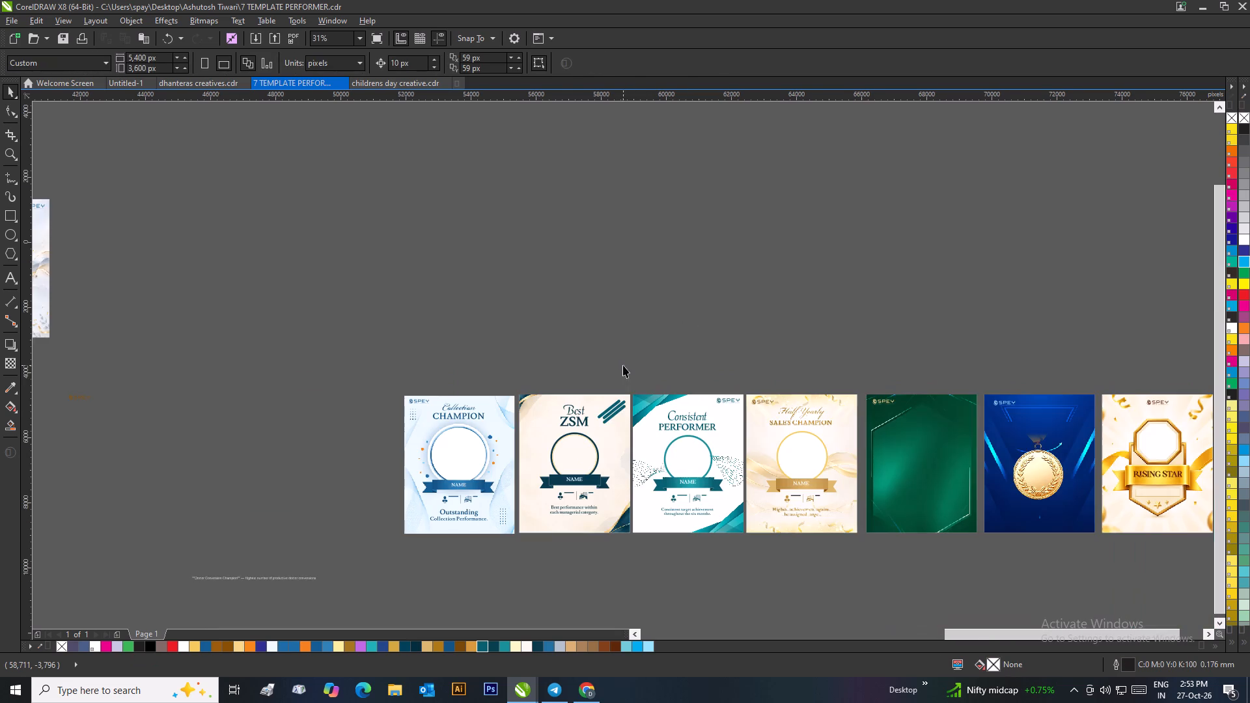
scroll(613, 409, up, 1)
click(595, 304)
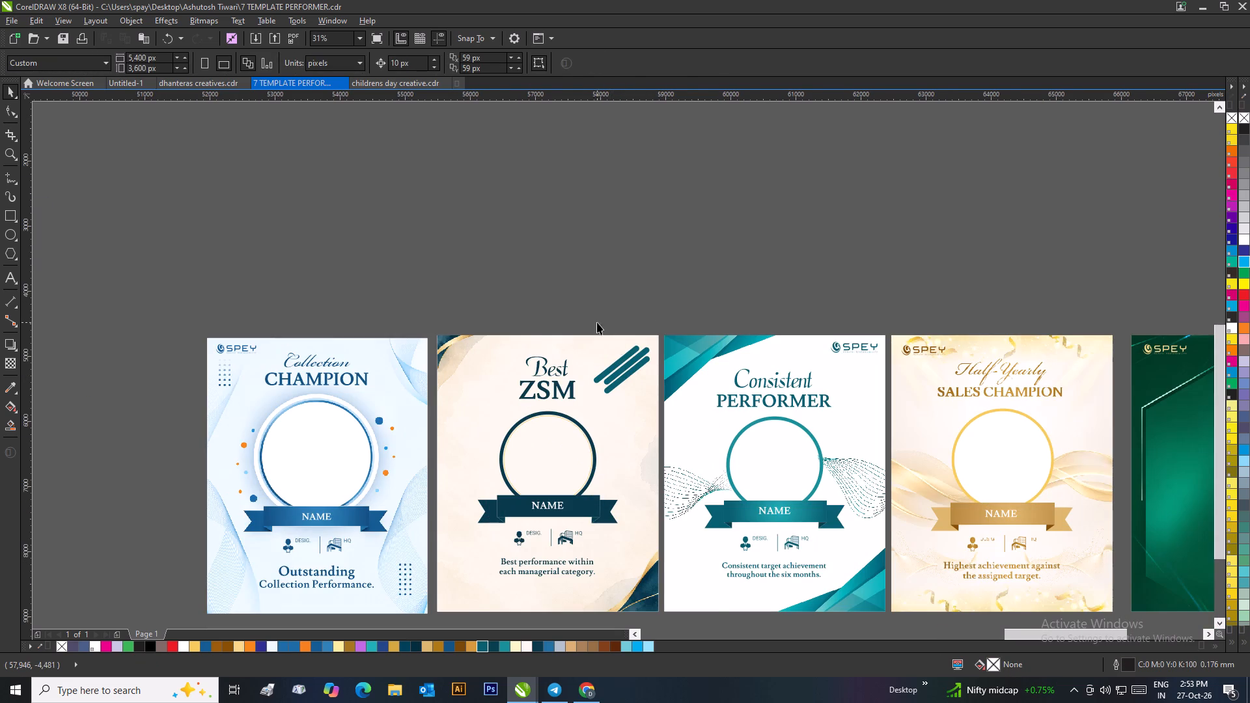
scroll(602, 329, down, 1)
scroll(620, 432, up, 1)
scroll(475, 461, down, 2)
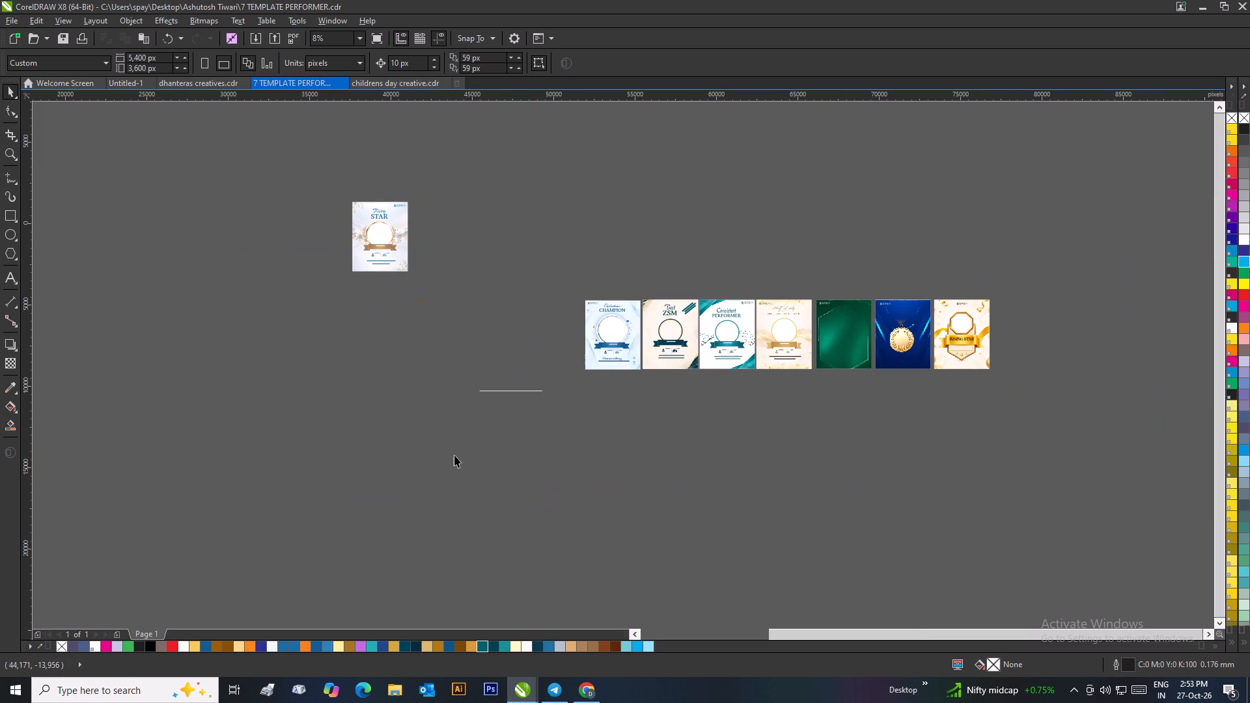
drag(518, 392, 669, 381)
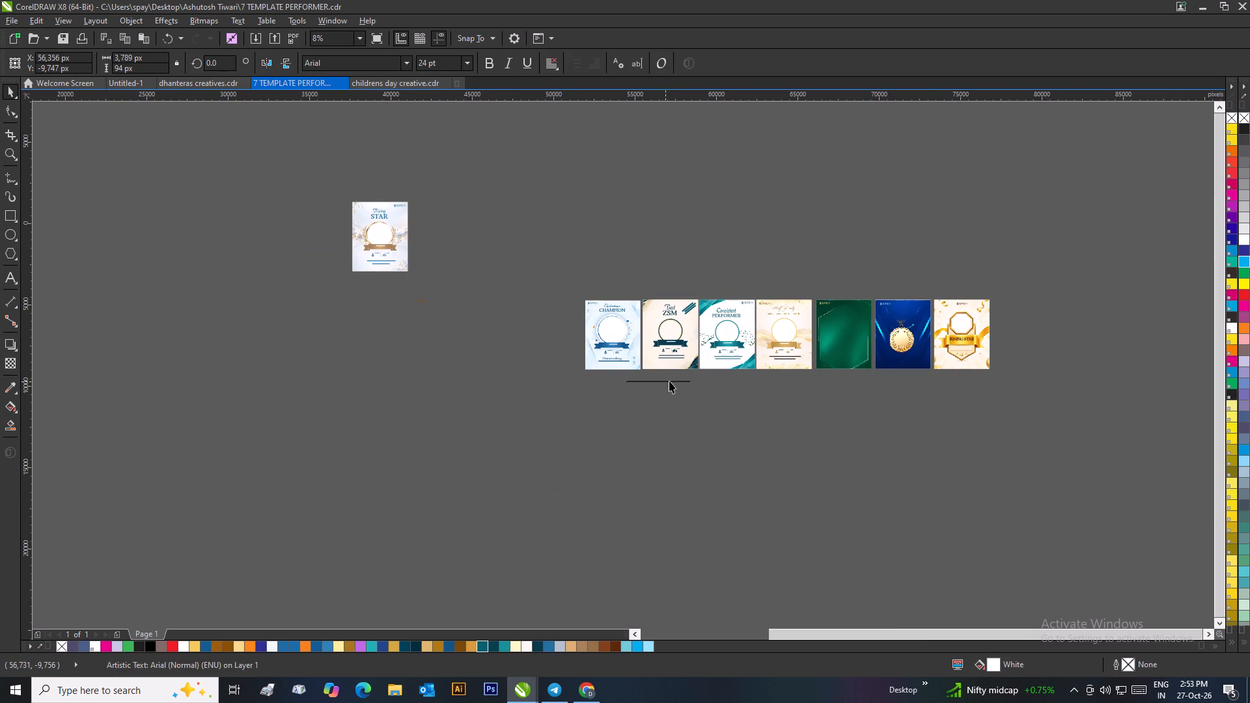
drag(669, 381, 665, 381)
scroll(665, 381, up, 3)
drag(616, 374, 673, 351)
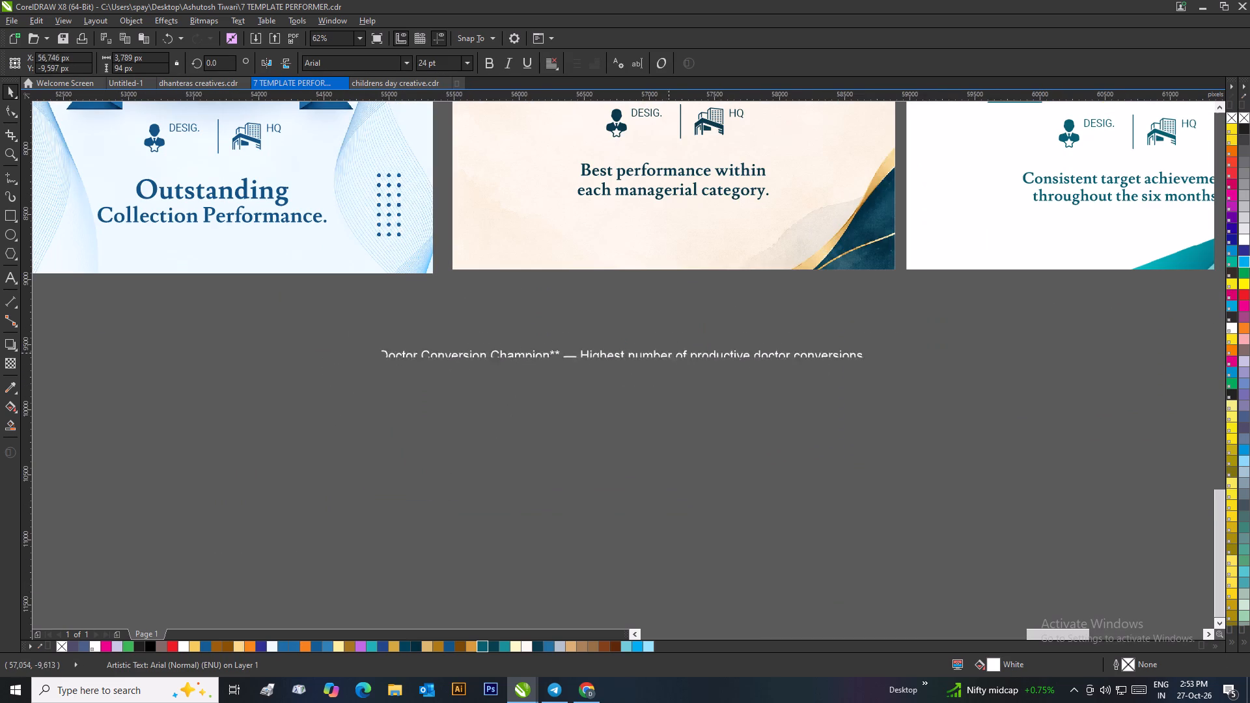
drag(673, 351, 699, 338)
Delete the double asterisks before and after Doctor Conversion Champion in the loose text line.
double_click(617, 338)
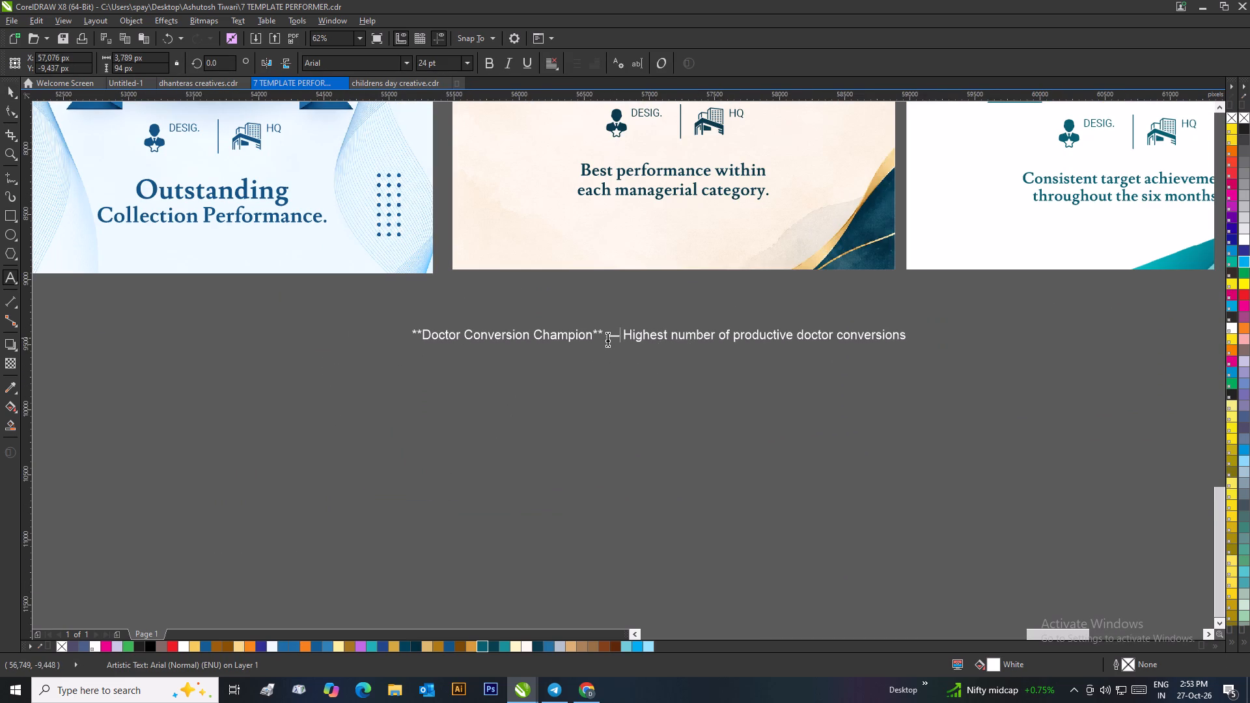
drag(605, 335, 595, 338)
key(BackSpace)
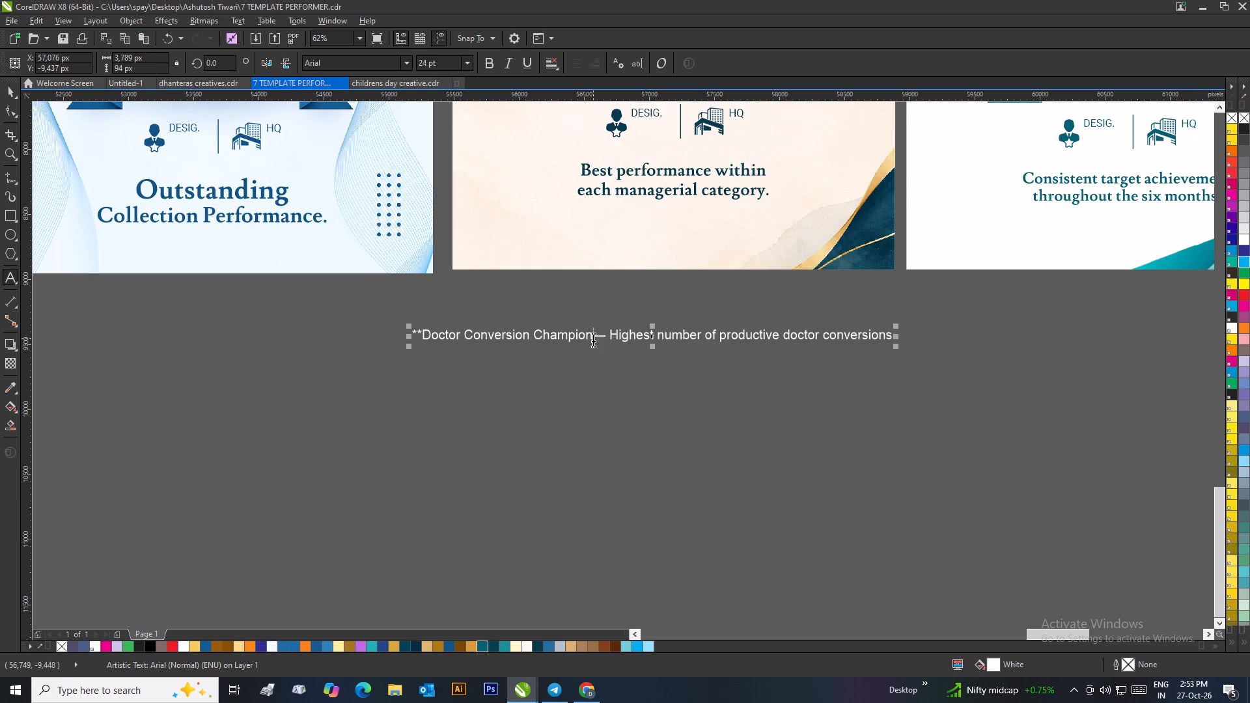
drag(420, 333, 413, 335)
key(BackSpace)
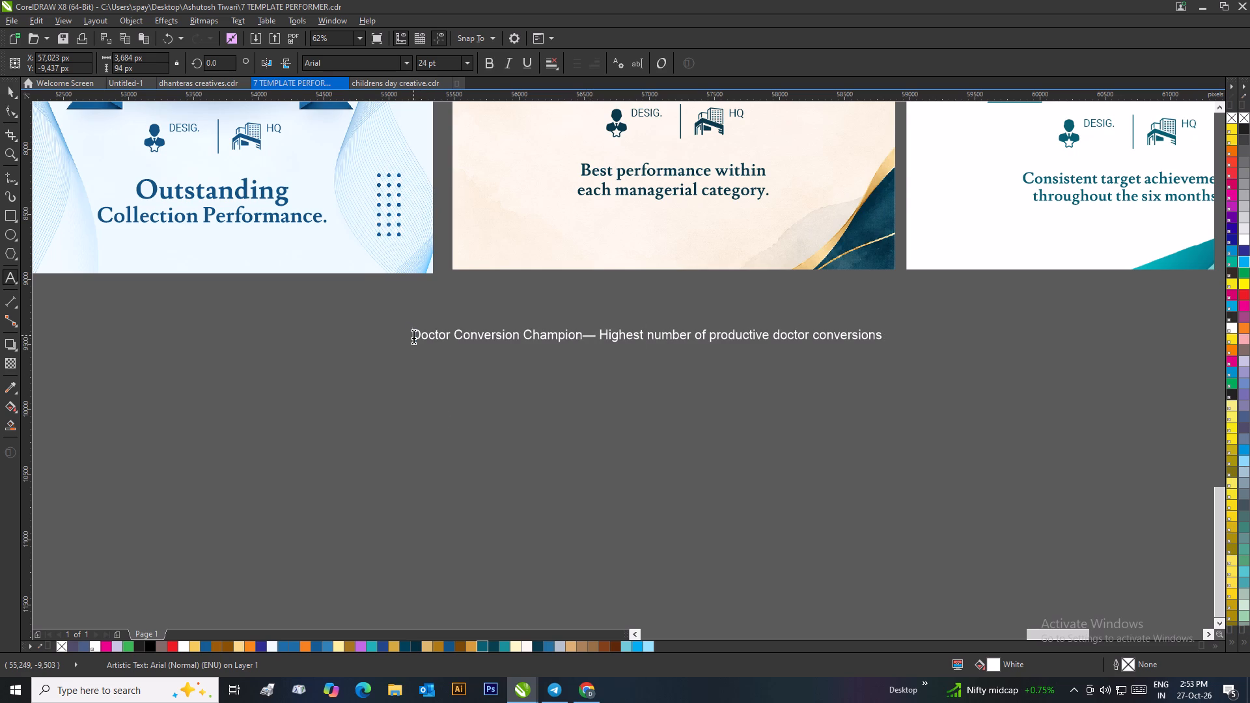
click(1, 85)
click(2, 85)
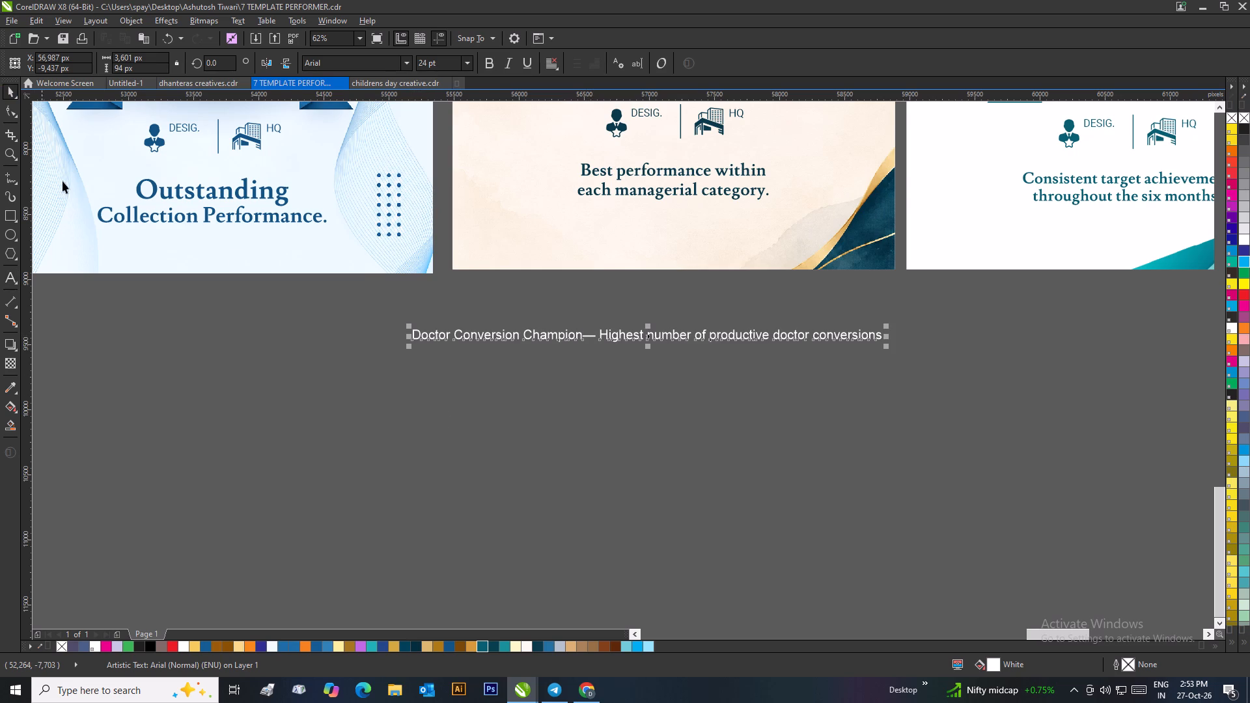
click(293, 357)
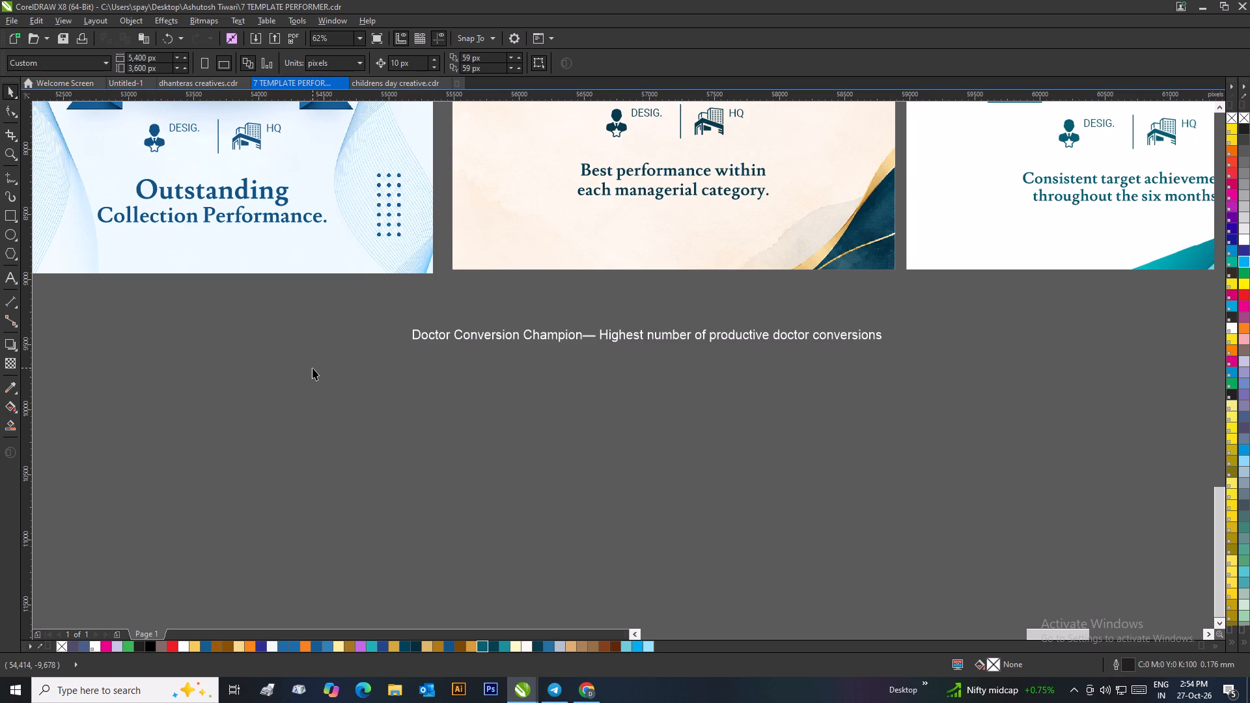
Put "Highest number of productive doctor conversions" on its own line below Doctor Conversion Champion and delete the dash before it.
double_click(546, 335)
scroll(555, 348, up, 1)
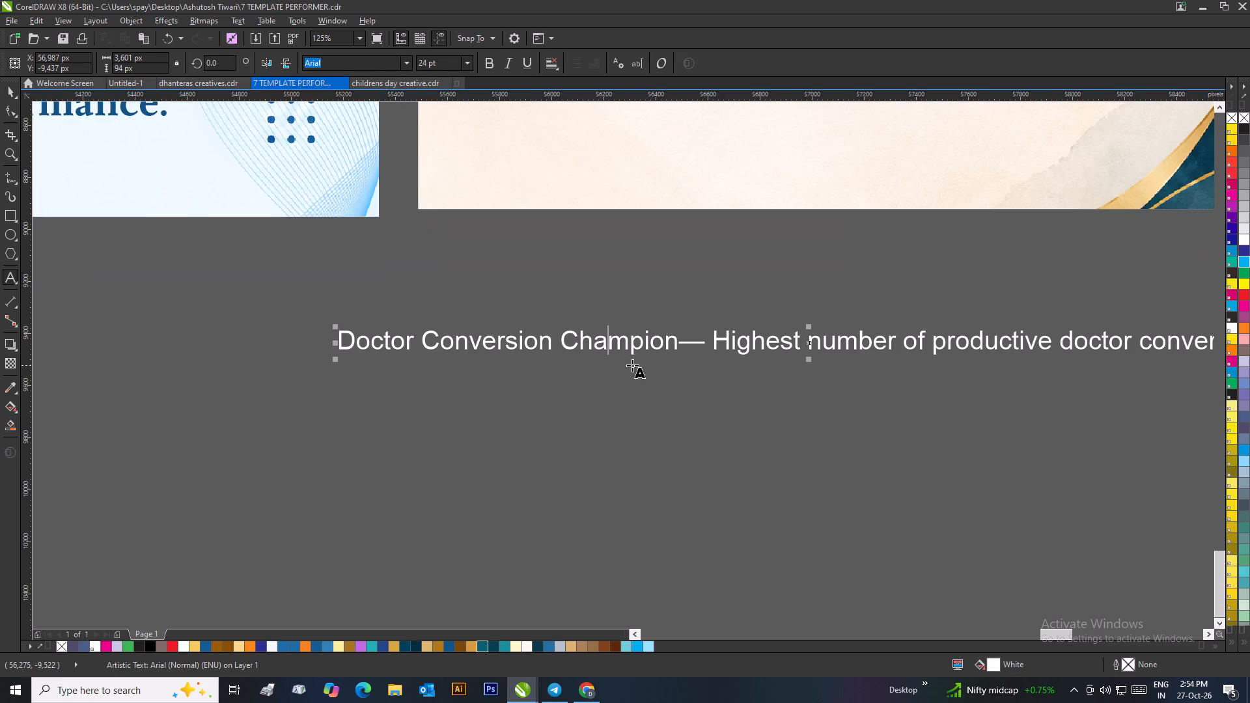
click(680, 346)
key(Return)
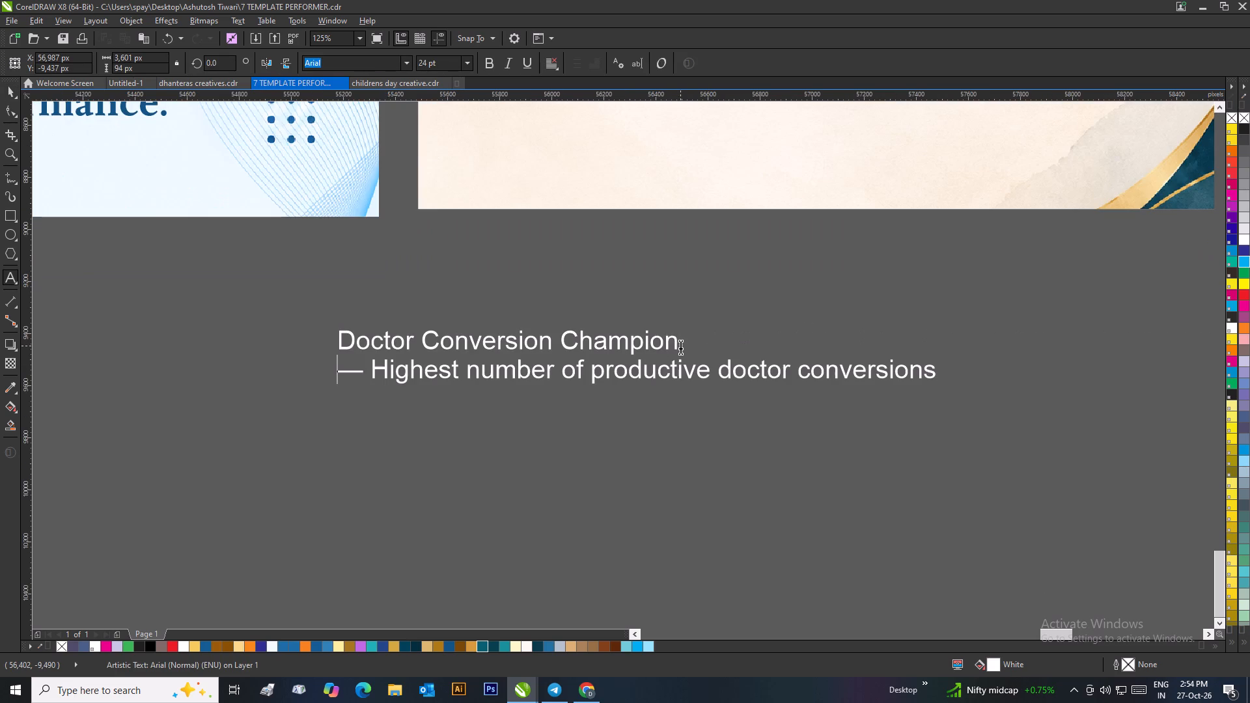
drag(369, 371, 301, 376)
key(BackSpace)
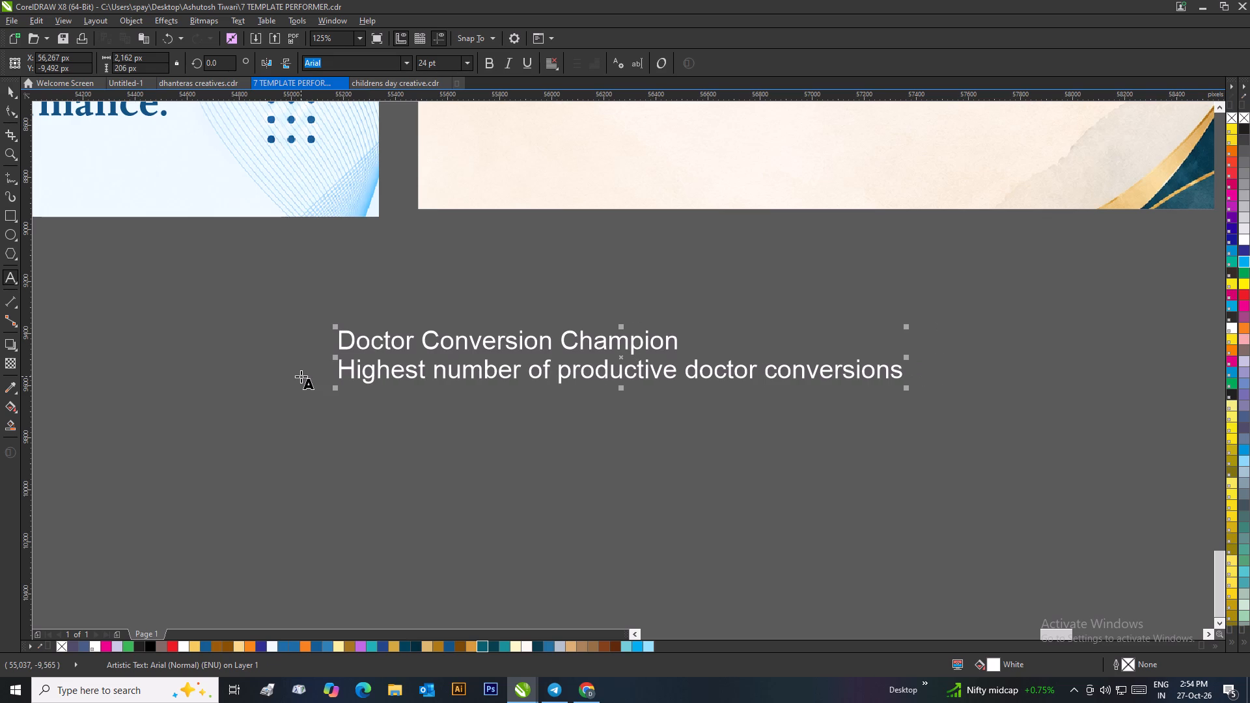
click(3, 99)
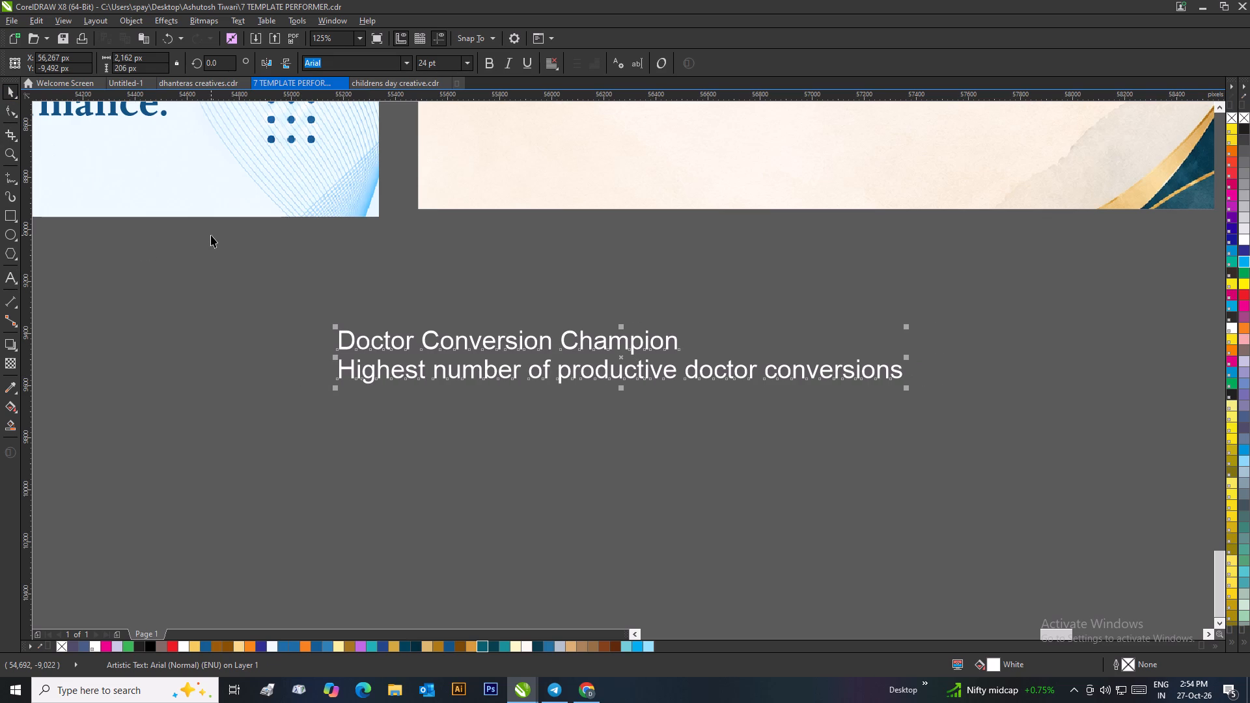
Break the two-line text apart into separate lines and move Doctor Conversion Champion below the description line.
key(ctrl+k)
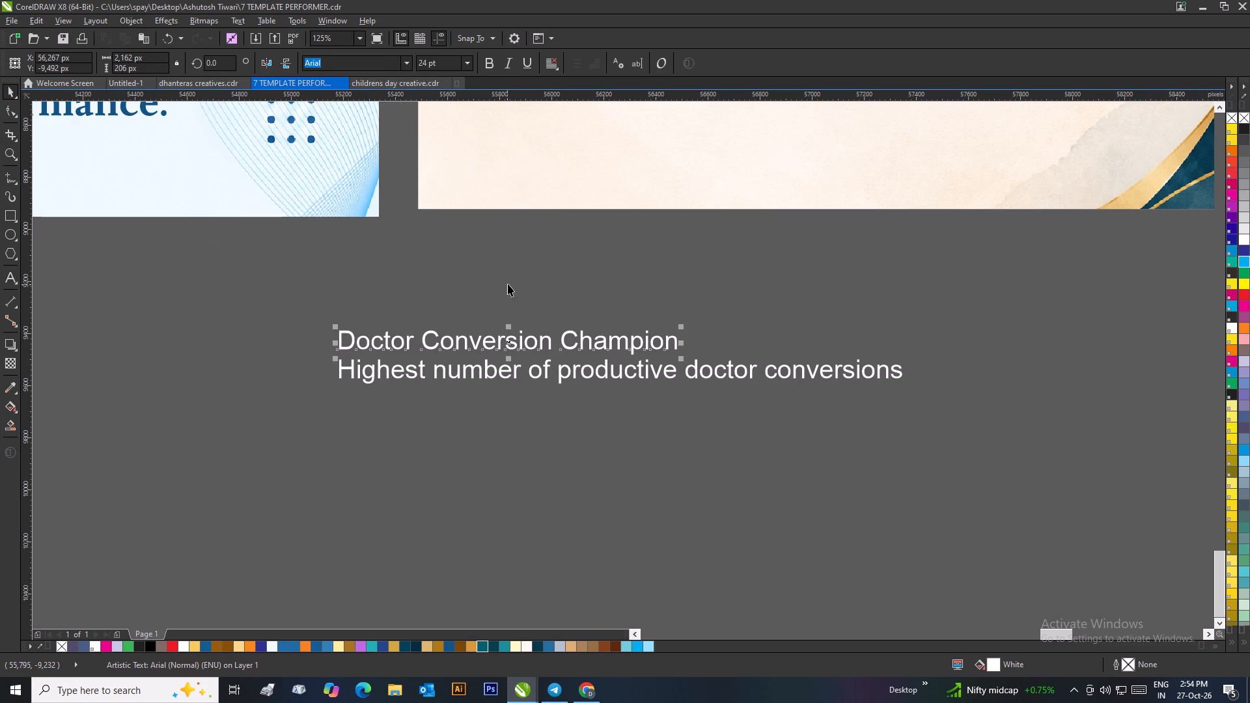
click(508, 284)
click(515, 344)
scroll(515, 344, down, 1)
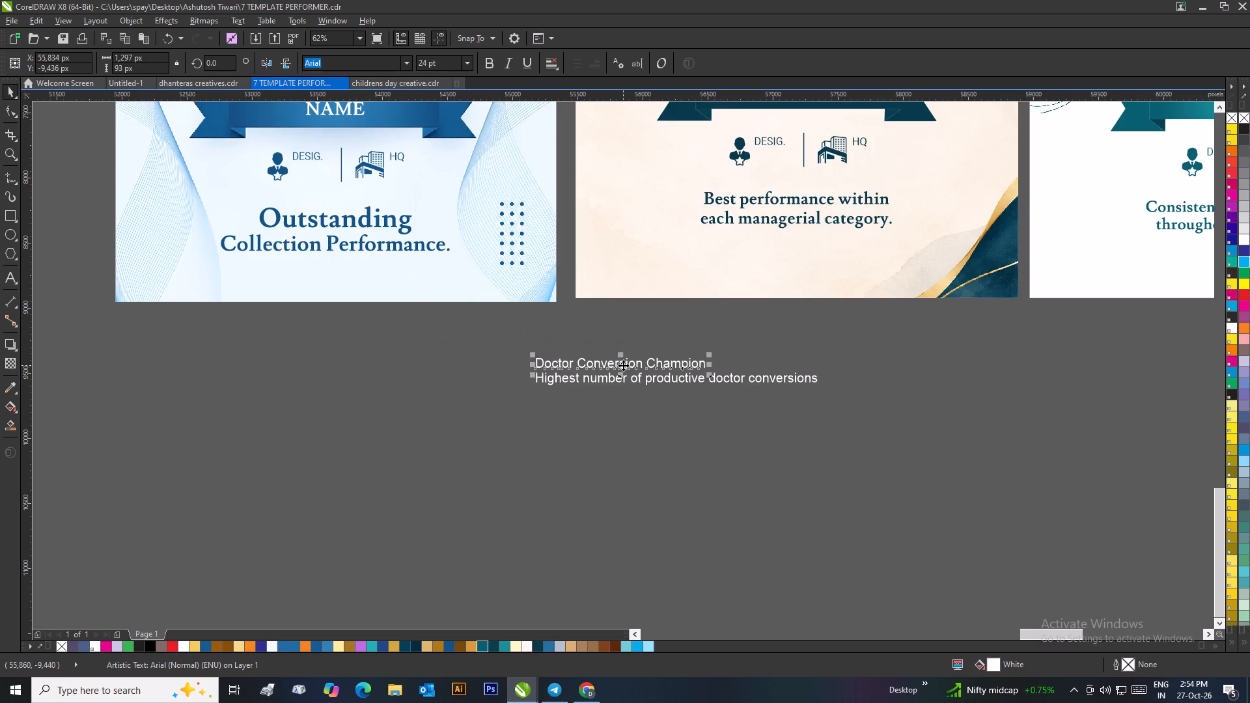
scroll(623, 365, down, 1)
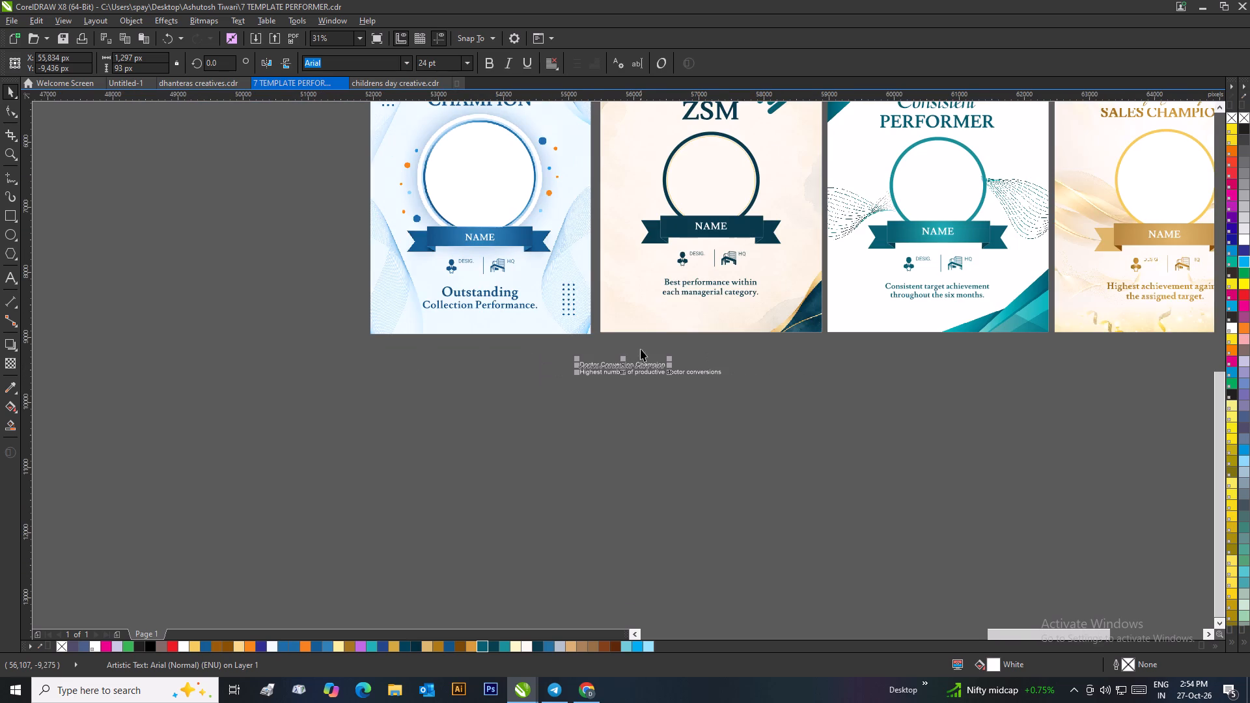
scroll(641, 329, down, 1)
scroll(644, 367, up, 1)
scroll(600, 415, up, 2)
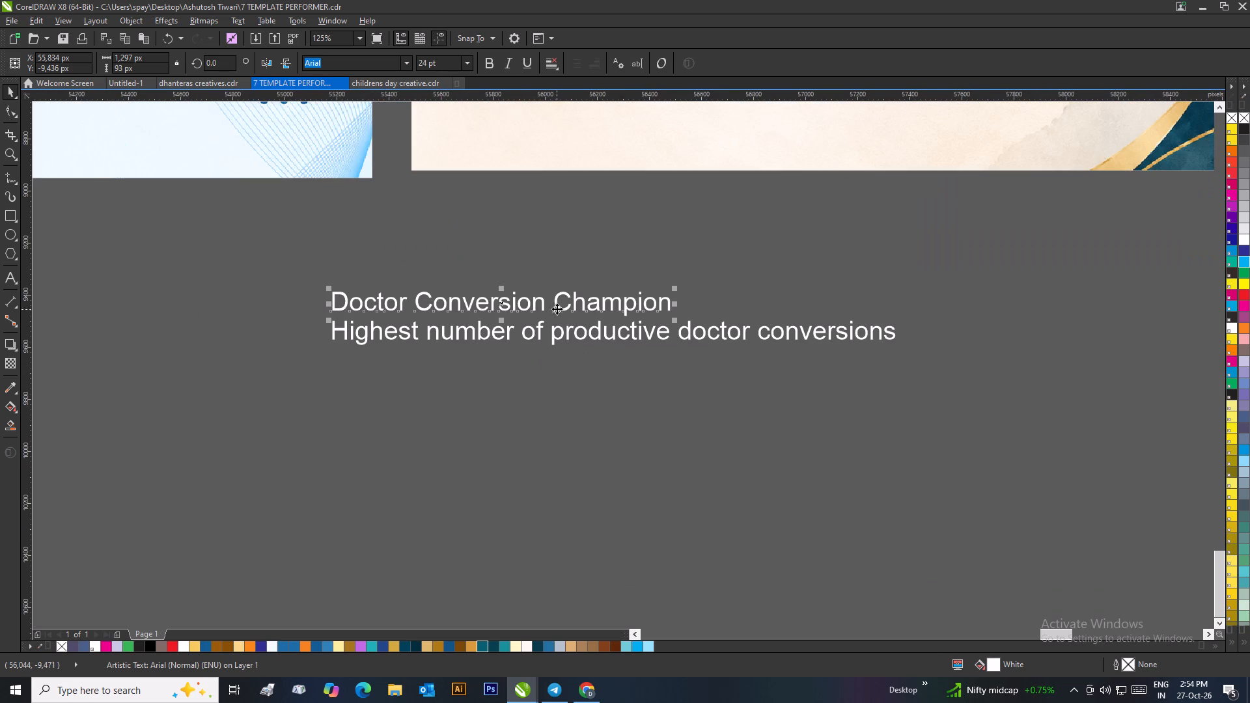
drag(557, 307, 617, 407)
Split the Doctor Conversion Champion text into two lines, with Champion on the second line.
scroll(605, 422, up, 1)
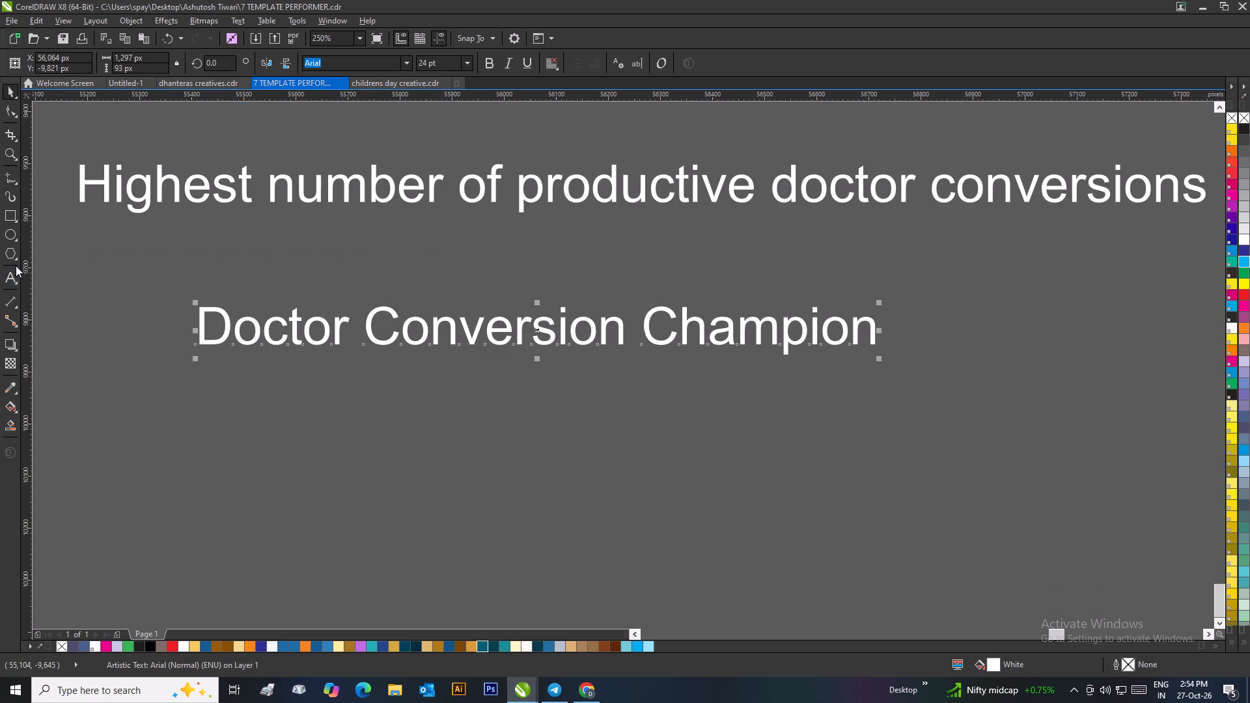
click(14, 272)
click(648, 321)
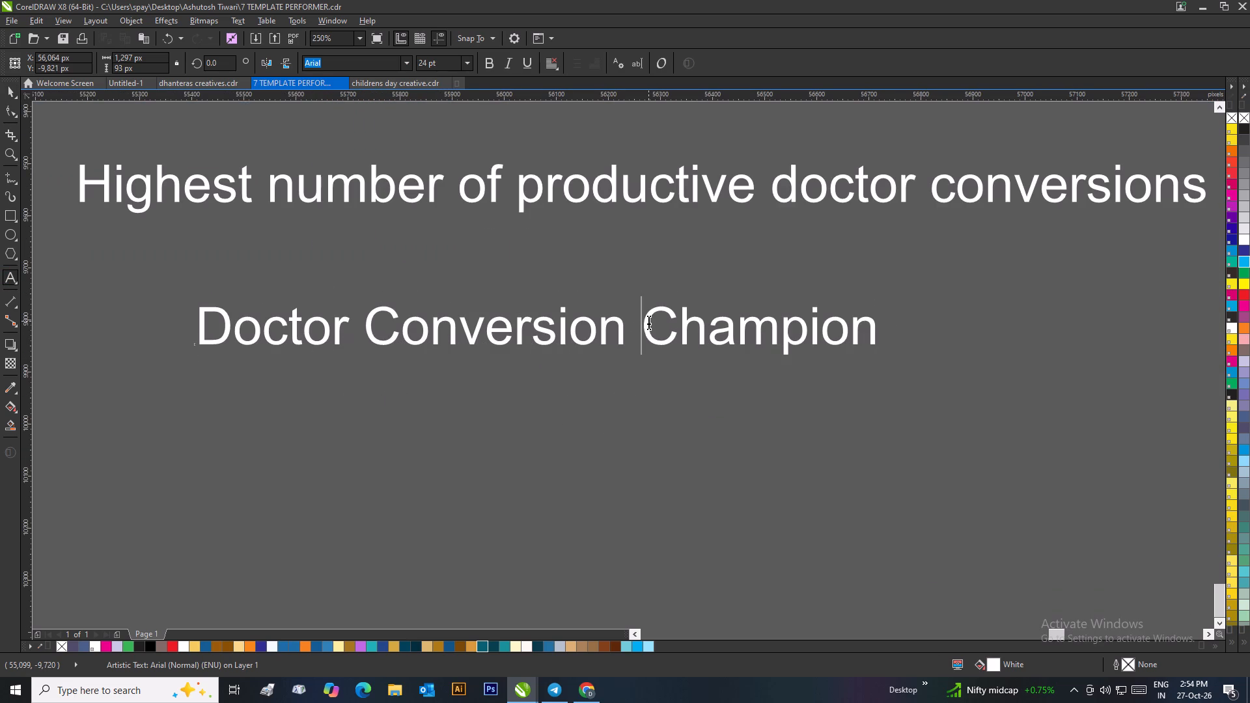
click(370, 337)
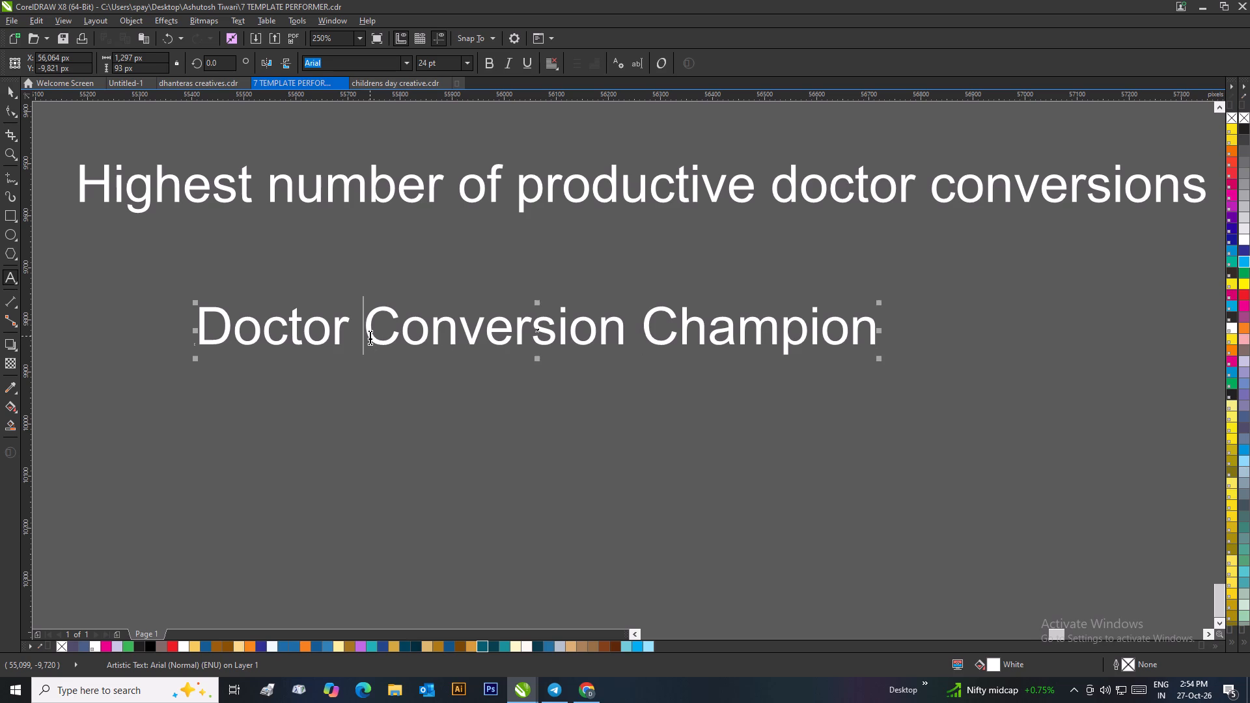
click(643, 329)
key(Return)
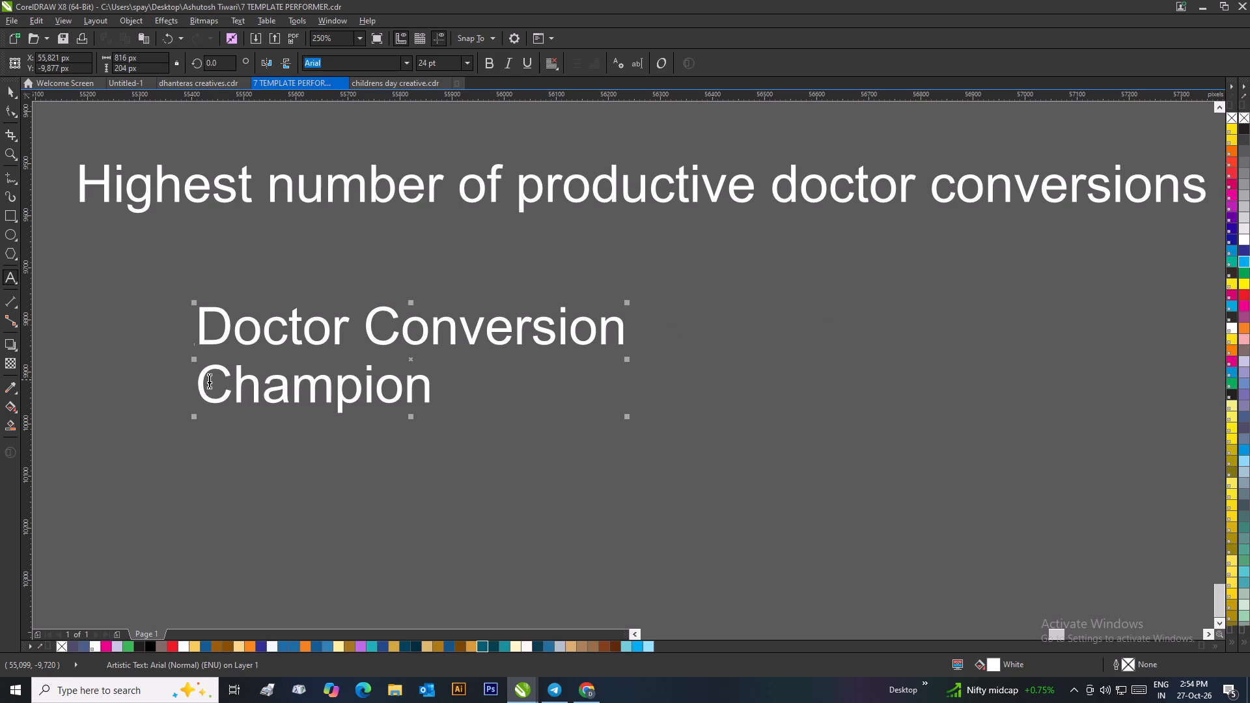
drag(203, 377, 452, 401)
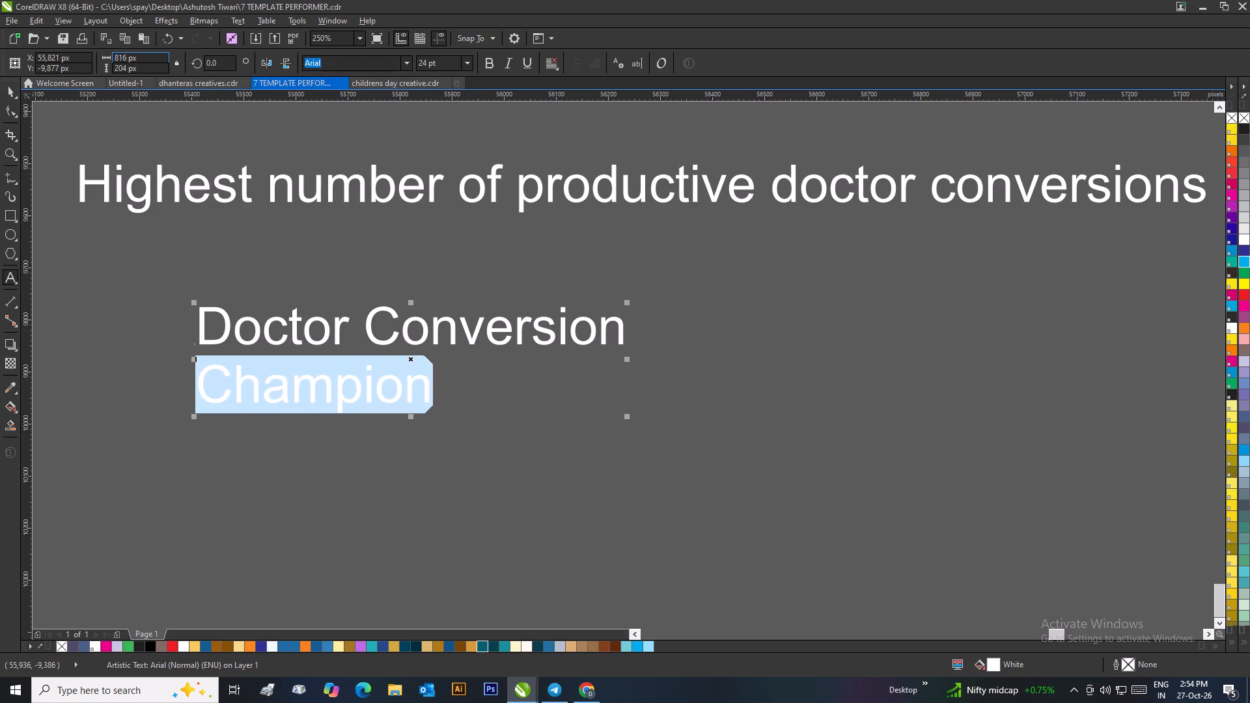
click(3, 91)
Set the font of the Doctor Conversion Champion text to Boston Angel Bold.
click(402, 65)
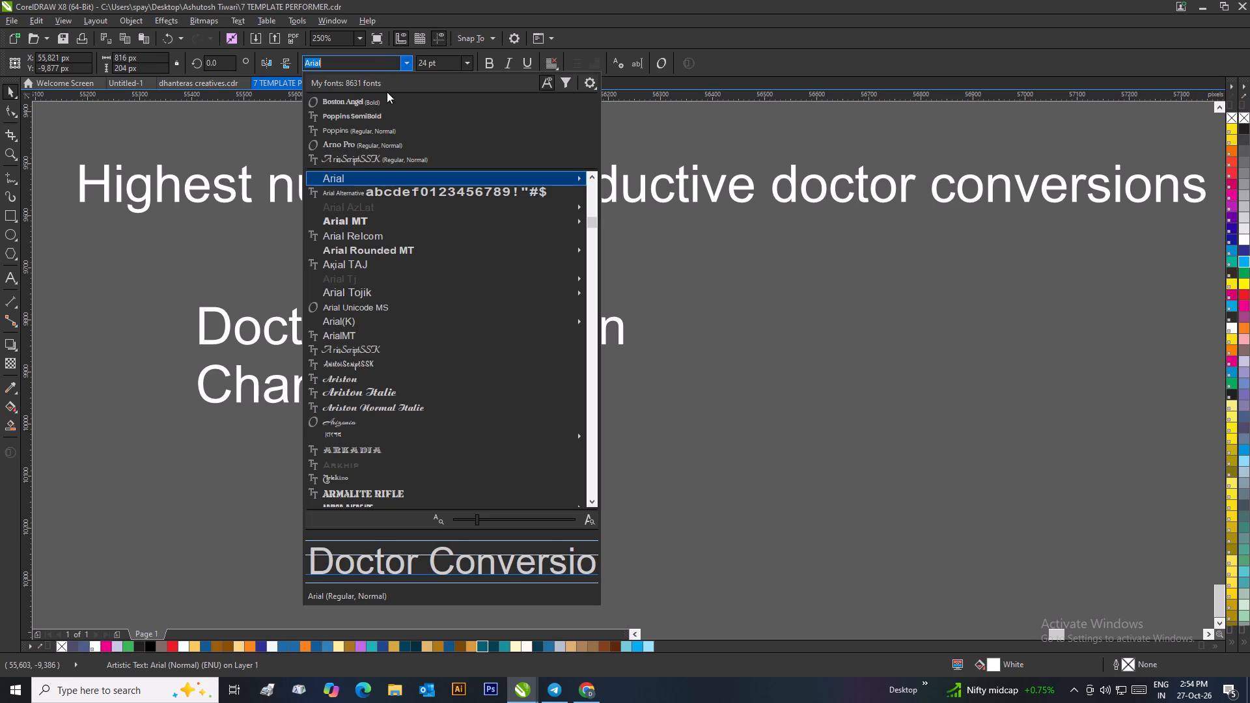
click(359, 103)
click(380, 239)
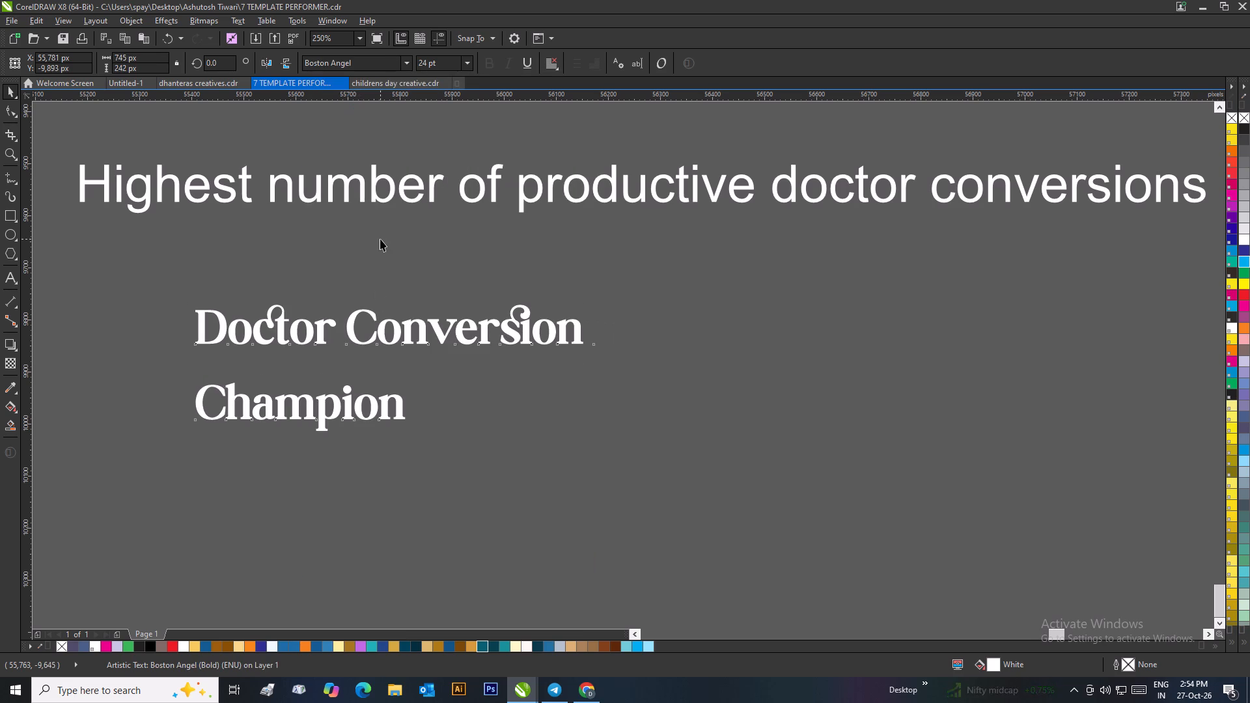
Tighten the line spacing of the Doctor Conversion Champion text so Champion sits closer beneath the first line.
click(365, 344)
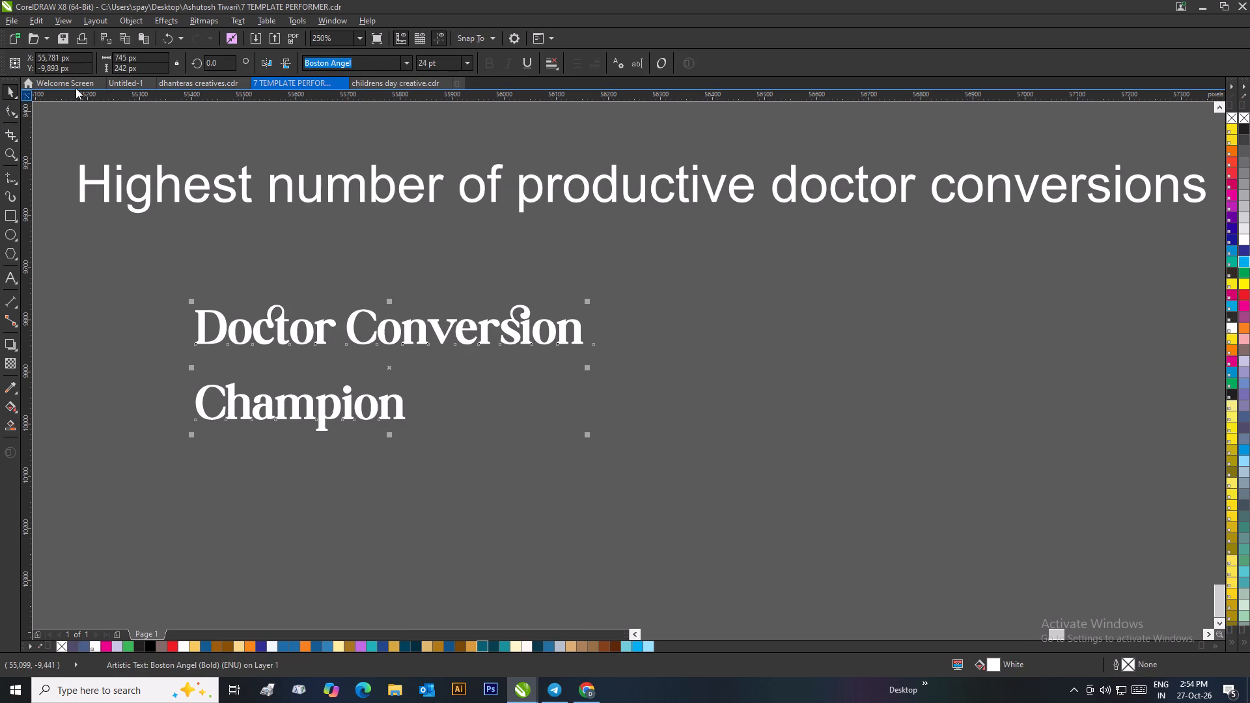
click(13, 109)
click(191, 432)
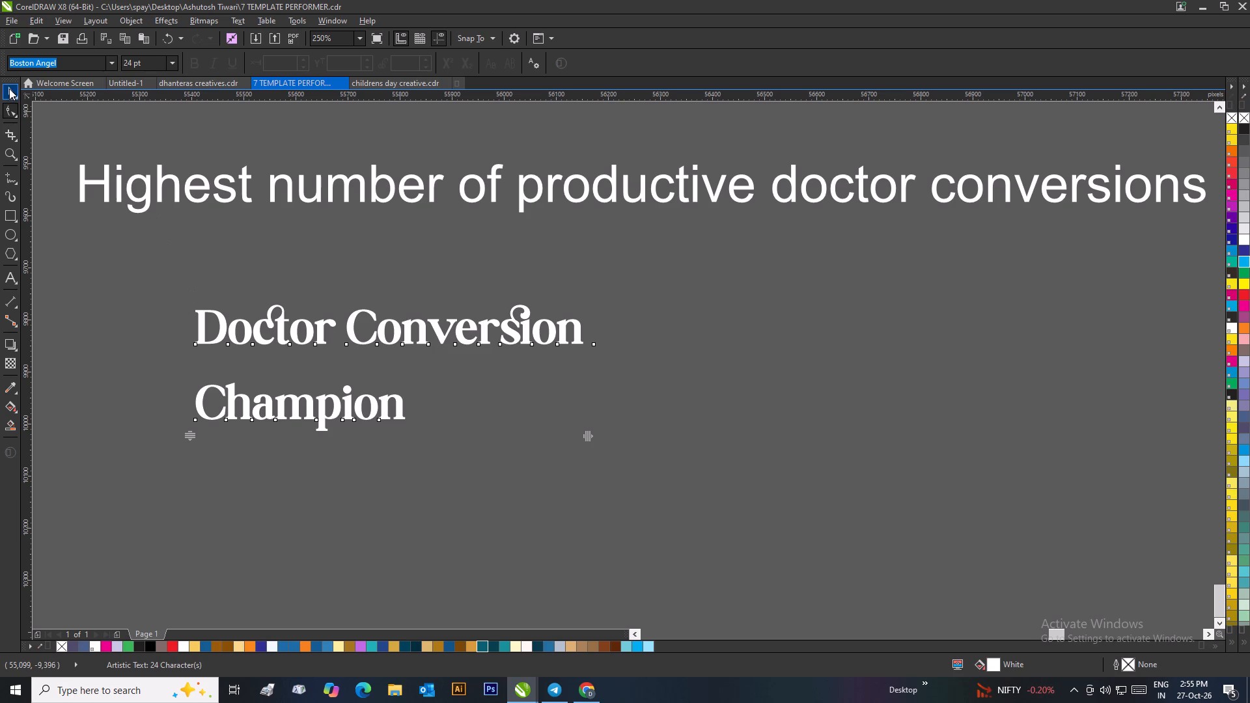
drag(191, 440, 226, 402)
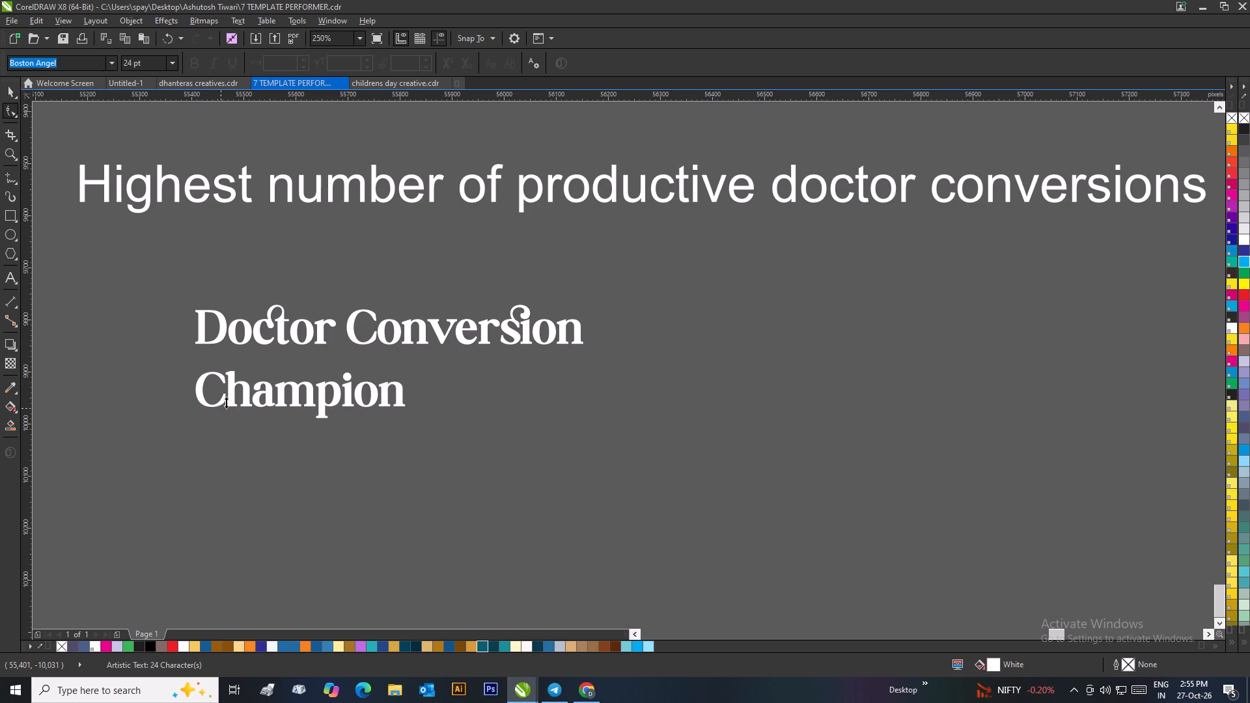
drag(226, 402, 237, 393)
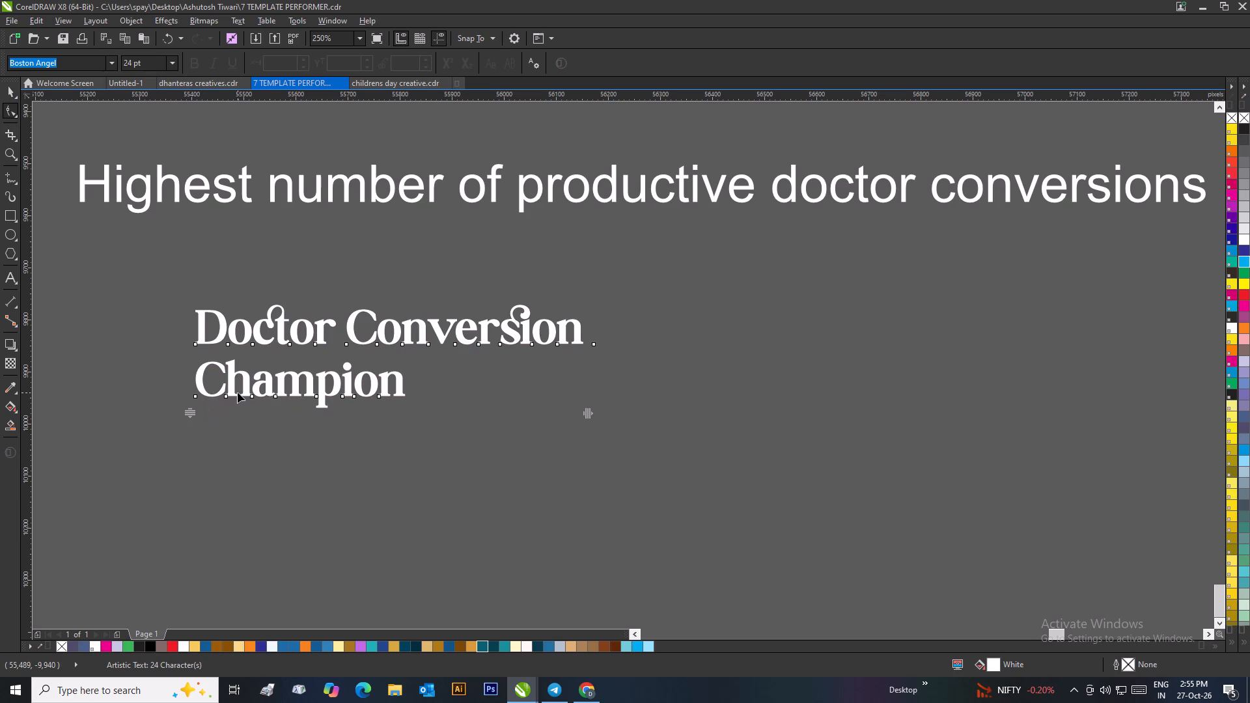
Center-align the two lines of the Doctor Conversion Champion text.
click(10, 88)
click(551, 68)
click(579, 111)
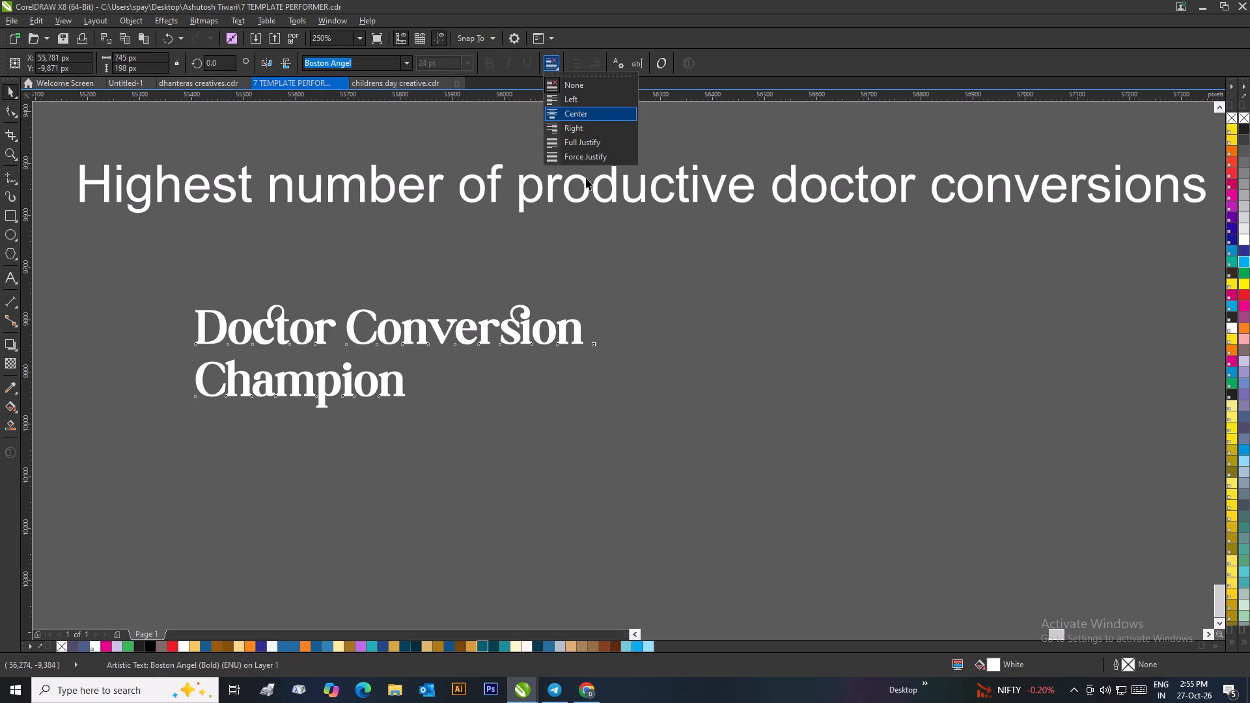
drag(507, 250, 501, 264)
Enlarge the Doctor Conversion Champion text proportionally to about 43.7 pt, roughly 1,355 px wide.
scroll(432, 260, down, 4)
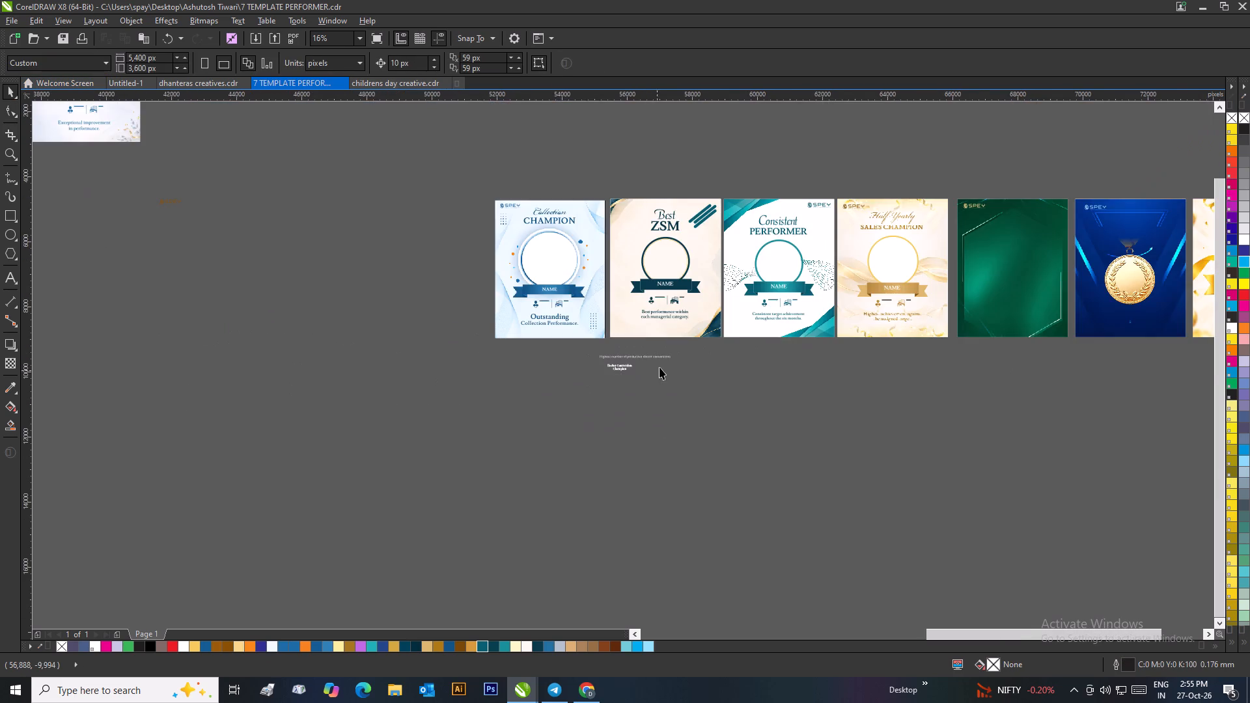
scroll(660, 361, up, 1)
click(551, 378)
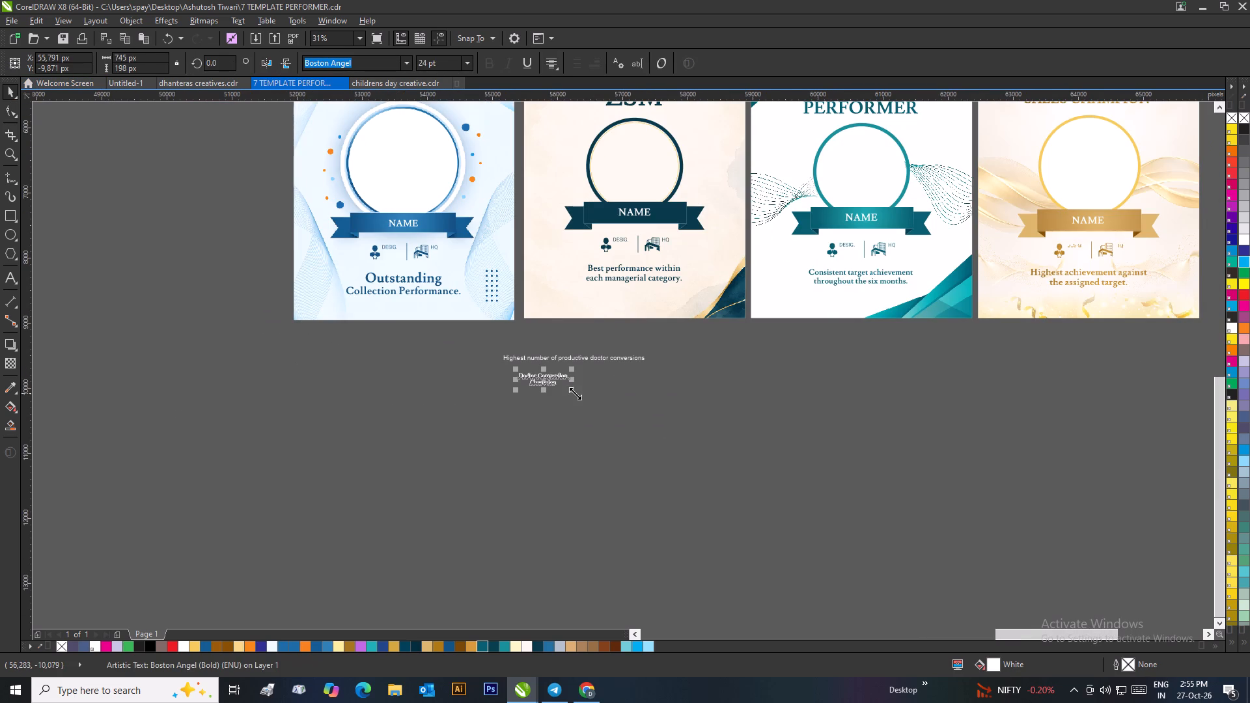
drag(575, 393, 615, 430)
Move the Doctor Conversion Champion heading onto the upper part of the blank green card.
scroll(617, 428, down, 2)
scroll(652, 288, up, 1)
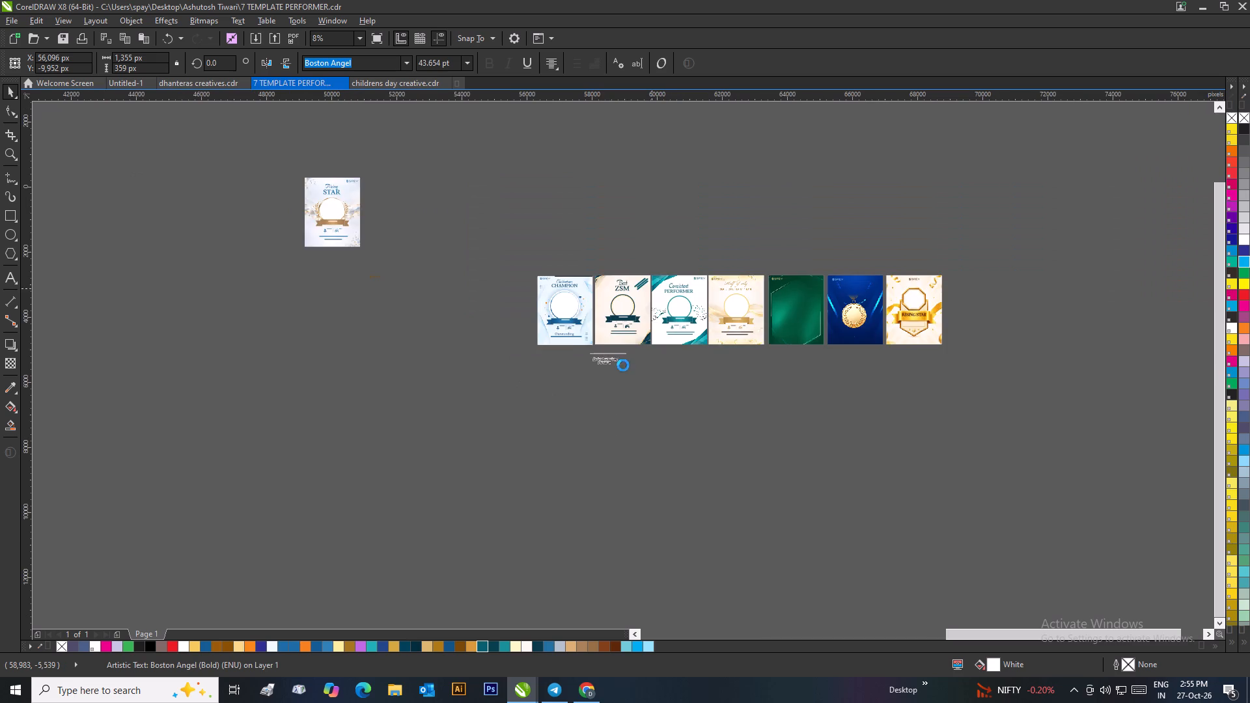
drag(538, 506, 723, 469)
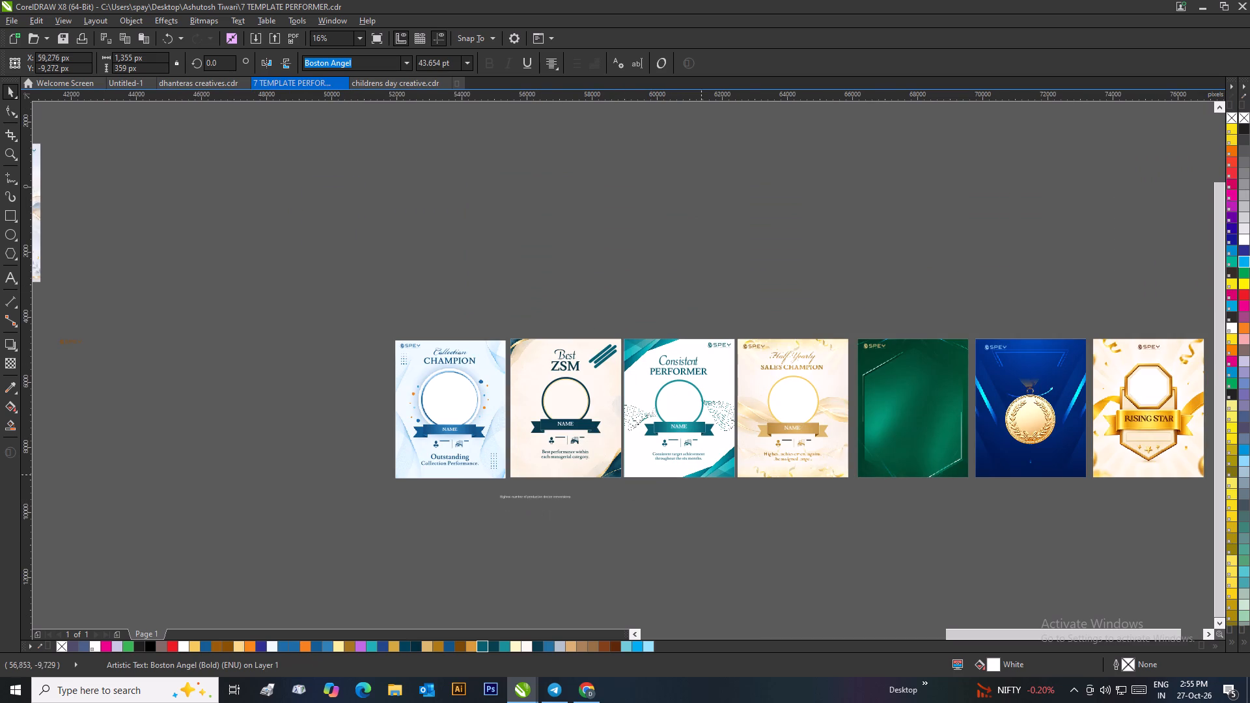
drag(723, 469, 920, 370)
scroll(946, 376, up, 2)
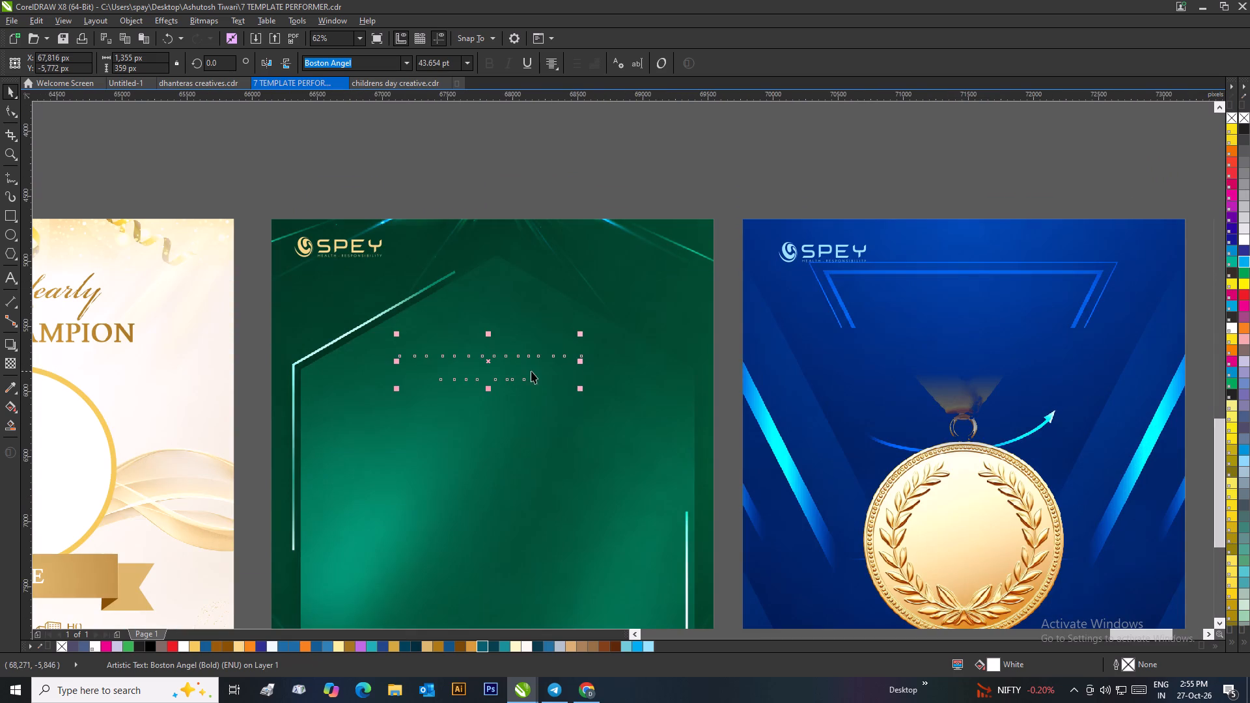
Pull the heading off the green card, place a copy on the blue medal card above the medal, and delete the original.
drag(486, 362, 831, 164)
drag(835, 158, 903, 331)
right_click(902, 327)
click(854, 169)
key(Delete)
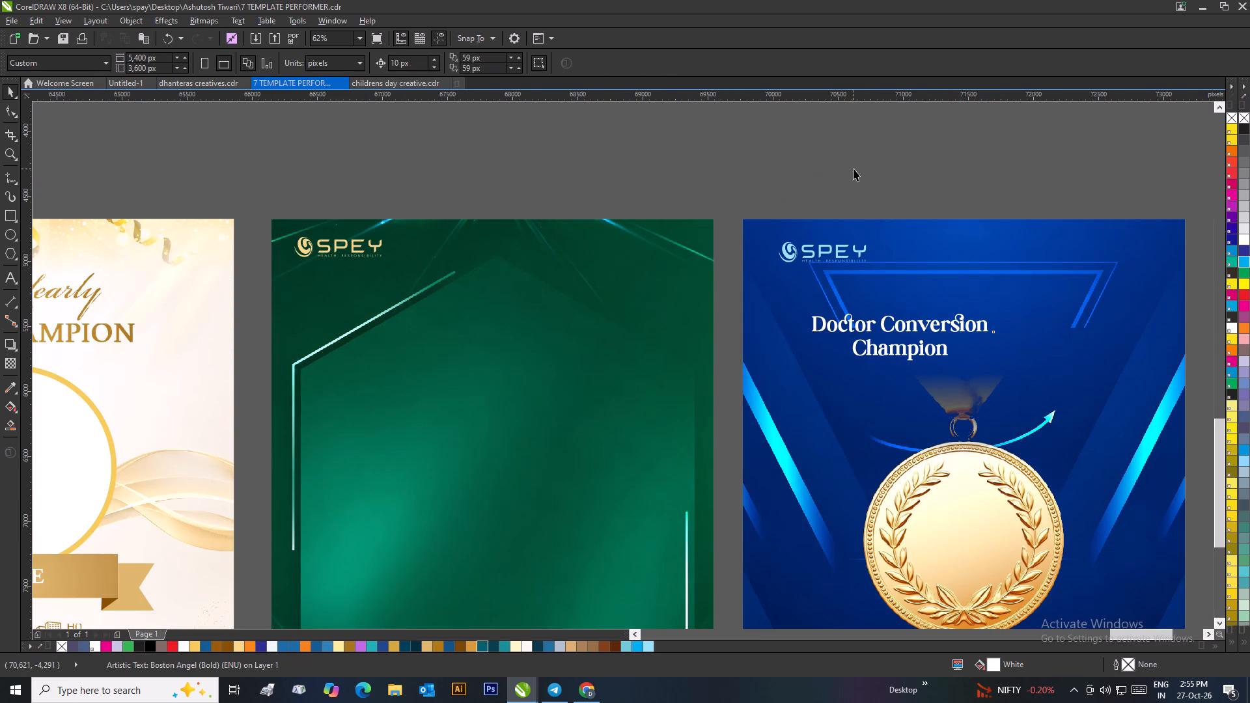
Enlarge the heading on the blue card to about 70.6 pt, roughly 2,190 px wide, and shift it slightly up above the medal.
scroll(836, 213, down, 1)
scroll(737, 417, up, 1)
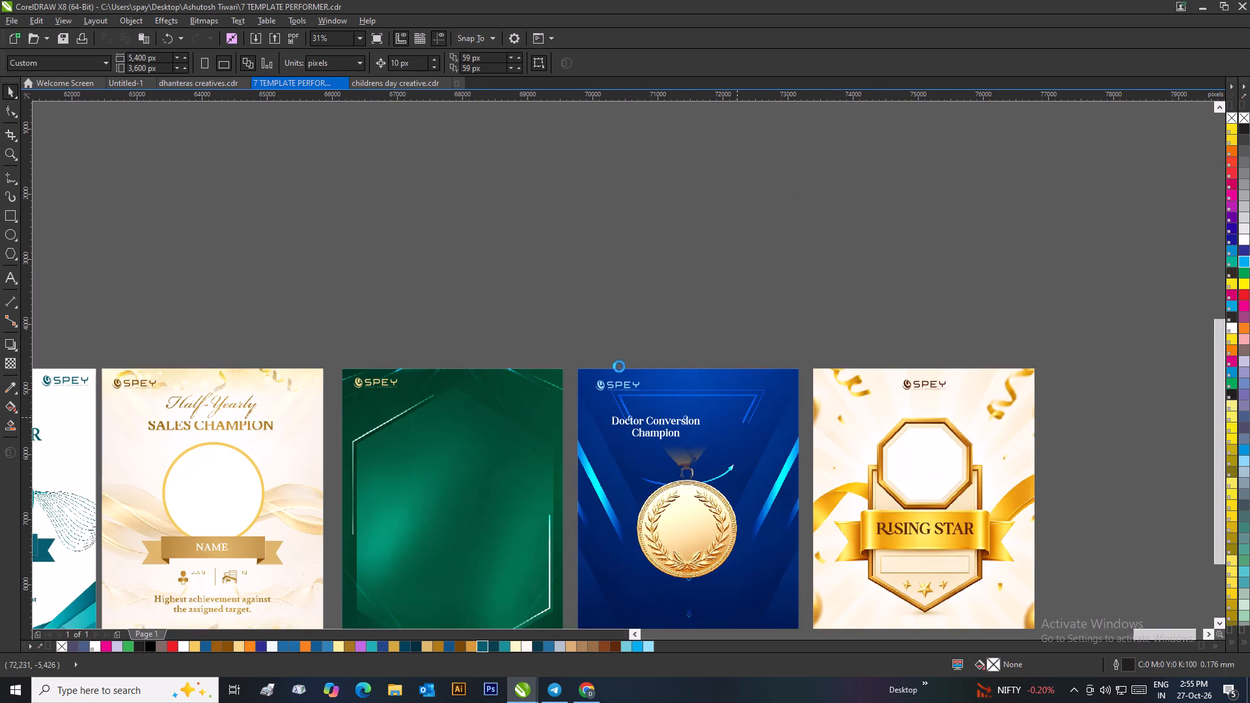
click(520, 379)
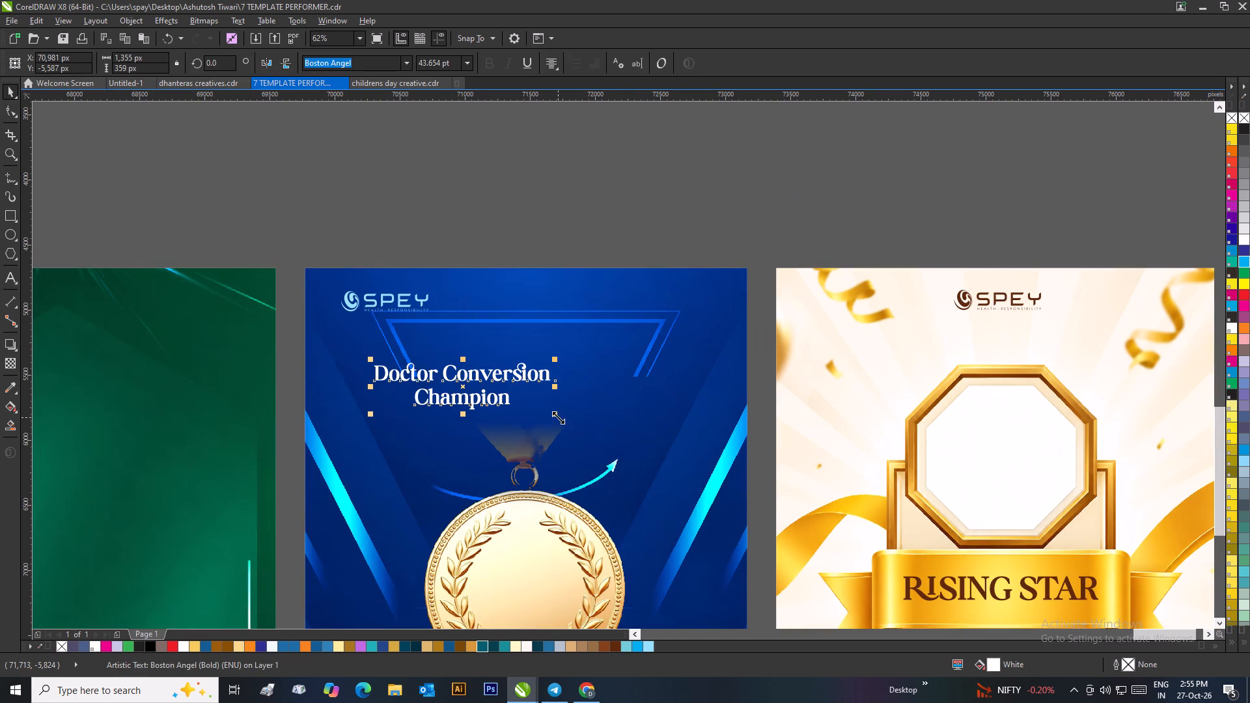
drag(558, 417, 667, 492)
click(551, 425)
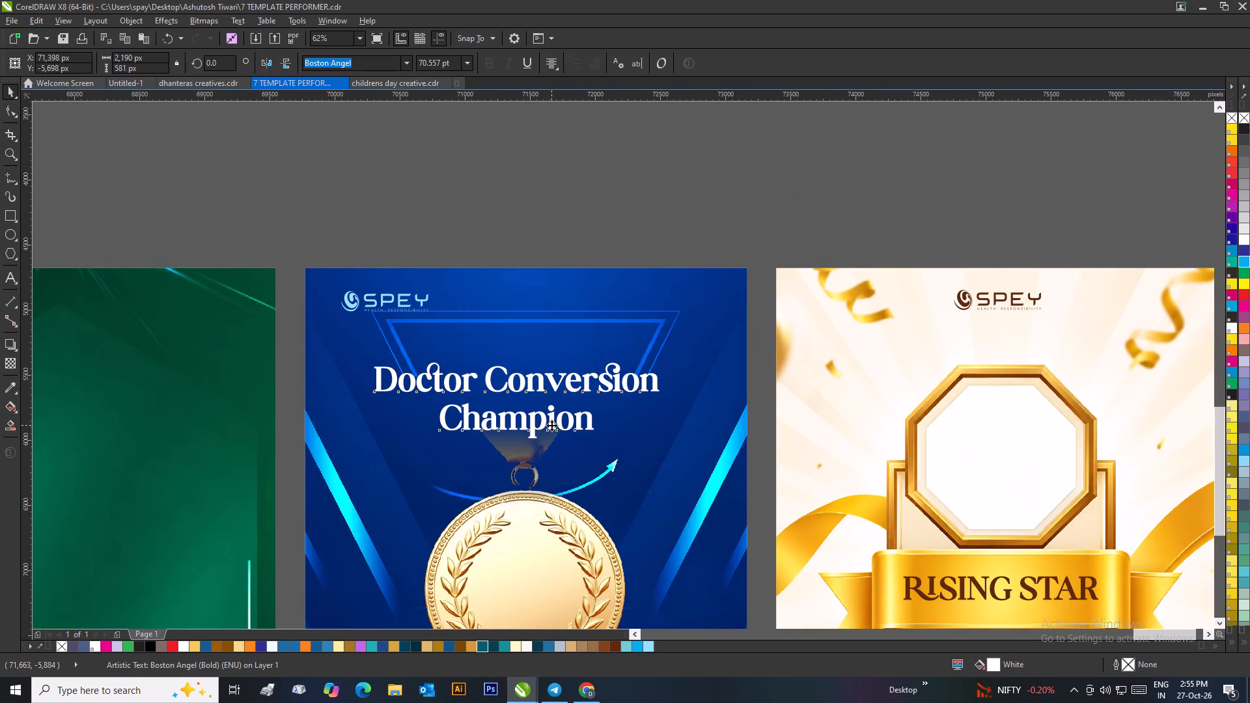
click(585, 204)
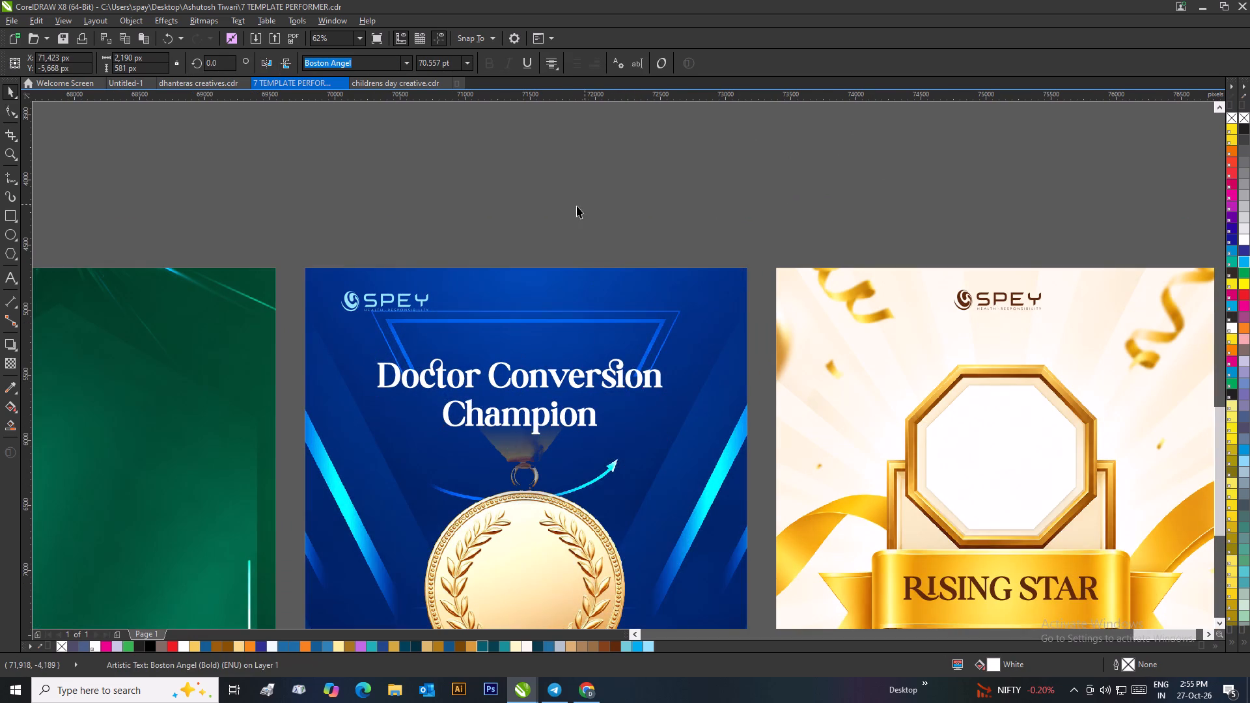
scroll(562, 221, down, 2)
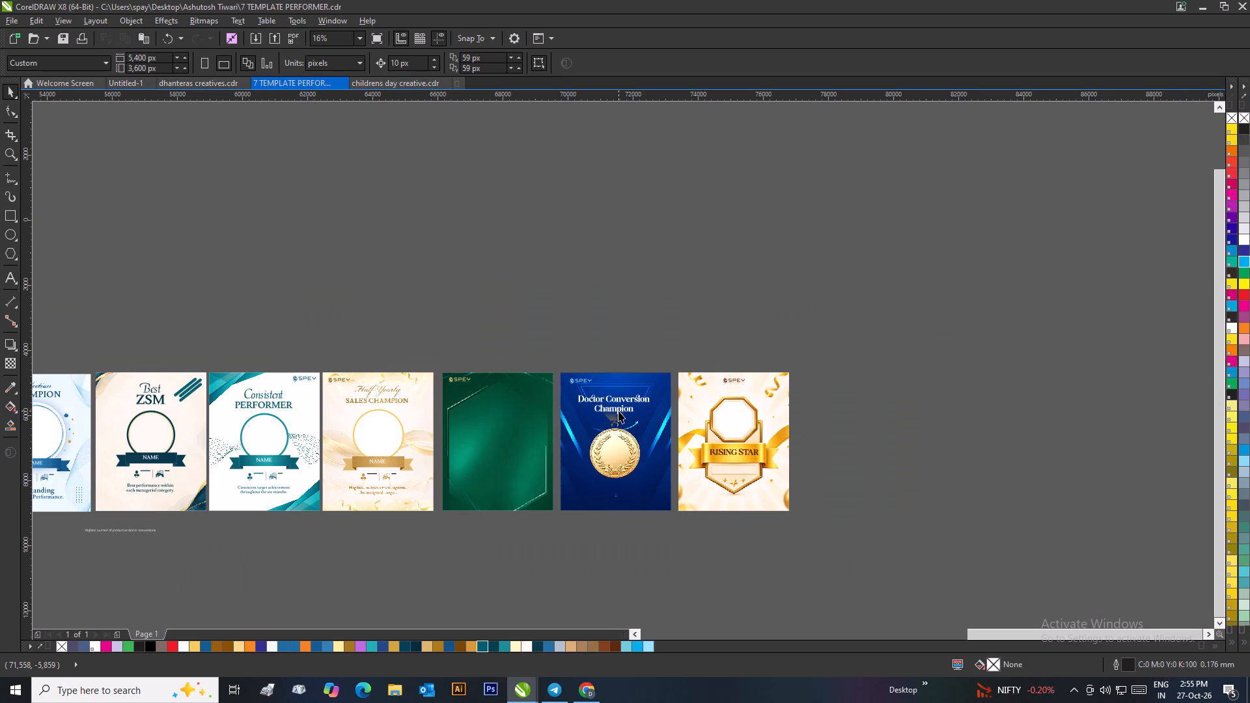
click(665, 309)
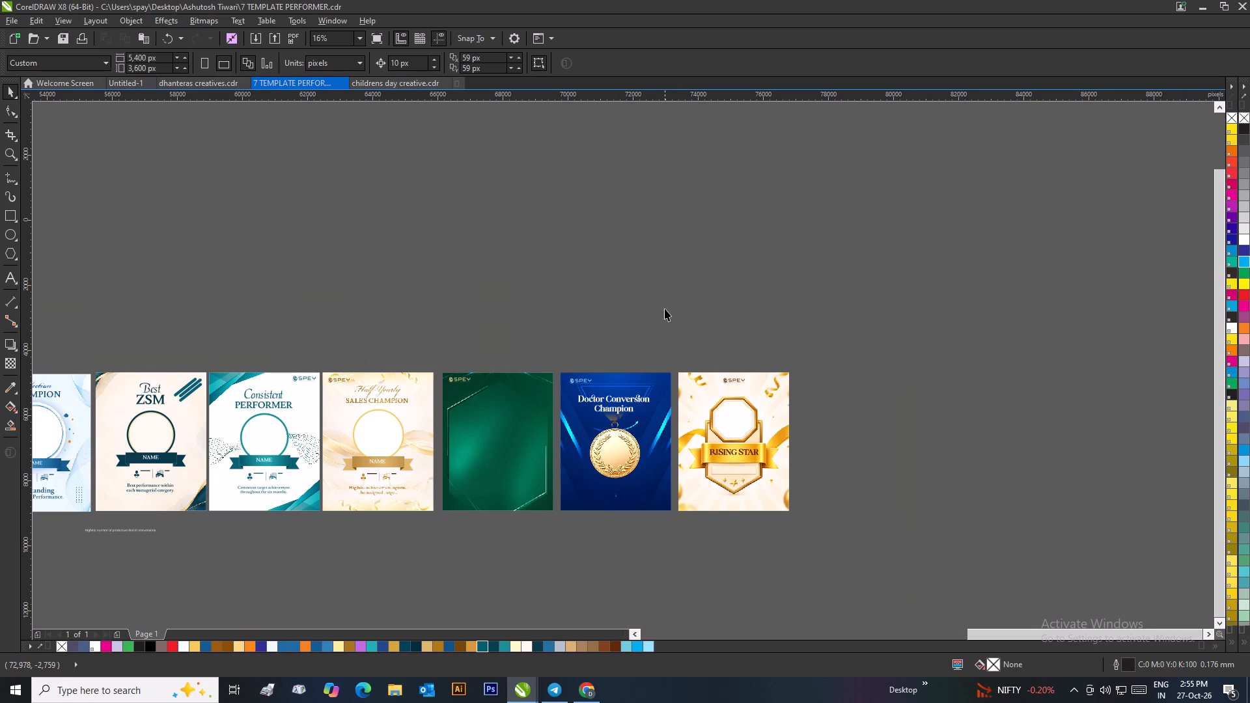
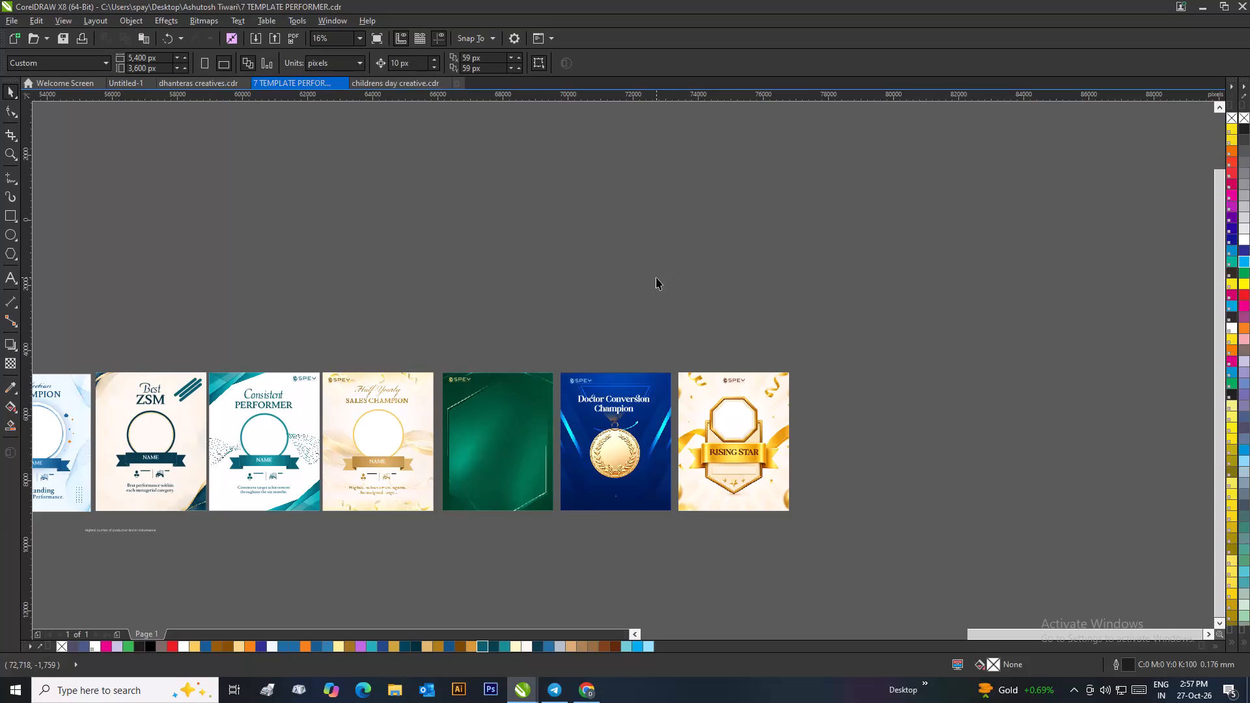
Set the word Doctor in the blue card's heading to the Arno Pro font.
click(764, 296)
scroll(654, 422, up, 1)
scroll(571, 353, up, 1)
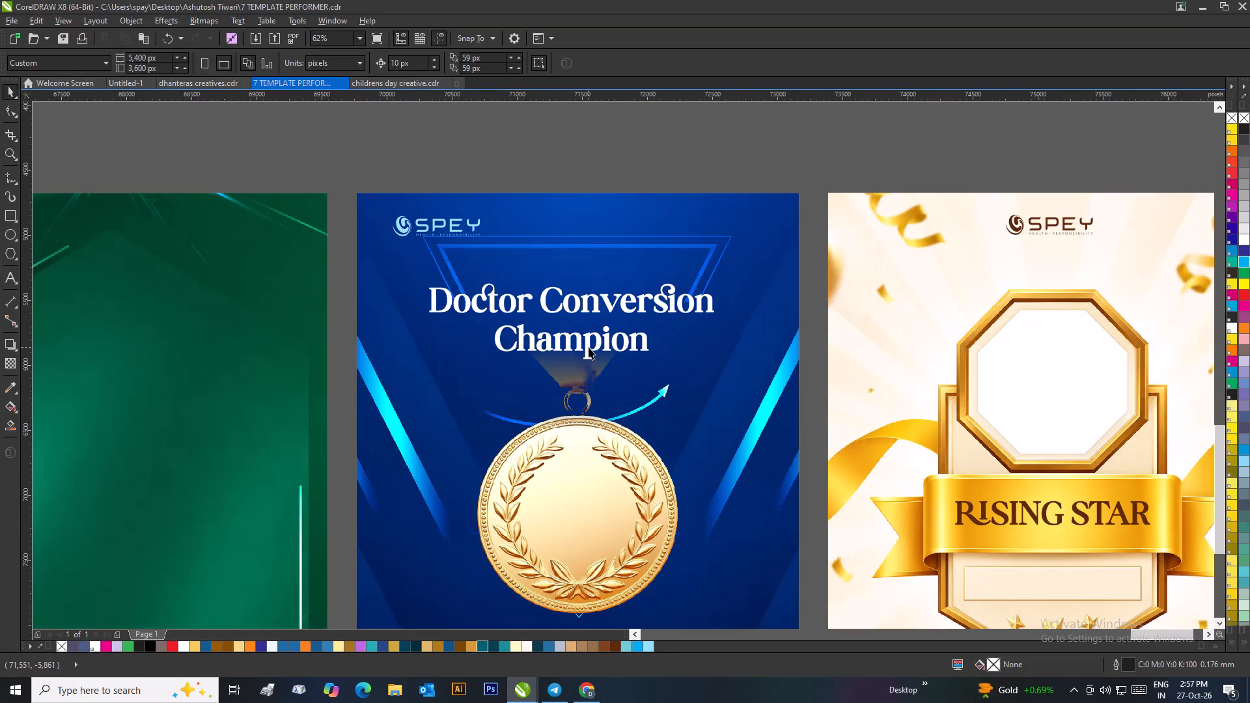
double_click(589, 347)
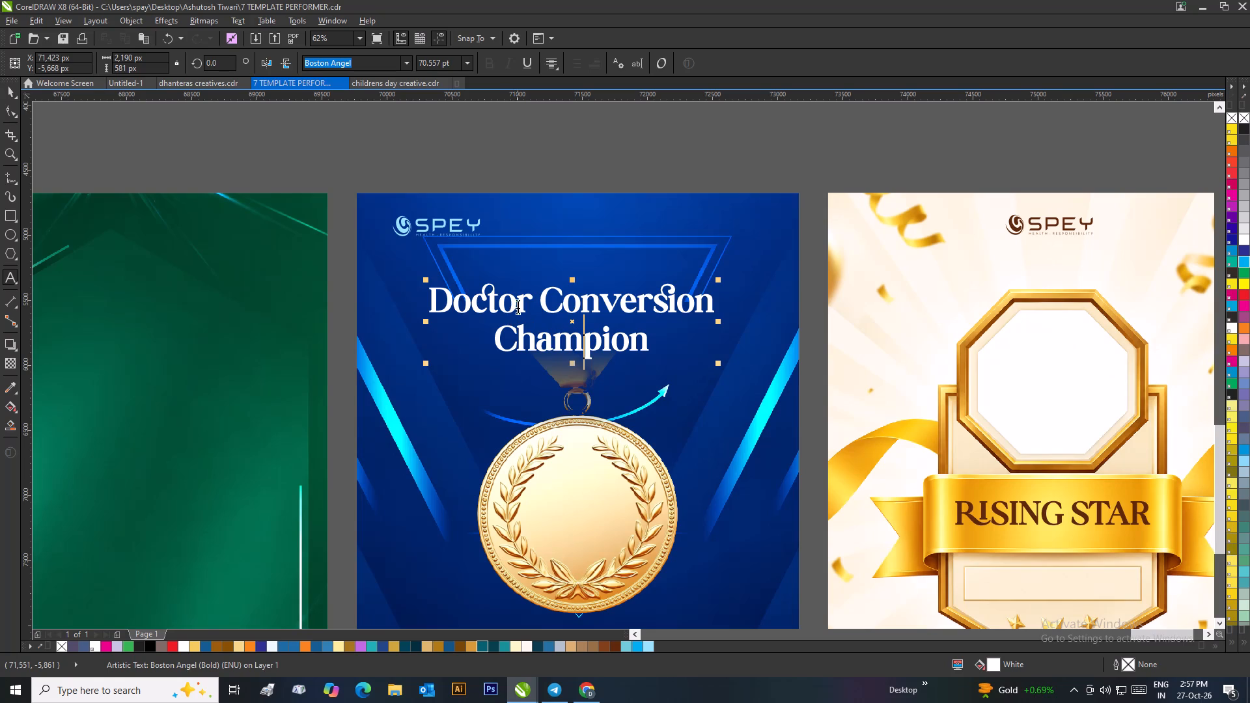
drag(534, 299, 419, 302)
click(503, 301)
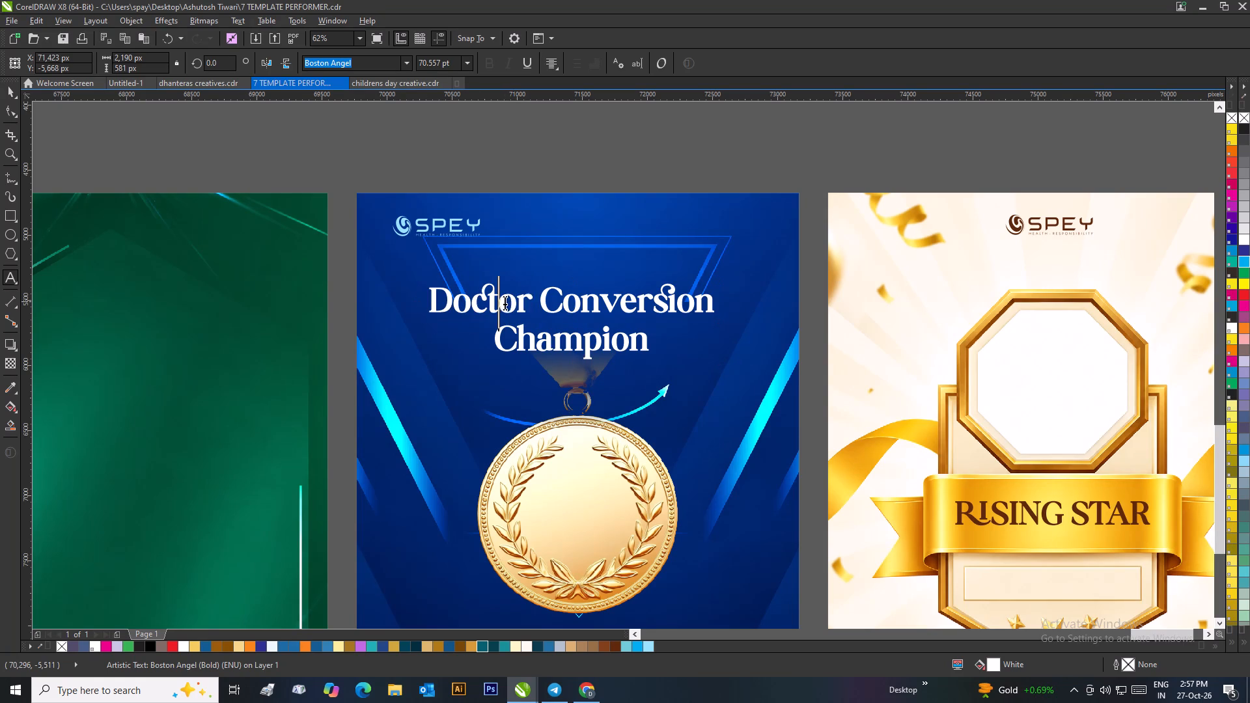
drag(529, 299, 401, 300)
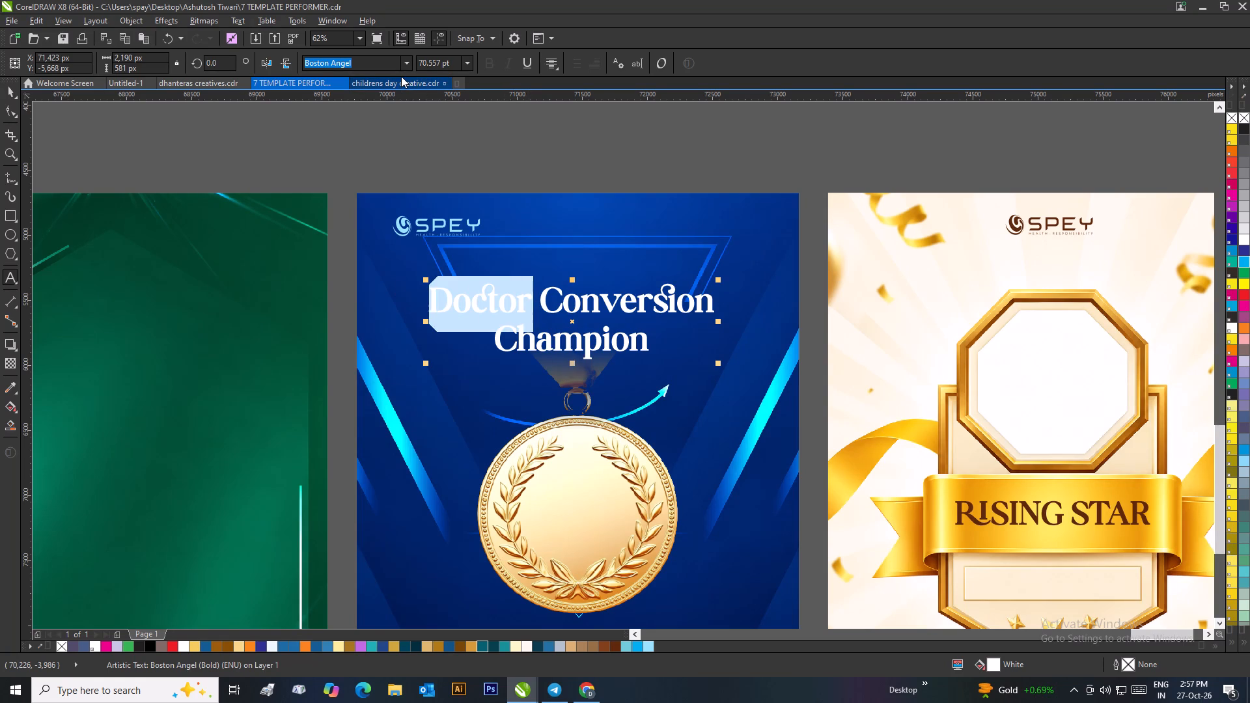
click(403, 59)
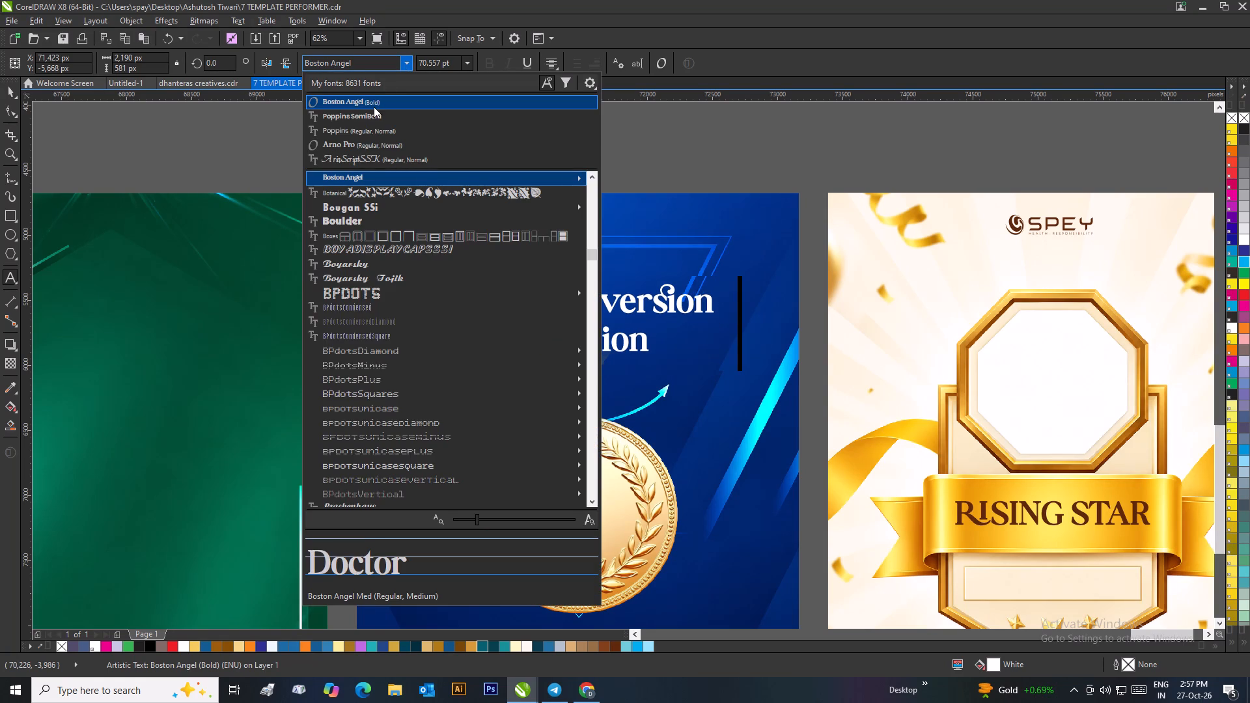
click(361, 147)
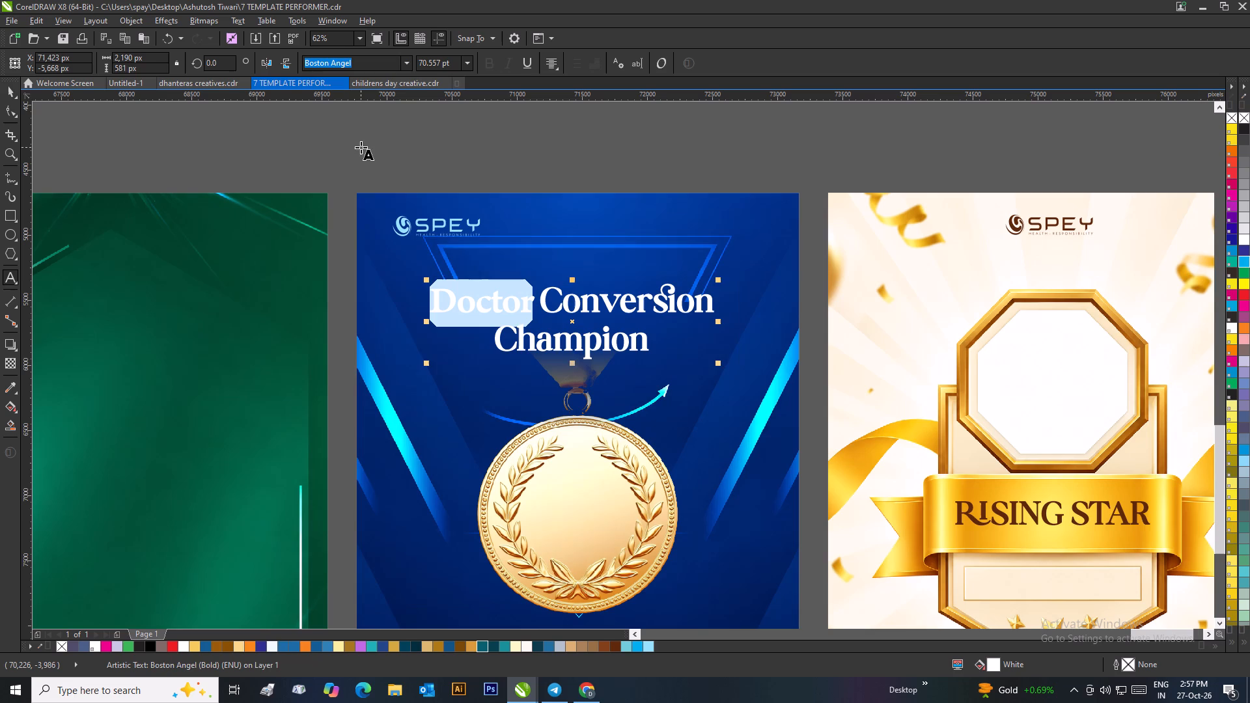
Apply the Arno Pro font to the entire Doctor Conversion Champion heading.
click(509, 324)
drag(538, 301, 550, 309)
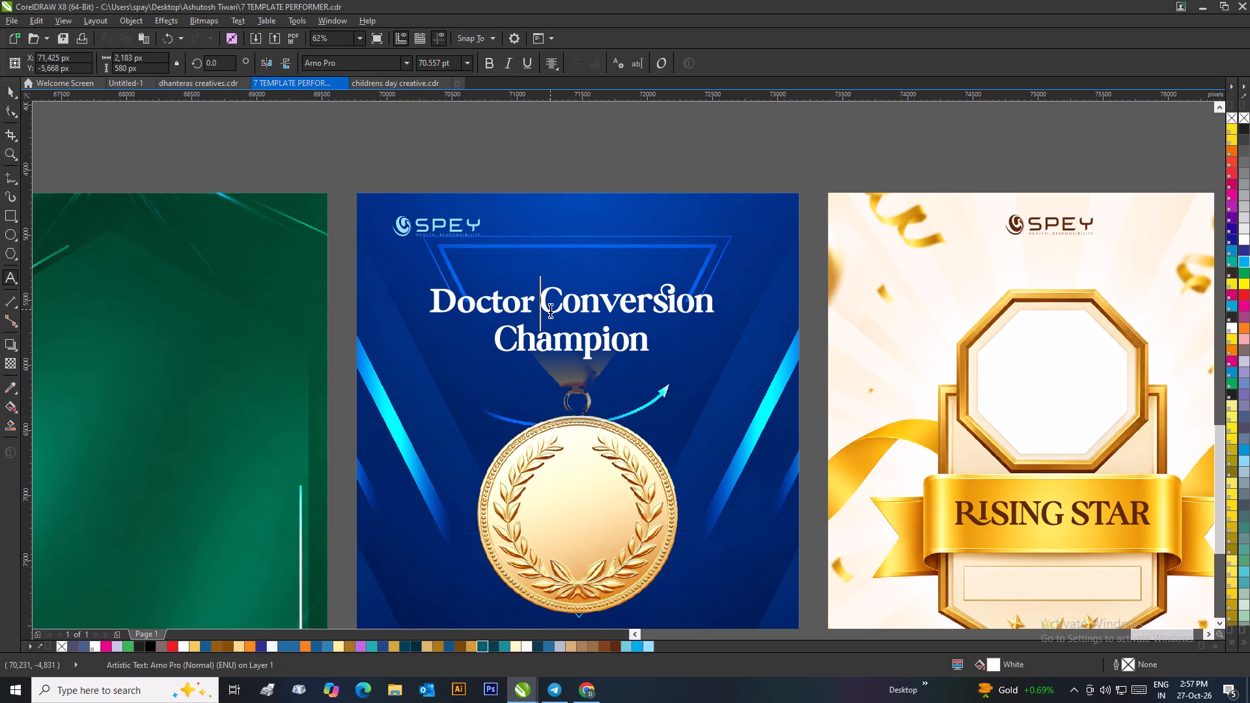
drag(550, 309, 599, 351)
click(607, 325)
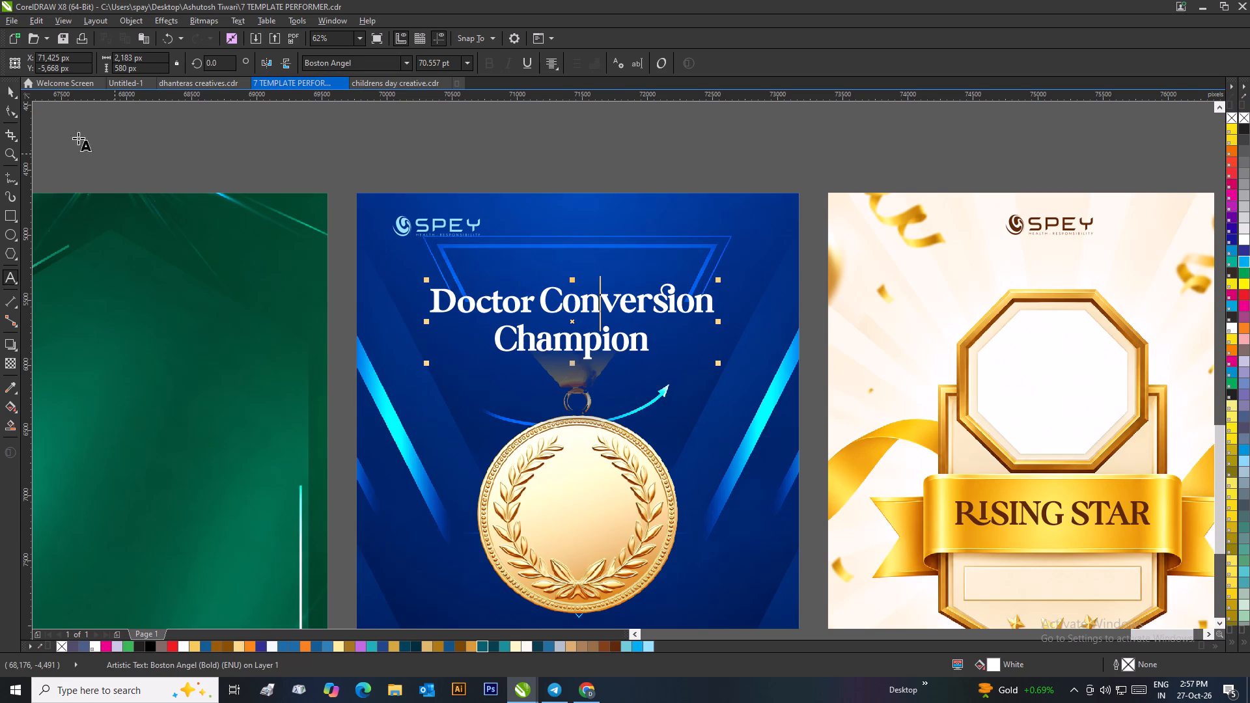
click(5, 92)
click(406, 61)
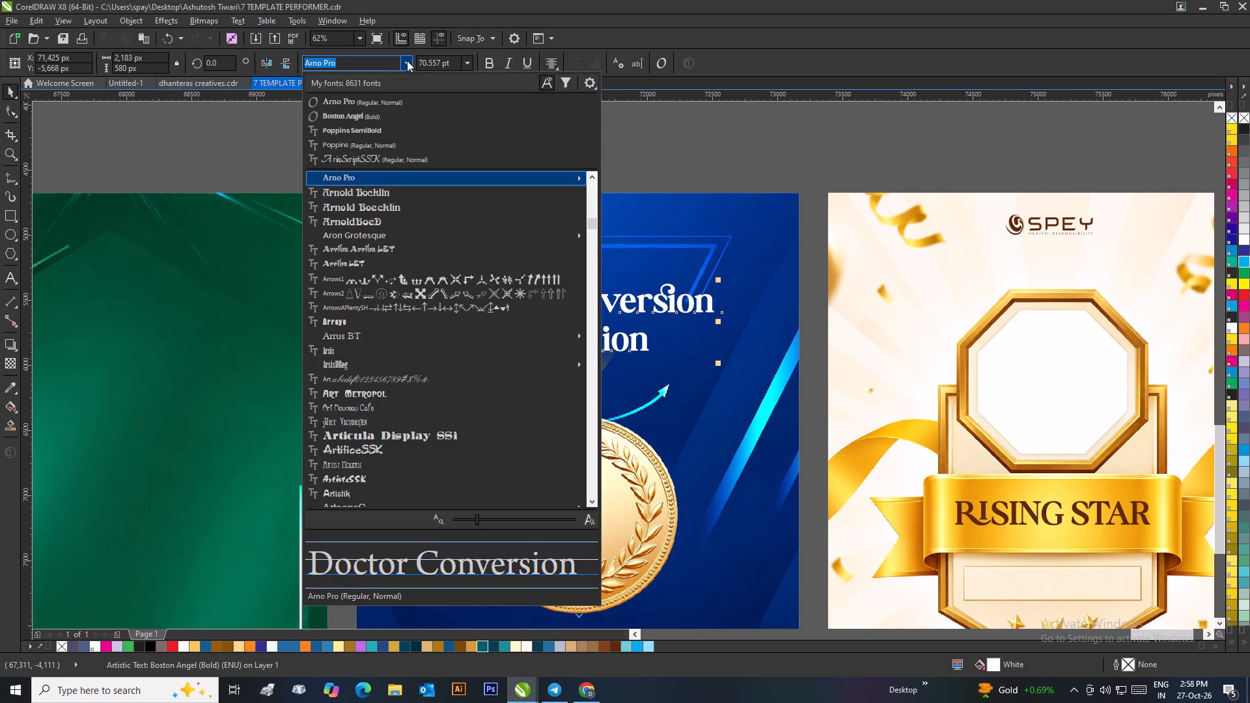
click(365, 104)
click(499, 168)
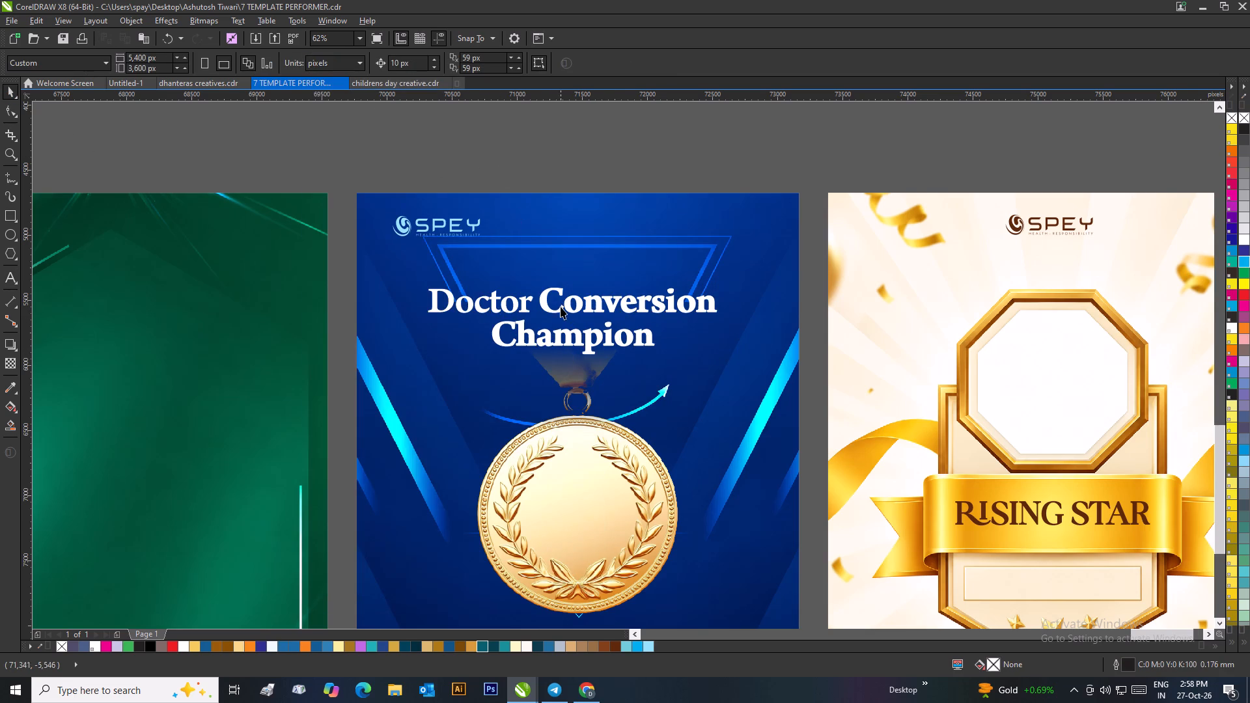
Rebreak the heading so Doctor stands alone on the first line and Conversion Champion shares the second.
click(558, 312)
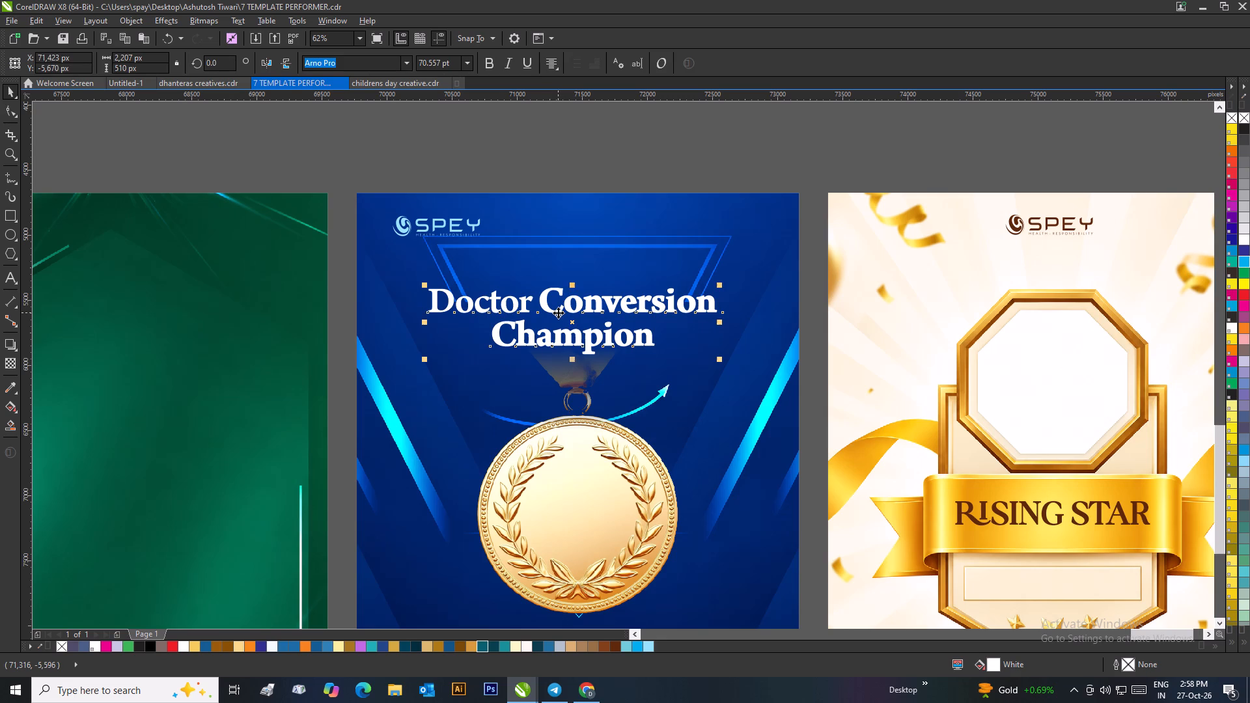
click(558, 312)
double_click(547, 307)
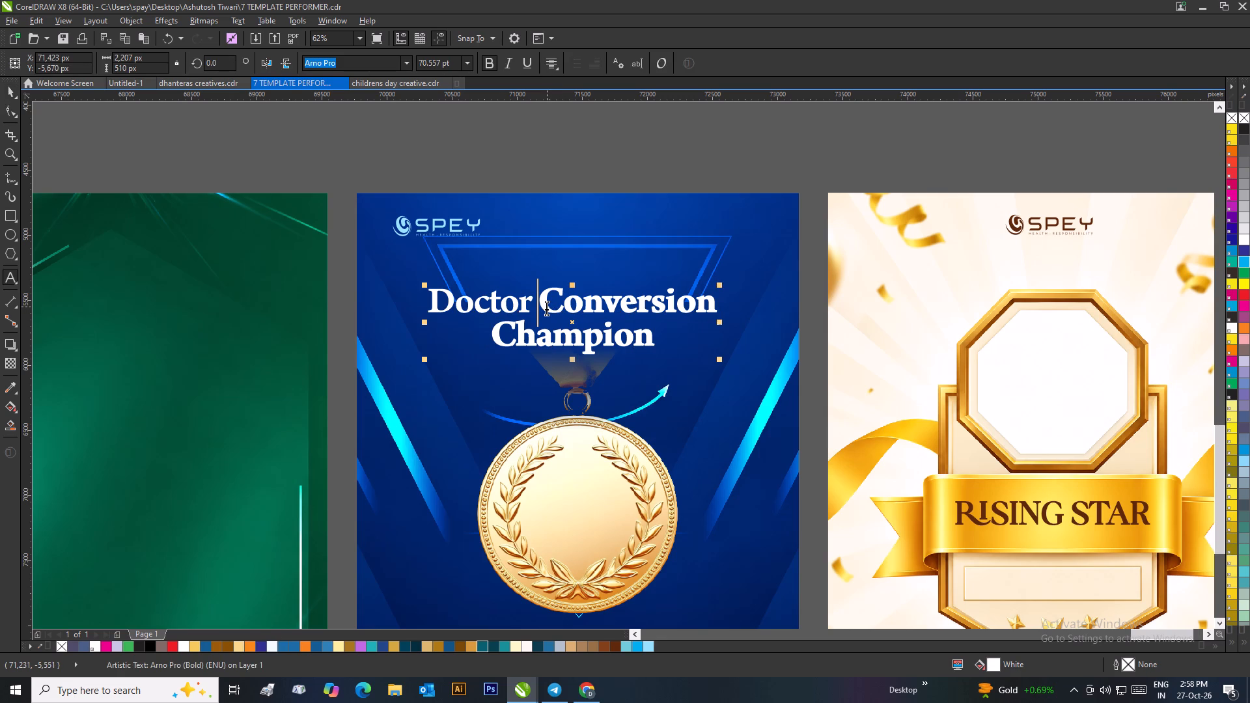
key(Return)
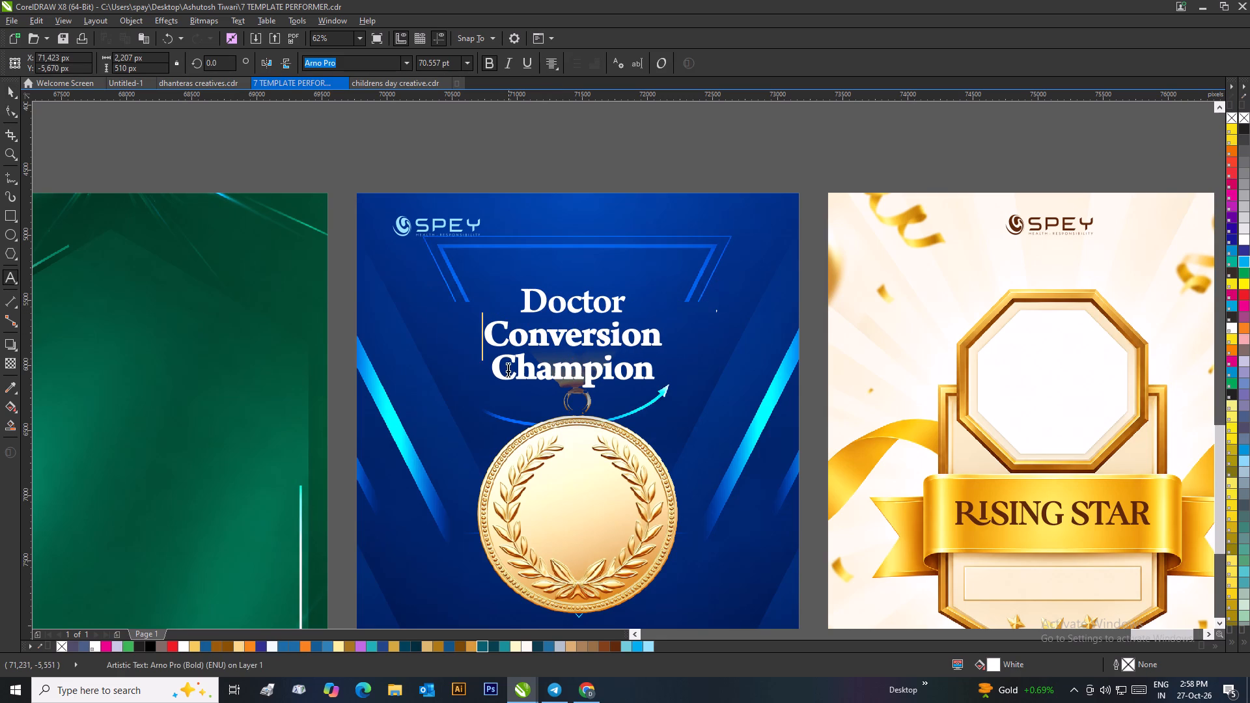
click(496, 368)
key(BackSpace)
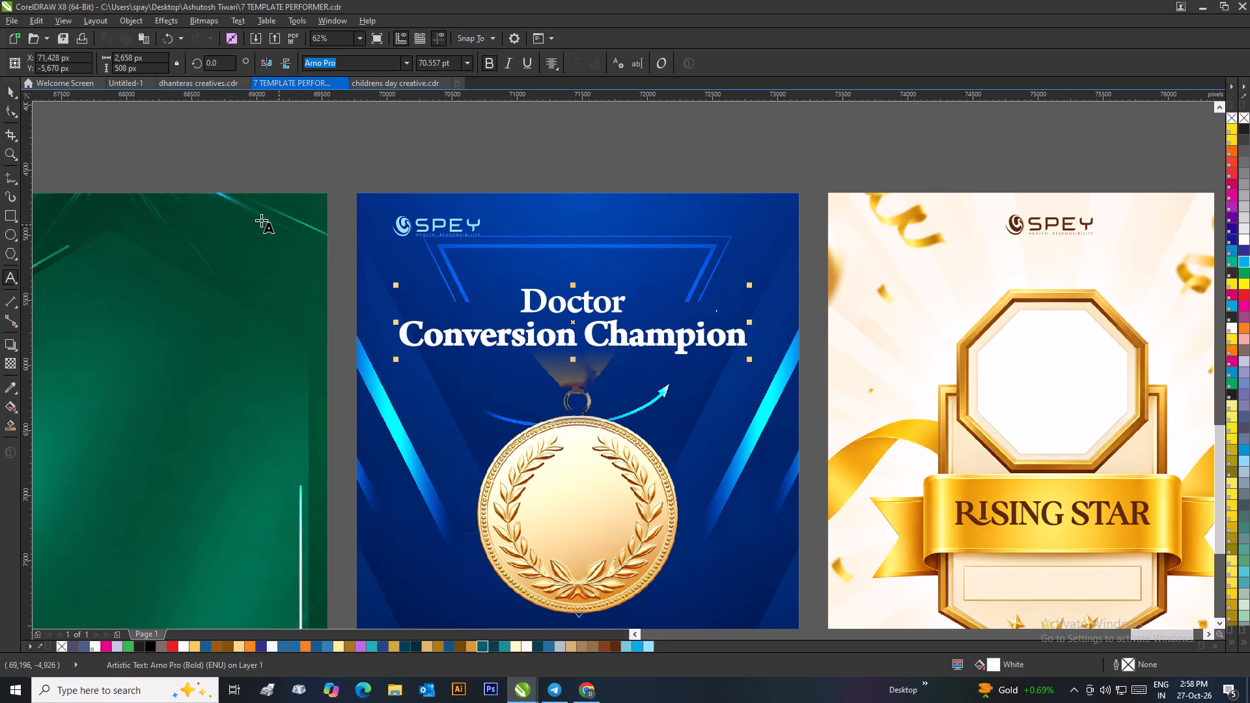
click(5, 87)
click(391, 130)
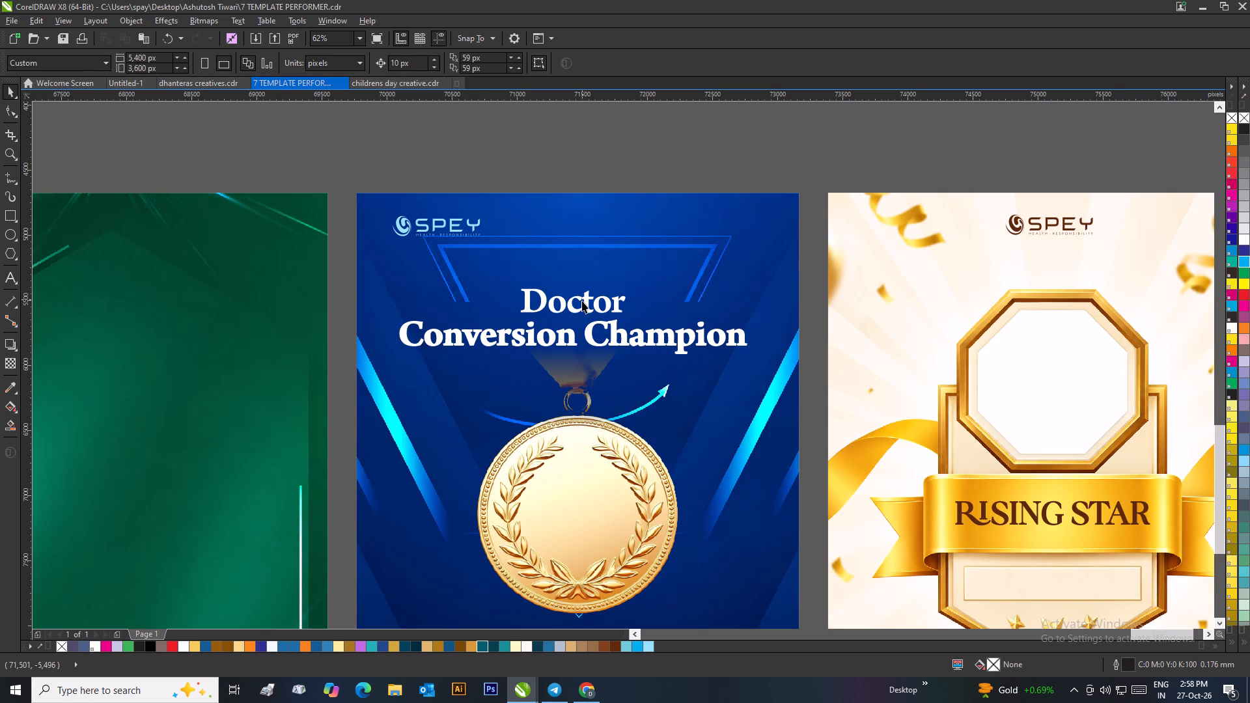
Move the two-line heading up about 90 px, farther above the medal on the blue card.
drag(574, 309, 573, 294)
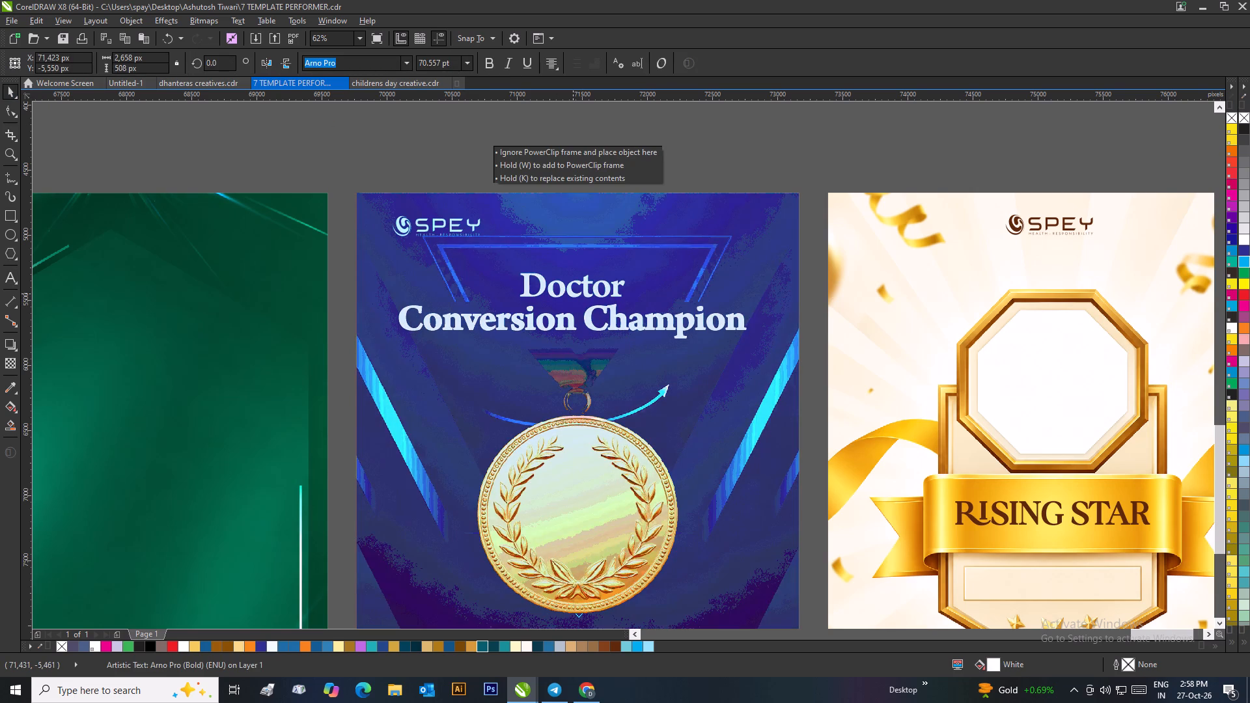
drag(573, 294, 574, 294)
scroll(574, 294, down, 1)
click(625, 279)
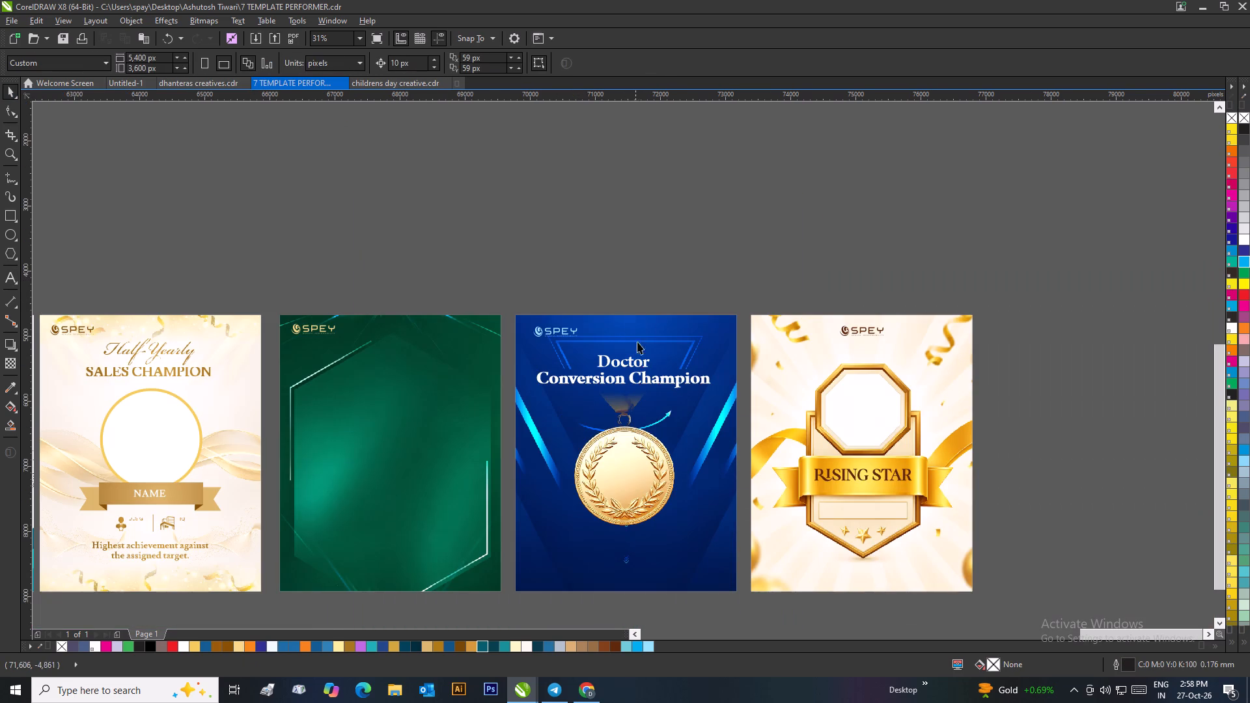
Align the heading's centre horizontally with the blue card.
scroll(645, 382, up, 1)
click(624, 365)
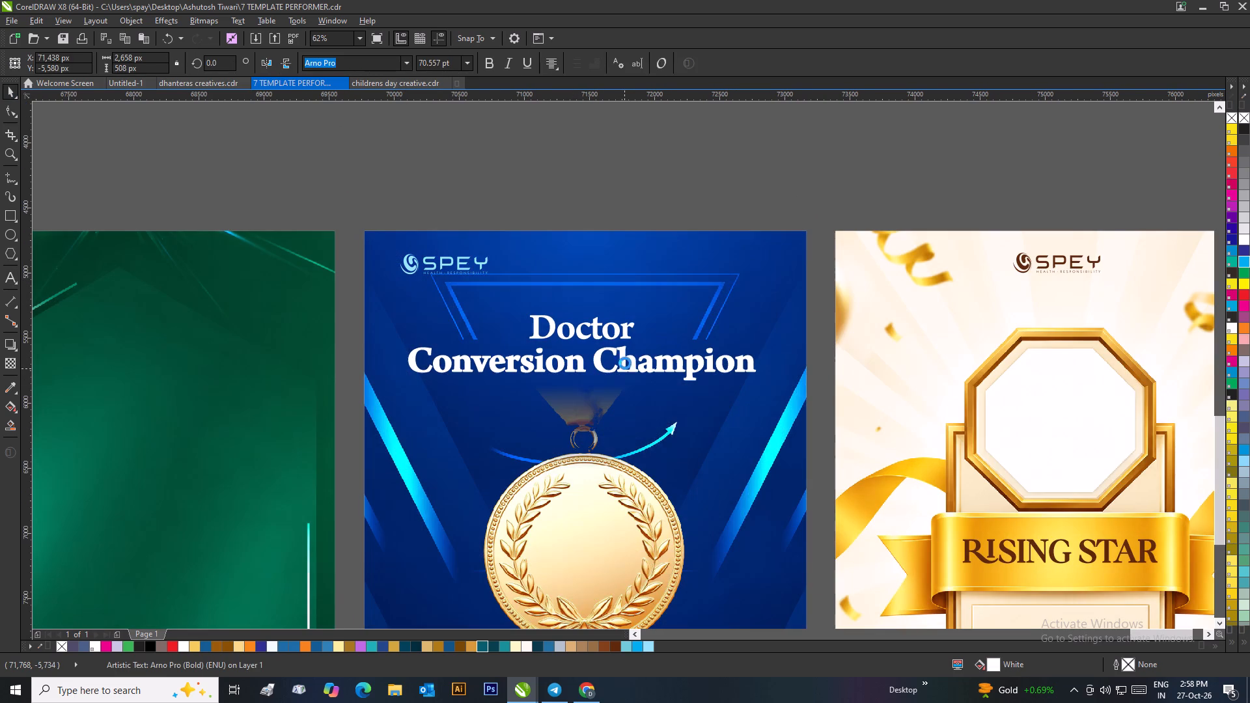
shift+click(611, 278)
key(c)
click(621, 209)
scroll(610, 238, down, 1)
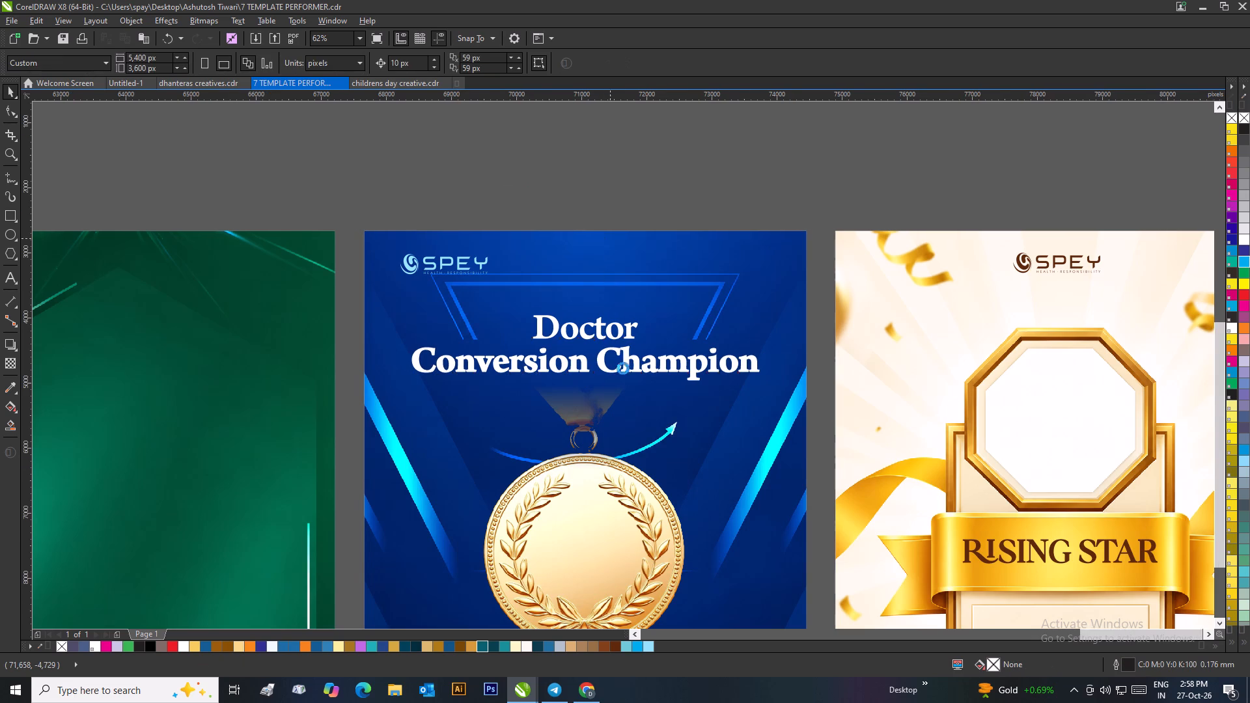
scroll(628, 407, up, 1)
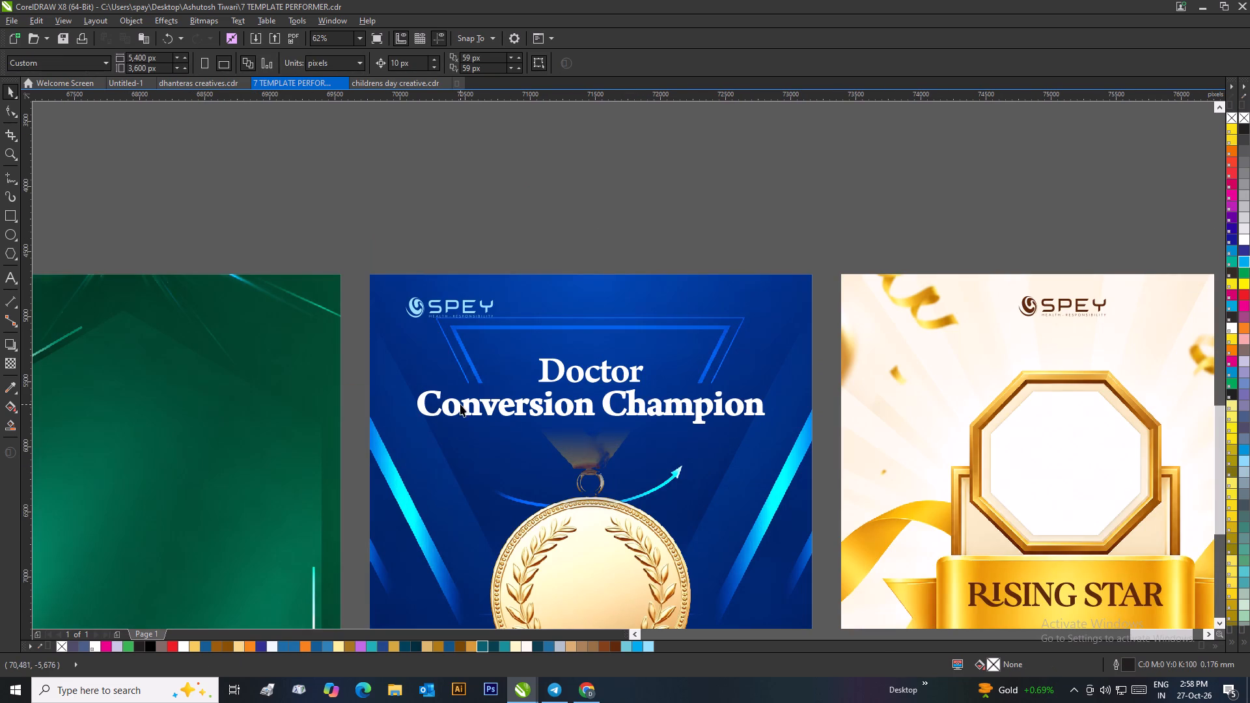
click(615, 219)
Slightly increase the line spacing between Doctor and Conversion Champion using the Shape tool.
scroll(624, 277, down, 1)
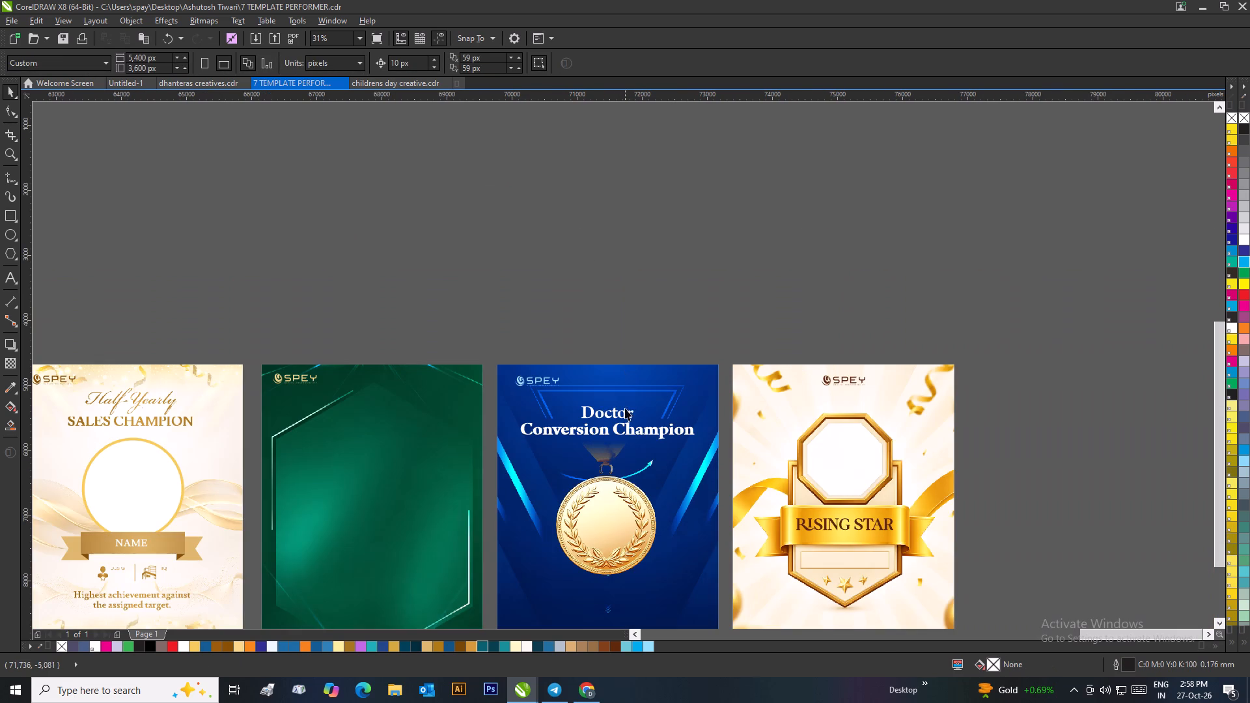
scroll(626, 495, up, 1)
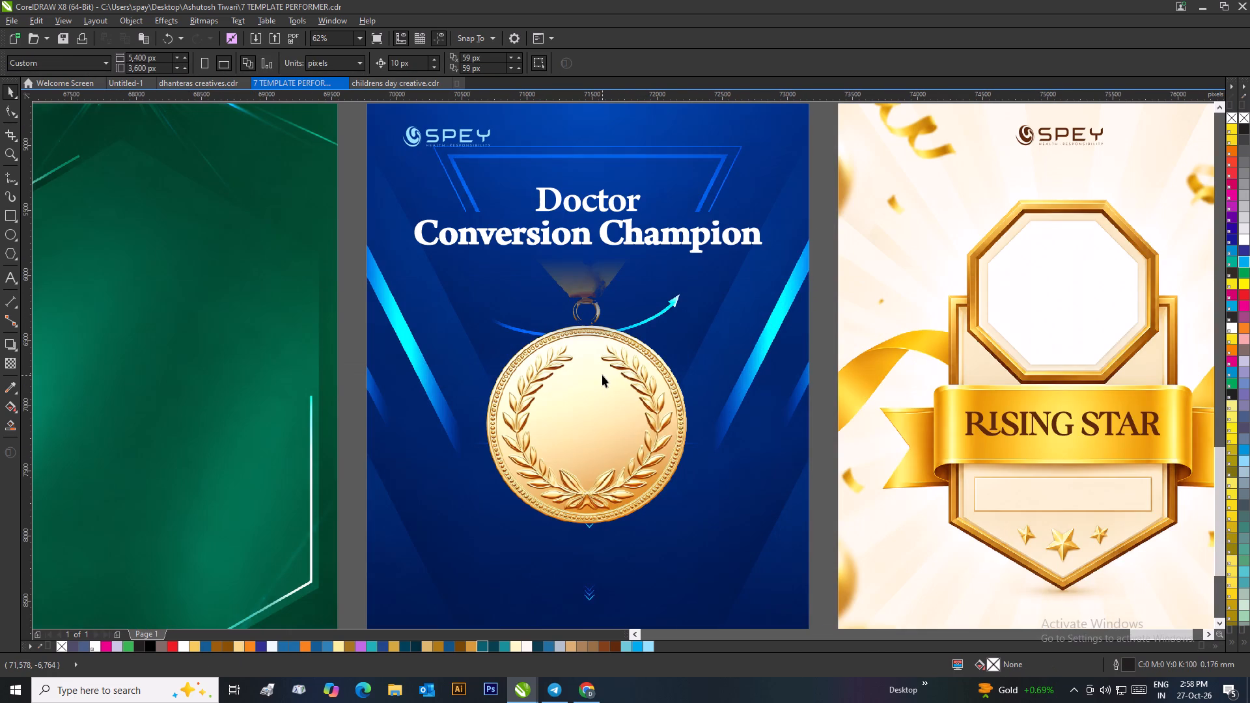
click(602, 375)
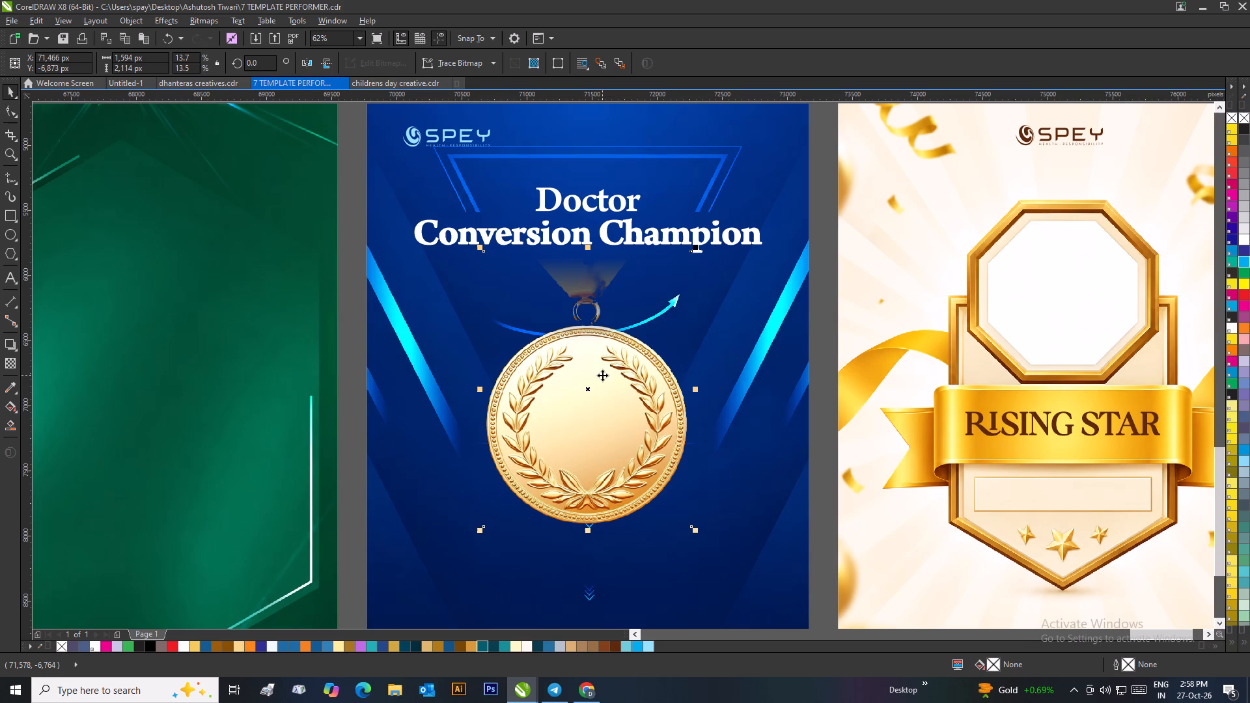
click(580, 236)
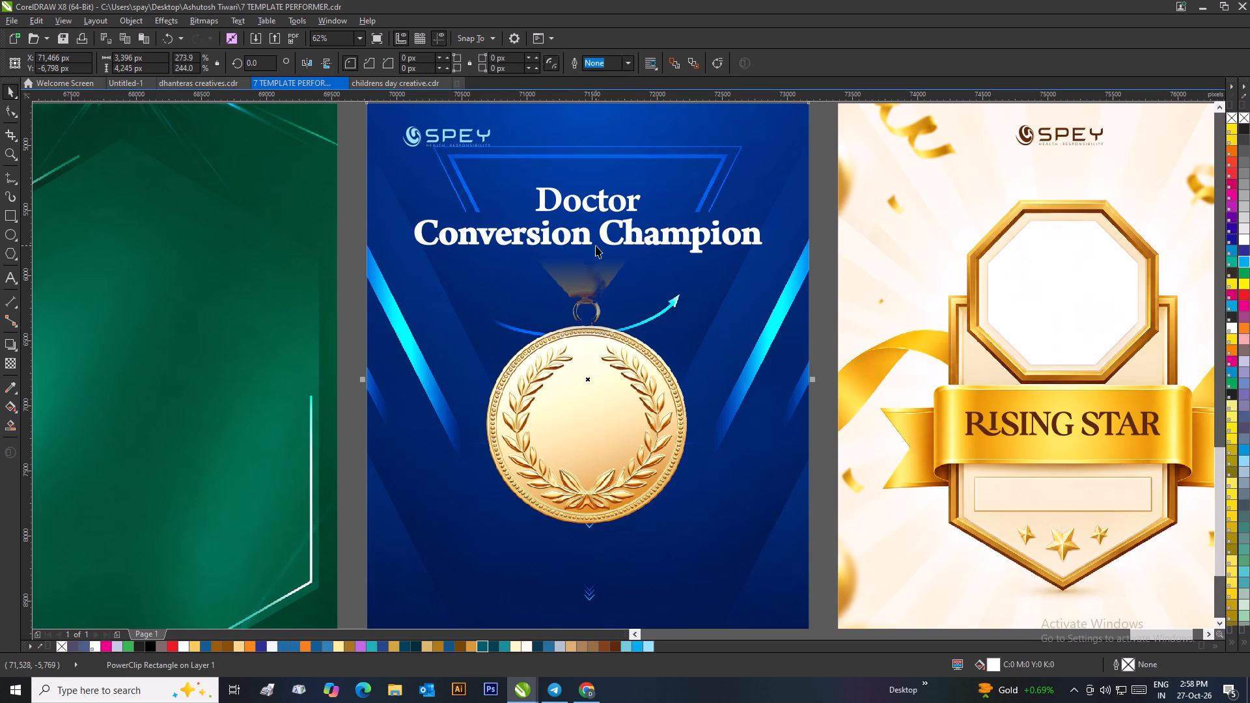
click(585, 240)
click(12, 111)
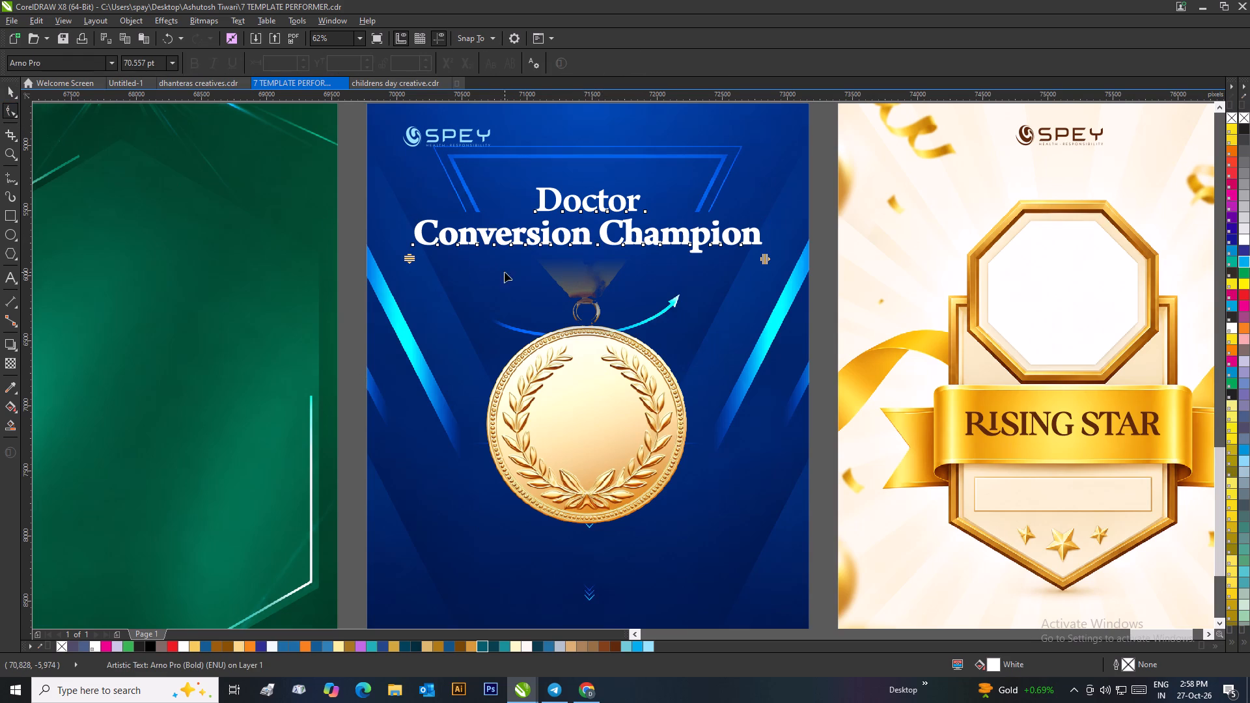
drag(411, 260, 419, 266)
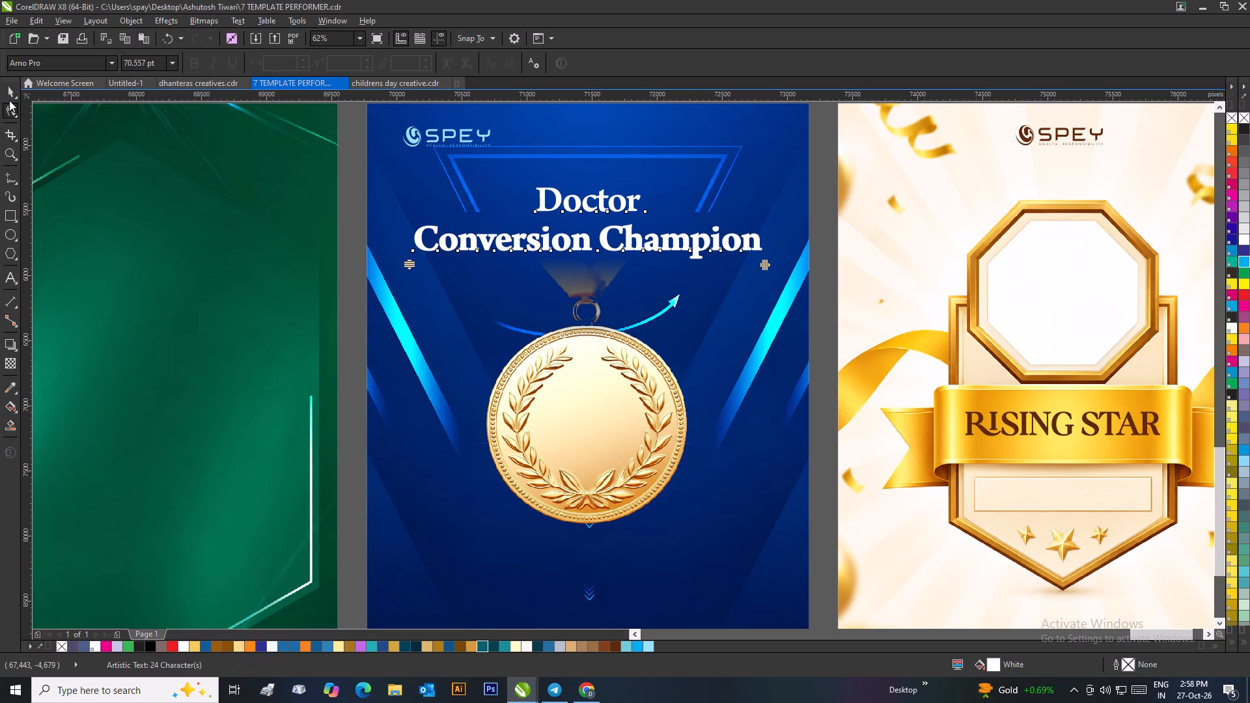
click(7, 94)
Draw a circle about 1,285 px in diameter over the gold medal on the blue card.
scroll(526, 186, down, 1)
click(704, 273)
scroll(697, 481, up, 1)
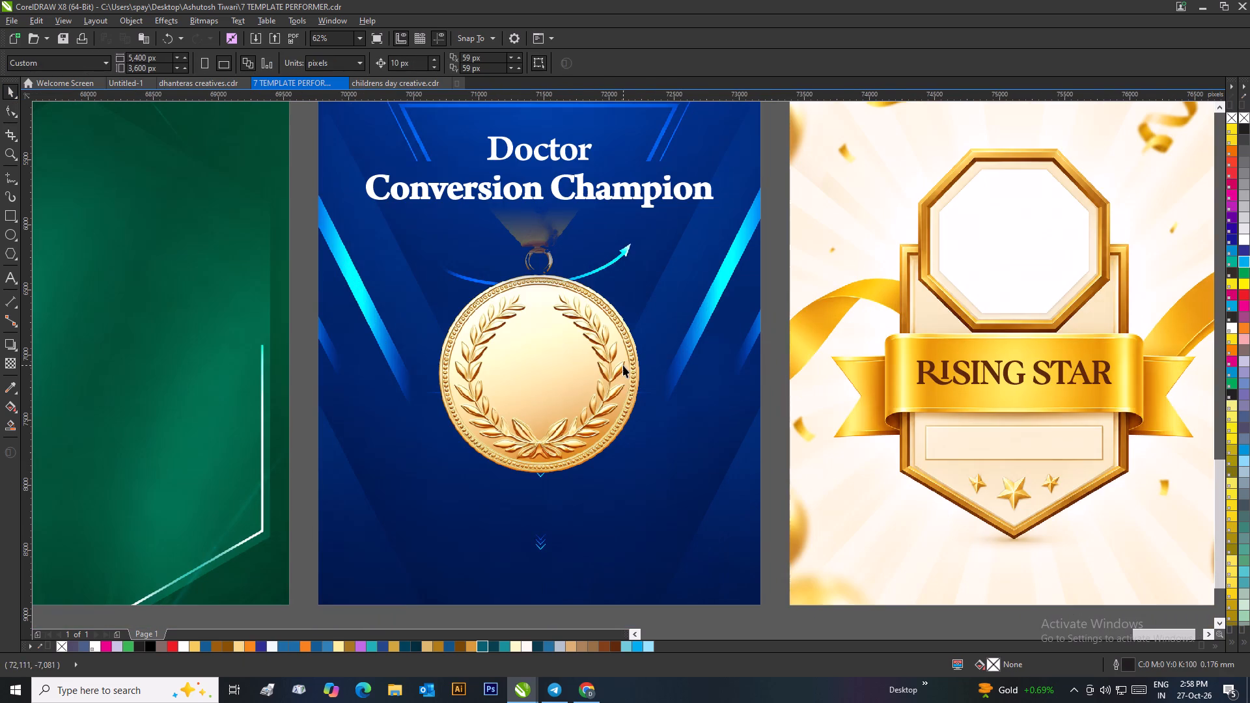
click(576, 359)
click(16, 236)
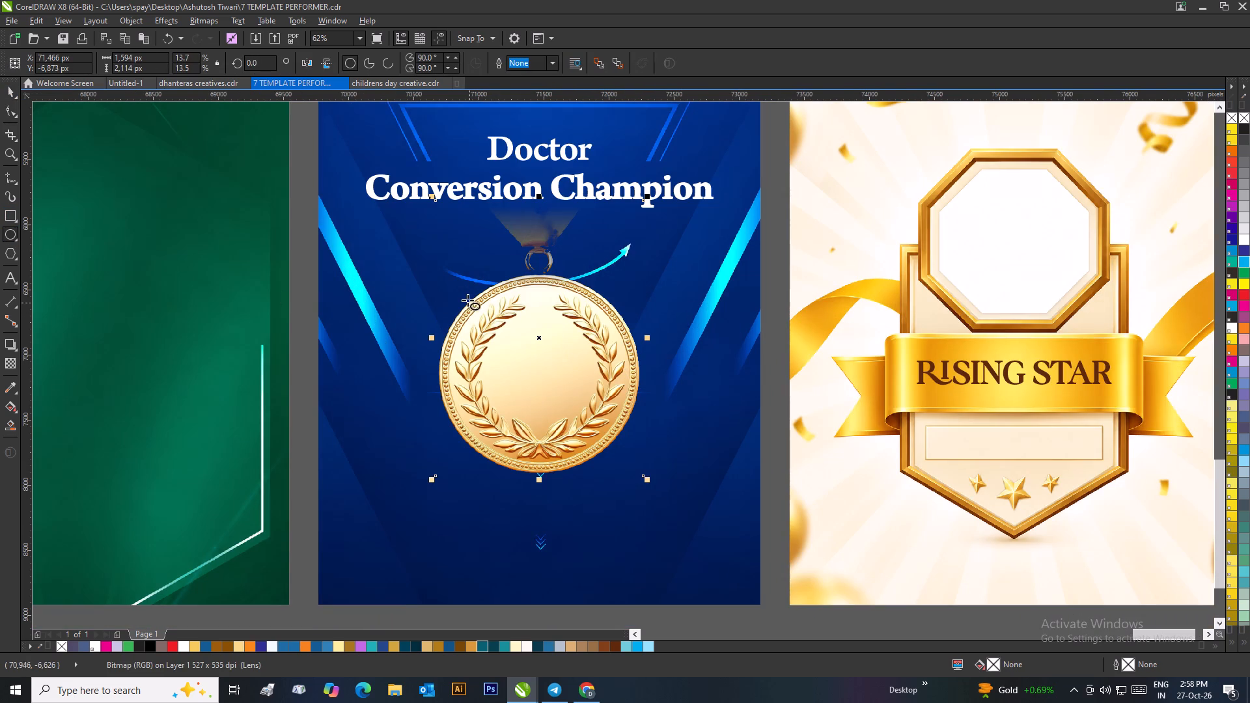
ctrl+drag(463, 294, 601, 472)
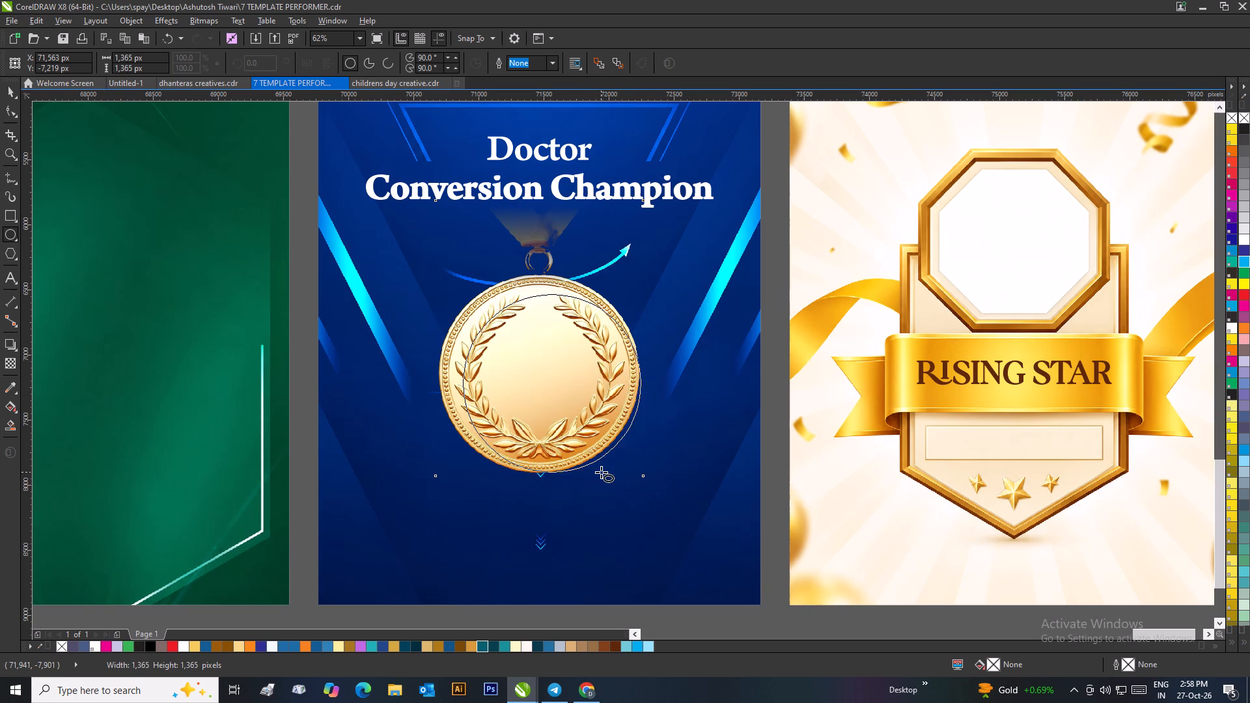
ctrl+drag(601, 472, 571, 462)
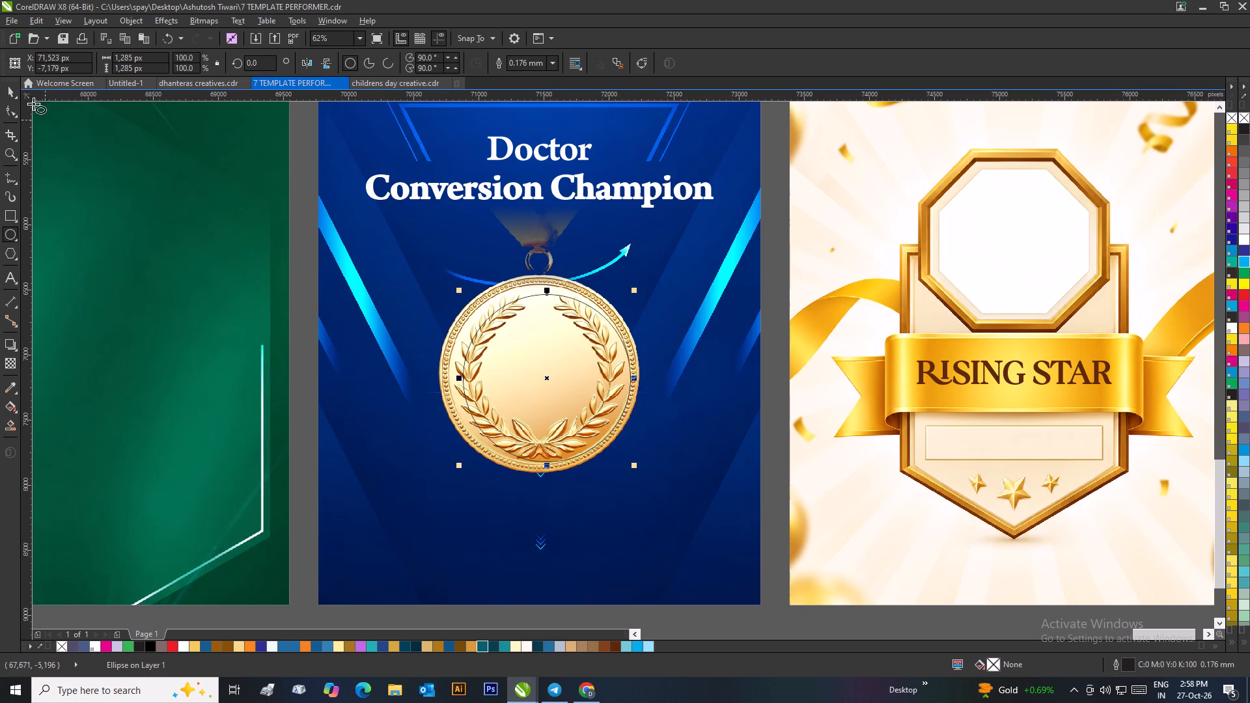
Enlarge the circle proportionally to about 1,392 px so that it fits the medal's outer rim.
click(5, 85)
drag(454, 292, 454, 290)
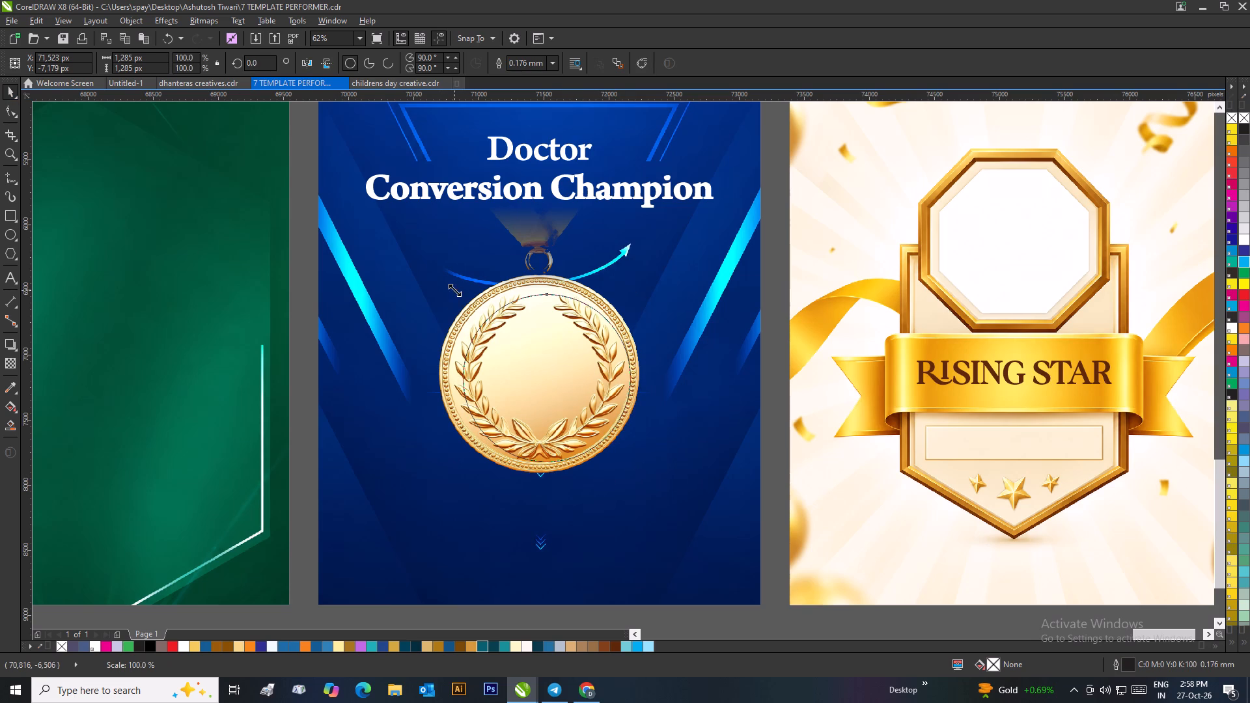
drag(454, 290, 445, 278)
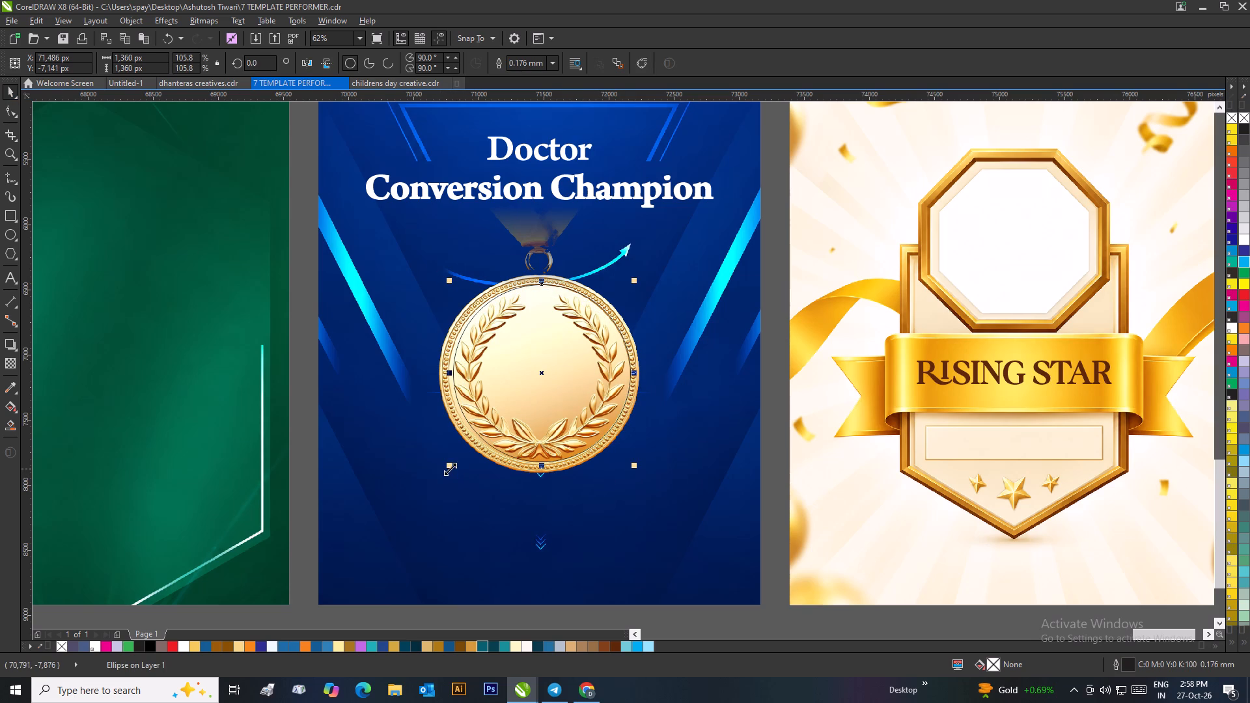
drag(449, 469, 441, 473)
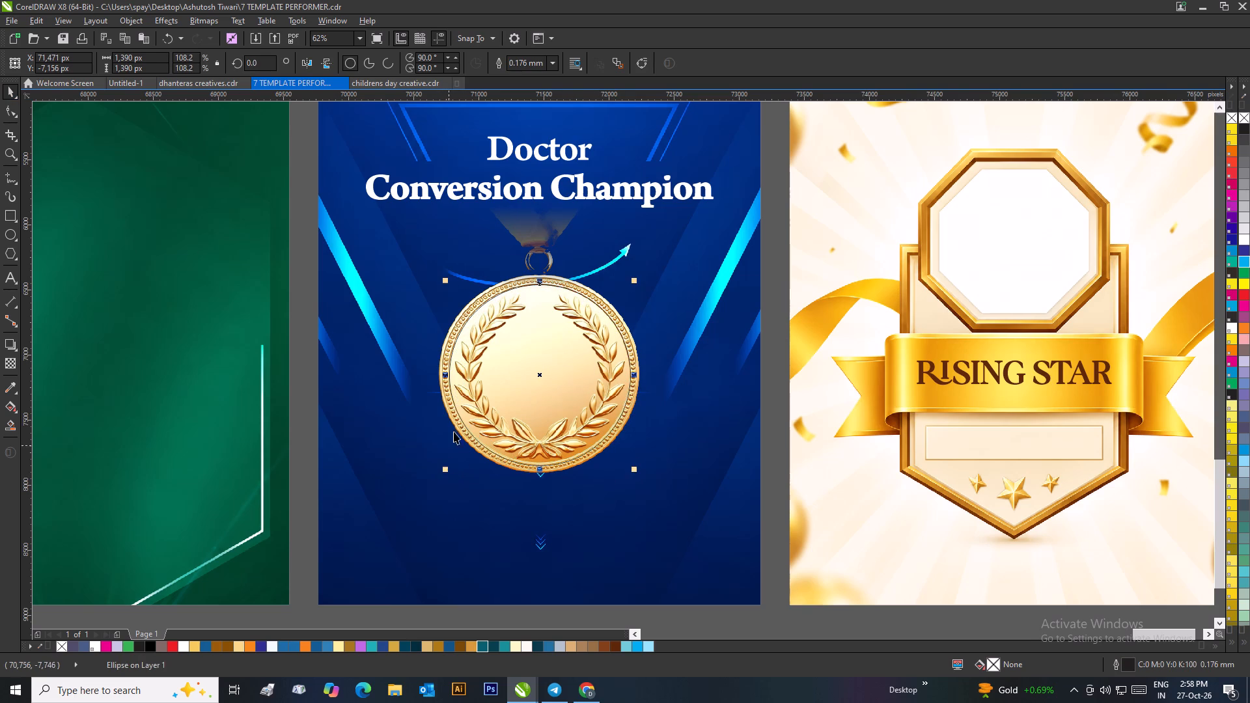
scroll(471, 350, up, 2)
scroll(623, 365, down, 2)
click(596, 296)
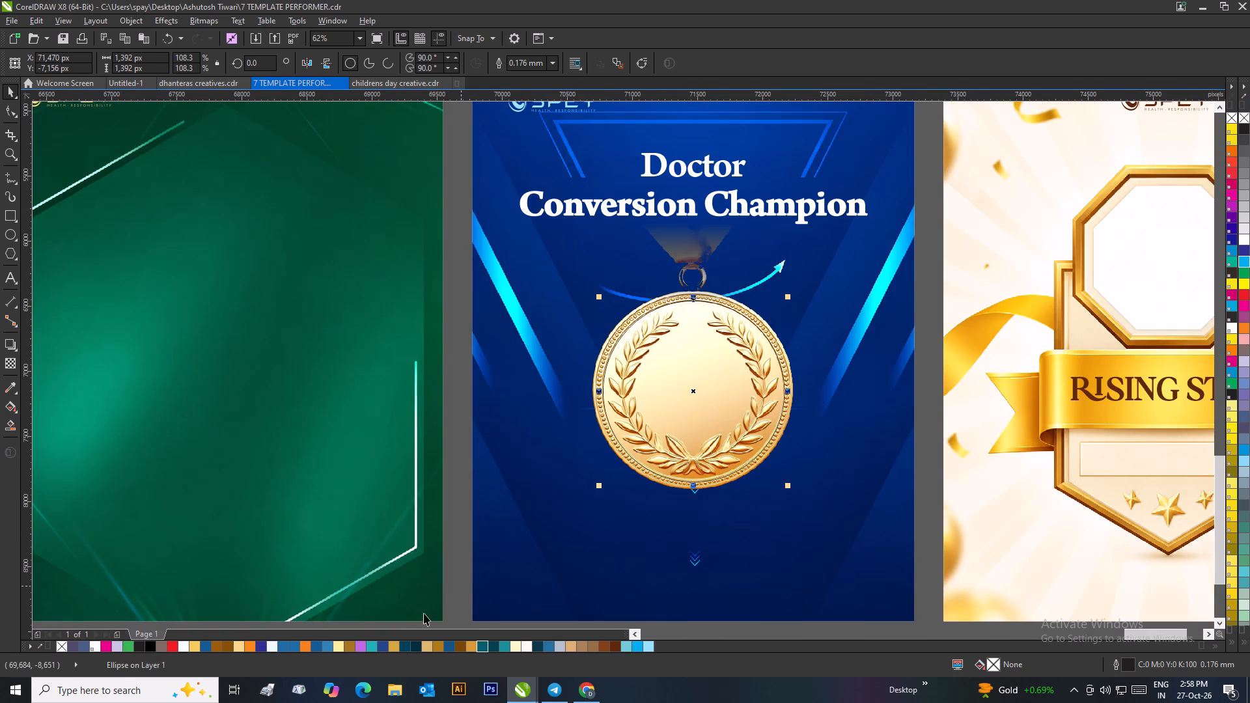
Fill the circle over the medal with dark teal #004159 and remove its outline.
click(402, 644)
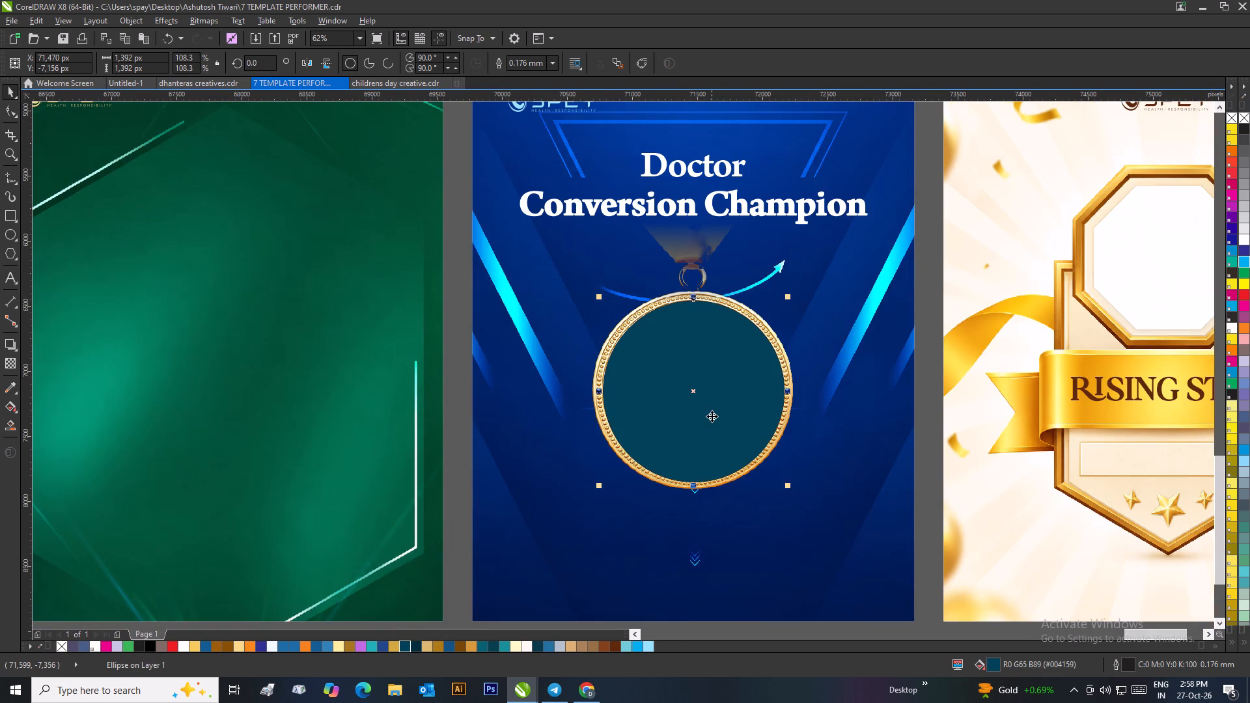
click(556, 64)
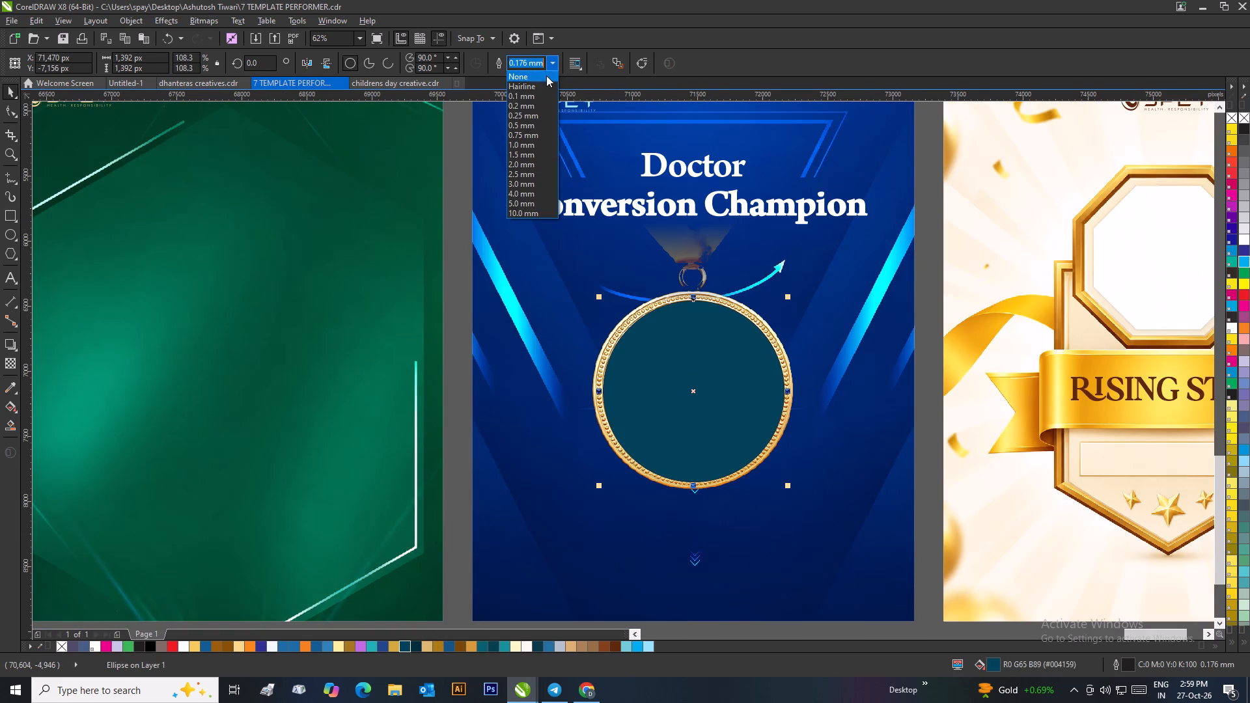
click(544, 77)
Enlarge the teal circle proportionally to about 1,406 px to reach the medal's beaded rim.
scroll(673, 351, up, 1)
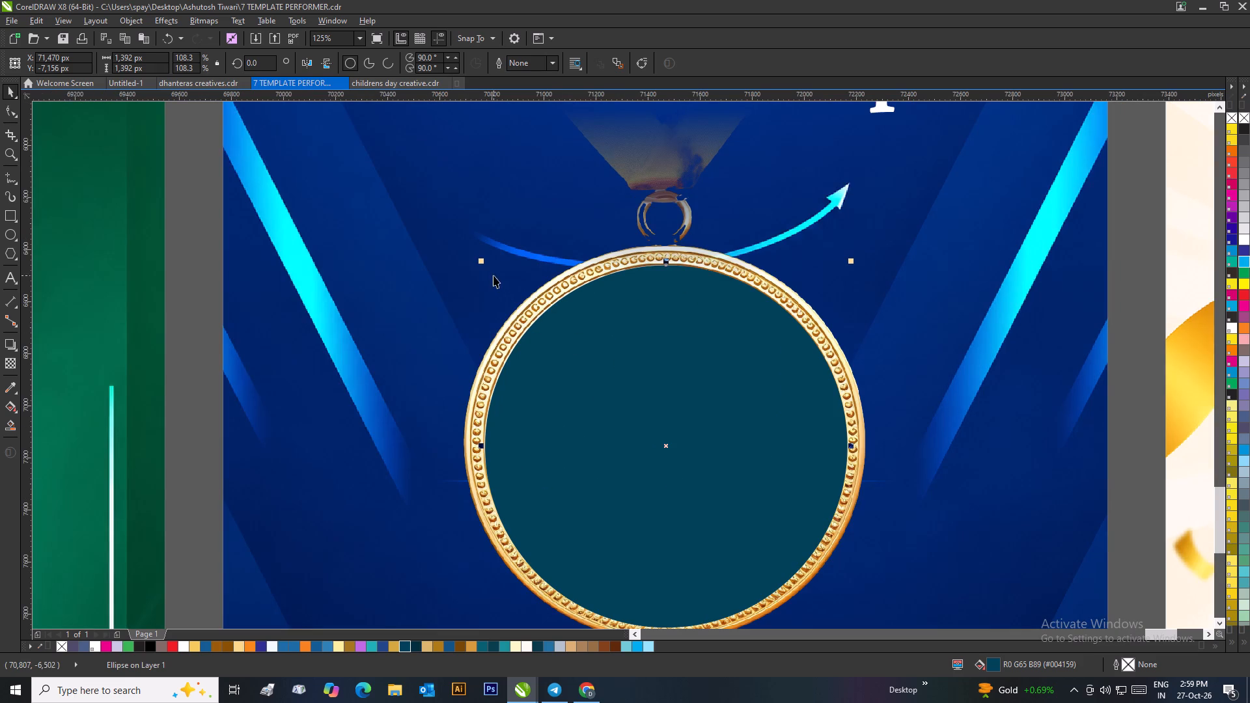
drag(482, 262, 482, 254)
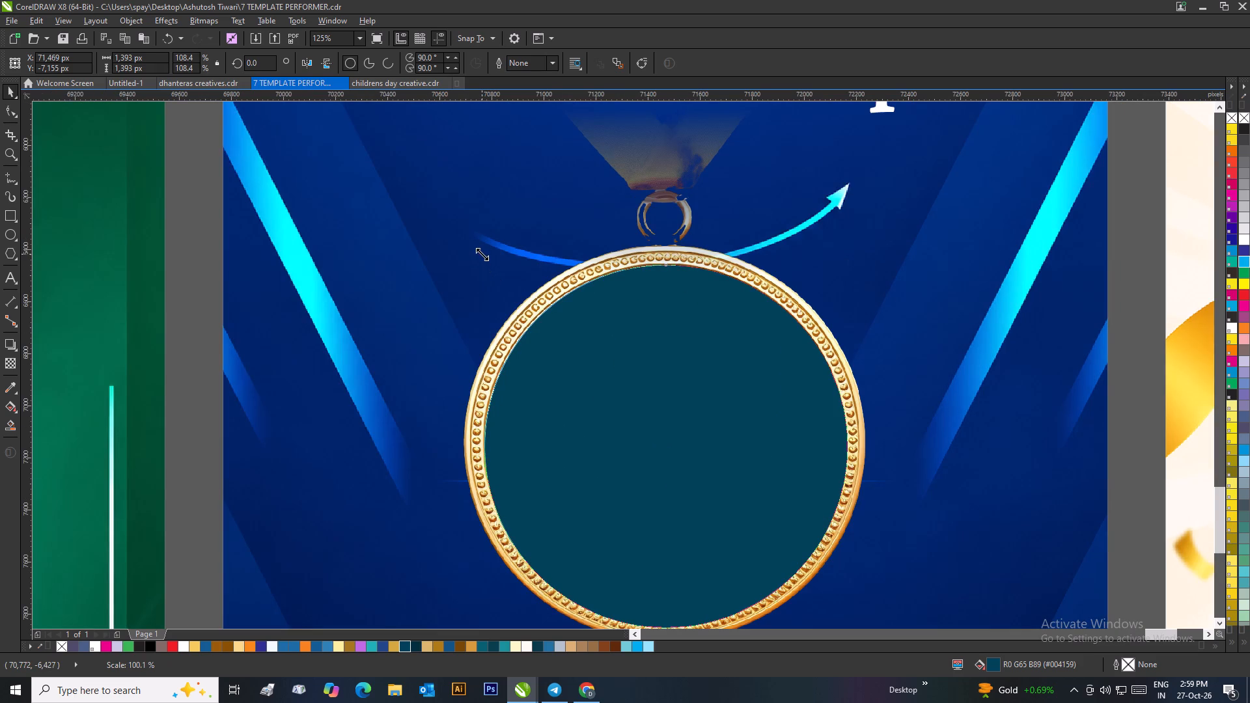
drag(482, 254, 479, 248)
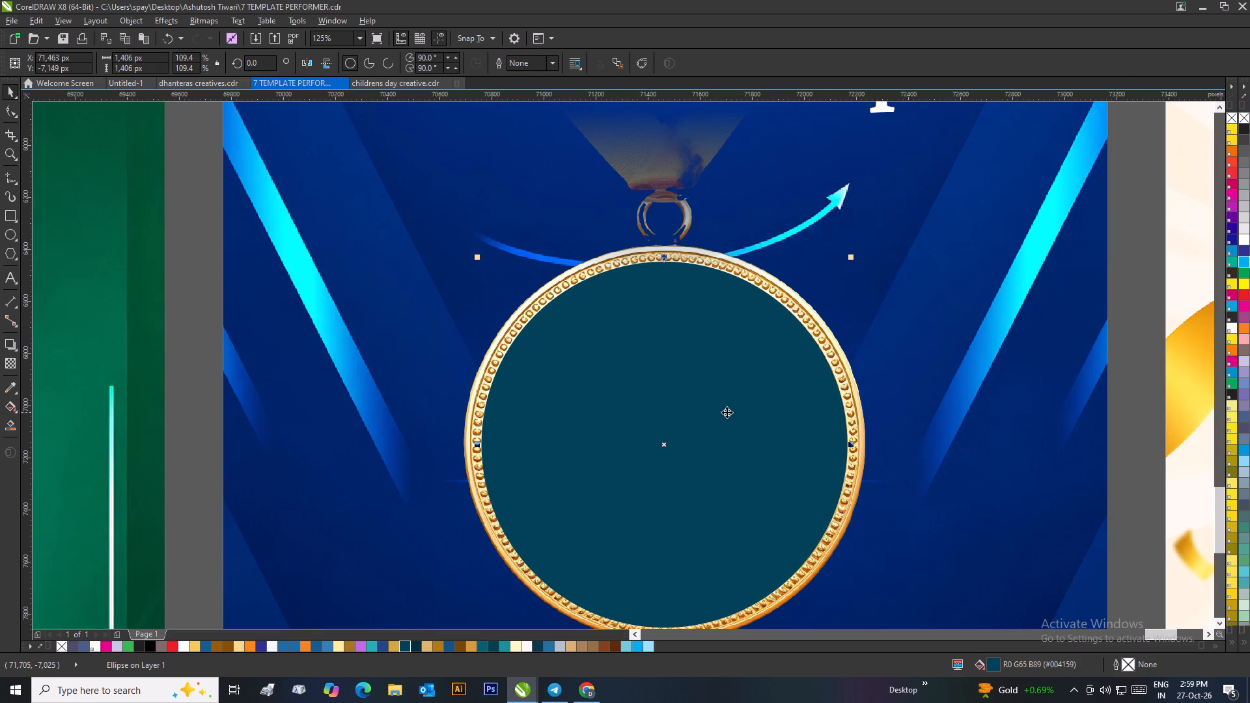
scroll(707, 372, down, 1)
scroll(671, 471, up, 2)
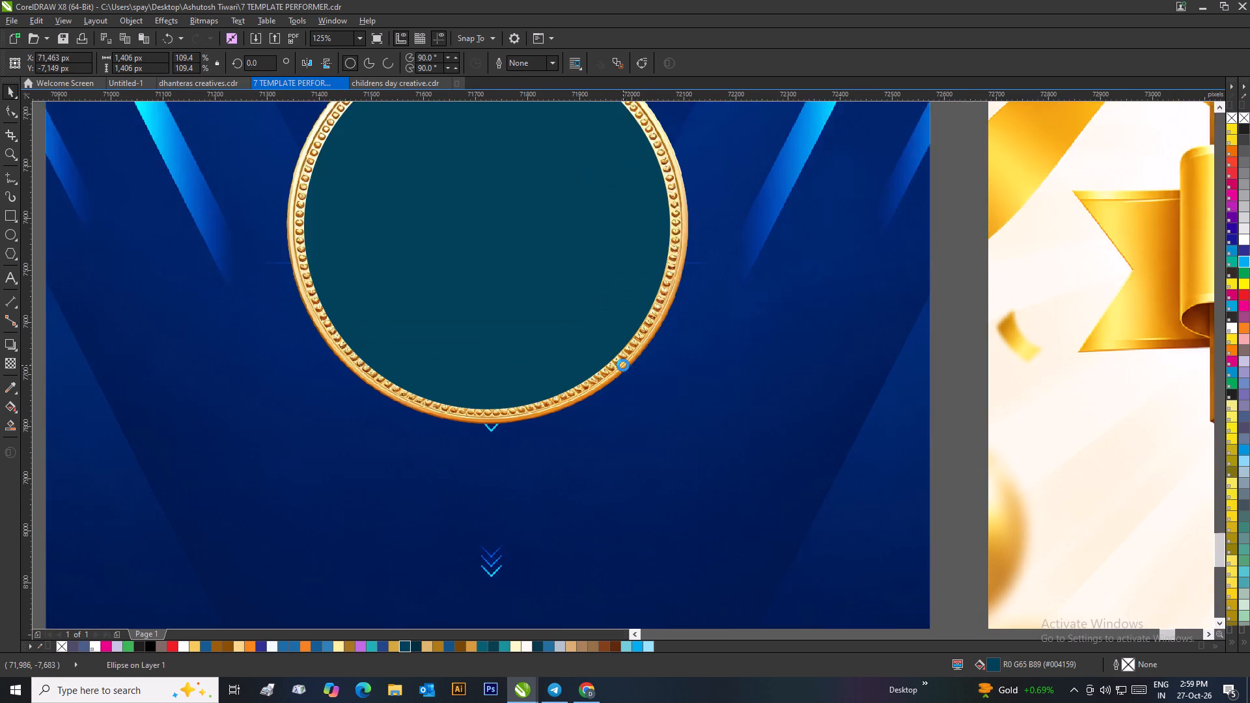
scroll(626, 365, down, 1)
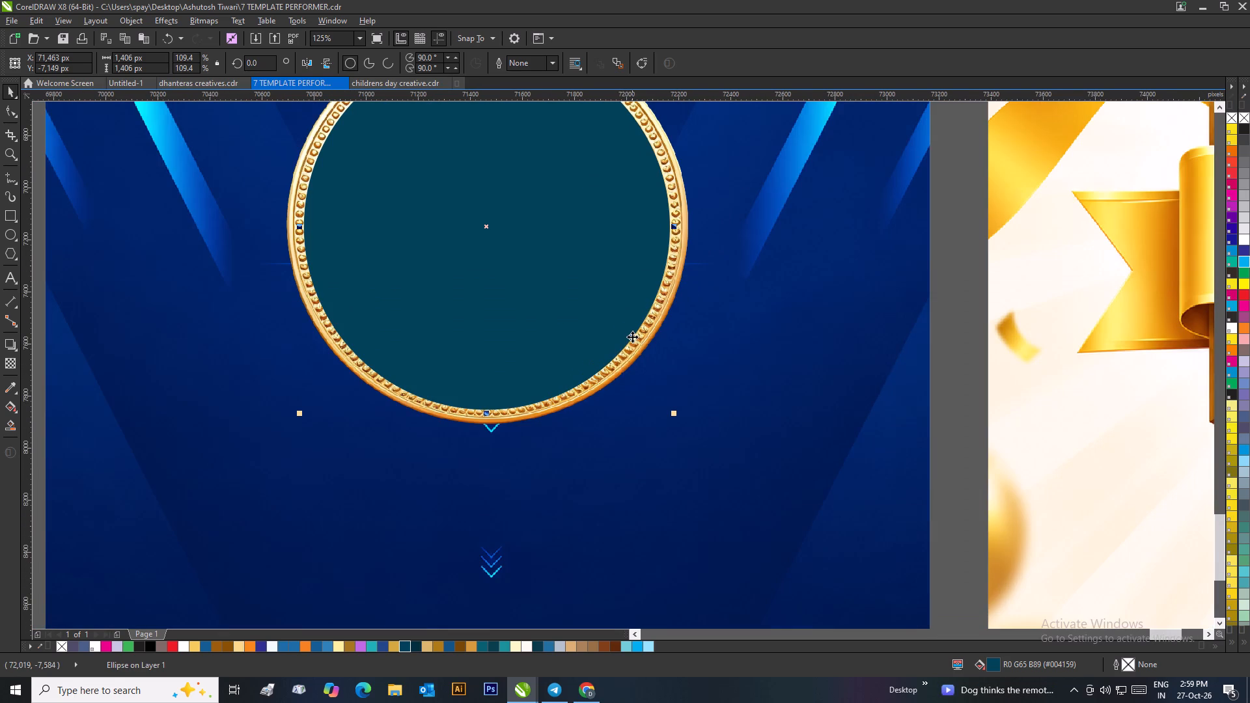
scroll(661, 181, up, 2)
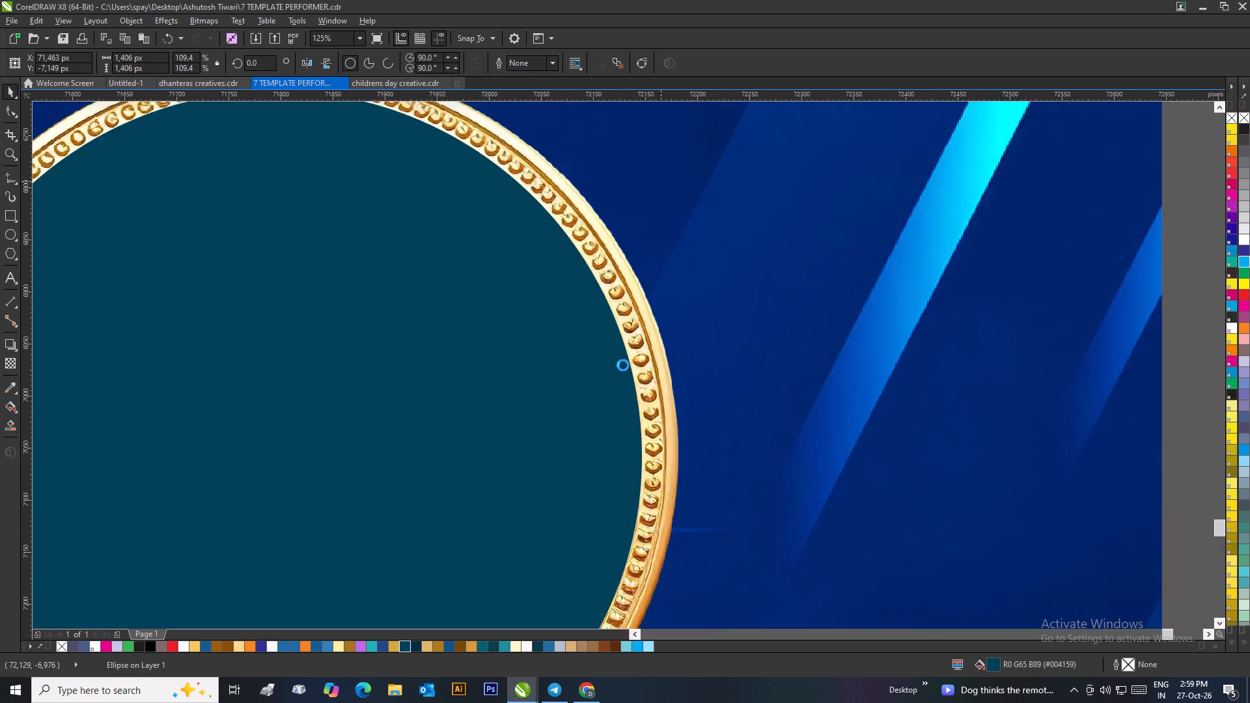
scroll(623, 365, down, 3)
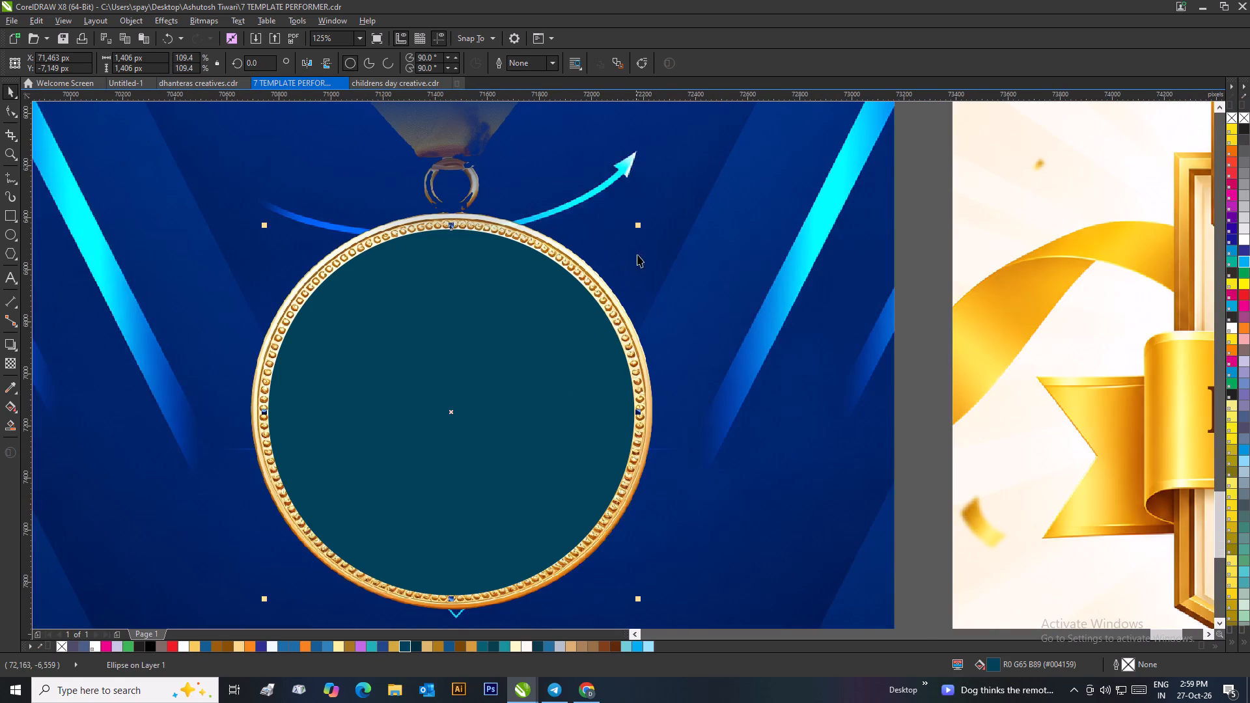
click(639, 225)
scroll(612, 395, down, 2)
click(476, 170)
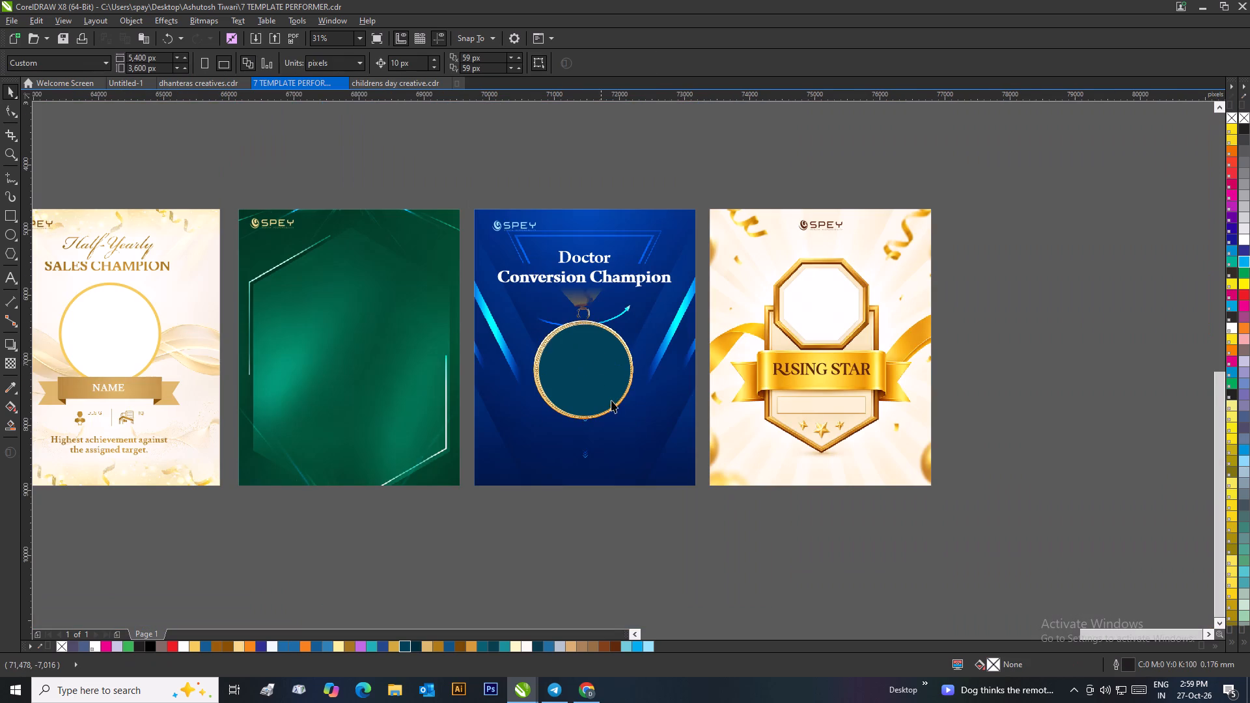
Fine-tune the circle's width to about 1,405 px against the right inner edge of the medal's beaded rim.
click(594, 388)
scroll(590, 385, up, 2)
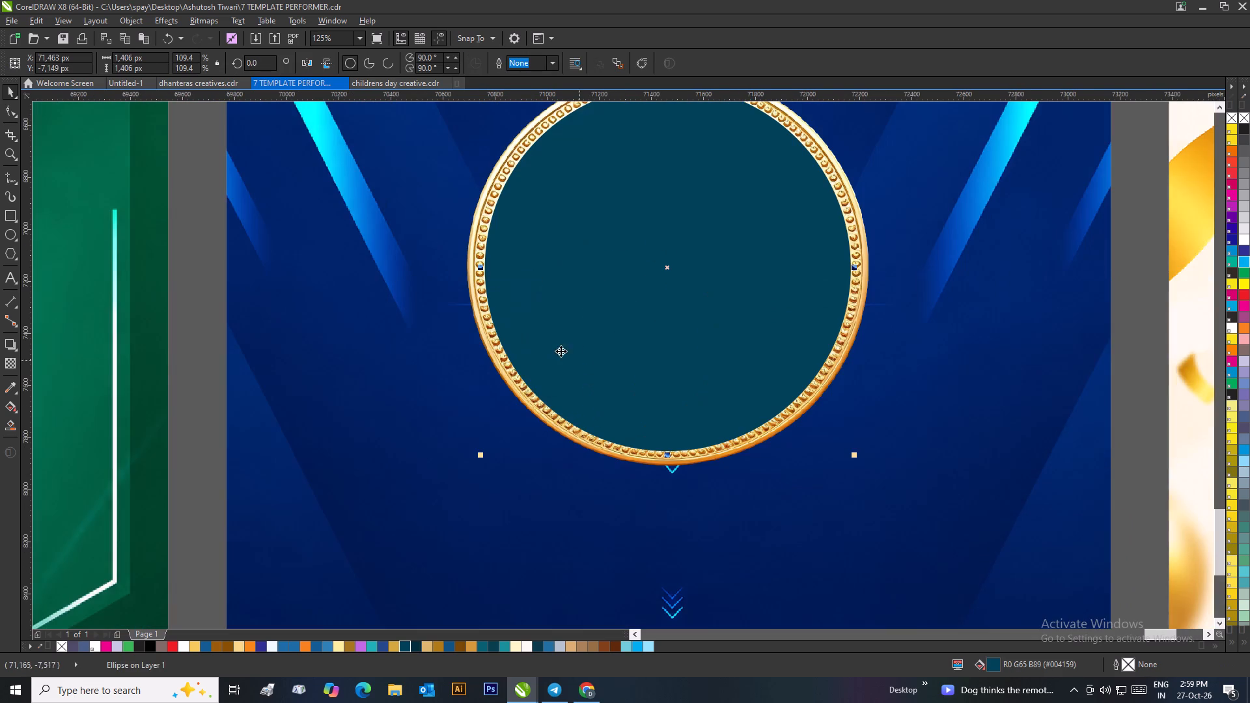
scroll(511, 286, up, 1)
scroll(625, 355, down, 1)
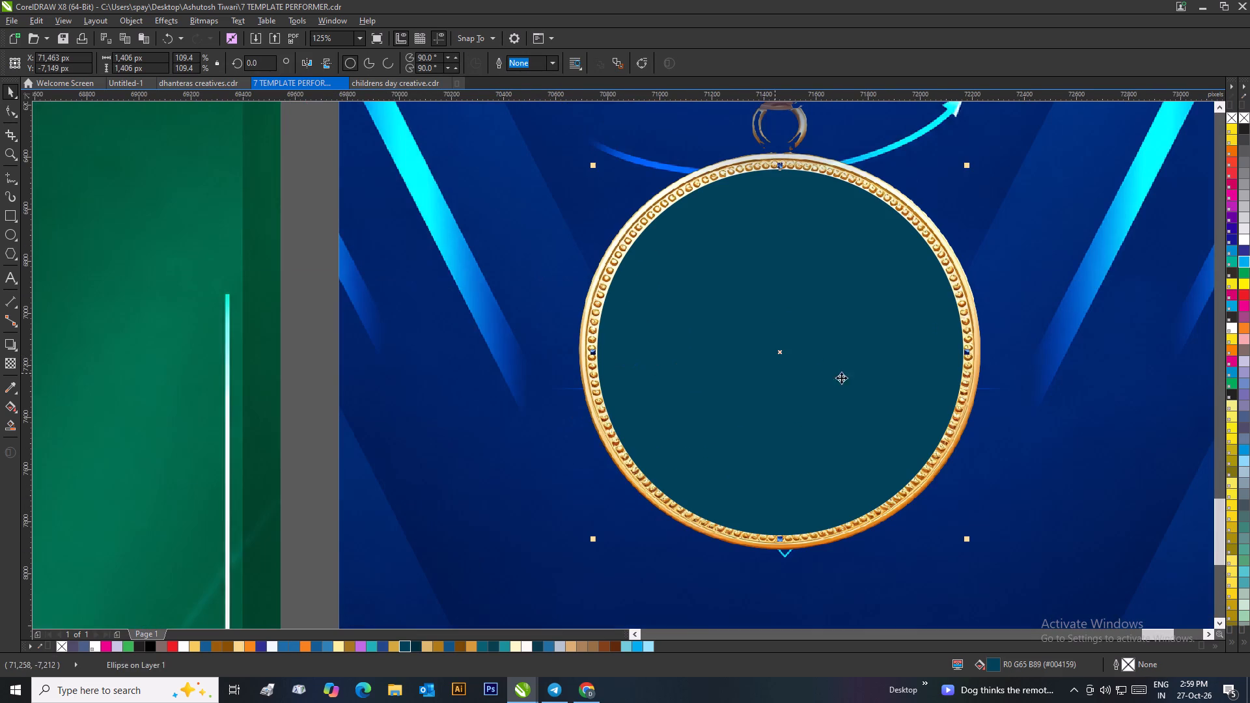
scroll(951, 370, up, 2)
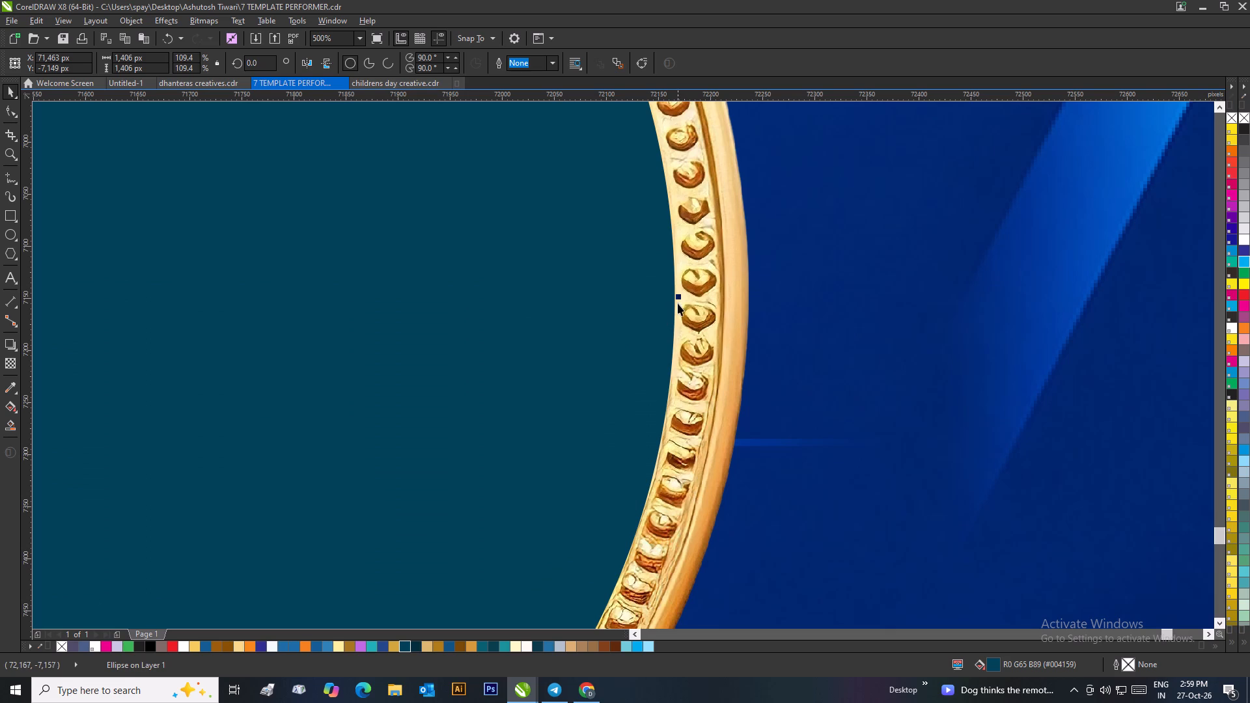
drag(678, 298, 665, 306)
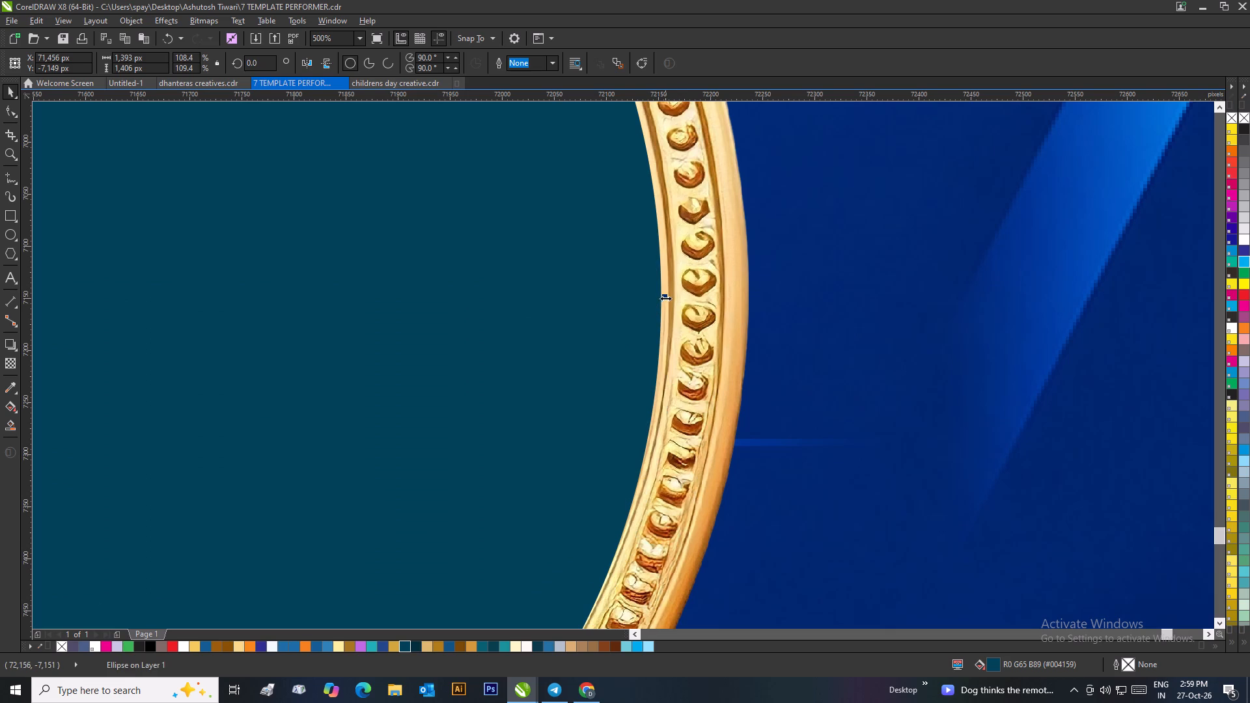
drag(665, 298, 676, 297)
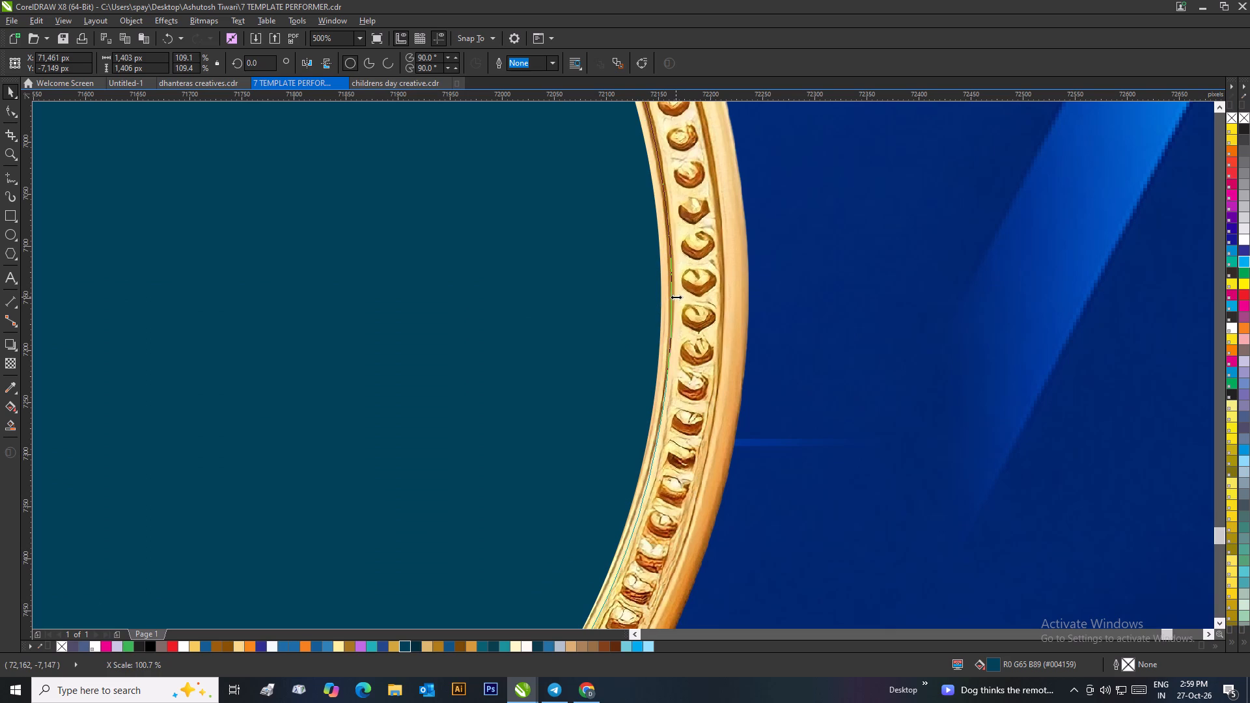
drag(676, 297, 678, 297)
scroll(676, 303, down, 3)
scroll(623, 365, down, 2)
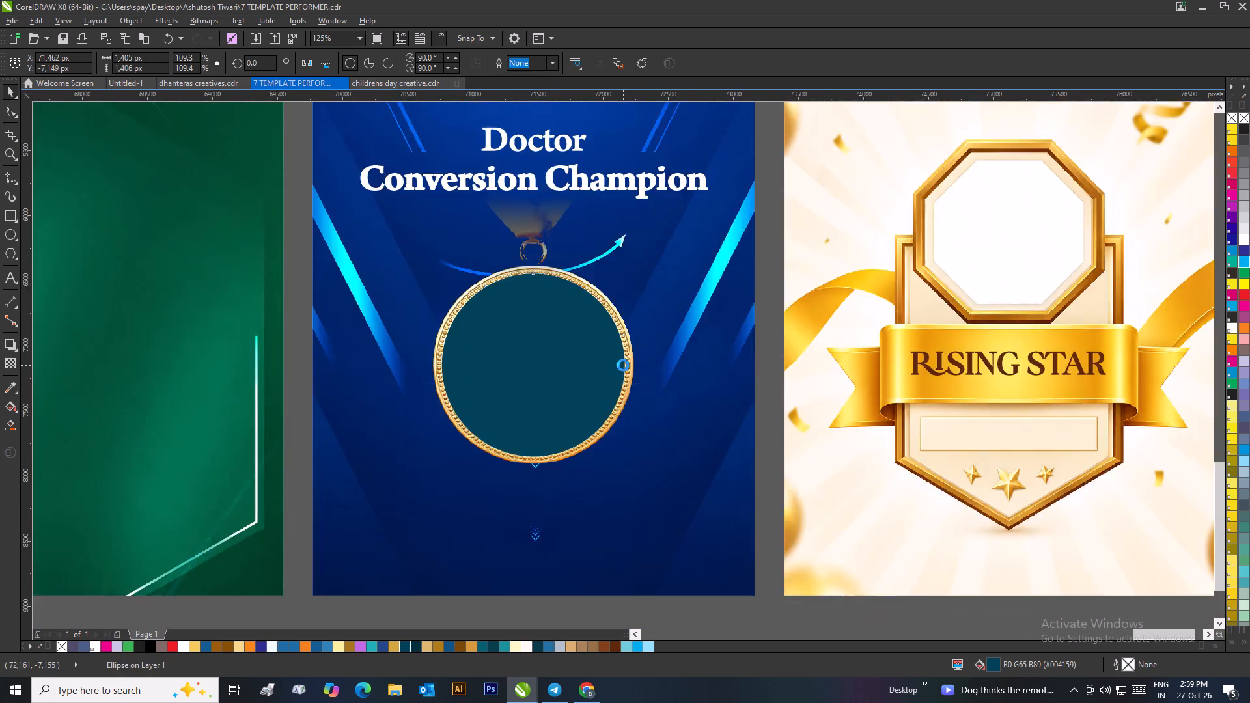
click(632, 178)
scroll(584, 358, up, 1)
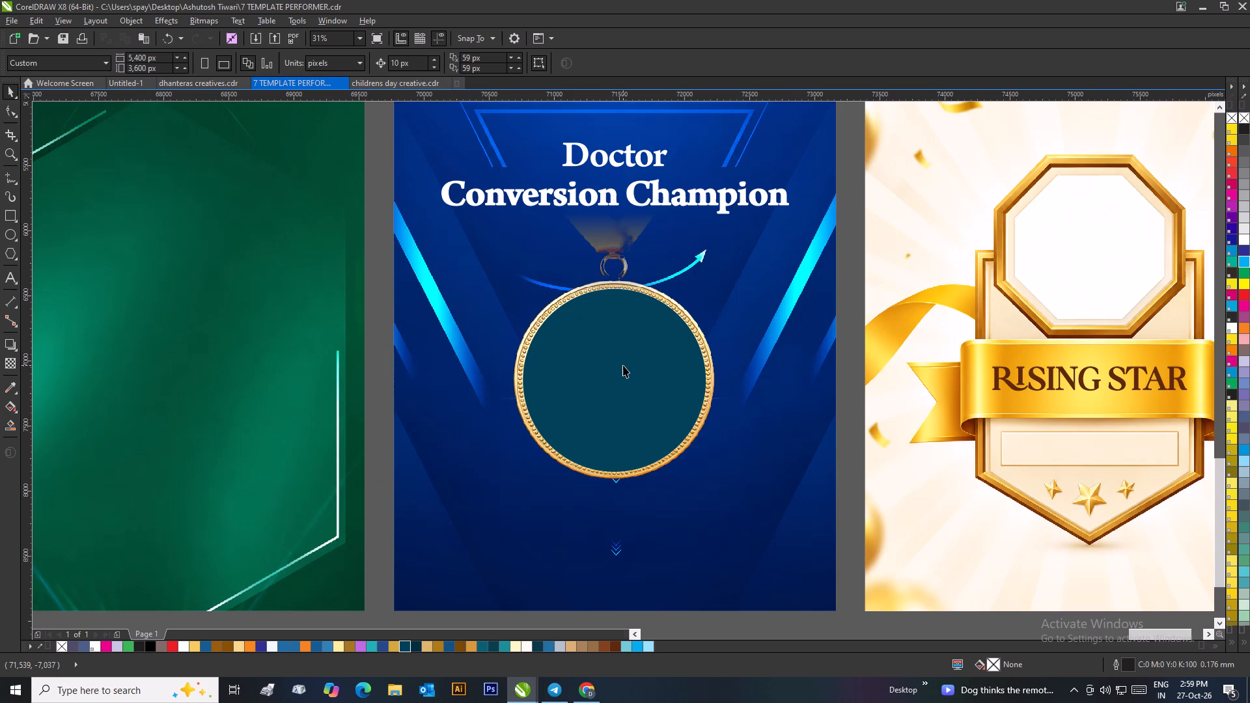
Enlarge the teal circle to about 1,546 px and shift it over the medal to match the medal's full size.
drag(686, 384, 790, 381)
drag(740, 380, 918, 376)
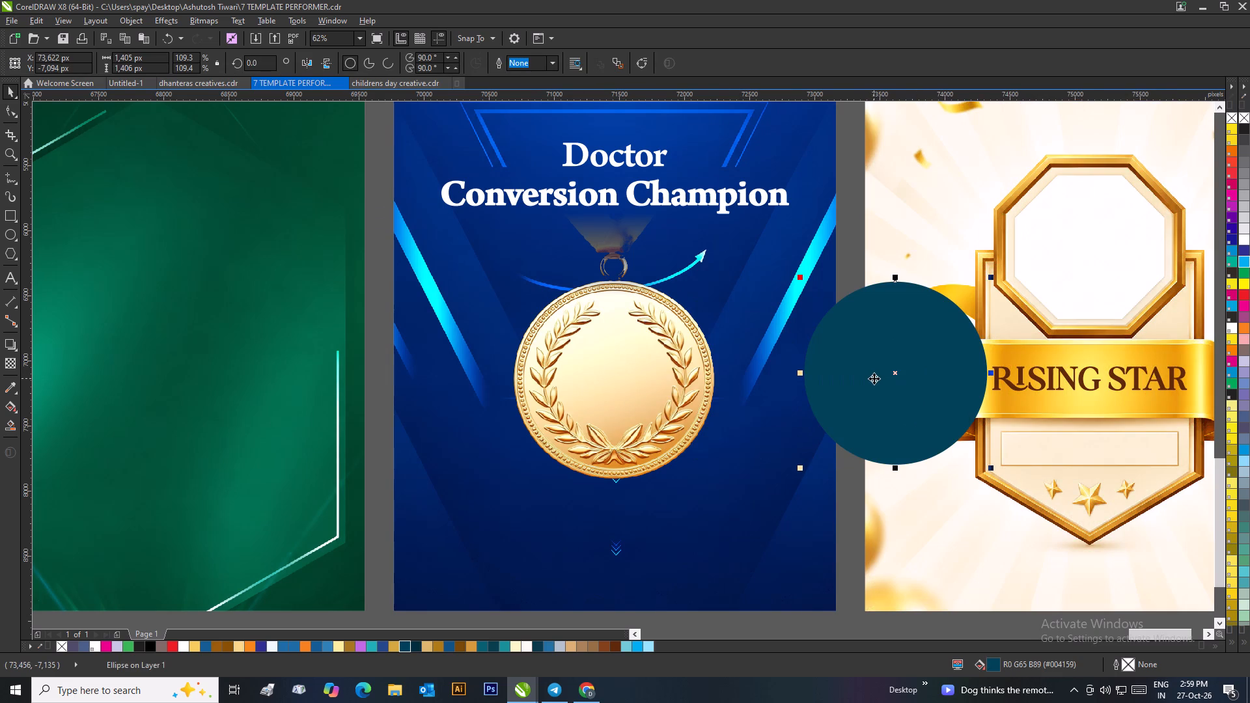
drag(874, 378, 583, 379)
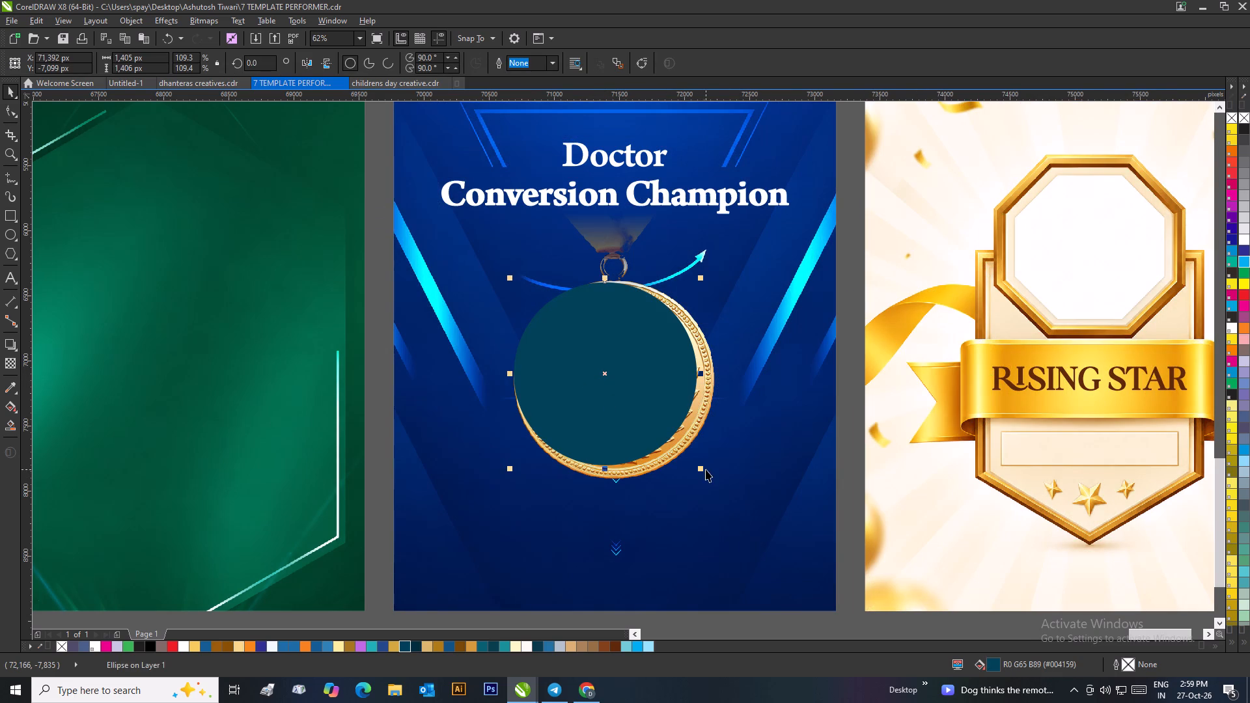
drag(704, 471, 723, 493)
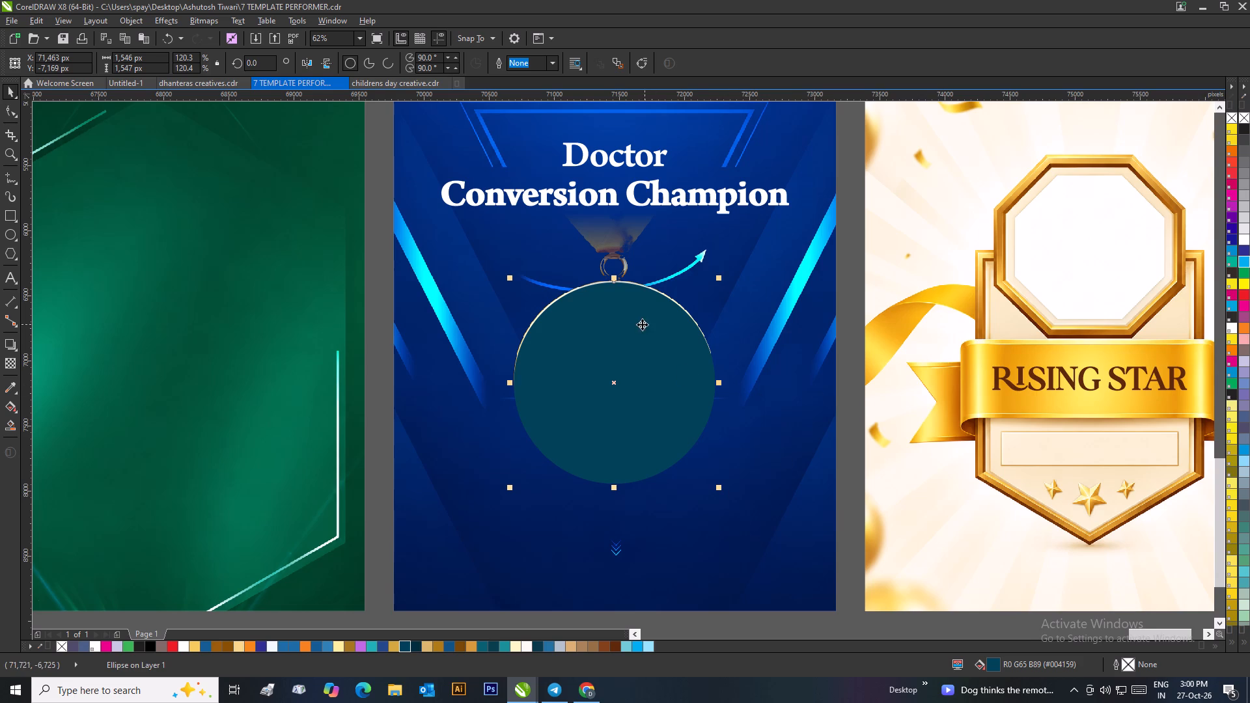
scroll(626, 309, up, 2)
drag(611, 384, 611, 378)
scroll(611, 378, down, 2)
scroll(671, 366, up, 3)
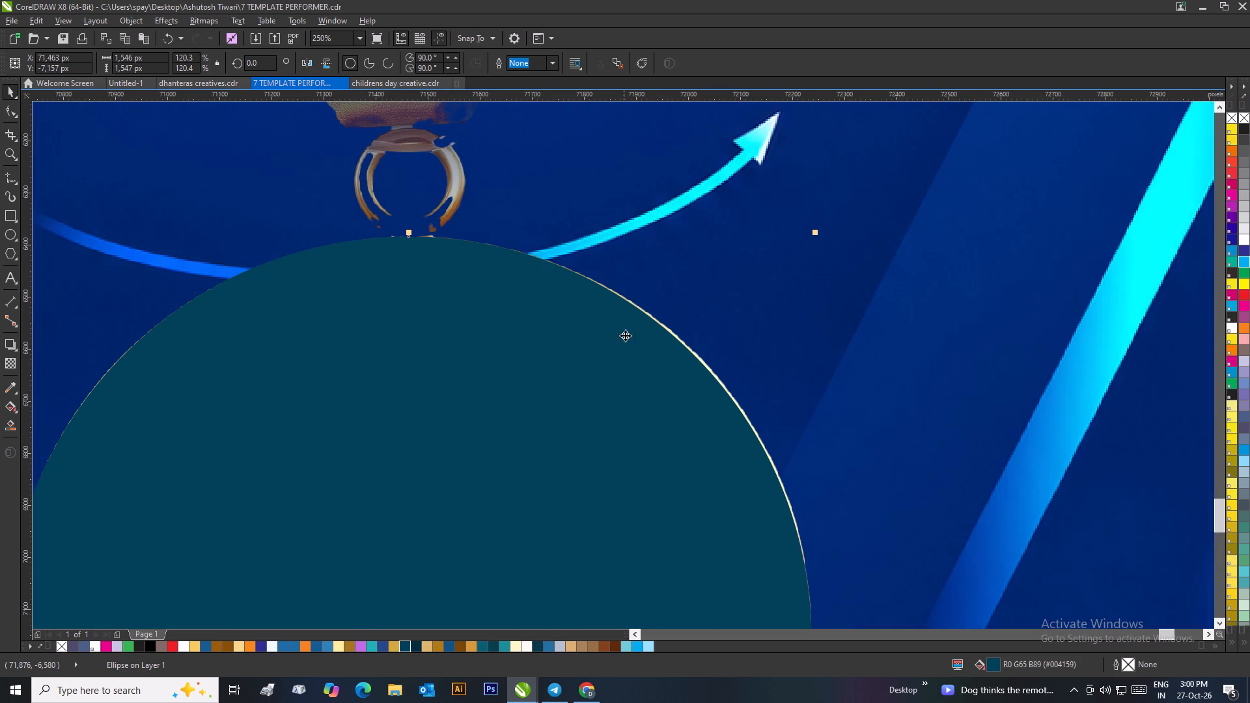
scroll(632, 325, down, 1)
drag(596, 387, 581, 362)
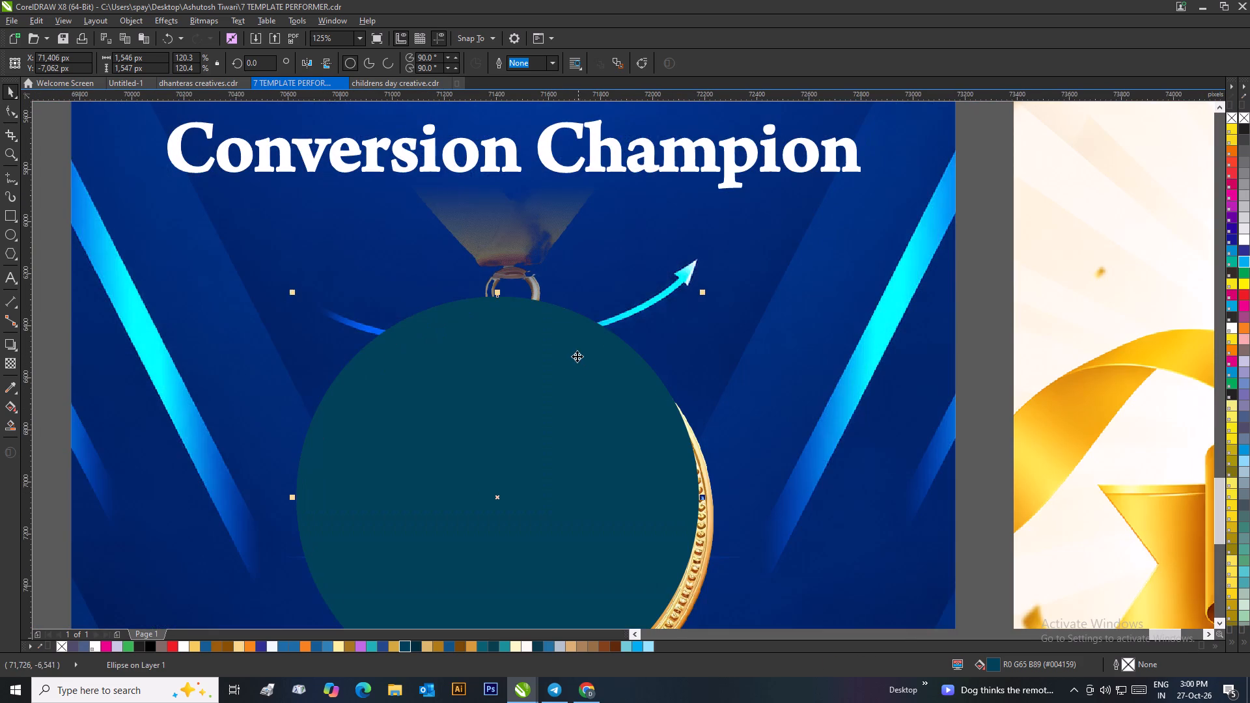
Move the teal circle aside and delete the gold medal from the blue card.
scroll(574, 348, down, 2)
drag(628, 418, 775, 396)
click(624, 419)
key(Delete)
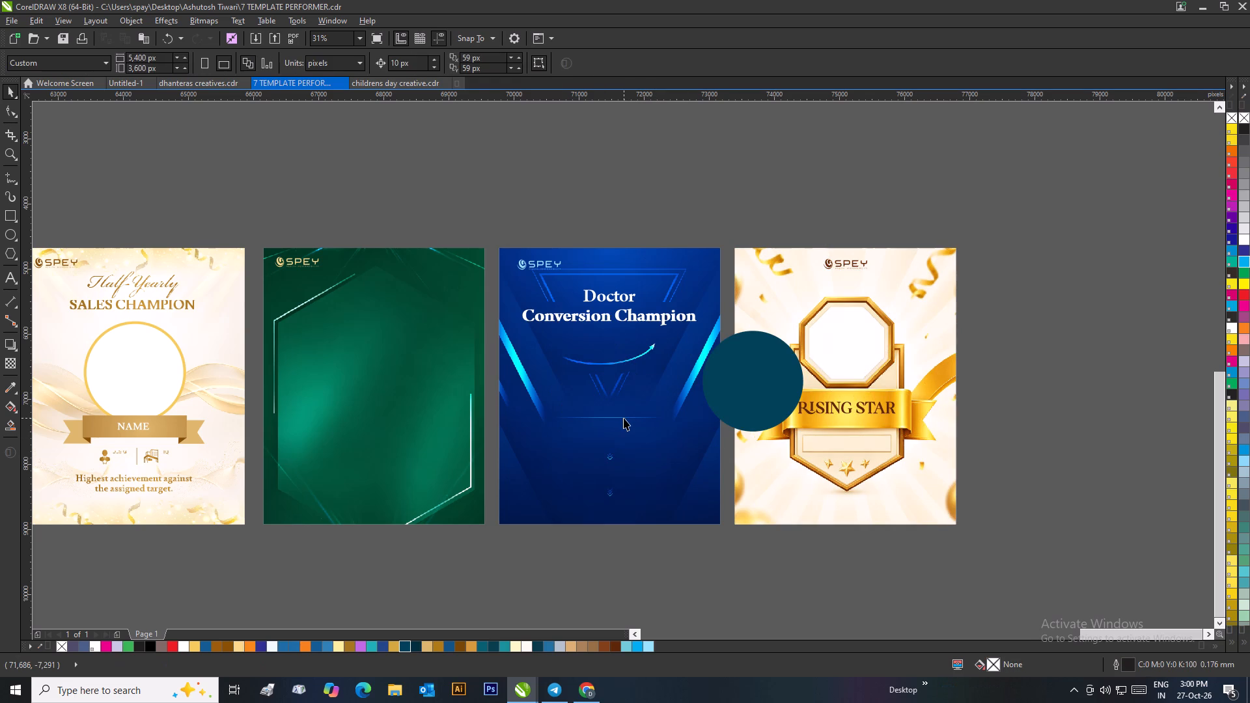
Move the teal circle back onto the blue card, roughly centred below the Conversion Champion heading.
drag(721, 350, 581, 385)
drag(611, 398, 610, 370)
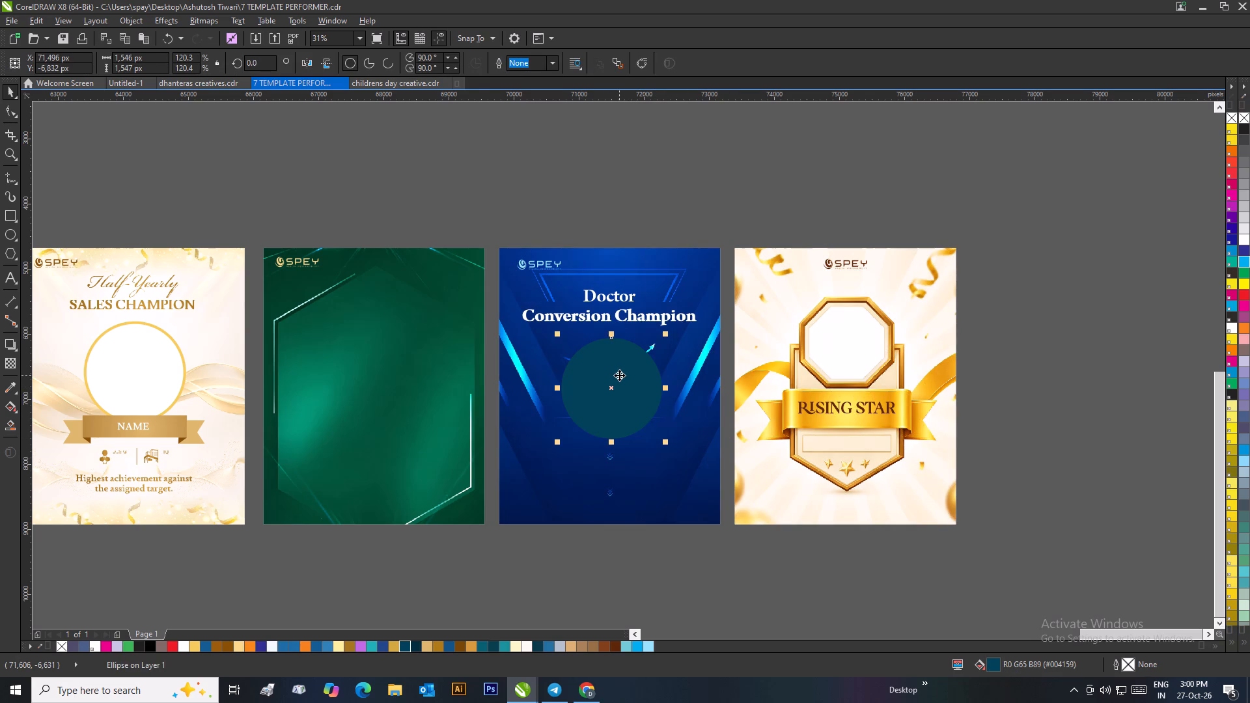
click(619, 375)
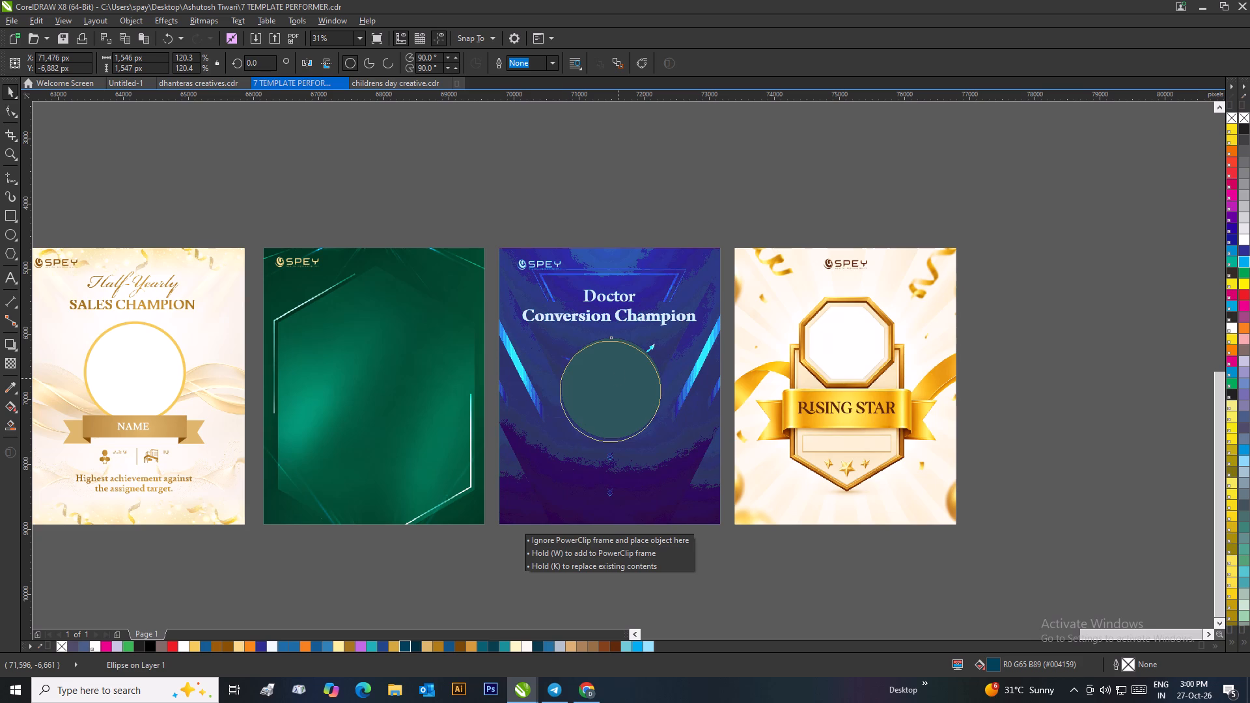
click(585, 157)
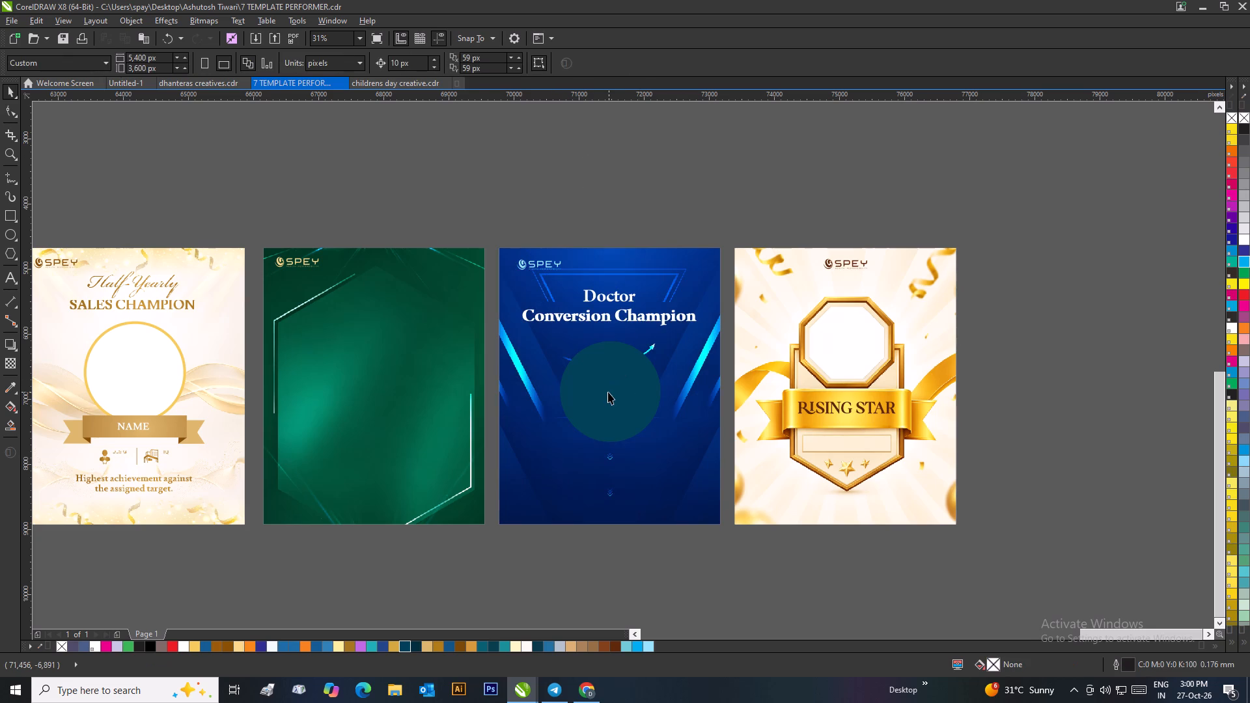
click(608, 392)
click(197, 217)
click(585, 212)
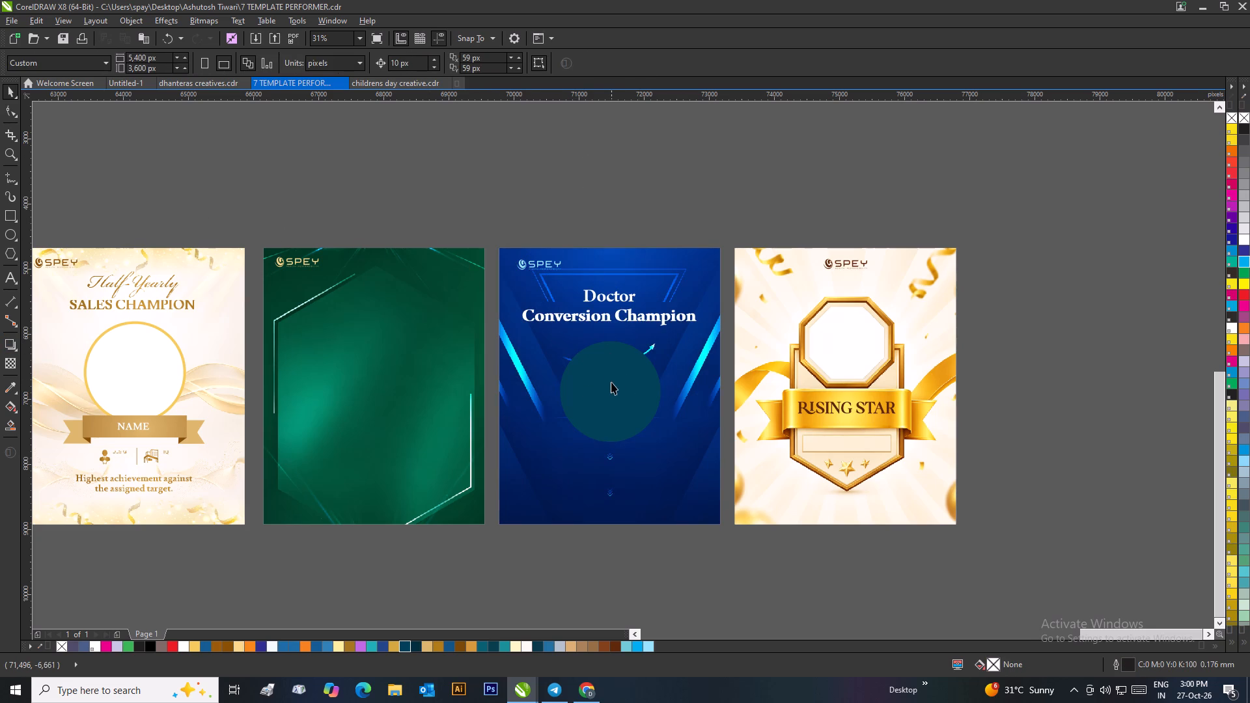
Enlarge the teal circle proportionally to about 1,643 px and align its centre horizontally with the blue card.
click(610, 389)
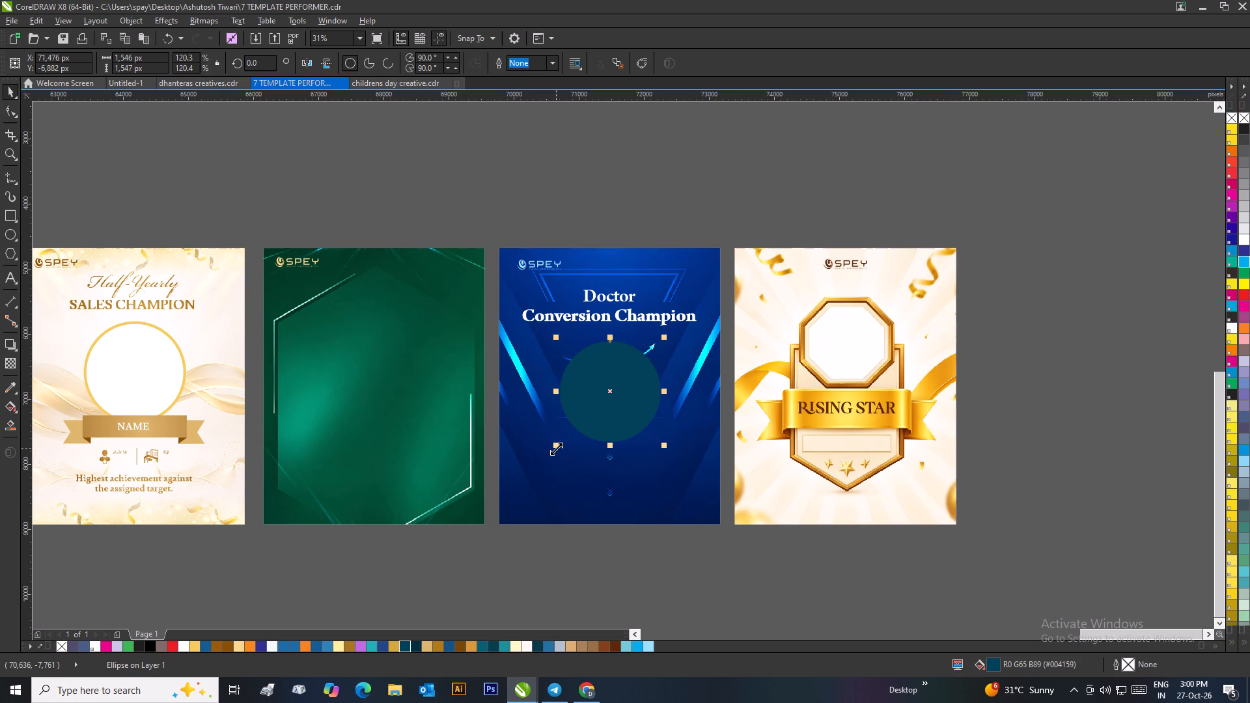
drag(556, 448, 549, 462)
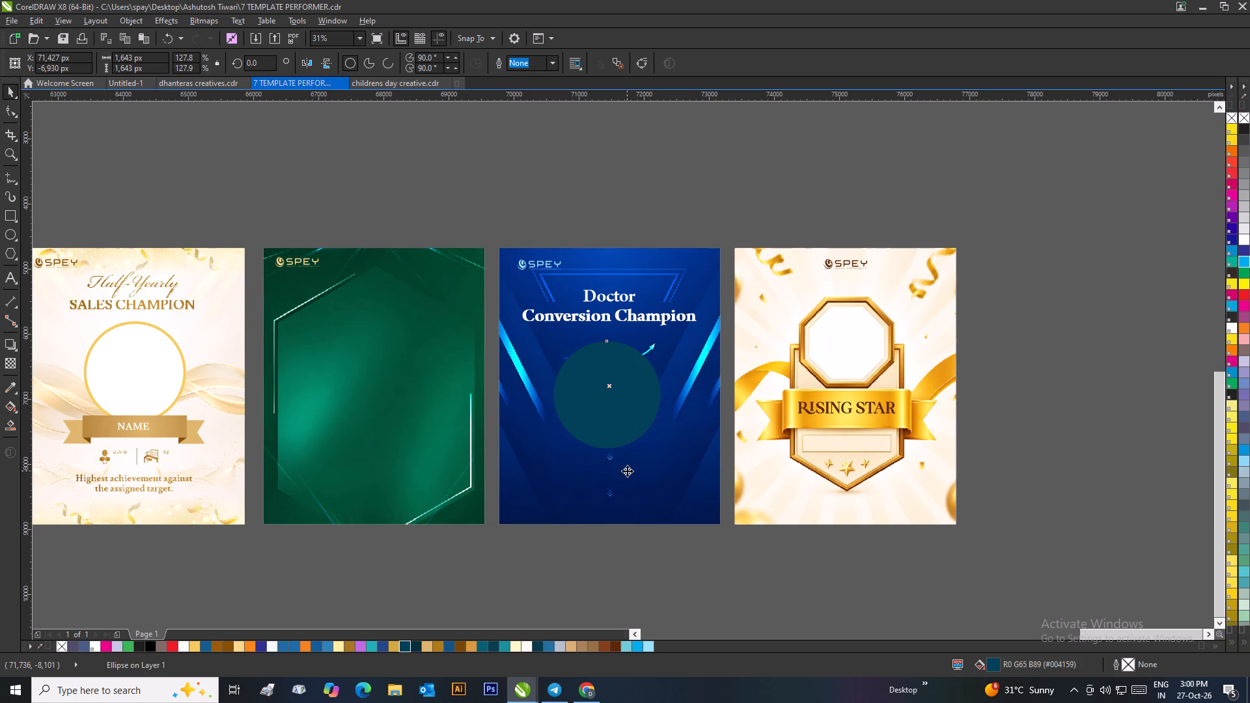
shift+click(627, 471)
key(c)
click(665, 195)
click(599, 384)
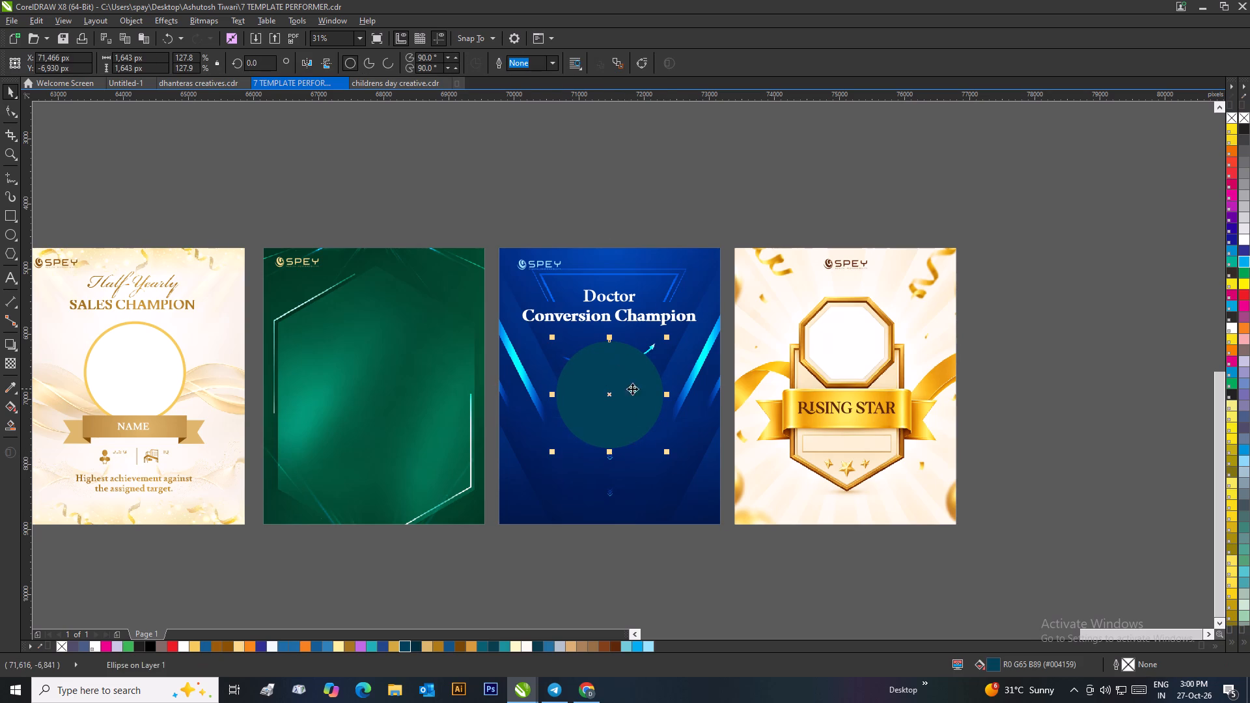
click(641, 199)
Nudge the Doctor Conversion Champion heading down by 50 px, closer to the circle.
click(632, 316)
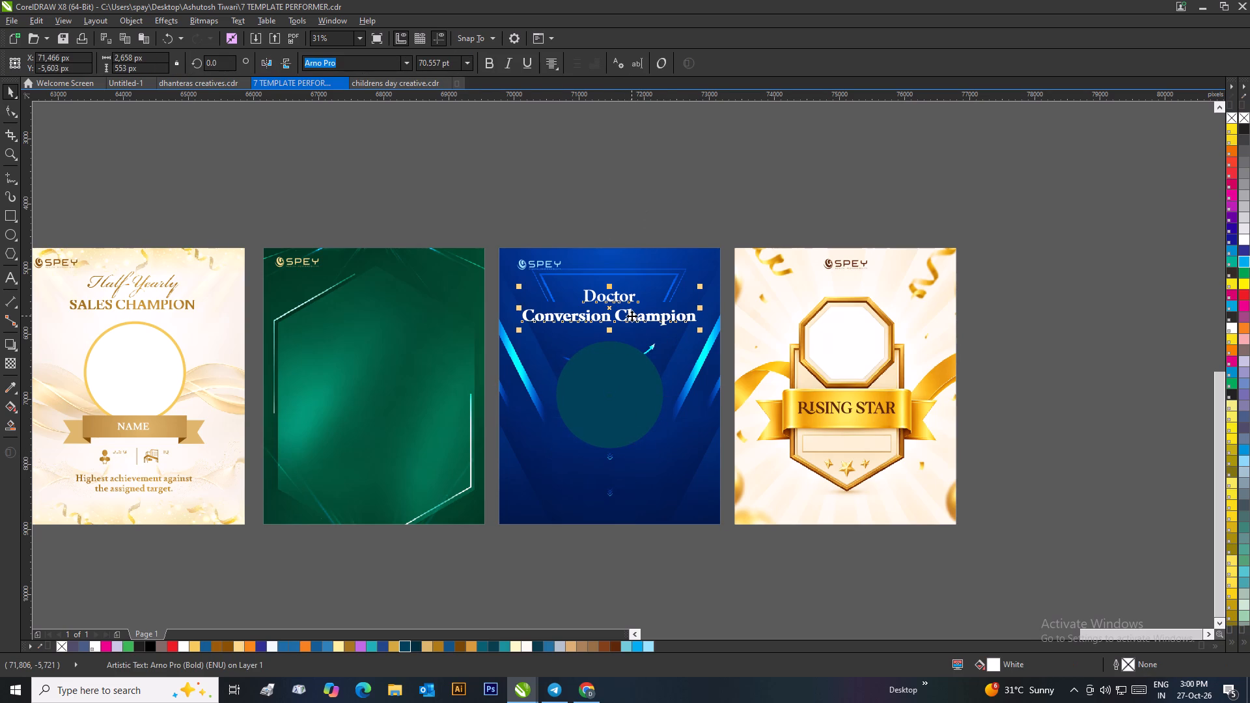
key(Down)
key(Down)
key(Down)
key(Down)
key(Down)
click(661, 228)
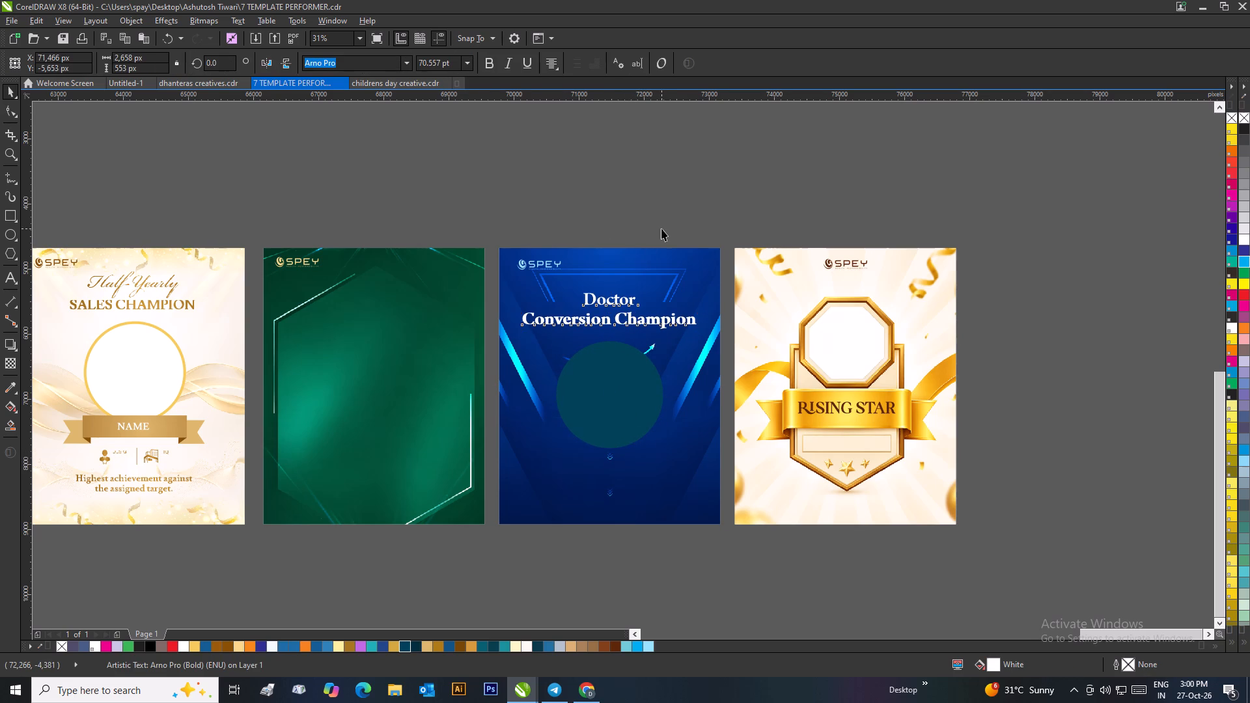
click(618, 384)
click(544, 156)
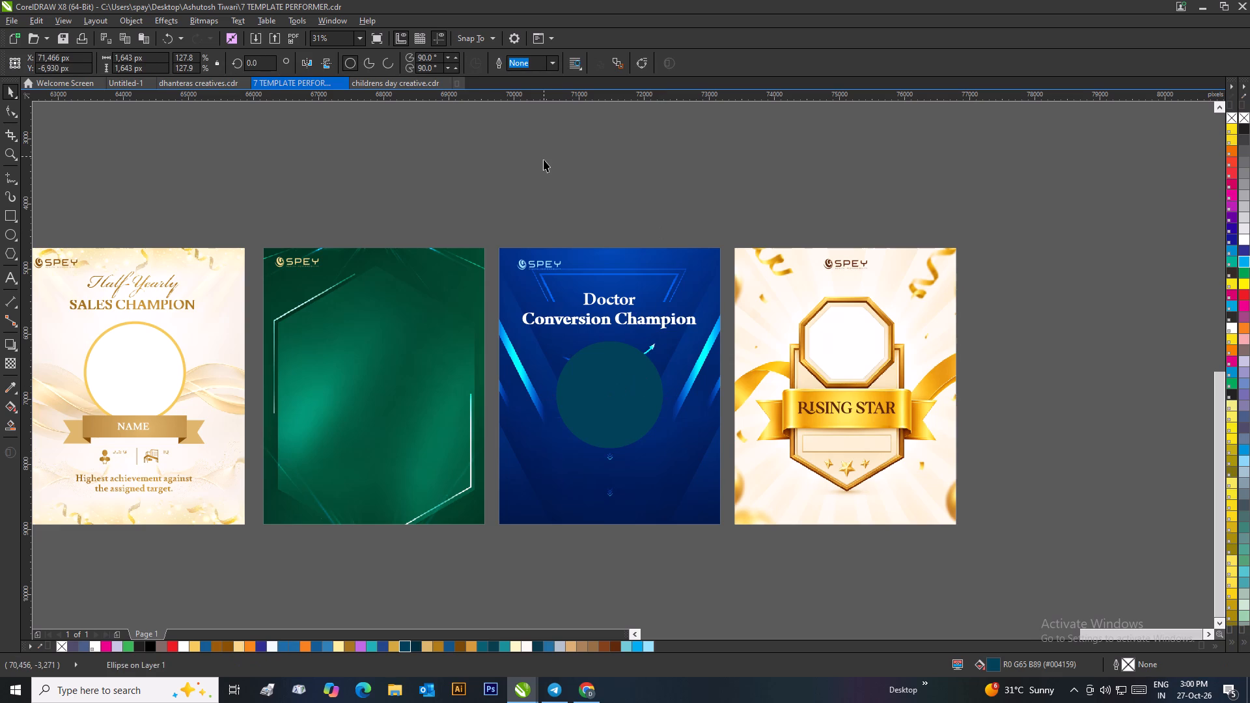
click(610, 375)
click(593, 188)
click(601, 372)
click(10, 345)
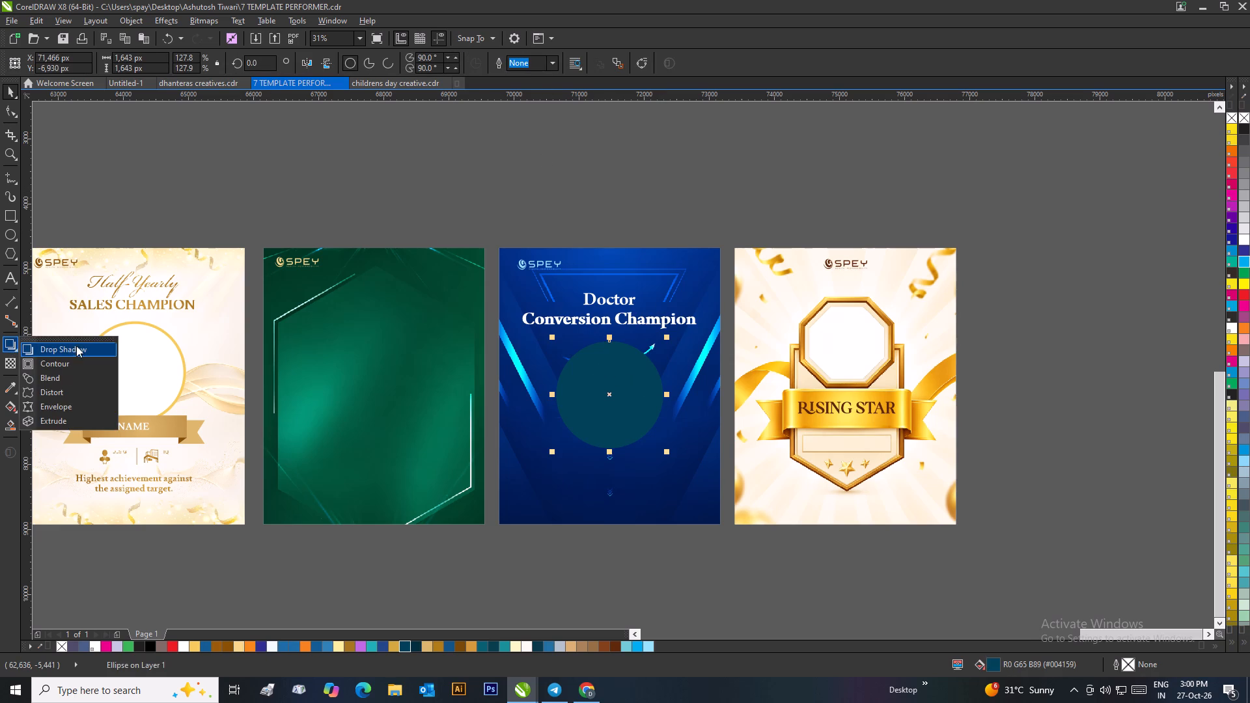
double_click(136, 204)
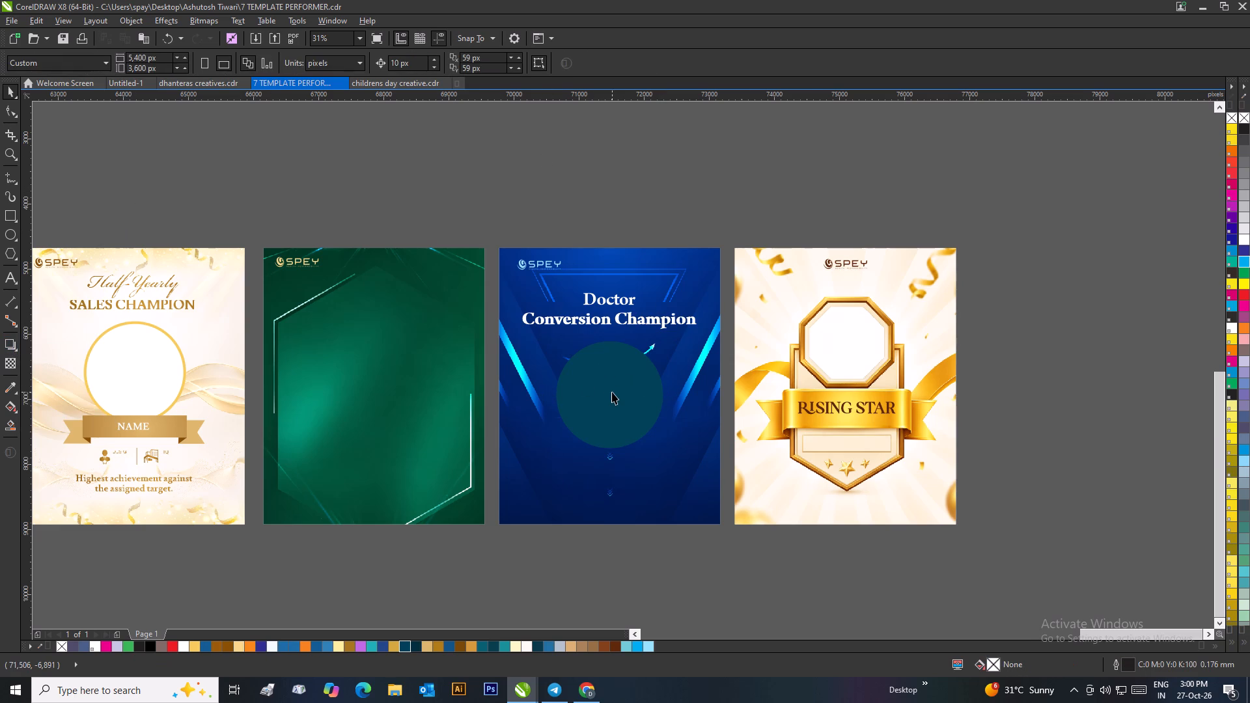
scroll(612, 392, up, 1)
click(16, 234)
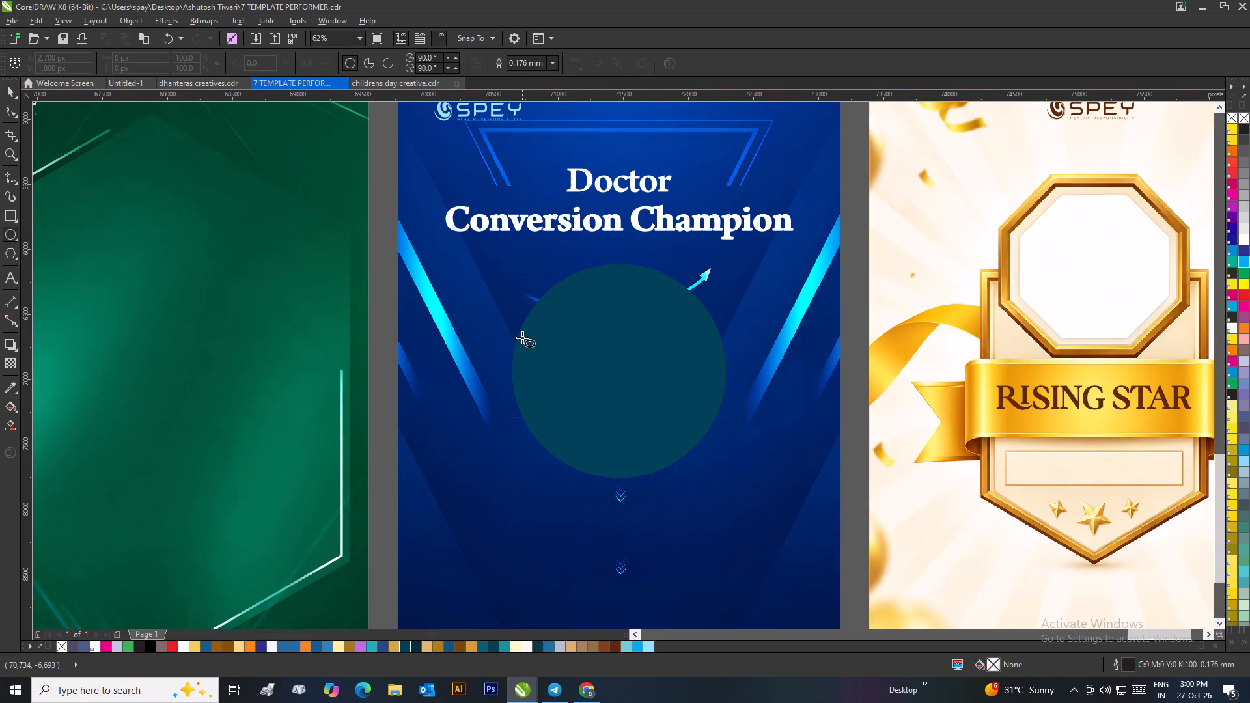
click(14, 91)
Add a 50 px inside contour to the teal circle on the blue card.
click(562, 303)
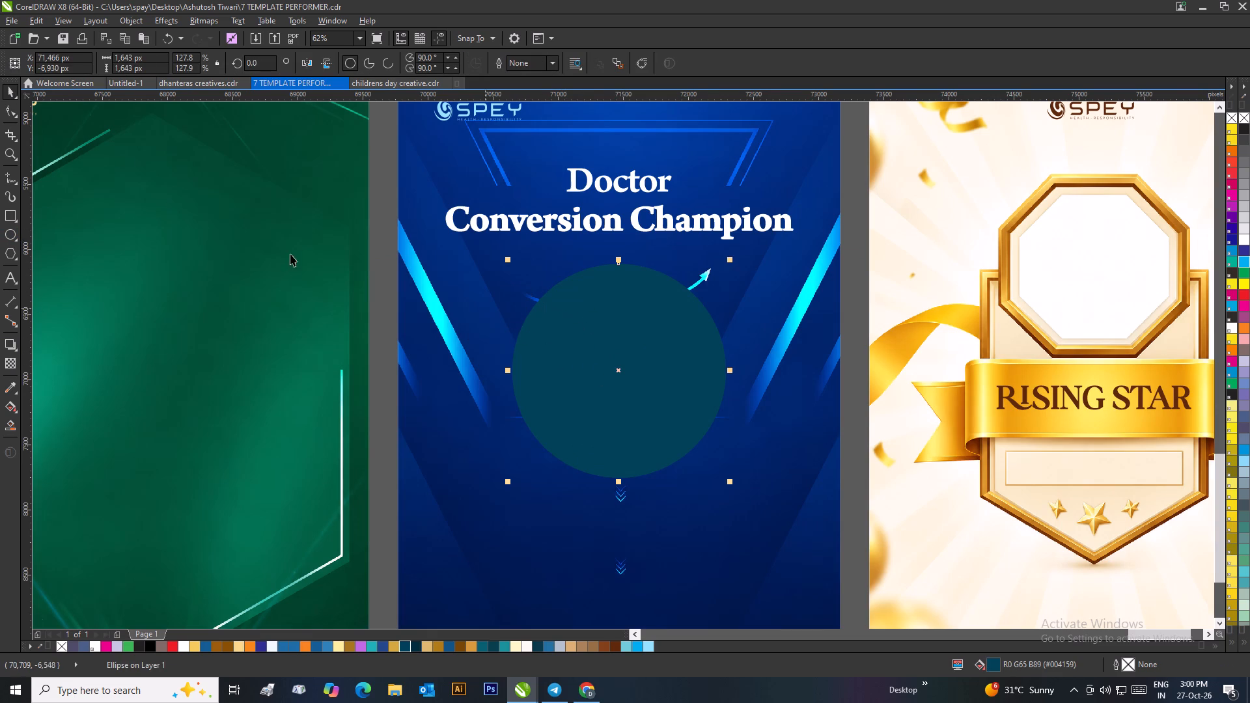
click(7, 349)
click(51, 364)
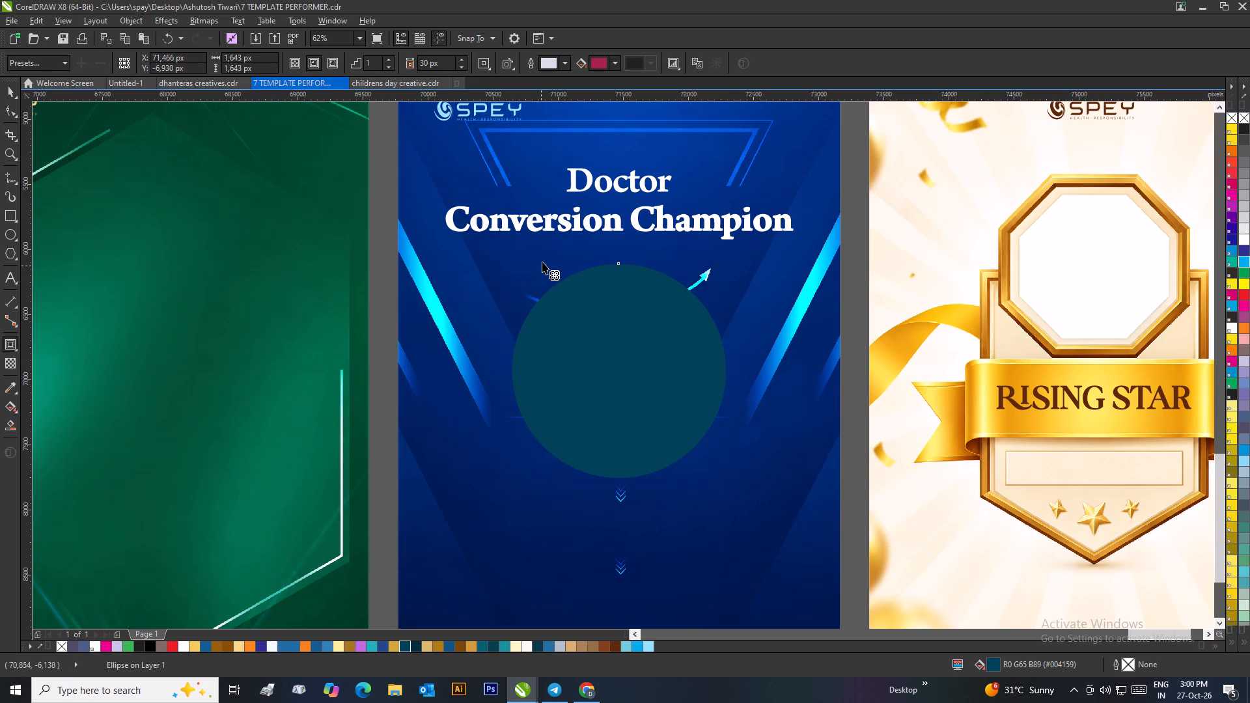
drag(544, 252, 560, 260)
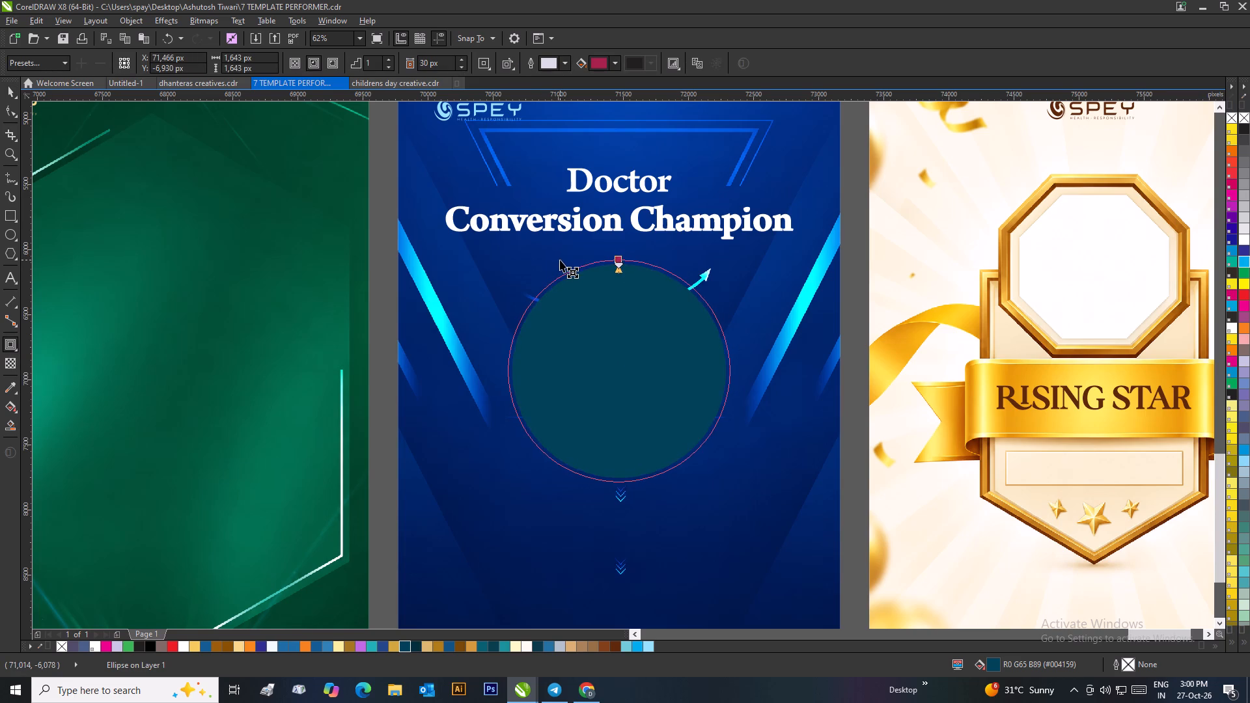
drag(560, 260, 564, 269)
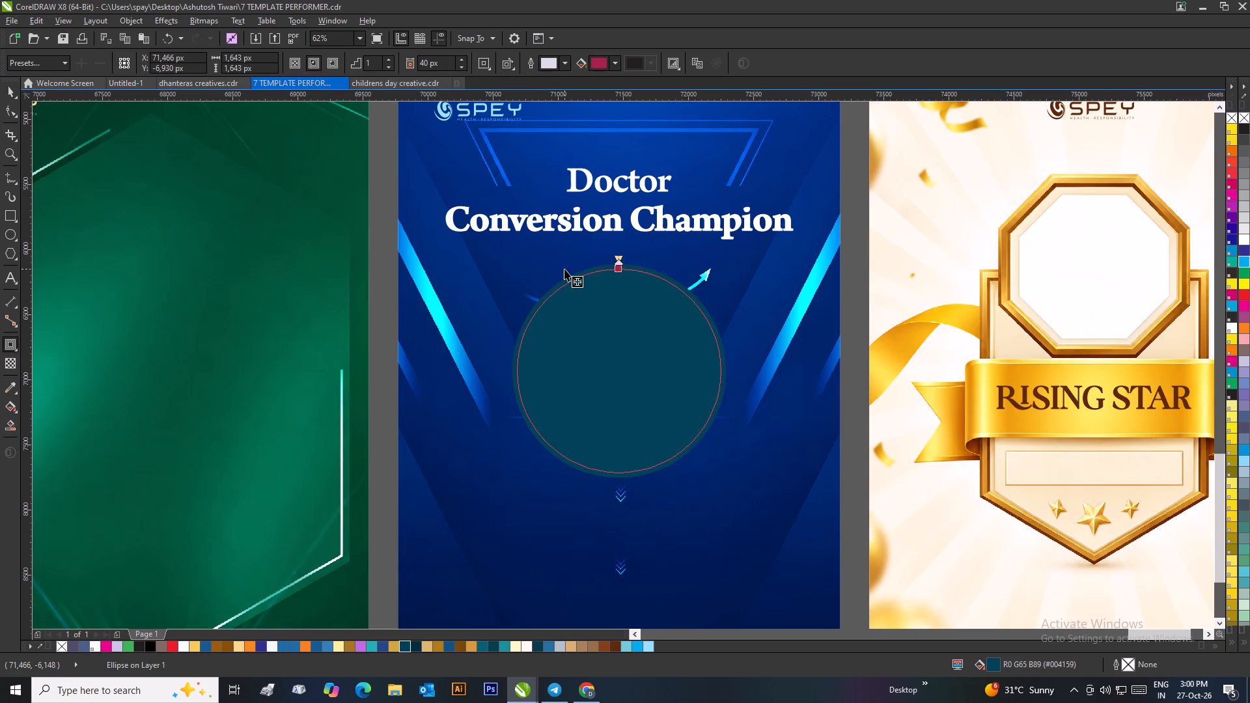
drag(564, 269, 566, 270)
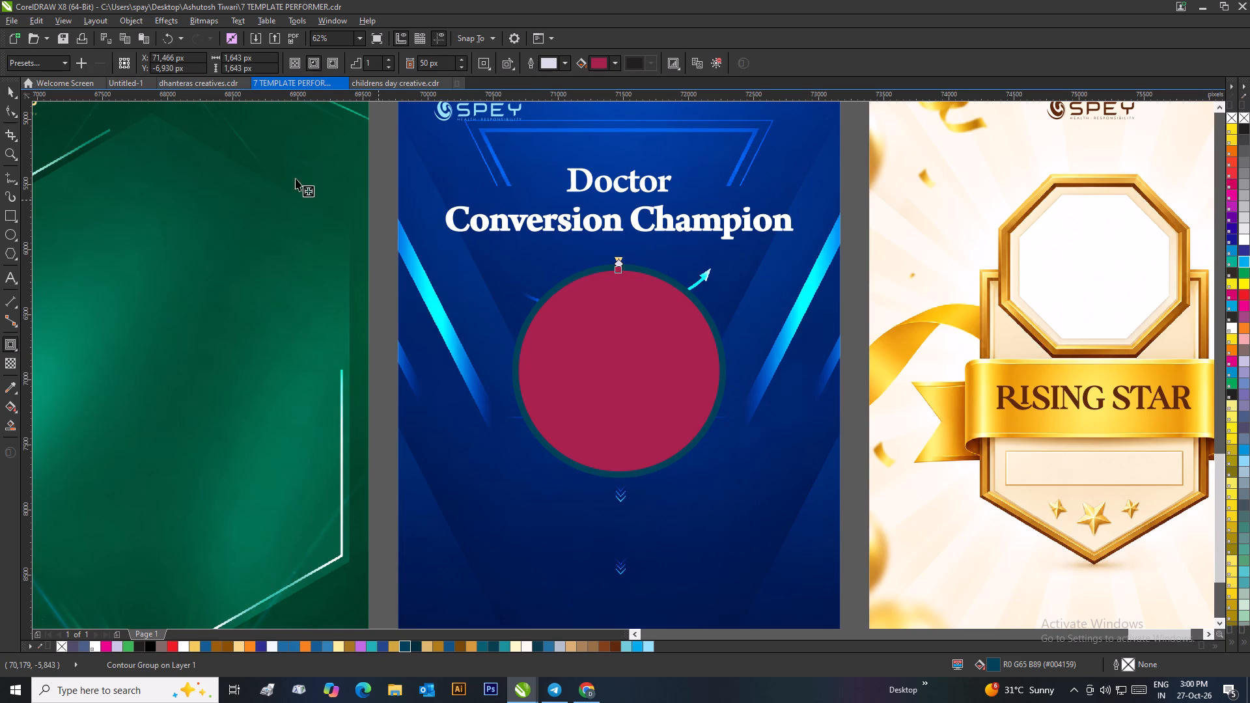
Break the circle's contour group apart into a separate crimson inner circle and teal outer circle.
click(9, 93)
scroll(447, 213, down, 1)
click(721, 255)
scroll(741, 410, up, 3)
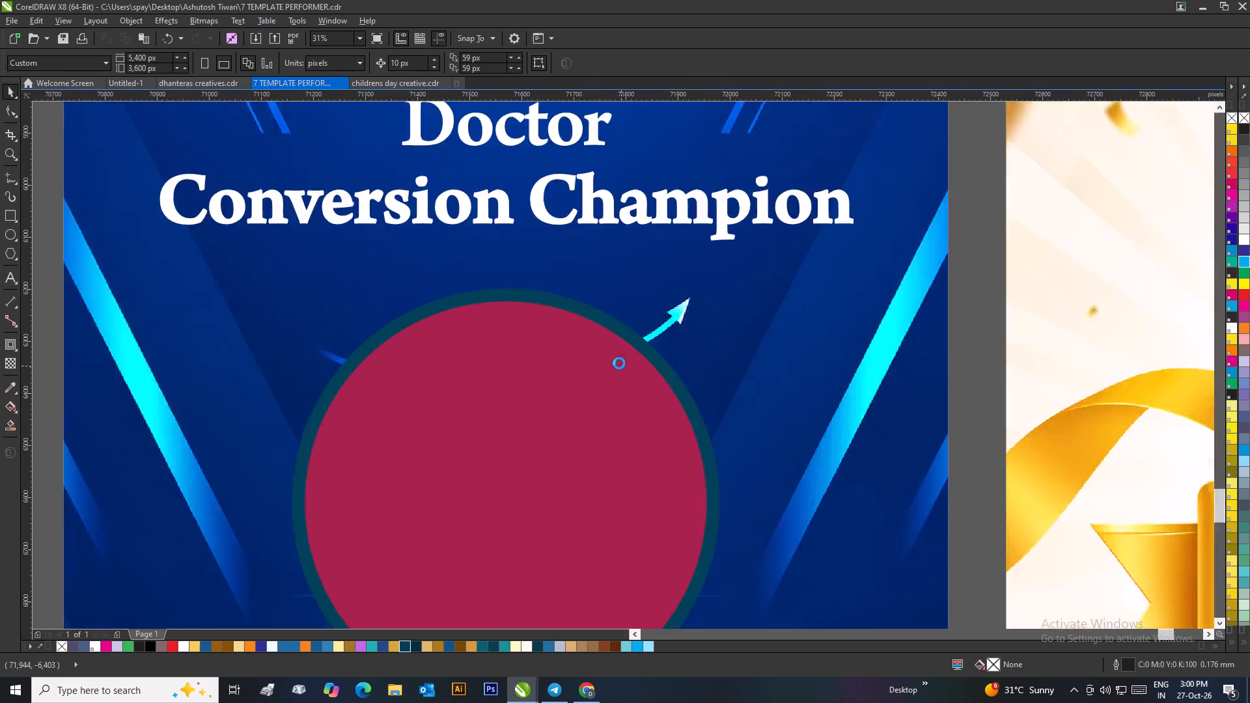
right_click(552, 284)
click(596, 314)
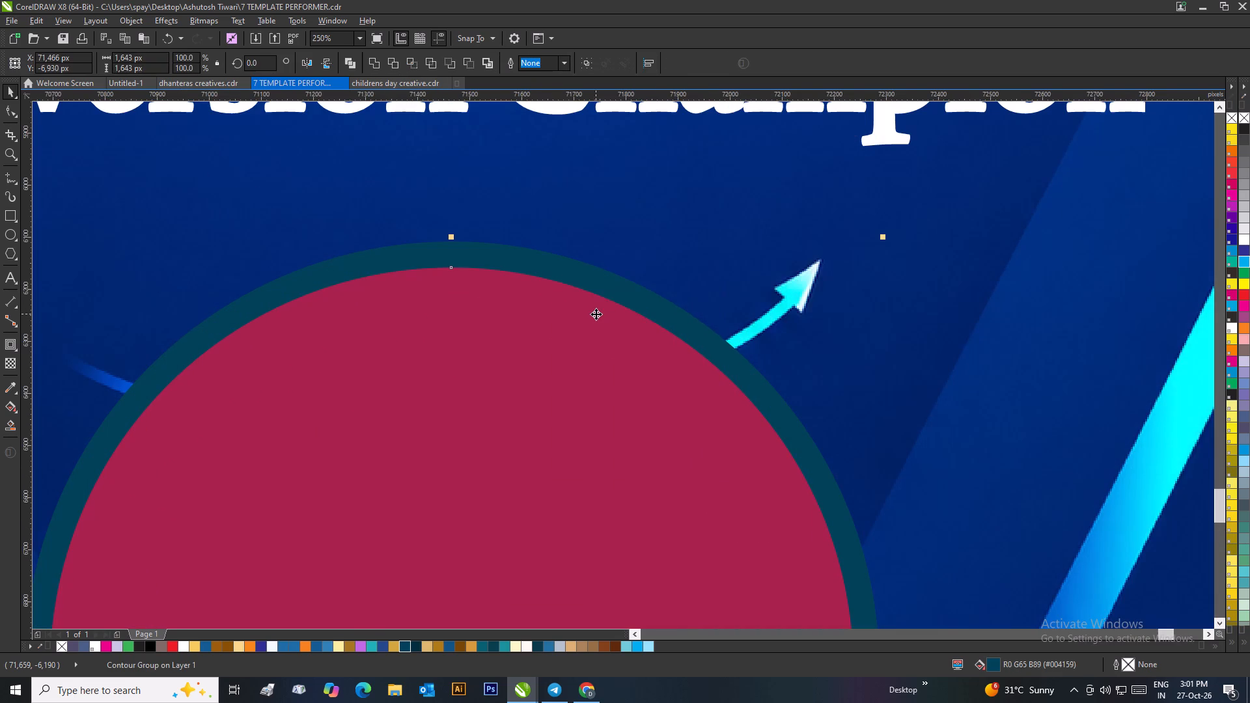
scroll(596, 314, down, 3)
click(615, 122)
scroll(591, 371, up, 2)
Trim the teal circle with the crimson inner circle so that only a thin teal ring is left.
click(620, 355)
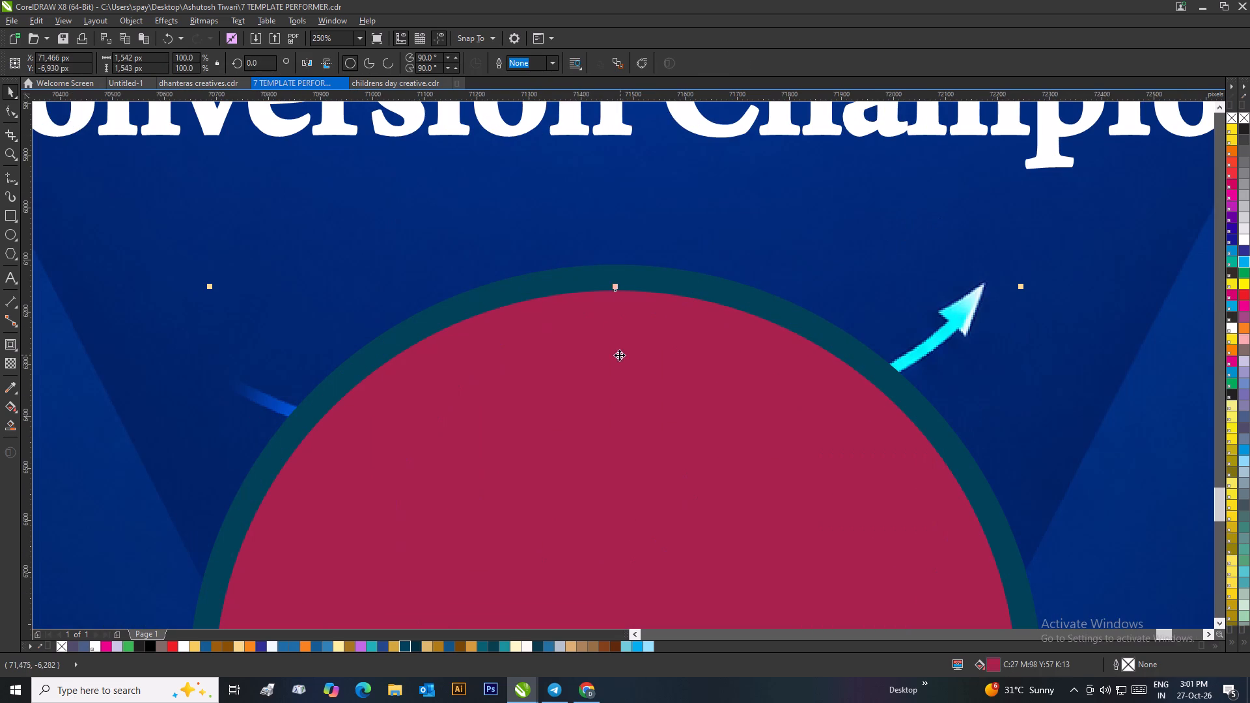
shift+click(622, 273)
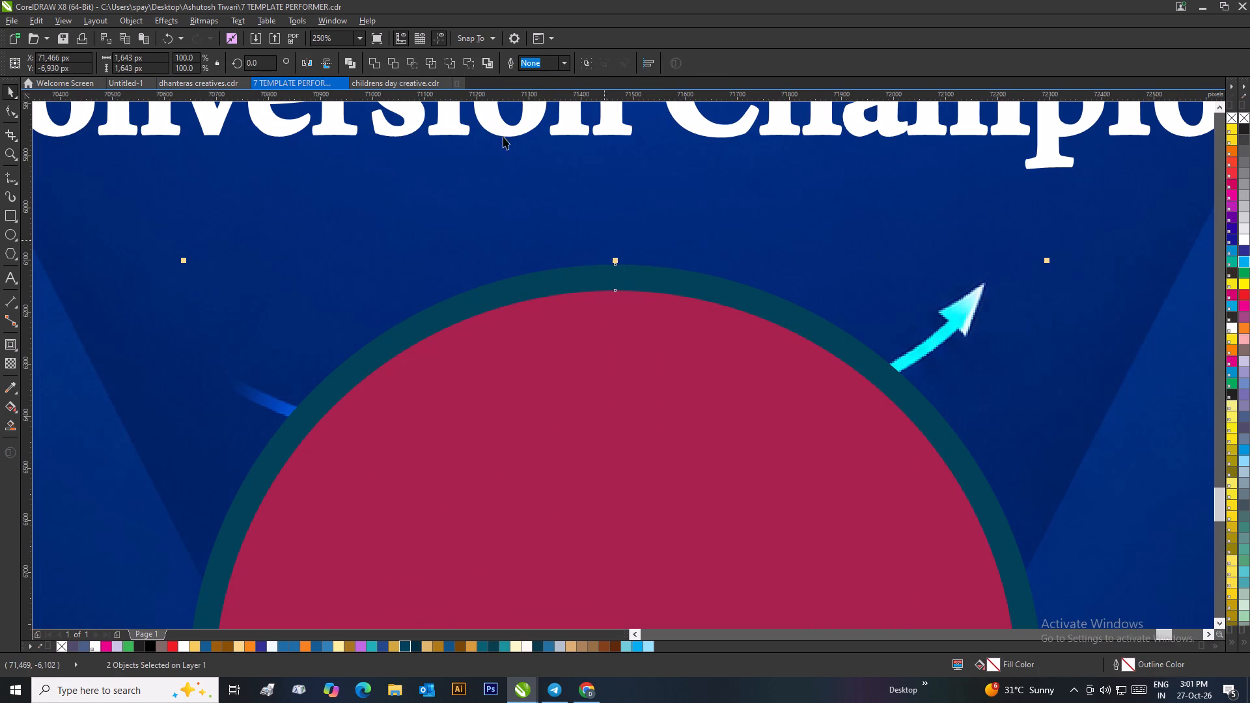
click(389, 56)
scroll(458, 195, down, 3)
scroll(623, 365, up, 1)
click(645, 211)
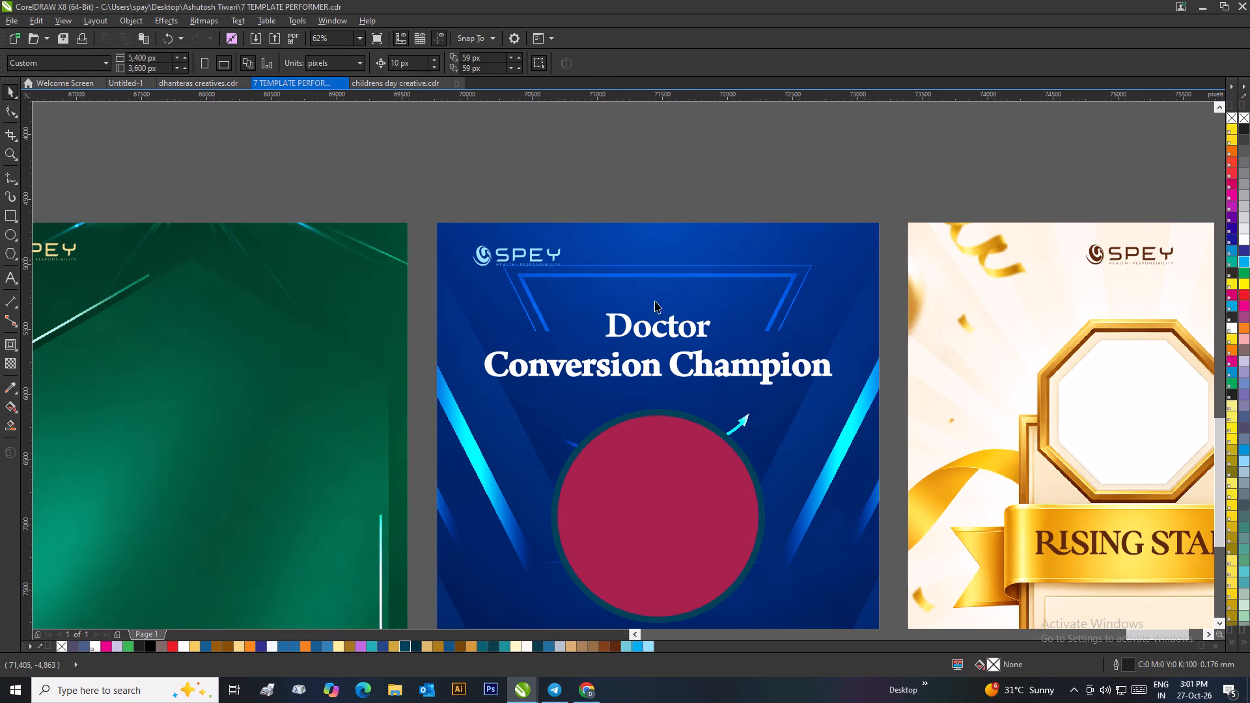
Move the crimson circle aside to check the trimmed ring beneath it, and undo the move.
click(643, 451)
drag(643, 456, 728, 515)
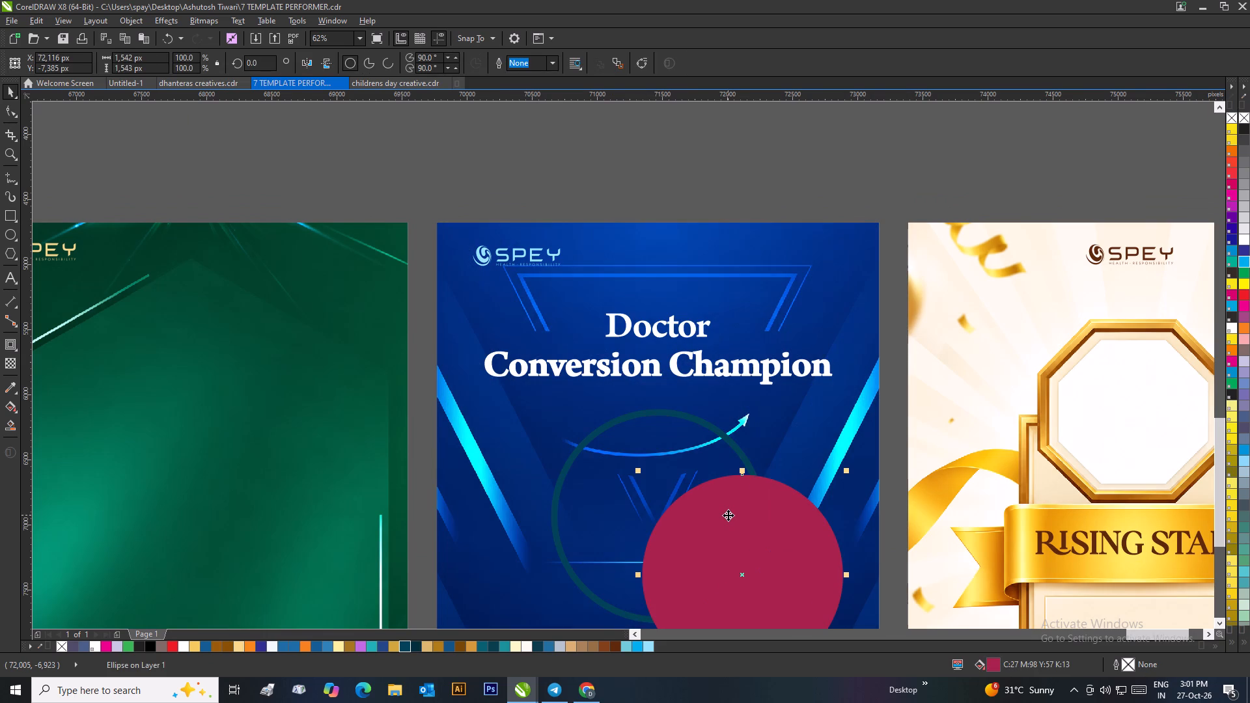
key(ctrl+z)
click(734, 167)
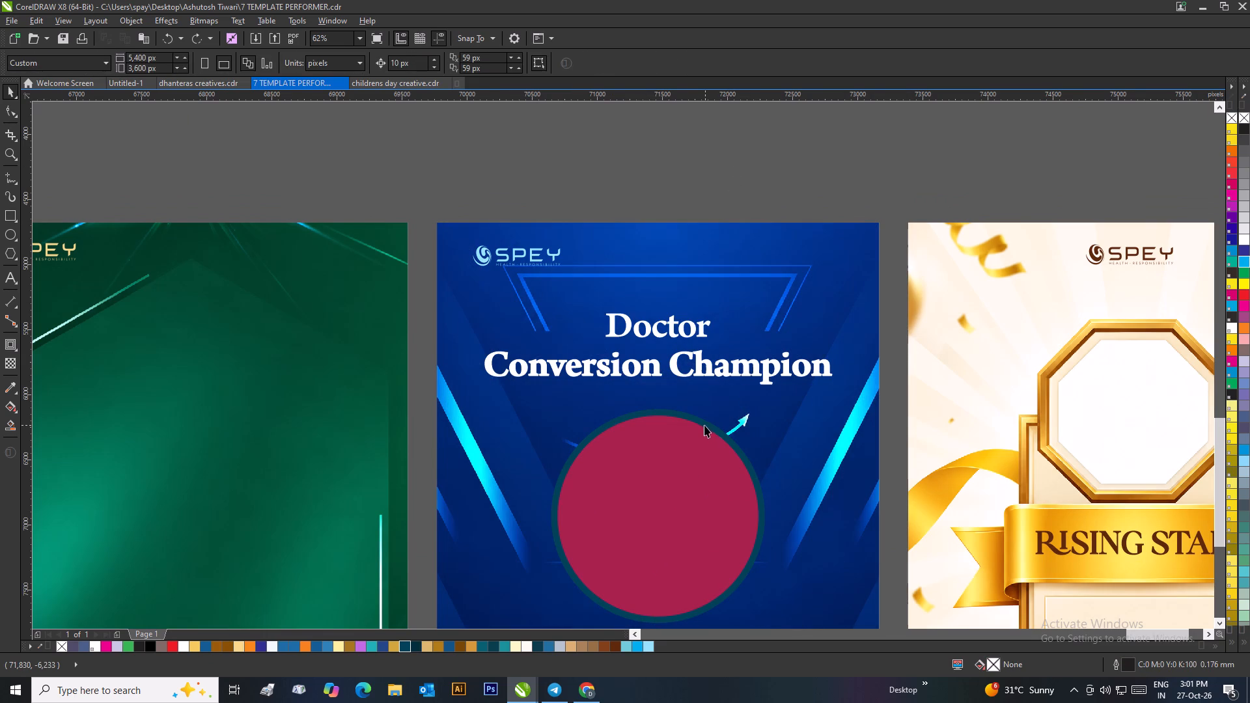
Enlarge the teal ring proportionally to about 1,682 px and centre it on the crimson circle both horizontally and vertically.
click(704, 424)
drag(769, 404, 781, 400)
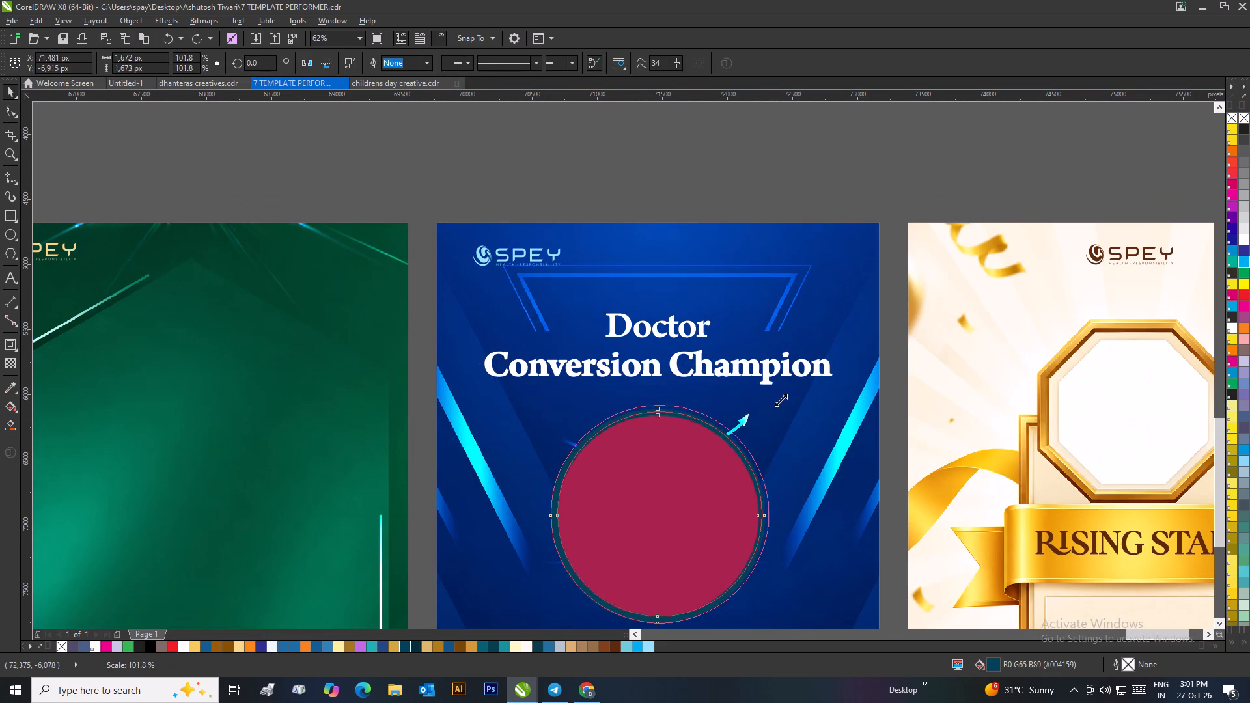
drag(781, 400, 784, 398)
click(741, 174)
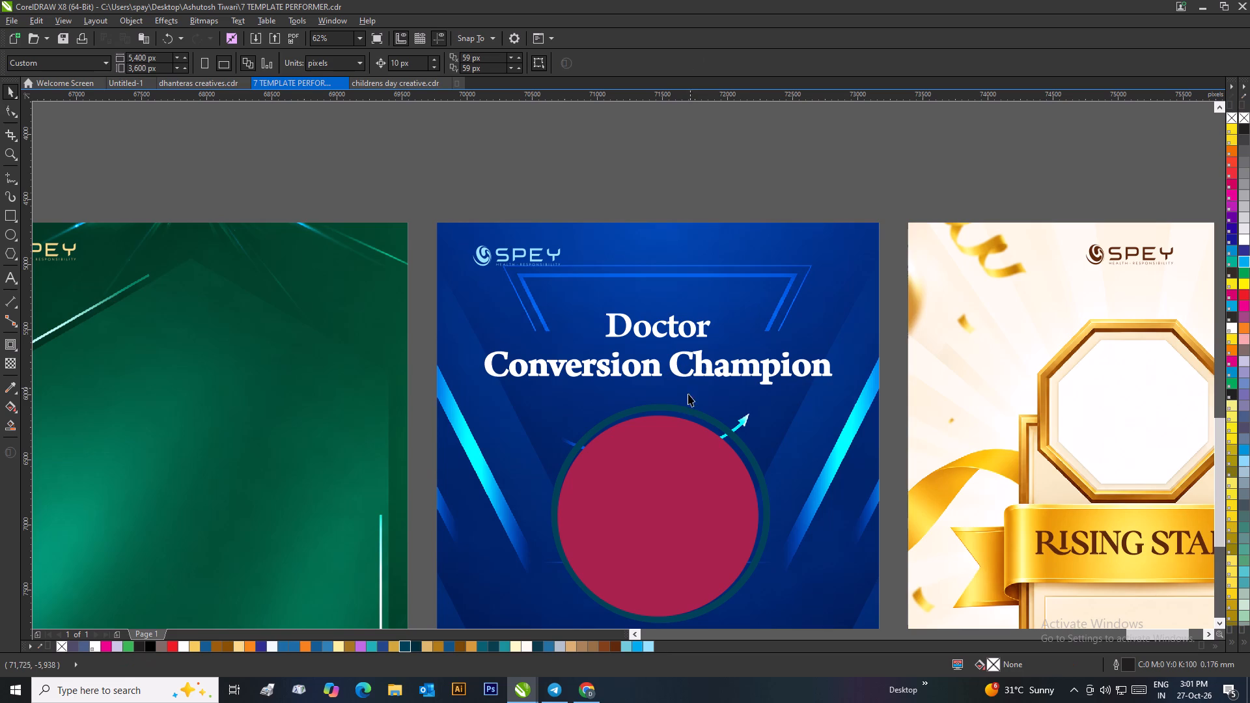
click(680, 406)
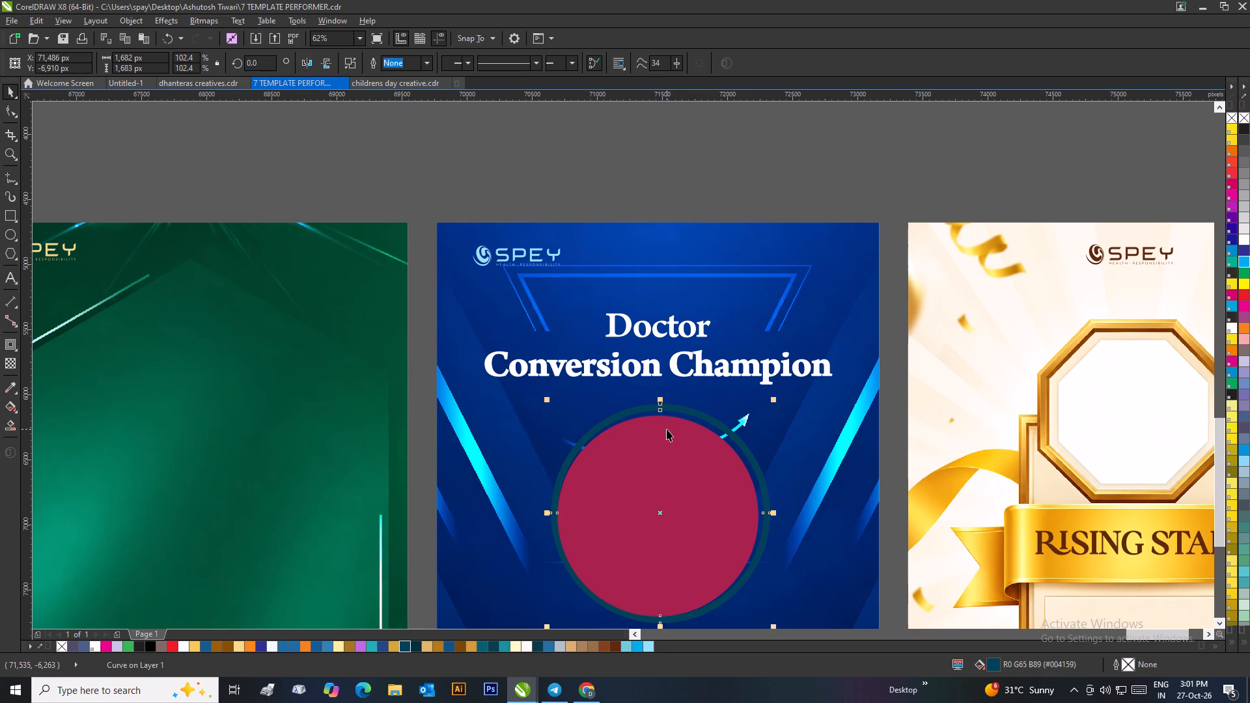
shift+click(667, 429)
text(ce)
click(673, 159)
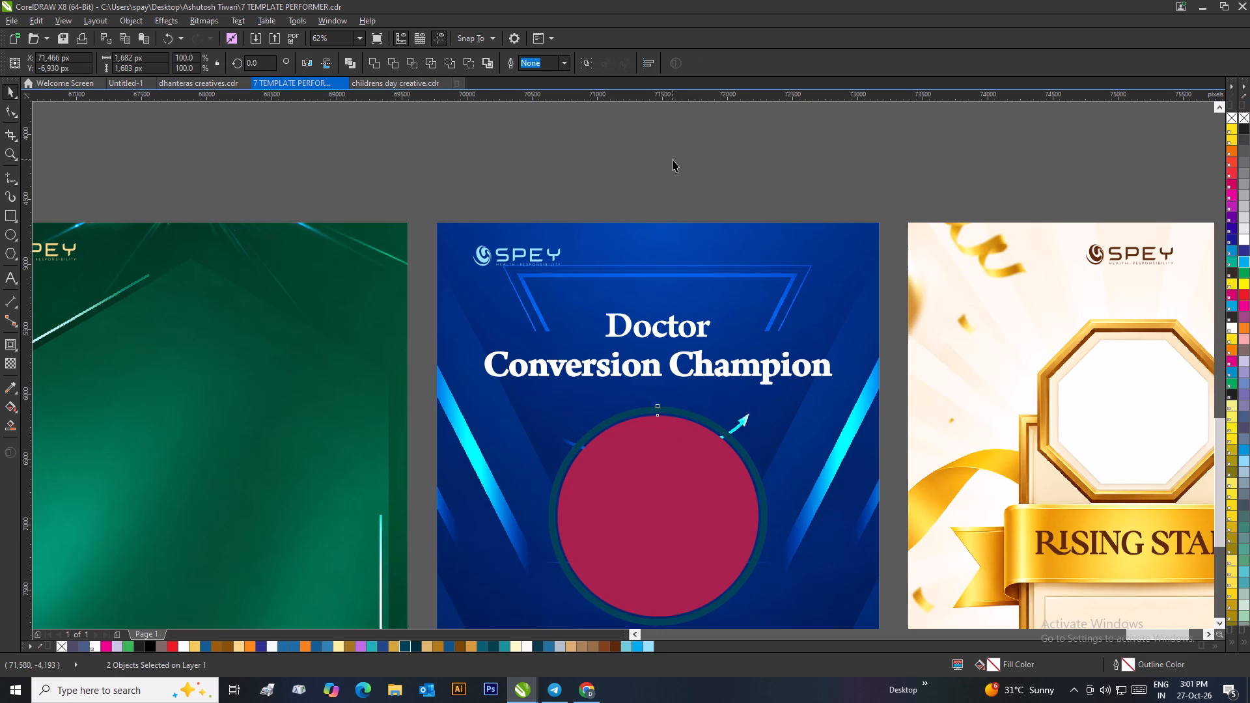
Fill both the crimson inner circle and the surrounding teal ring with white.
click(732, 514)
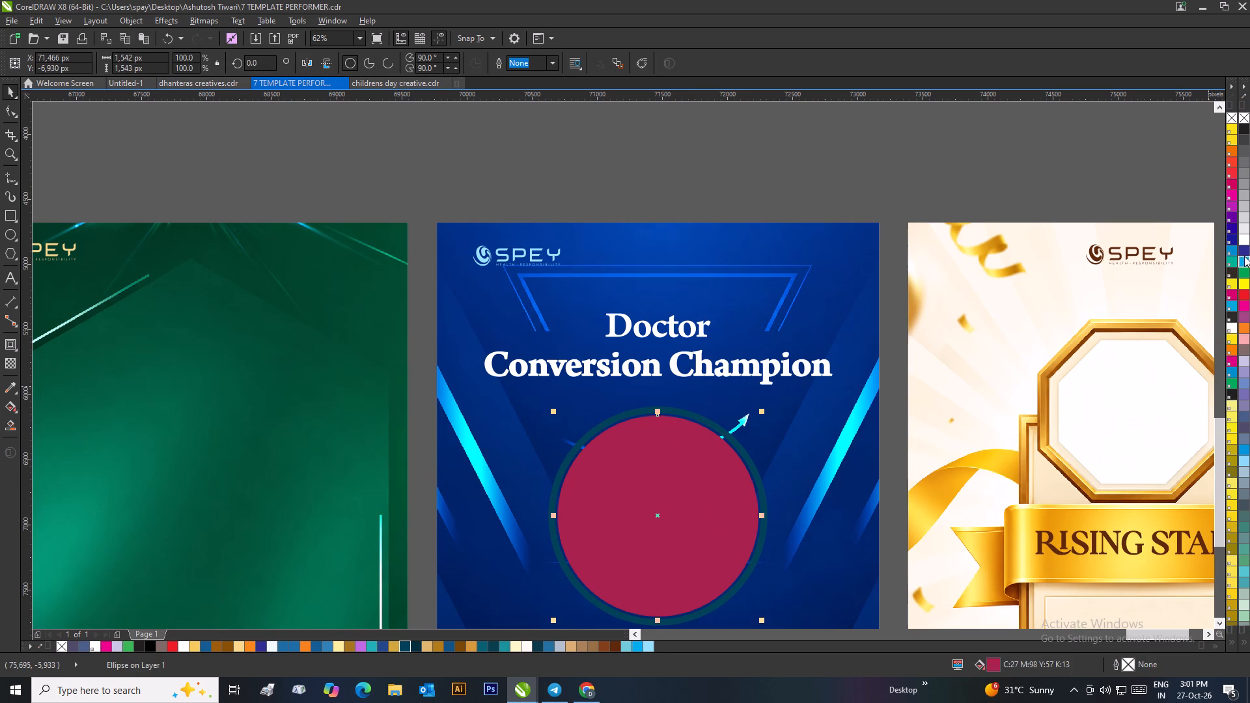
click(1242, 241)
click(807, 141)
click(677, 416)
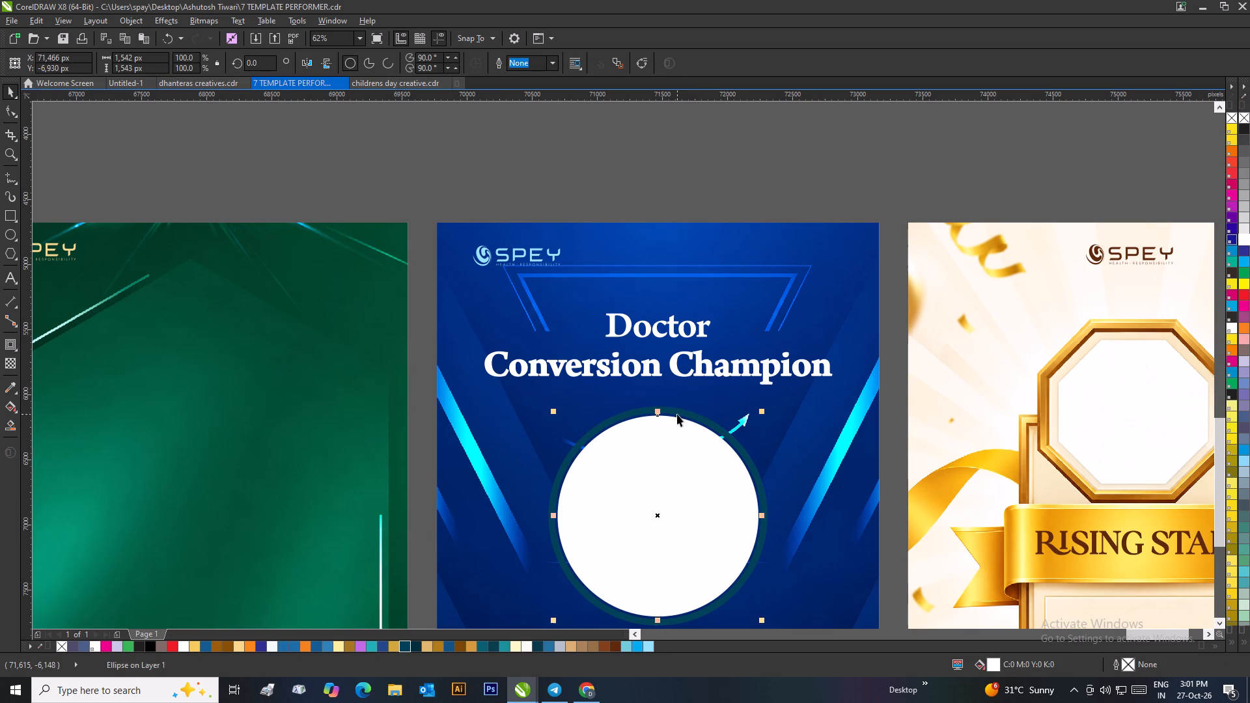
click(676, 413)
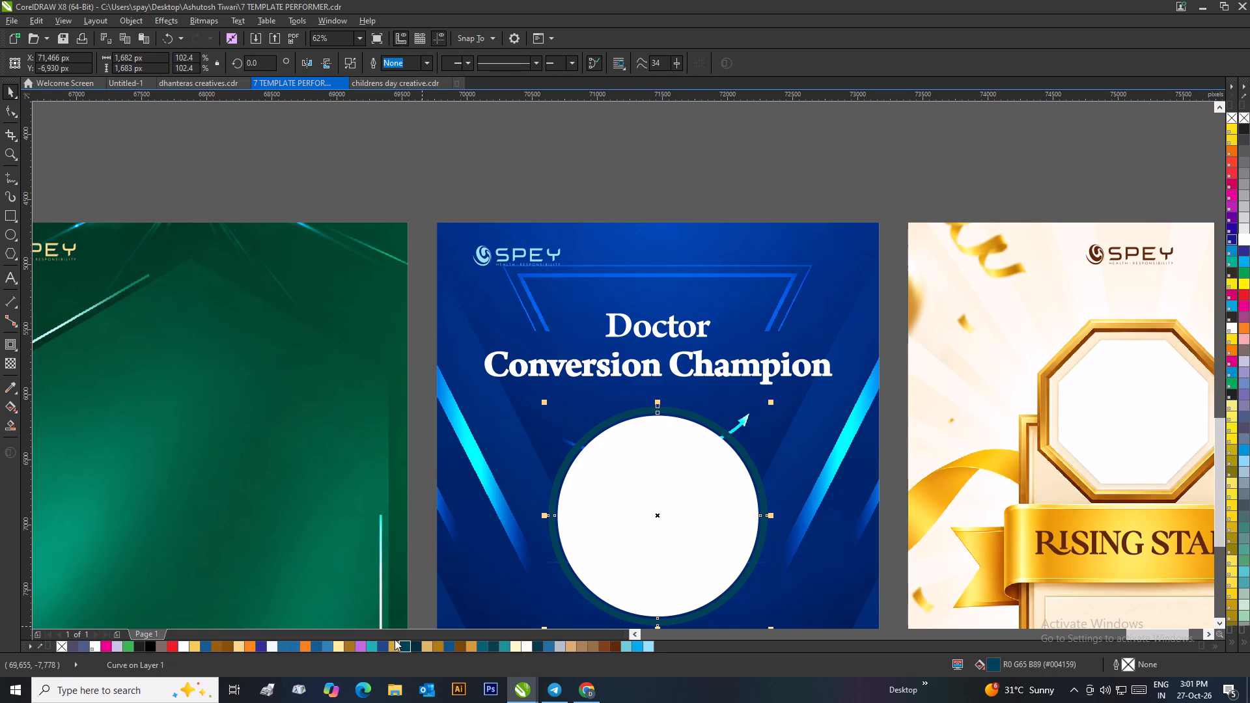
click(186, 646)
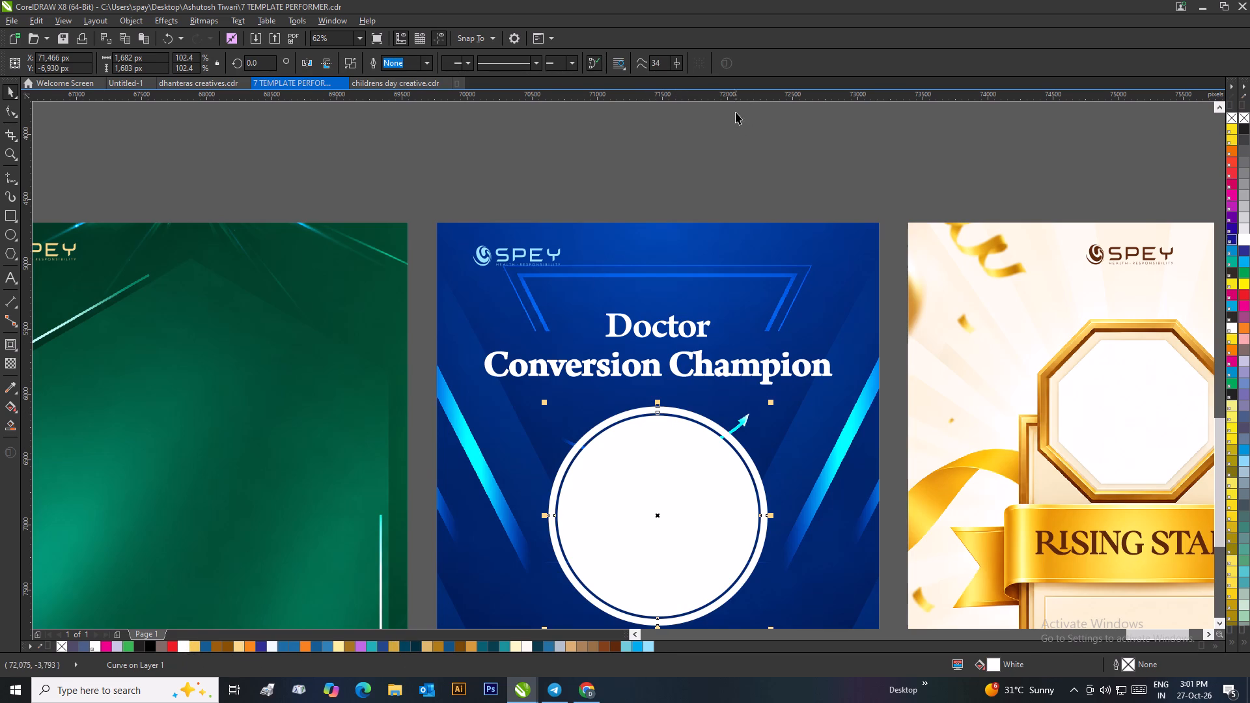
click(721, 143)
scroll(688, 266, down, 1)
scroll(641, 480, up, 1)
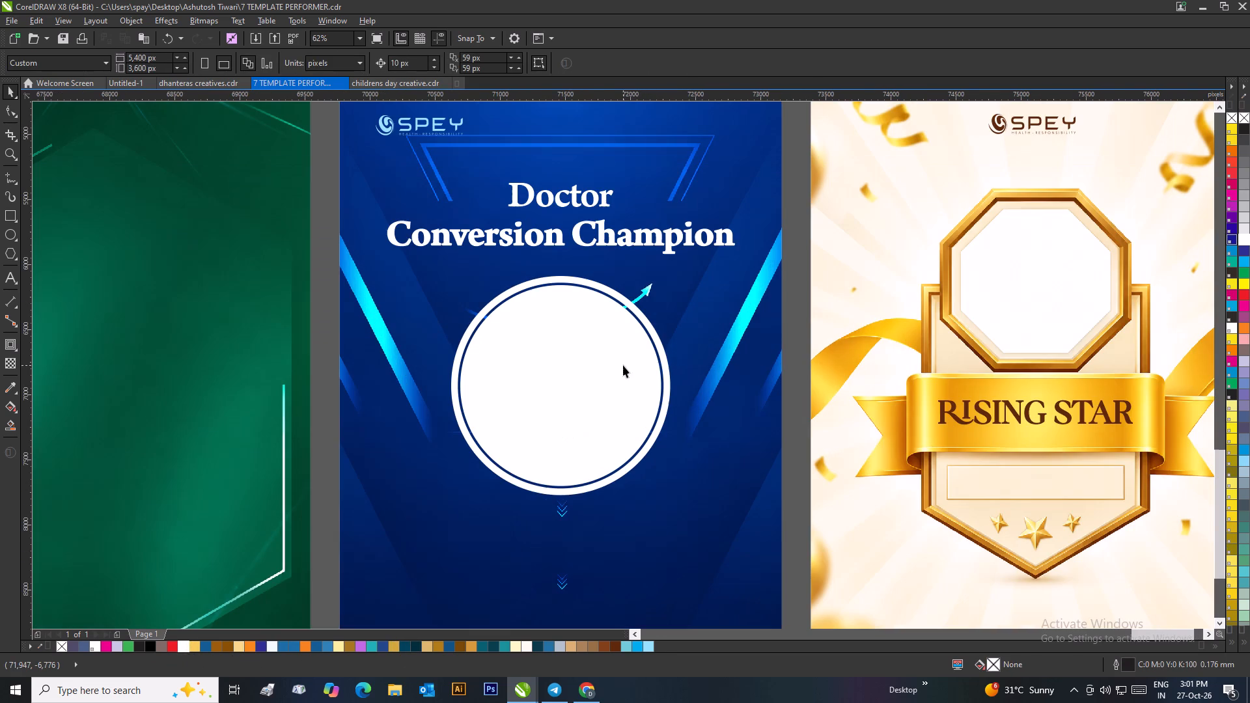
click(500, 299)
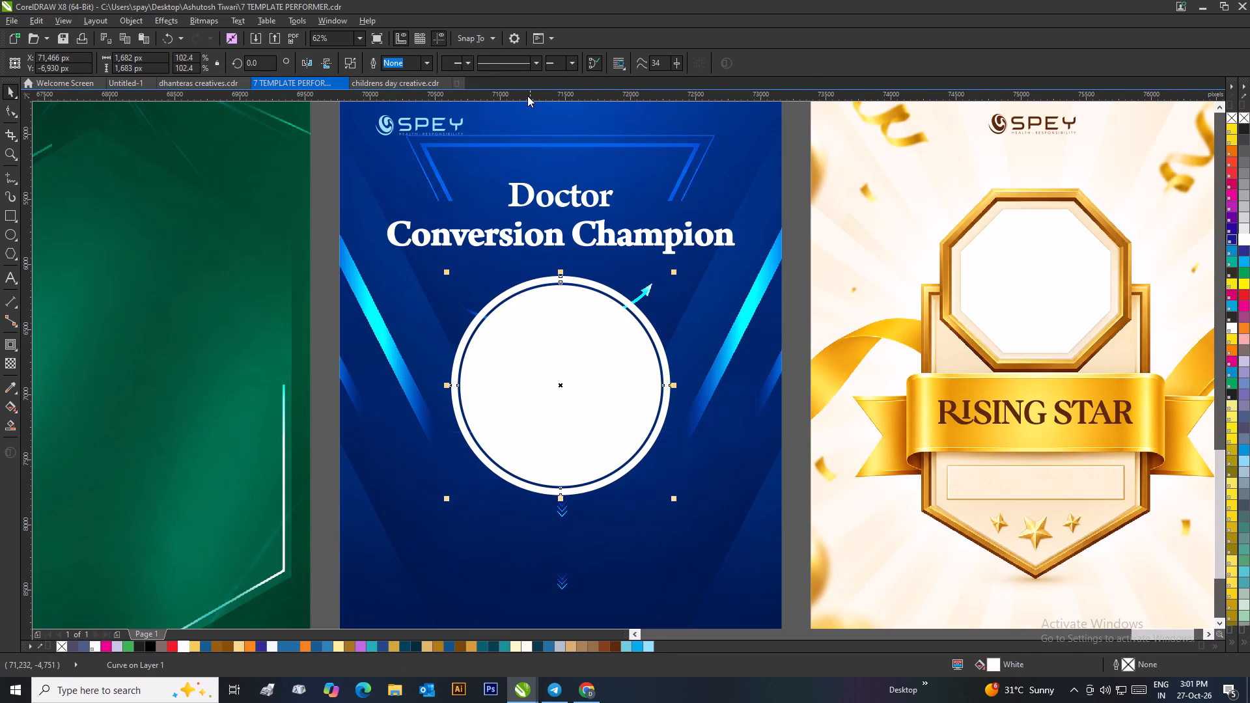
click(800, 163)
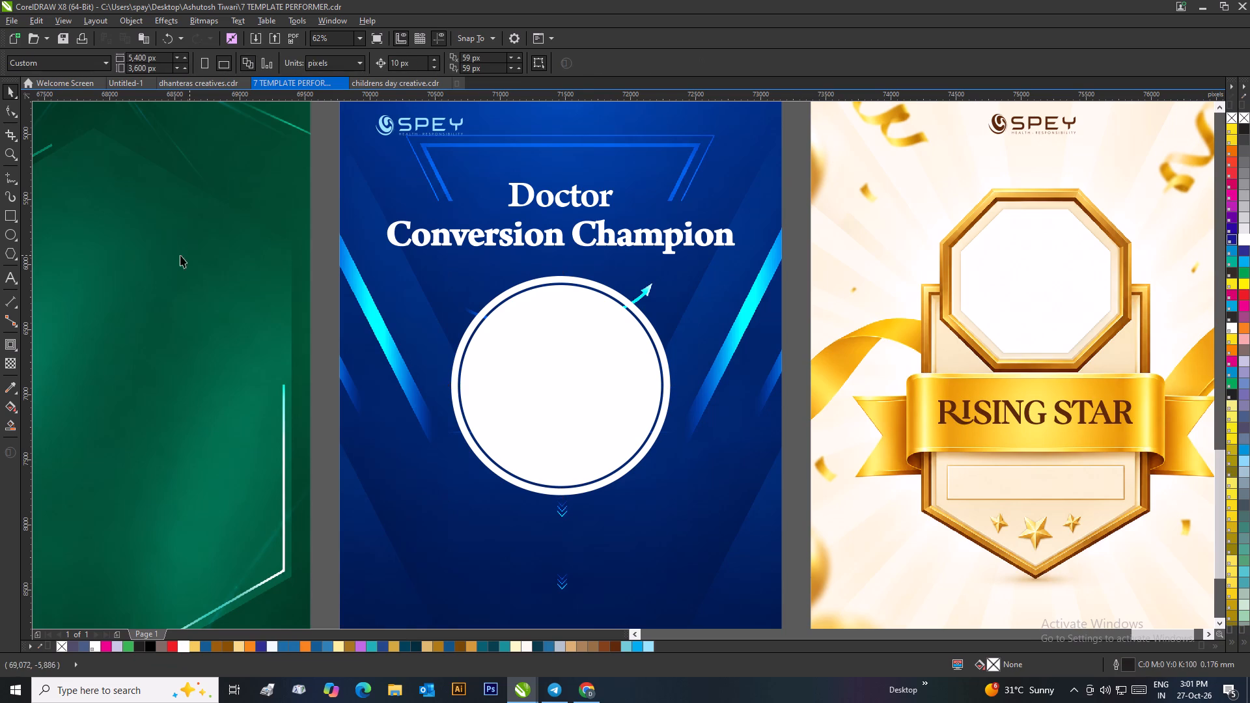
Draw a small circle about 31 px wide on the upper-left arc of the white ring and enlarge it to about 39 px.
click(12, 233)
scroll(540, 299, up, 3)
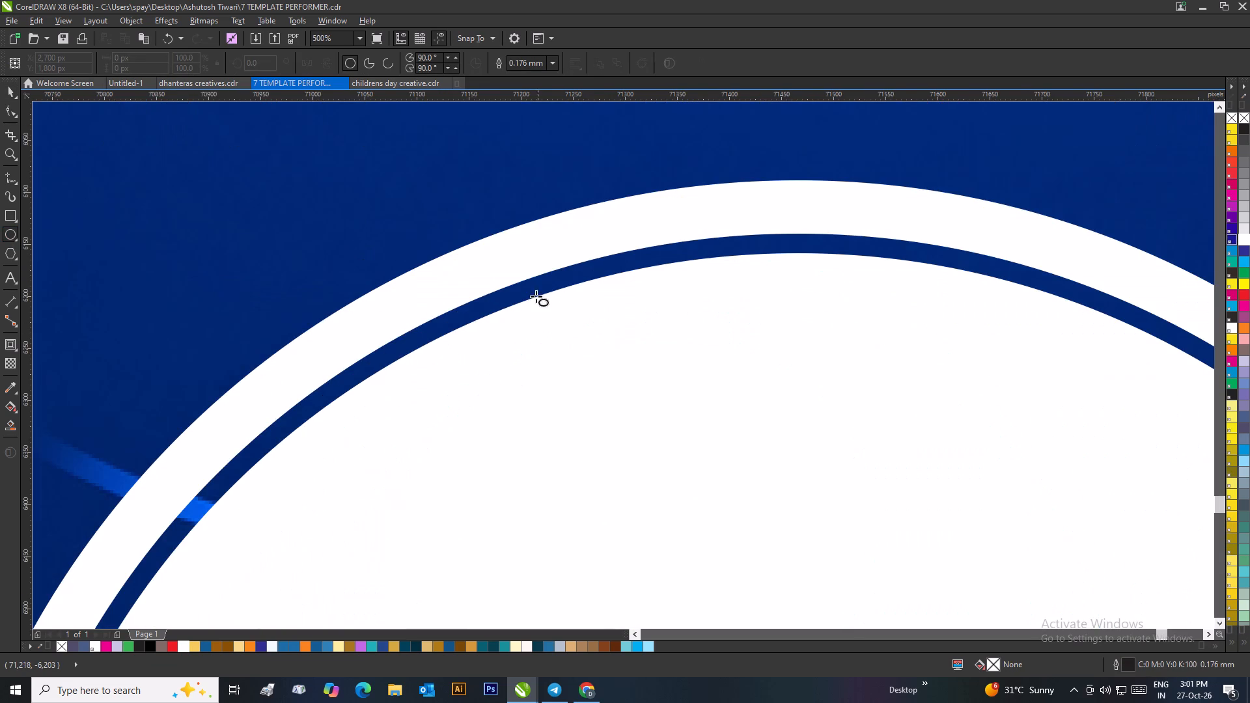
ctrl+drag(482, 255, 510, 287)
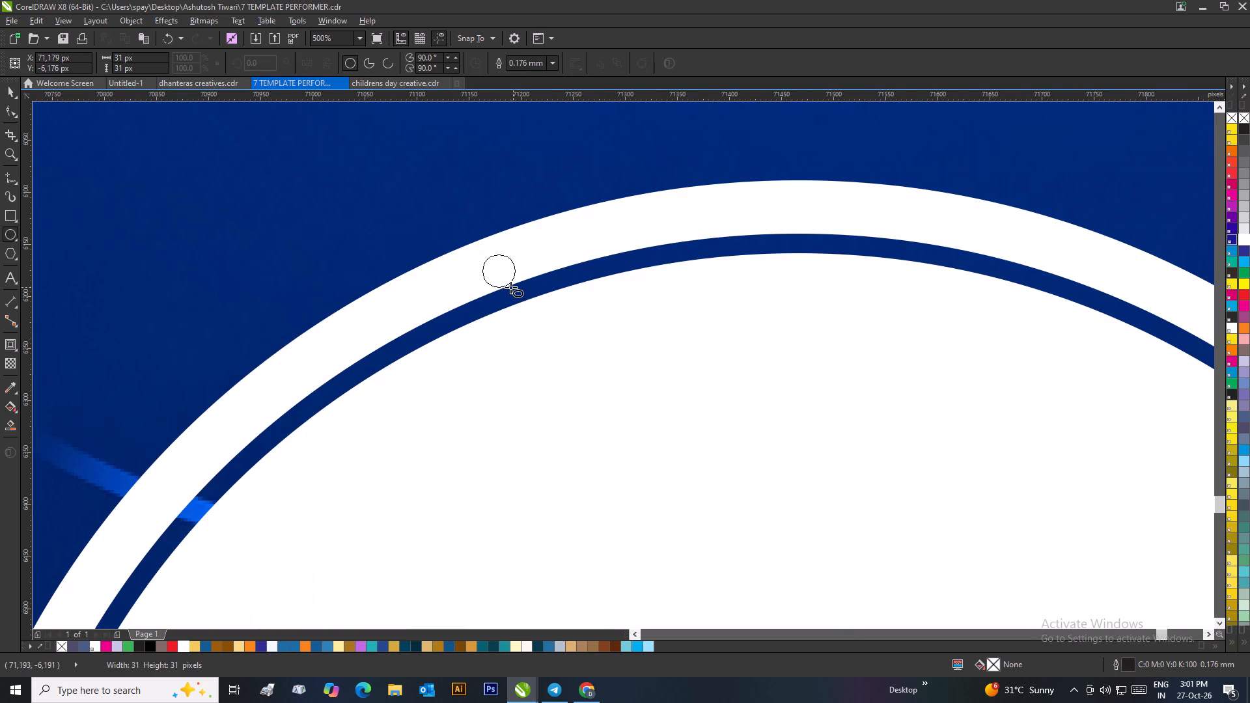
ctrl+drag(510, 287, 507, 287)
click(9, 87)
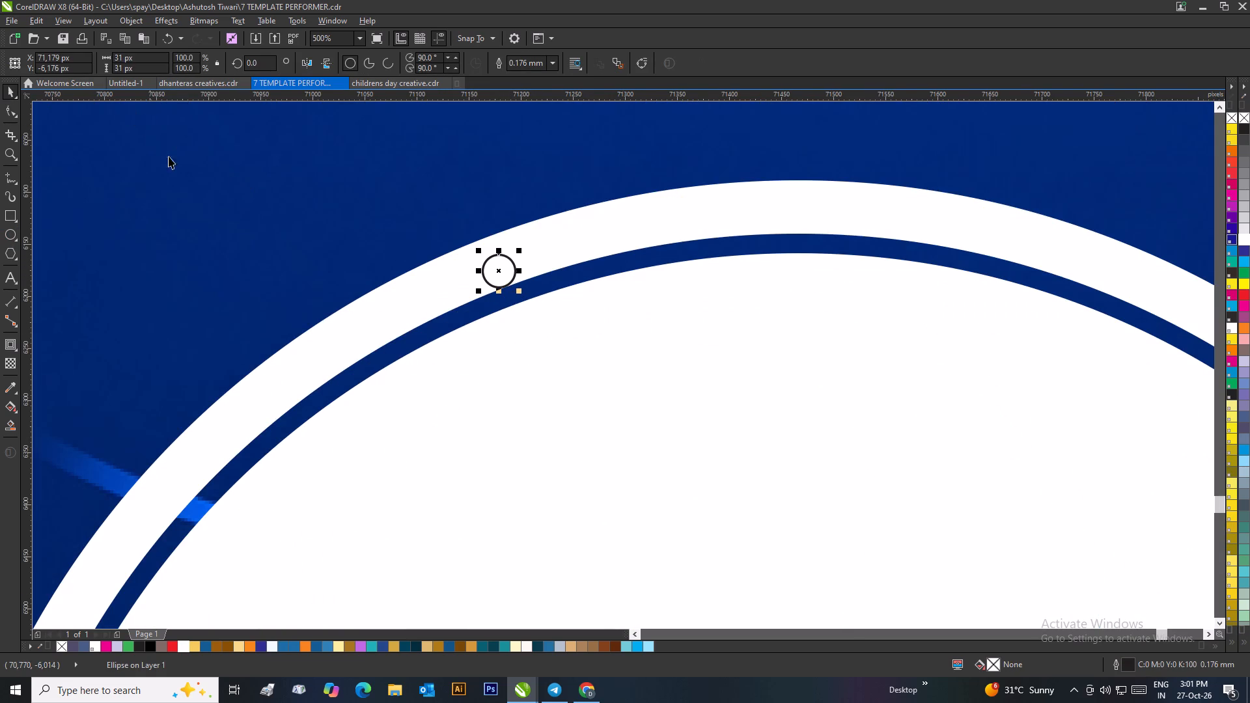
drag(499, 272, 500, 263)
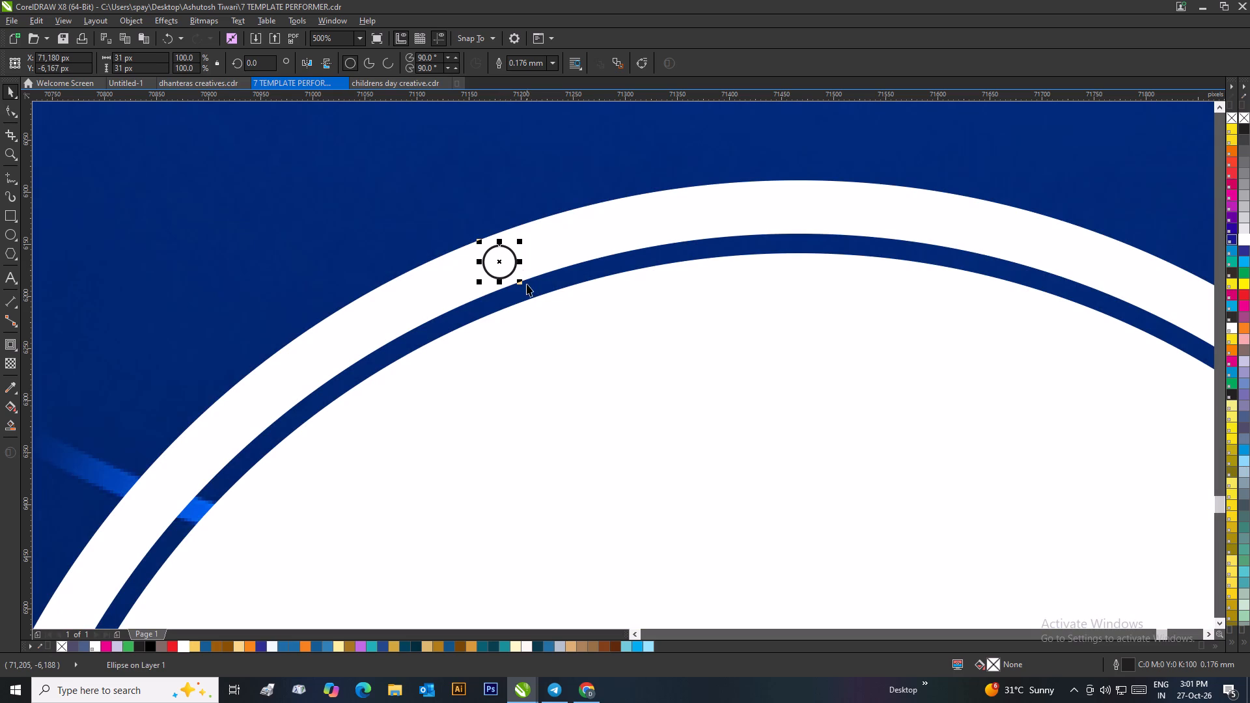
drag(518, 238, 540, 230)
drag(504, 261, 498, 266)
Fill the small circle with gold #F6CB5A and set its outline to None.
scroll(503, 266, down, 1)
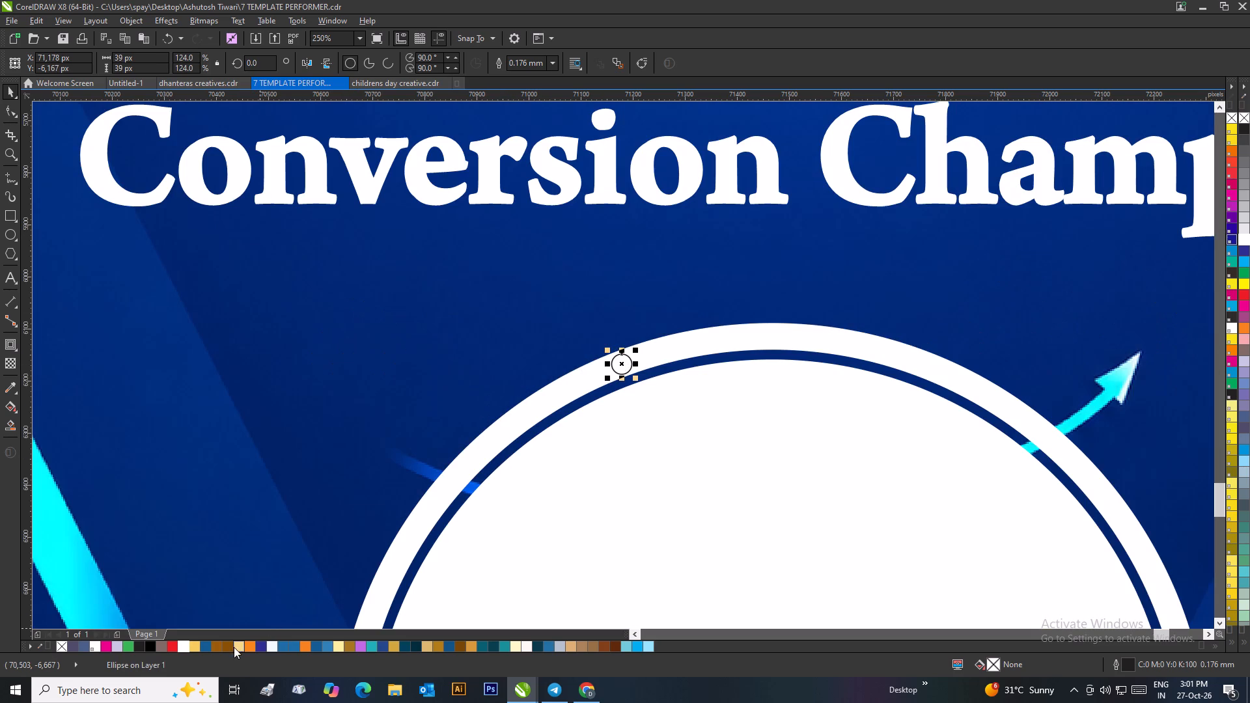
click(199, 644)
click(553, 64)
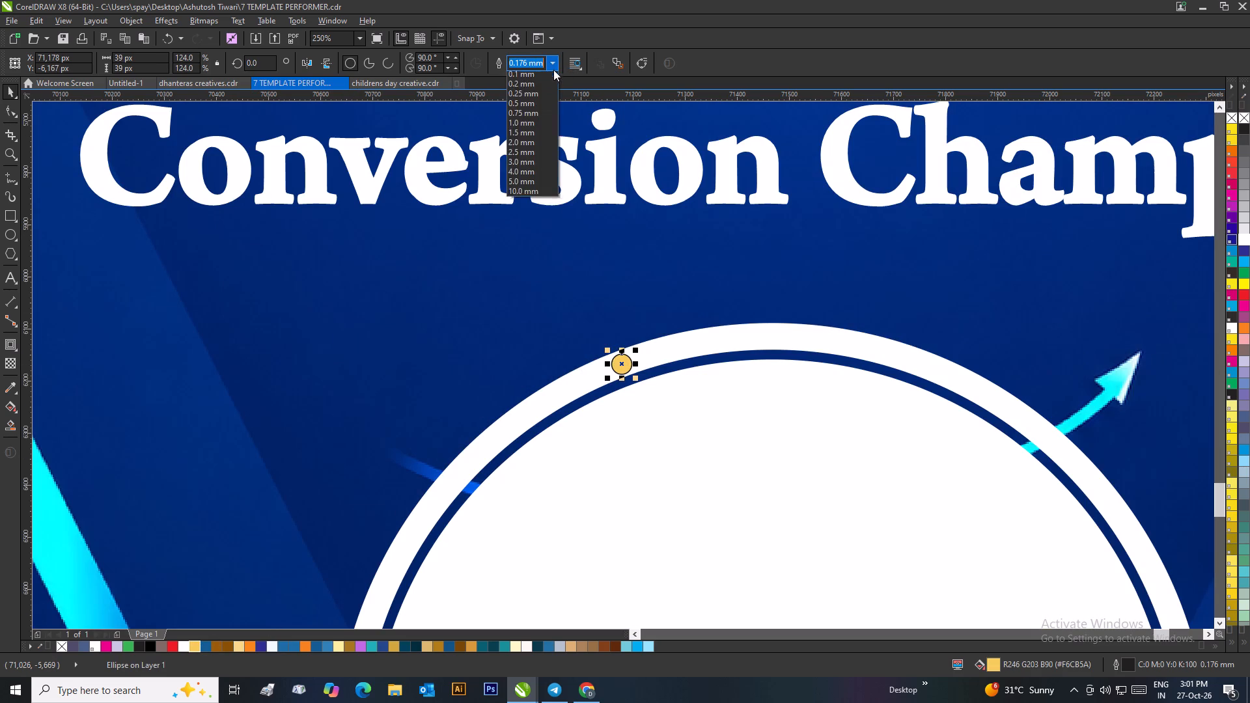
click(546, 79)
Move the gold dot to the top of the white ring and centre it horizontally on the ring.
drag(622, 364, 790, 340)
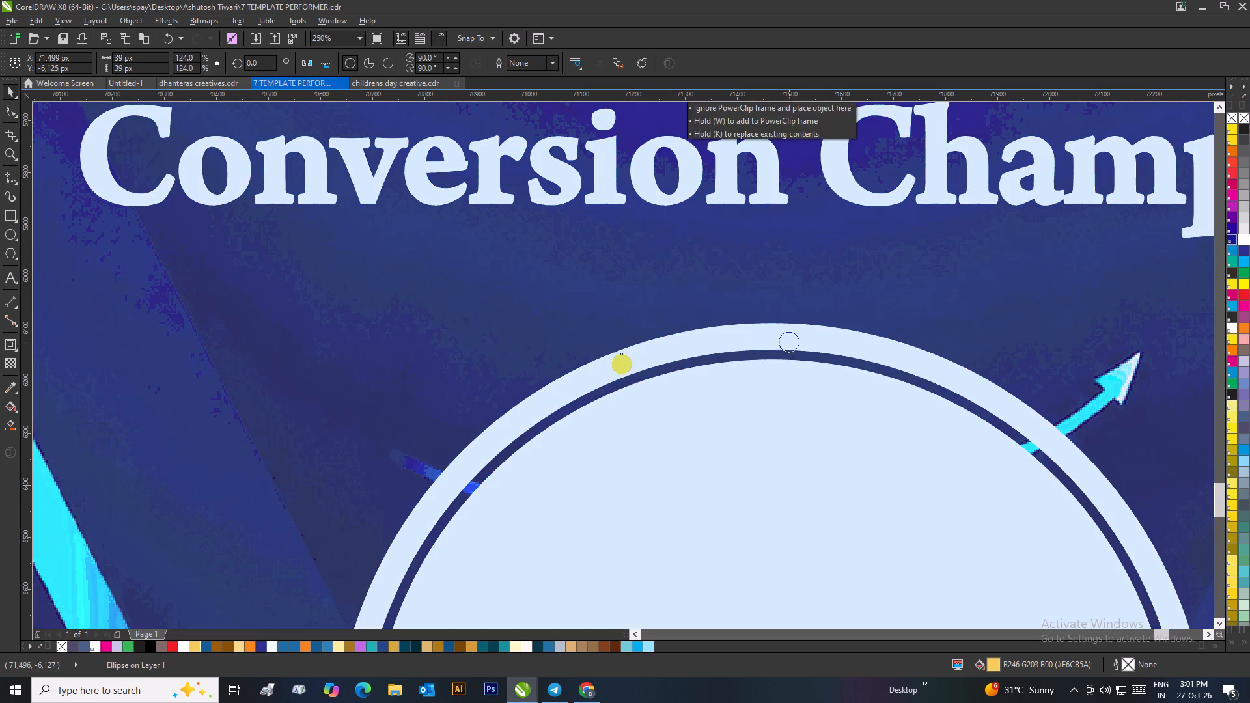
drag(790, 340, 768, 335)
shift+click(810, 341)
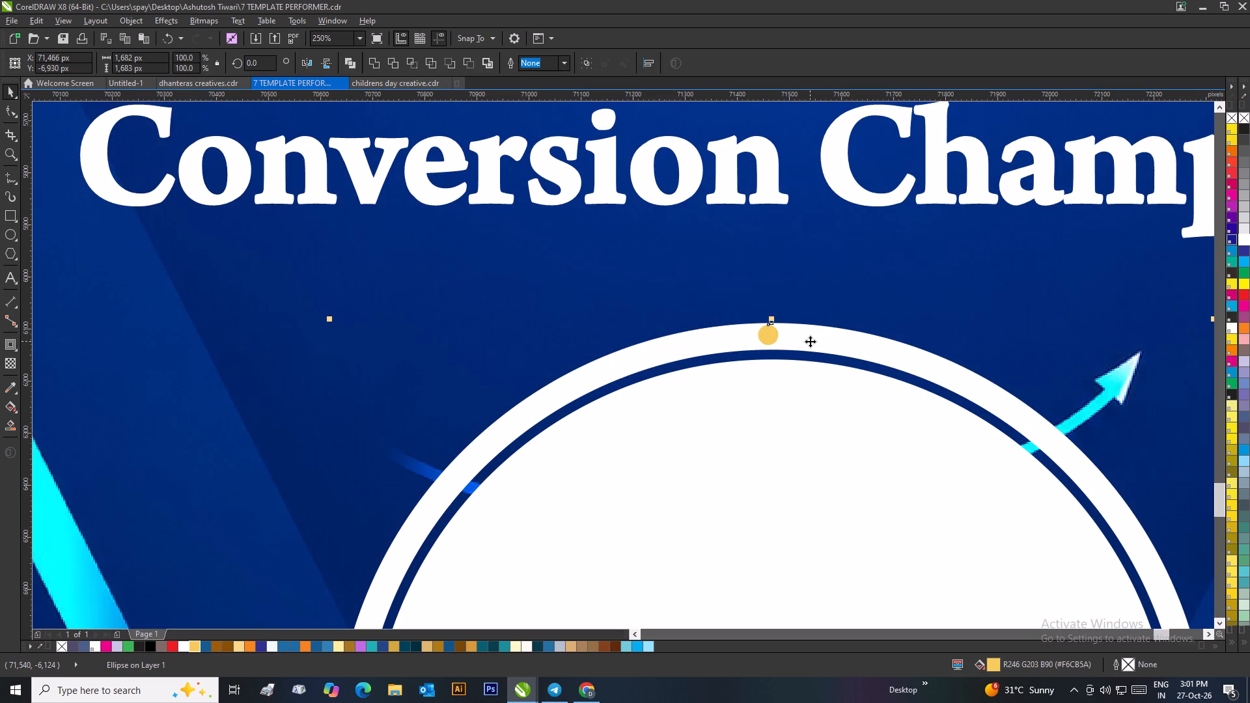
key(c)
scroll(777, 344, down, 2)
click(631, 108)
Adjust the gold dot's height within the ring's thickness and centre it horizontally on the blue card background.
scroll(620, 362, up, 3)
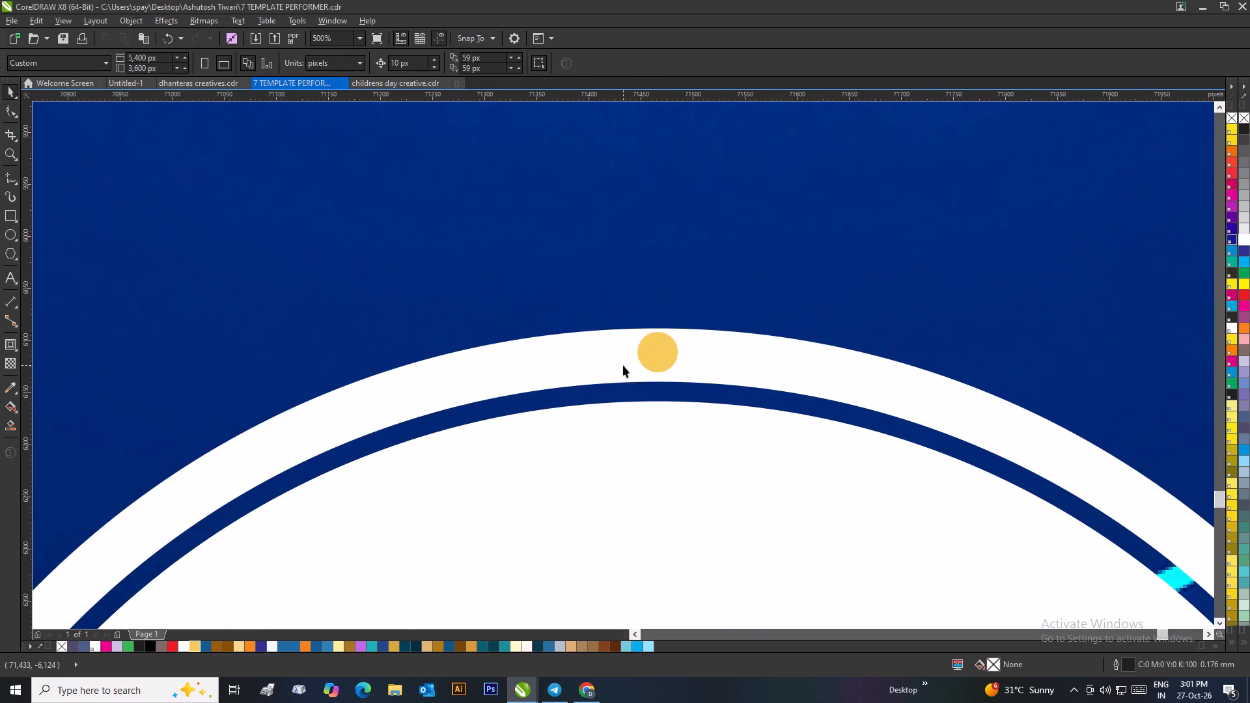
scroll(655, 355, up, 2)
drag(634, 365, 633, 375)
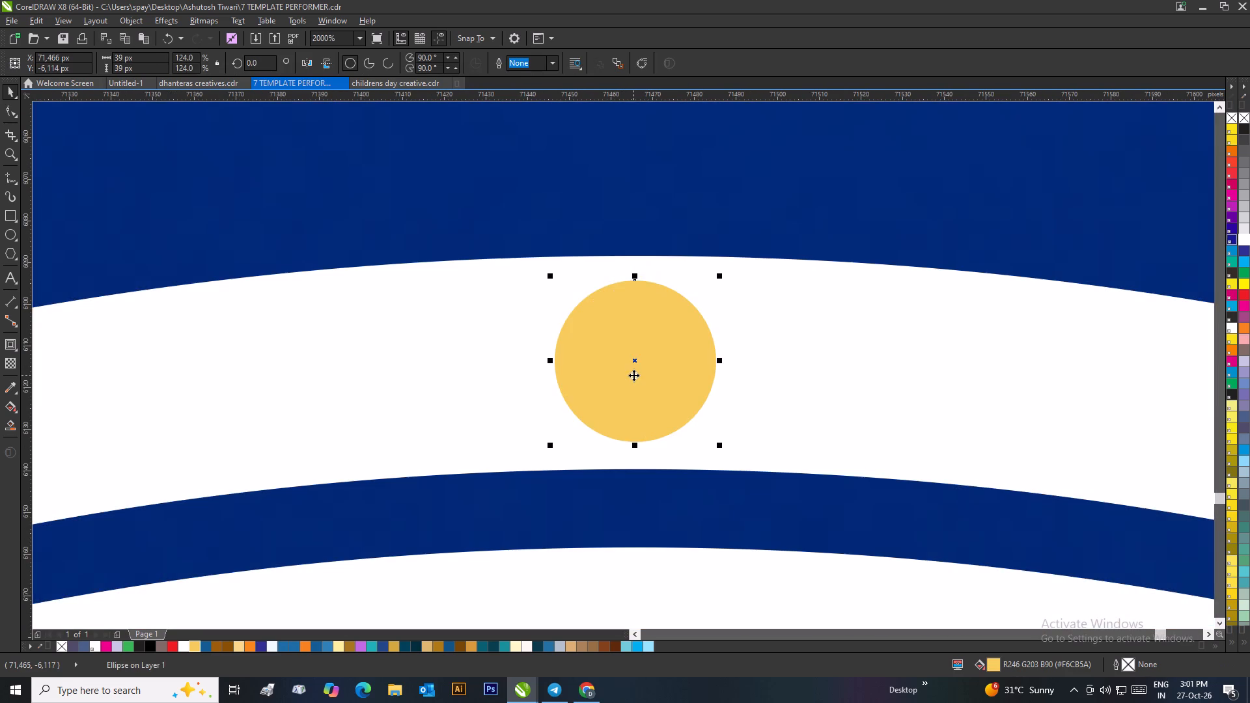
scroll(632, 376, down, 2)
shift+click(635, 292)
key(c)
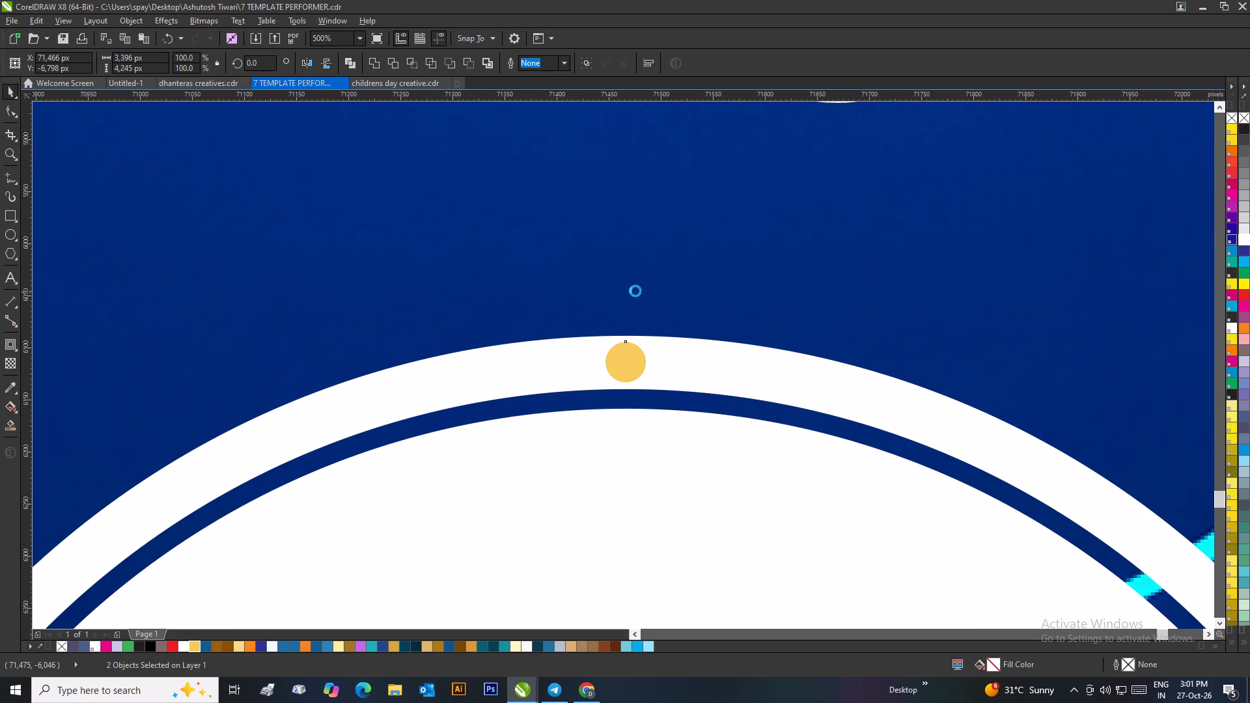
scroll(635, 291, down, 3)
click(657, 170)
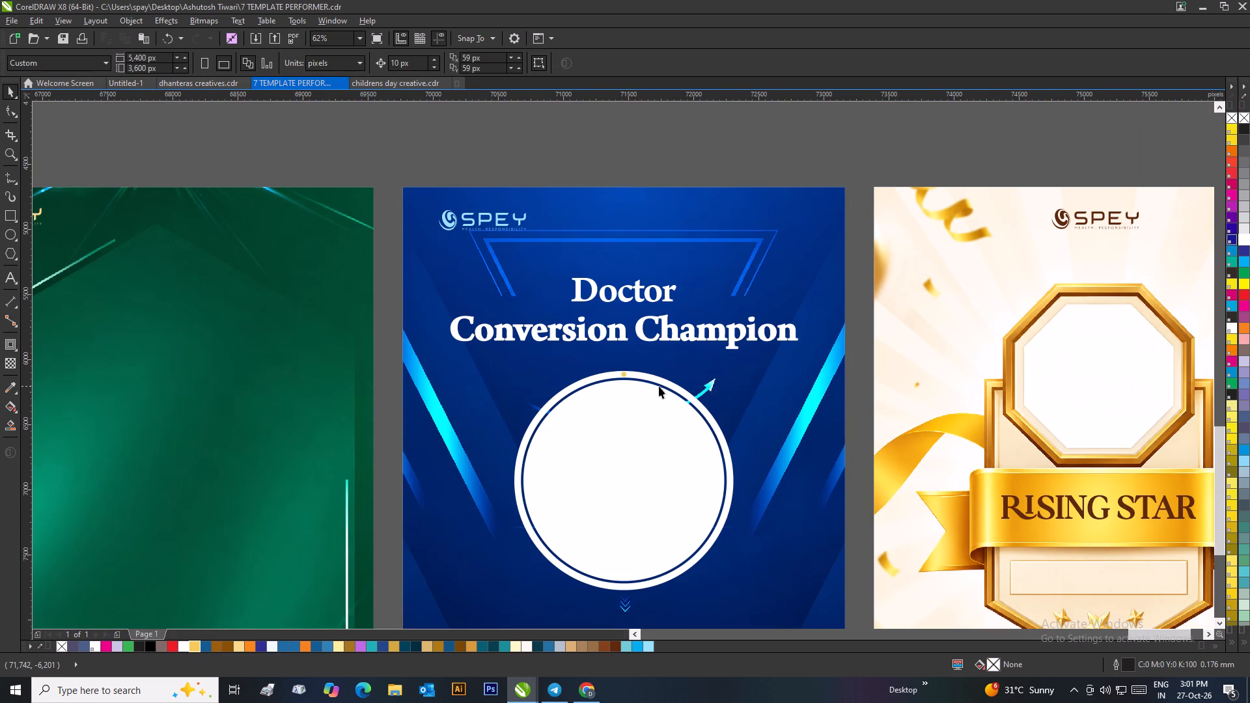
Place a vertical guideline through the centre of the circular frame at about X 71,467 px.
drag(30, 239, 588, 480)
drag(588, 480, 624, 493)
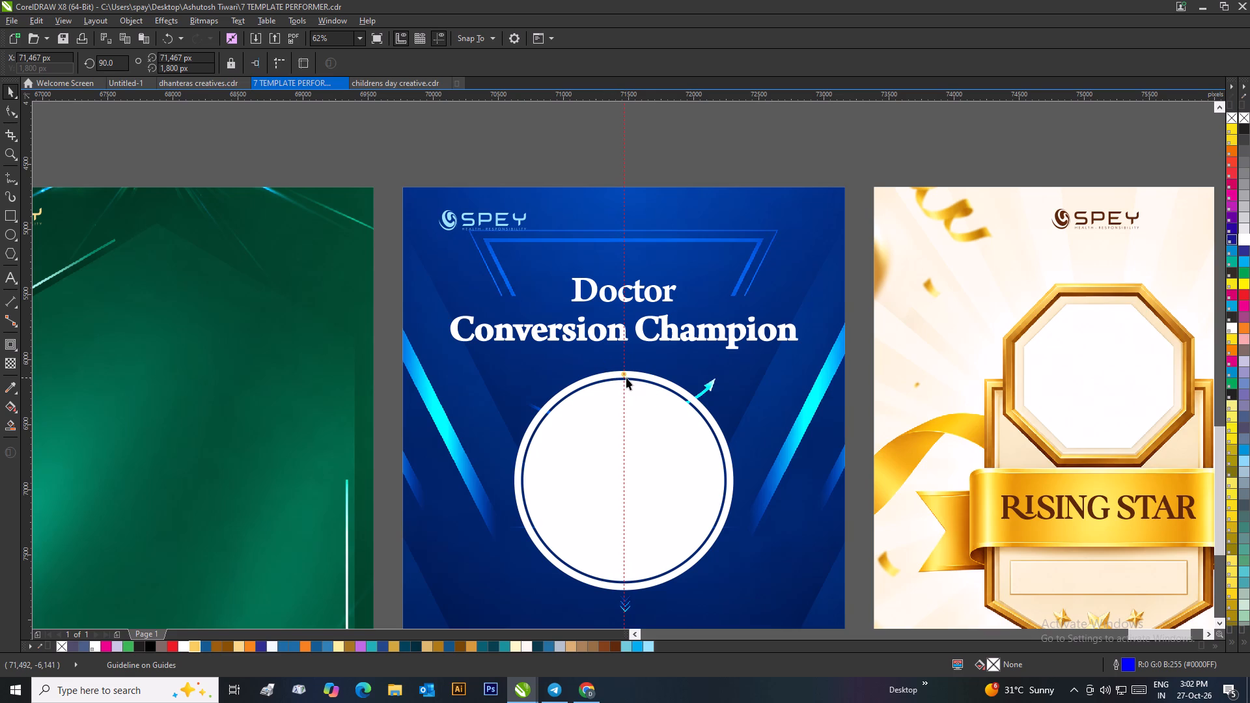
click(626, 375)
click(623, 374)
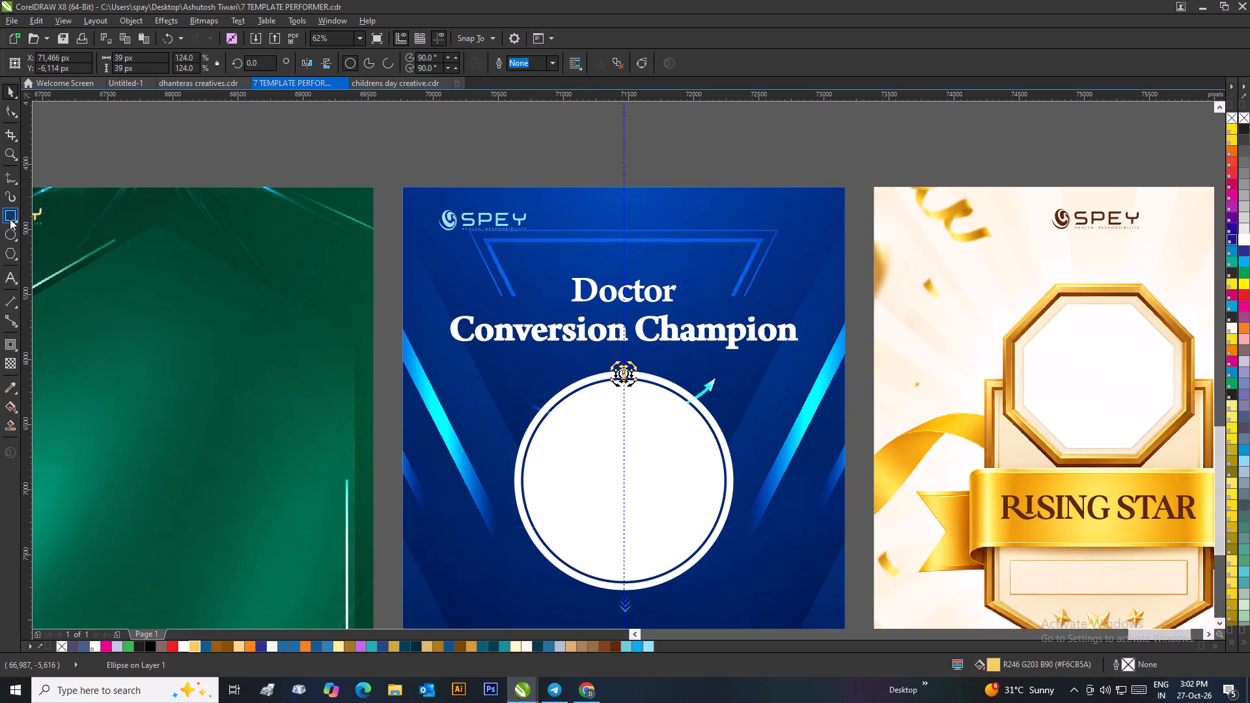
Draw a nearly horizontal Freehand line about 1,190 px long across the middle of the white inner circle.
click(14, 178)
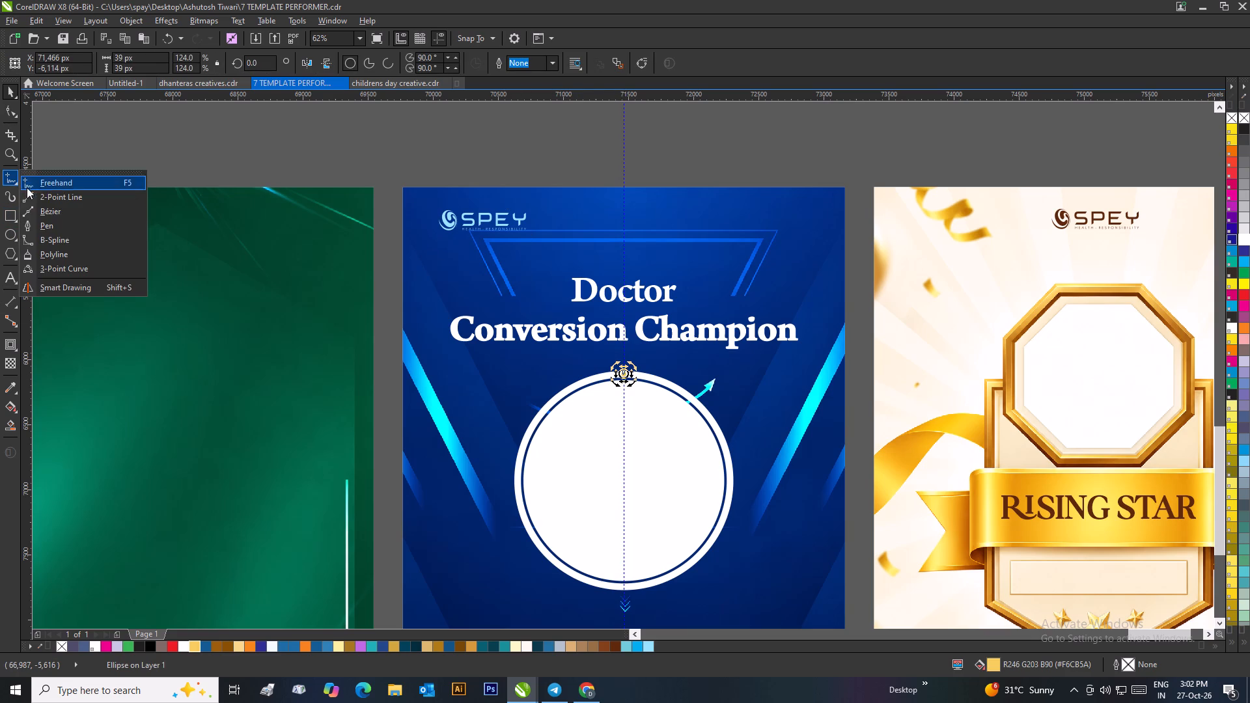
click(49, 182)
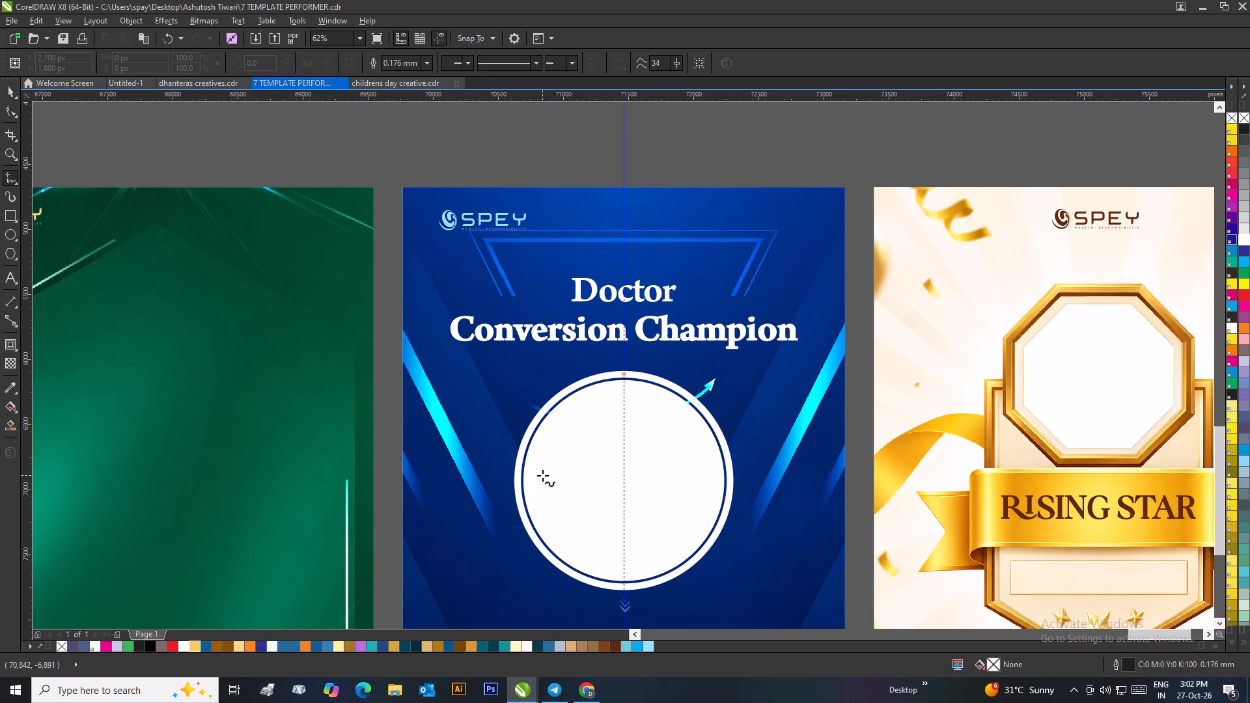
click(542, 475)
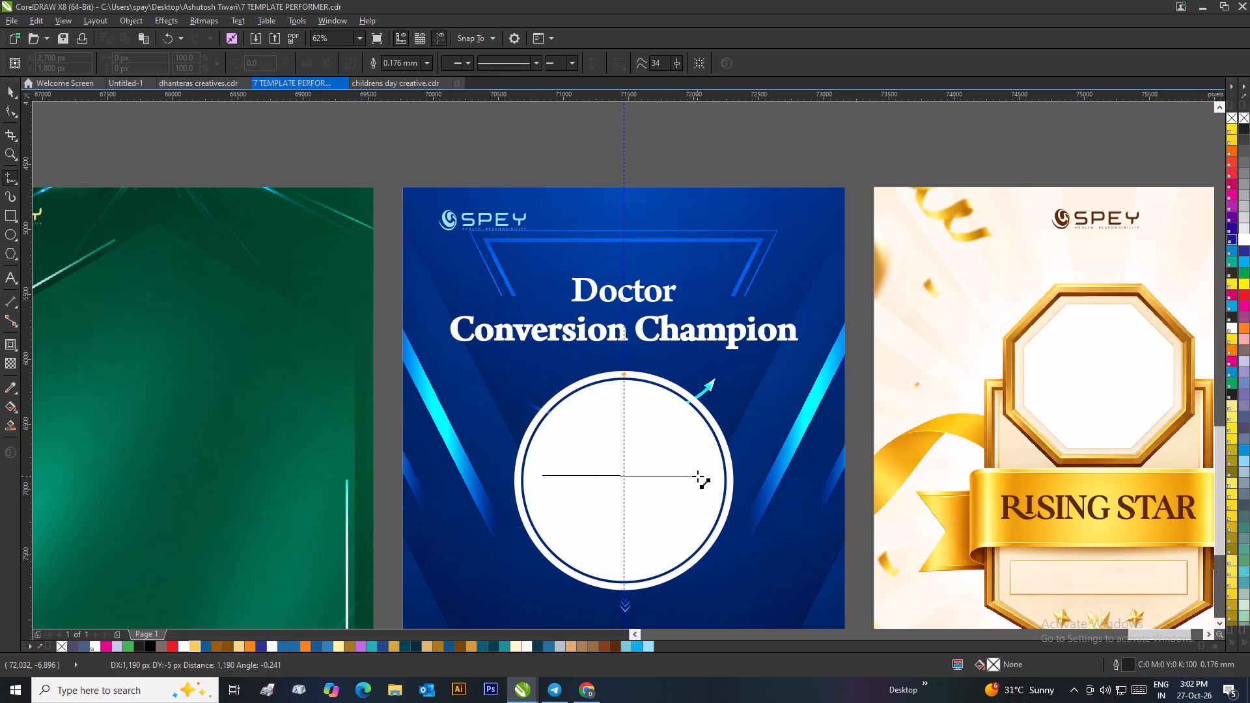
click(697, 476)
click(10, 87)
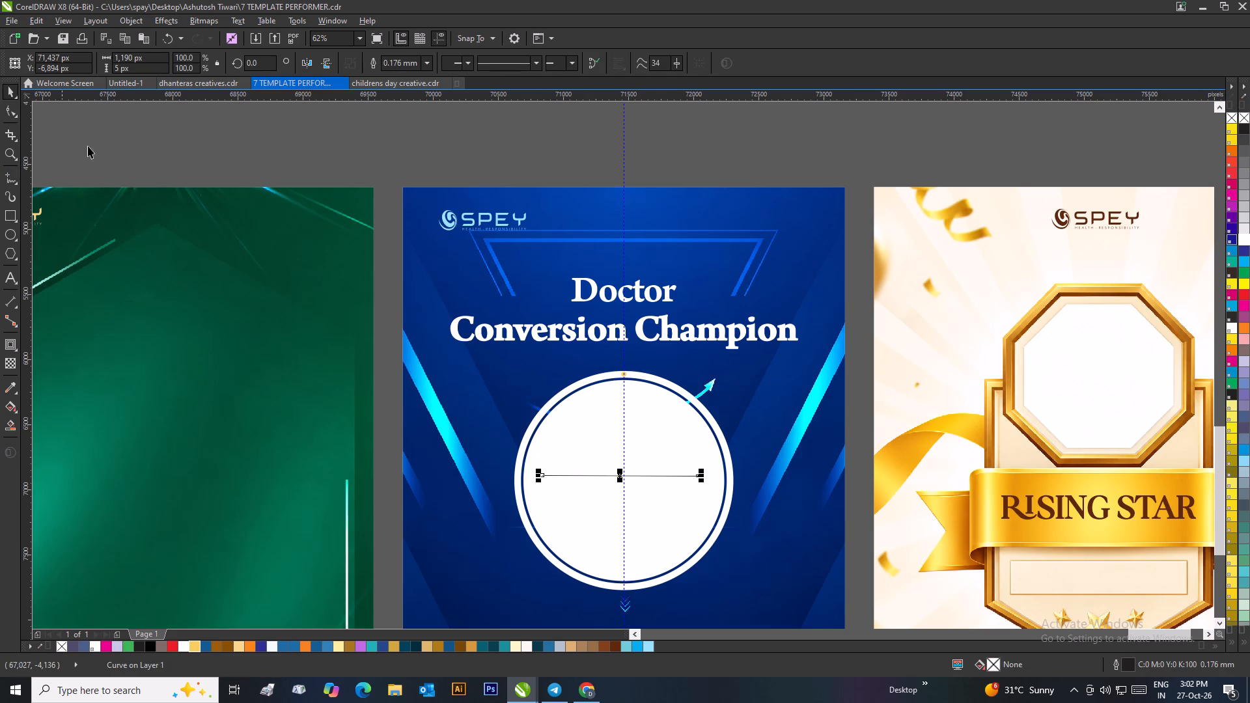
Centre the line on the white inner circle both vertically and horizontally.
shift+click(665, 437)
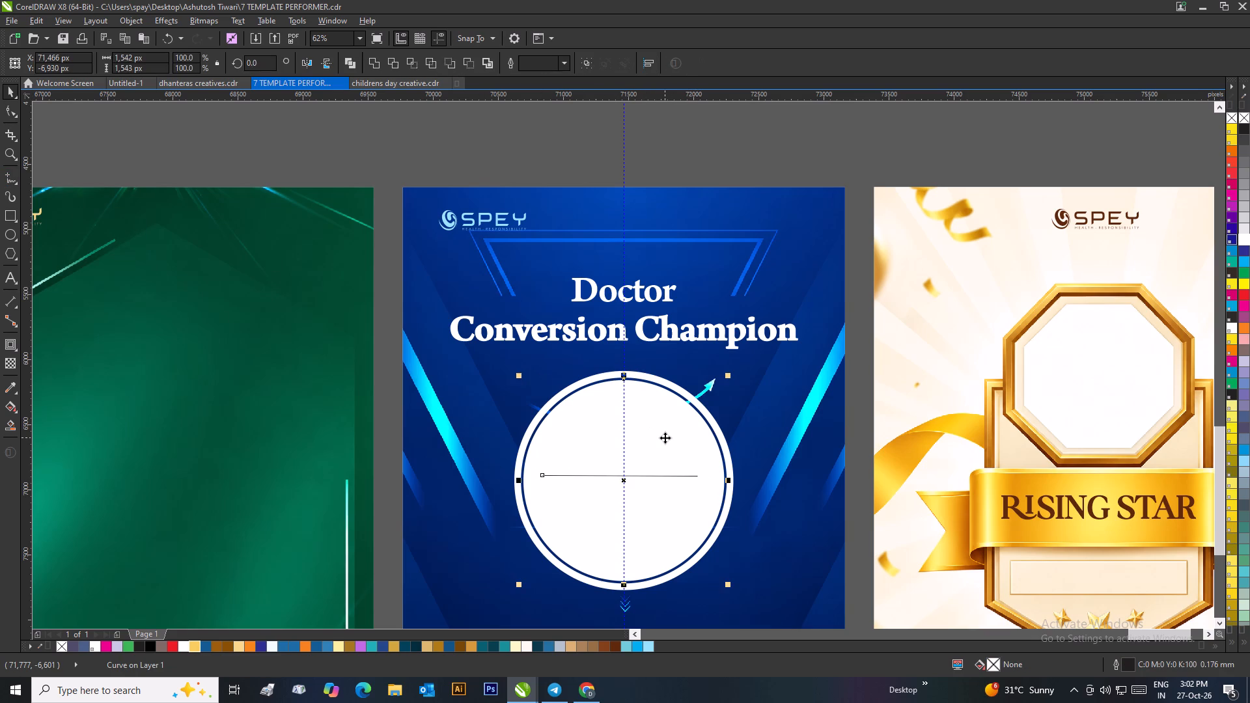
key(e)
click(576, 143)
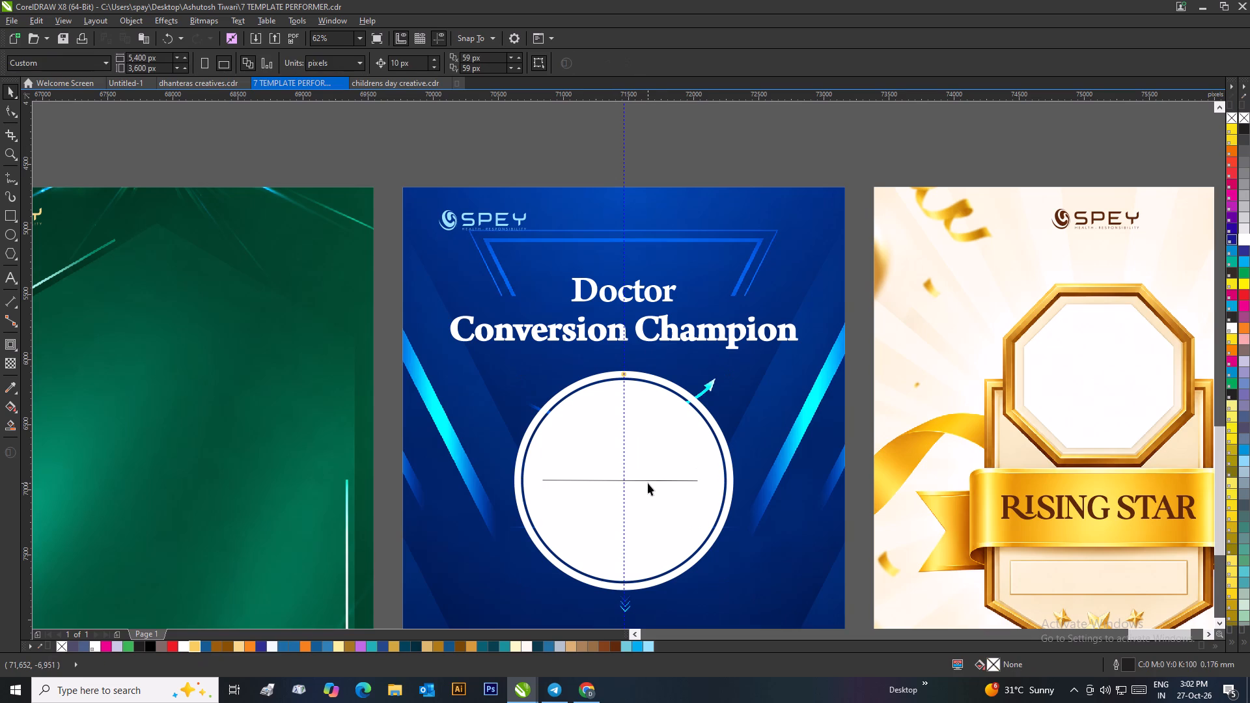
click(648, 480)
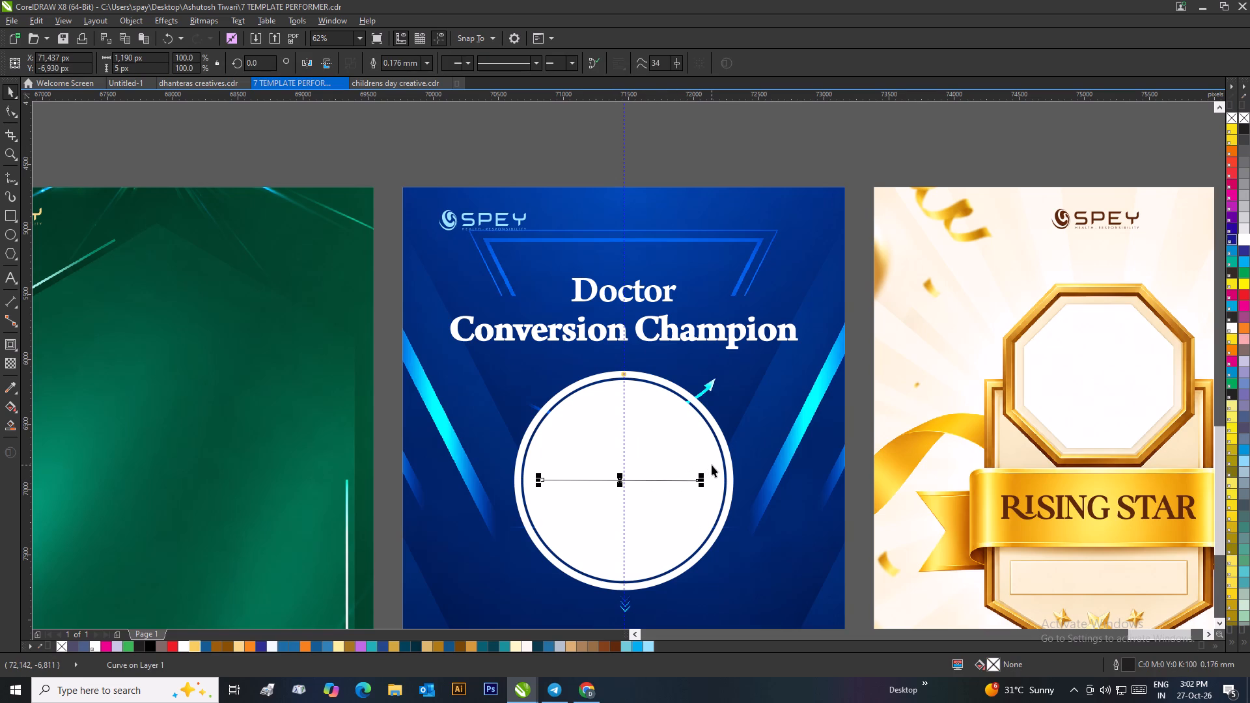
shift+click(712, 465)
key(c)
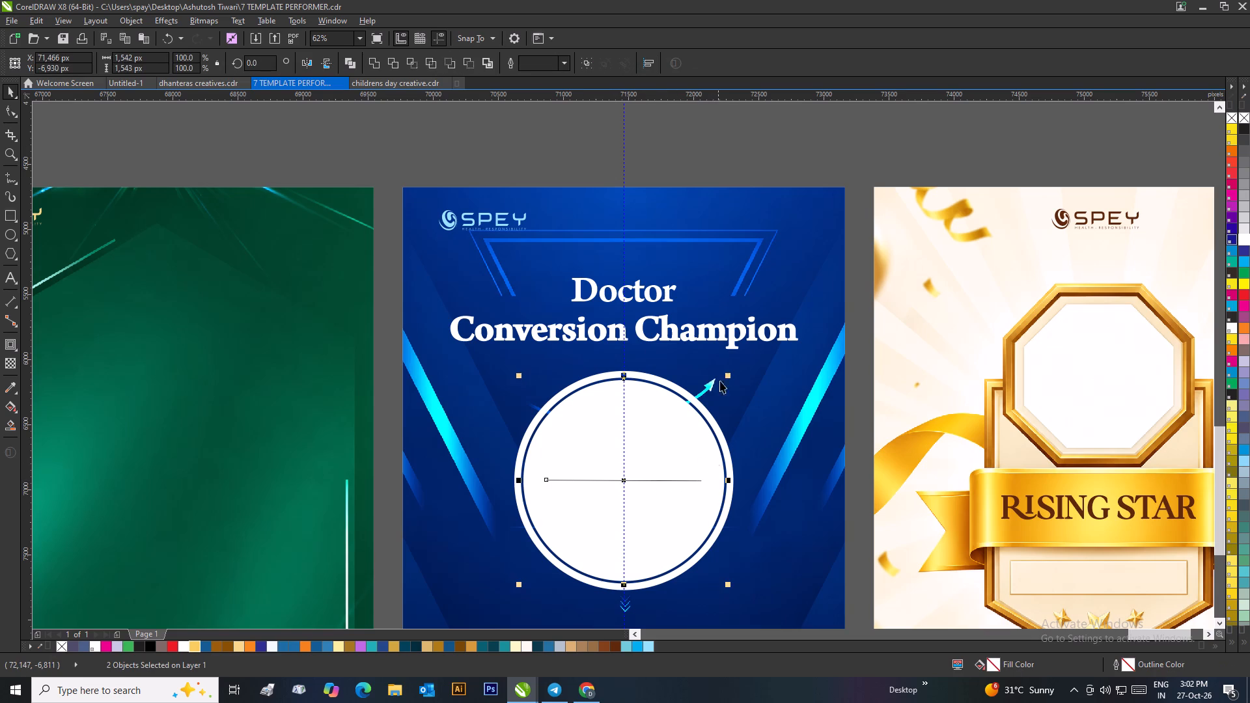
click(683, 152)
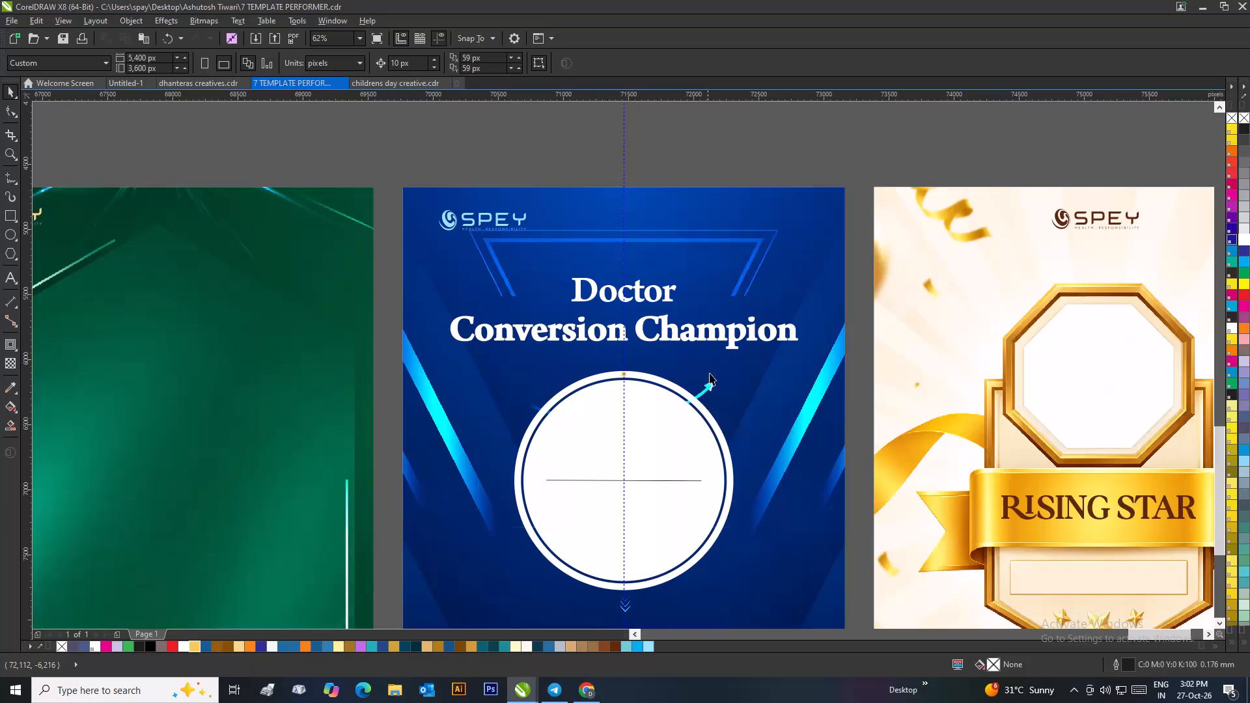
click(676, 158)
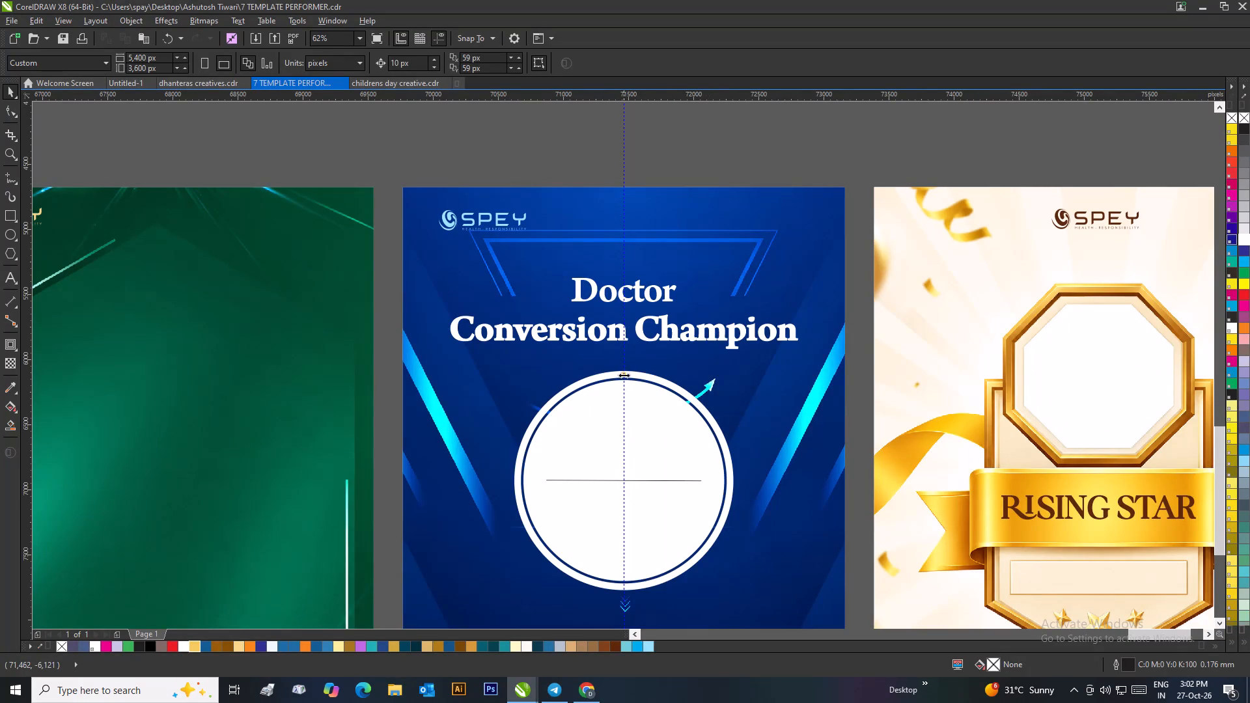
Move the gold dot's rotation centre to where the horizontal line crosses the vertical guideline.
scroll(624, 376, up, 3)
click(637, 363)
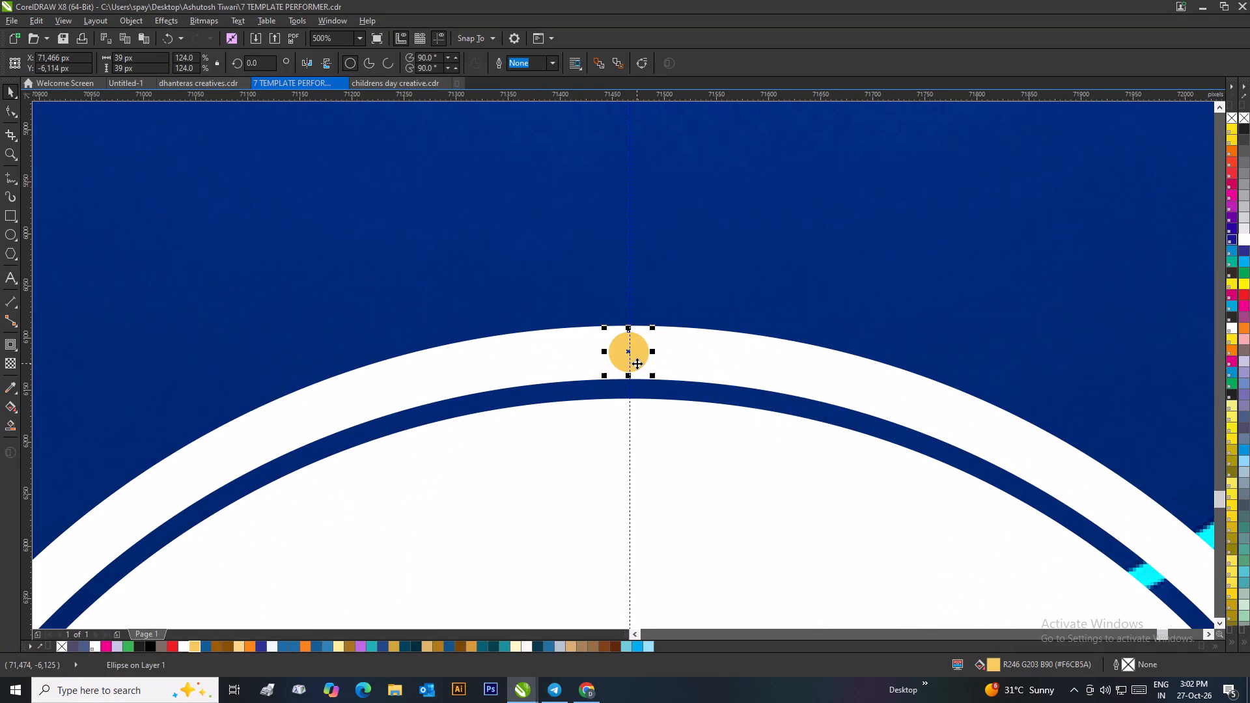
click(637, 363)
scroll(637, 363, down, 3)
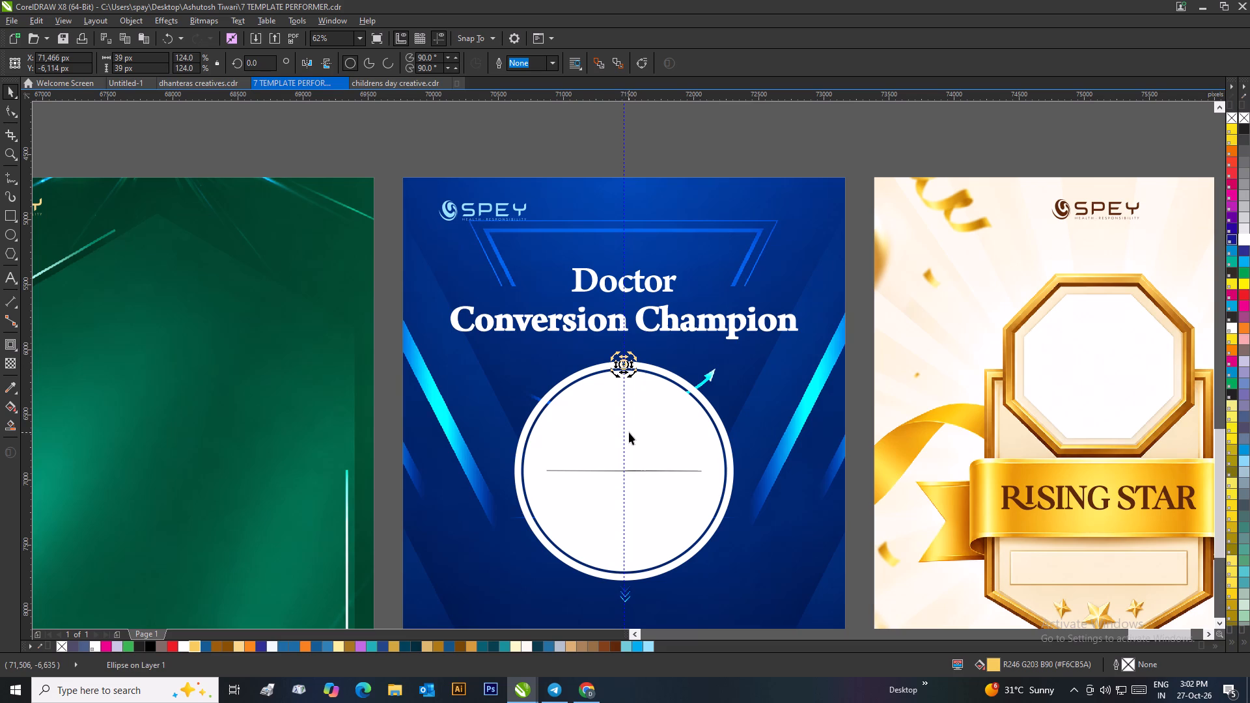
drag(623, 365, 625, 394)
drag(625, 394, 624, 469)
scroll(624, 476, up, 4)
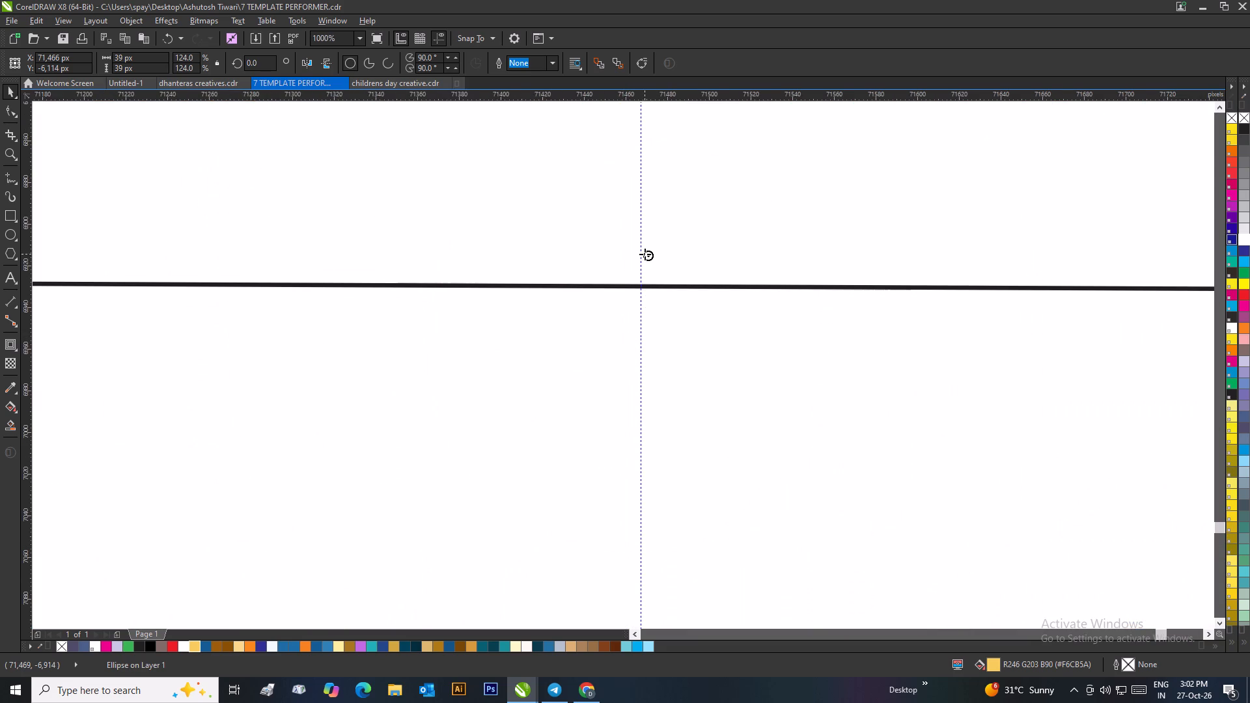
drag(648, 257, 641, 284)
scroll(640, 294, up, 2)
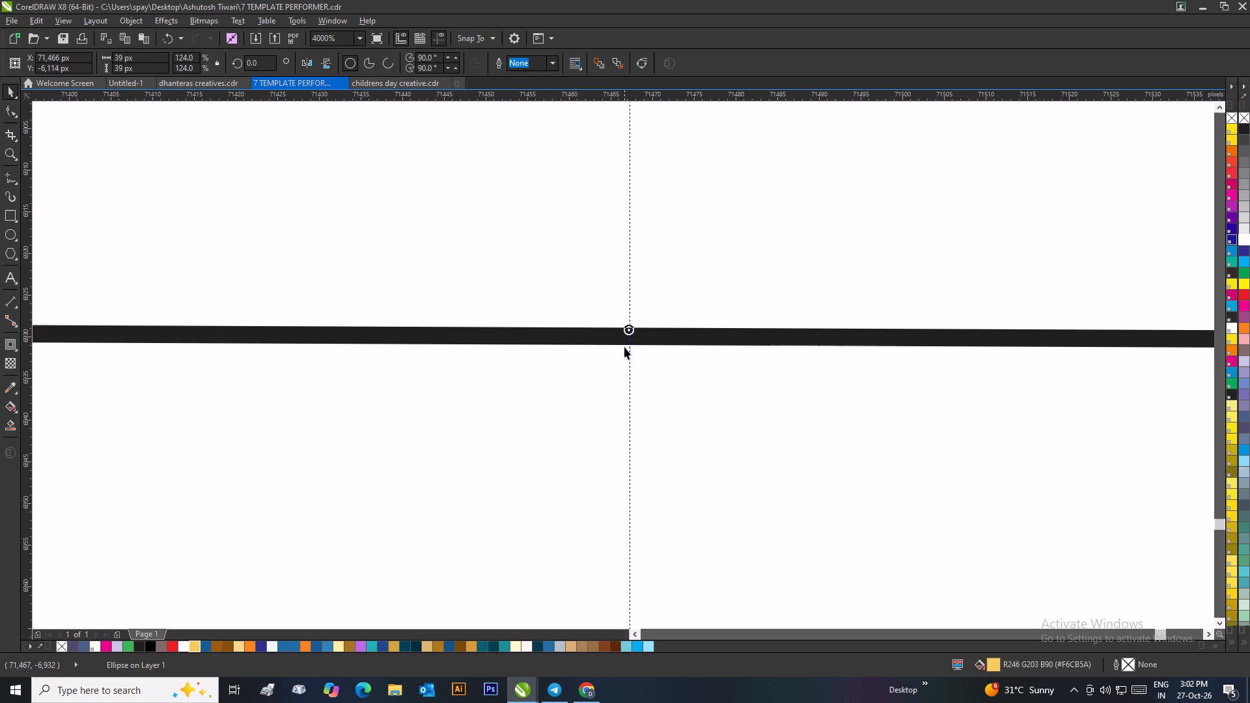
click(628, 334)
Rotate a copy of the gold dot about 4.4° clockwise around the circle's centre.
scroll(646, 348, down, 5)
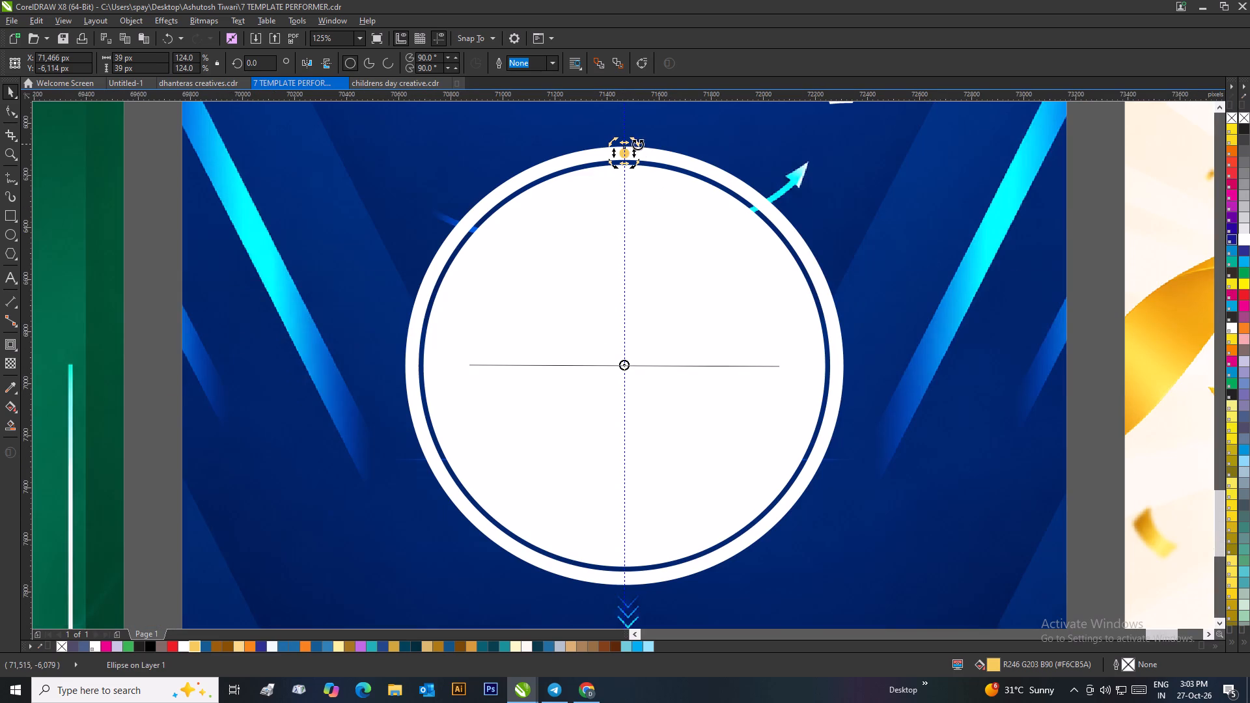
drag(637, 144, 651, 148)
right_click(651, 148)
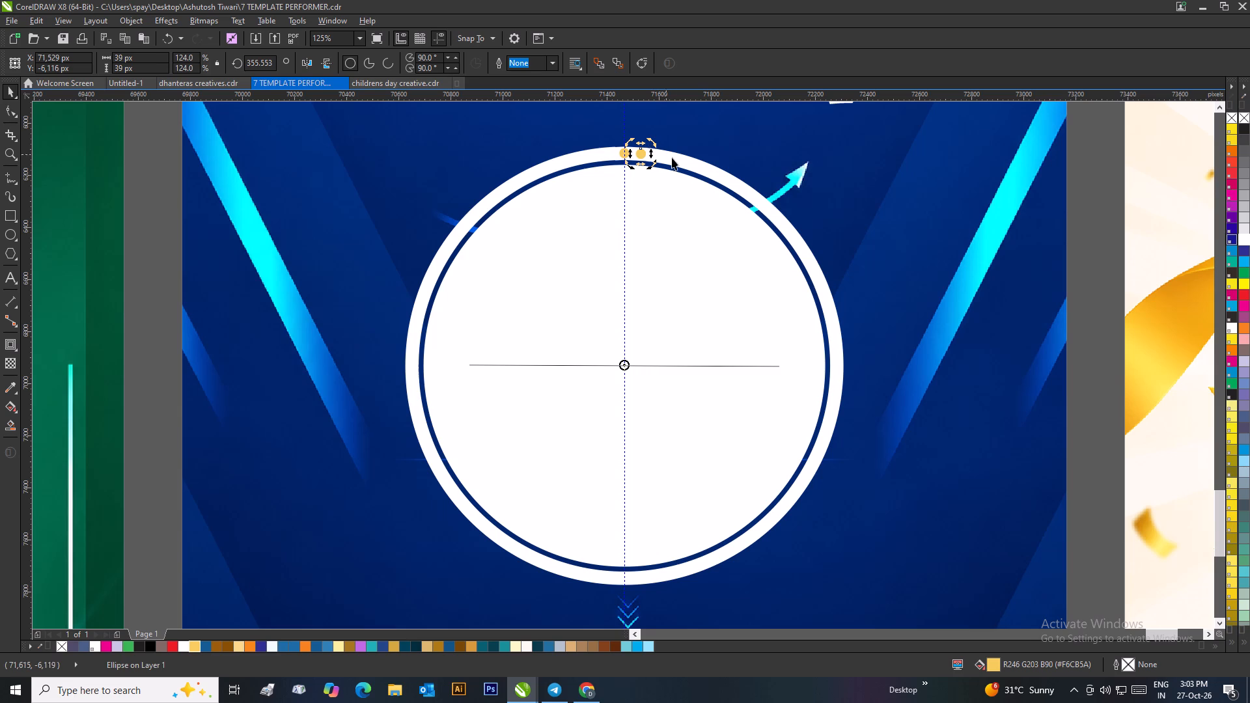
Repeat the rotated duplication until gold dots run all the way around the white ring.
key(ctrl+d)
key(ctrl+d)
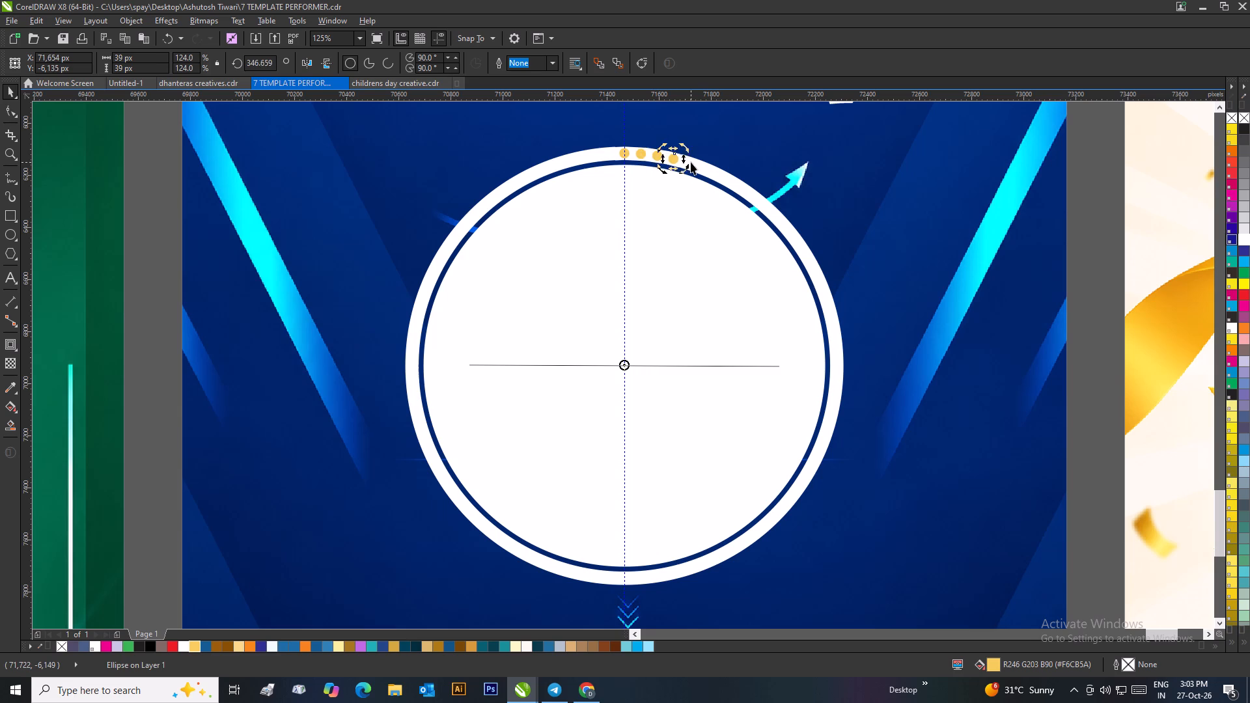
key(ctrl+d)
key(ctrl+d)
key(ctrl+d)
key(ctrl+d)
key(ctrl+d)
key(ctrl+d)
key(ctrl+d)
key(ctrl+d)
key(ctrl+d)
key(ctrl+d)
key(ctrl+d)
key(ctrl+d)
key(ctrl+d)
key(ctrl+d)
key(ctrl+d)
key(ctrl+d)
key(ctrl+d)
key(ctrl+d)
key(ctrl+d)
key(ctrl+d)
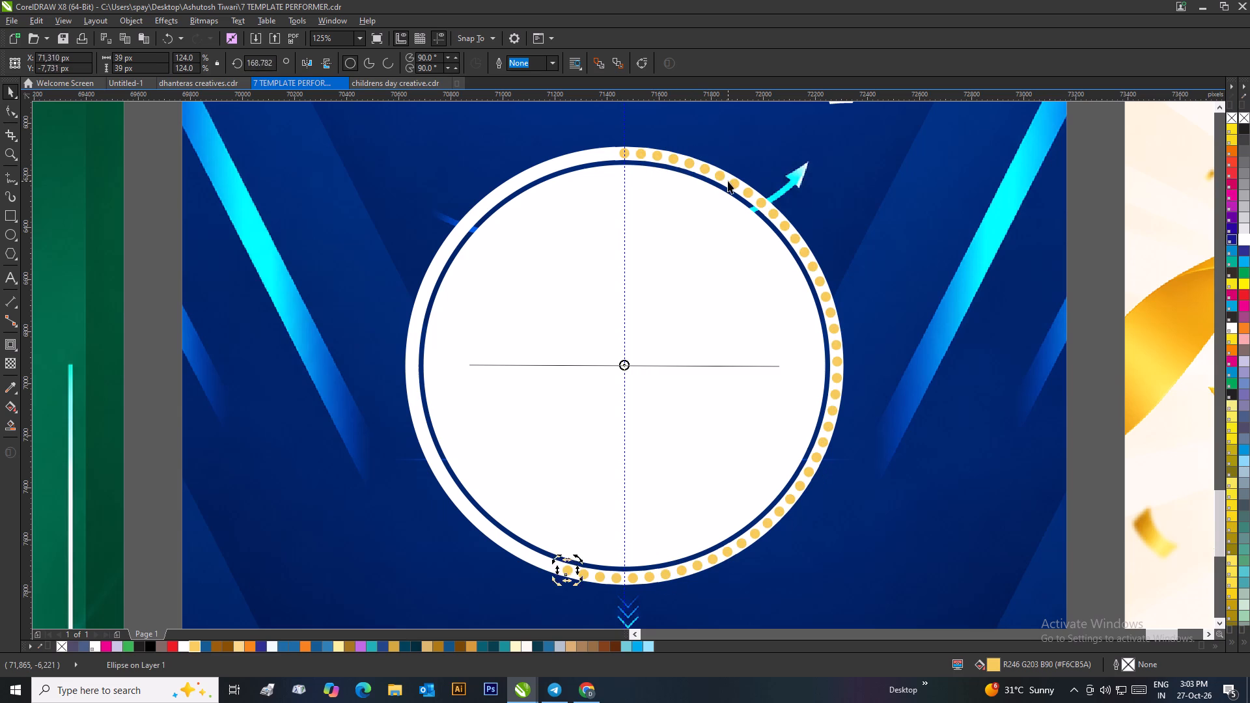
key(ctrl+d)
key(ctrl+d)
key(ctrl+d)
key(ctrl+d)
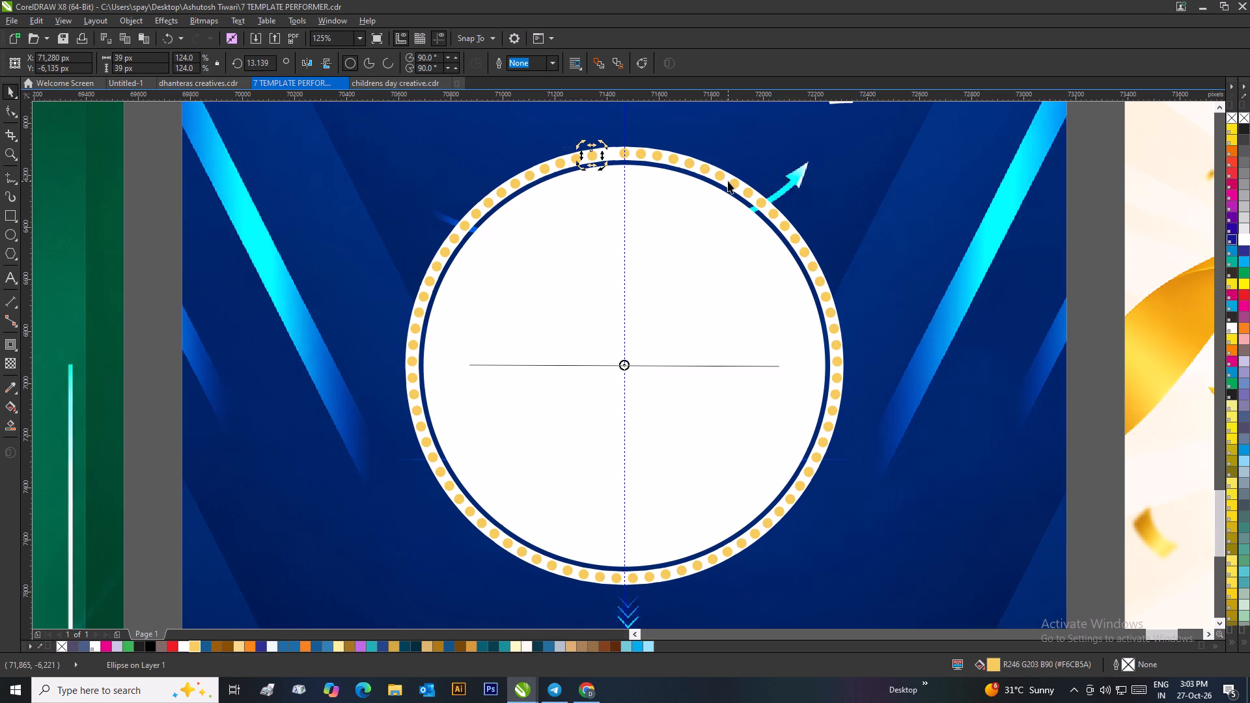
key(ctrl+d)
scroll(668, 188, down, 1)
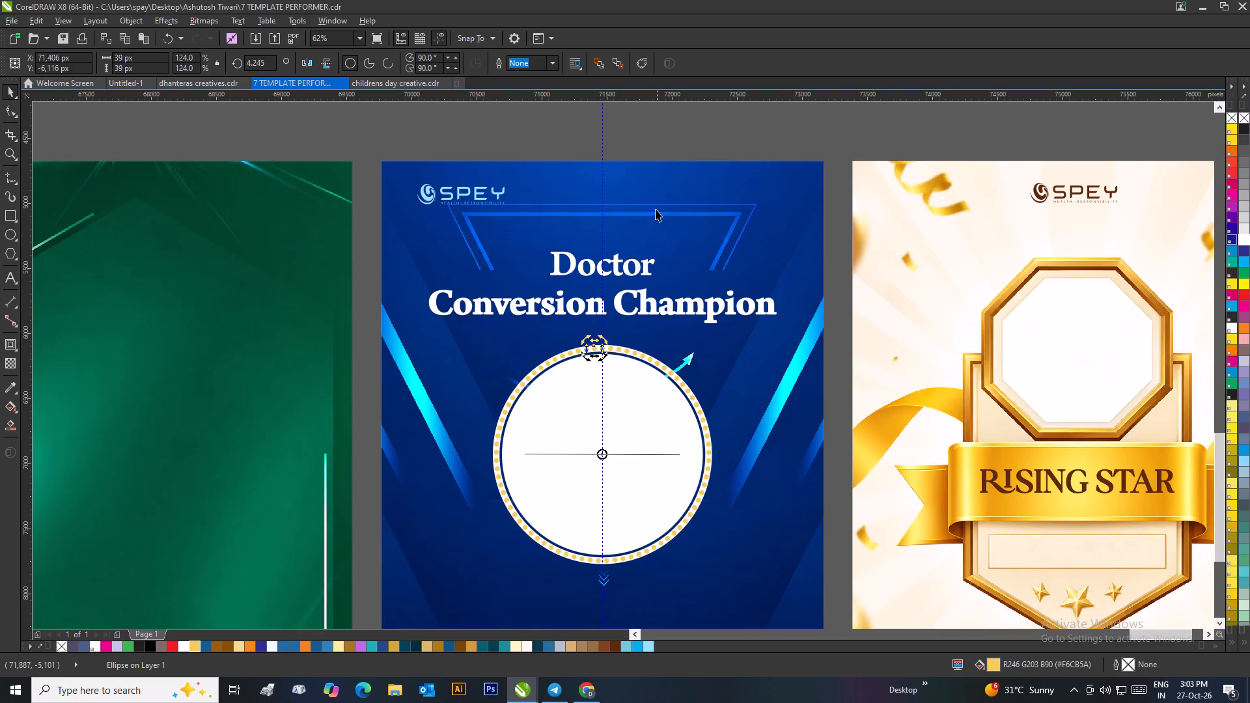
click(633, 145)
Delete the horizontal construction line from the white inner circle.
drag(837, 340, 798, 383)
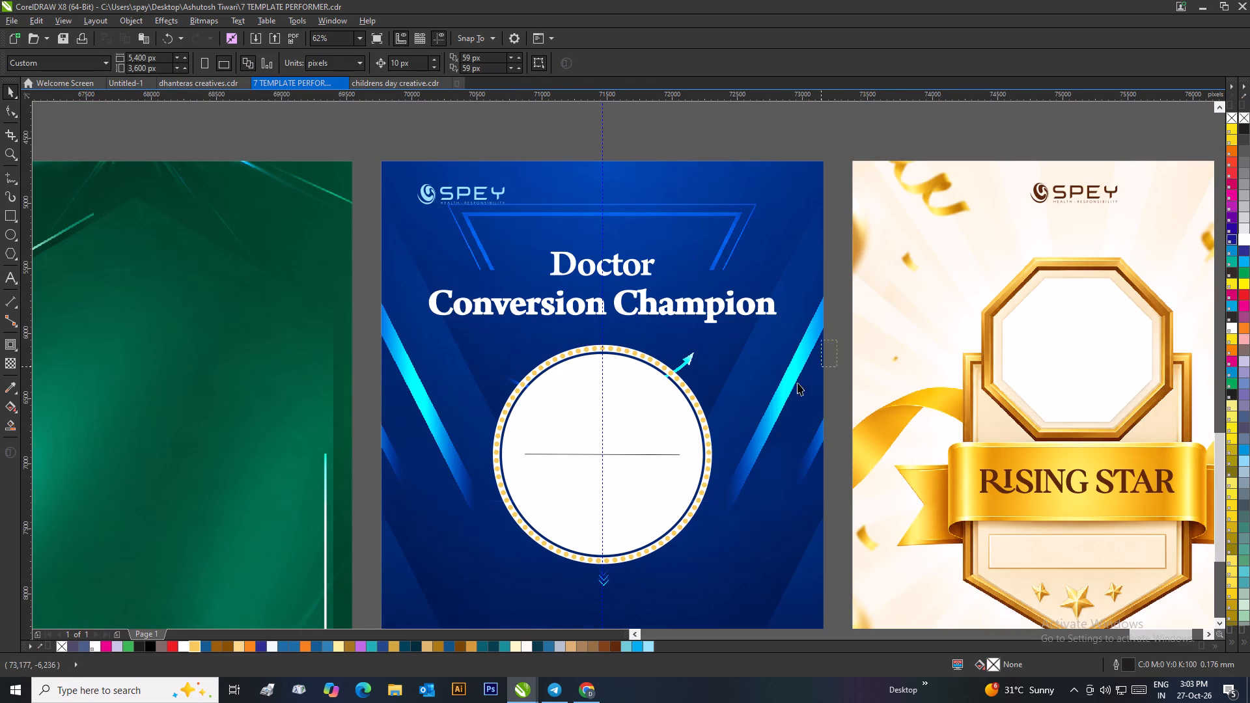
drag(798, 383, 683, 413)
click(626, 455)
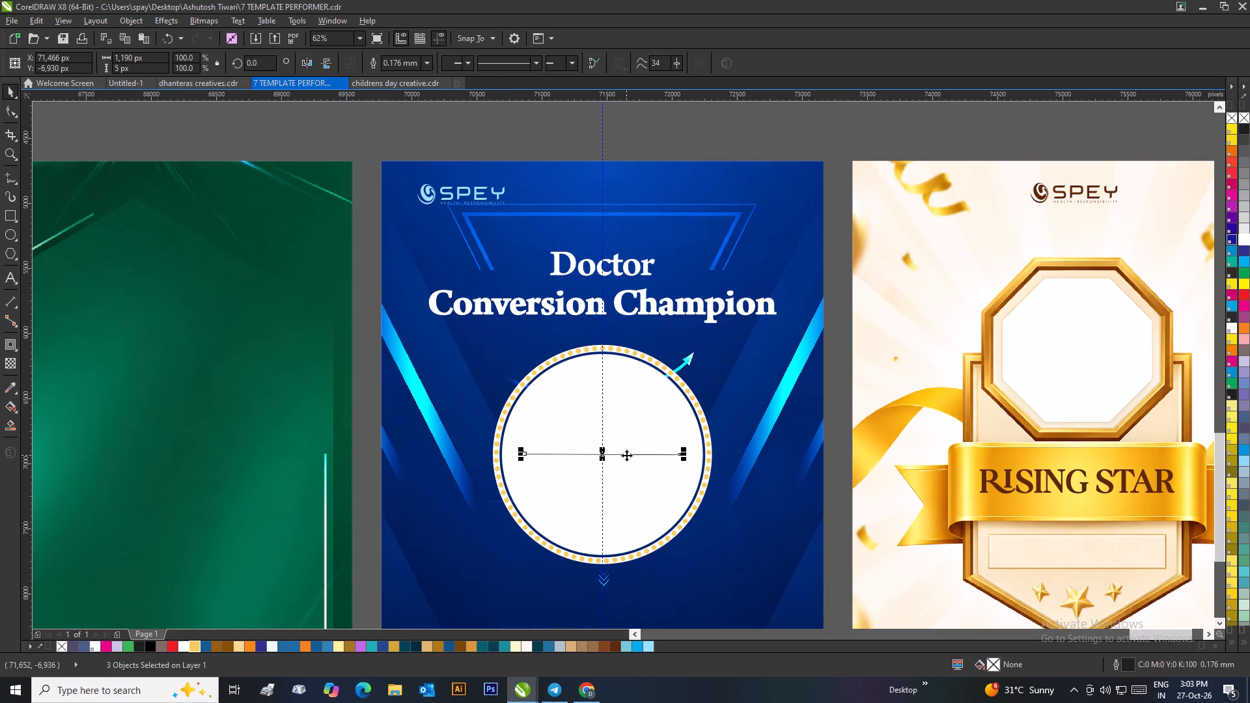
key(Delete)
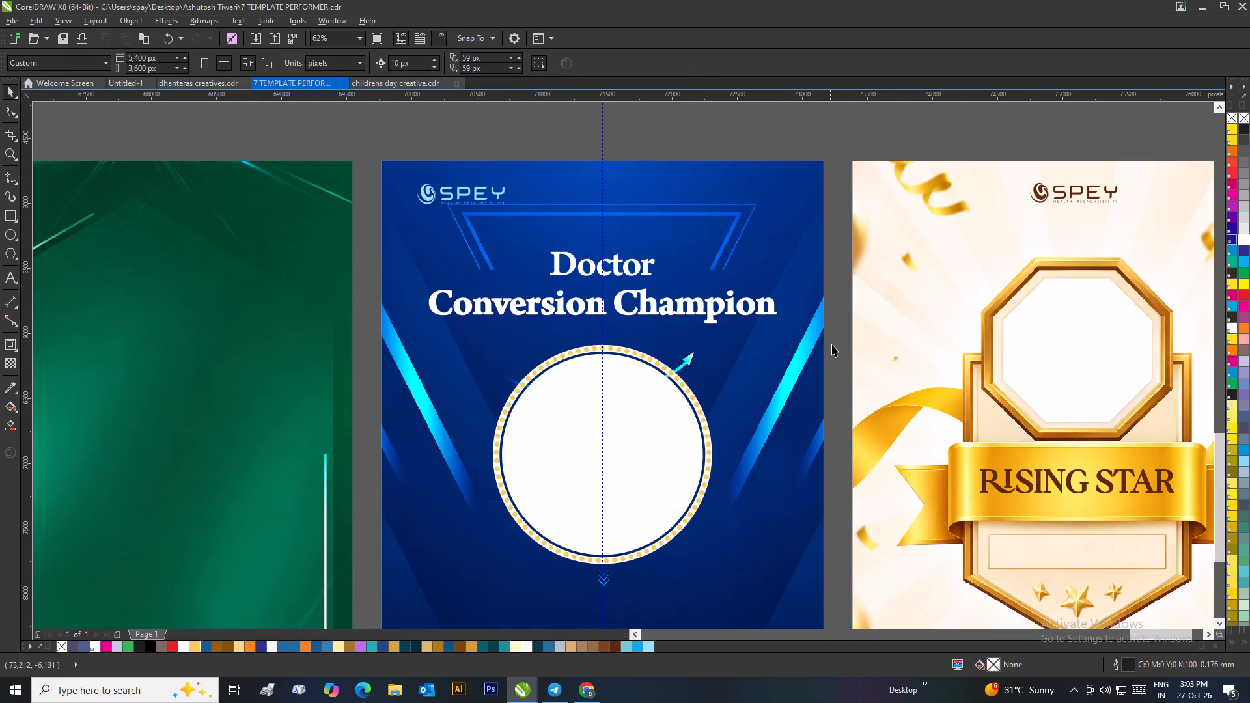
Weld all the gold dots around the circular frame's white ring into a single object.
drag(836, 337, 414, 493)
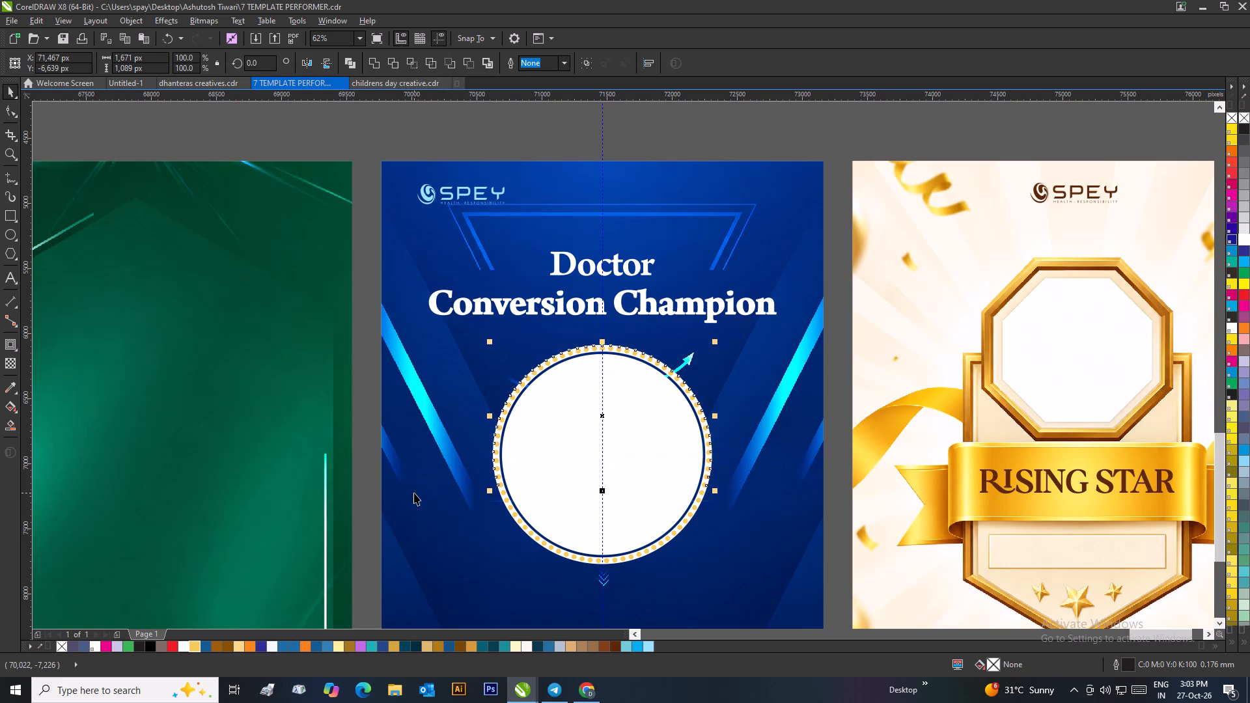
click(373, 65)
drag(837, 437, 785, 491)
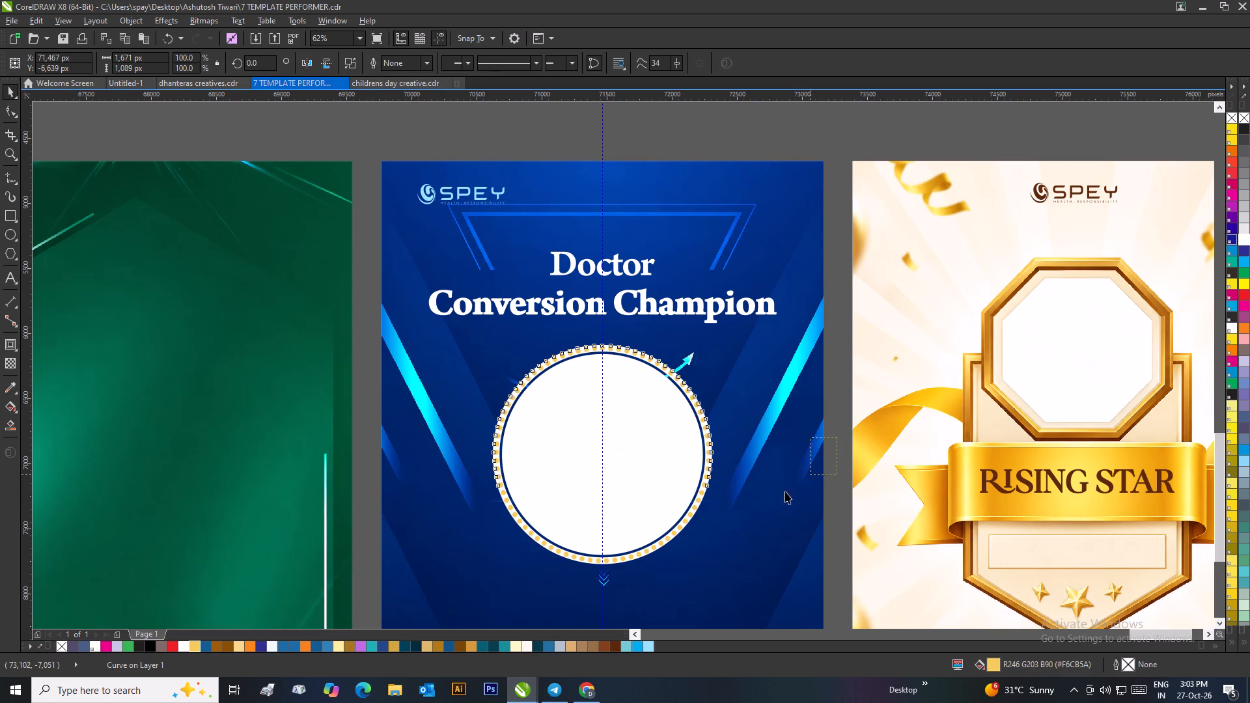
drag(785, 491, 427, 578)
click(377, 58)
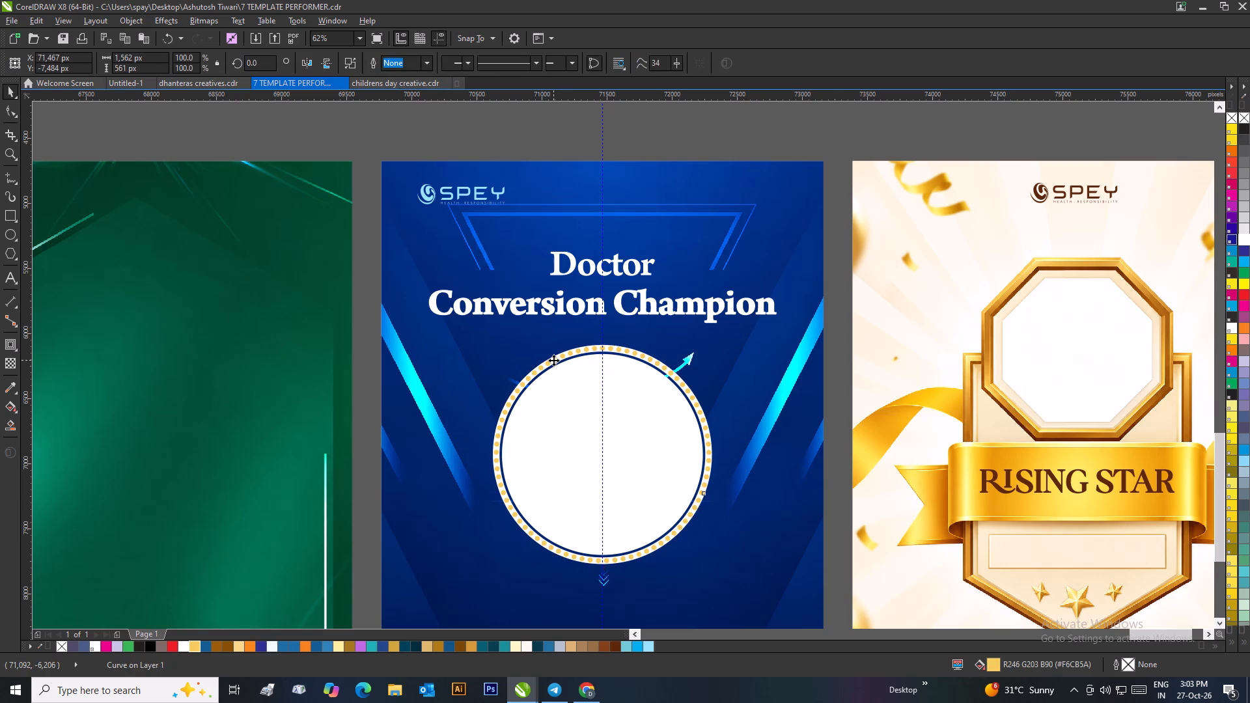
shift+click(553, 360)
click(373, 59)
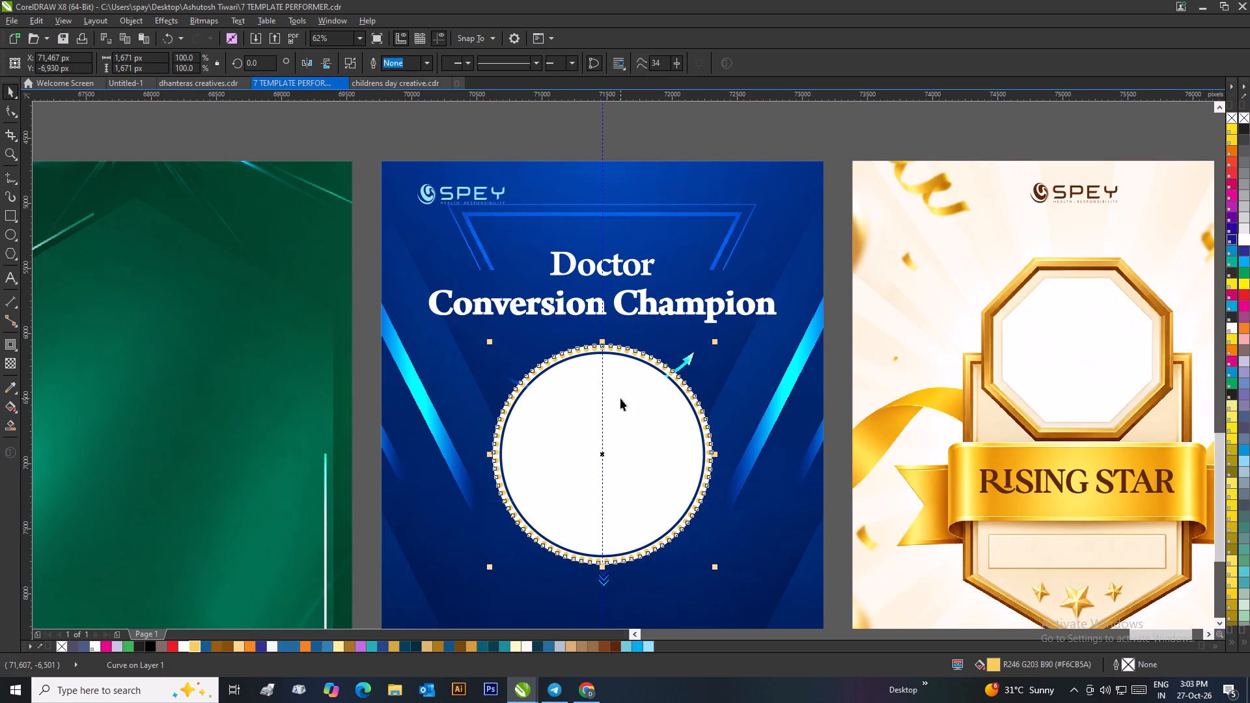
Recolour the welded ring dots with the dark Blue palette colour.
click(225, 645)
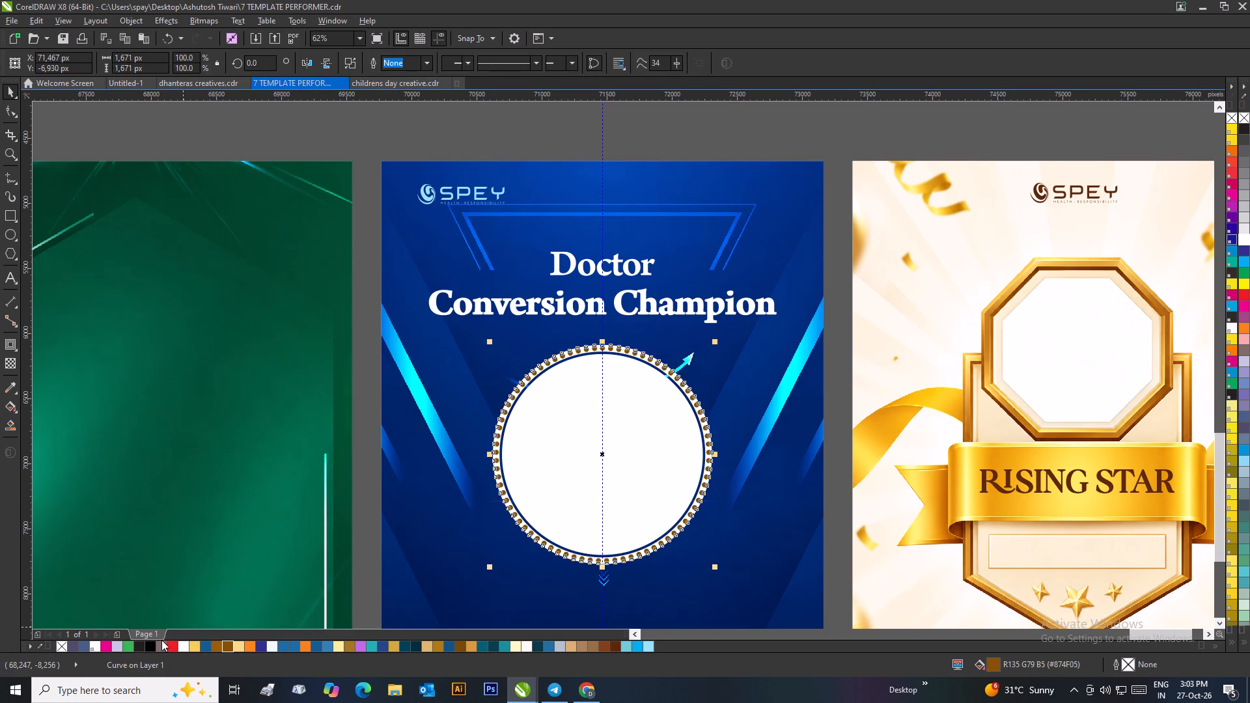
click(262, 647)
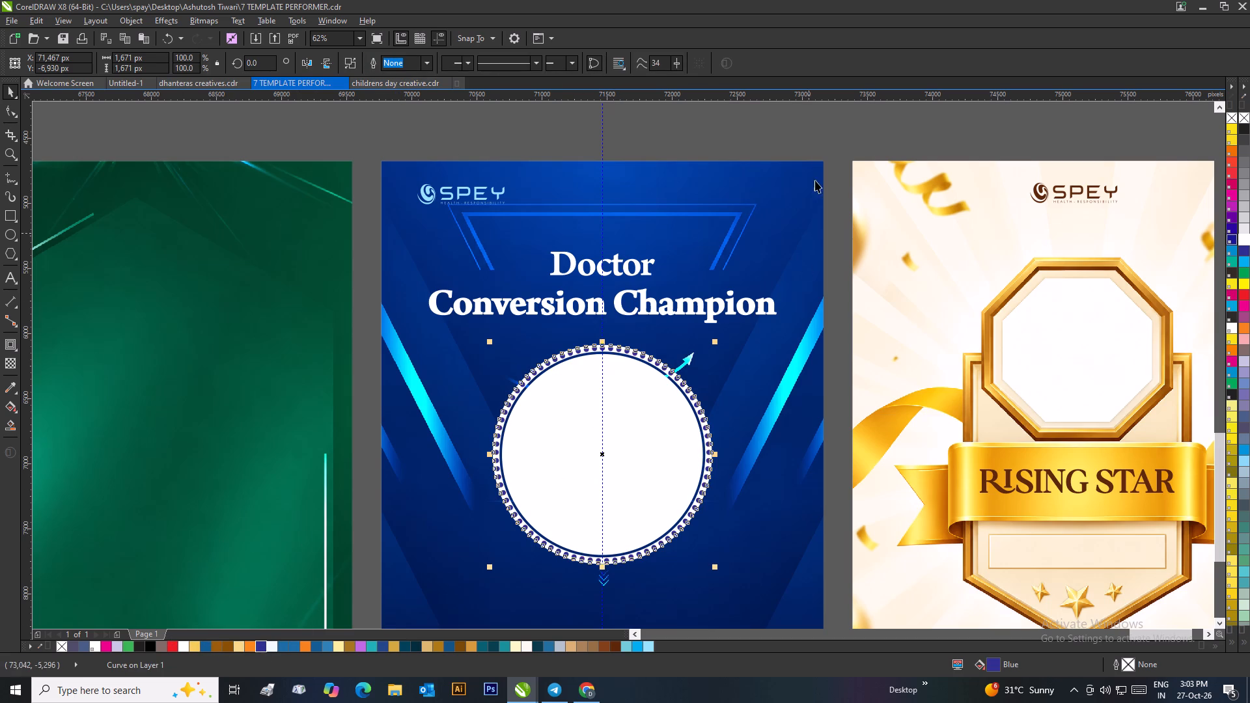
click(814, 136)
Shrink the white inner circle to about 1,482 px across and centre it within the dotted ring.
scroll(674, 368, down, 1)
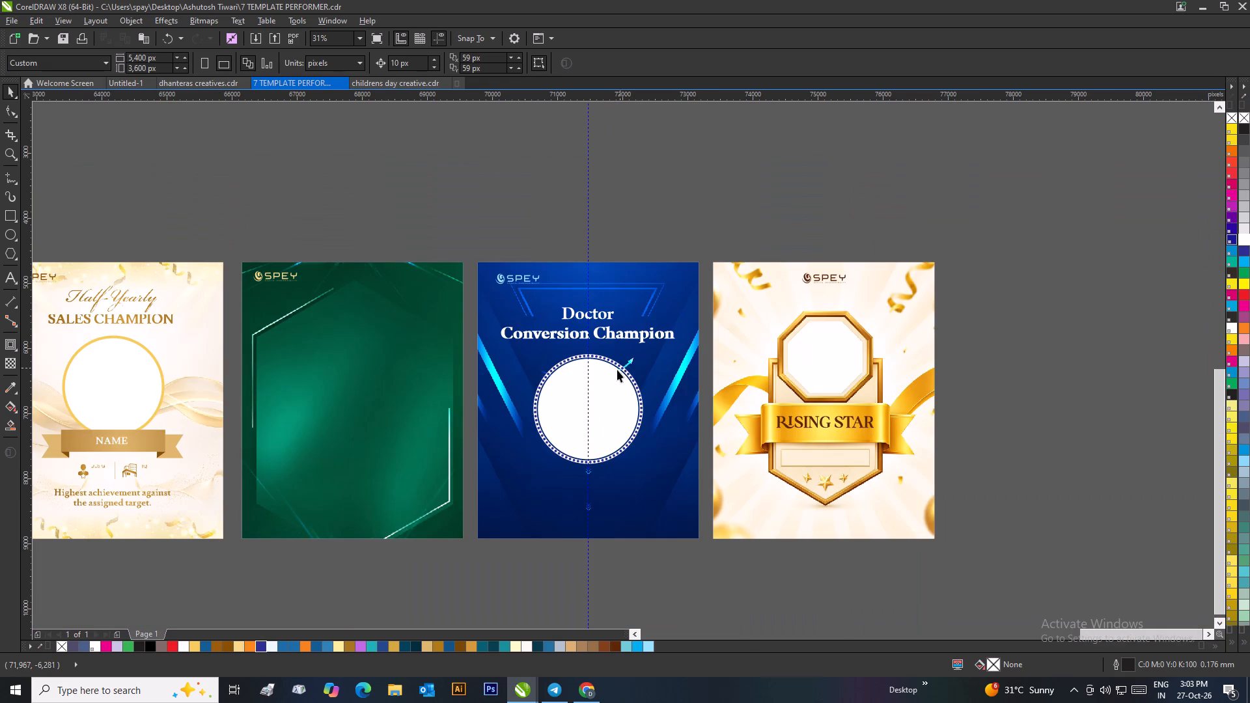
scroll(609, 386, up, 1)
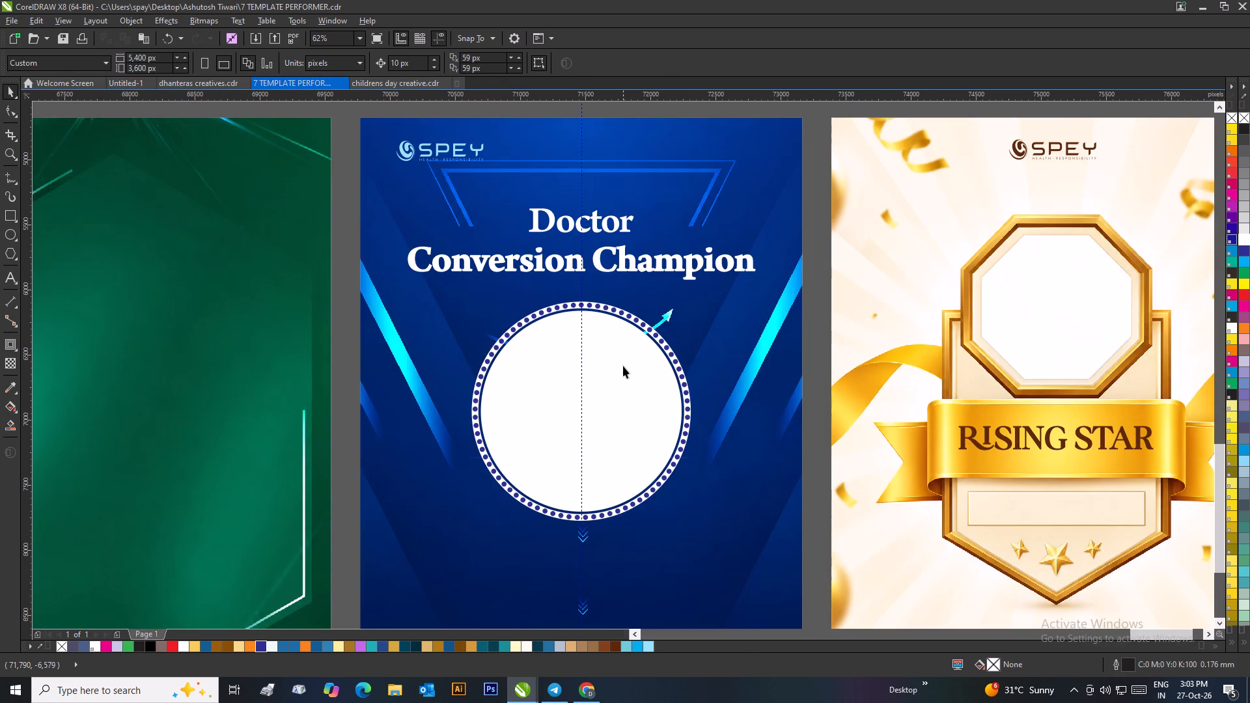
click(623, 366)
drag(689, 307, 689, 314)
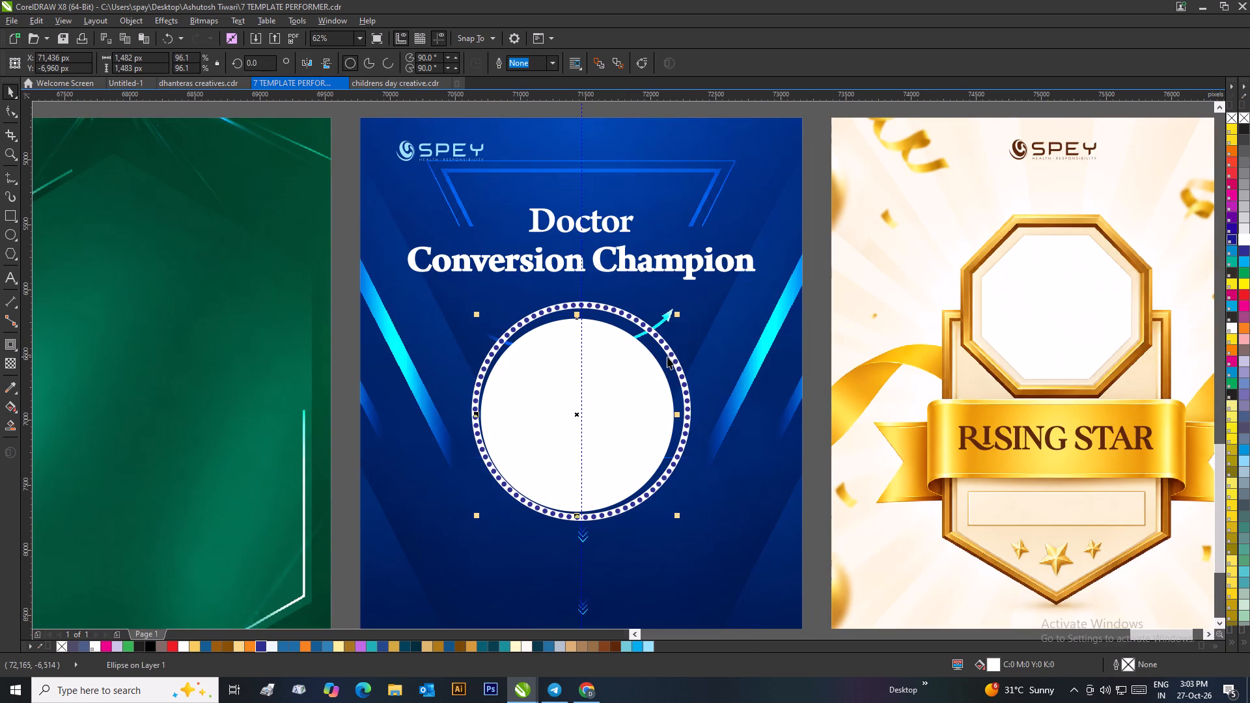
shift+click(667, 352)
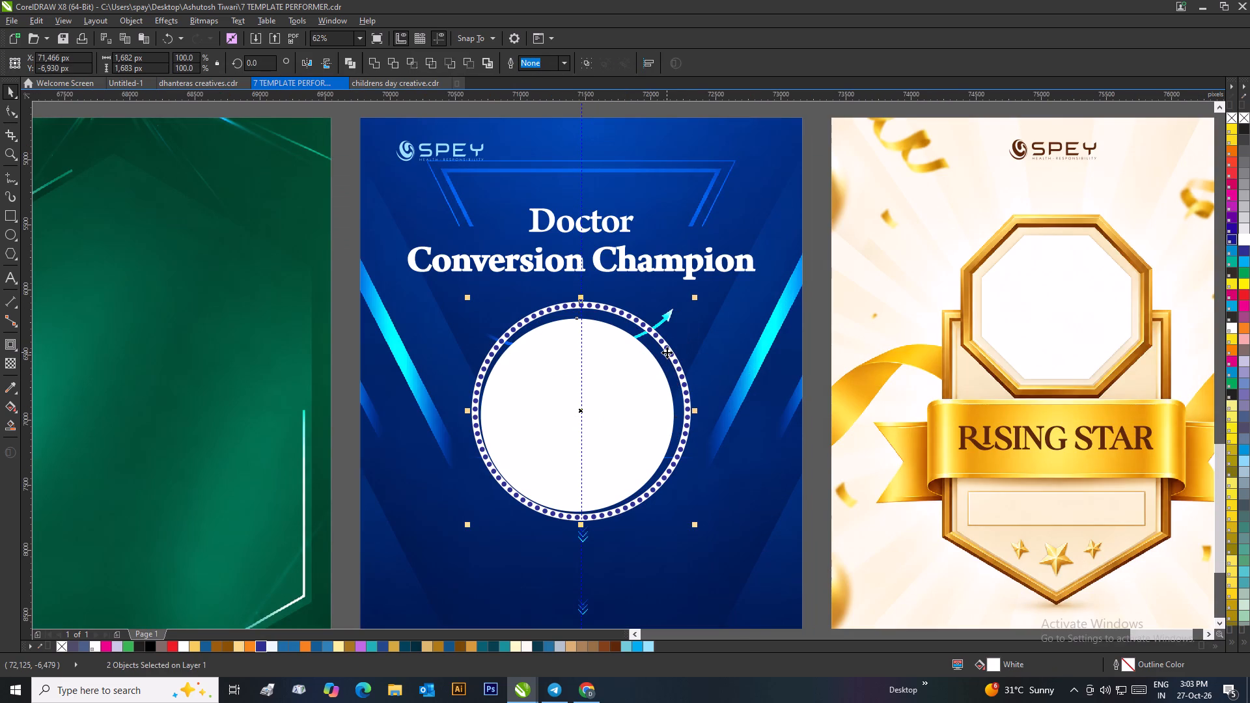
text(ce)
scroll(665, 275, down, 1)
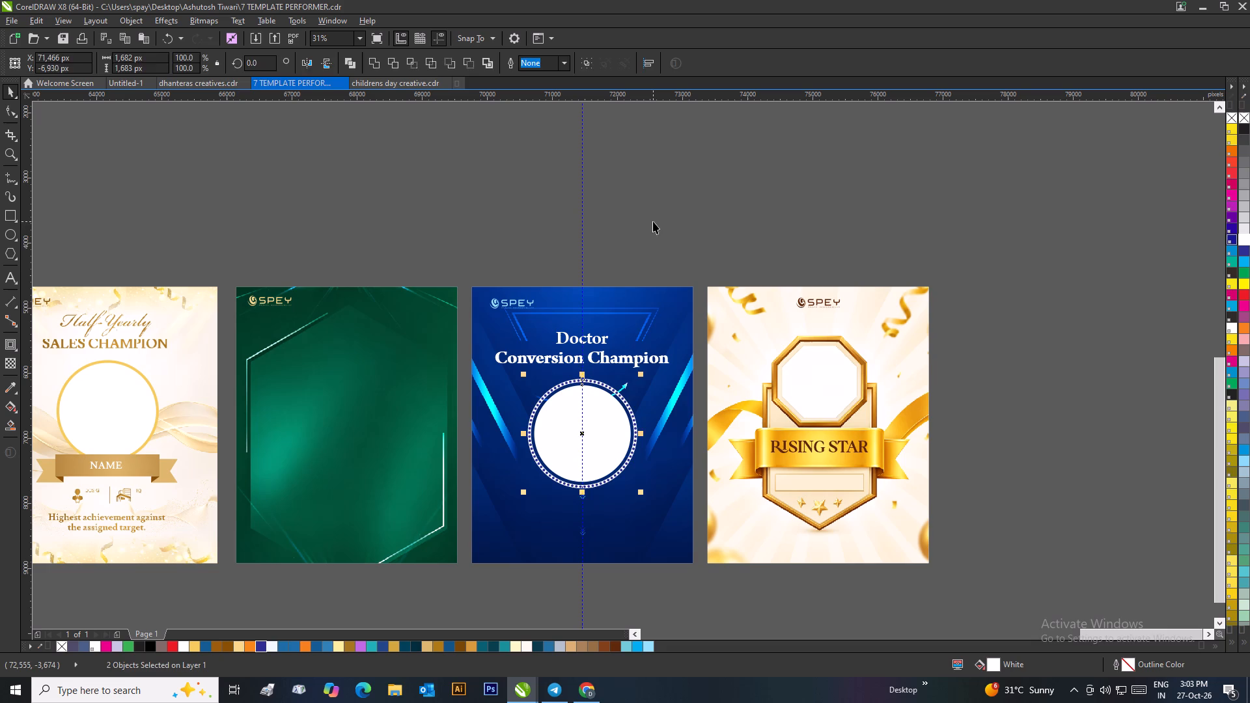
click(653, 221)
Delete the vertical guideline running through the circular frame on the Doctor Conversion Champion card.
scroll(618, 406, up, 1)
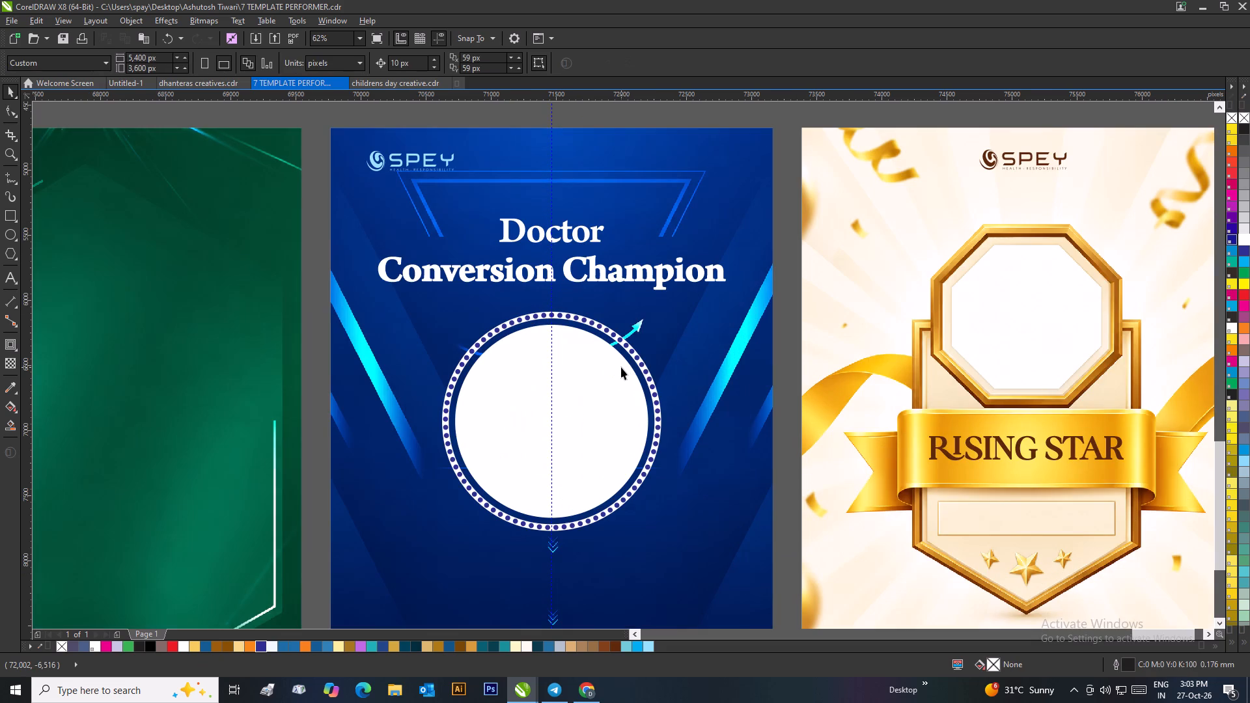
scroll(621, 367, down, 1)
scroll(623, 365, up, 1)
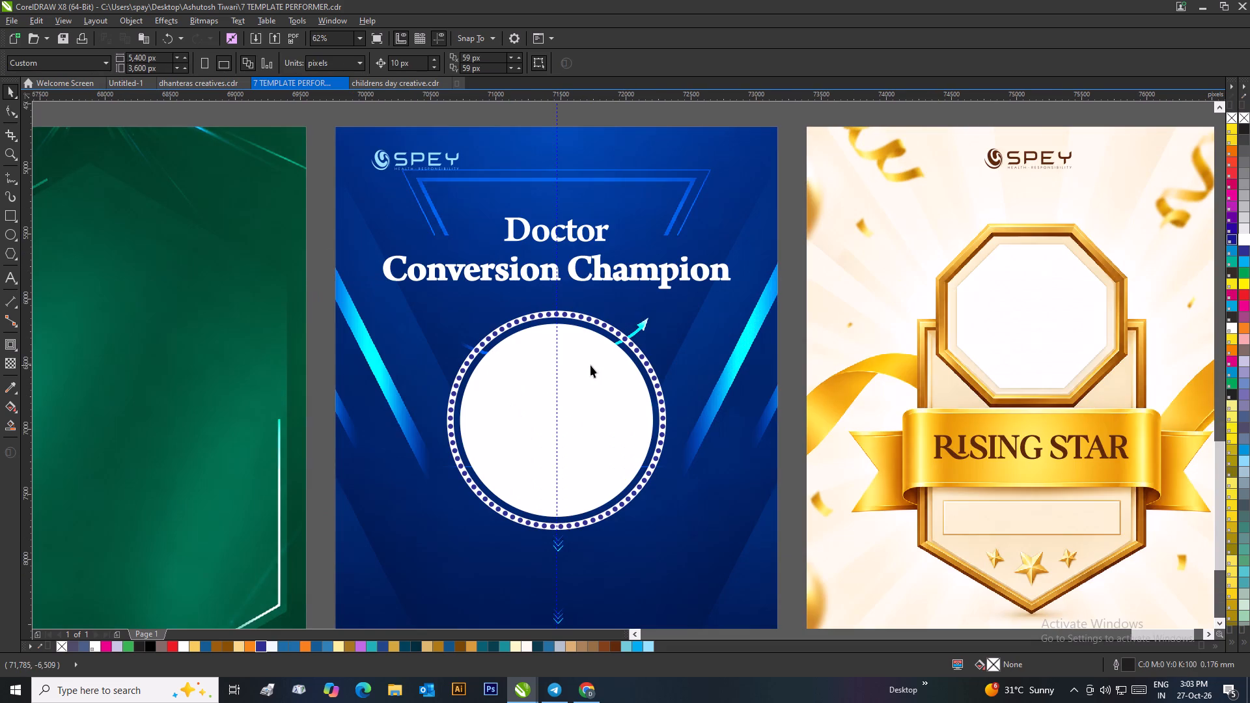
click(559, 375)
click(555, 377)
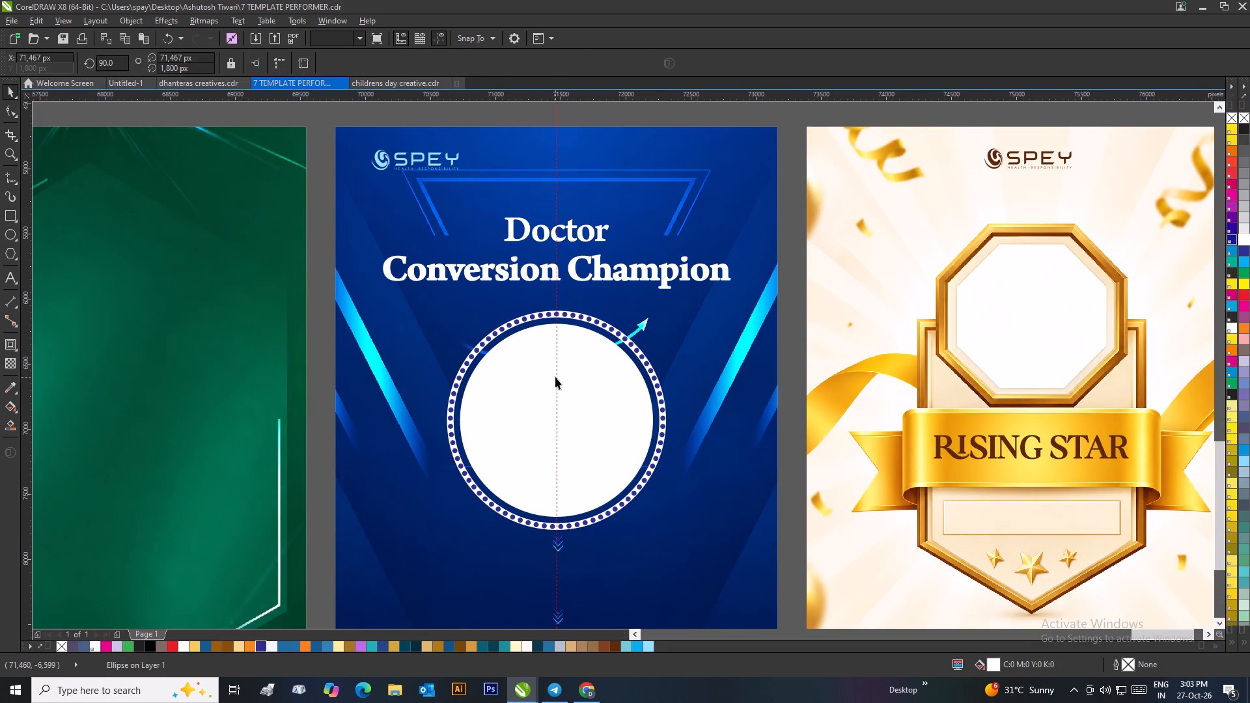
key(Delete)
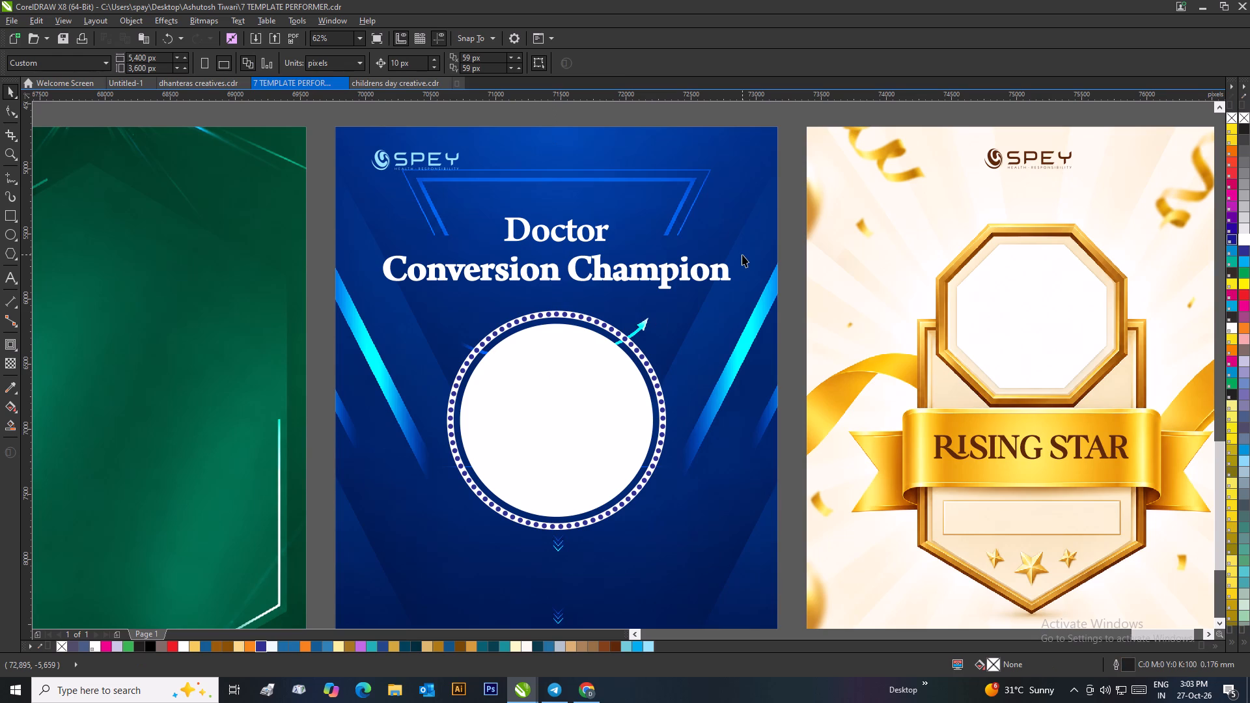
click(687, 113)
Move the blue card's SPEY logo closer to the card's upper-left corner and enlarge it to about 706 px wide.
scroll(699, 143, down, 1)
scroll(511, 430, up, 1)
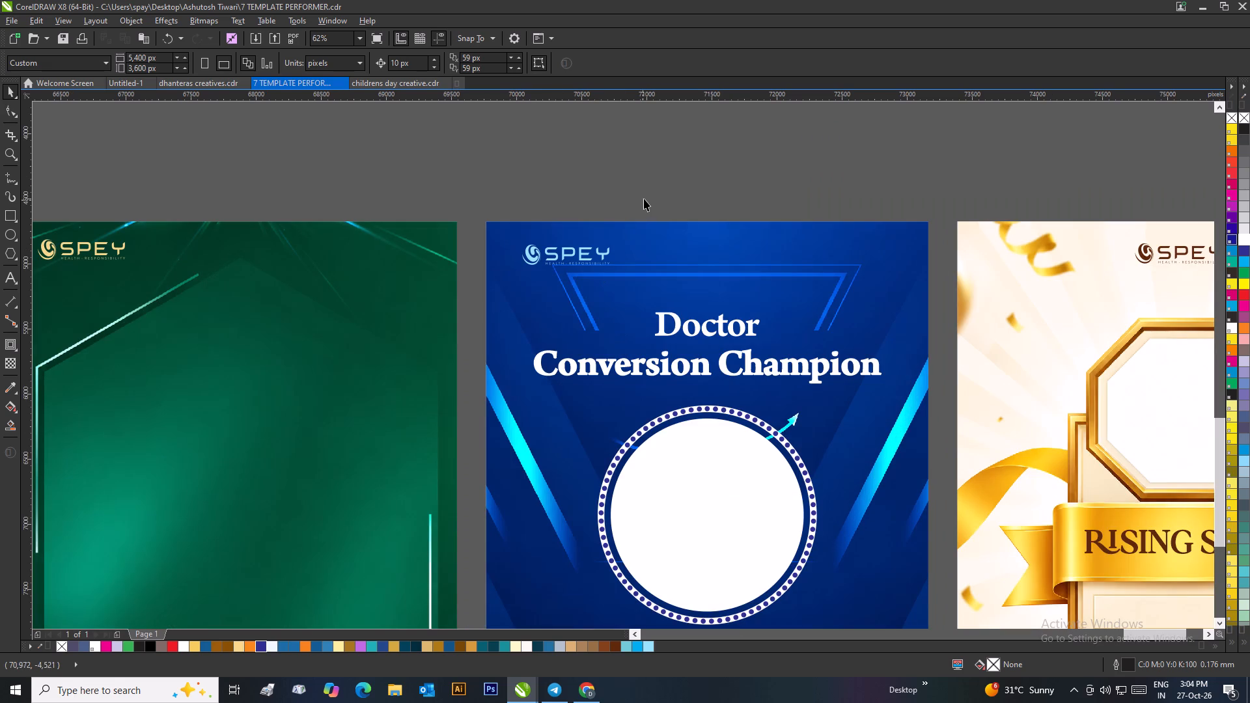
drag(644, 197, 511, 273)
scroll(546, 260, up, 1)
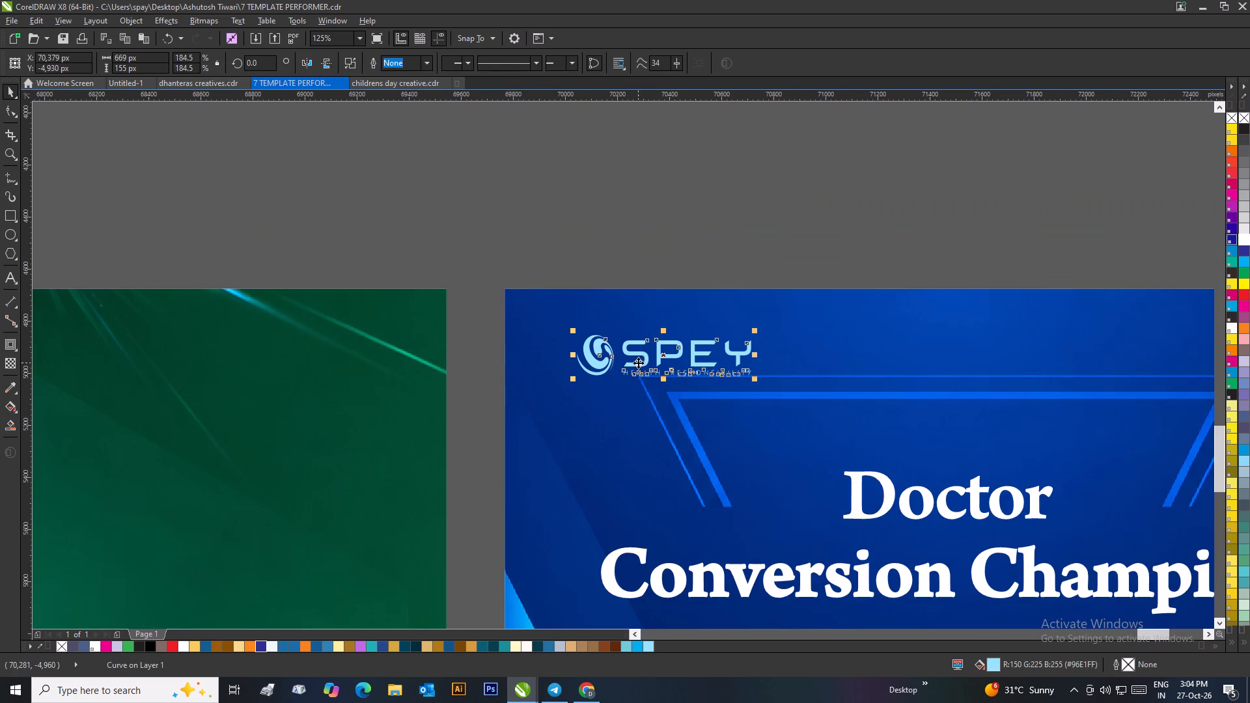
drag(647, 360, 628, 352)
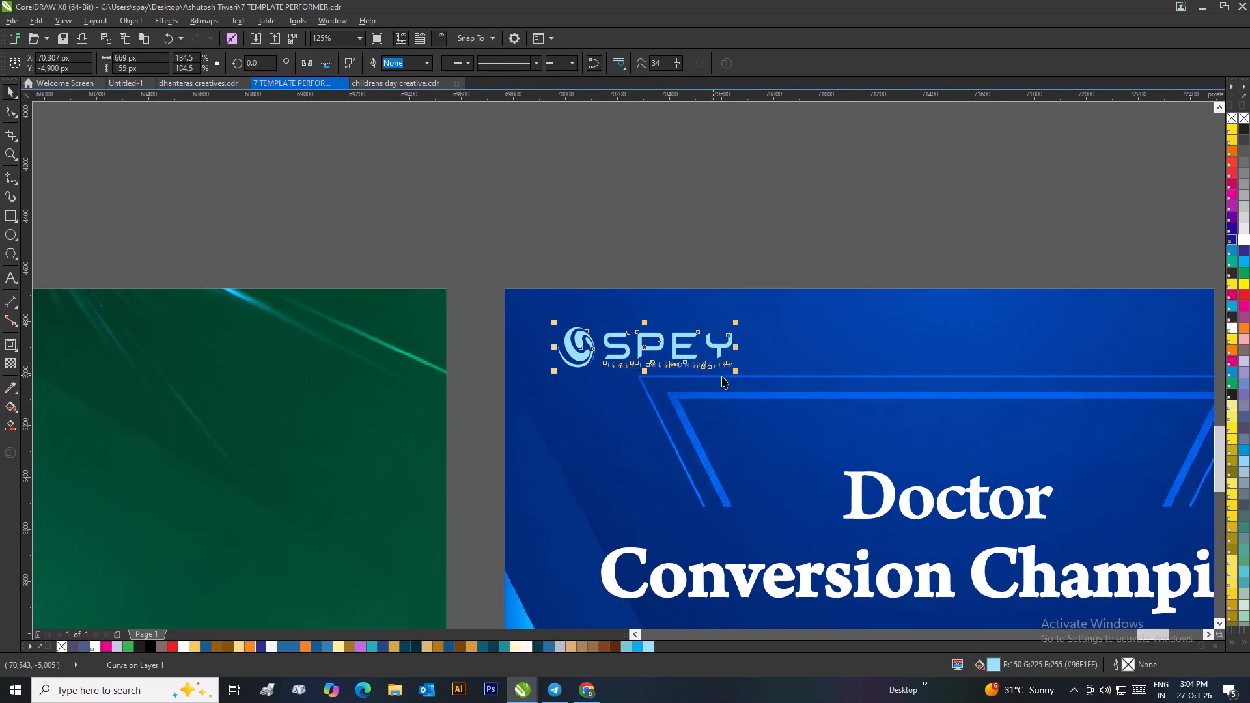
drag(738, 375, 748, 378)
click(758, 247)
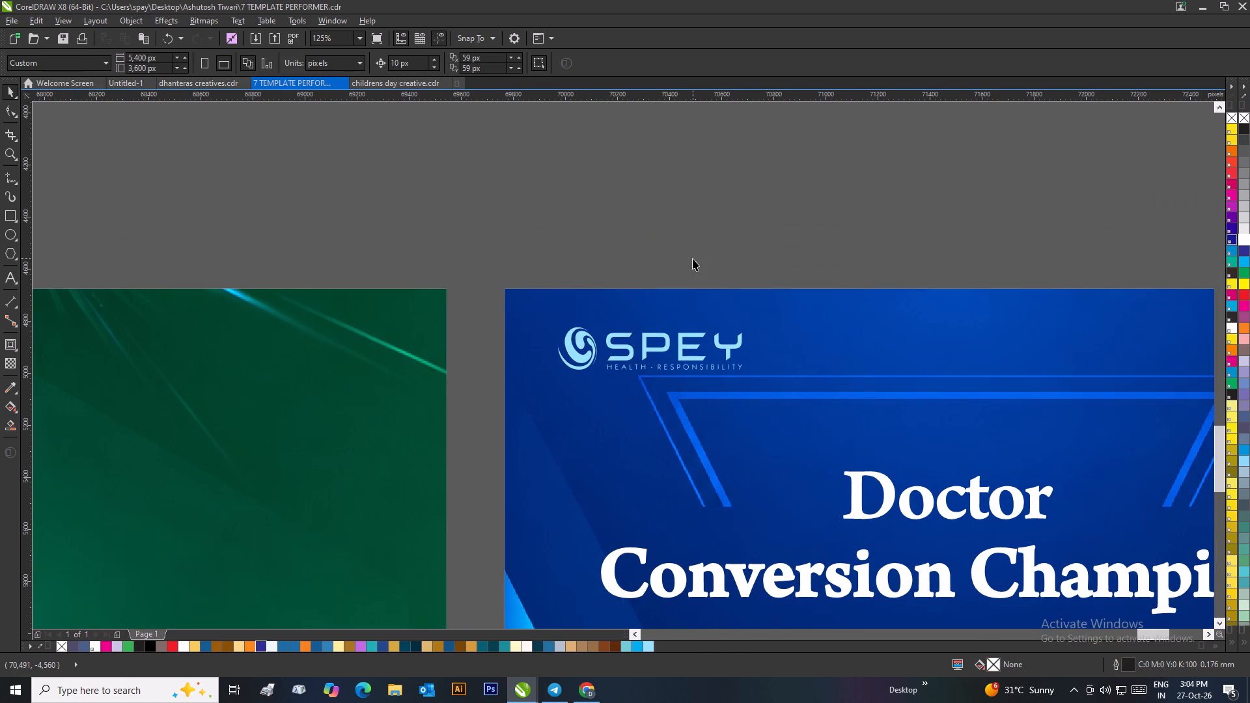
Nudge the SPEY logo on the blue card 10 px left and 10 px up.
scroll(692, 265, down, 1)
scroll(623, 368, down, 1)
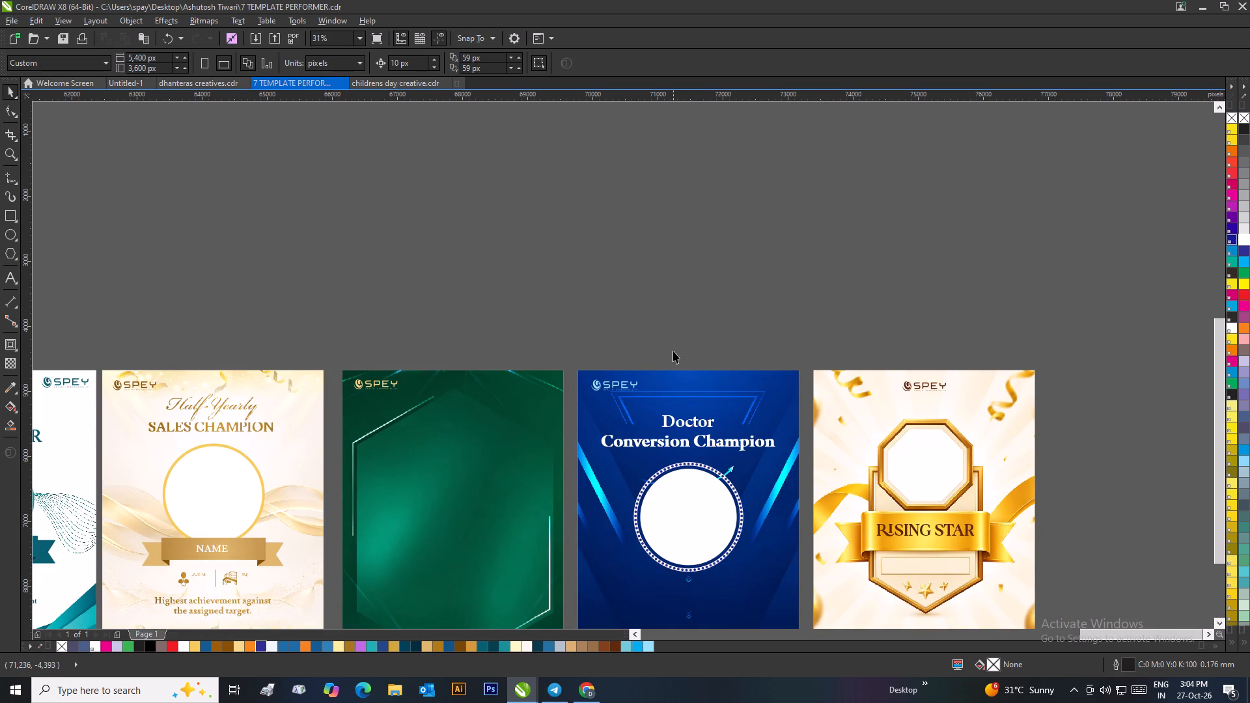
click(683, 350)
scroll(646, 405, up, 1)
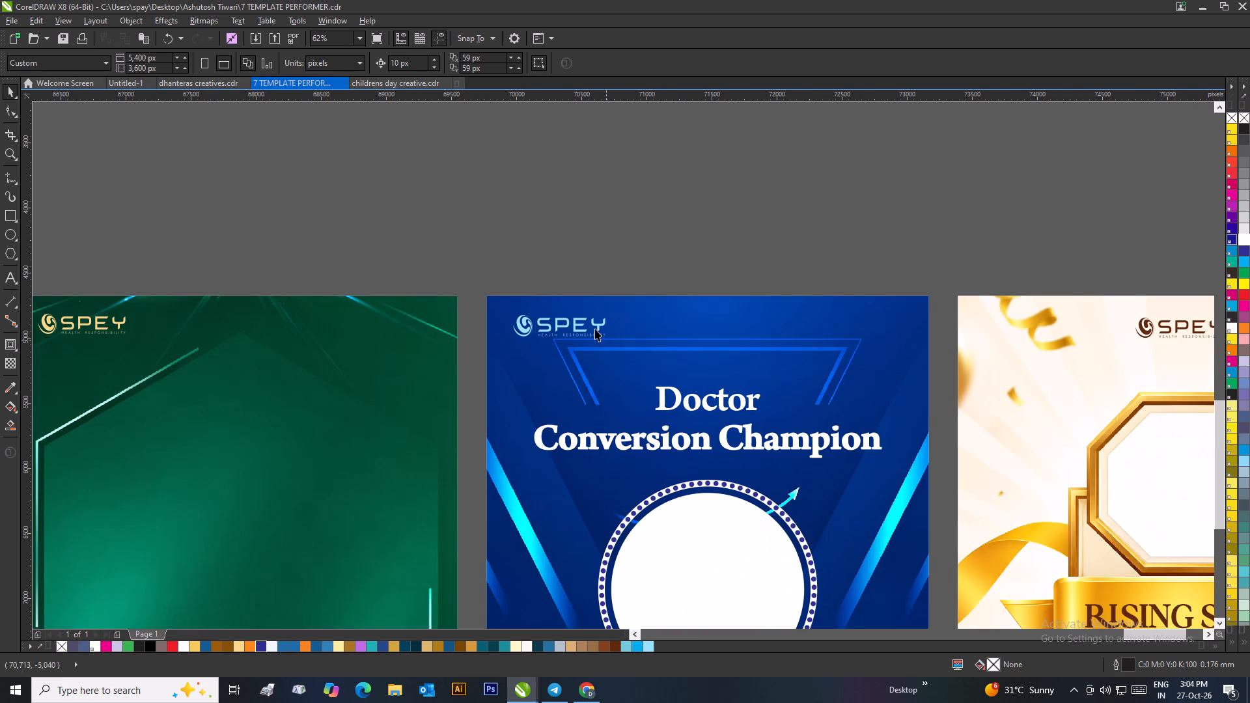
drag(500, 273, 648, 251)
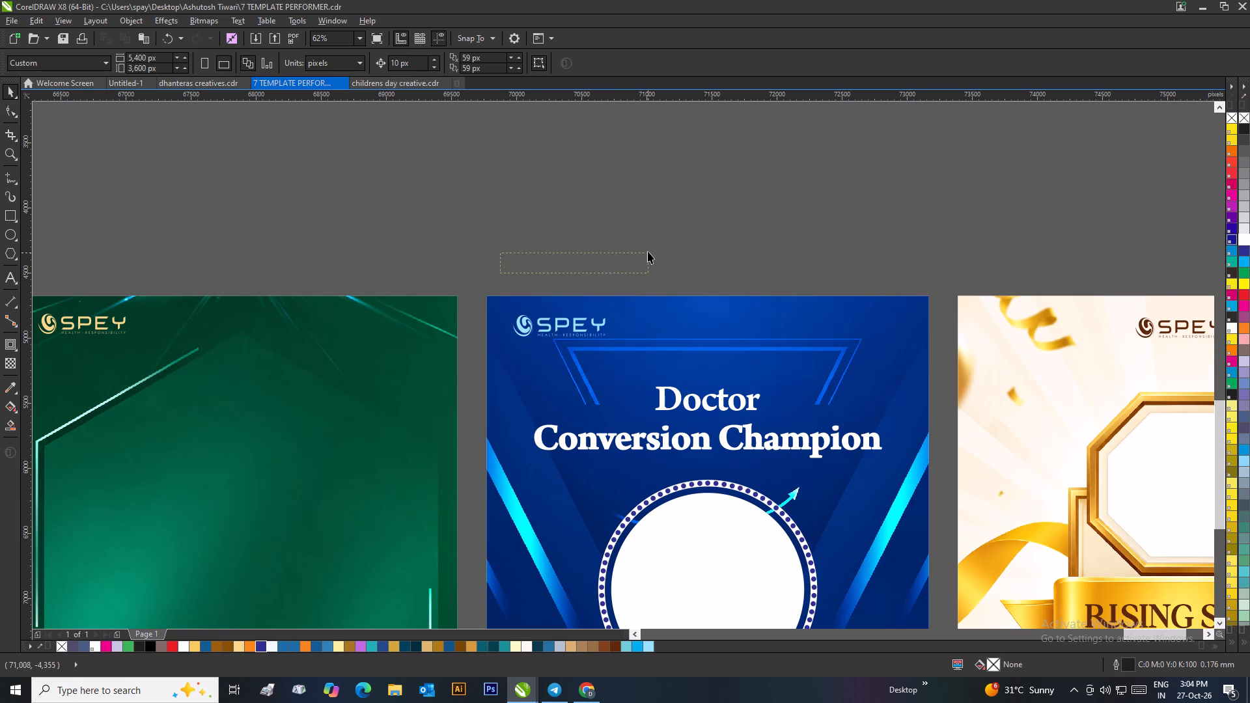
drag(648, 251, 643, 246)
click(643, 245)
click(661, 265)
drag(648, 284, 486, 347)
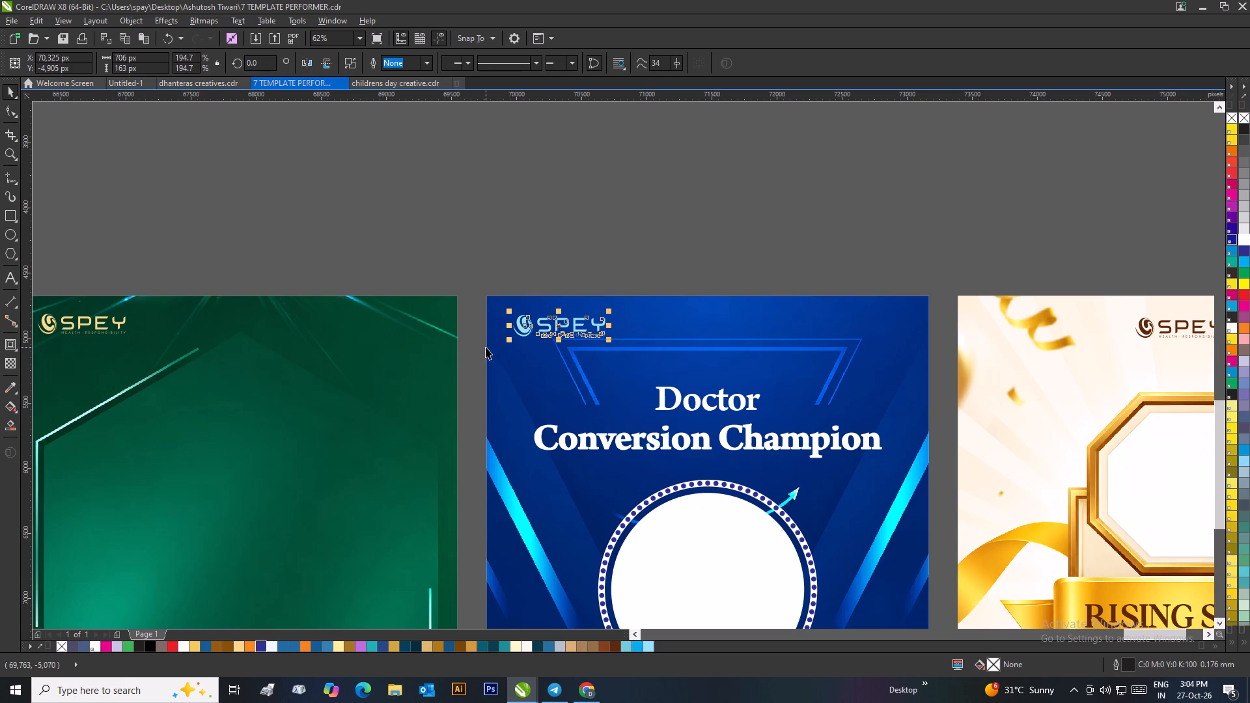
key(Left)
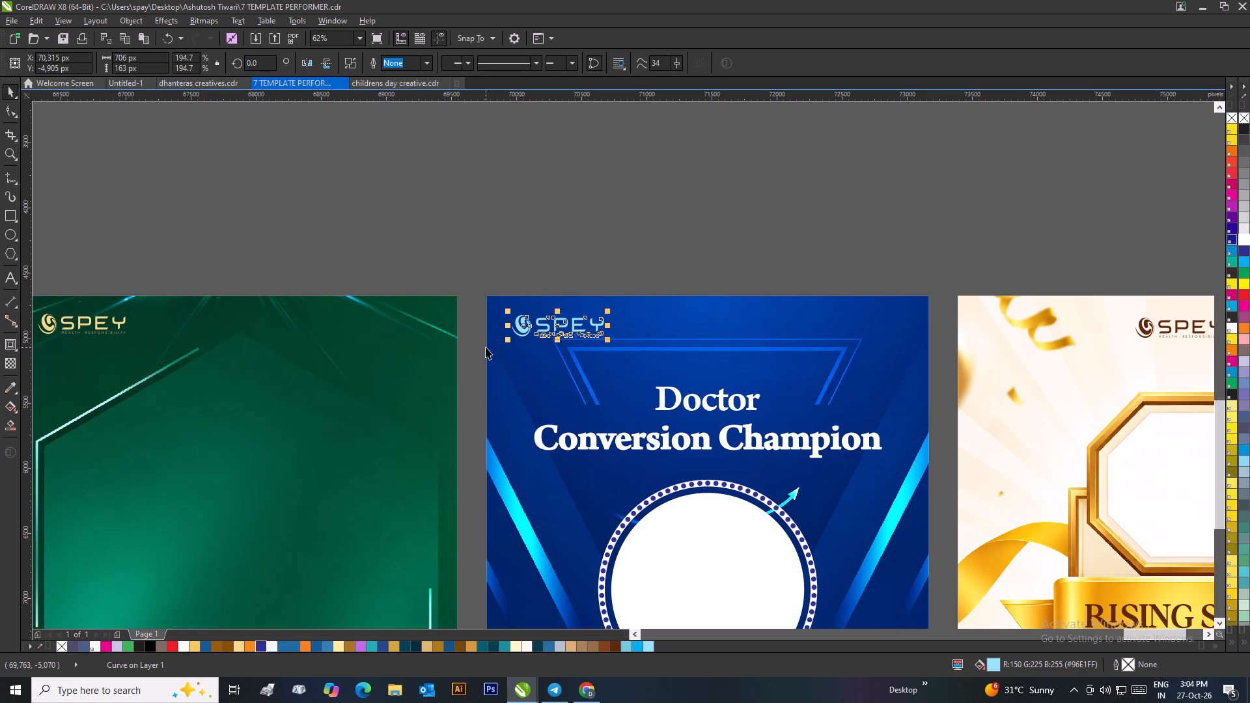
key(Up)
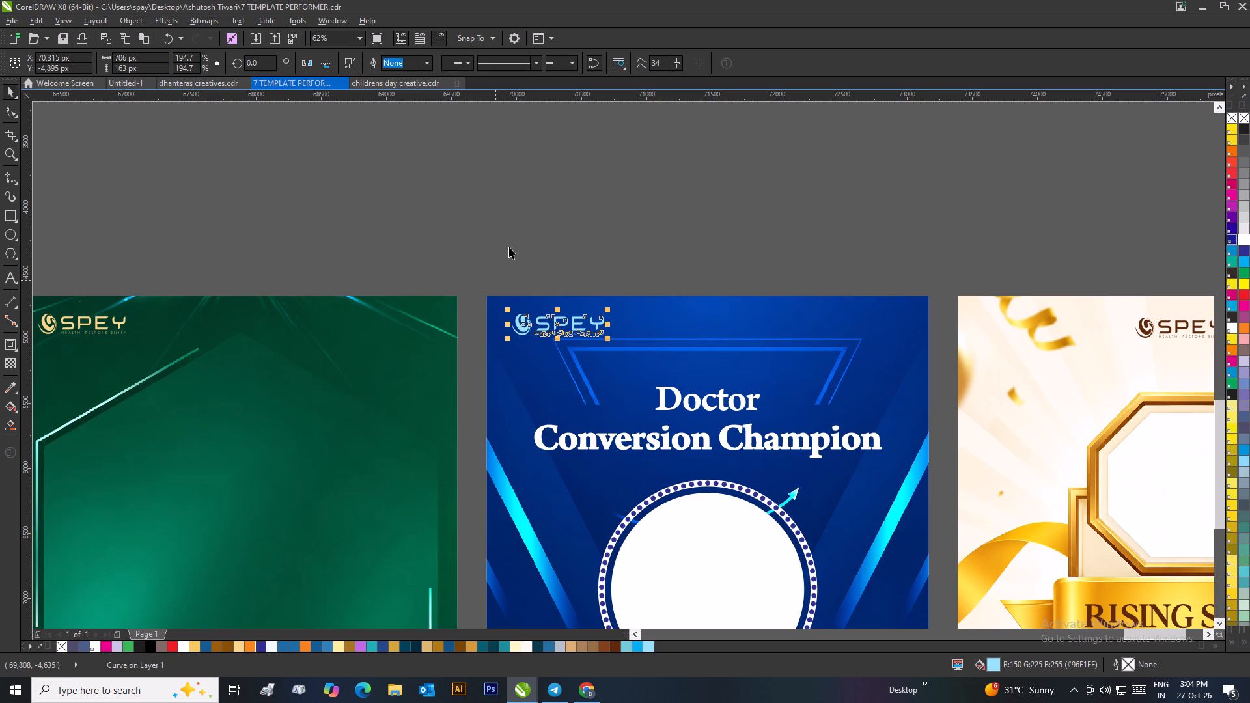
click(527, 215)
Recolour the white ring behind the dots with the light blue C52 M0 Y15 K0 sampled from the diagonal light streak.
scroll(527, 215, down, 1)
scroll(667, 447, down, 1)
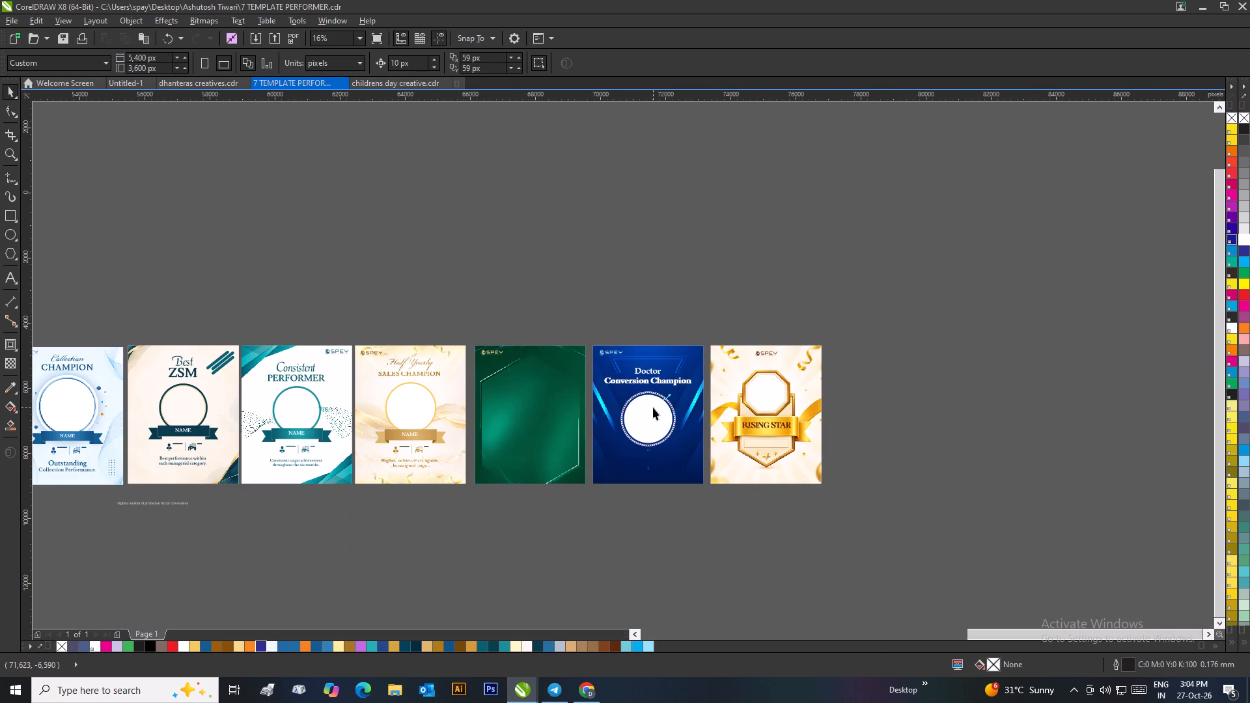
scroll(653, 407, up, 1)
click(653, 210)
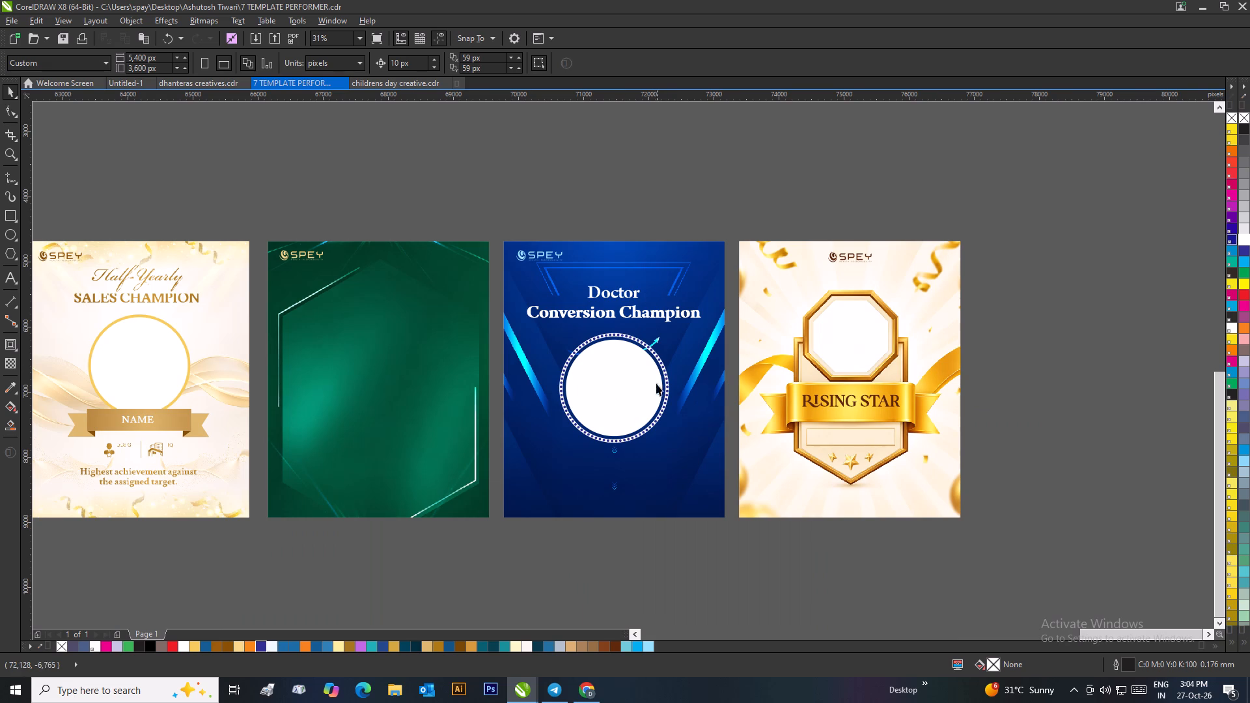
scroll(661, 415, up, 1)
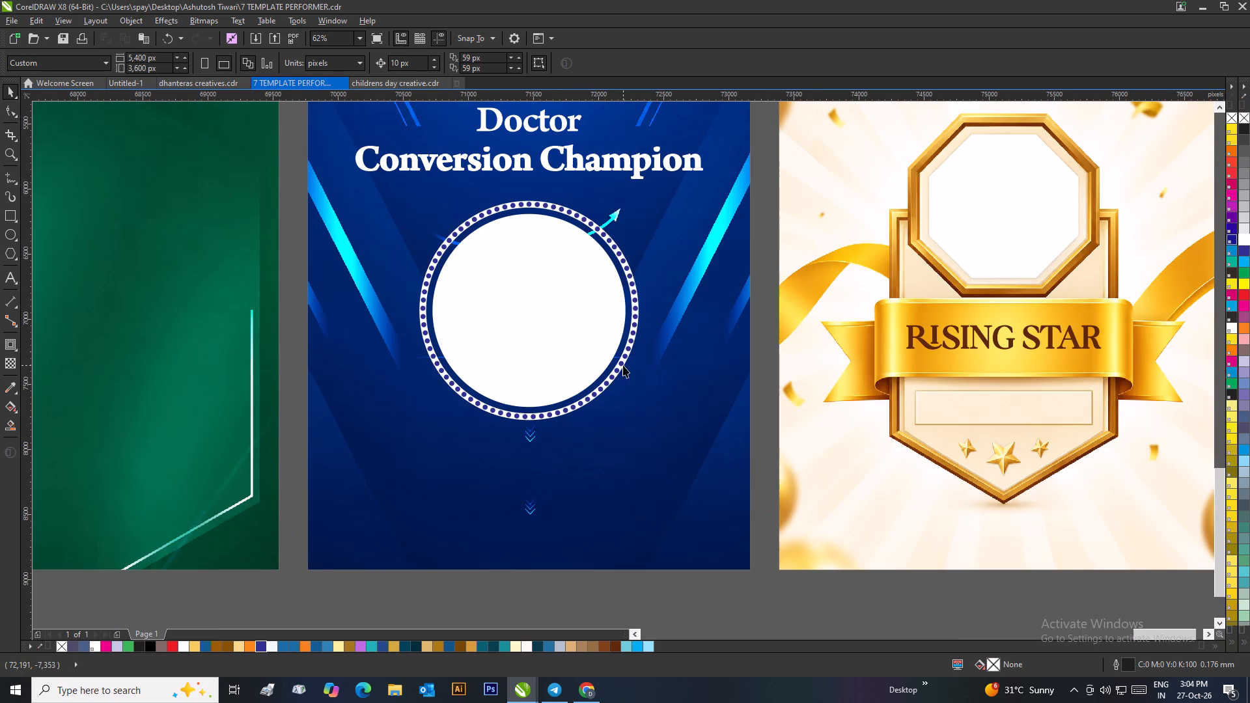
scroll(622, 369, up, 1)
click(620, 363)
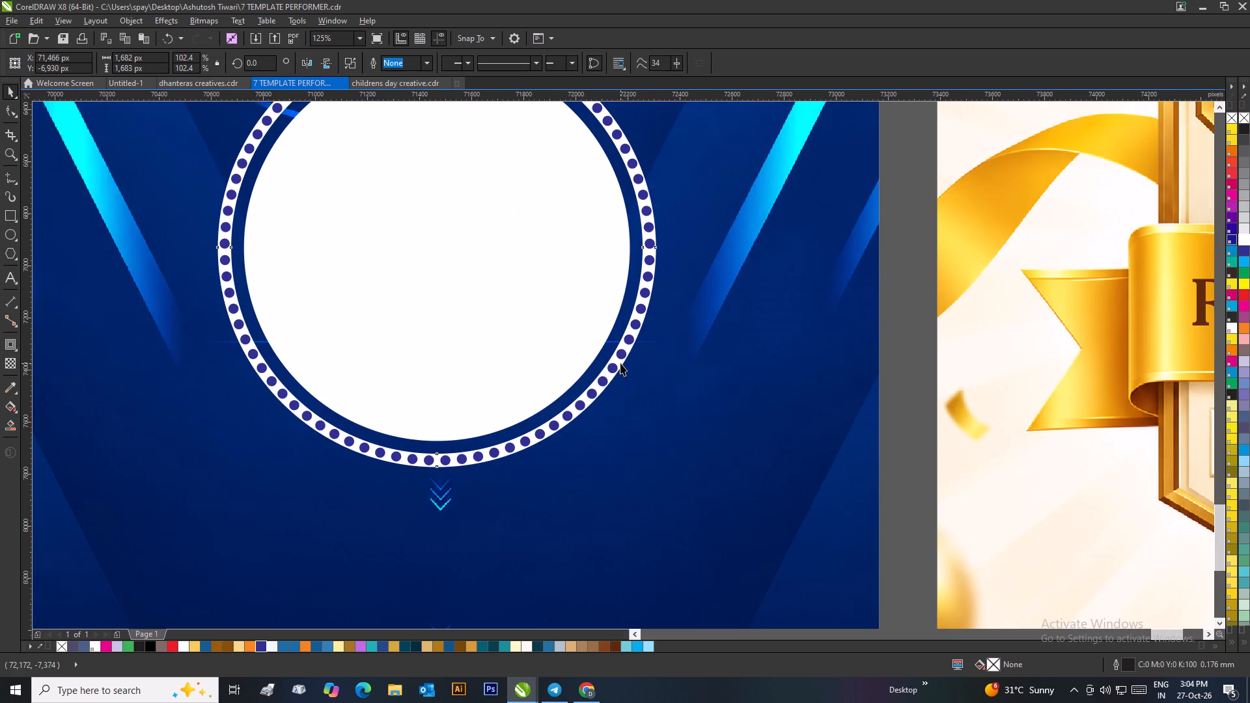
click(14, 385)
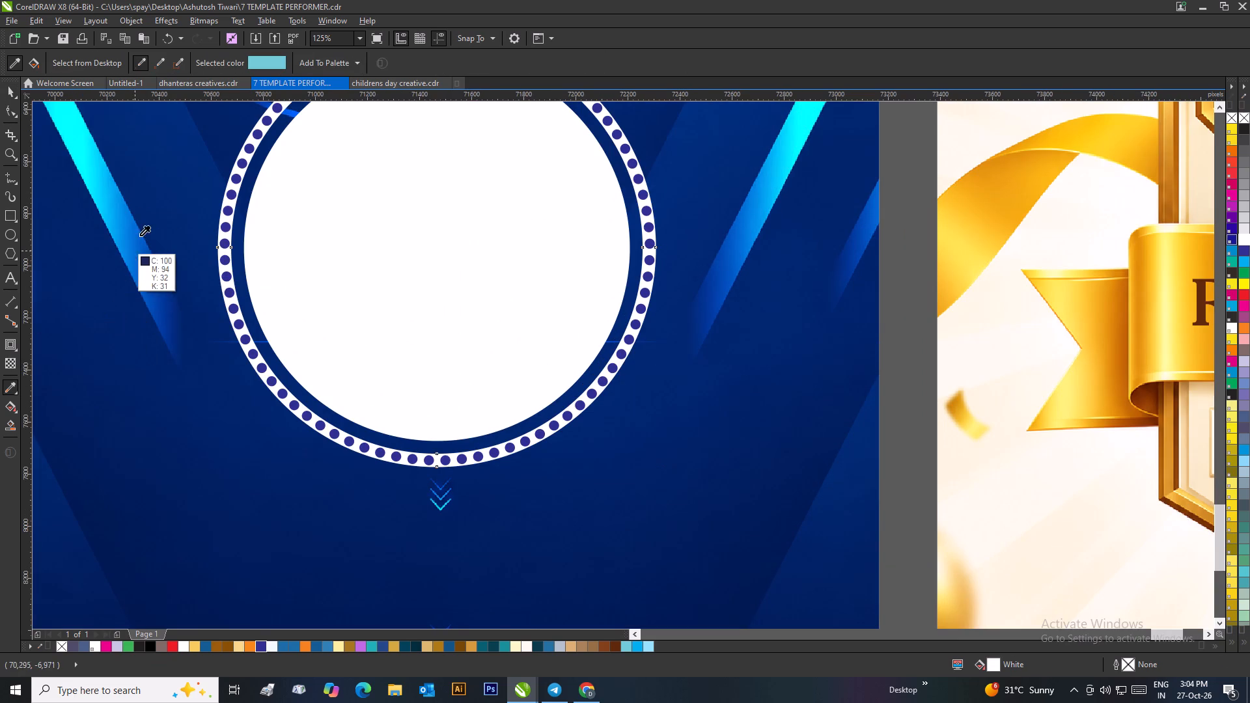
click(84, 156)
click(235, 169)
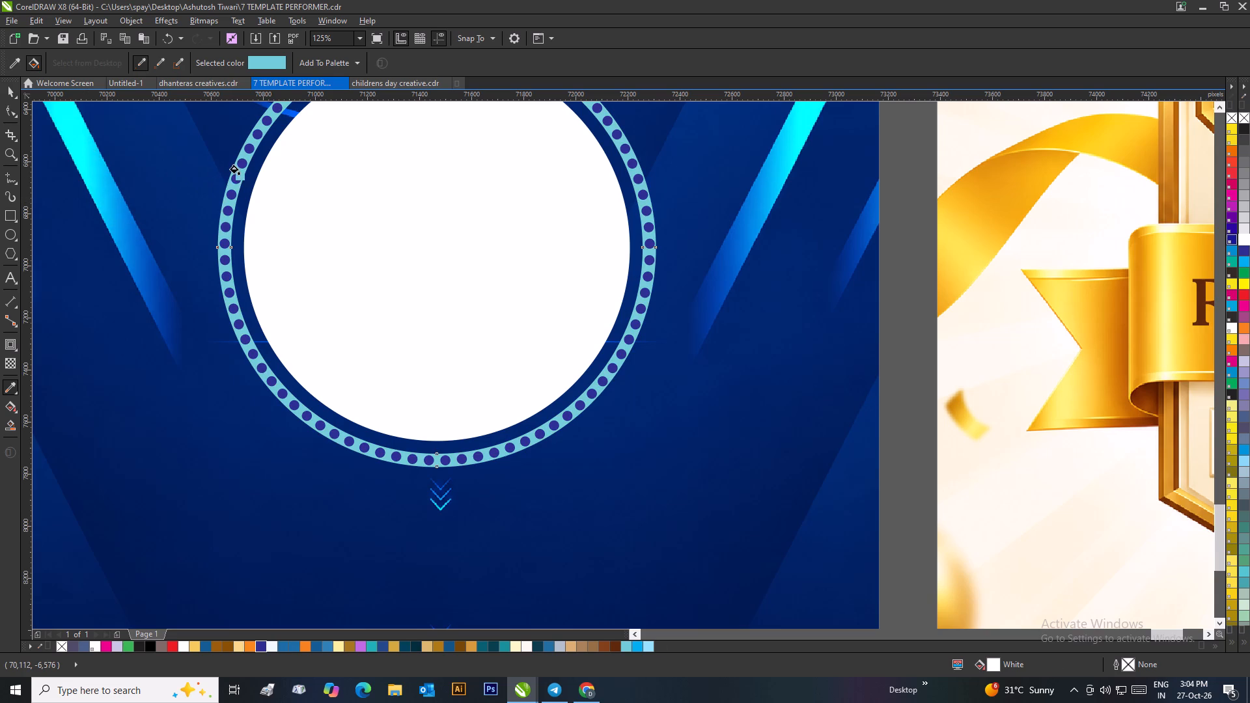
click(9, 83)
scroll(158, 218, down, 1)
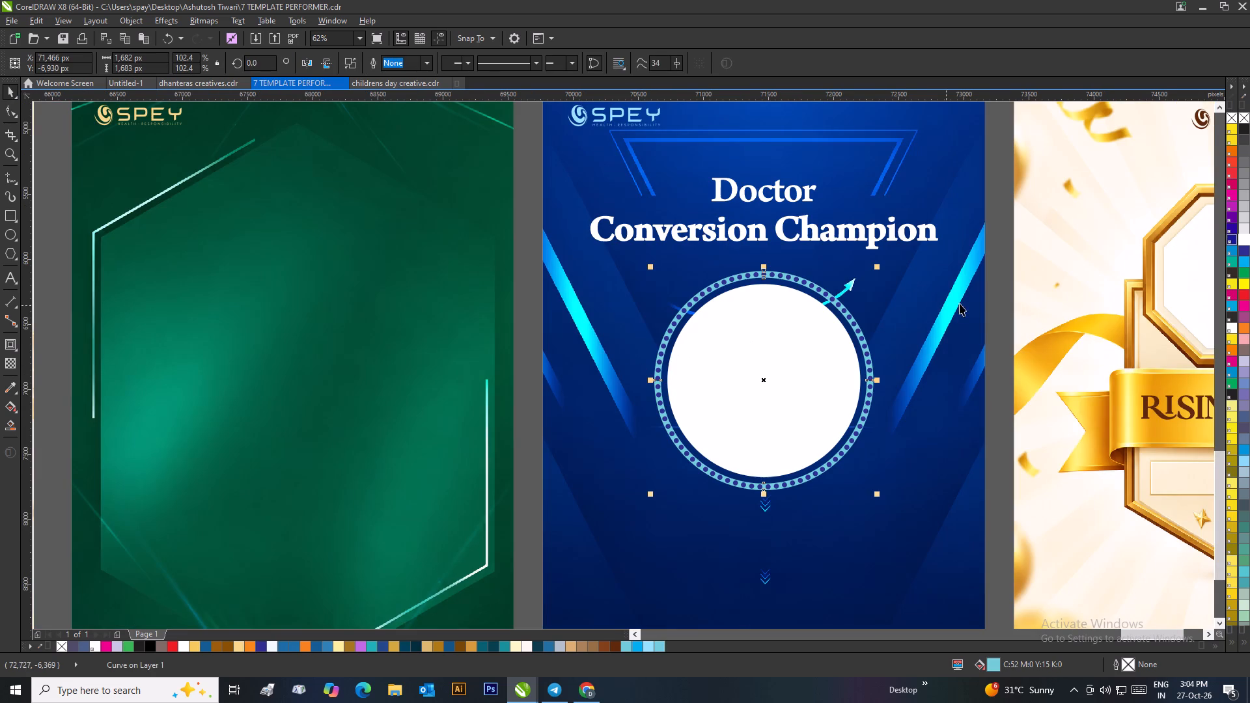
Apply a linear fountain fill to the dotted frame's ring, running from light blue at its top to white at its lower right.
click(1003, 294)
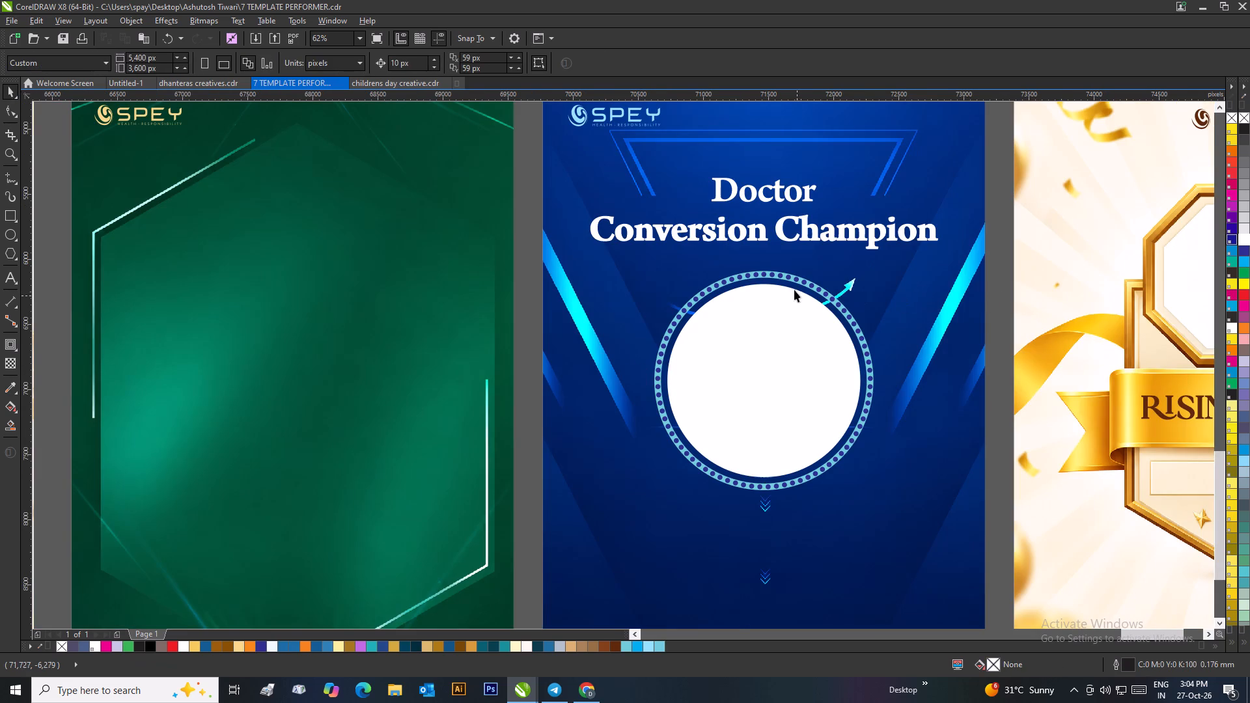
scroll(794, 289, up, 2)
click(555, 308)
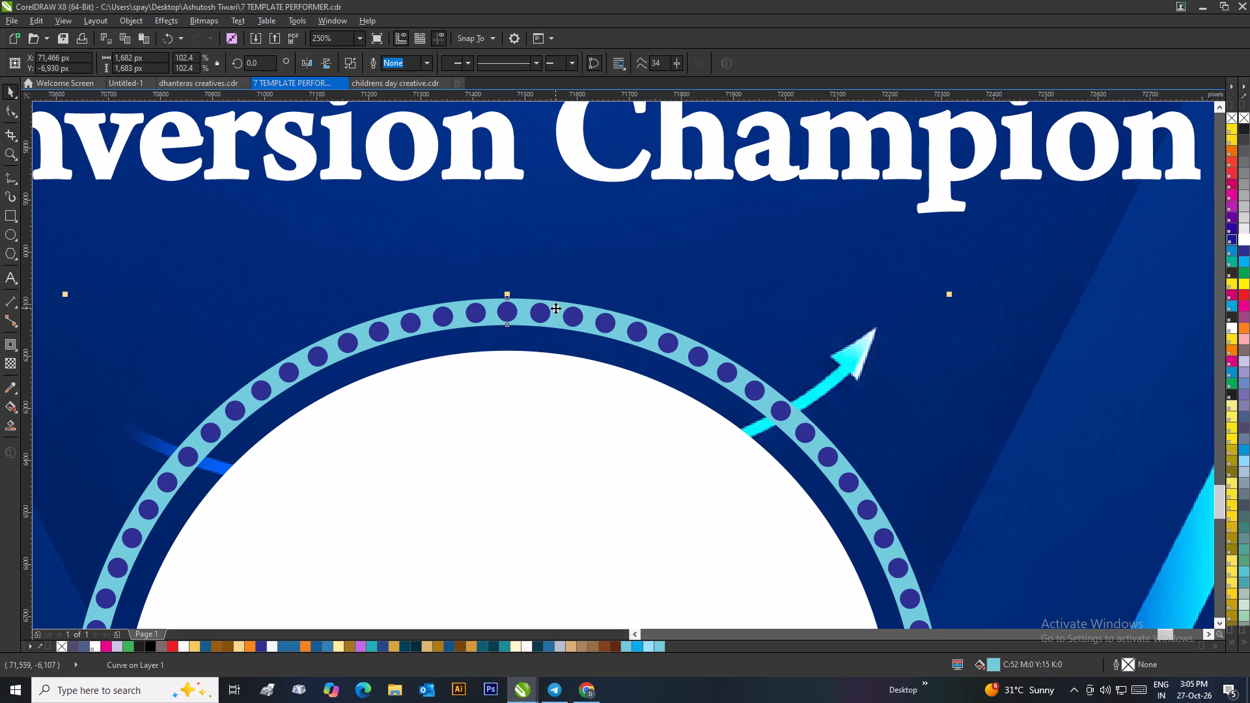
key(g)
scroll(556, 307, down, 1)
drag(623, 365, 649, 499)
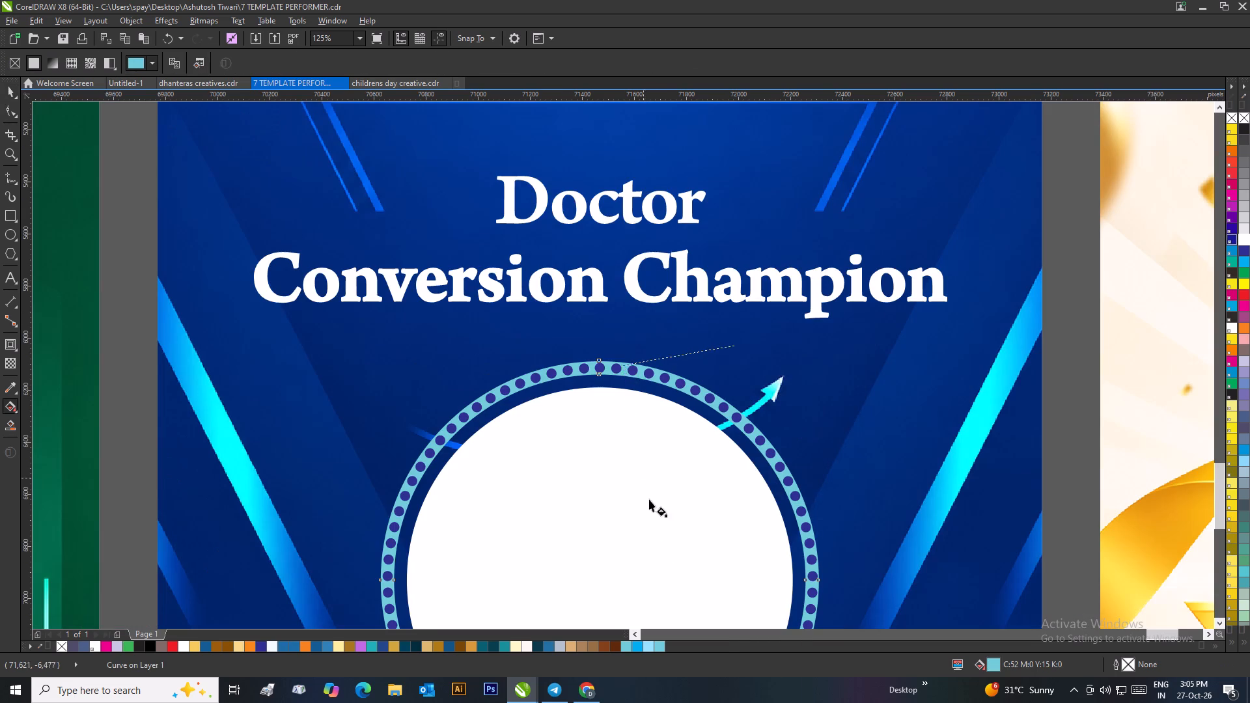
drag(649, 499, 665, 557)
scroll(662, 528, down, 2)
drag(628, 372, 652, 434)
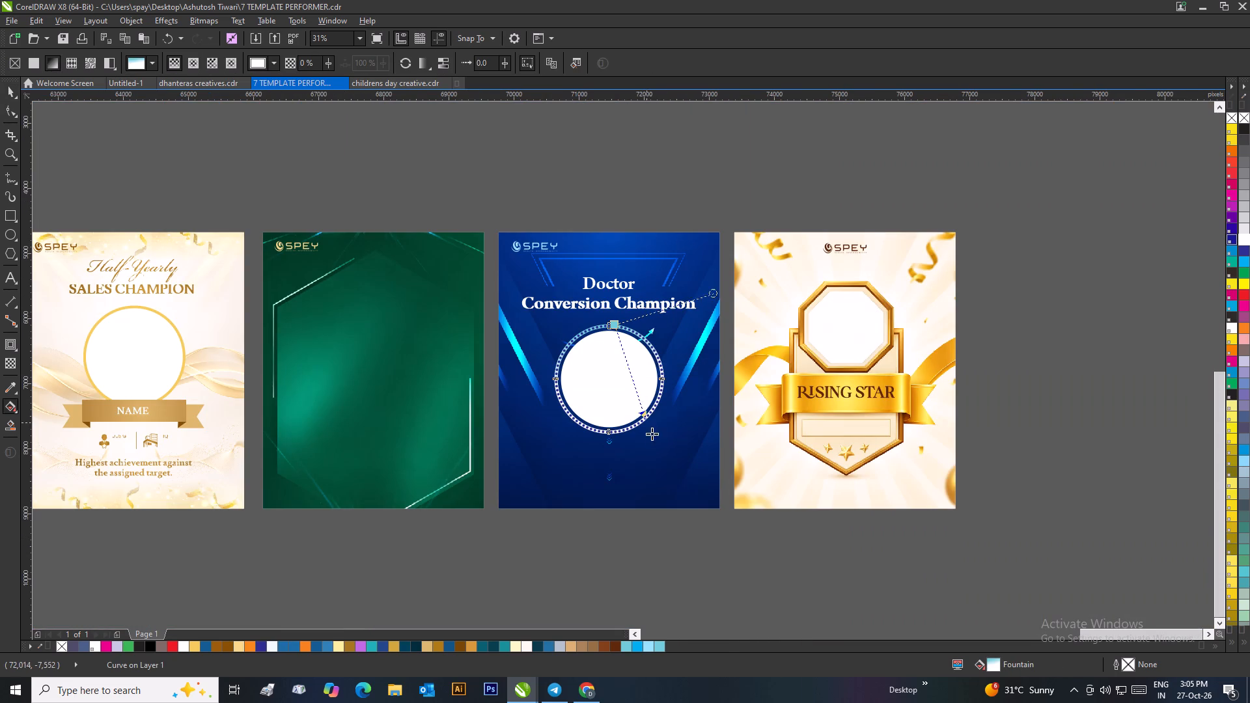
drag(652, 434, 653, 436)
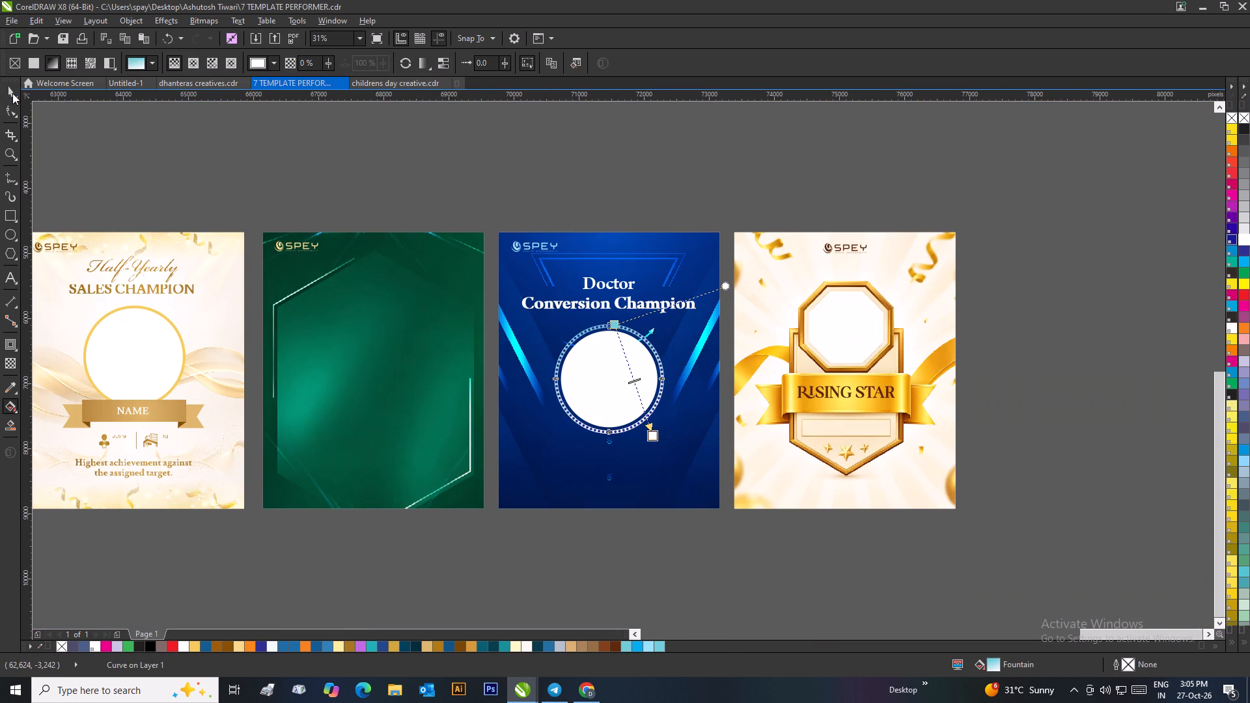
click(12, 93)
click(439, 145)
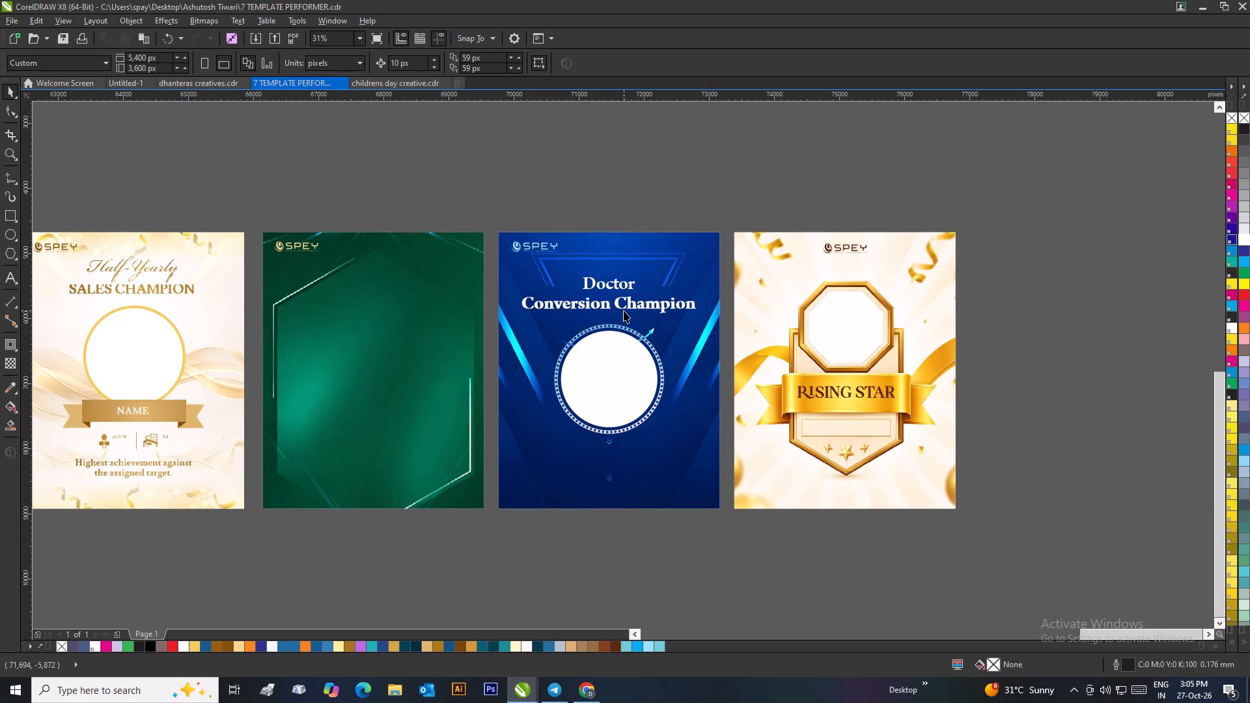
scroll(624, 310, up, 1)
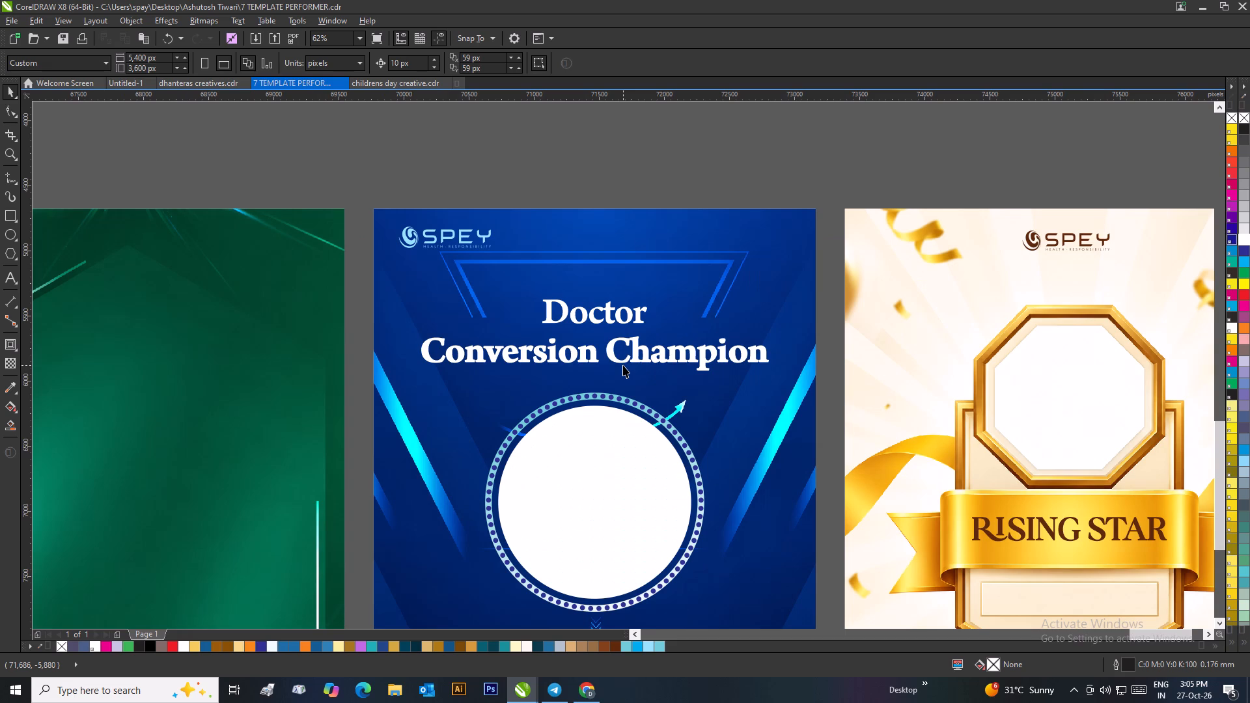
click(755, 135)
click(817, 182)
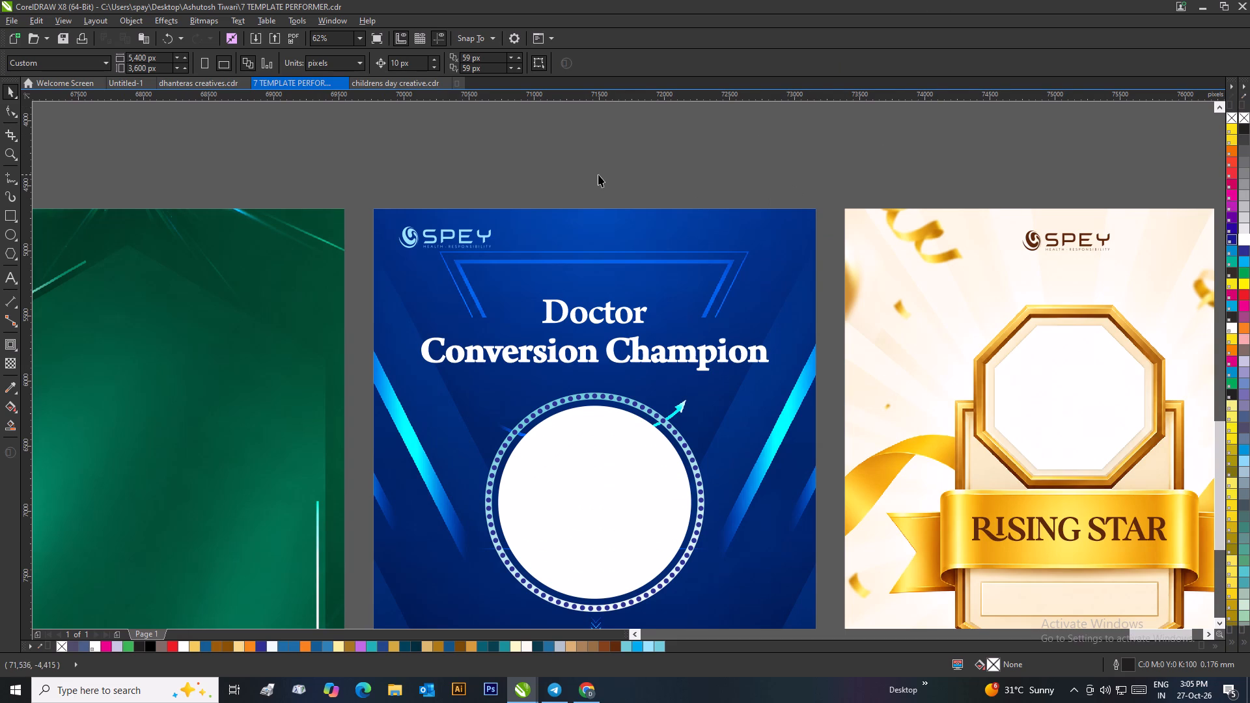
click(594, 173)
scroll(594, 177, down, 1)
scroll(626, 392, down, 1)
Reorient the ring's gradient to run from light blue at its lower right to white at its upper left.
scroll(629, 415, up, 1)
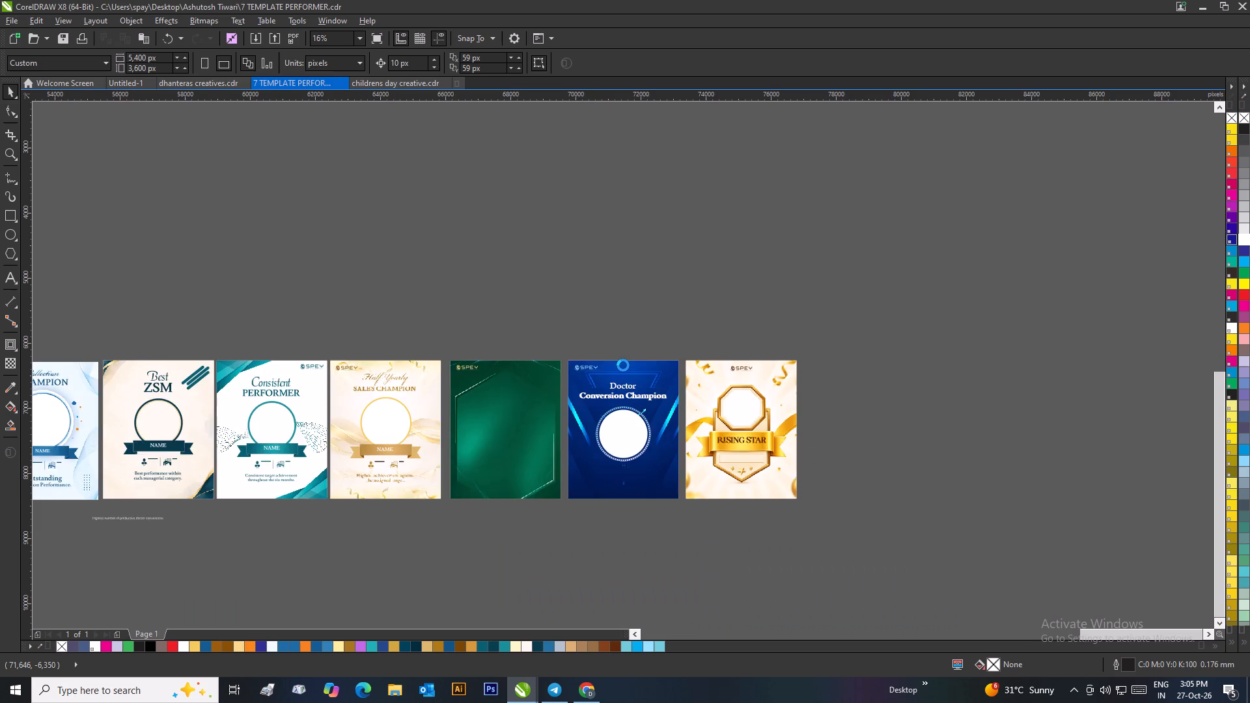
scroll(623, 365, up, 2)
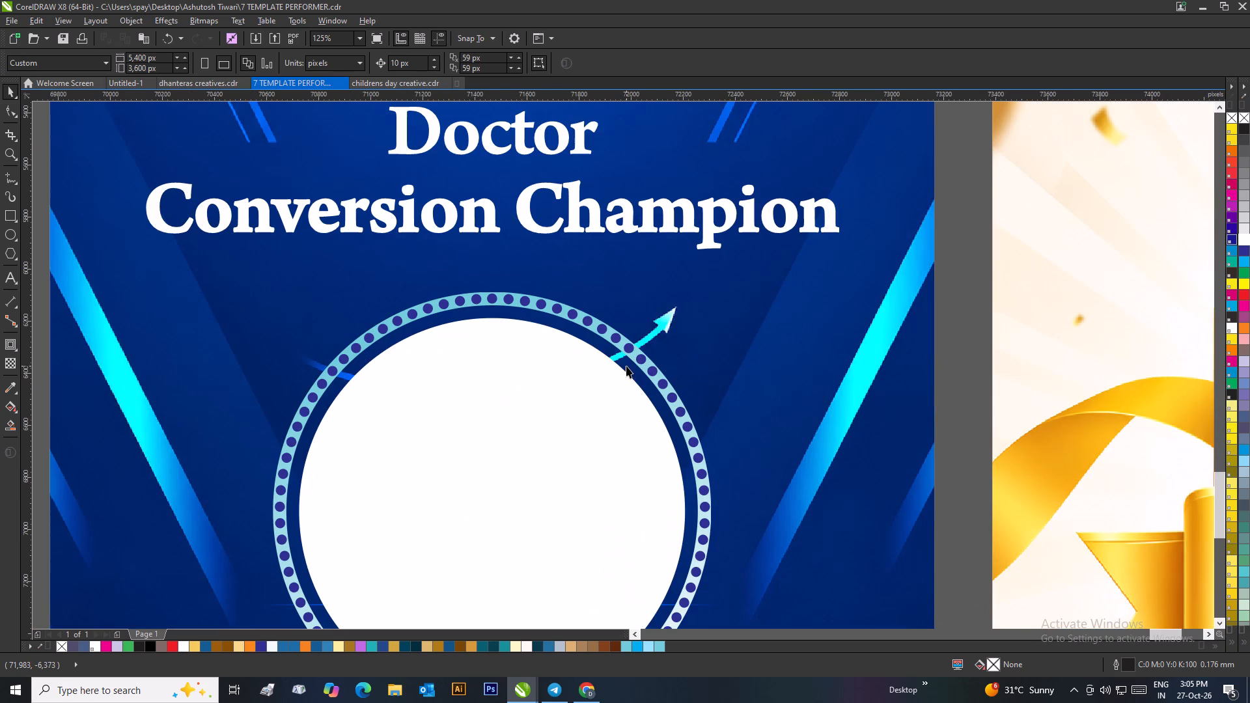
click(534, 298)
key(g)
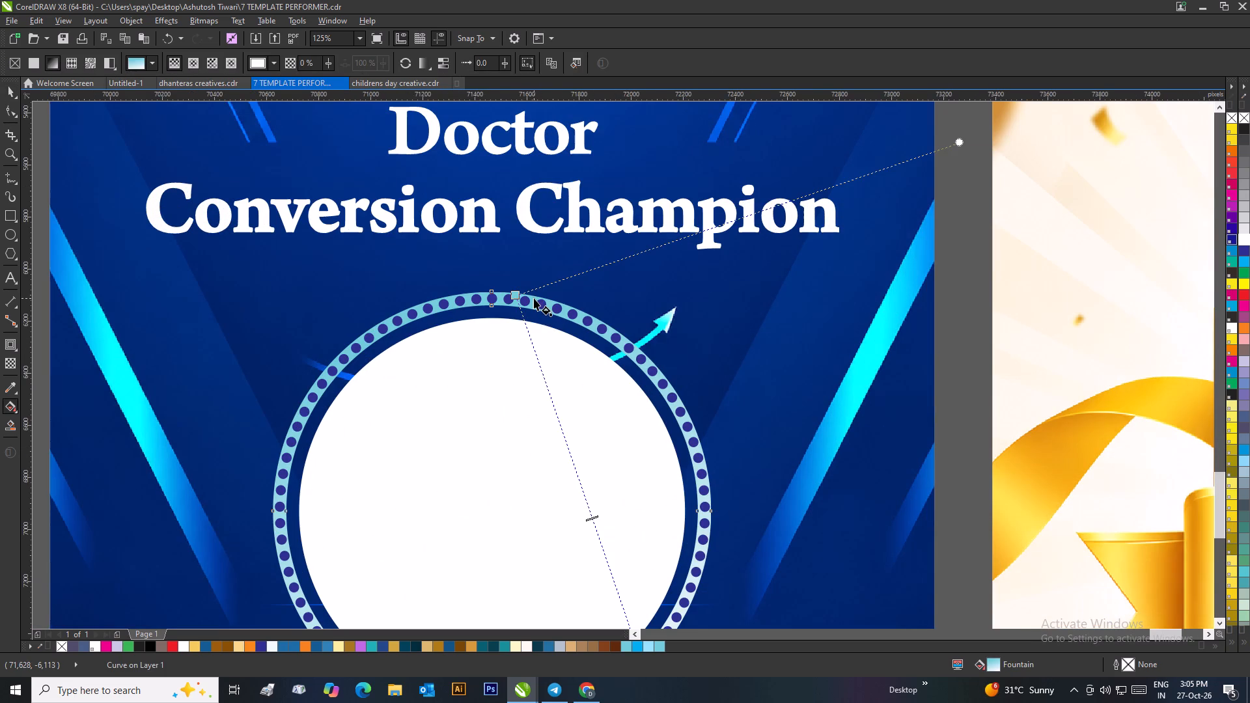
drag(511, 297, 436, 310)
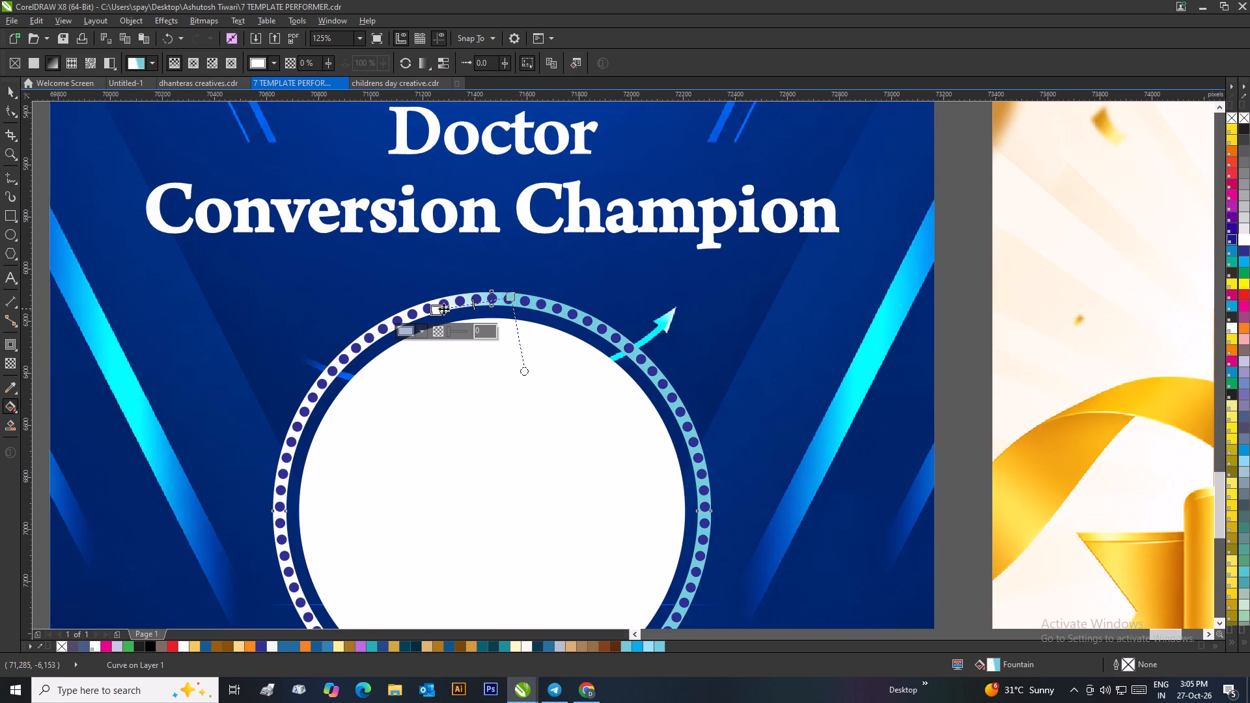
drag(441, 309, 302, 434)
scroll(457, 394, down, 1)
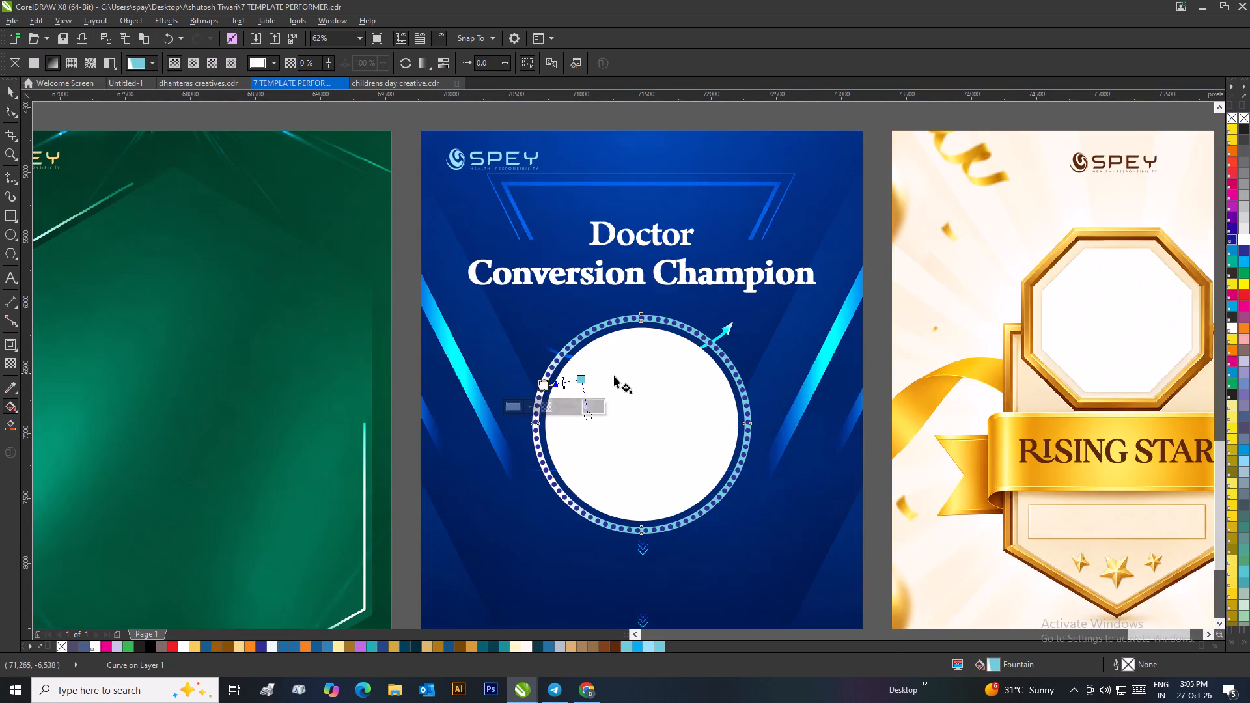
drag(579, 380, 738, 472)
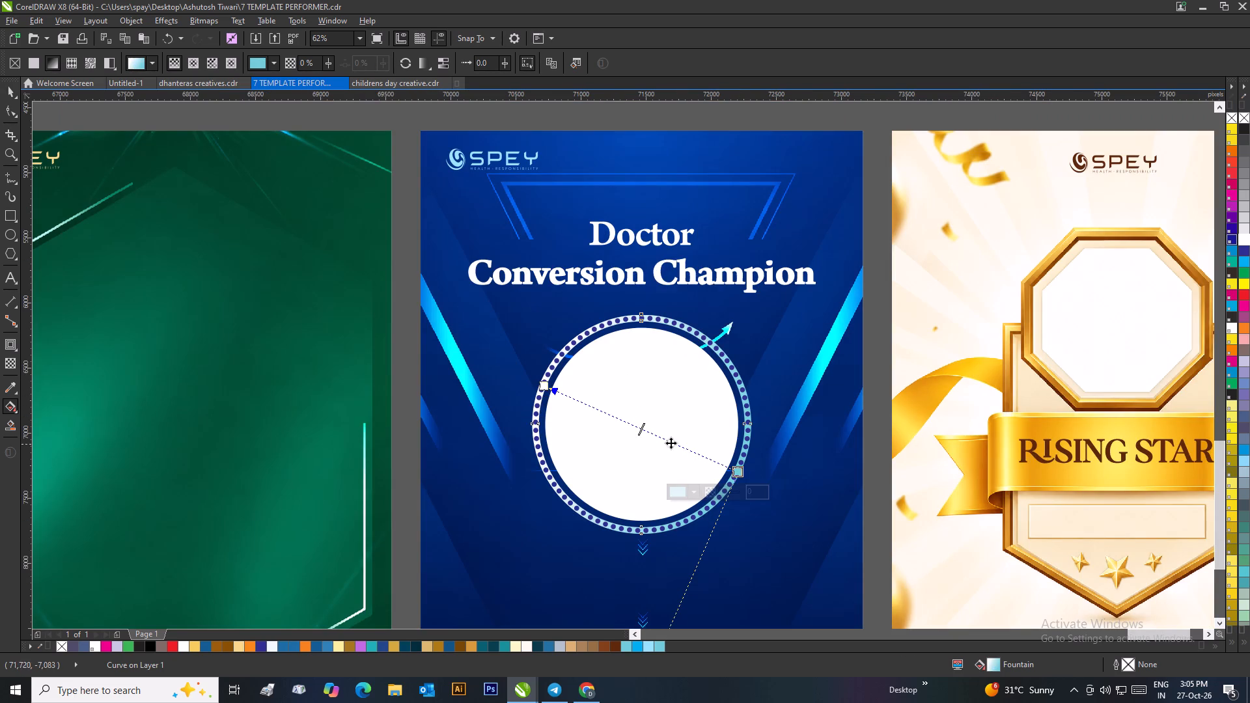
Add an intermediate colour node at 38% in the ring's gradient and set it to bright cyan #37DBED.
double_click(663, 439)
click(615, 458)
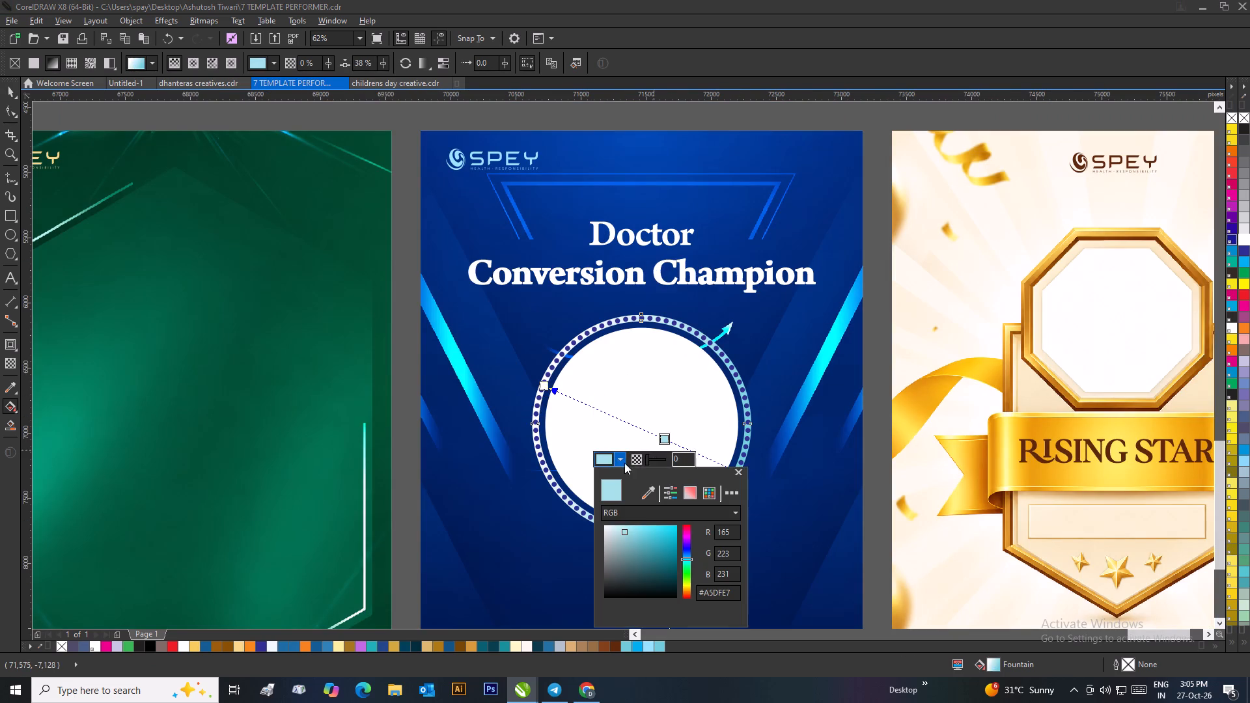
click(644, 499)
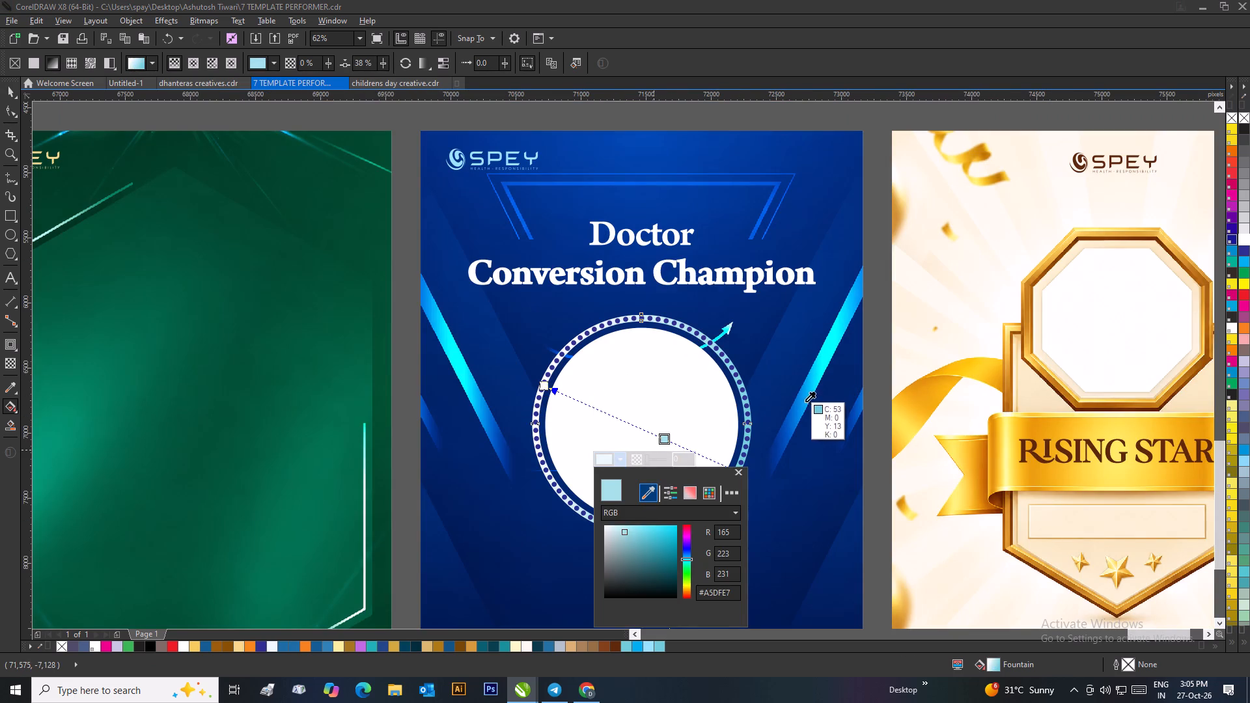
click(794, 419)
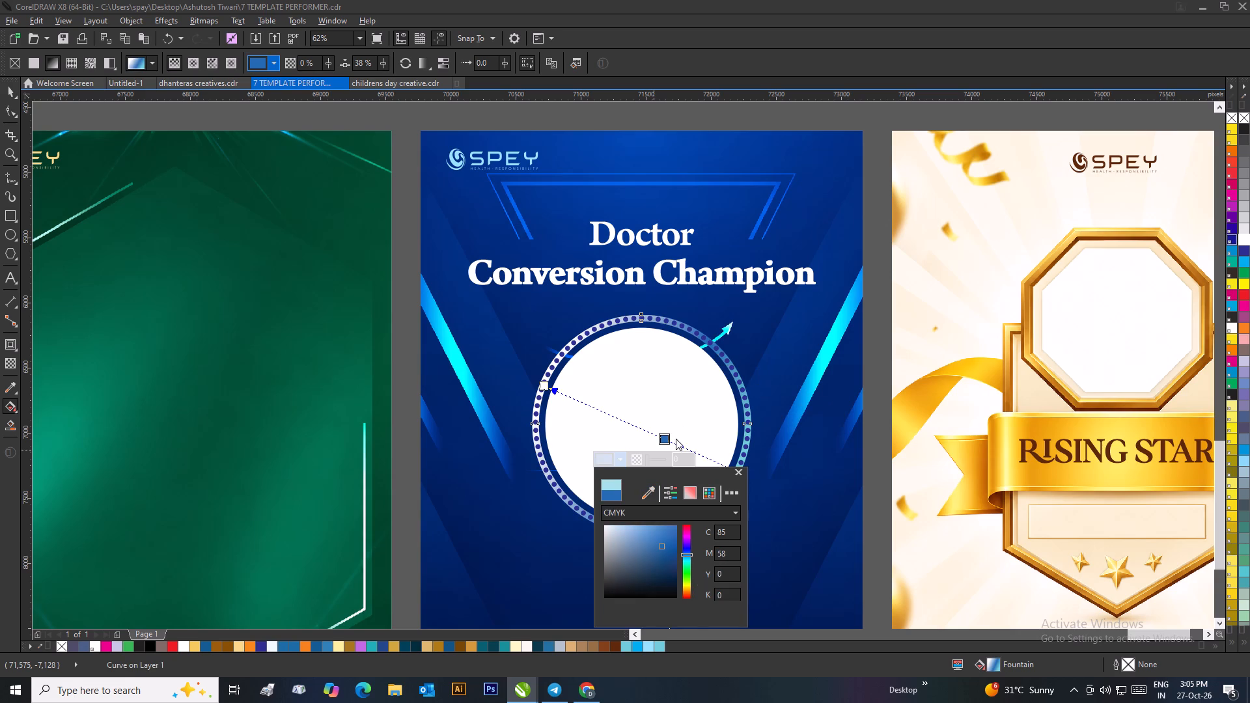
click(648, 493)
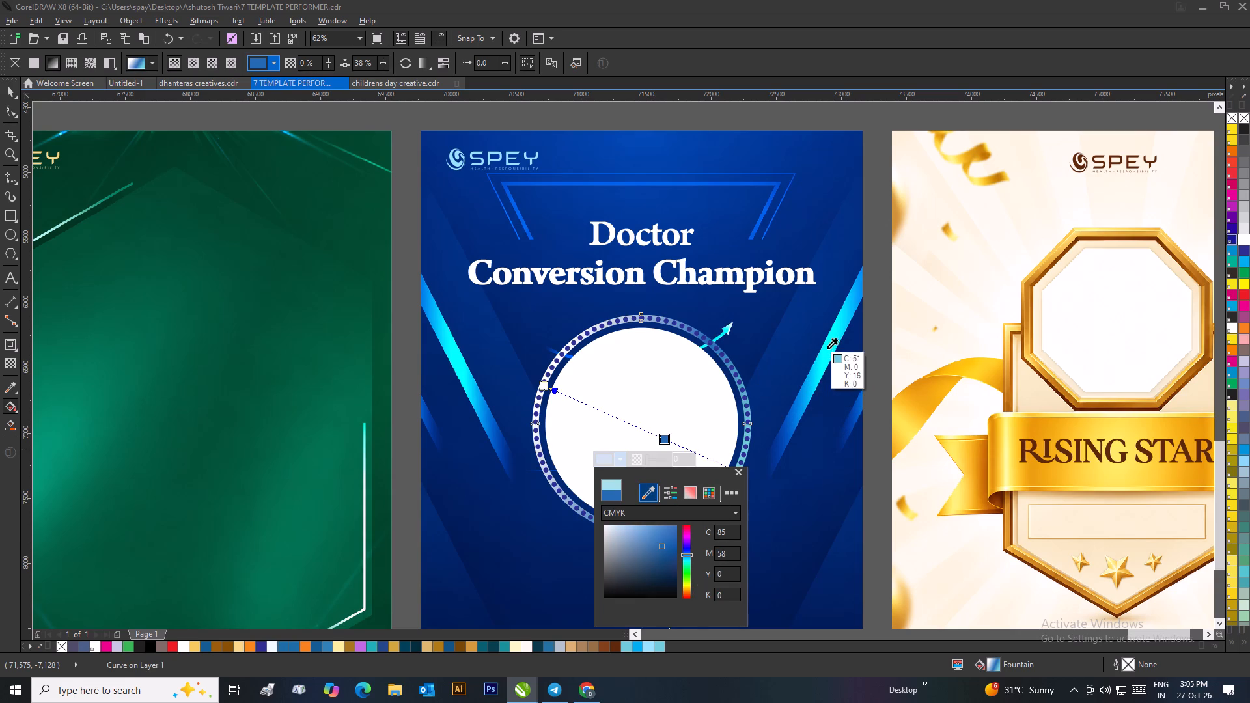
click(827, 348)
click(670, 510)
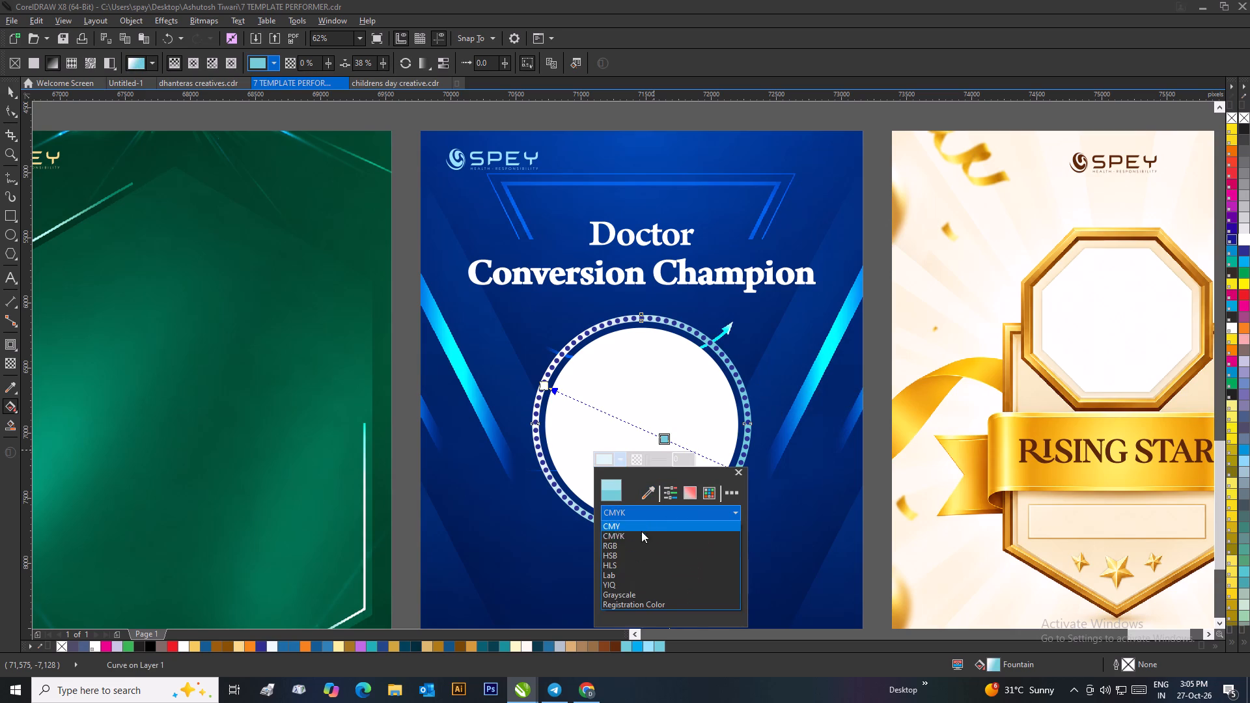
click(633, 545)
click(660, 531)
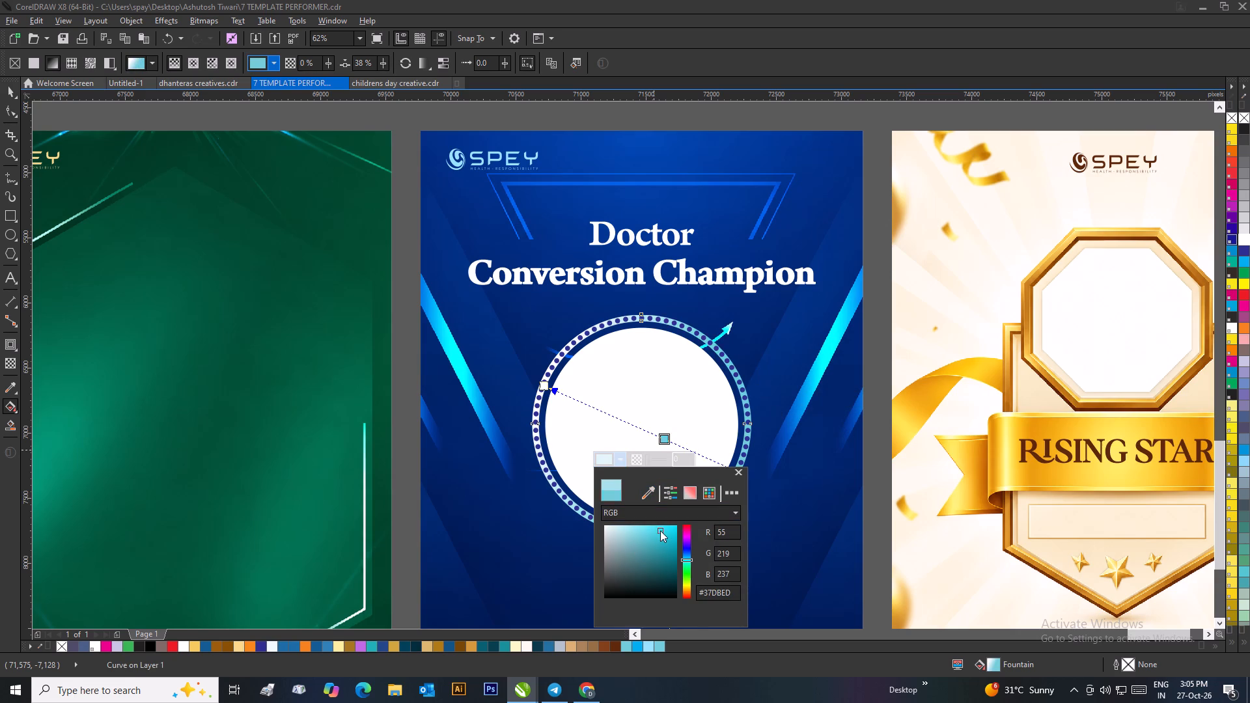
click(733, 471)
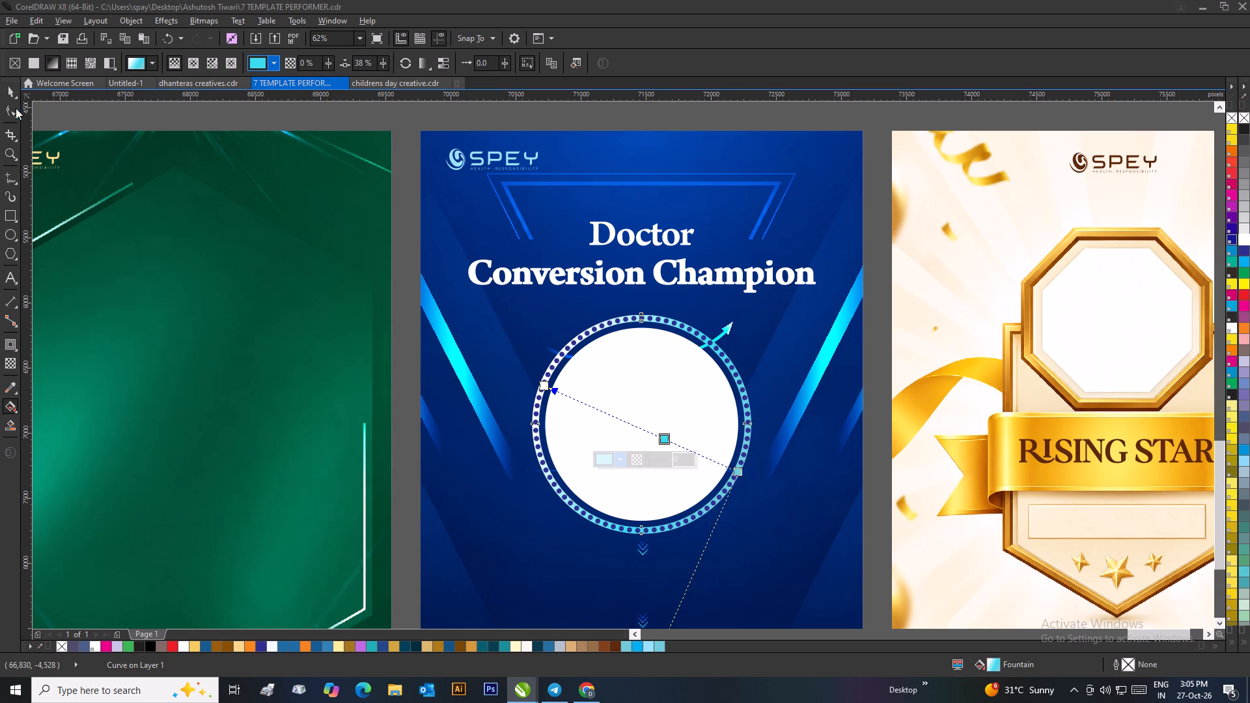
click(12, 94)
scroll(295, 177, down, 1)
click(769, 283)
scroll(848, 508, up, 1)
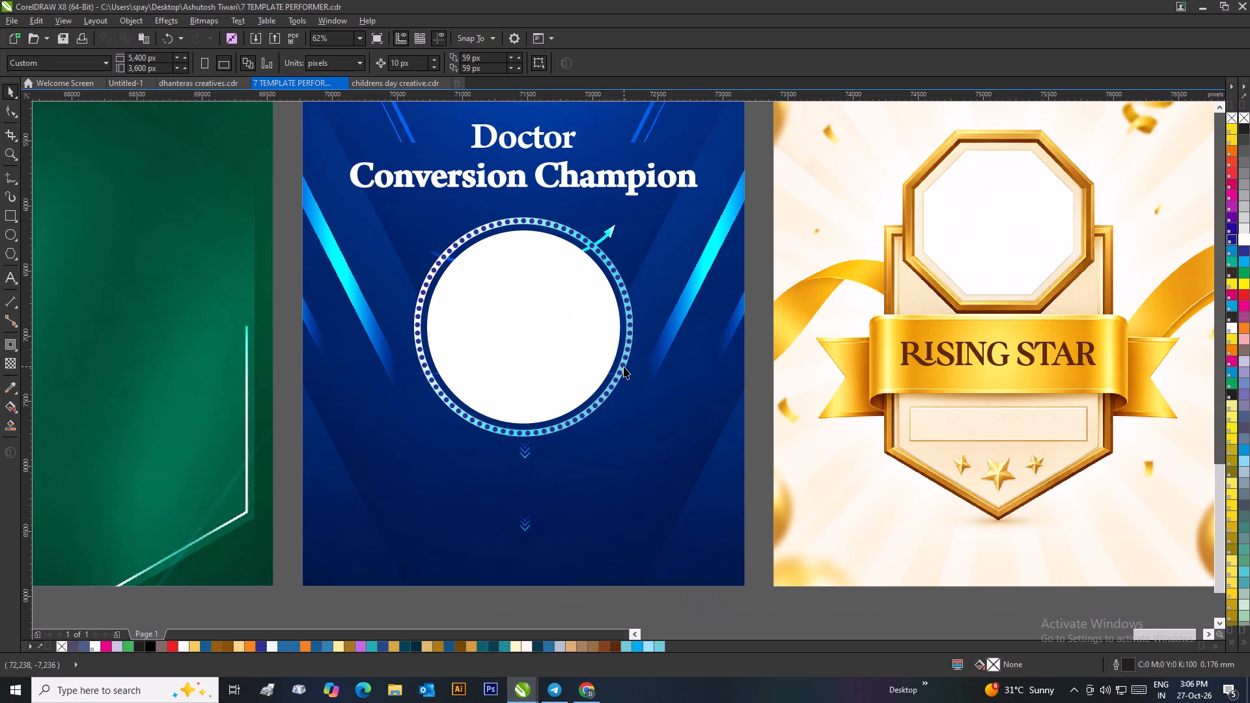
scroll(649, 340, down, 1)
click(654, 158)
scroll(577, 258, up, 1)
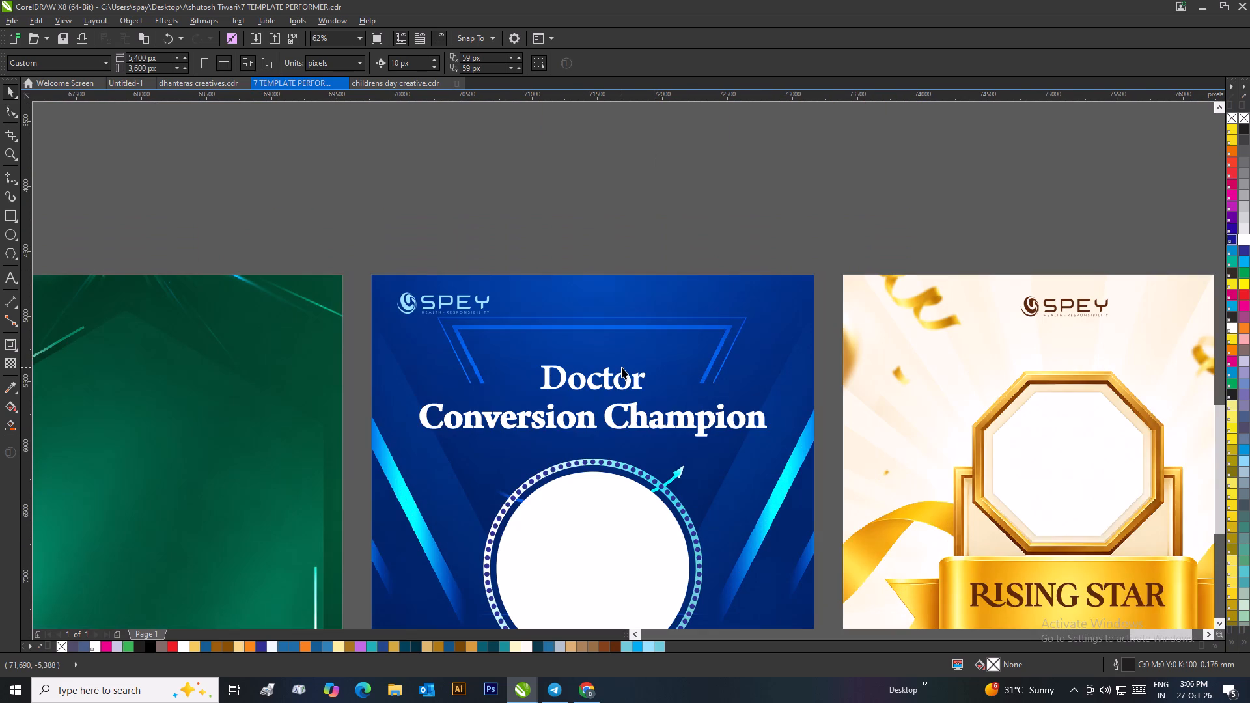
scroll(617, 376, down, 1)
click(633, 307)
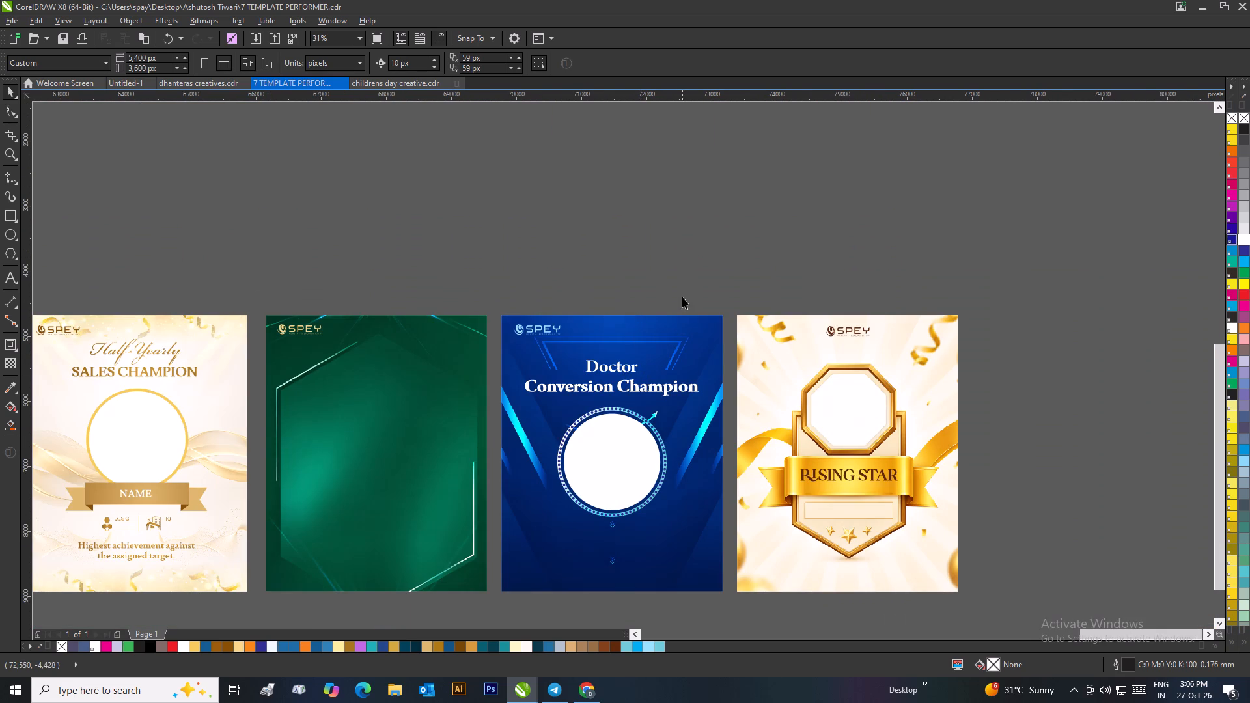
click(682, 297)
Nudge the Doctor Conversion Champion title 30 px down on the blue card.
scroll(678, 335, down, 1)
scroll(618, 404, up, 1)
click(590, 346)
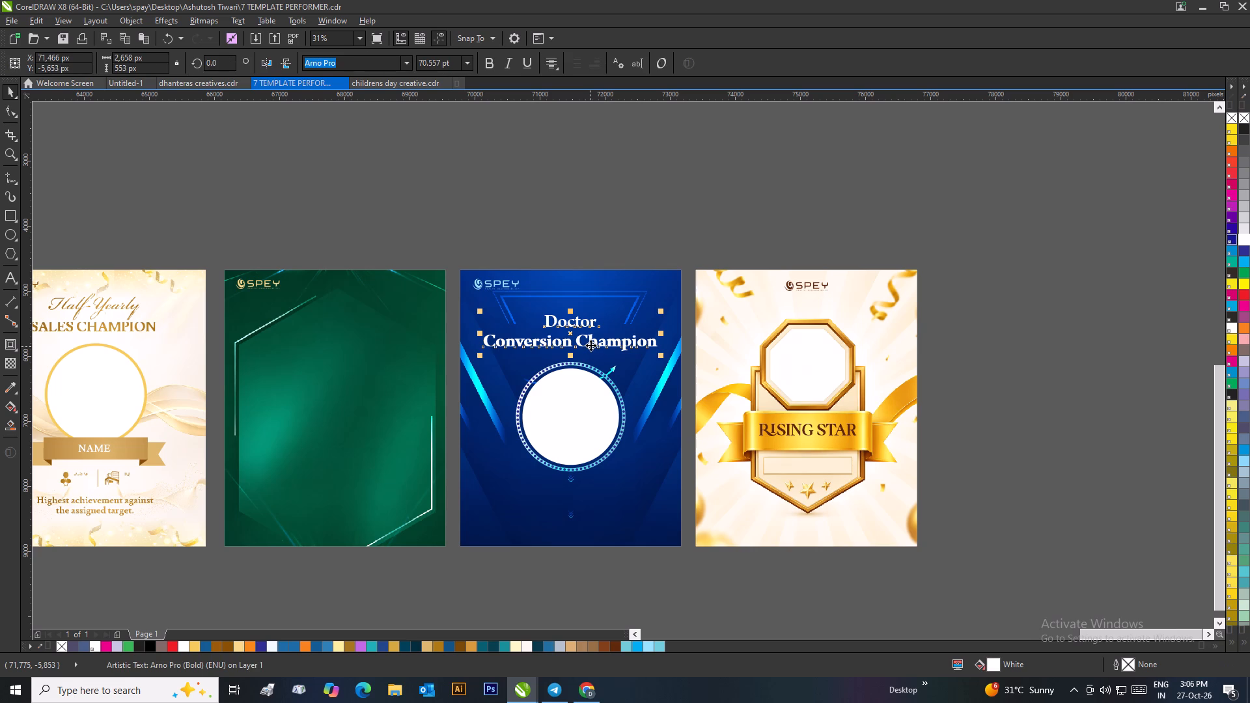
key(Down)
key(Down)
key(Down)
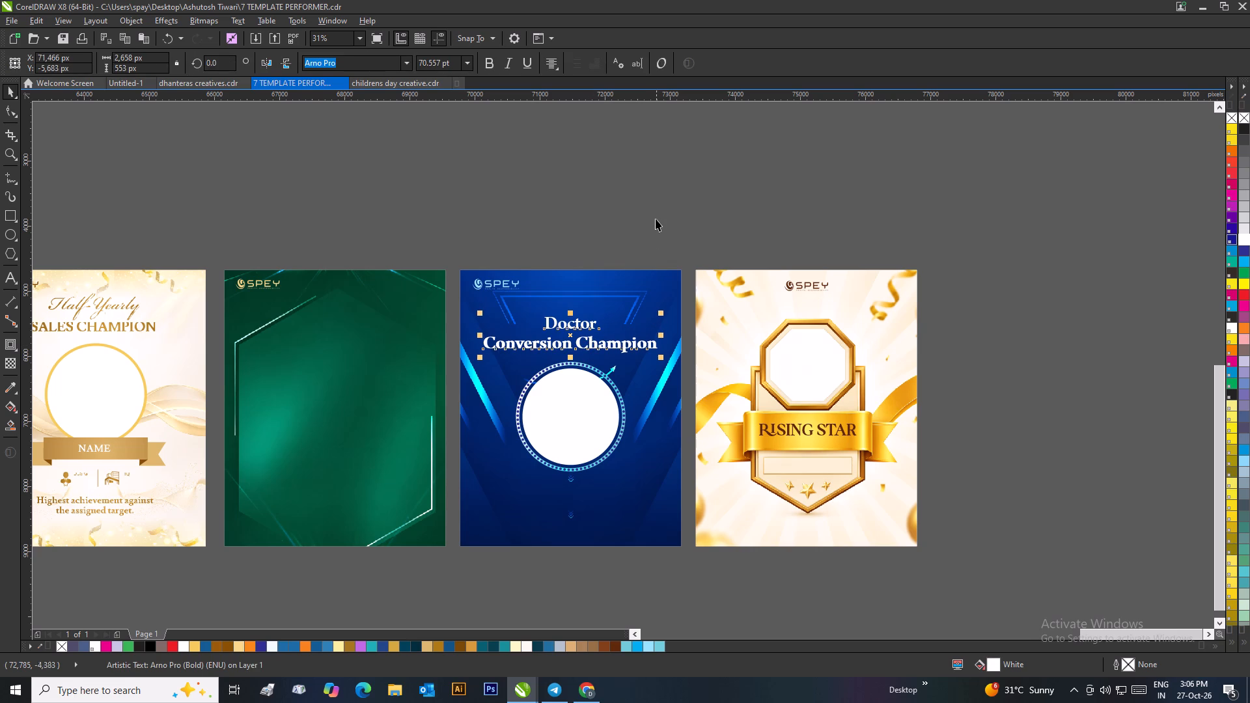
click(654, 214)
Set the word "Doctor" in the blue card's title to a font size of 90 pt.
double_click(589, 324)
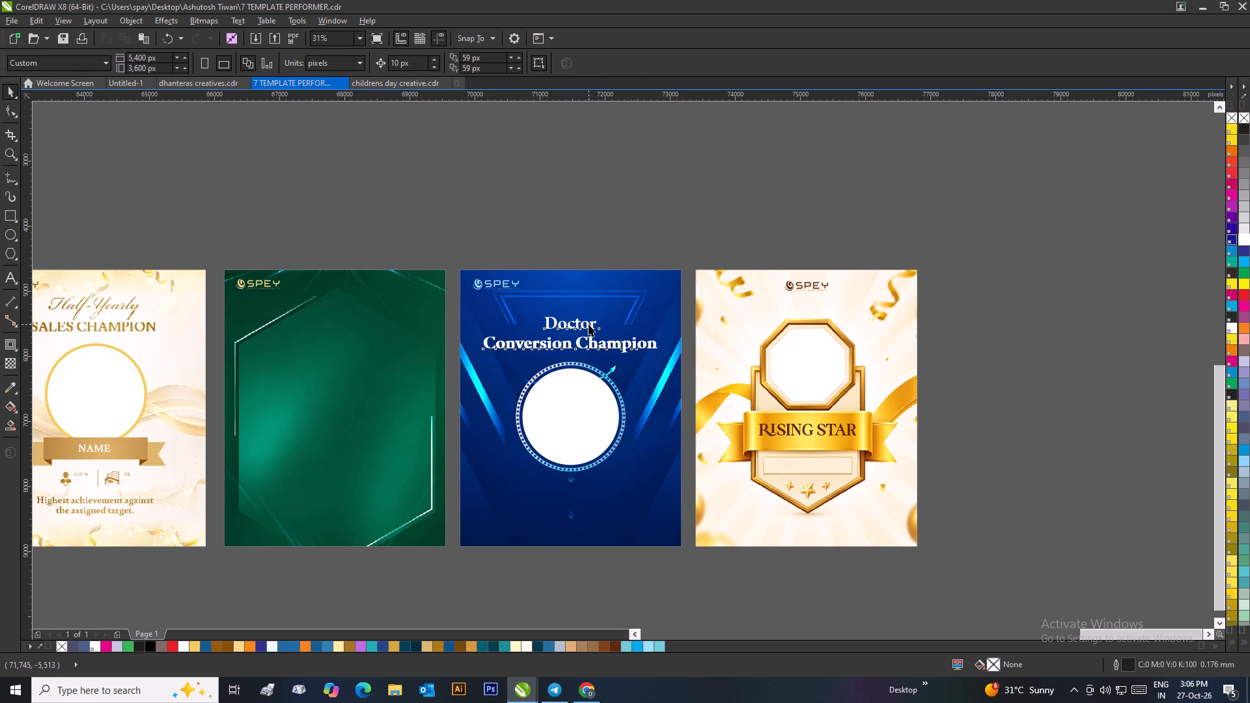
scroll(587, 327, up, 1)
drag(540, 354, 655, 366)
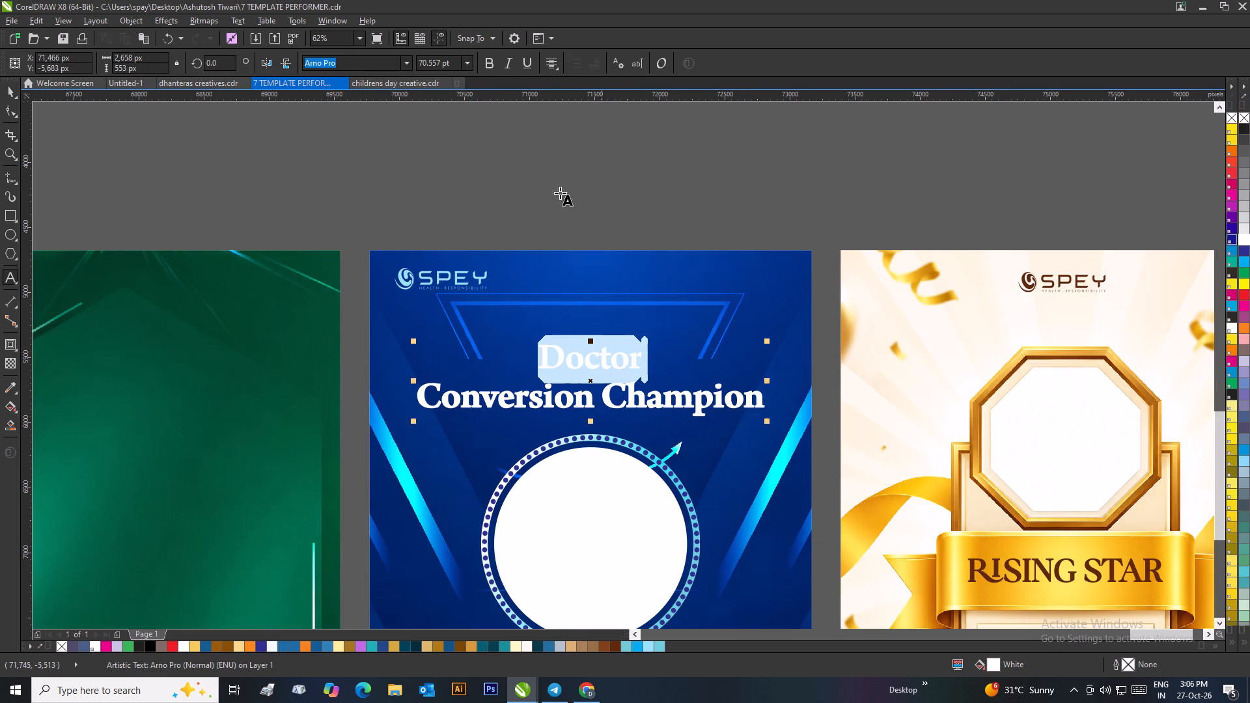
drag(449, 62, 413, 66)
key(BackSpace)
text(90)
key(Return)
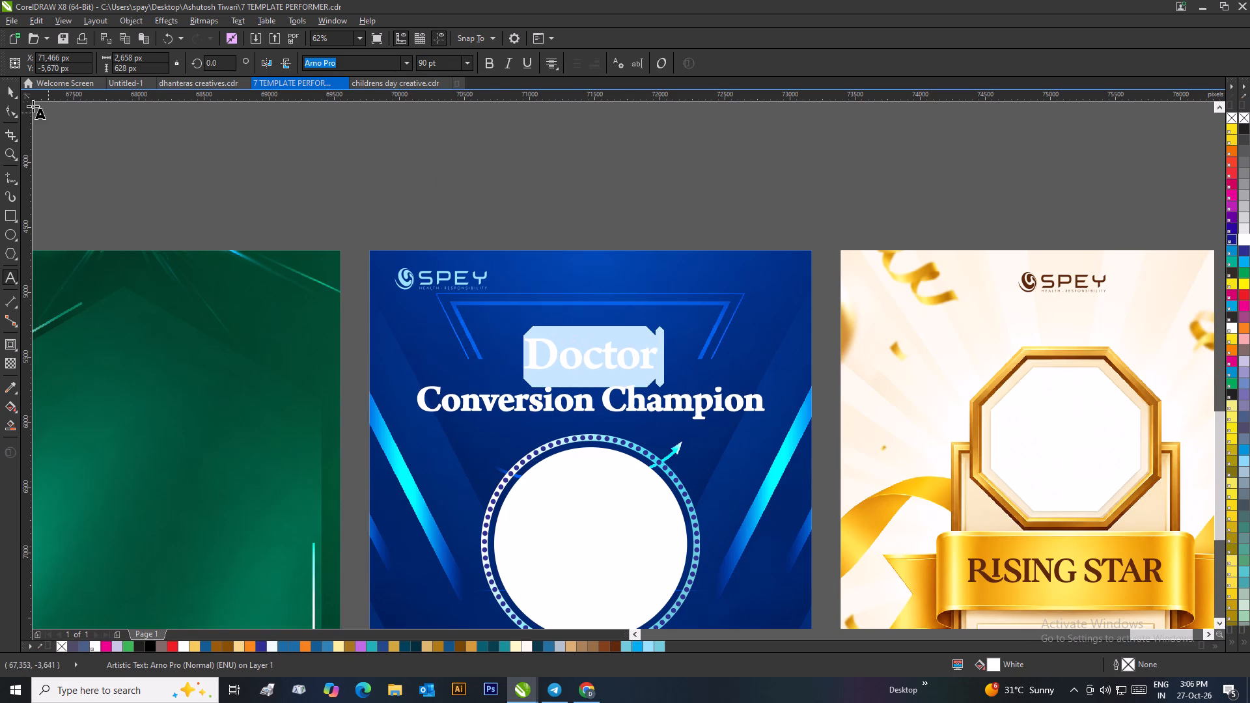
click(7, 92)
click(387, 147)
Tighten the line spacing of the Doctor Conversion Champion title until the text block is about 590 px high.
scroll(499, 195, down, 2)
scroll(659, 417, up, 1)
click(601, 345)
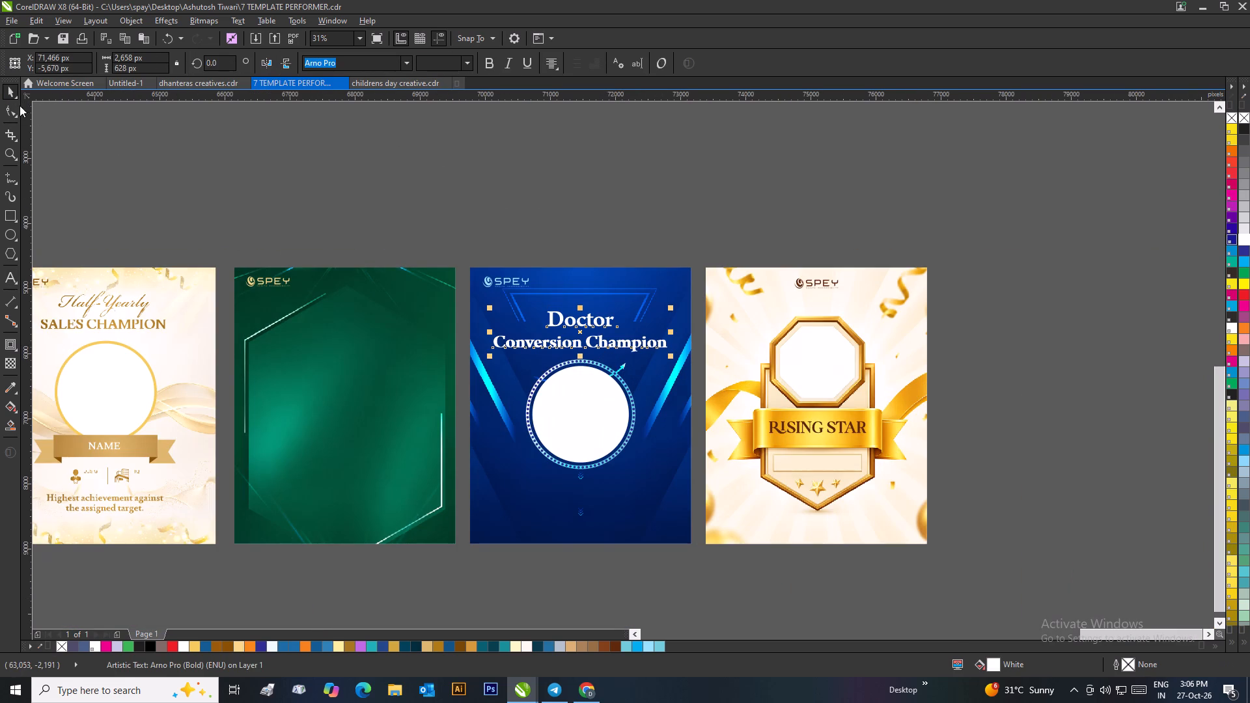
click(12, 105)
drag(486, 357, 502, 348)
click(12, 90)
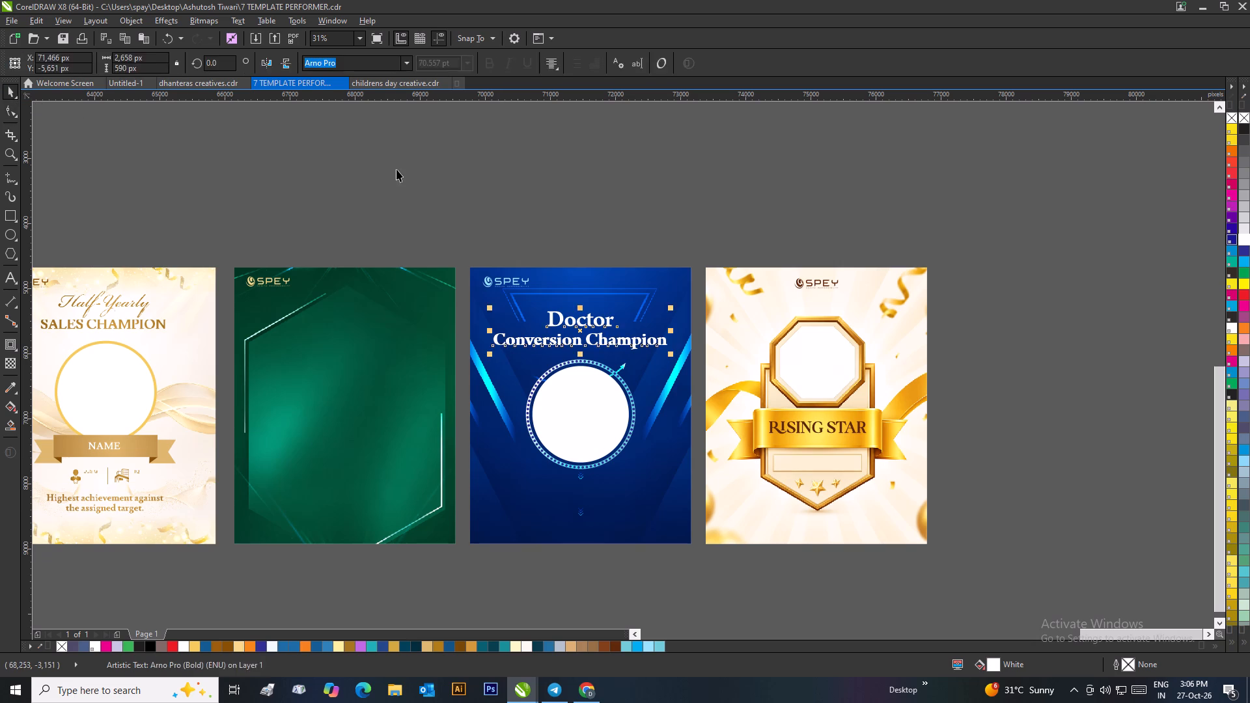
click(396, 169)
Centre the Doctor Conversion Champion title horizontally on the blue card's background.
click(590, 340)
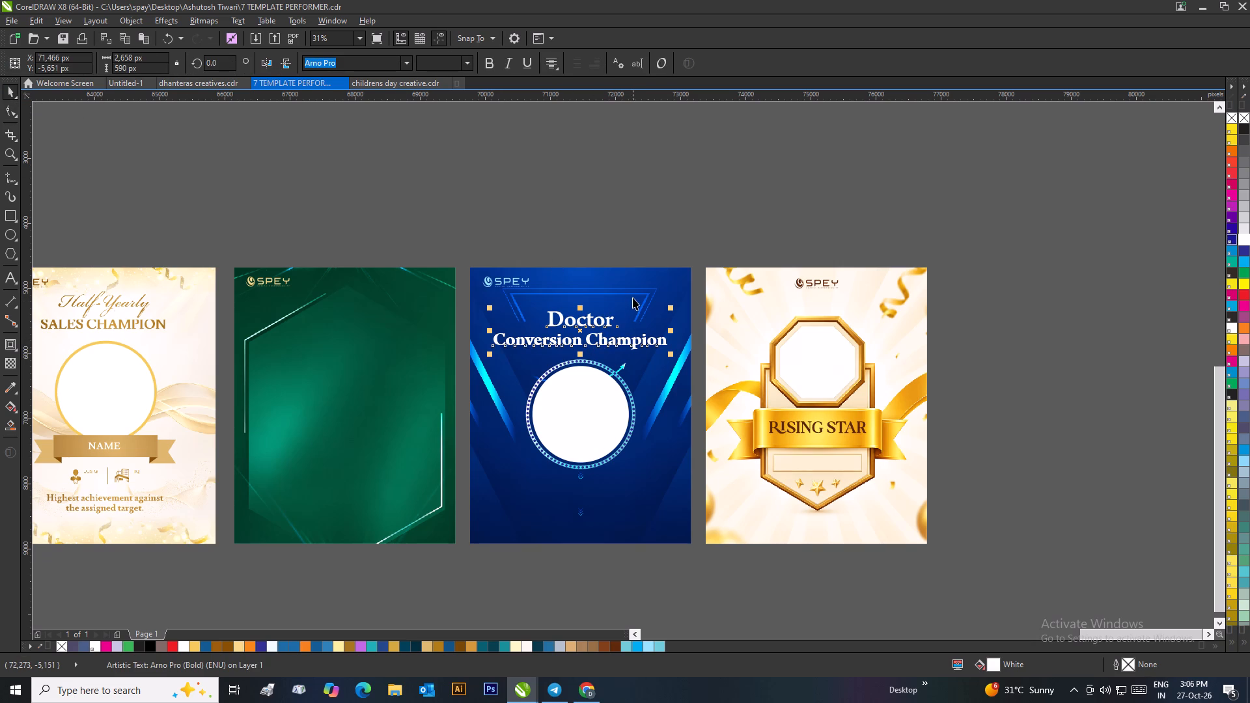
shift+click(632, 296)
key(c)
click(650, 234)
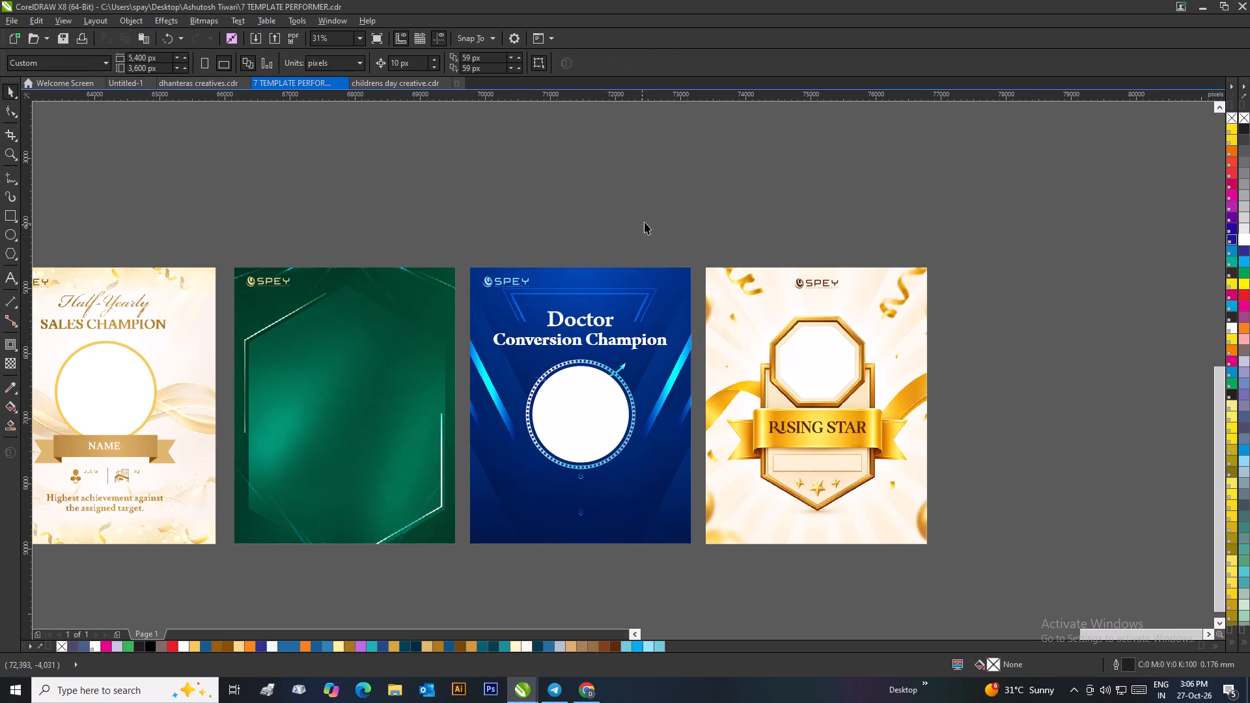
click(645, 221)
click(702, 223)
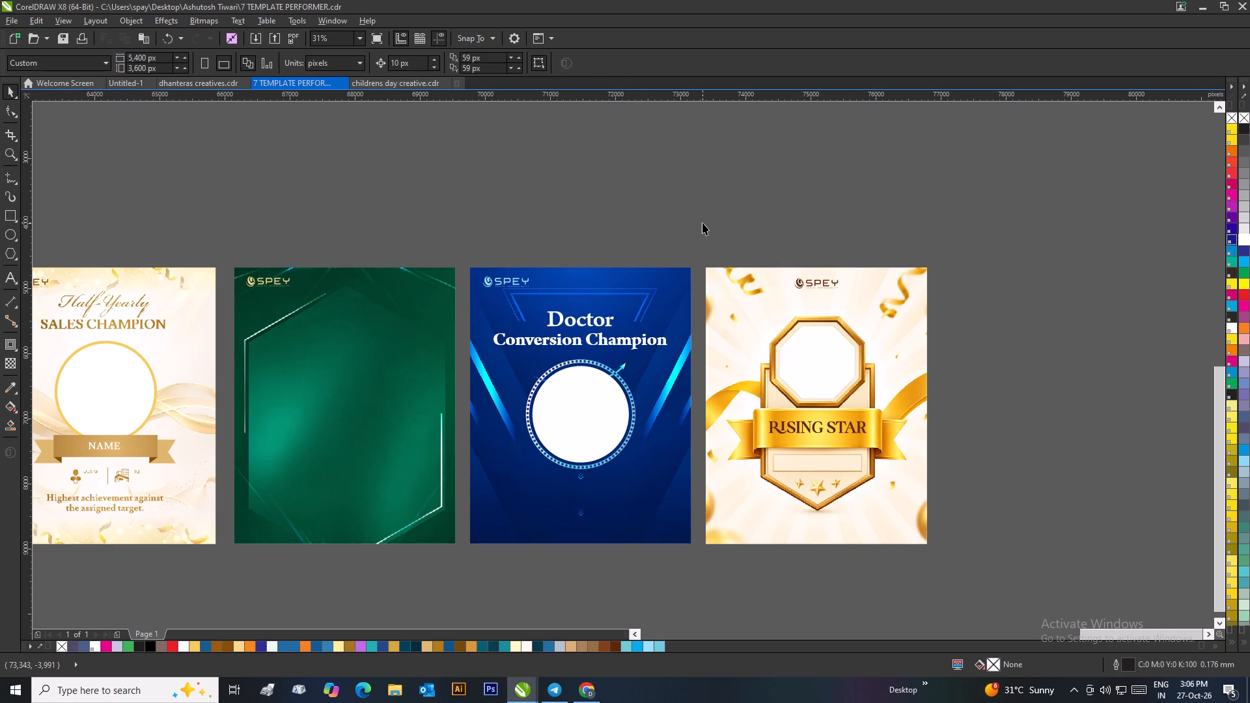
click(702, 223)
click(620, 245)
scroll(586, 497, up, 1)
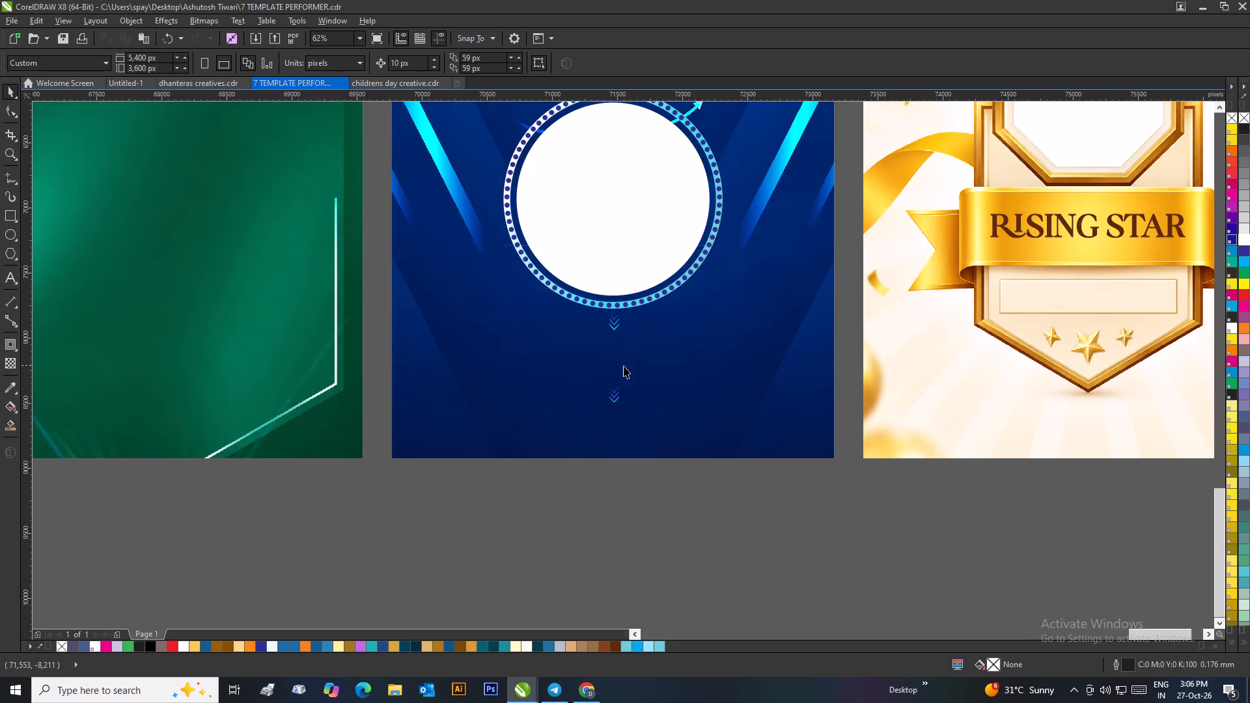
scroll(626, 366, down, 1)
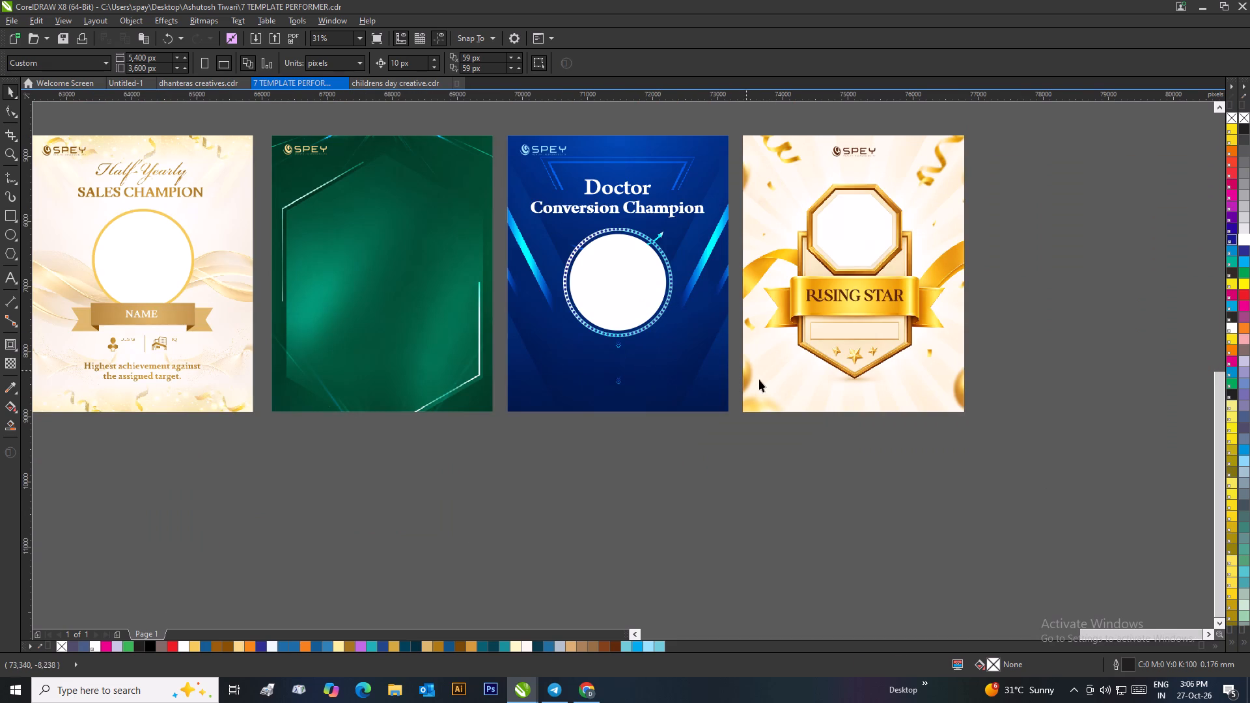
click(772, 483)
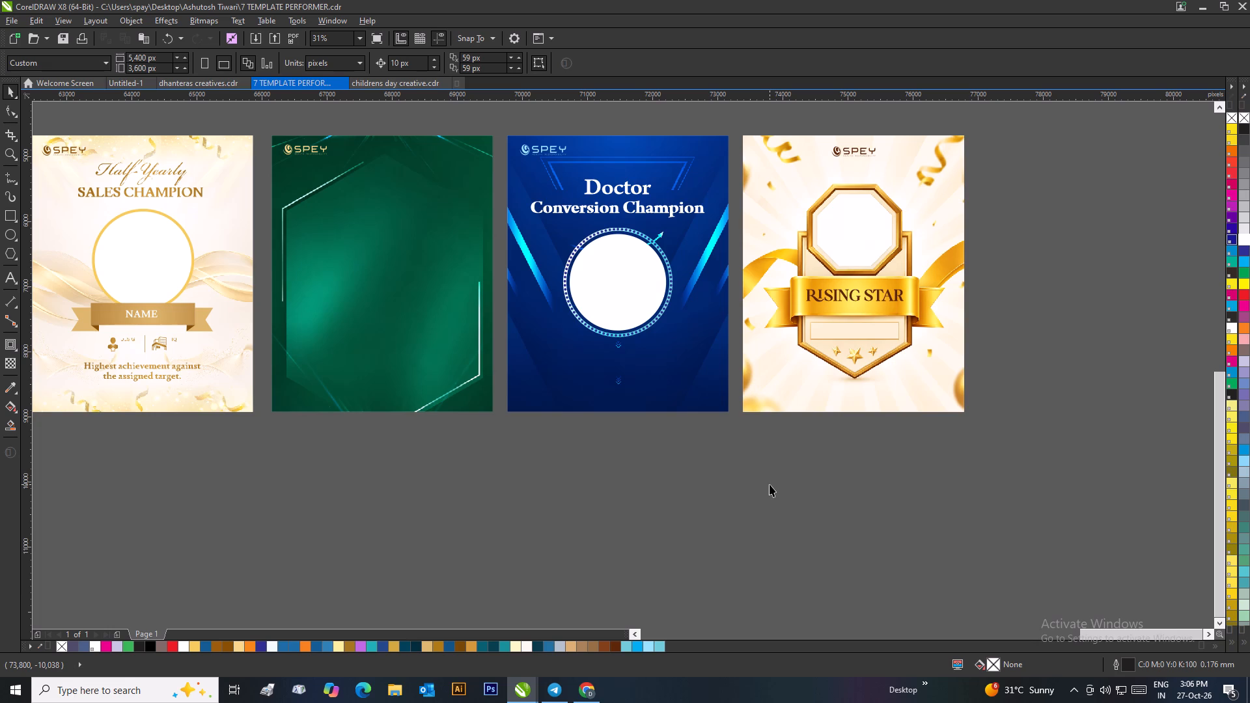
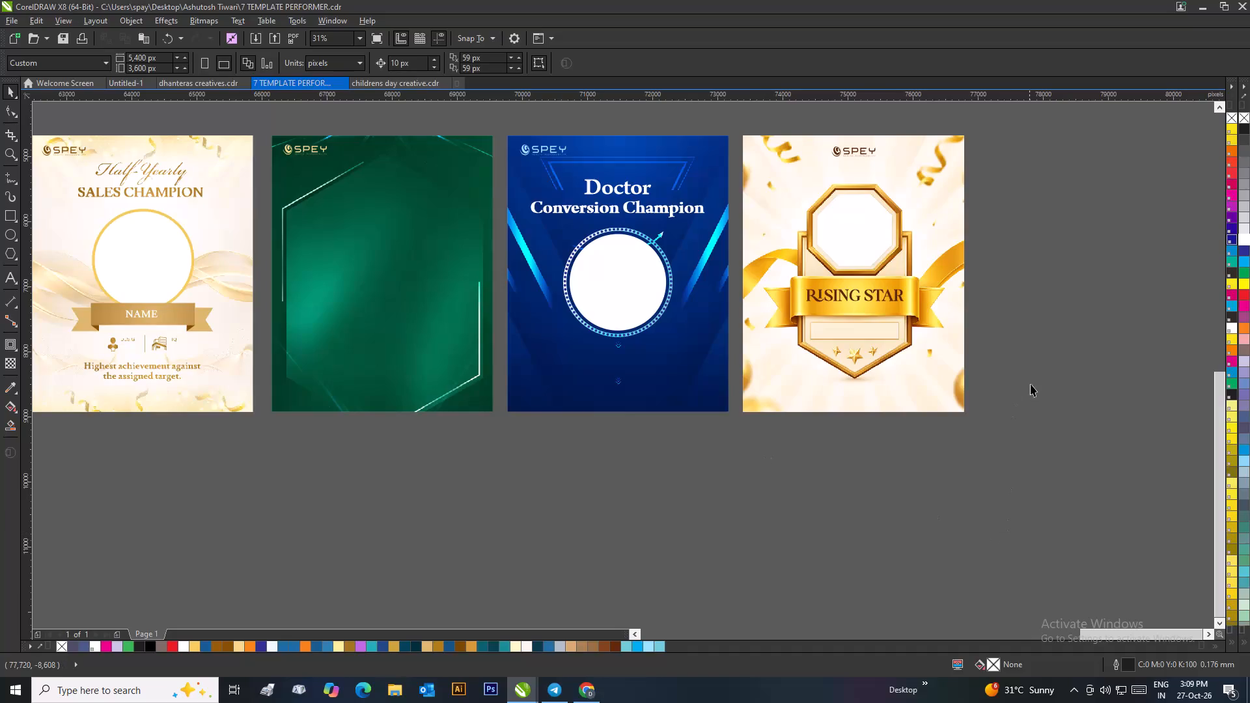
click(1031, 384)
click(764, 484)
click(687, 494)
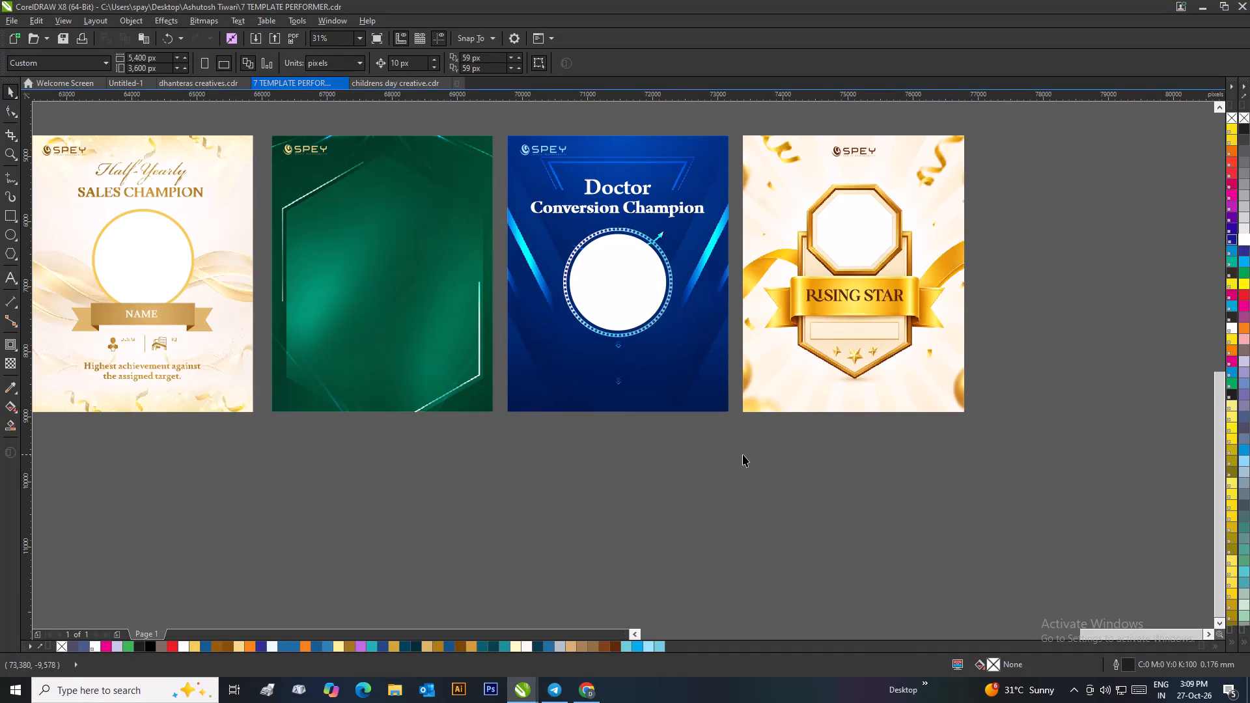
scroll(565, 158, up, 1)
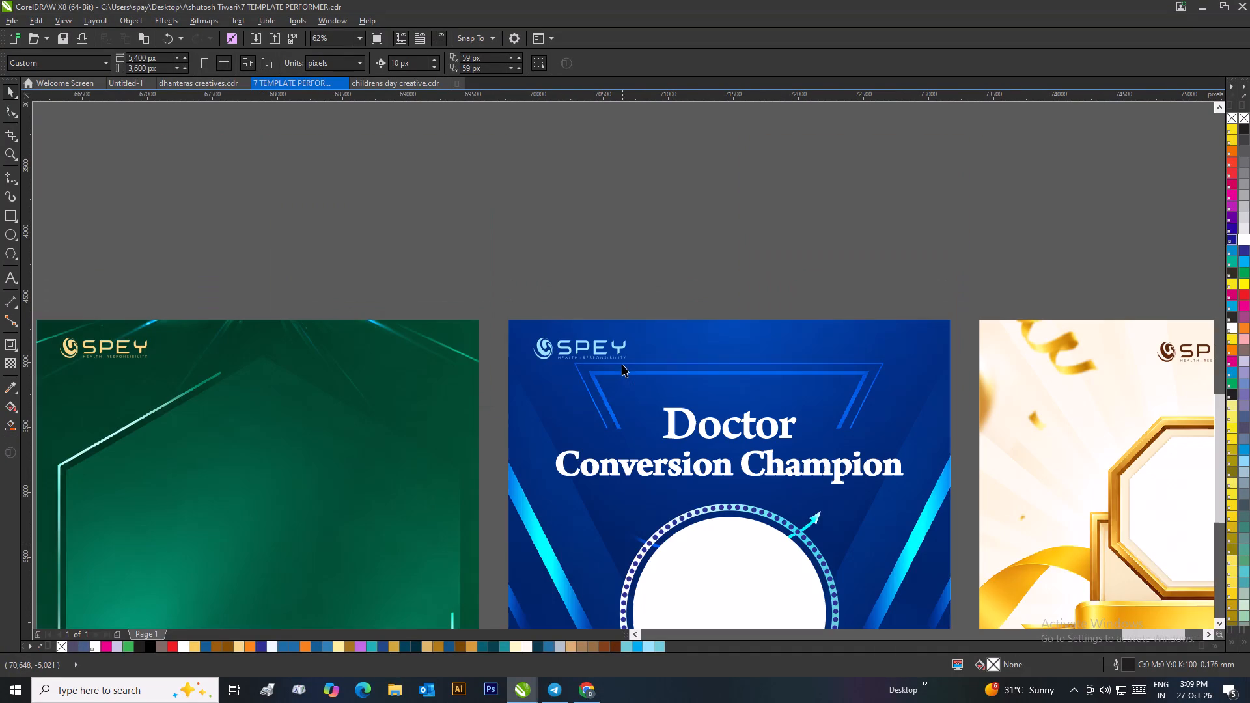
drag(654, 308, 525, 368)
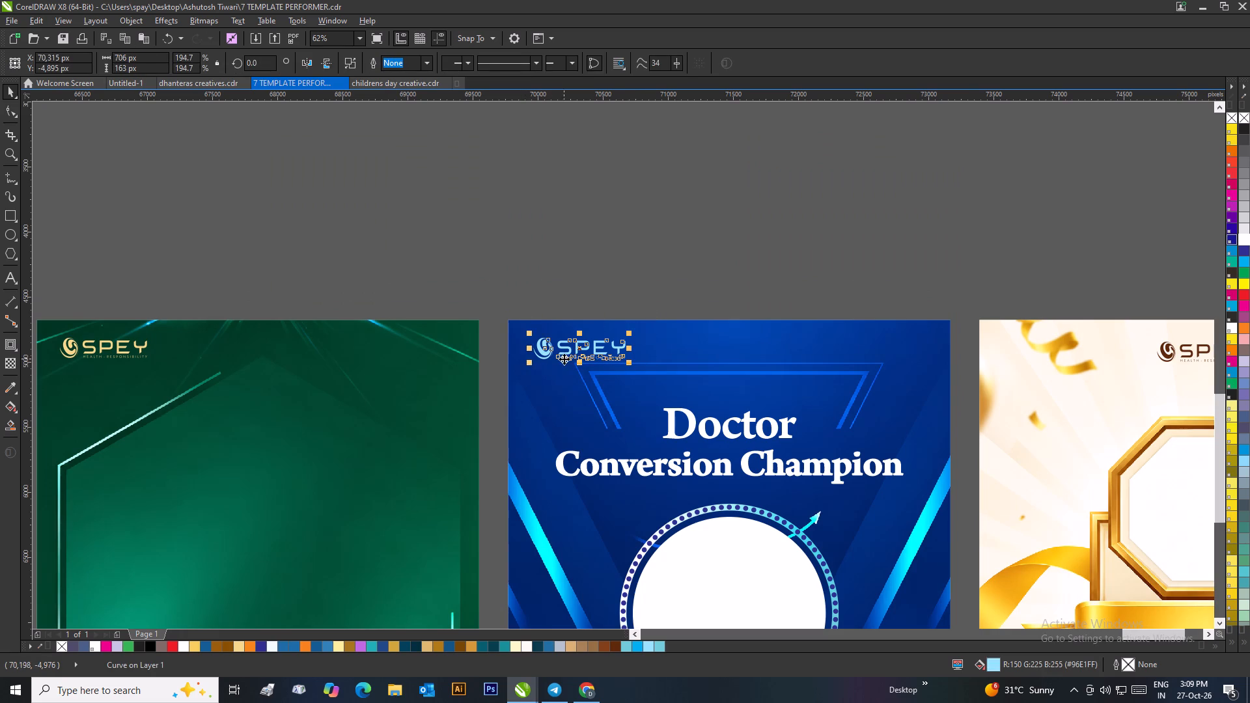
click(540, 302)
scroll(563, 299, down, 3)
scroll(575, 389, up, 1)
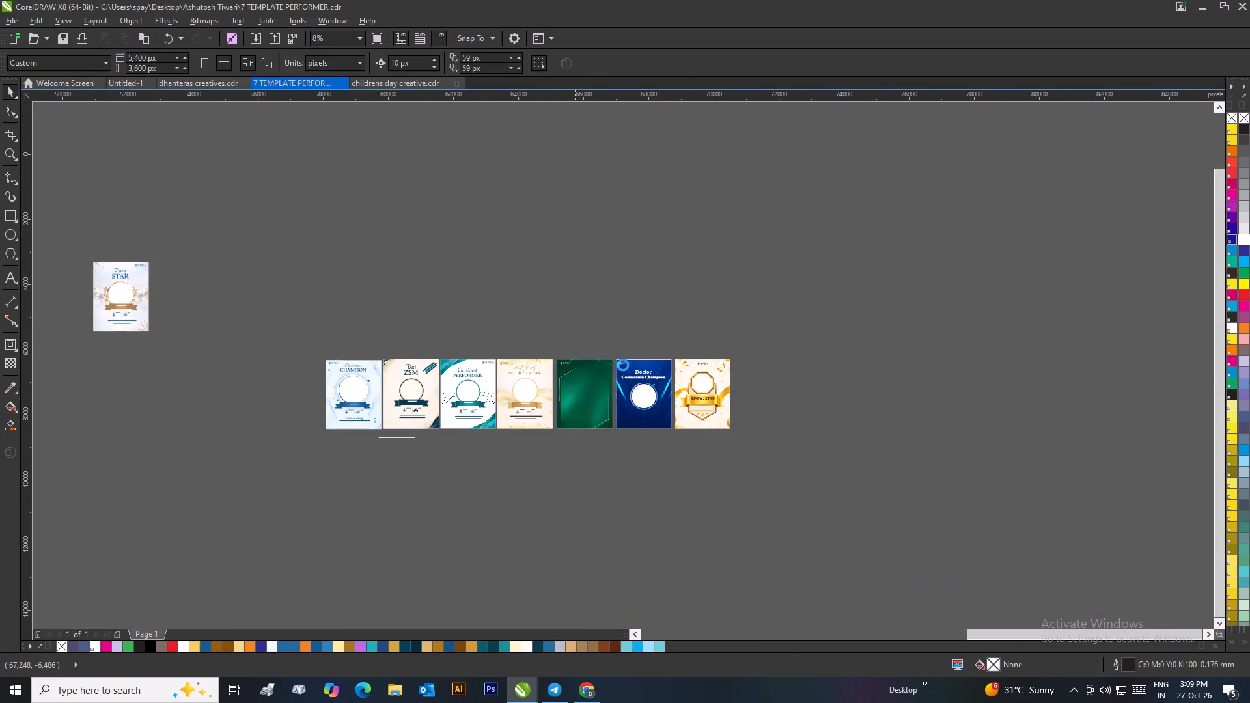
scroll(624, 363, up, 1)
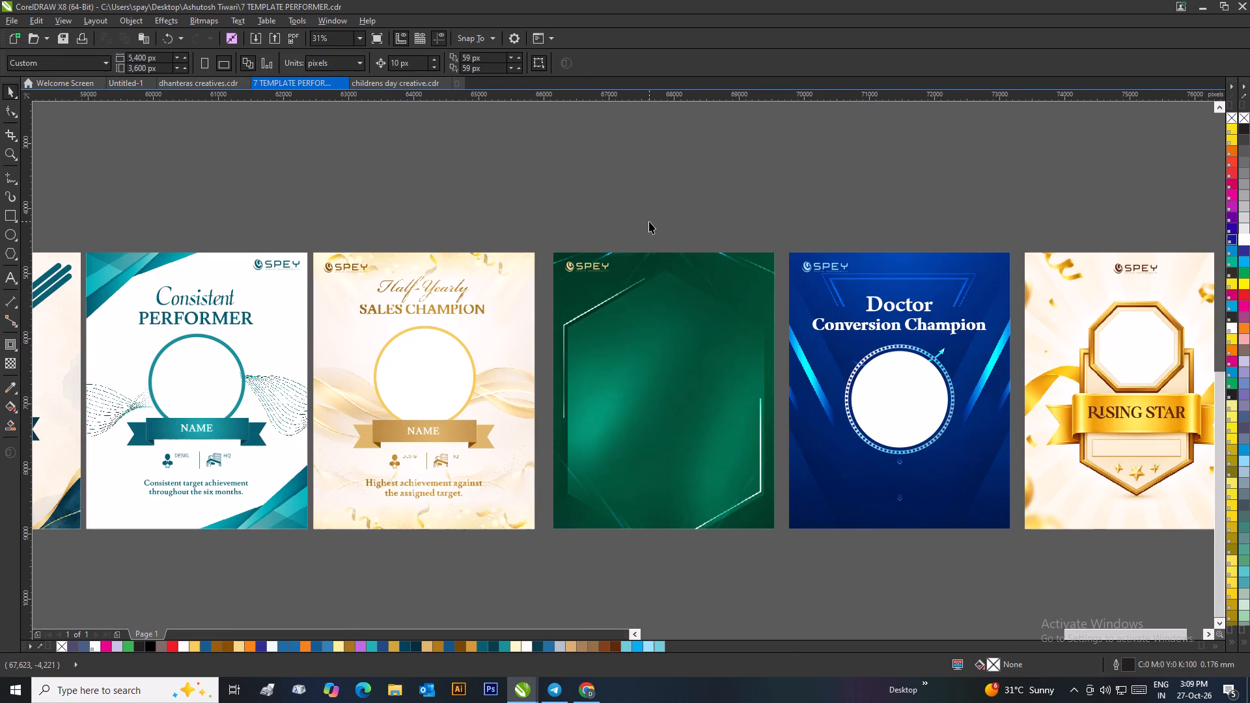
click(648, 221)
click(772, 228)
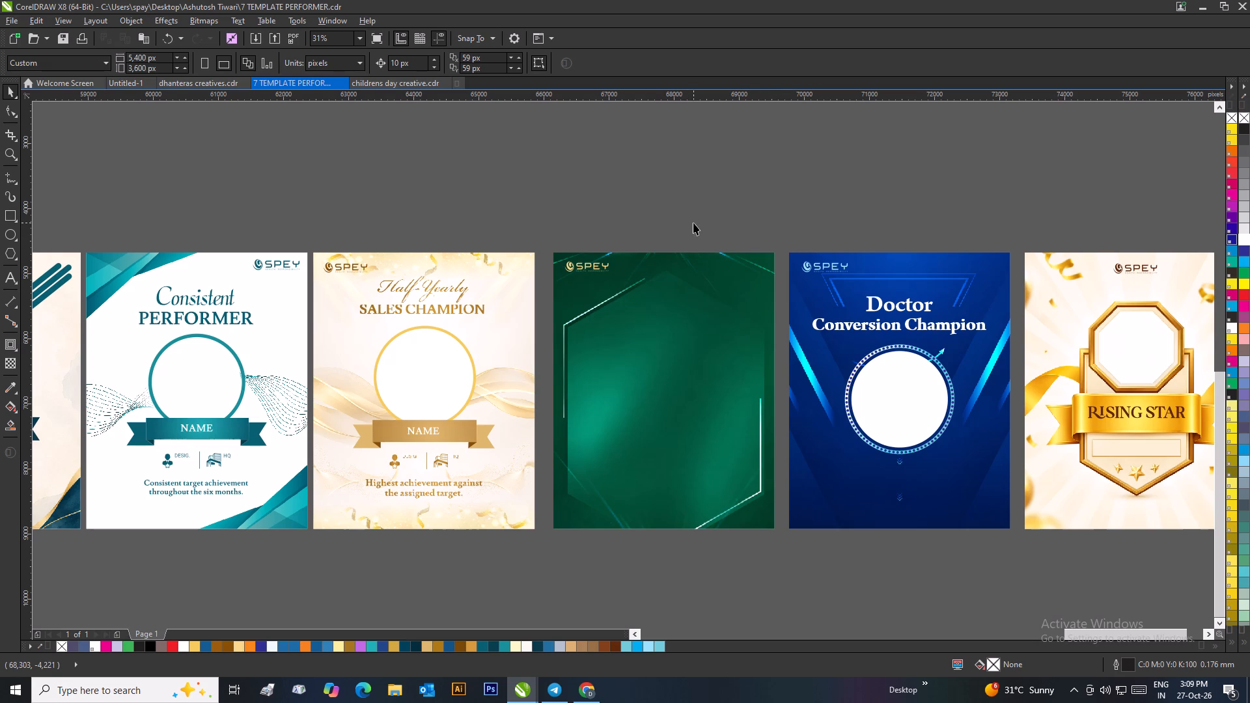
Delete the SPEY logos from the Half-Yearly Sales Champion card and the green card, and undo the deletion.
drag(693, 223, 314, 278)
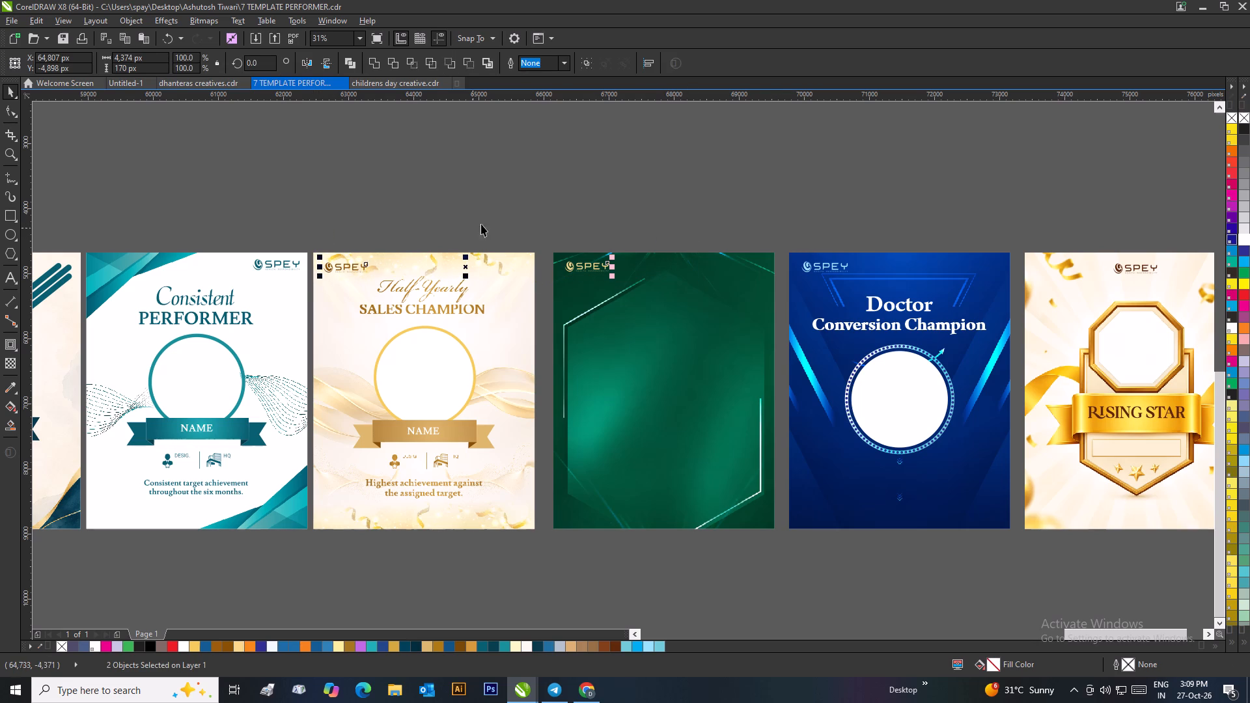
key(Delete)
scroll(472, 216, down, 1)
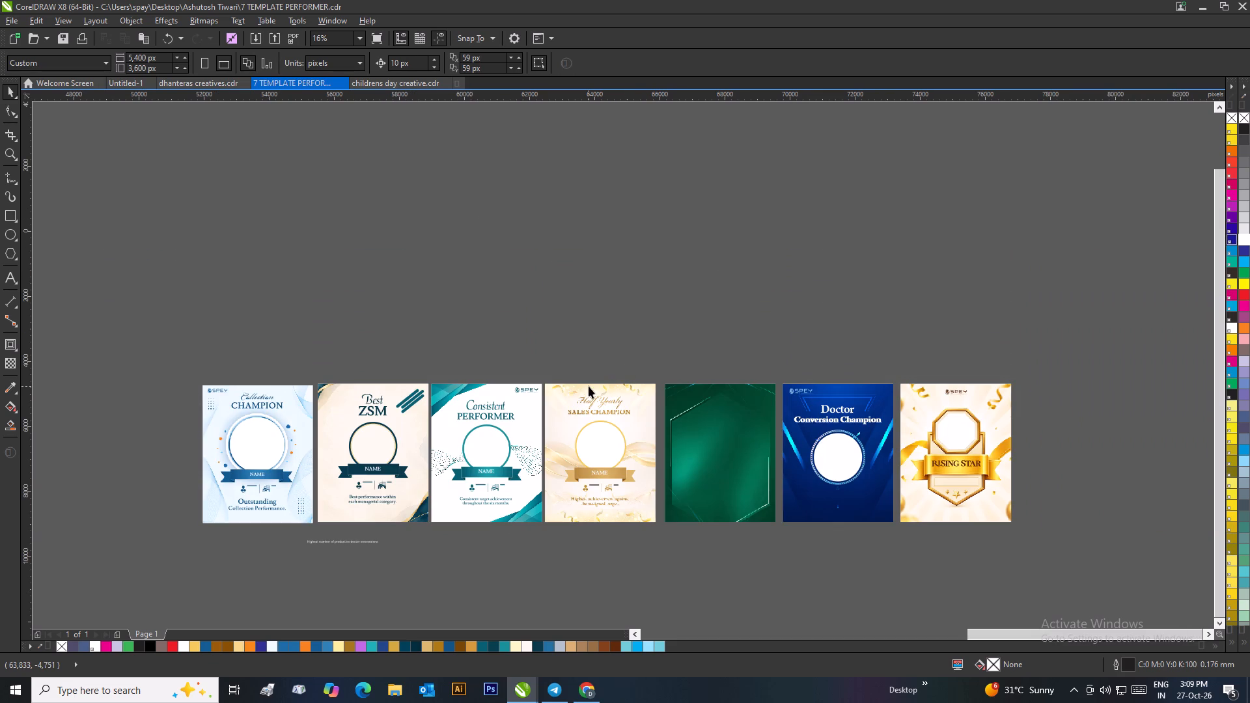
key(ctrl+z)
Look over the SPEY logos and layouts across the row of award cards.
click(623, 342)
drag(717, 373, 613, 396)
drag(613, 396, 548, 352)
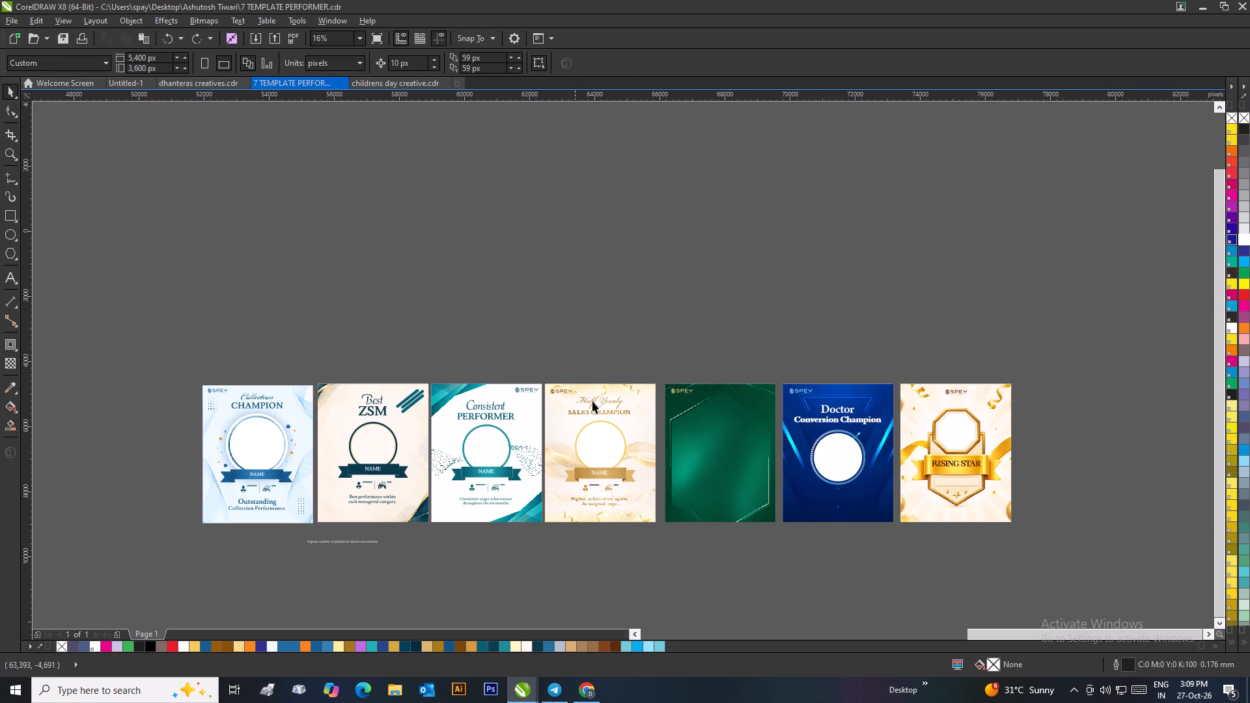
scroll(594, 407, up, 2)
scroll(623, 365, down, 1)
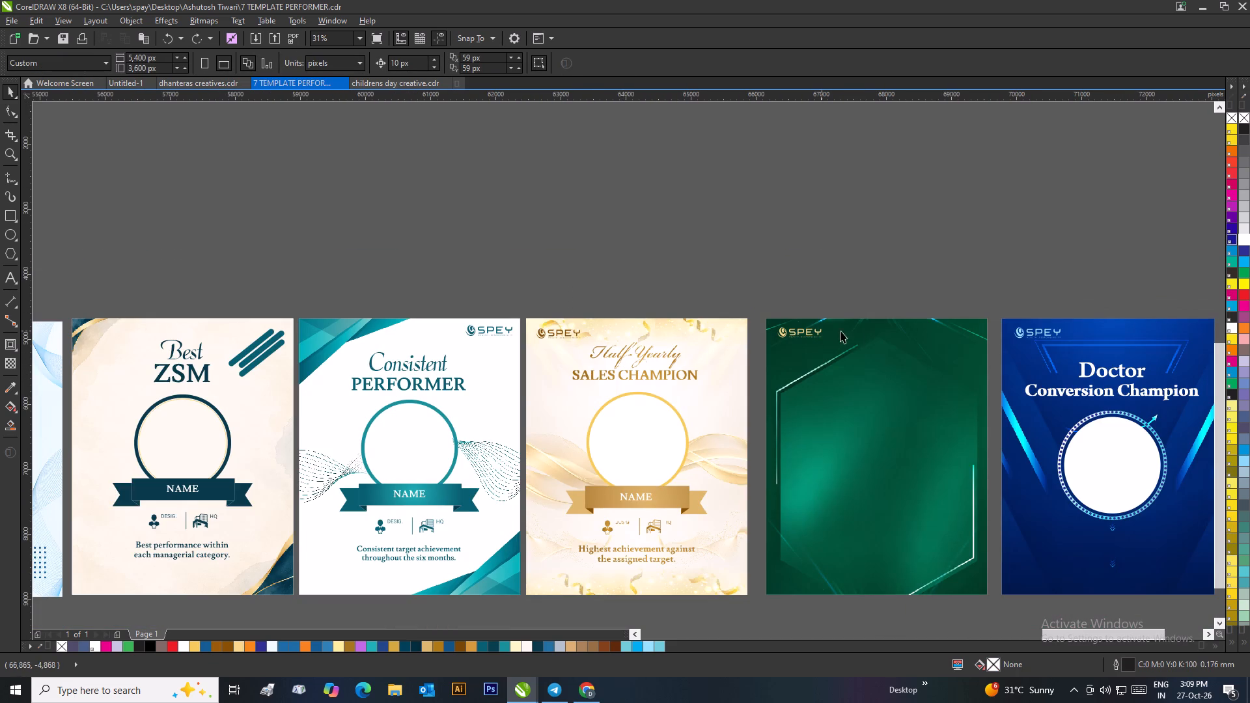
click(1028, 332)
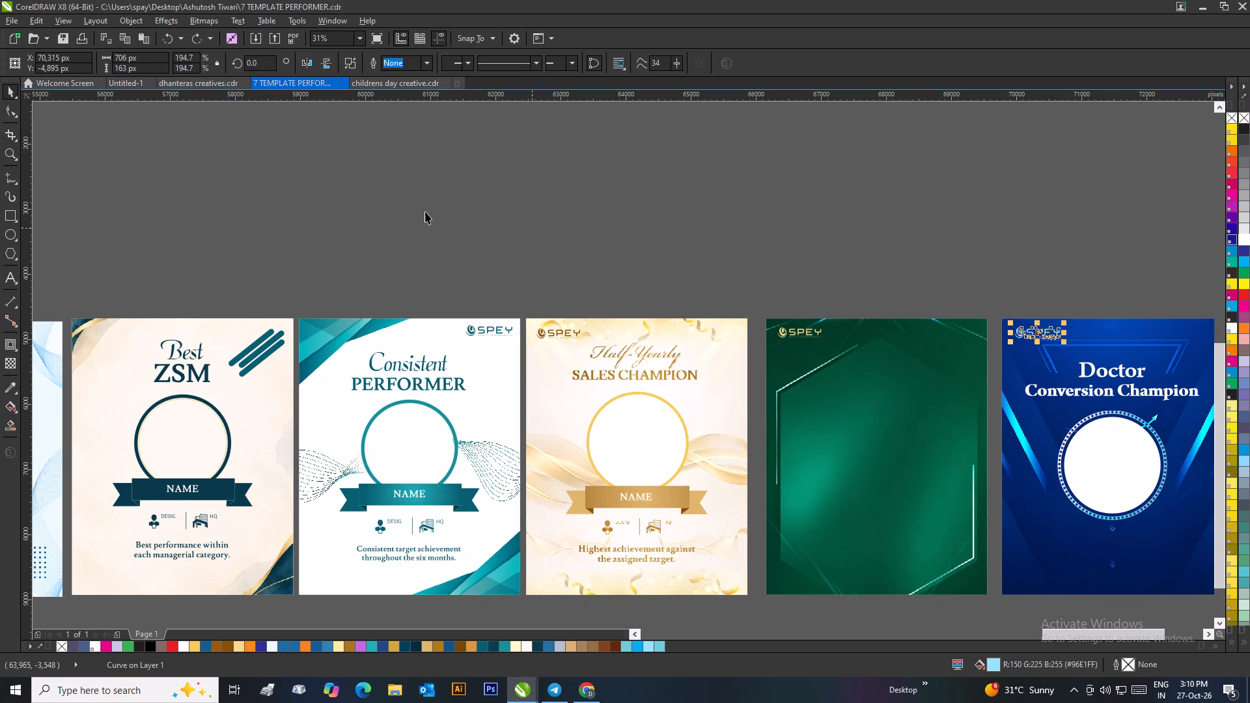
click(225, 184)
scroll(551, 264, down, 1)
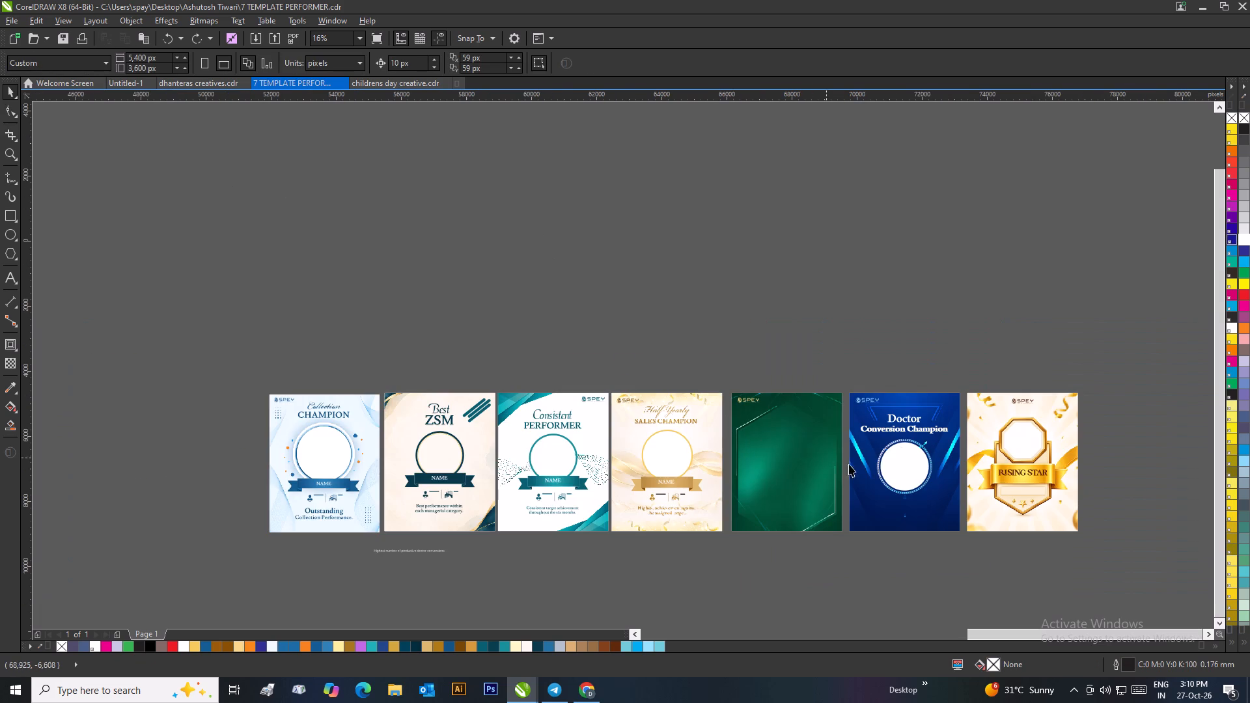
scroll(854, 464, up, 1)
click(714, 544)
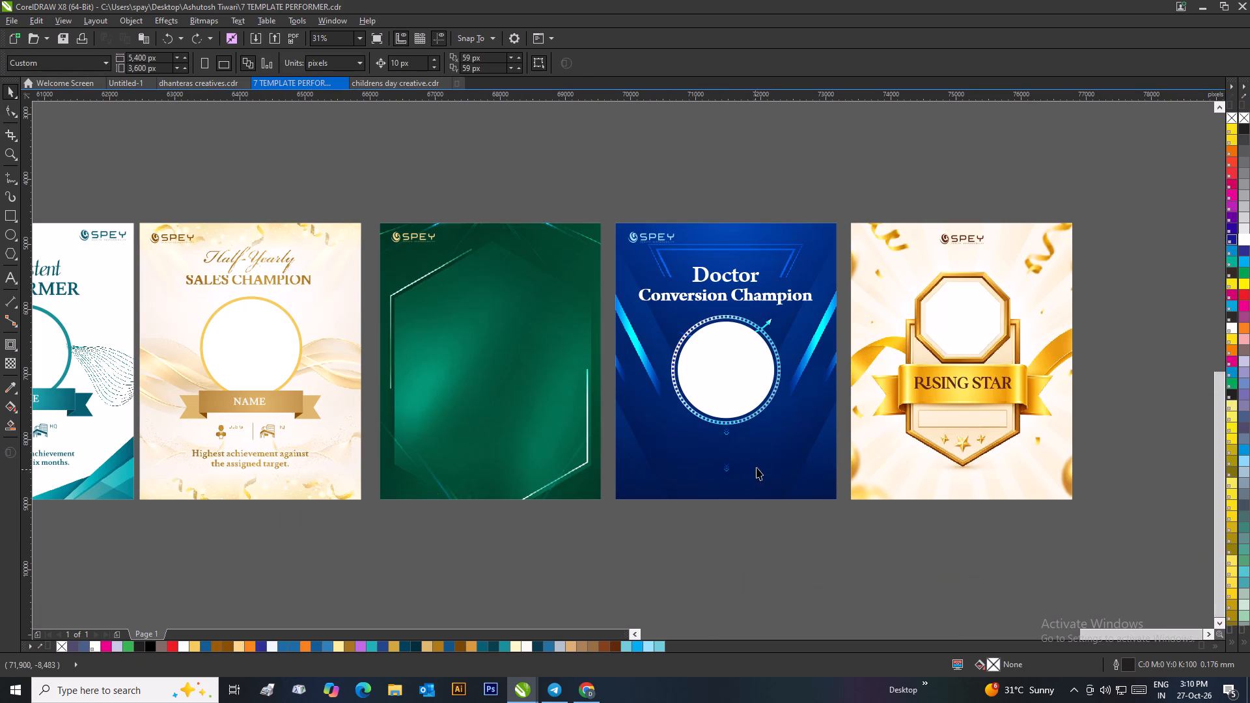
click(1110, 281)
Move the Rising Star card's PowerClip background about 3,100 px to the right, clear of its SPEY logo and title.
scroll(498, 402, down, 1)
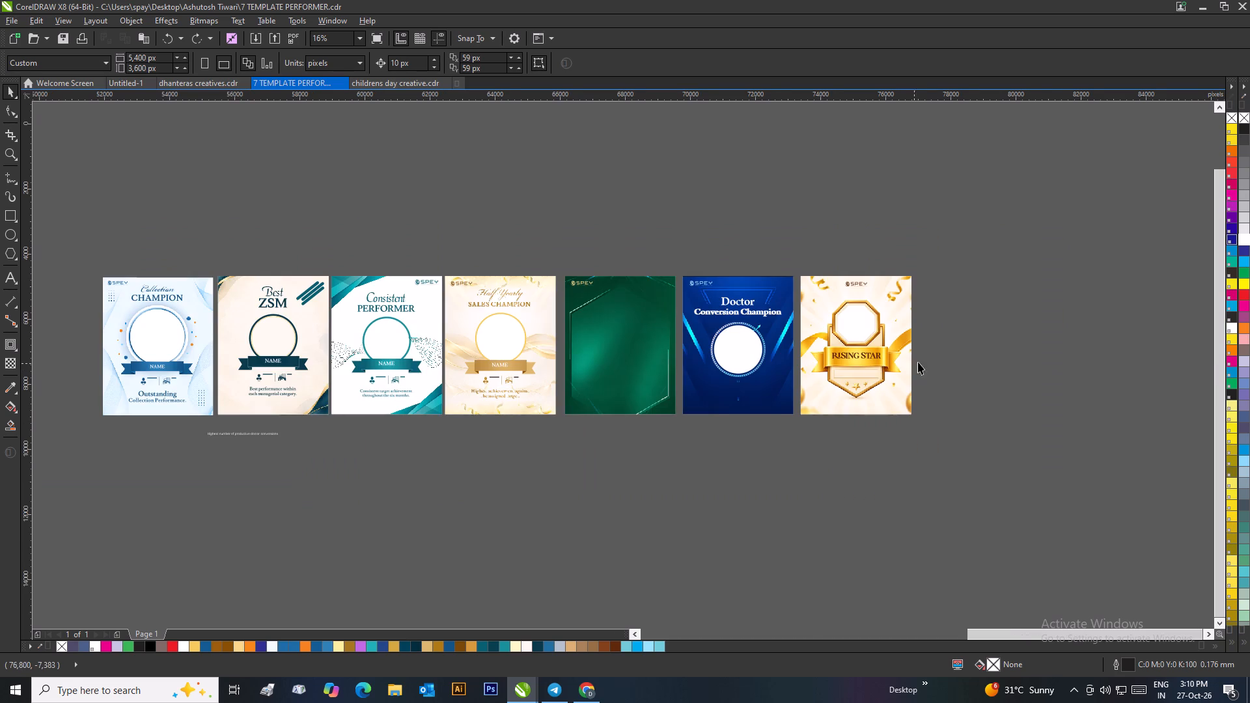
scroll(918, 362, up, 1)
drag(510, 284, 713, 281)
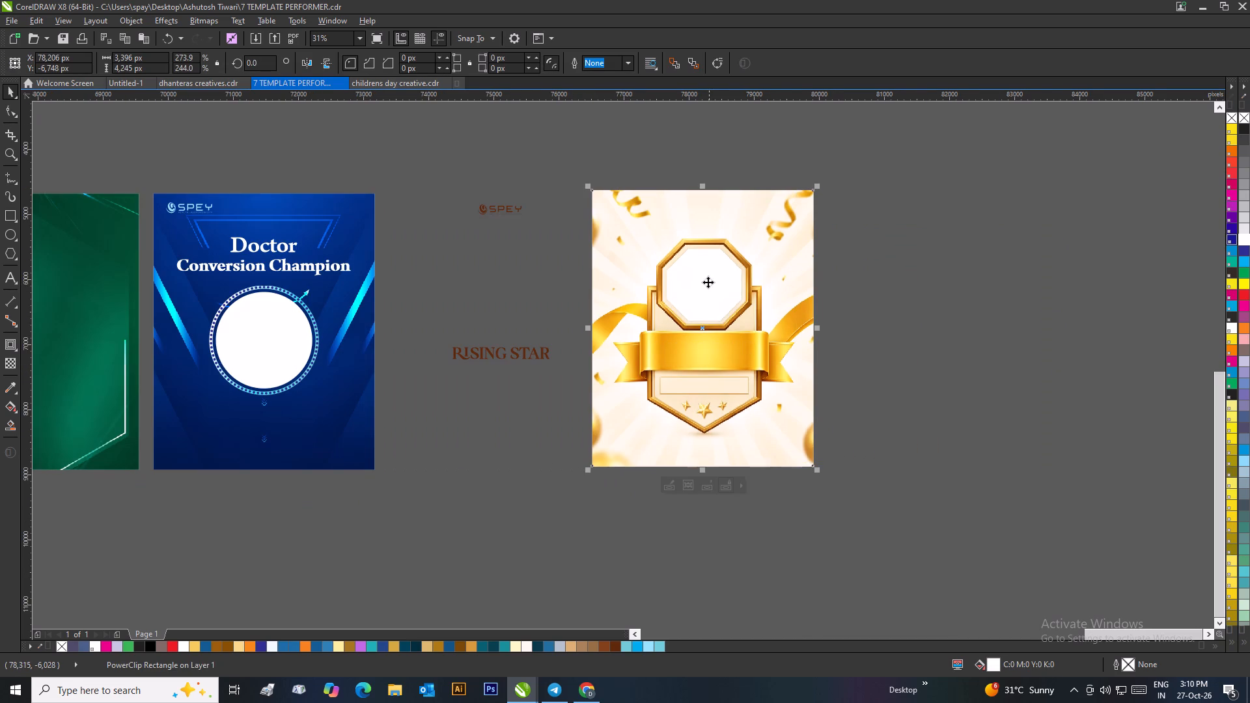
Extract the gold ribbon background image from the moved Rising Star PowerClip frame.
right_click(705, 283)
click(727, 308)
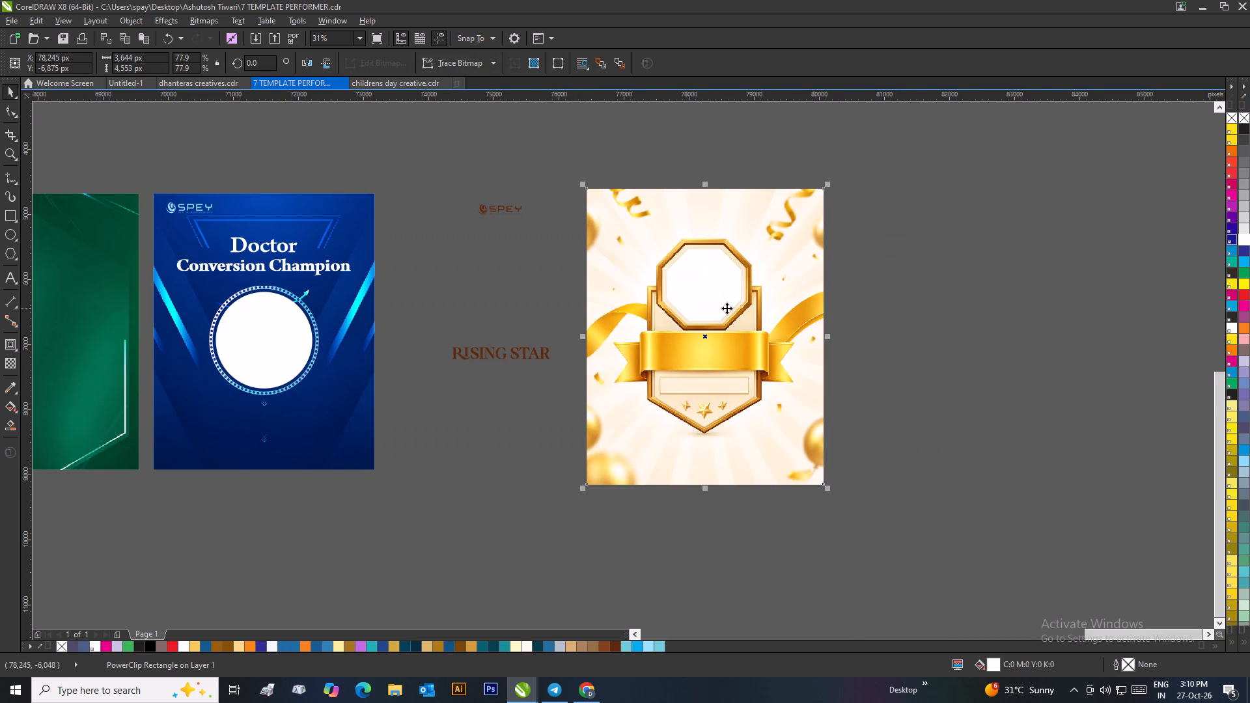
right_click(710, 304)
double_click(915, 288)
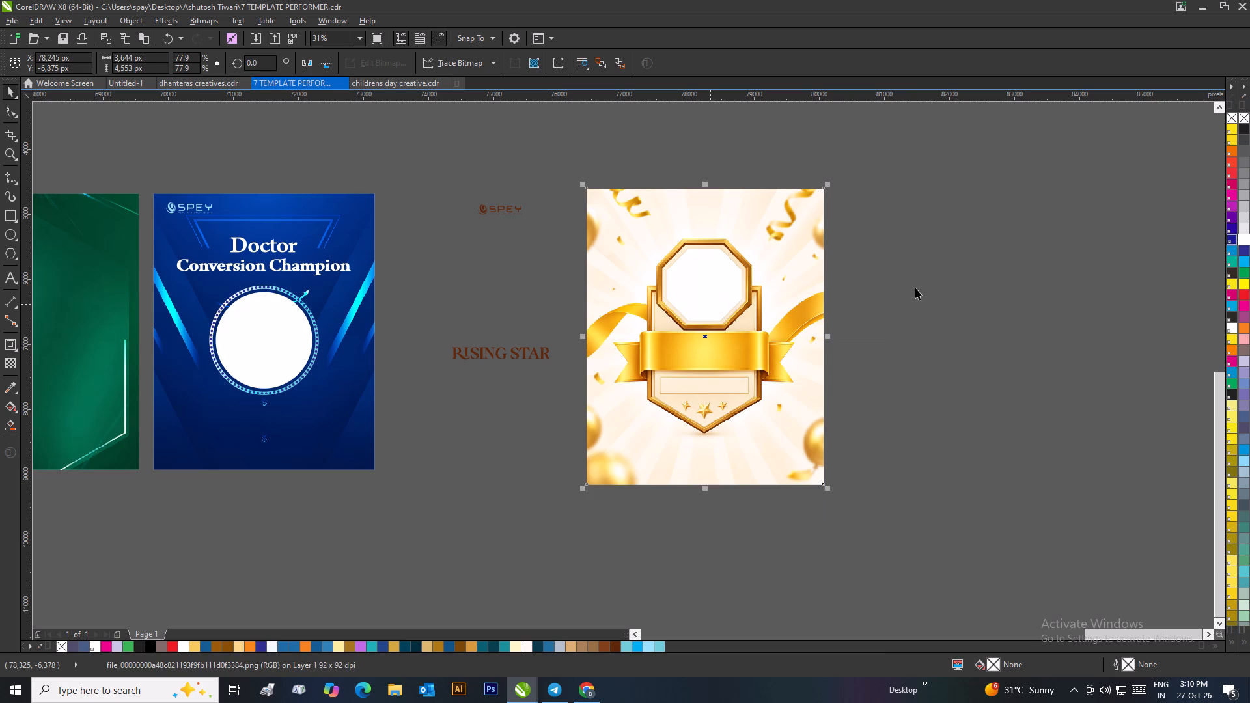
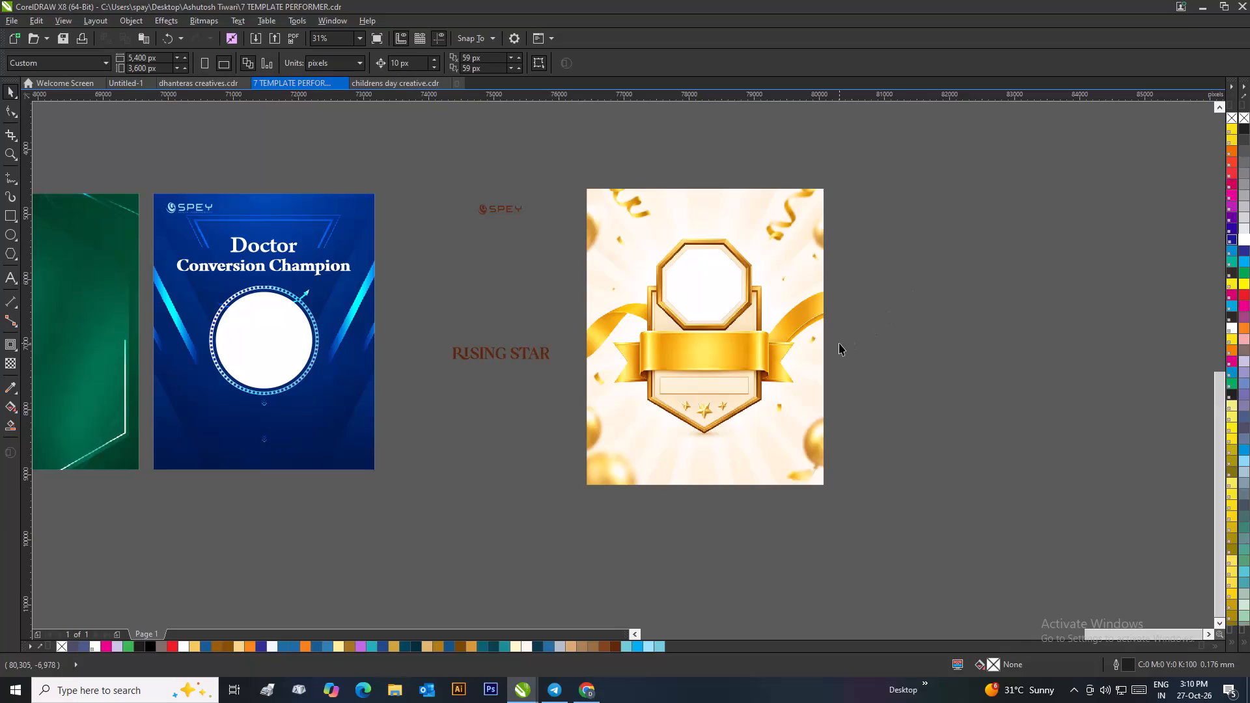
Undo the image extraction and the move of the Rising Star card's PowerClip background.
key(ctrl+z)
key(ctrl+z)
ctrl+click(715, 346)
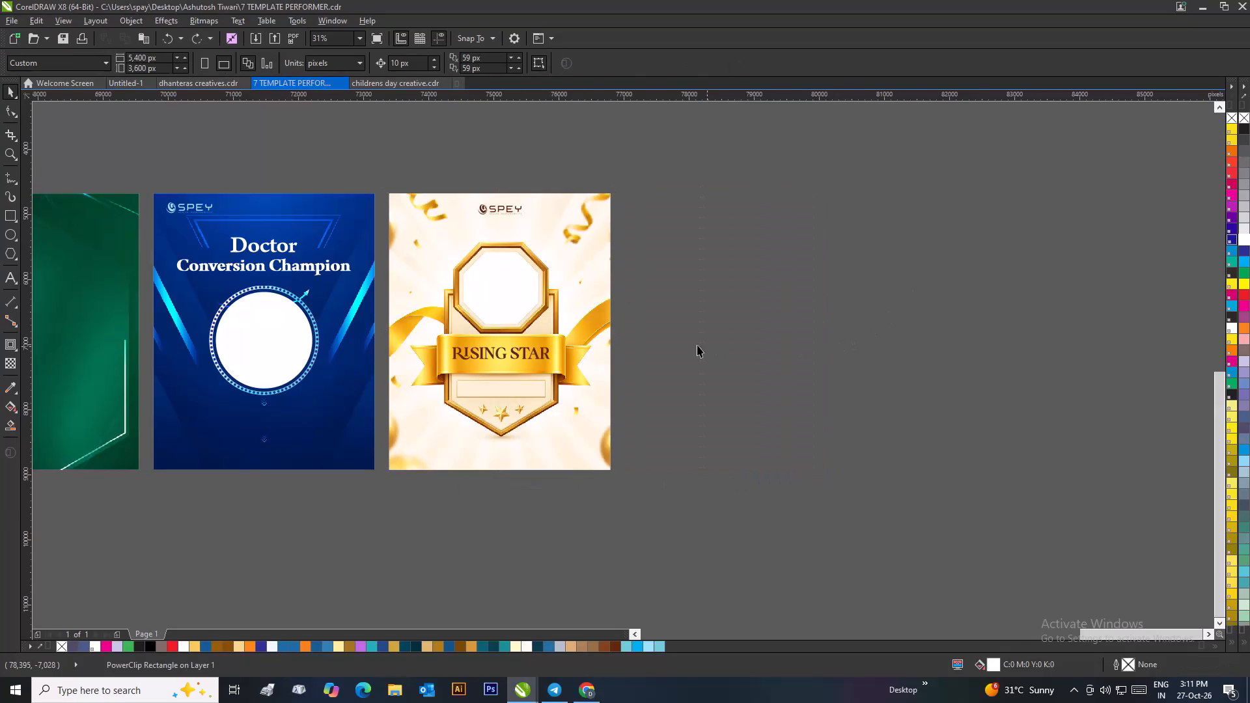
Examine the row of award cards, focusing on the Doctor Conversion Champion card's logo and title.
scroll(637, 319, down, 1)
scroll(379, 374, down, 1)
scroll(534, 354, up, 1)
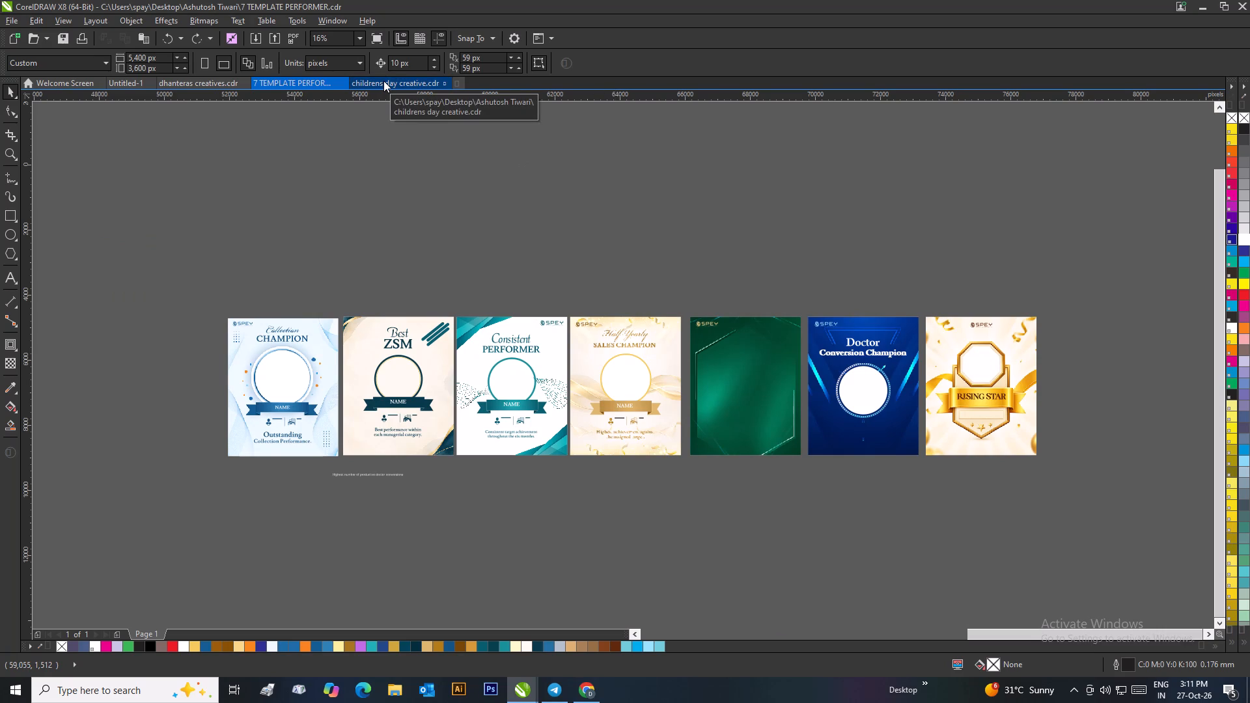
click(393, 159)
scroll(859, 396, up, 2)
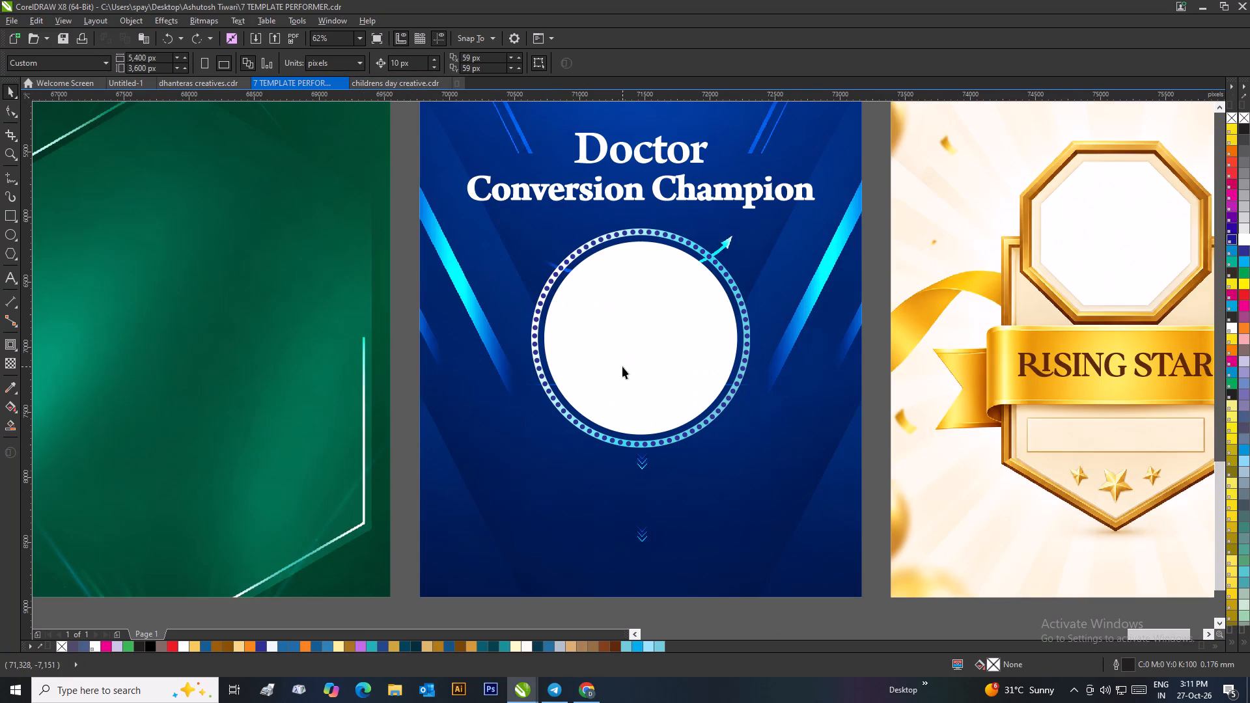
scroll(603, 369, down, 2)
scroll(673, 361, up, 1)
scroll(598, 300, up, 1)
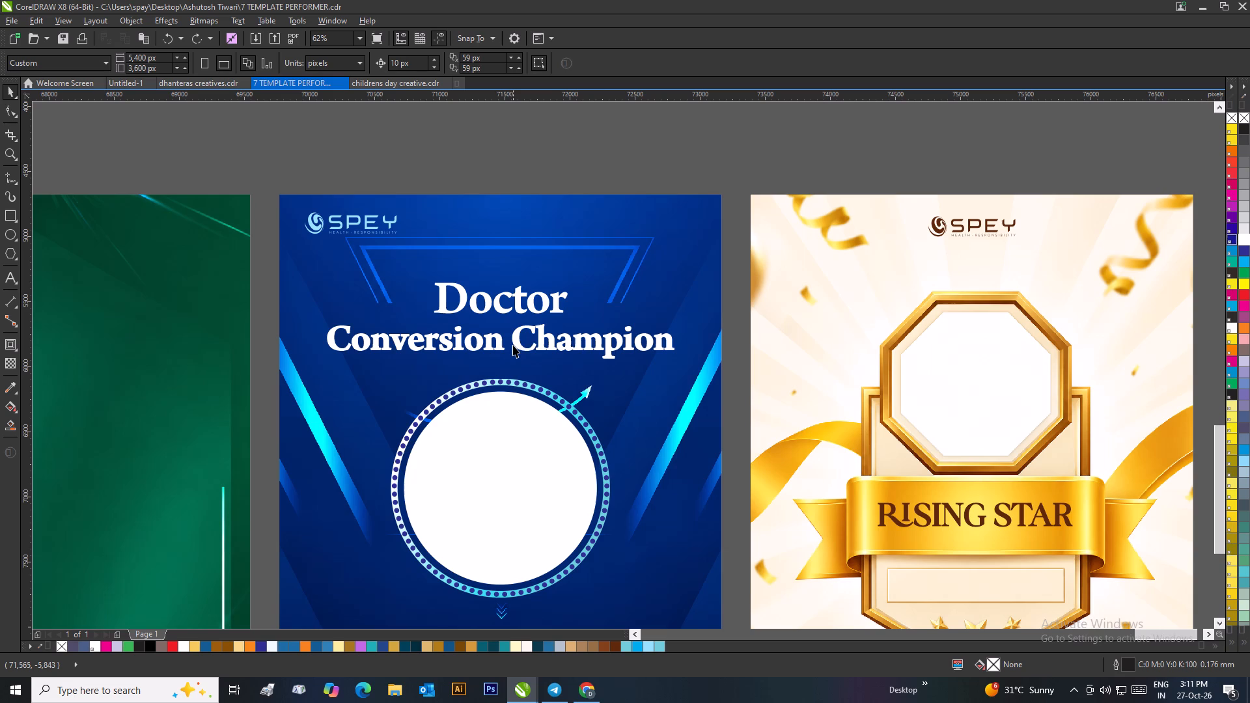
click(586, 148)
scroll(543, 158, down, 2)
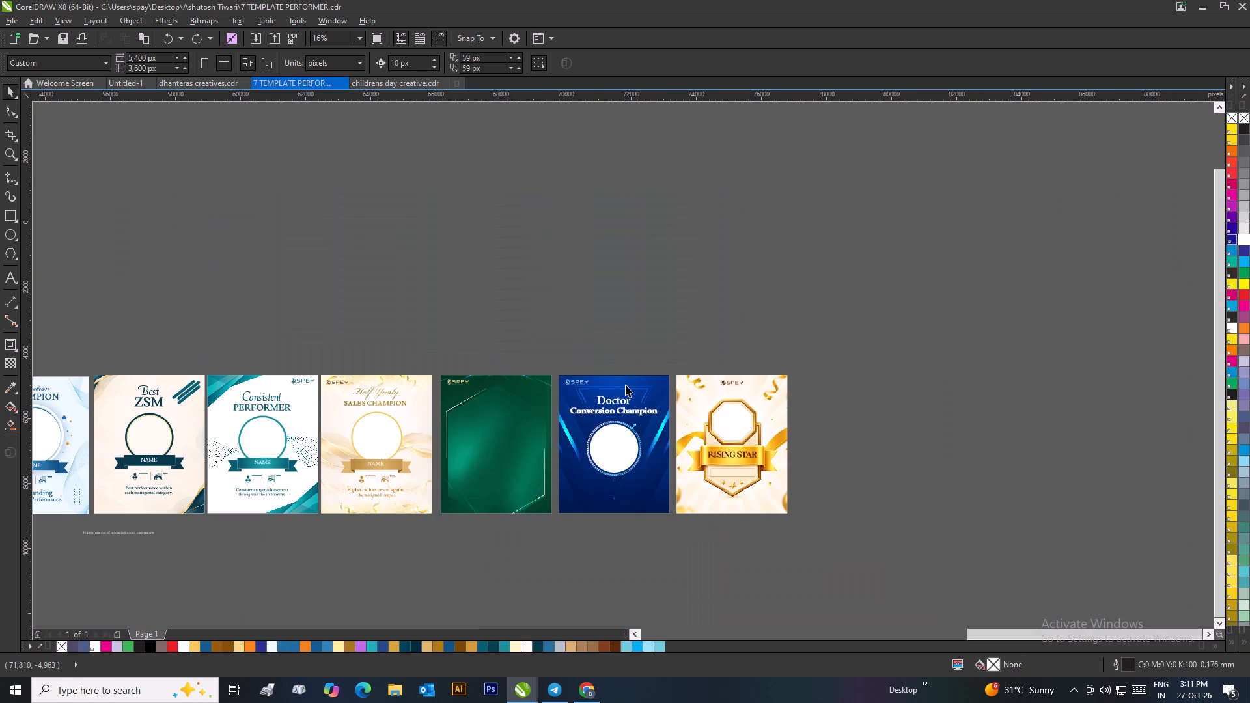
drag(863, 327, 863, 339)
scroll(711, 456, up, 1)
click(883, 347)
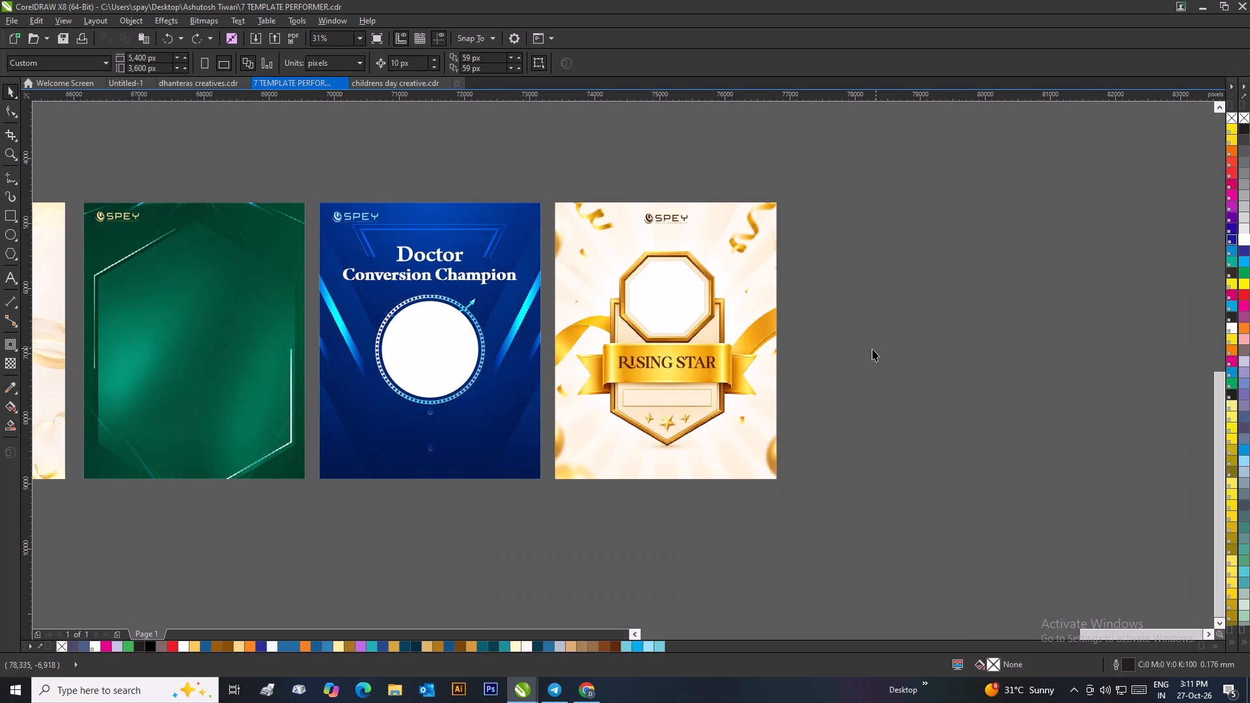
click(521, 173)
scroll(526, 184, down, 1)
scroll(583, 406, up, 2)
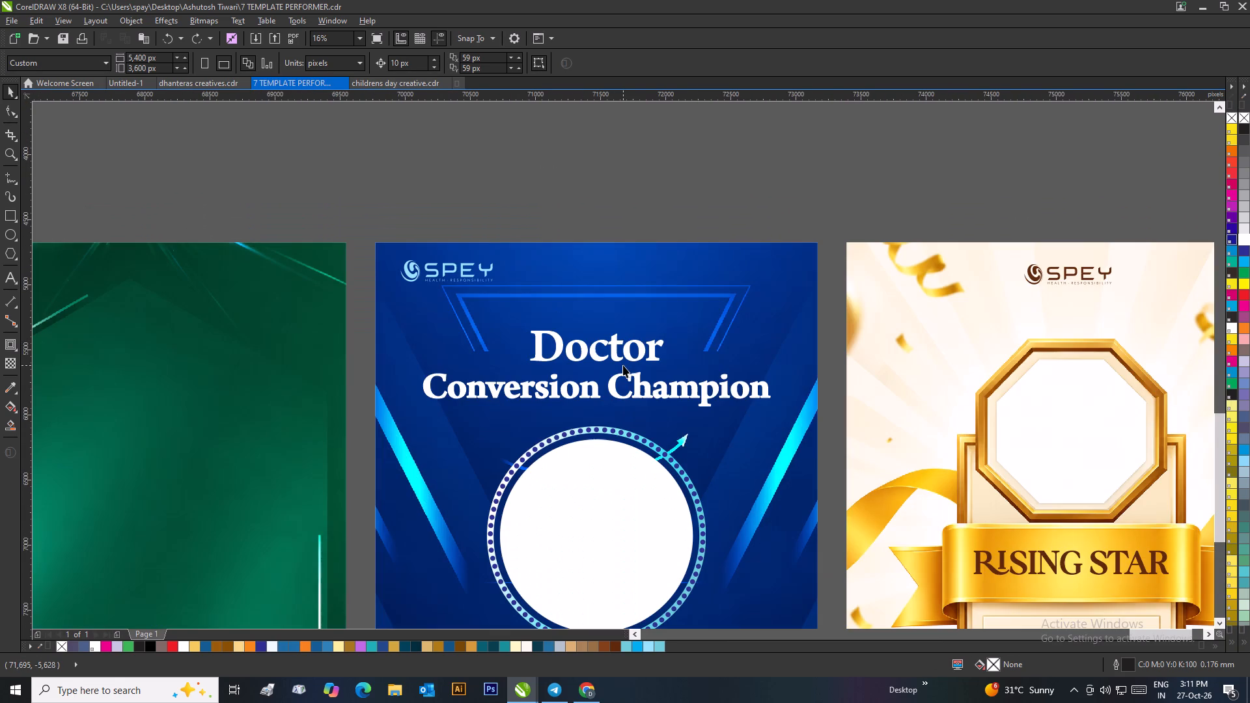
click(602, 360)
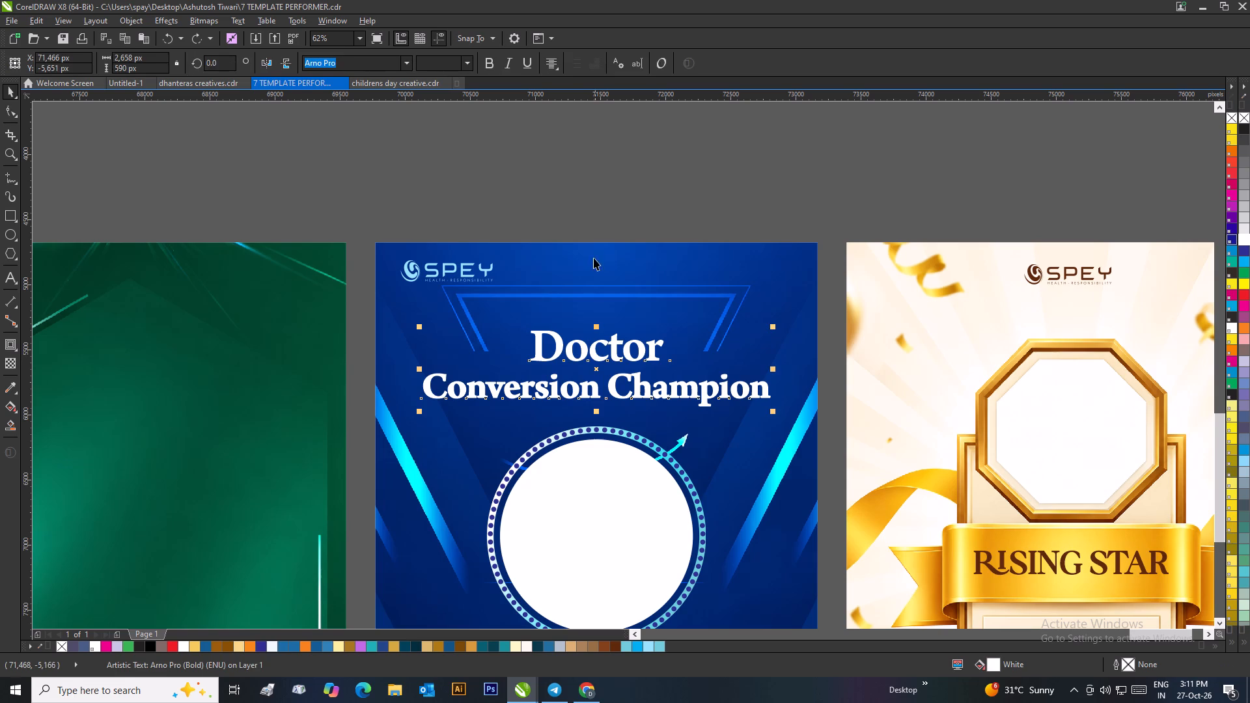
click(589, 195)
Fill the SPEY logo on the Doctor Conversion Champion card with white.
drag(544, 224, 365, 285)
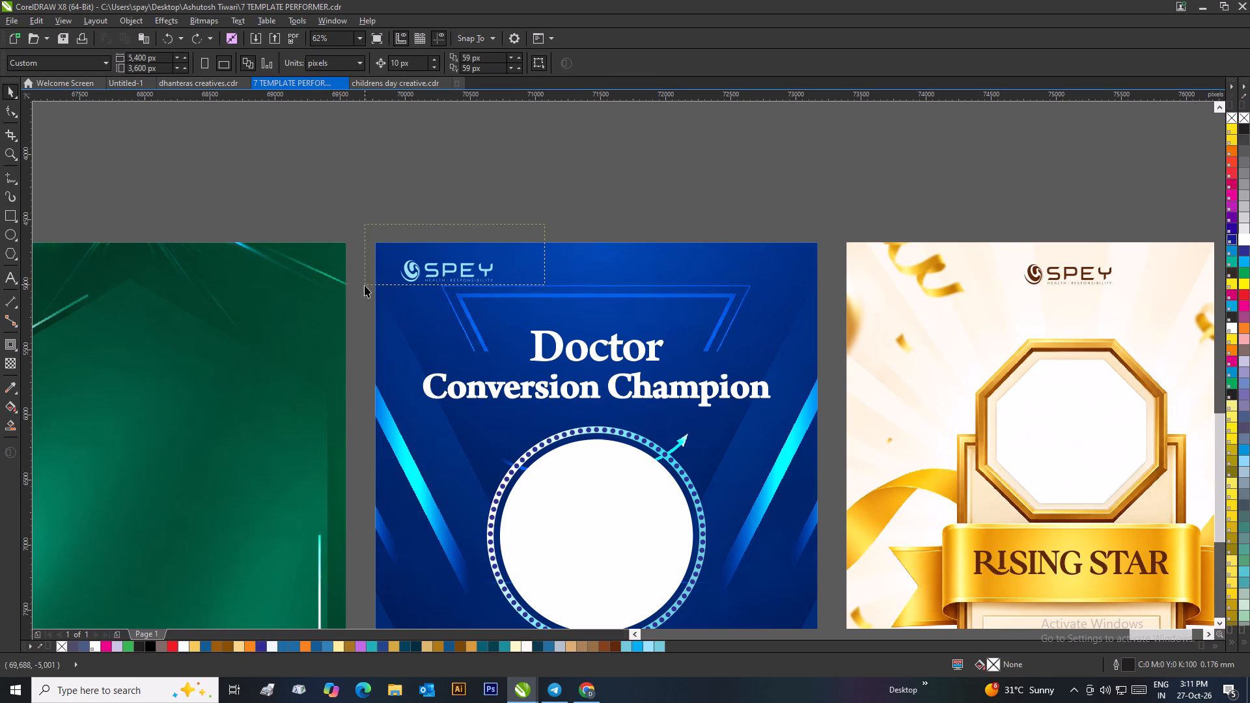
drag(365, 285, 360, 292)
click(174, 650)
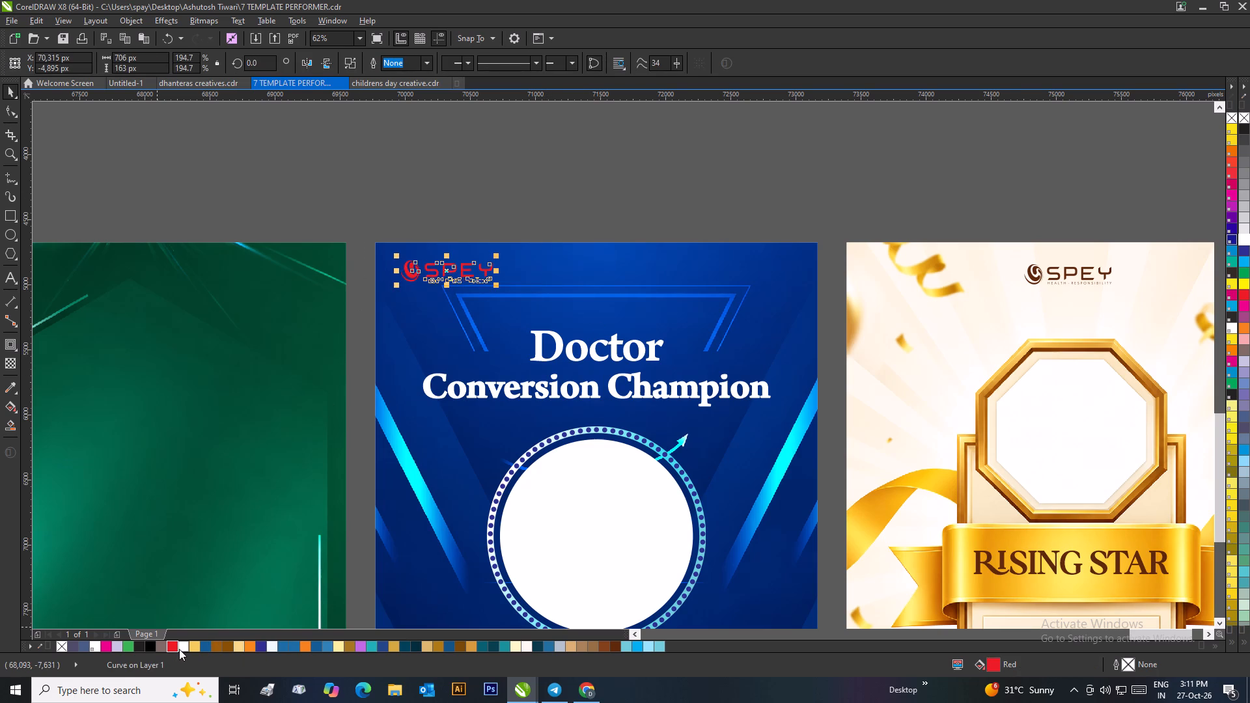
click(179, 649)
click(540, 161)
scroll(482, 285, up, 2)
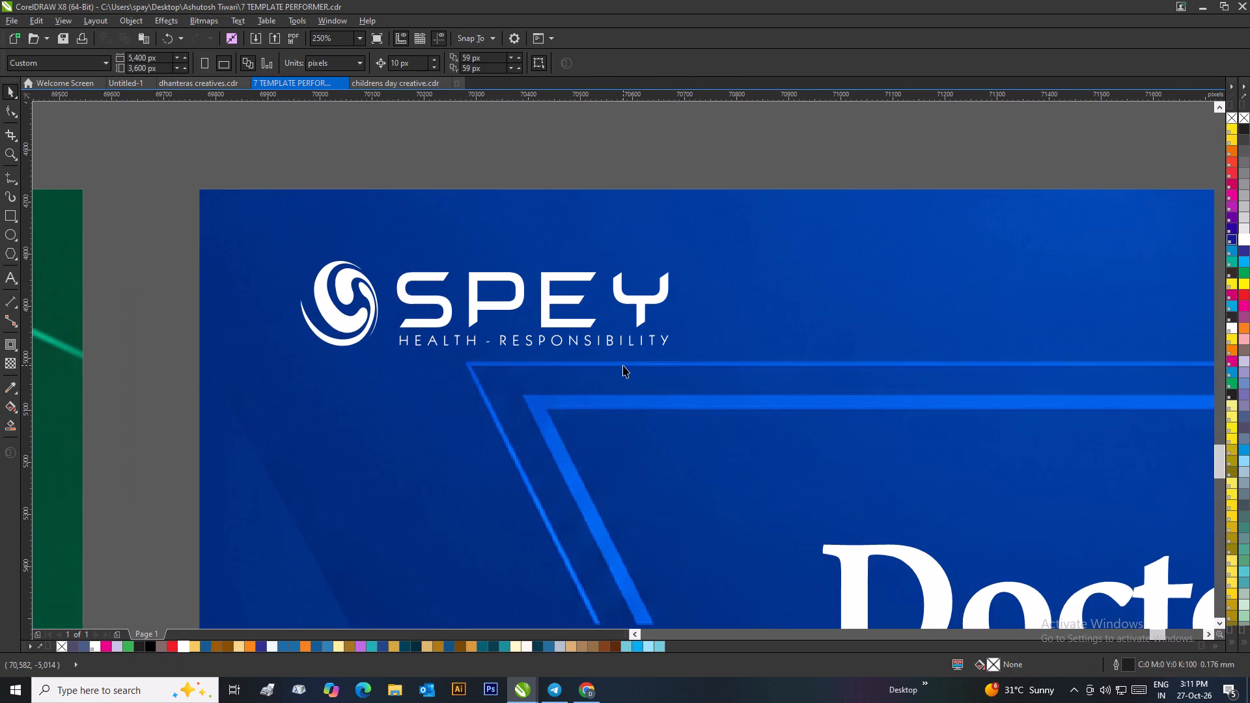
scroll(623, 365, down, 3)
click(637, 322)
scroll(635, 368, up, 1)
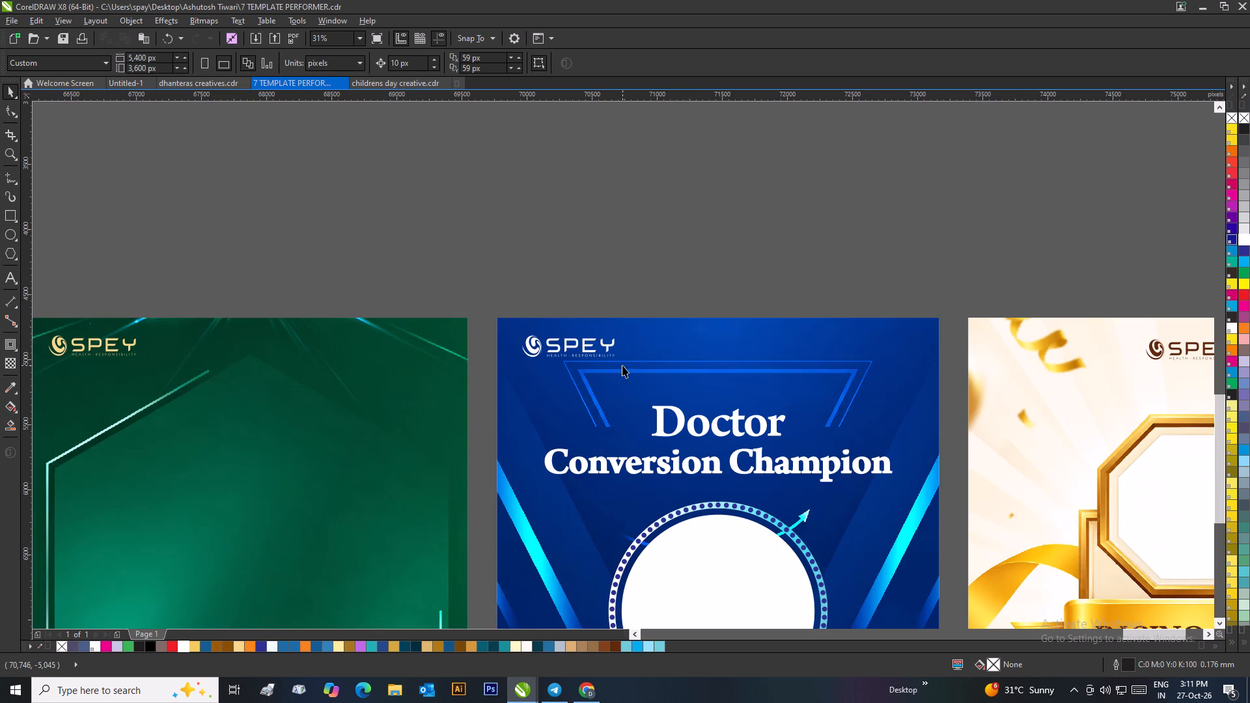
scroll(597, 347, up, 1)
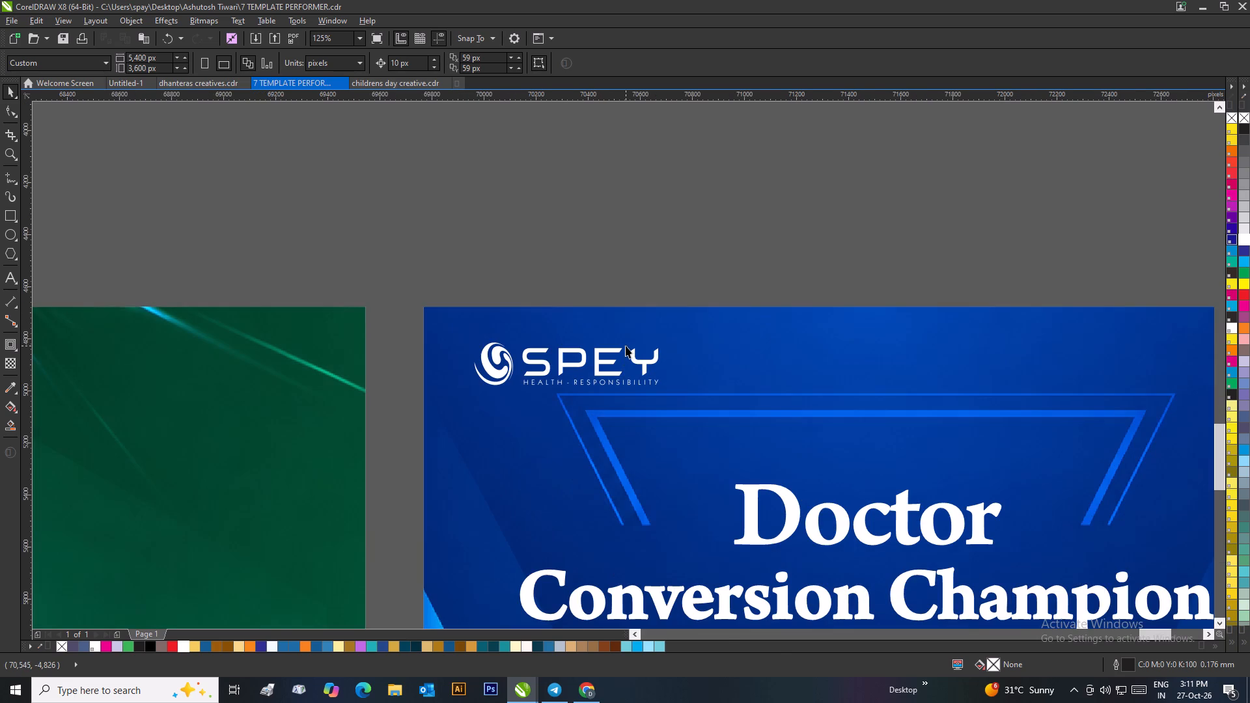
scroll(640, 340, down, 2)
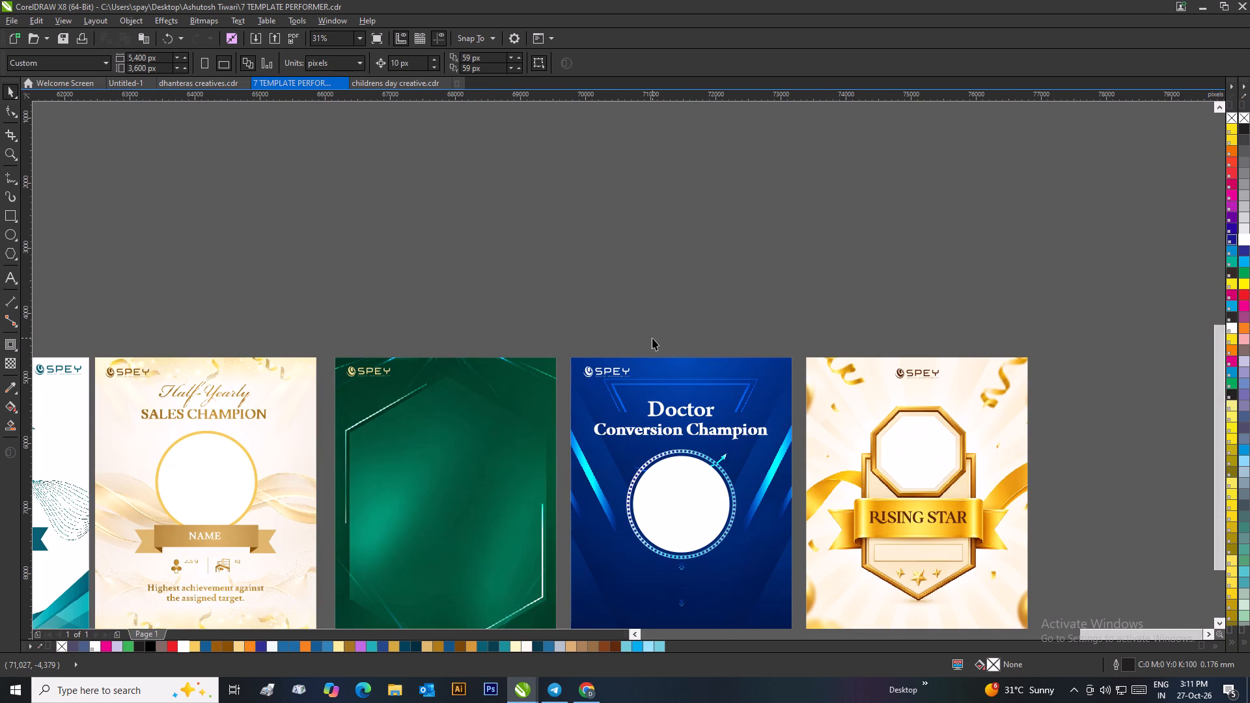
click(652, 338)
click(652, 338)
Recolour the SPEY logo on the green card with the pale teal (C48 M0 Y29 K0) sampled from the card's glowing diagonal line.
drag(438, 340, 422, 365)
drag(422, 365, 329, 389)
click(7, 387)
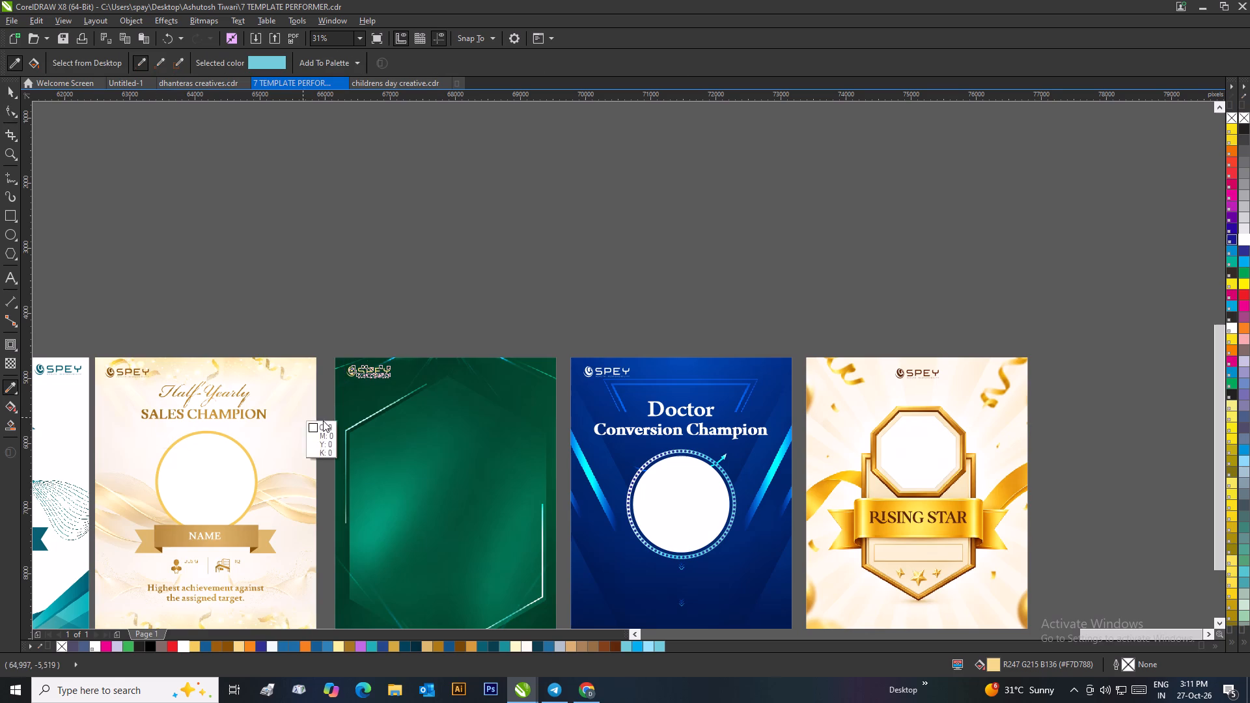
scroll(405, 409, up, 4)
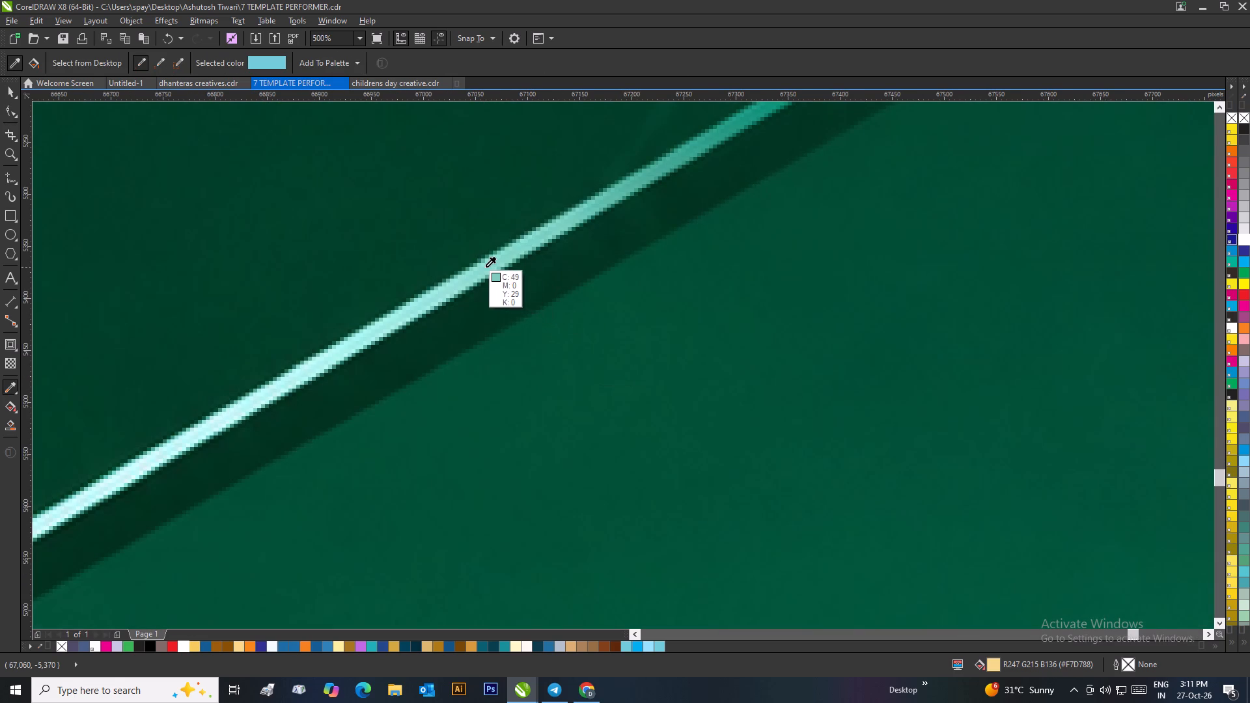
click(485, 266)
scroll(488, 296, down, 3)
scroll(575, 296, up, 3)
click(585, 389)
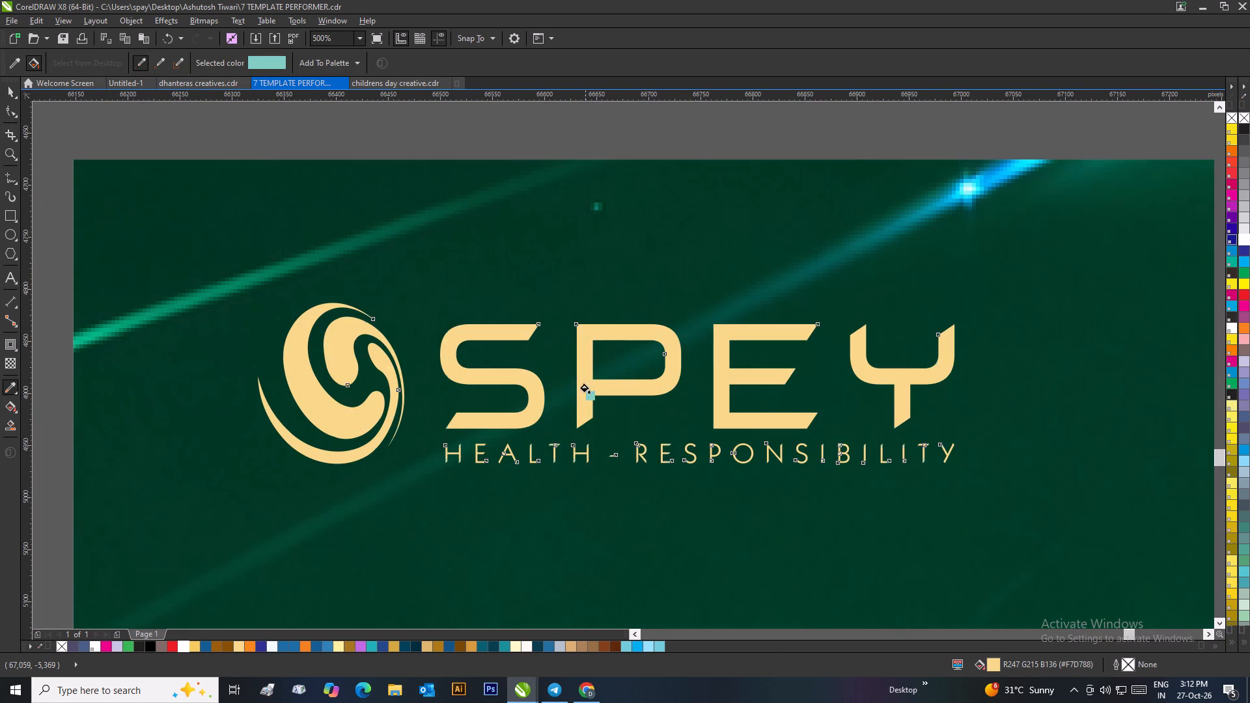
scroll(585, 399, down, 3)
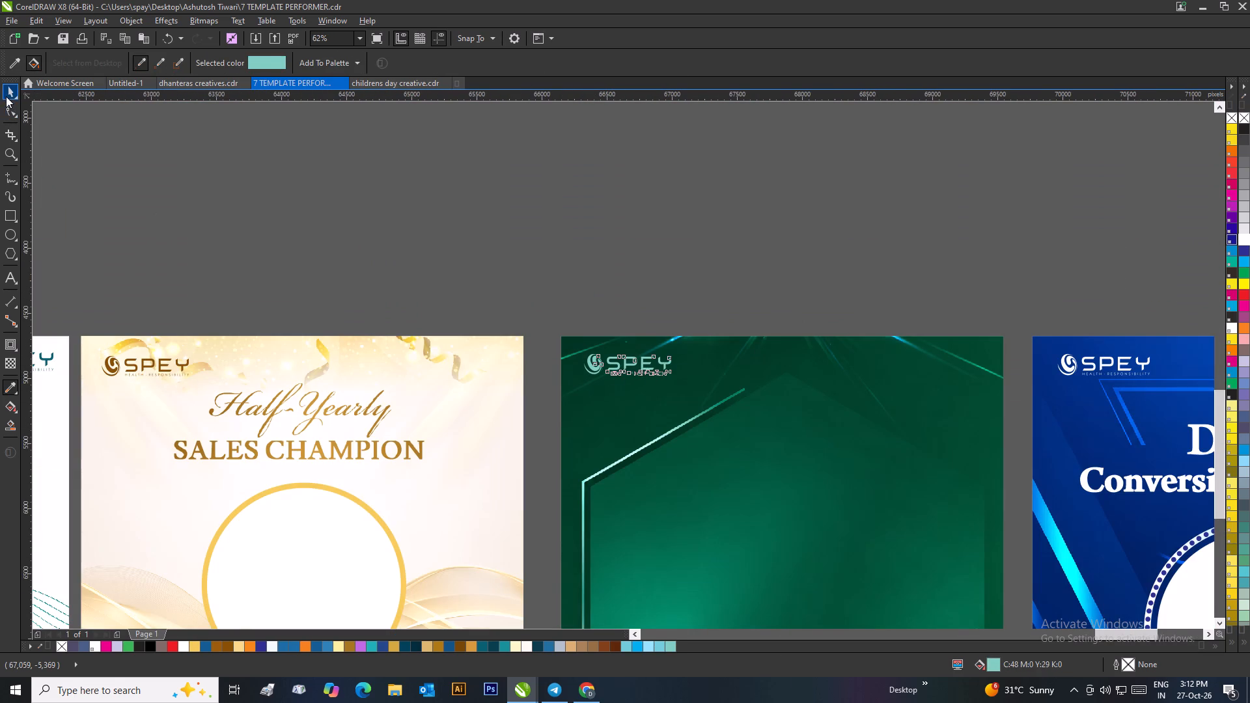
click(6, 96)
click(322, 169)
scroll(508, 232, down, 2)
scroll(676, 416, up, 1)
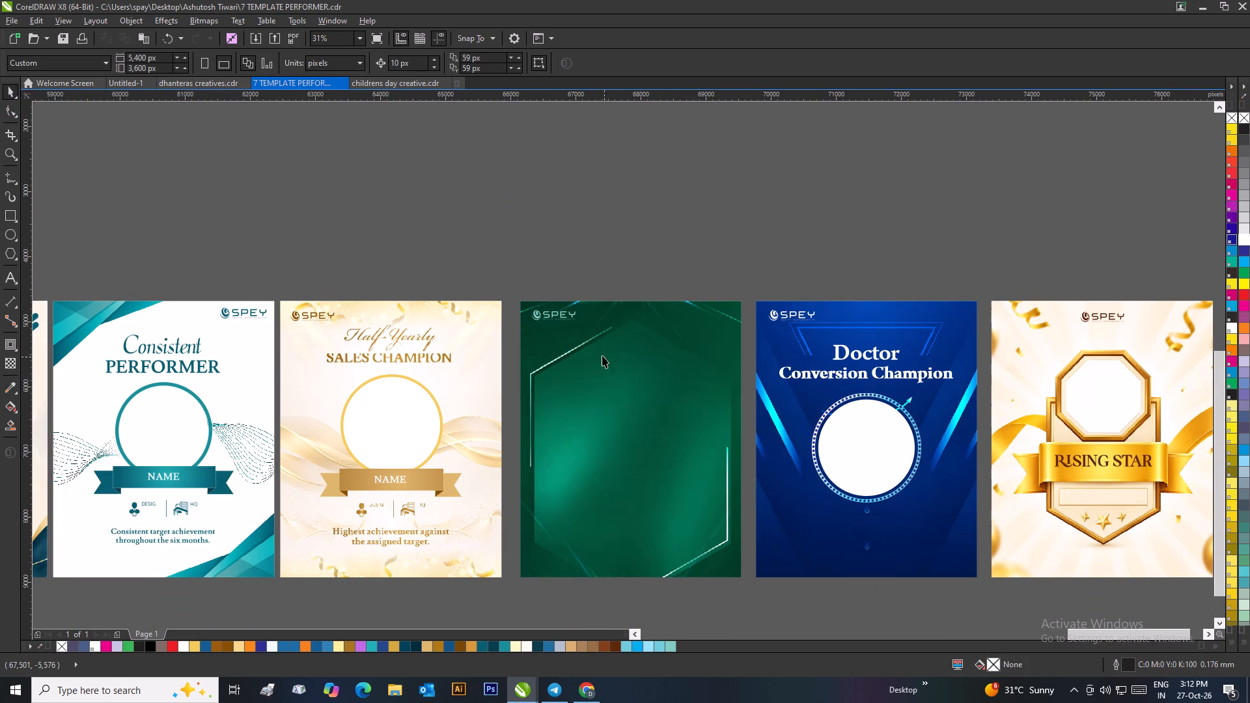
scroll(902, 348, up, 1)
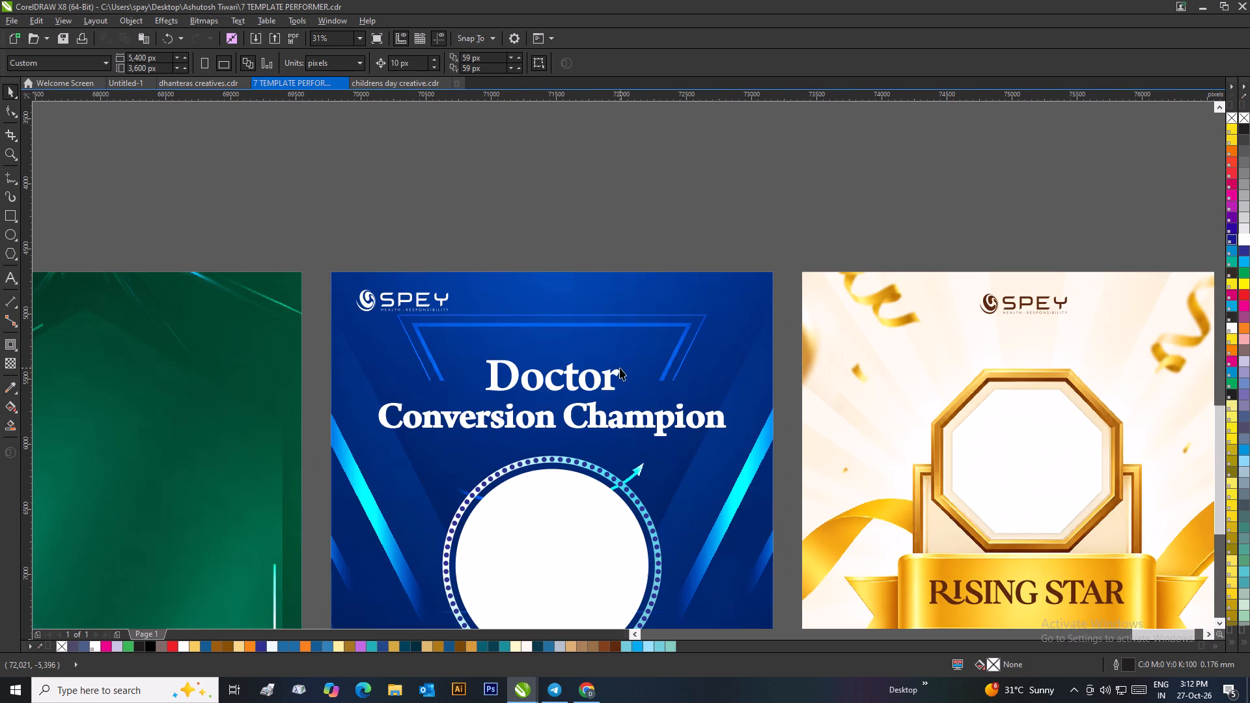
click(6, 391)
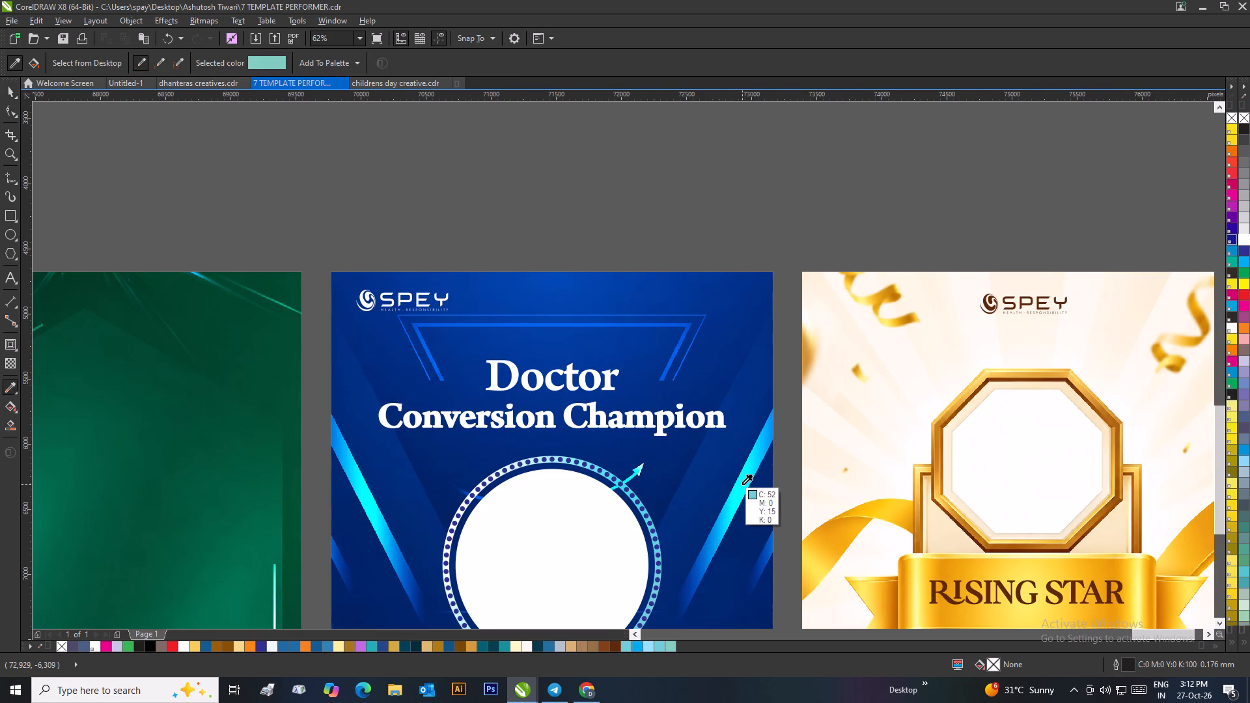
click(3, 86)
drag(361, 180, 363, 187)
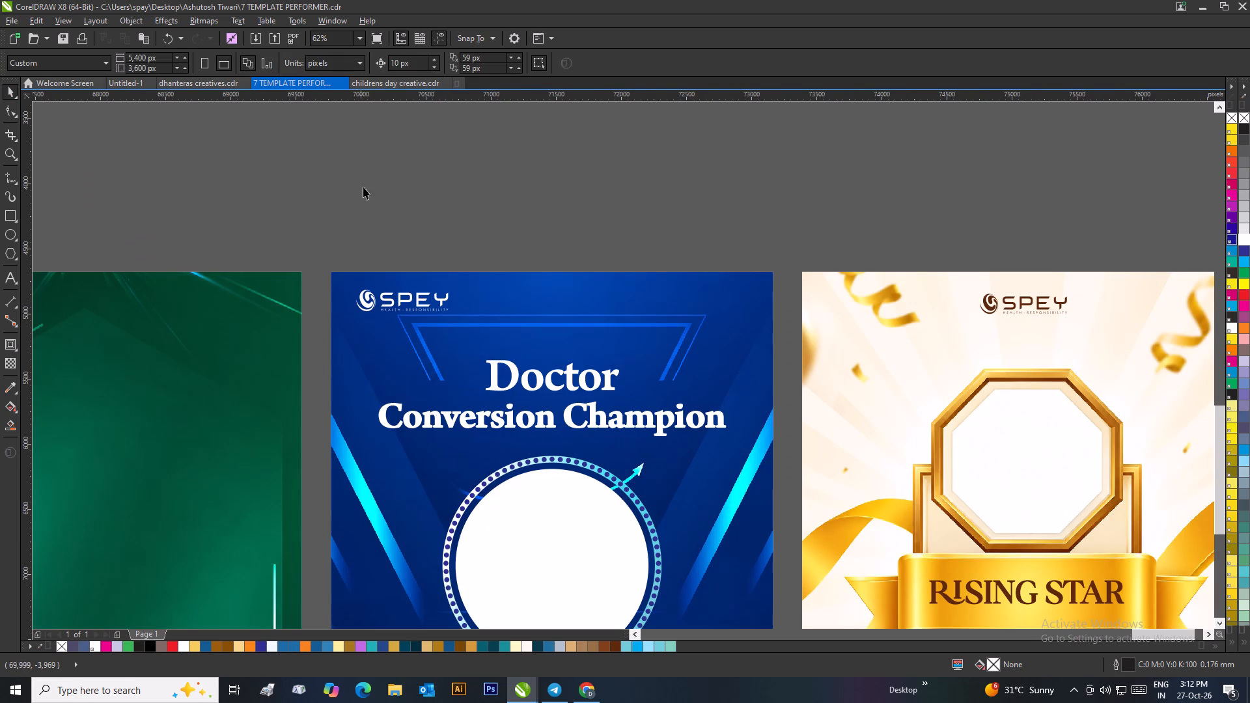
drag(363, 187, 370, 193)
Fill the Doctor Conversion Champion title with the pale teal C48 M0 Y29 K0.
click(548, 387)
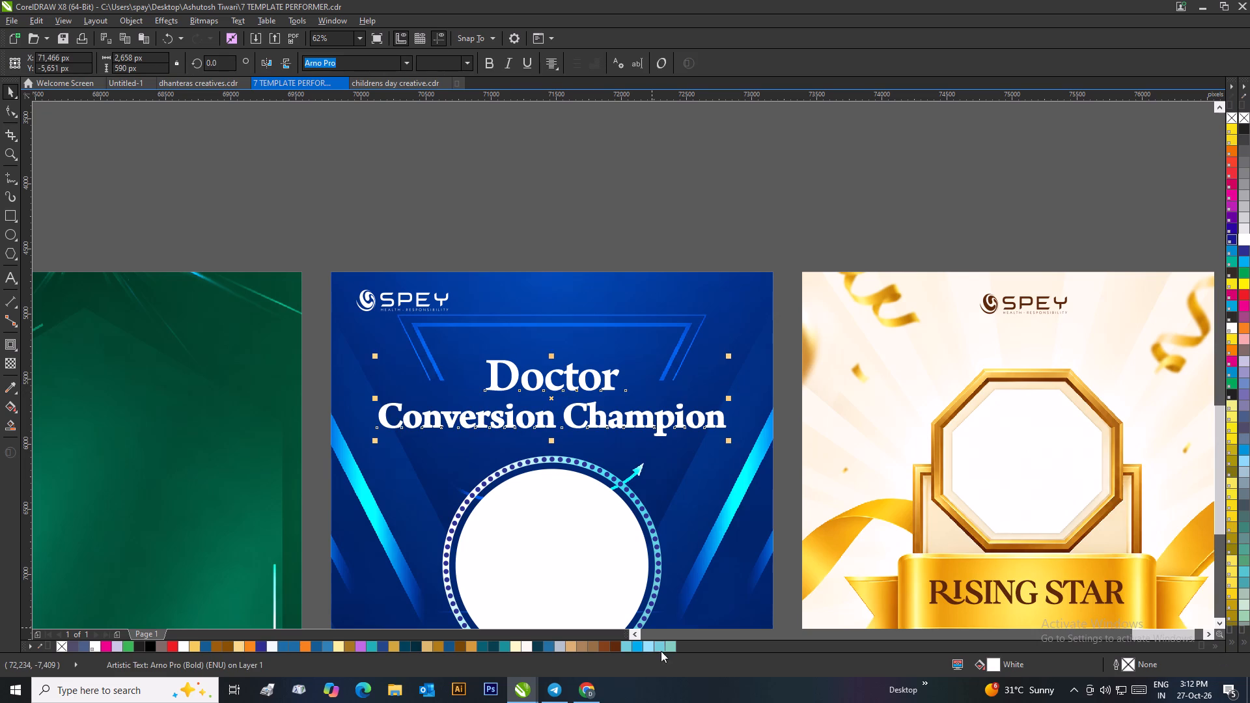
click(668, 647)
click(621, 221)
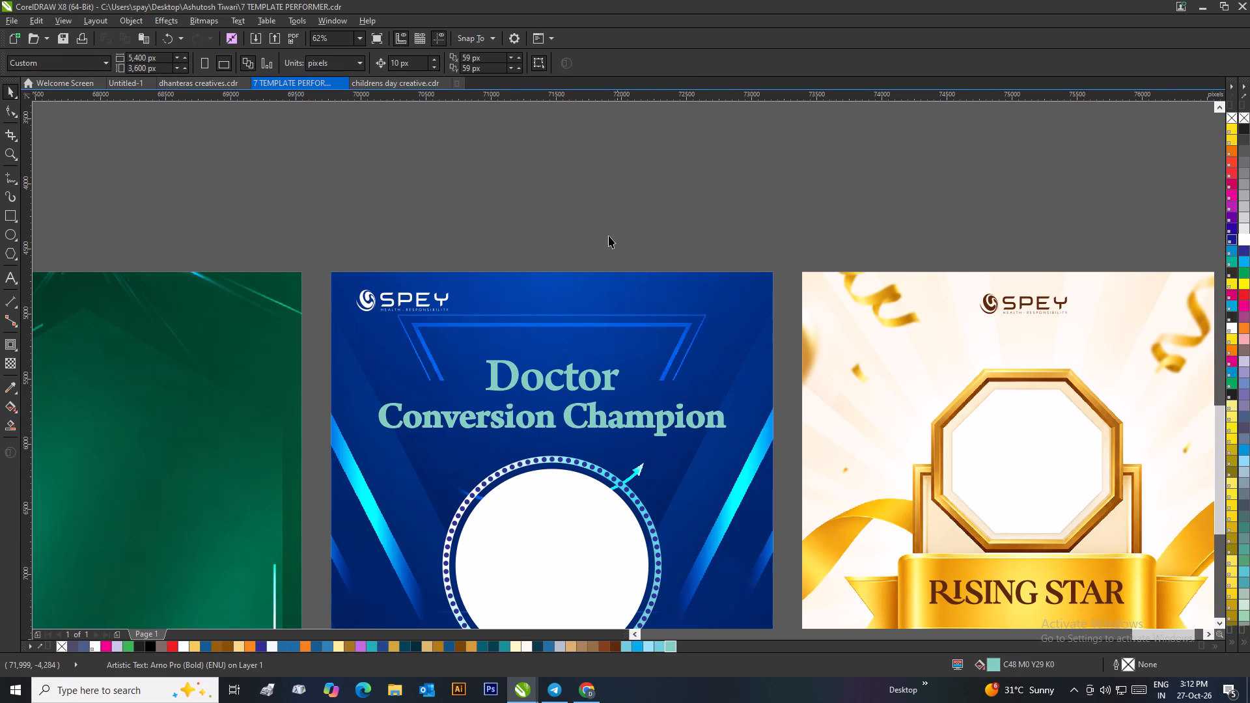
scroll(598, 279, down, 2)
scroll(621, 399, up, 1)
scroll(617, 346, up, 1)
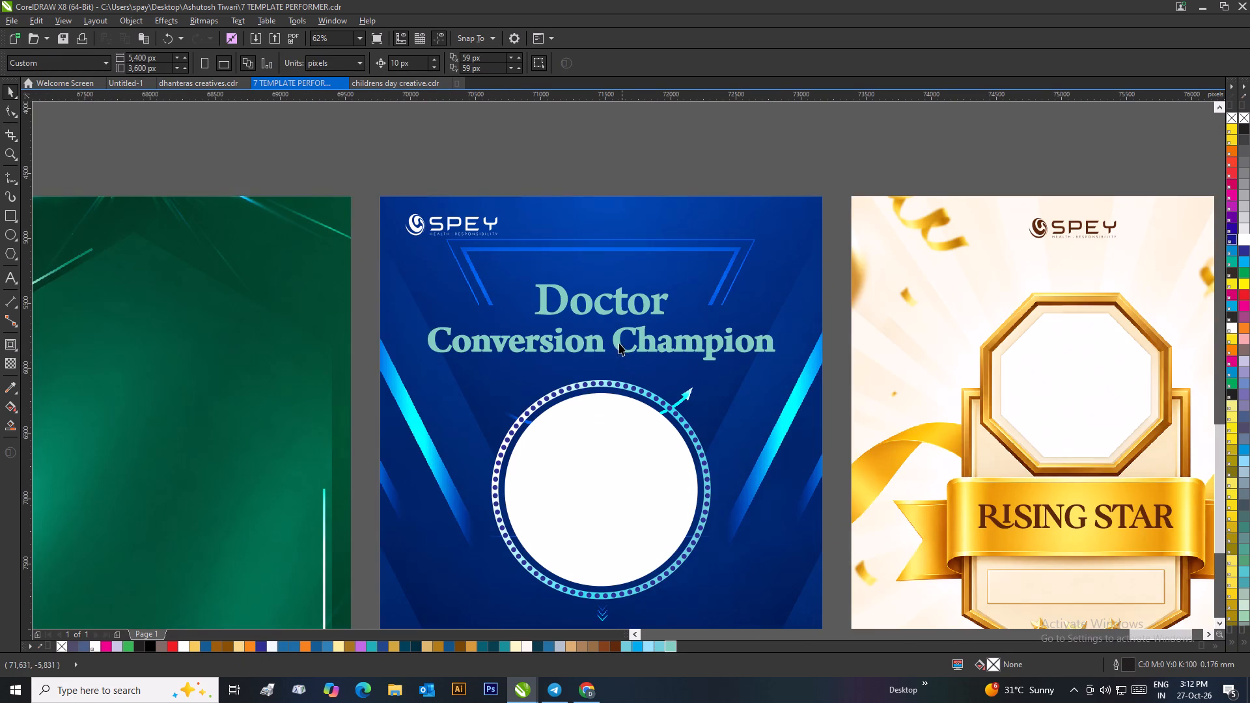
Change the Doctor Conversion Champion title's fill to bright turquoise R56 G242 B214 (#38F2D6), using the RGB colour model.
click(618, 341)
click(997, 663)
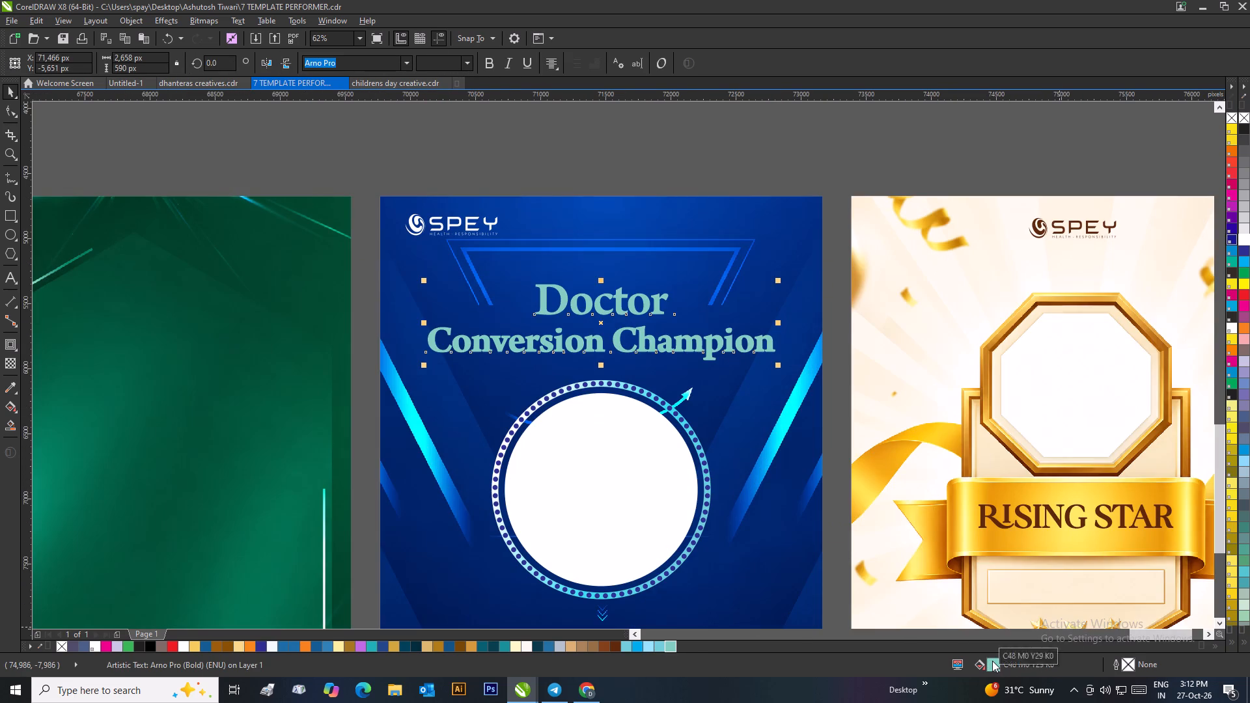
double_click(992, 661)
drag(749, 219, 1068, 241)
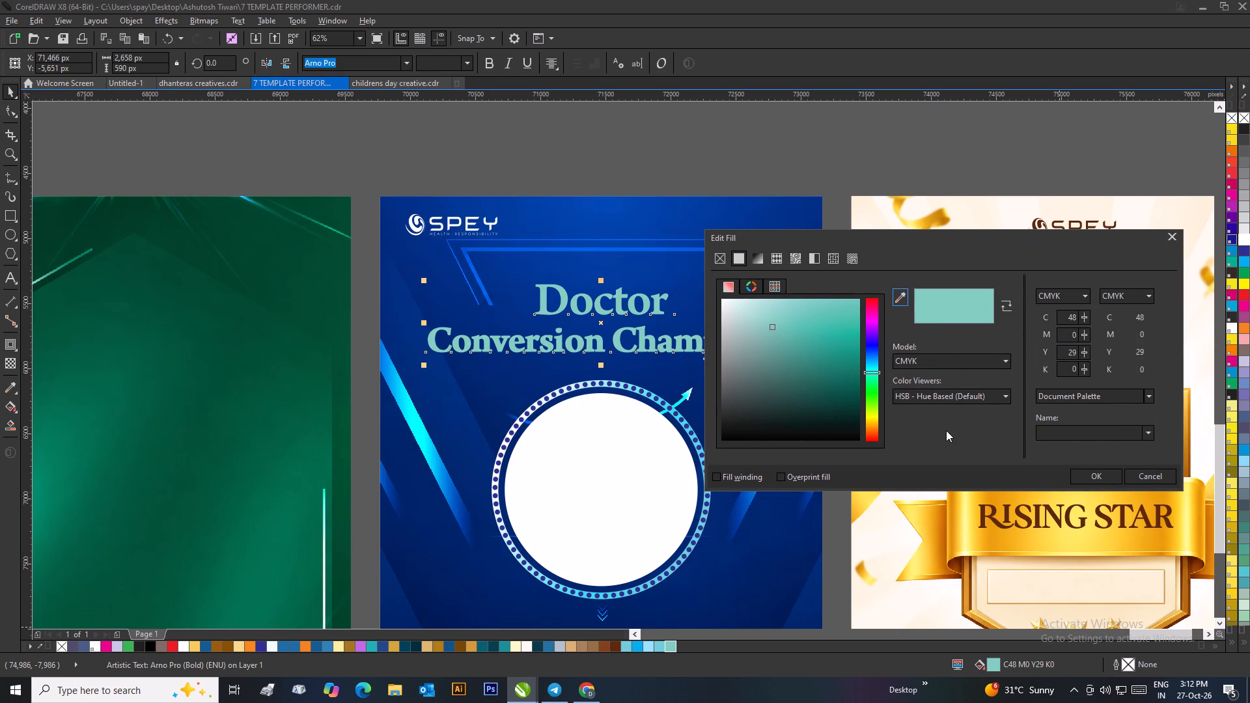
click(952, 359)
click(924, 391)
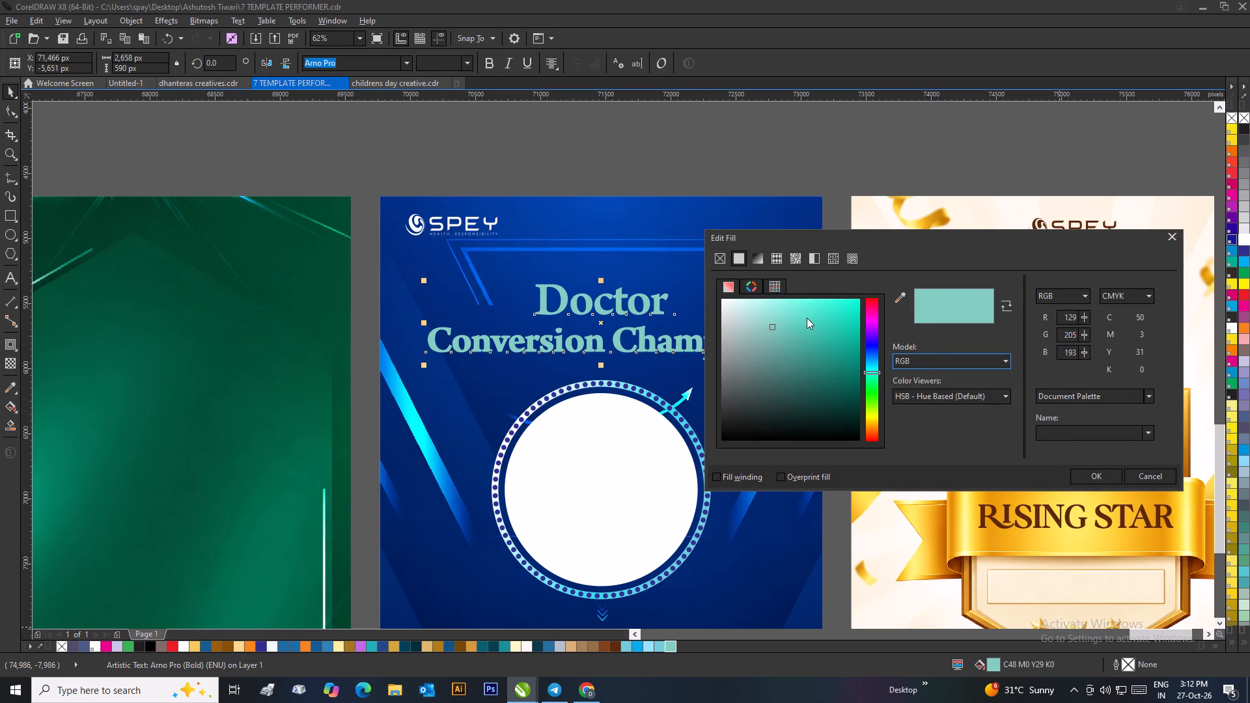
click(827, 305)
click(1096, 476)
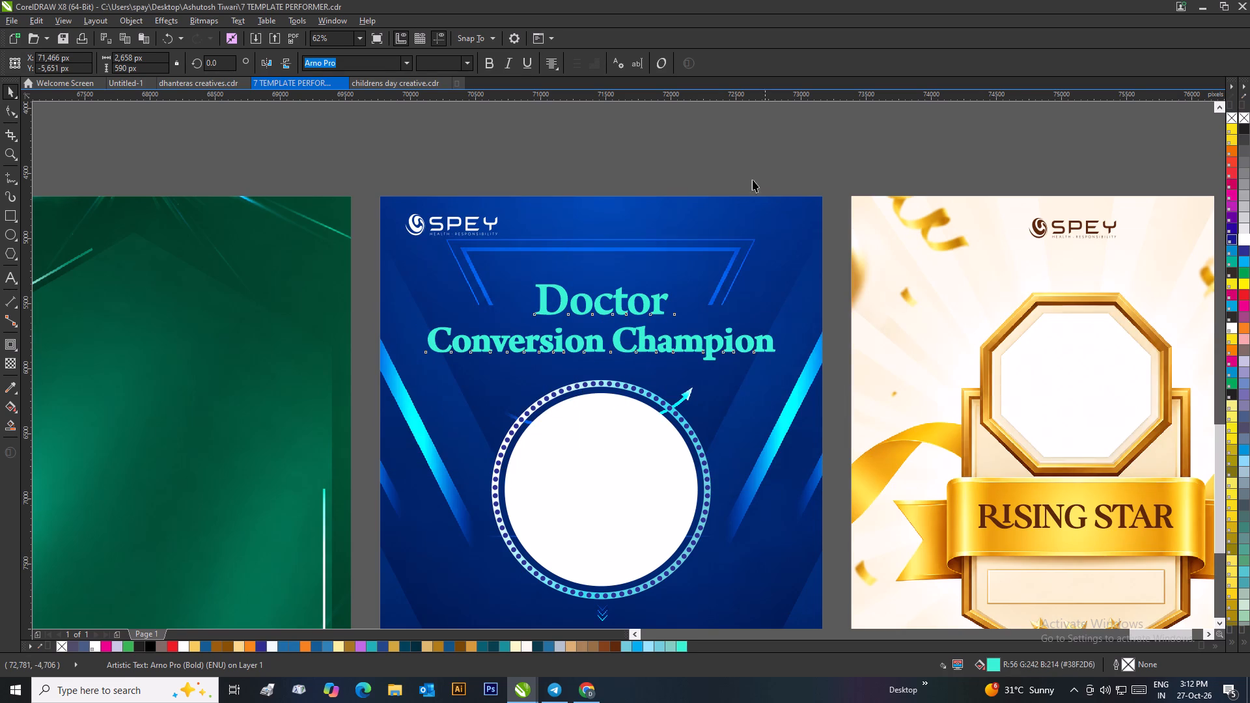
click(710, 150)
Examine the Doctor Conversion Champion card's title and logo colours up close and alongside the neighbouring cards.
scroll(648, 206, down, 1)
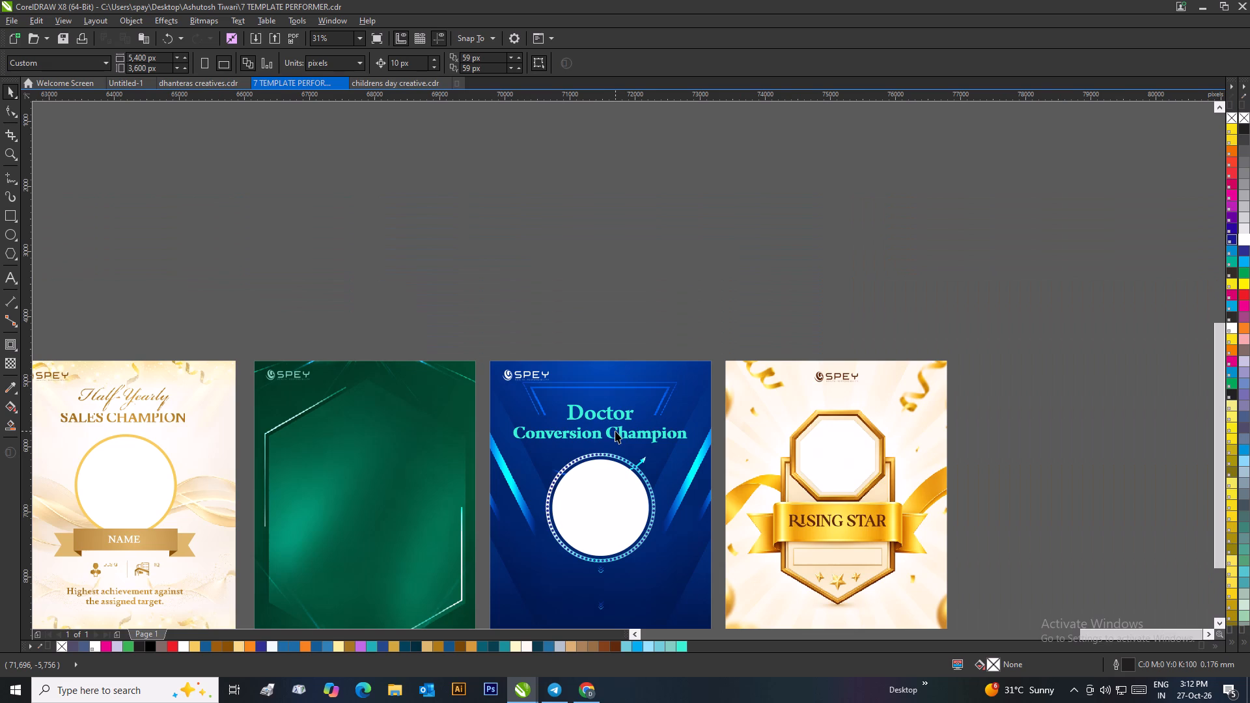
click(753, 312)
scroll(753, 319, down, 1)
scroll(577, 416, up, 2)
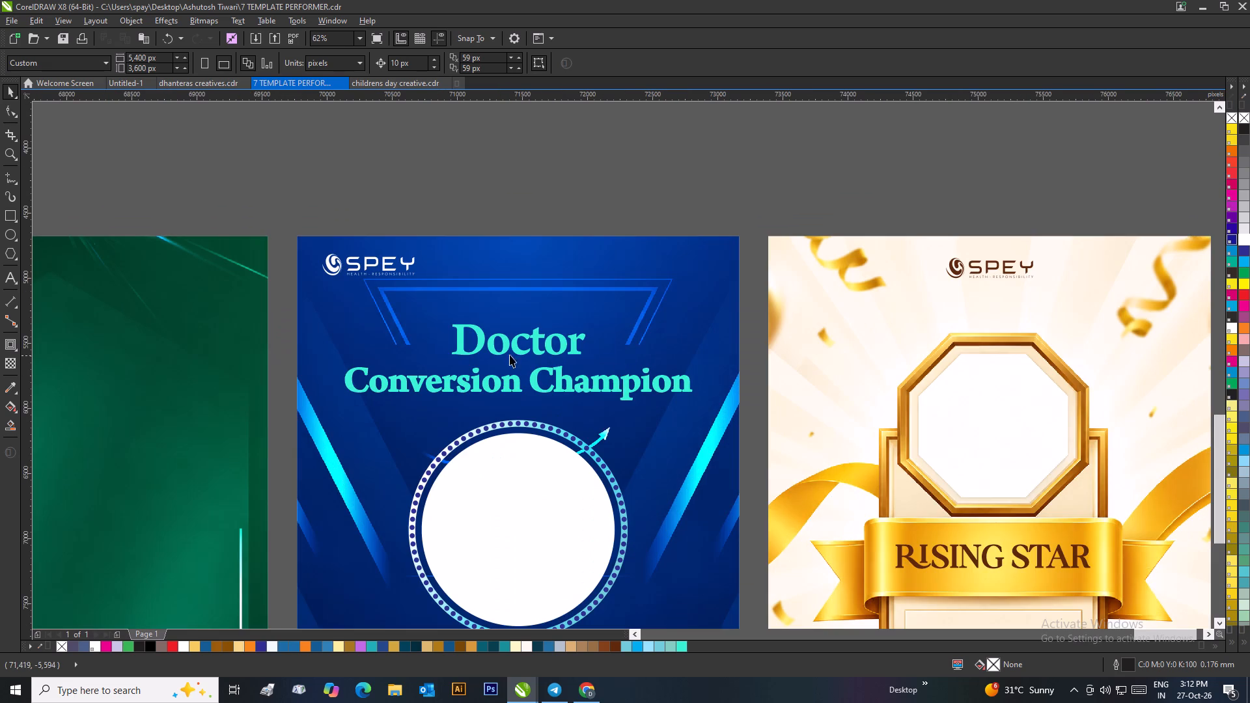
scroll(508, 350, up, 1)
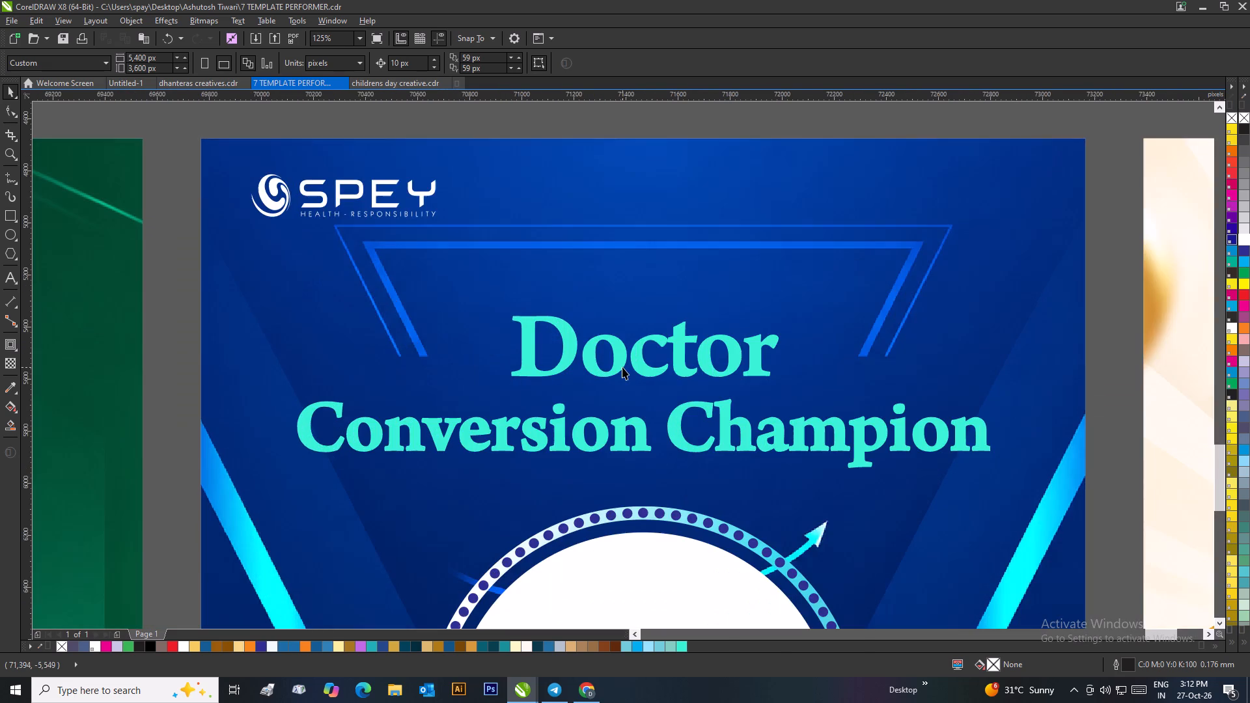
scroll(622, 367, down, 2)
scroll(623, 366, up, 2)
scroll(481, 190, down, 1)
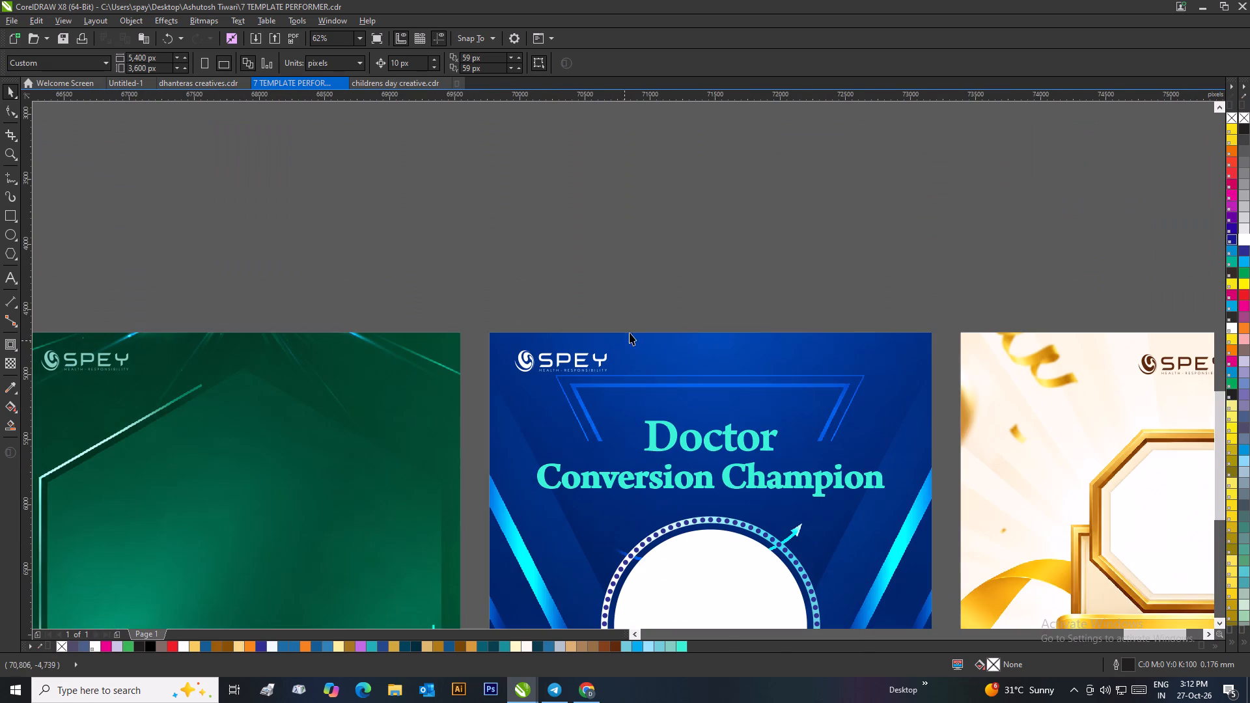
Sample the mid blue C71 M24 Y0 K0 from the blue card's diagonal stripe and fill the Doctor Conversion Champion title with it.
drag(631, 321, 493, 391)
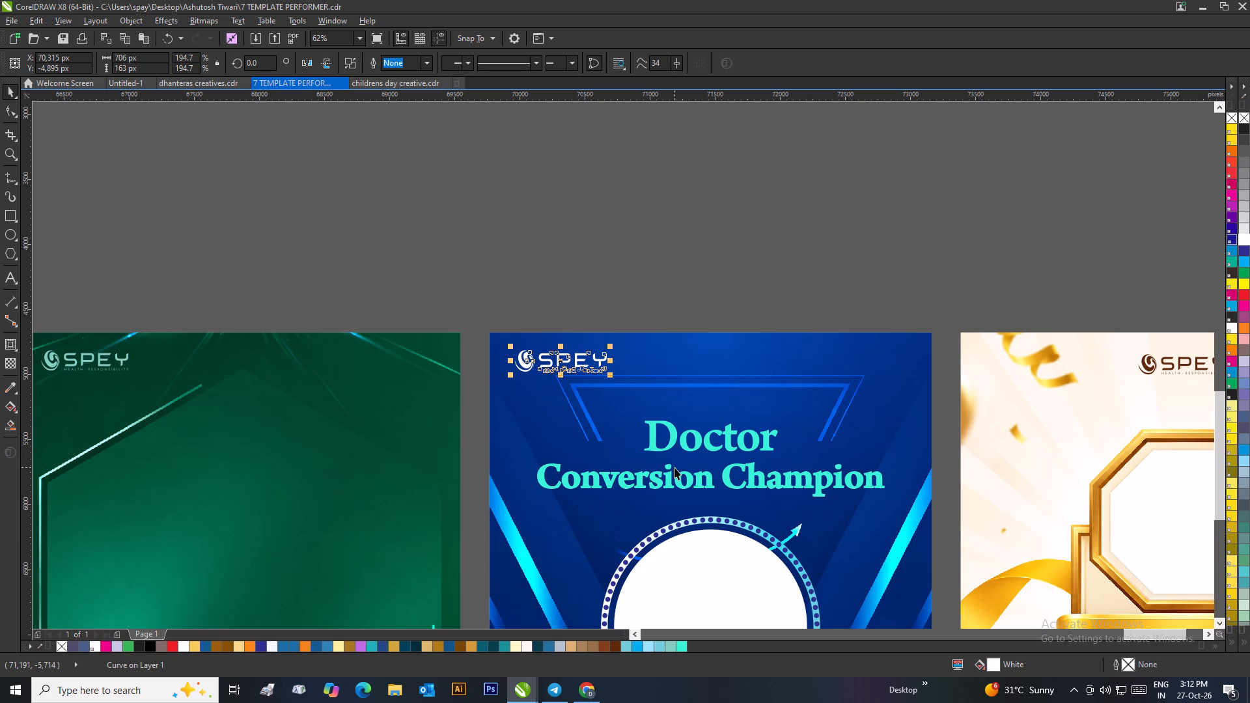
scroll(694, 495, up, 1)
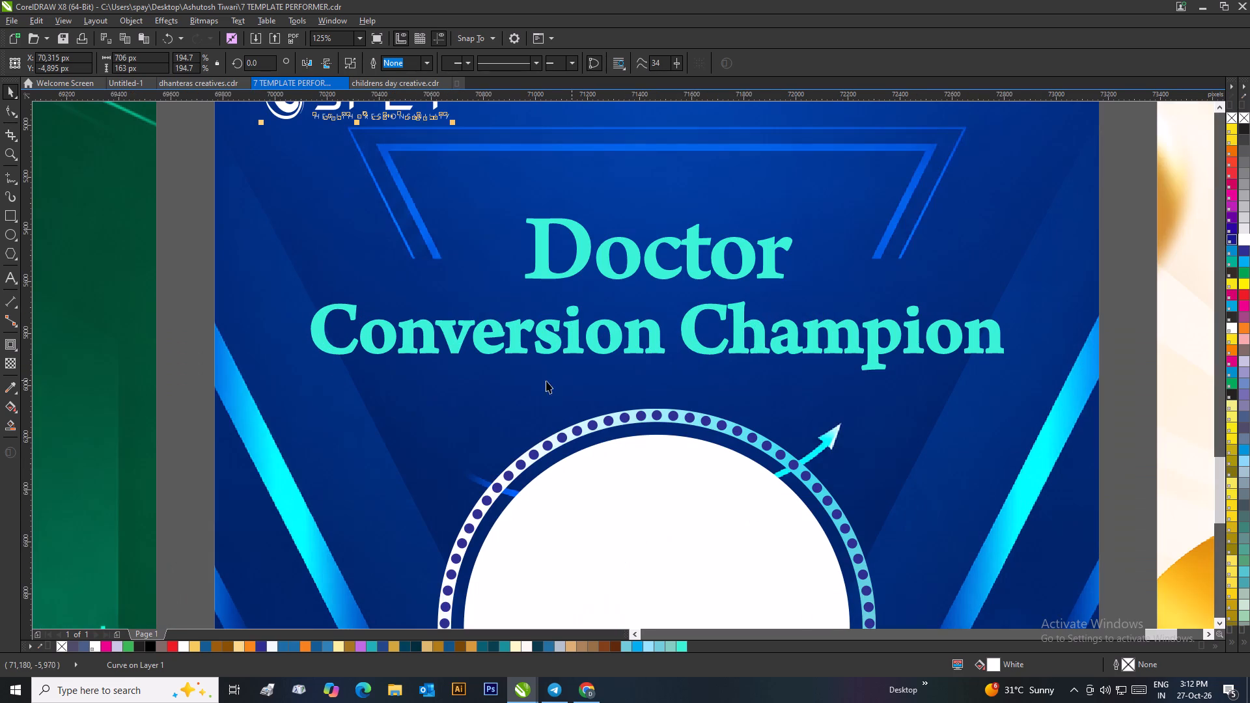
click(13, 385)
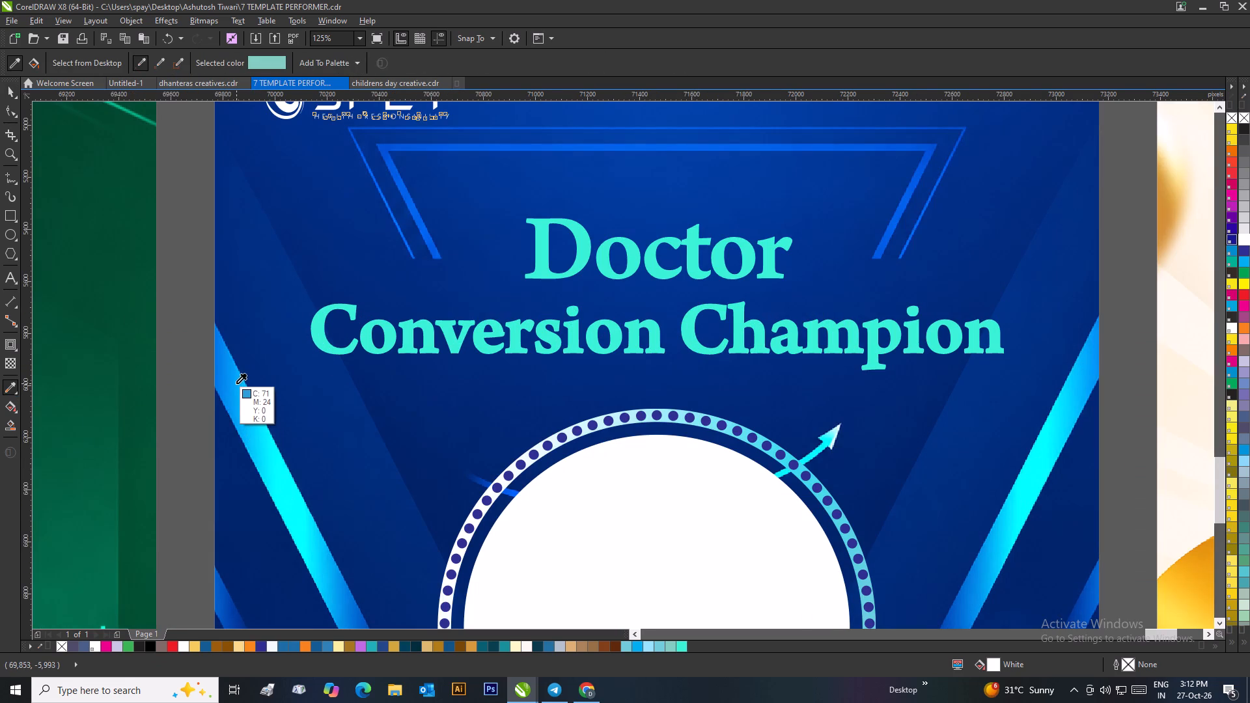
click(236, 383)
click(320, 340)
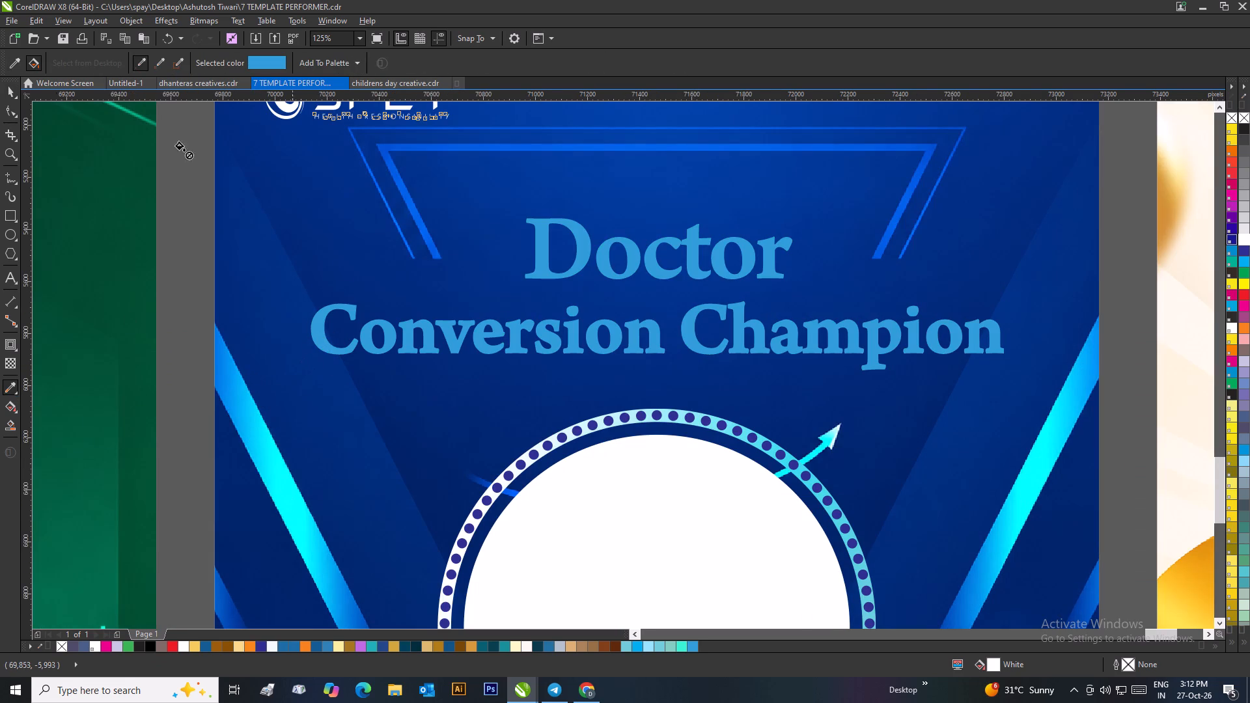
click(8, 84)
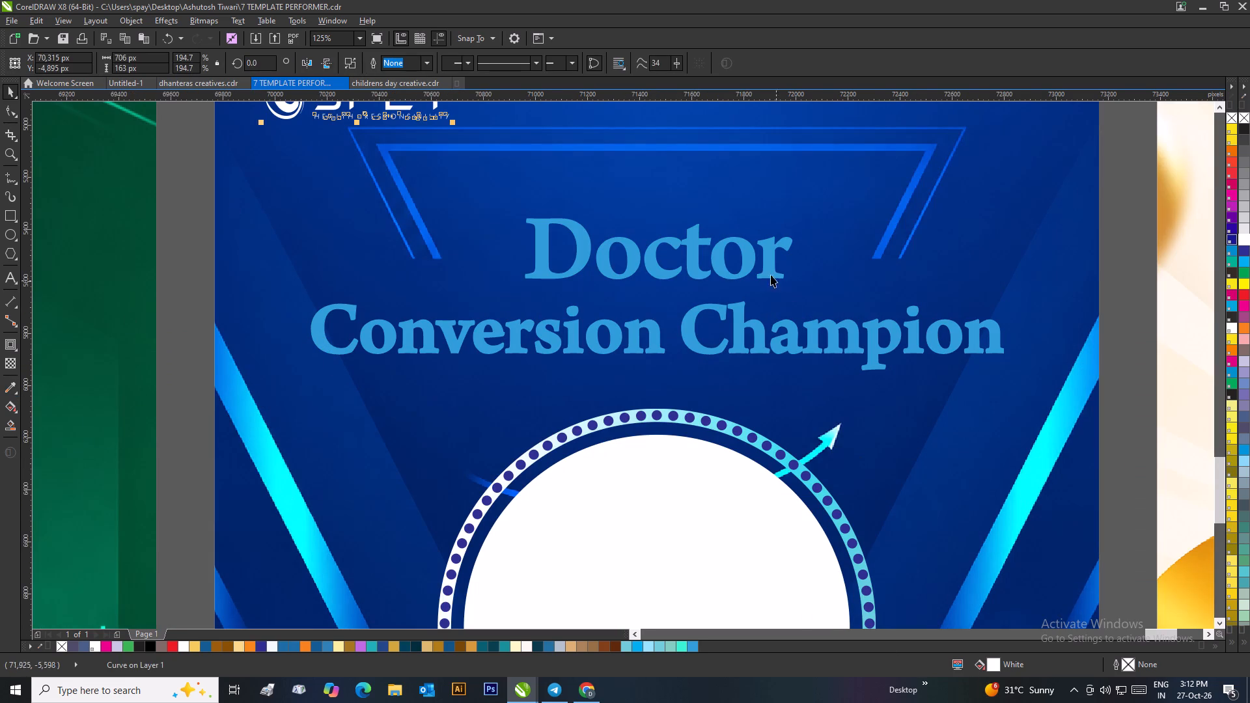
Change the Doctor Conversion Champion title's fill to light sky blue R140 G215 B255 (#8CD7FF), using the RGB colour model.
click(771, 268)
double_click(998, 665)
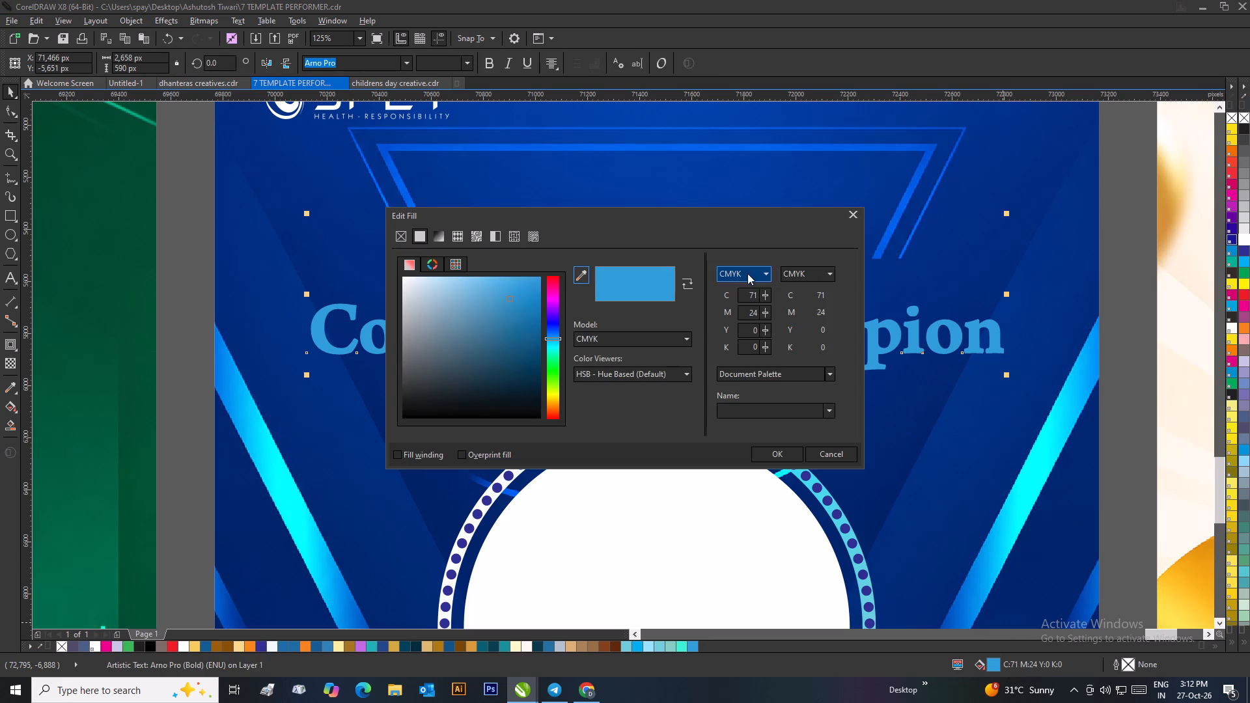
click(667, 337)
click(613, 374)
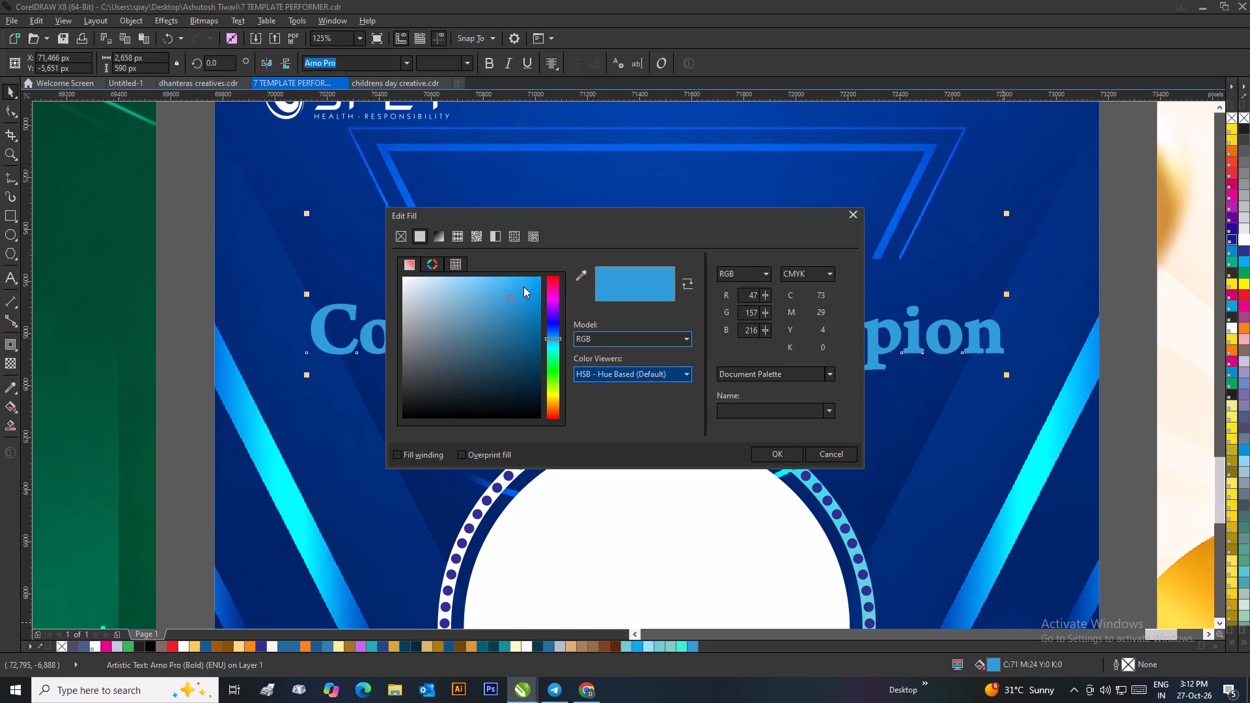
click(521, 283)
drag(569, 223, 858, 370)
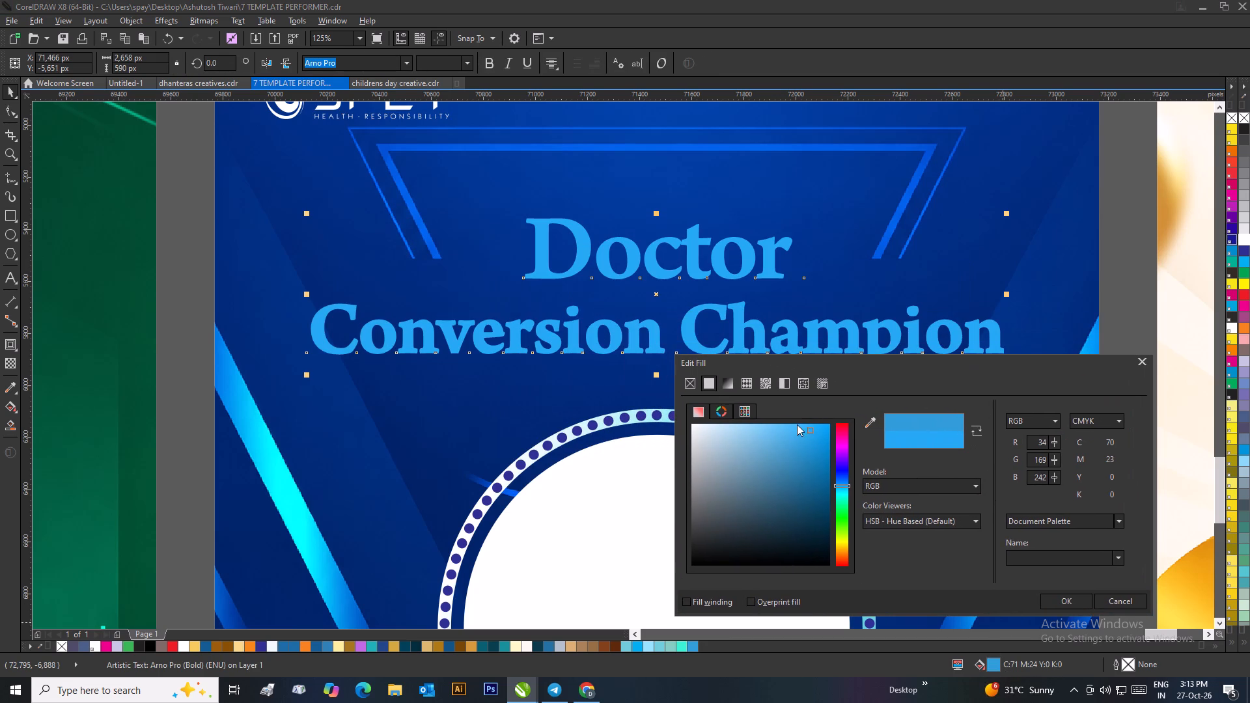
click(796, 424)
click(775, 426)
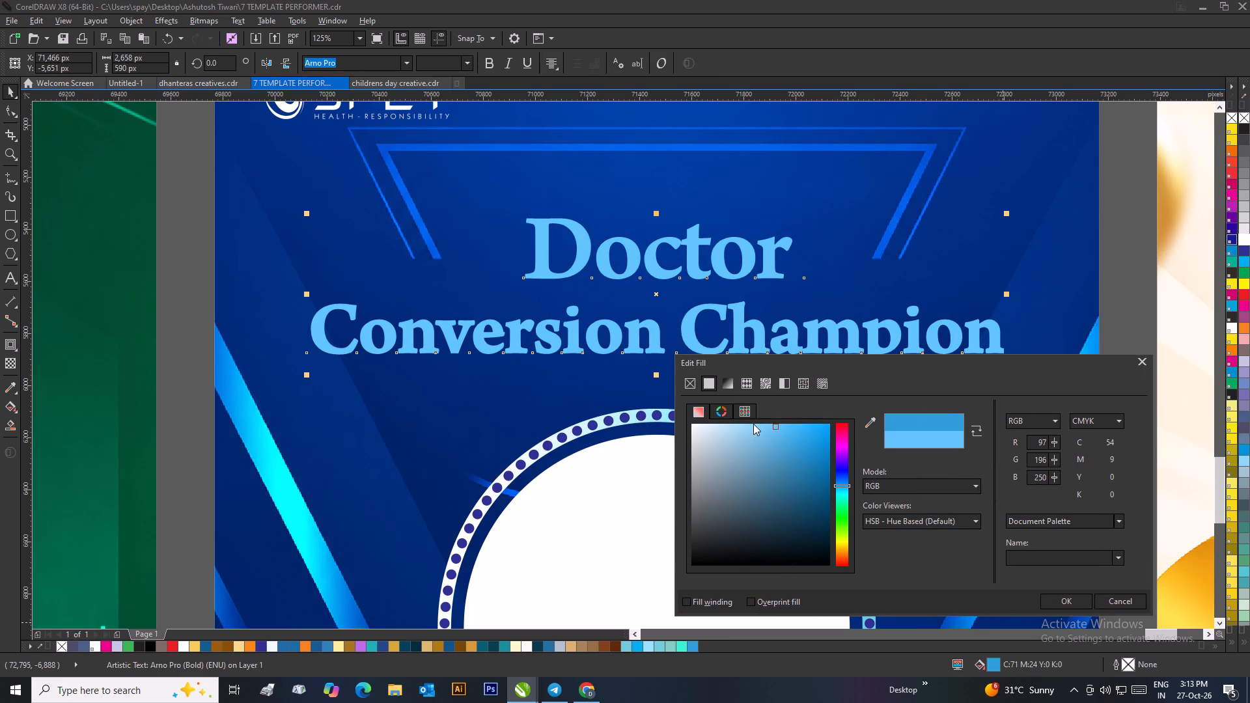
click(753, 424)
click(1061, 595)
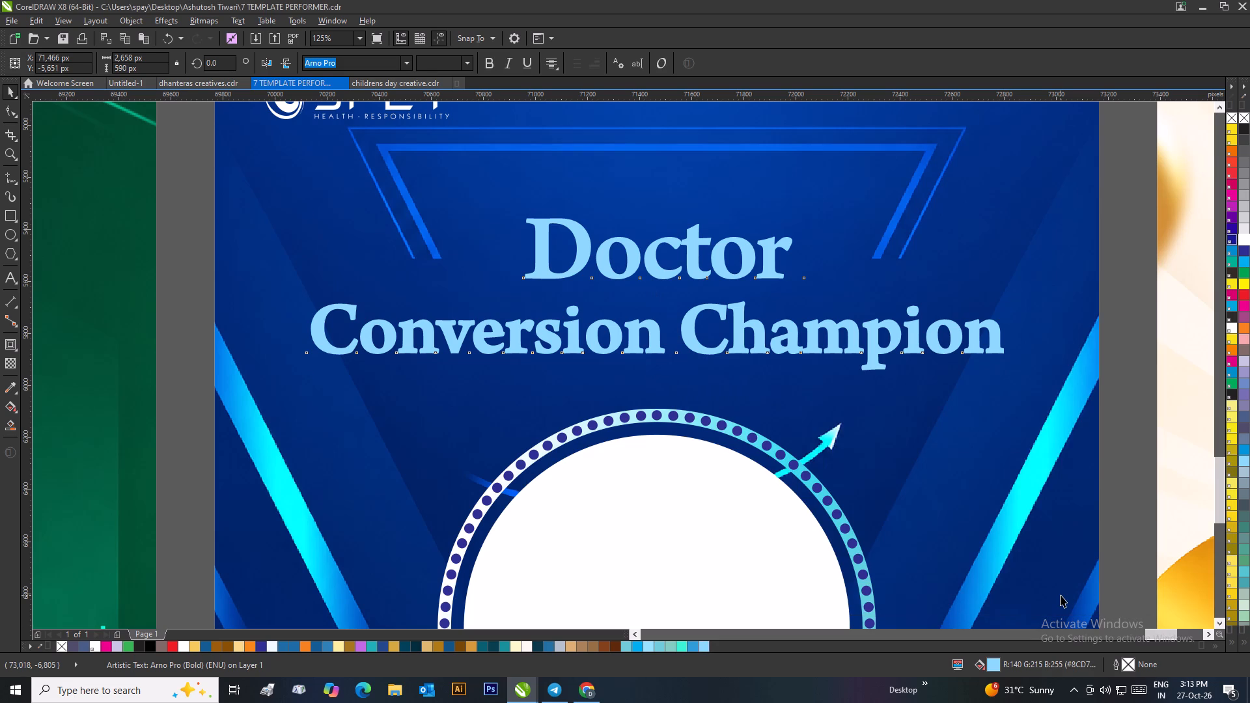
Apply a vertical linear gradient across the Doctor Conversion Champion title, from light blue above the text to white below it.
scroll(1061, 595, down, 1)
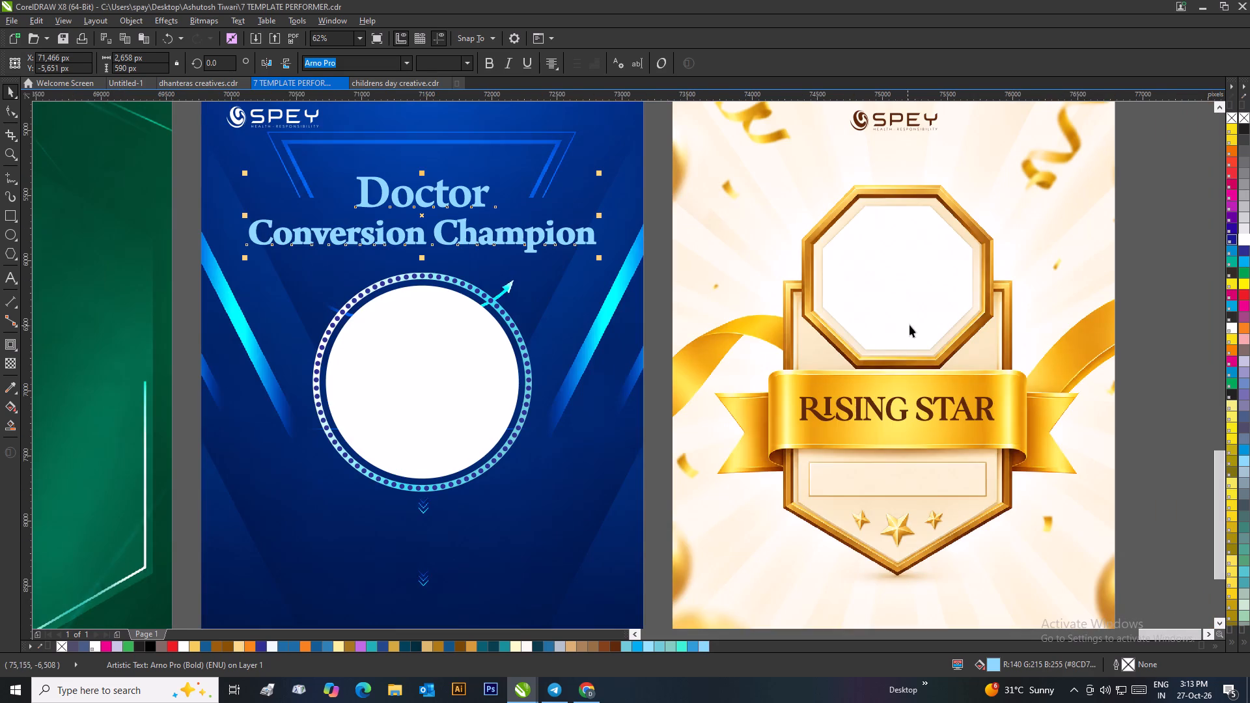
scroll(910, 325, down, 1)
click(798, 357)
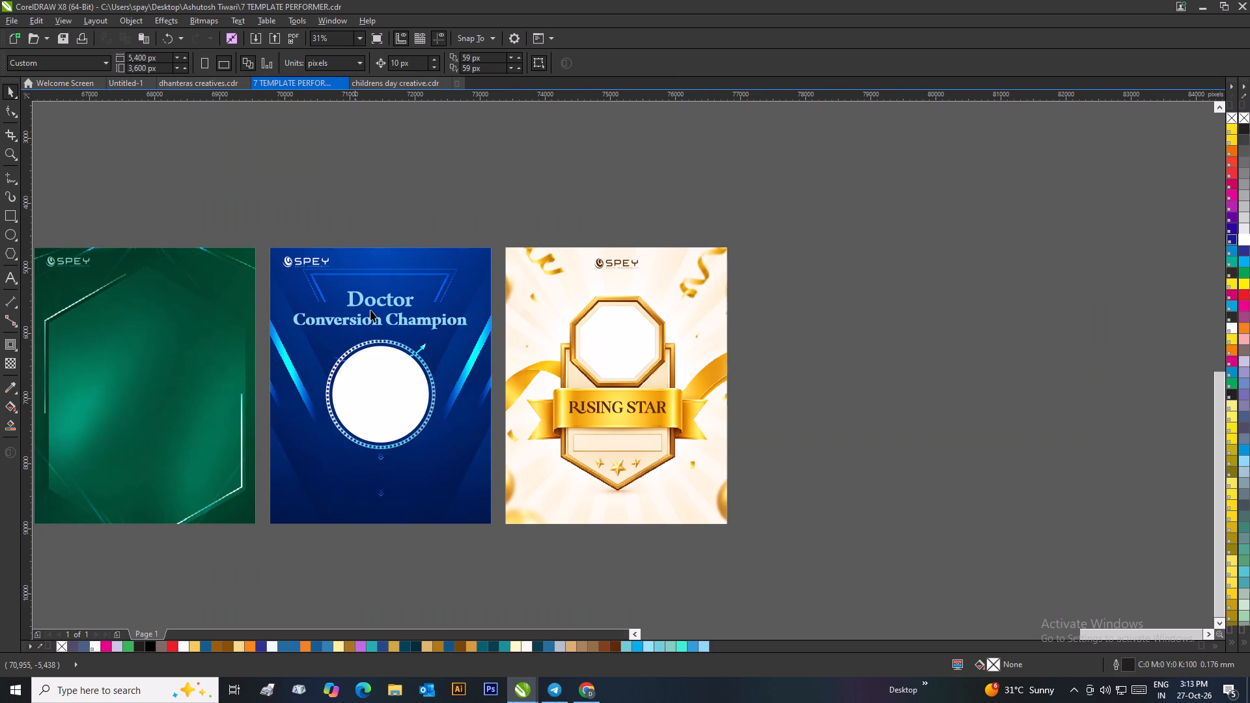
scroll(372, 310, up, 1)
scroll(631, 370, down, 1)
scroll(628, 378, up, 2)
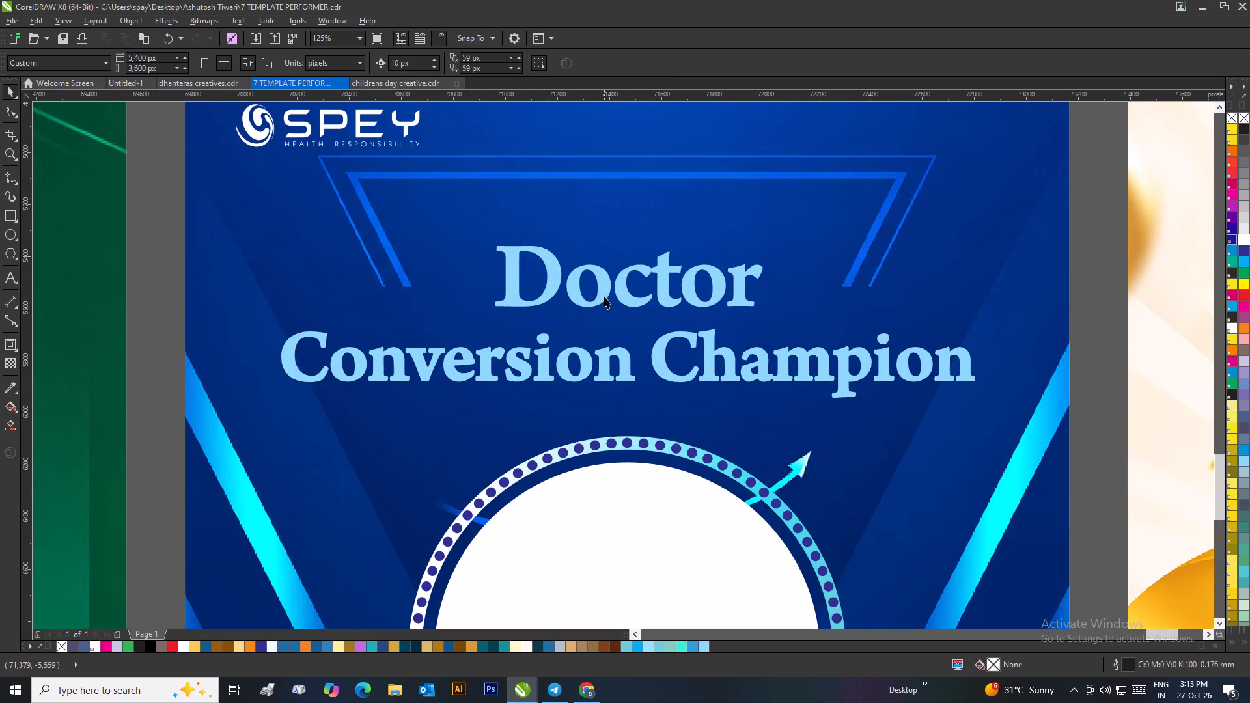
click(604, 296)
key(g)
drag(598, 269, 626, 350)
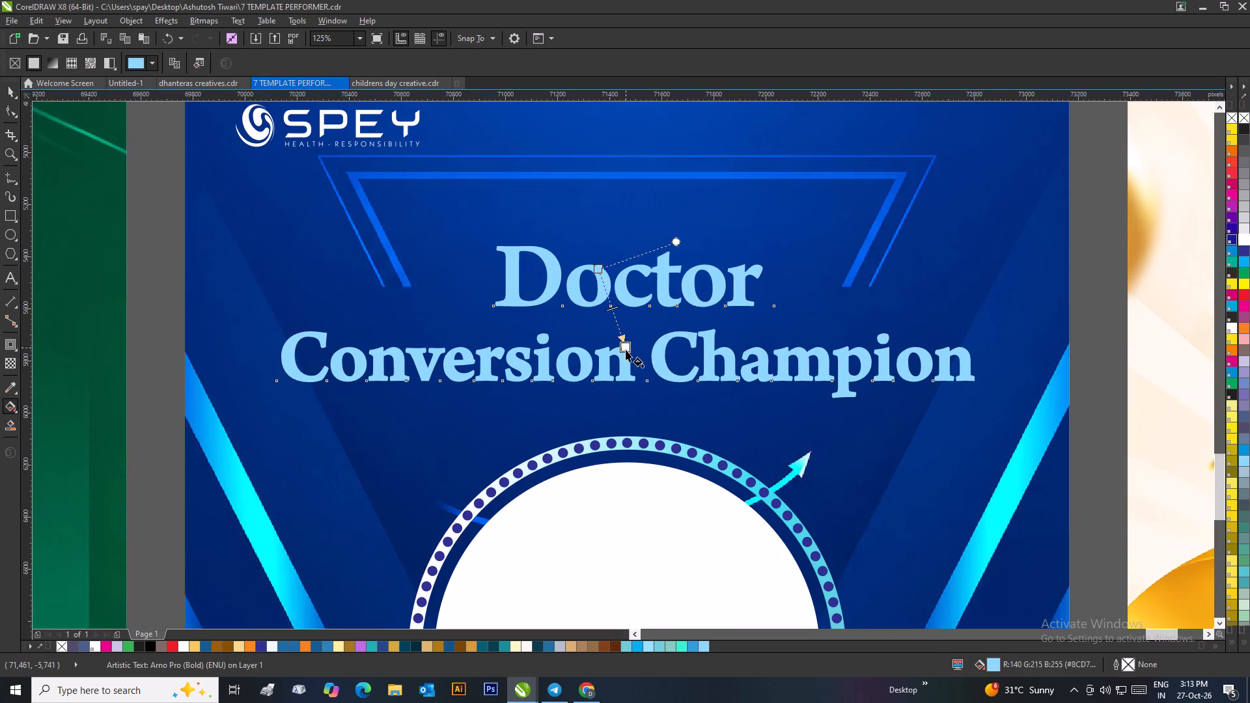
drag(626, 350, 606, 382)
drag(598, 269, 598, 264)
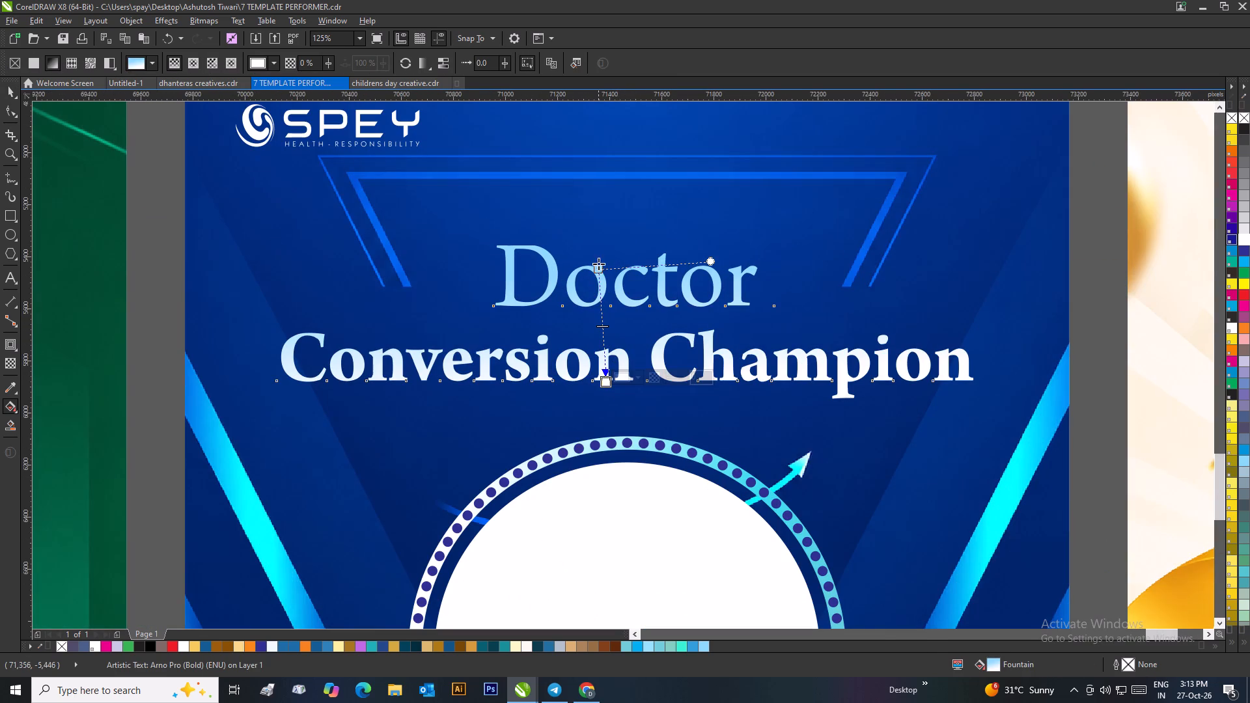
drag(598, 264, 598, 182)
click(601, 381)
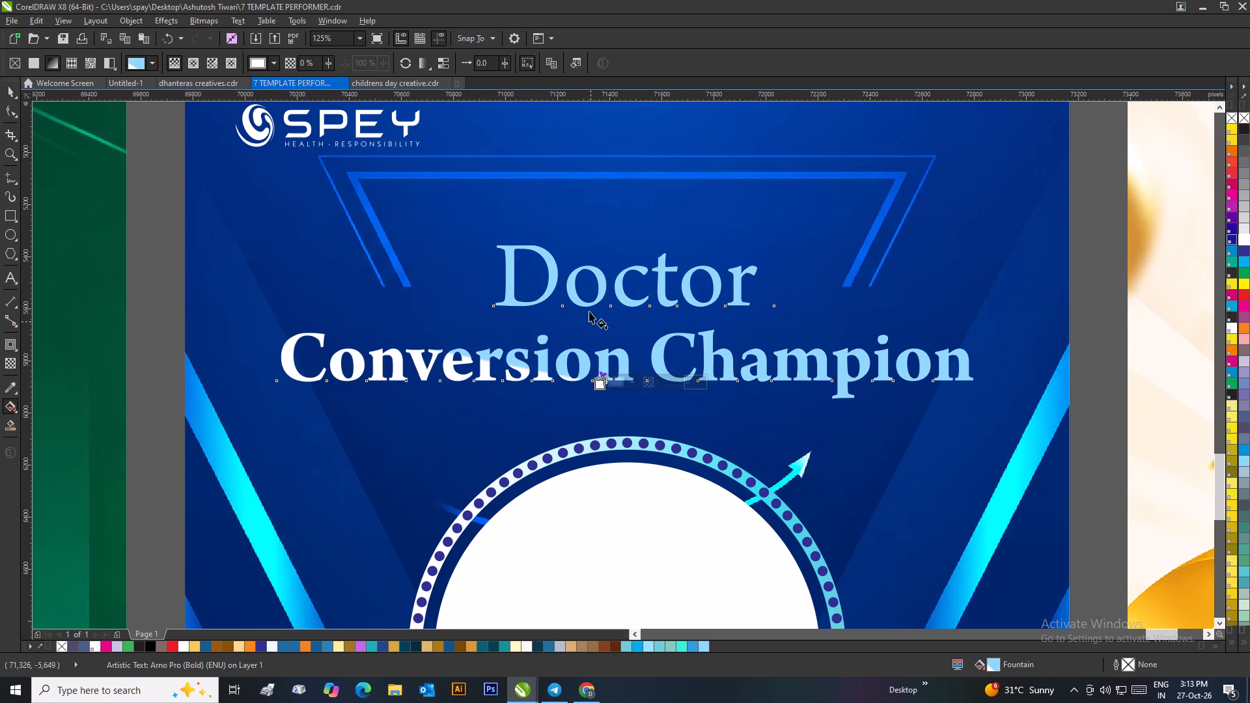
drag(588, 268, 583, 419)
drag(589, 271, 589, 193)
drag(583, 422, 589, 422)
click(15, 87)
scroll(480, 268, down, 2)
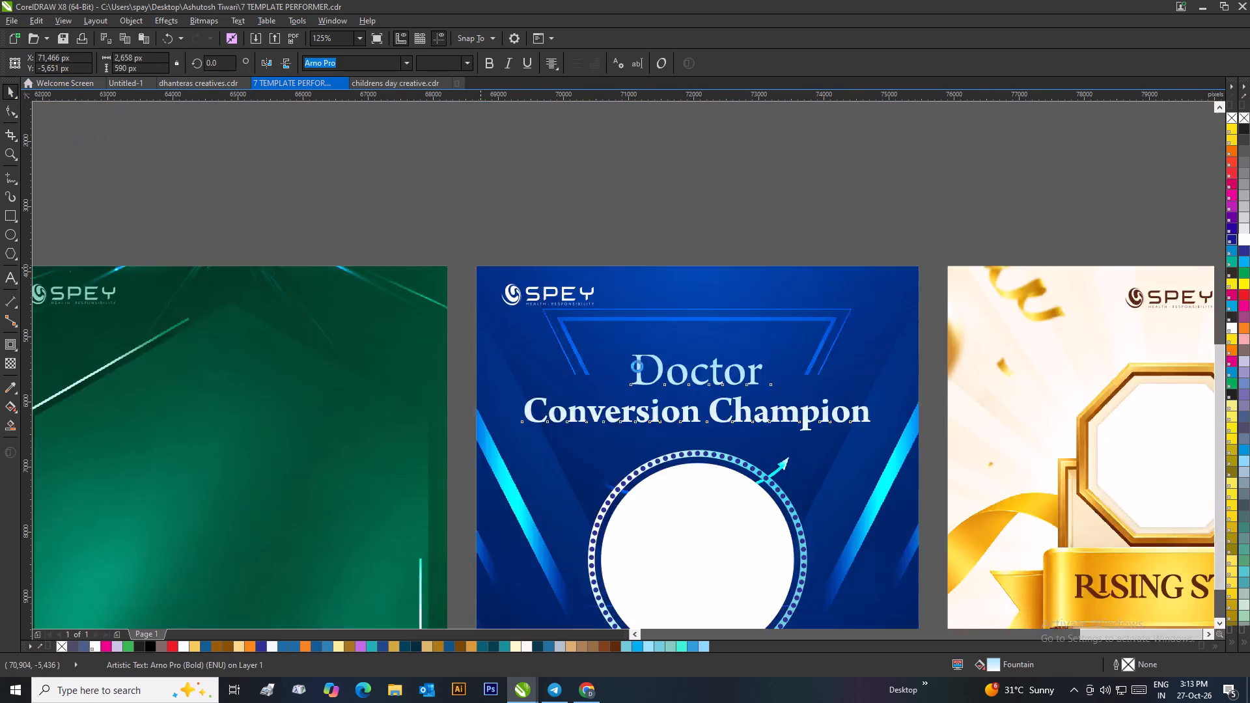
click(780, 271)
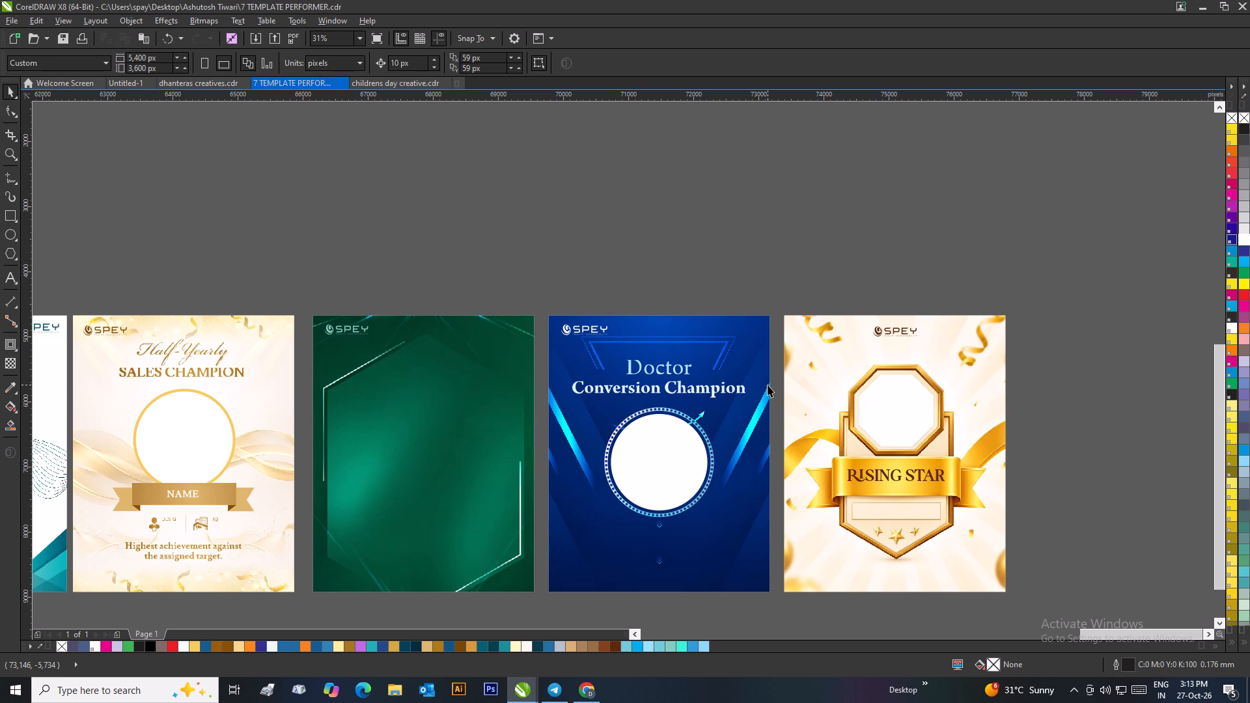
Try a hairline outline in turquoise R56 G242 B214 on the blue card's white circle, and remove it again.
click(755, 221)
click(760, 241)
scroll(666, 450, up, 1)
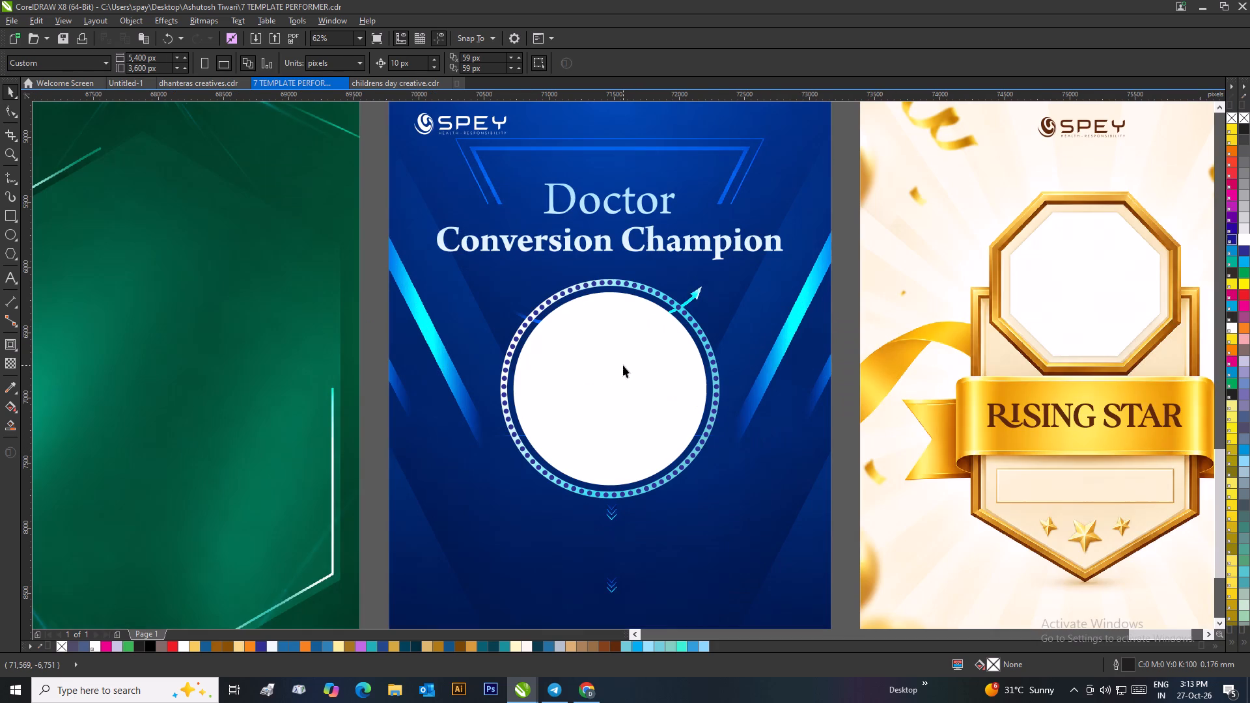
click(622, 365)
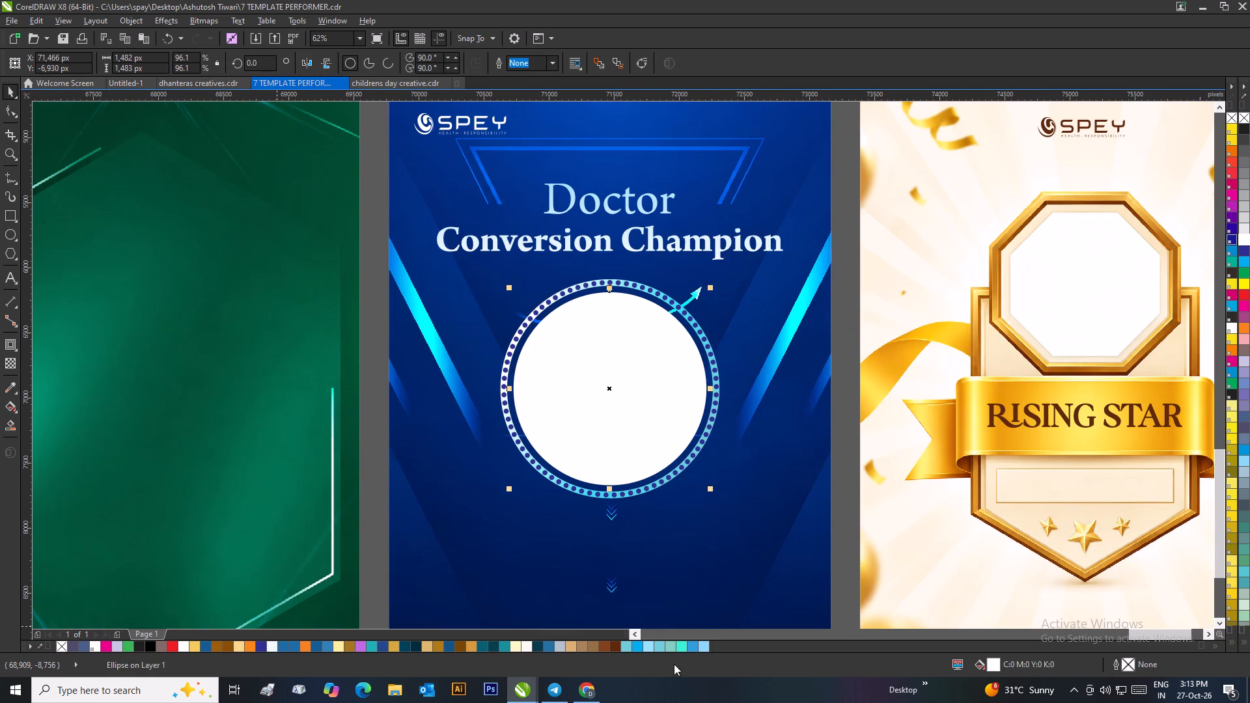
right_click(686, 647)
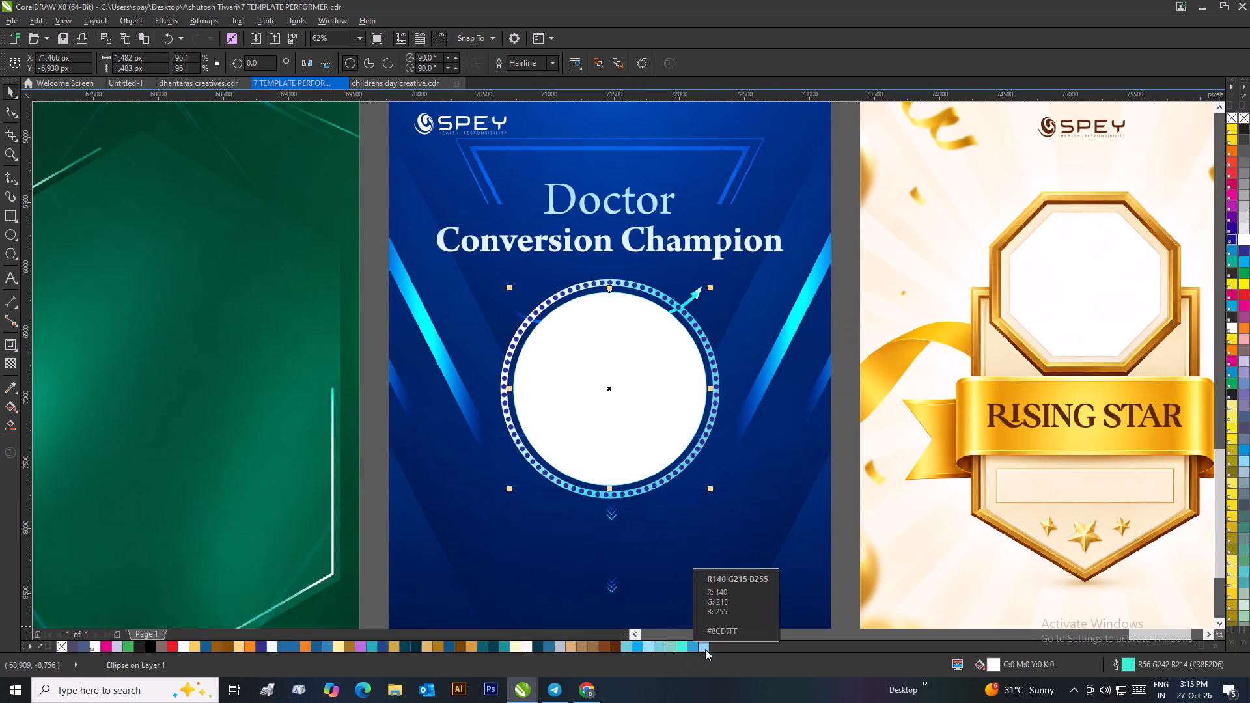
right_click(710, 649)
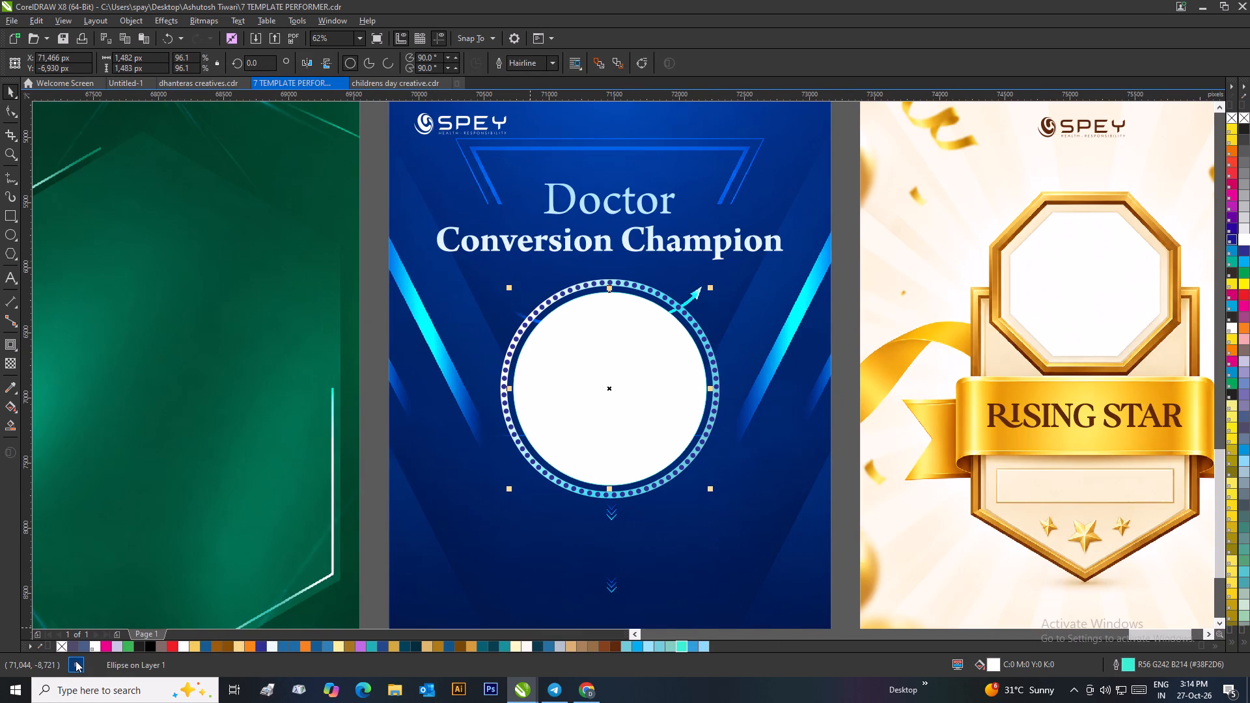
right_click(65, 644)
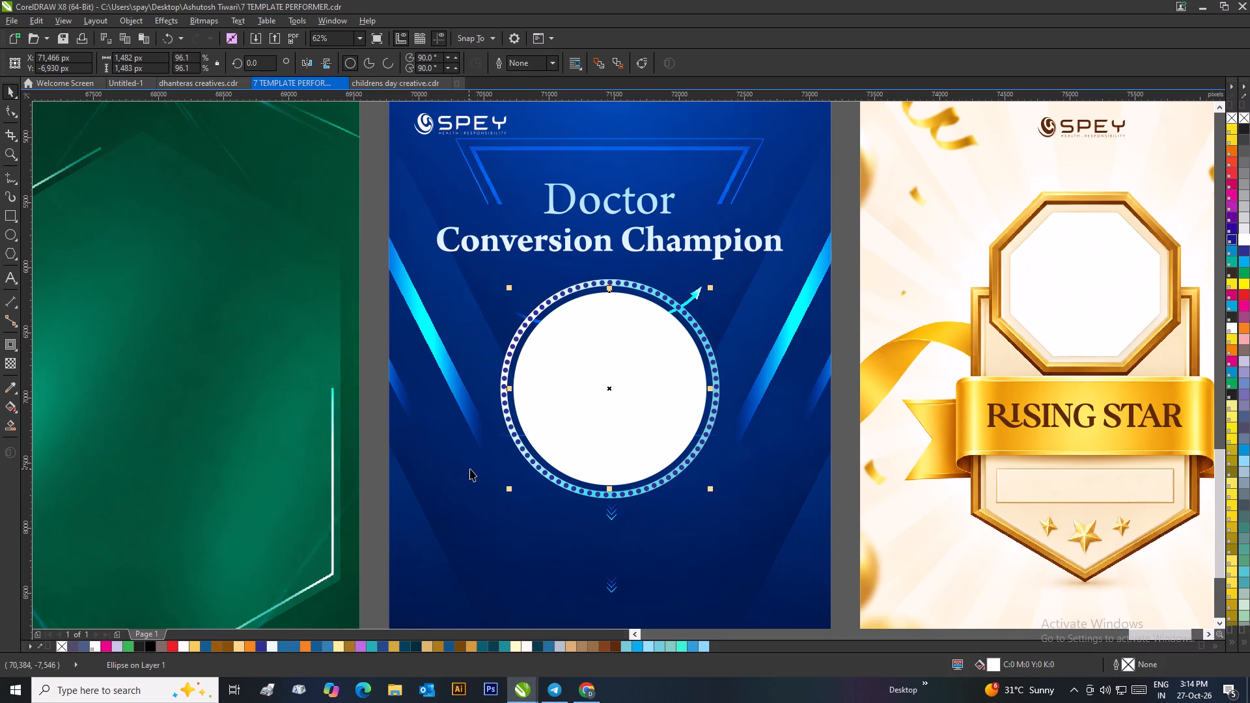
Replace the Doctor Conversion Champion title's gradient with the solid light sky blue R140 G215 B255 (#8CD7FF).
scroll(470, 469, down, 1)
click(749, 145)
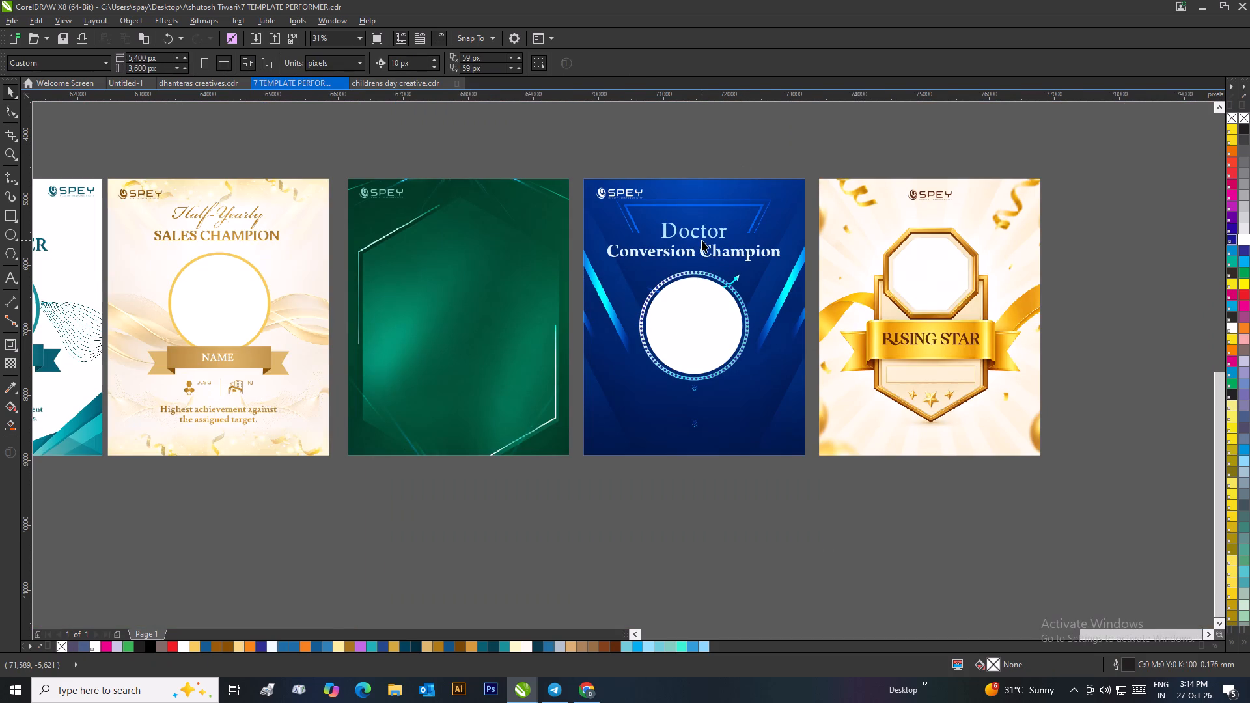
scroll(702, 240, up, 1)
click(610, 358)
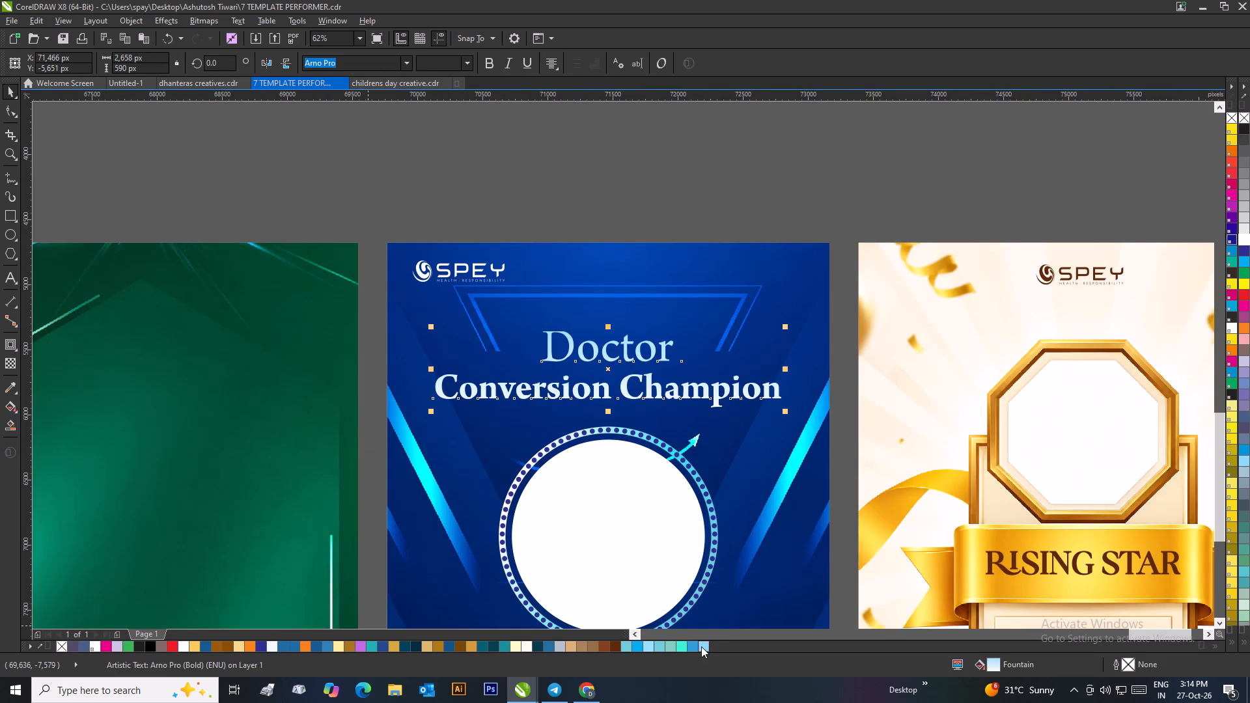
click(704, 642)
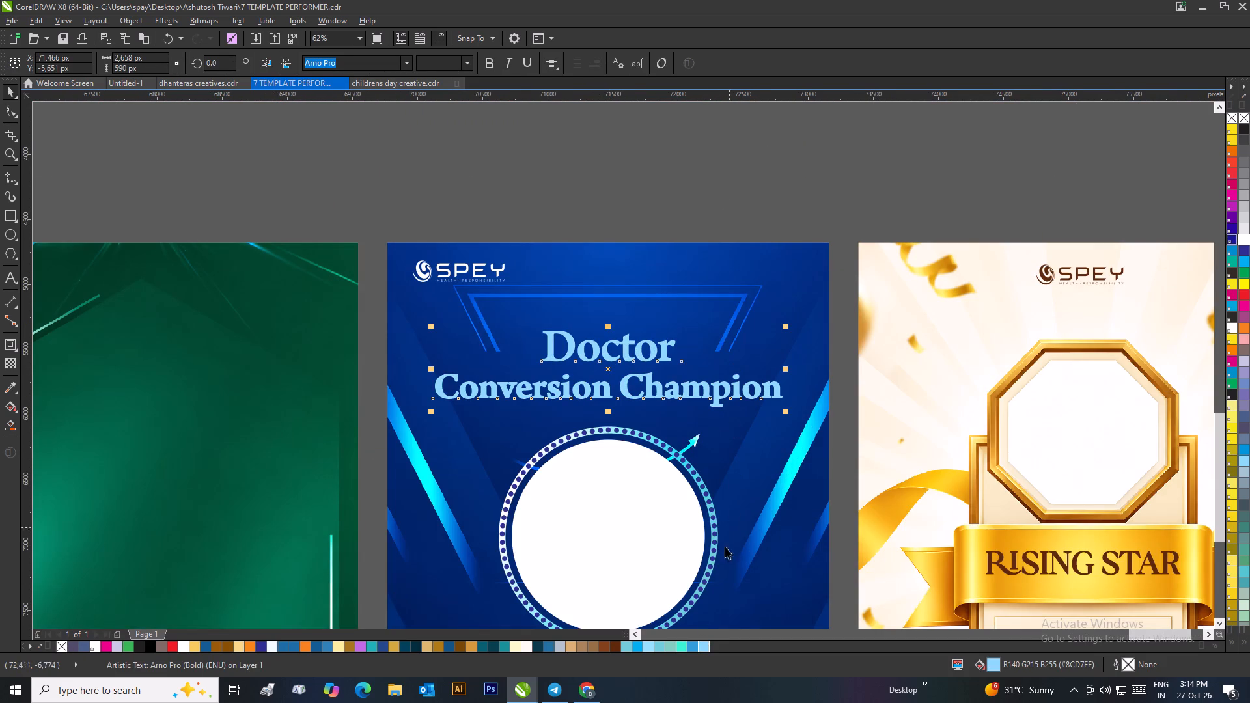
key(ctrl+z)
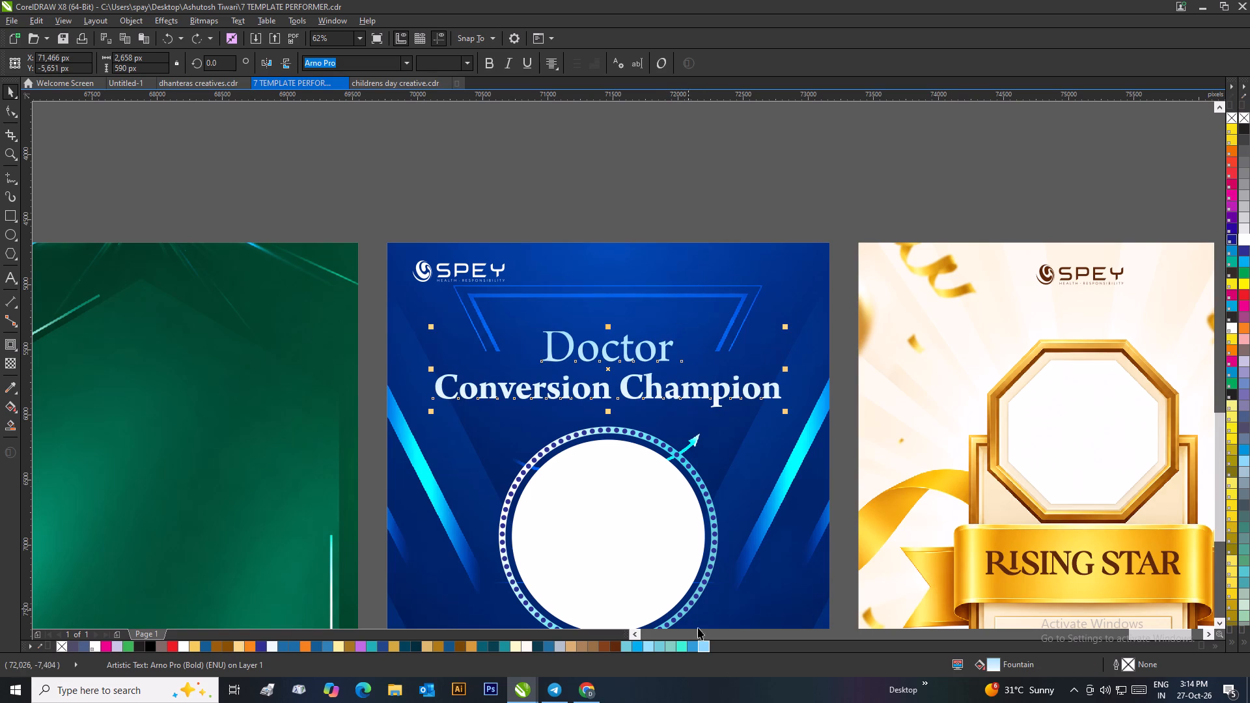
click(707, 650)
click(717, 200)
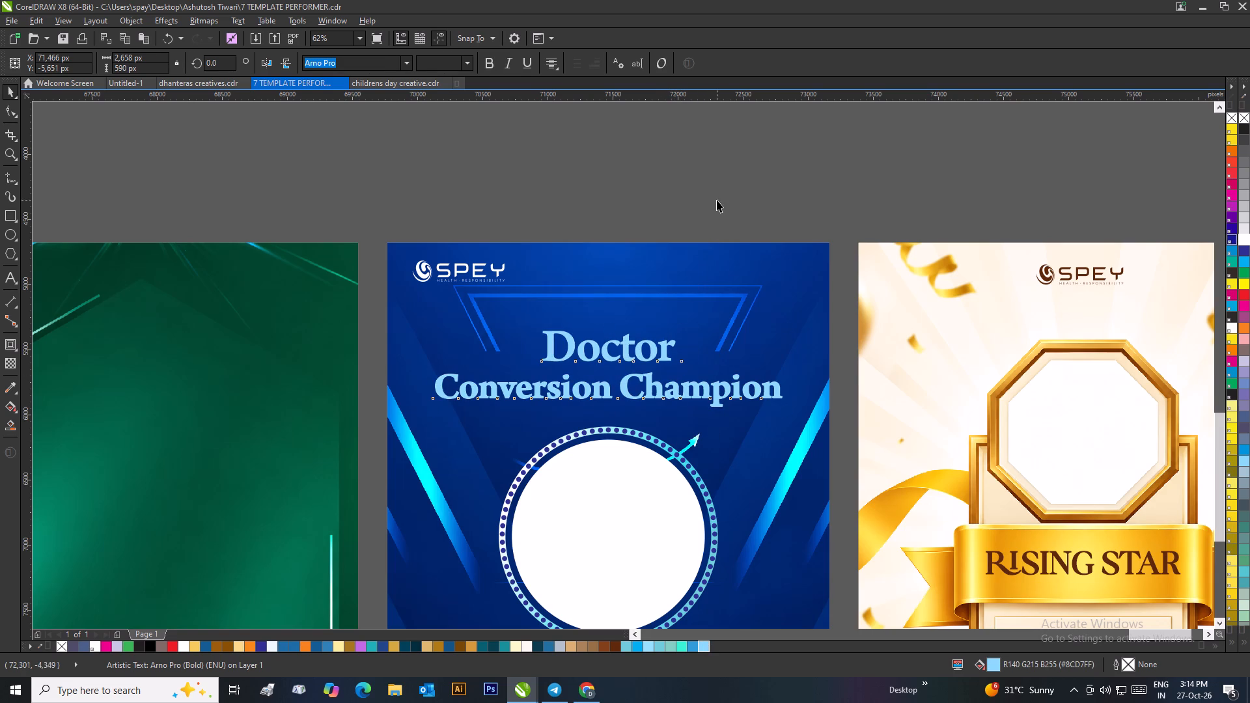
Set the Doctor Conversion Champion title's outline to none and check the title alongside the neighbouring cards.
click(628, 344)
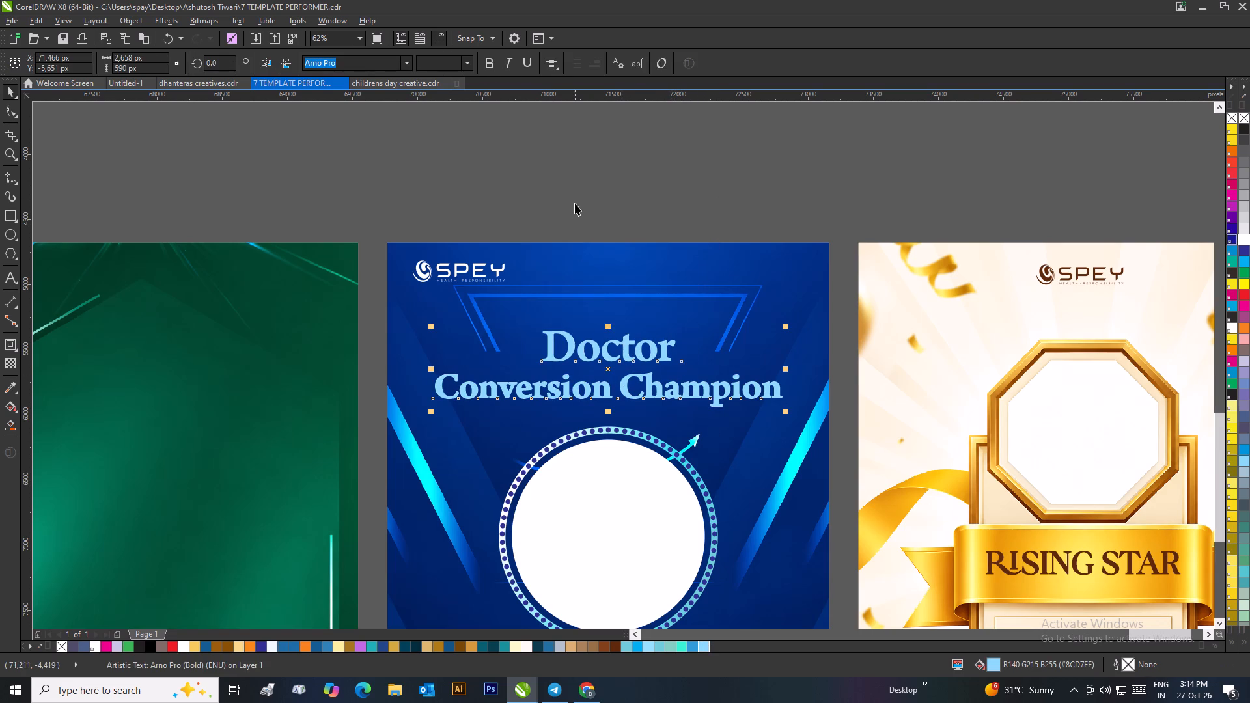
click(574, 192)
scroll(620, 381, up, 2)
click(645, 378)
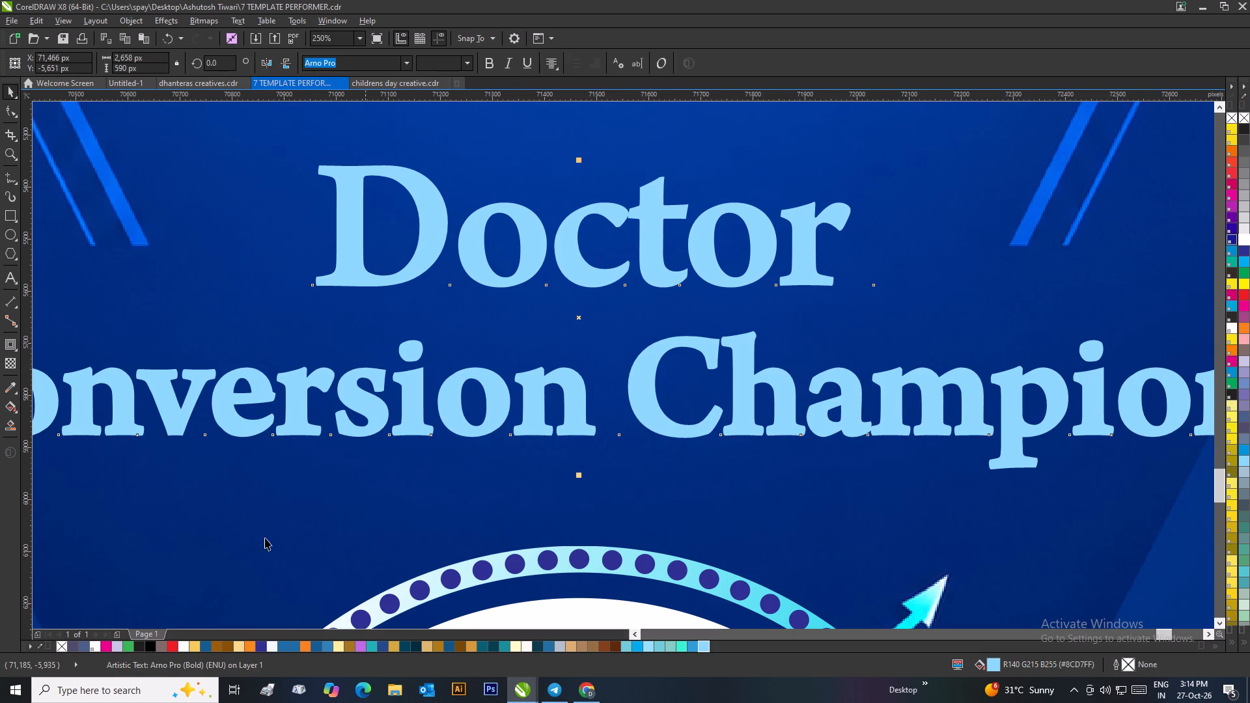
right_click(61, 646)
scroll(314, 459, down, 2)
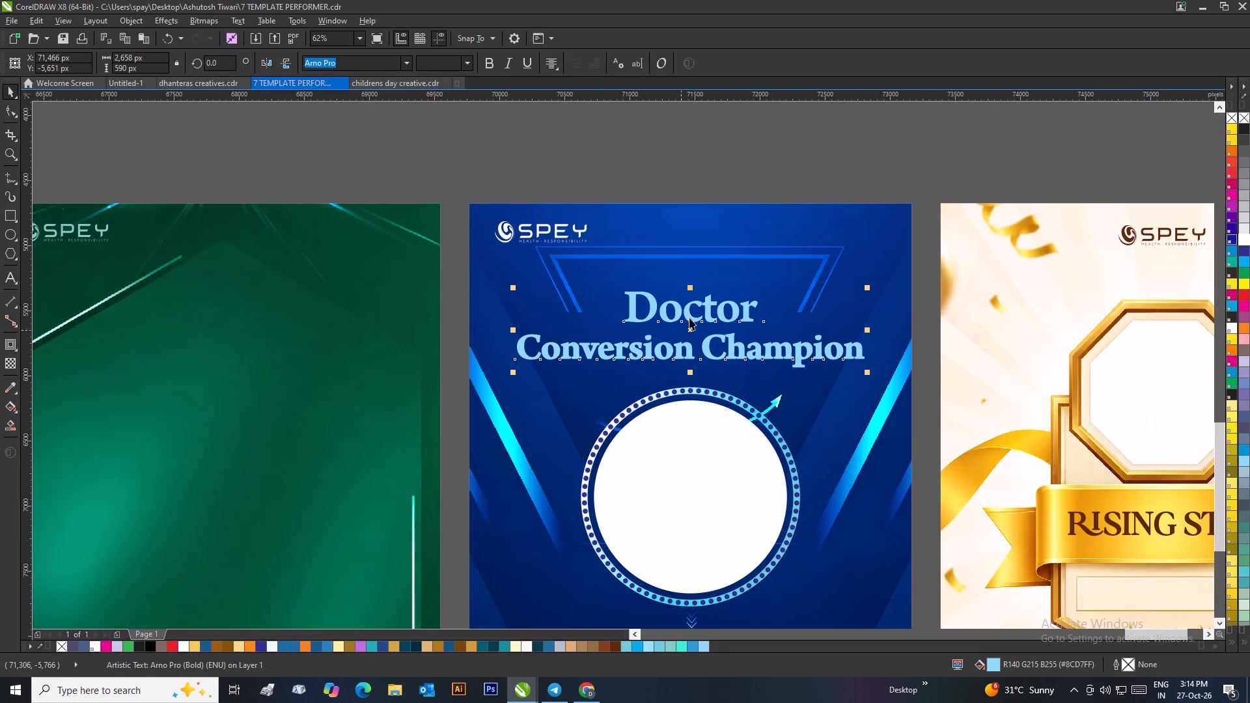
click(766, 148)
scroll(751, 353, down, 1)
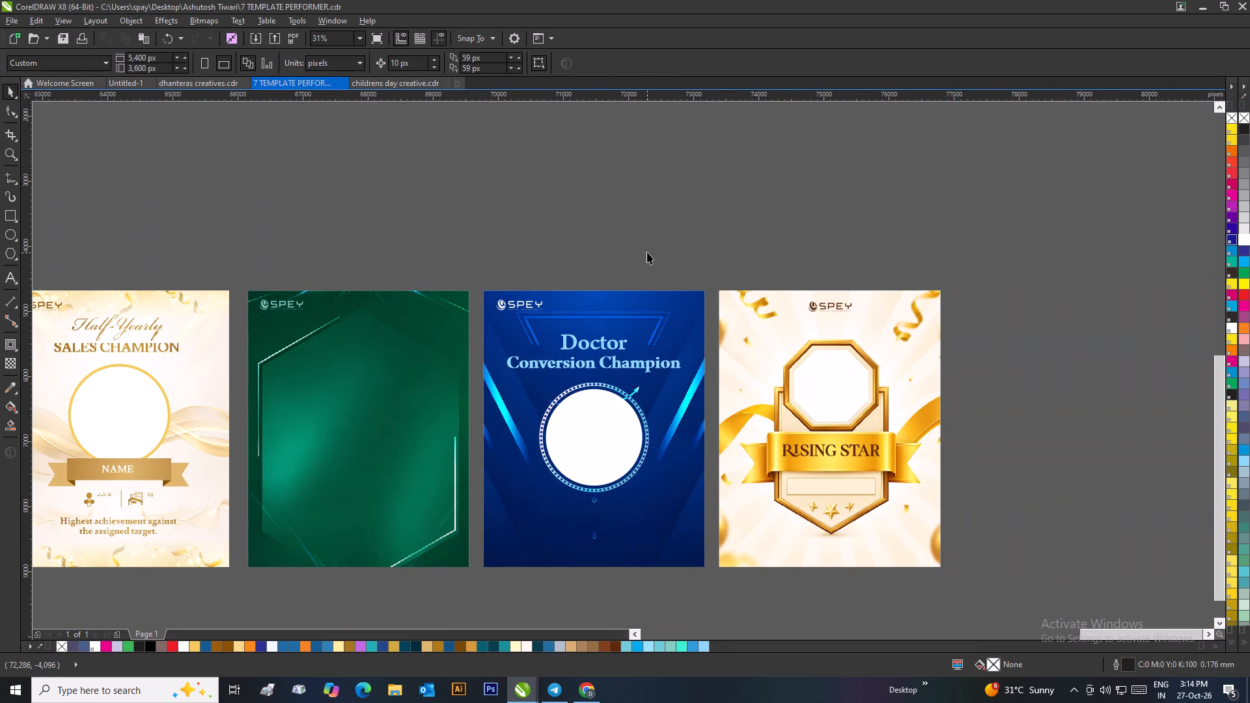
click(647, 252)
click(617, 362)
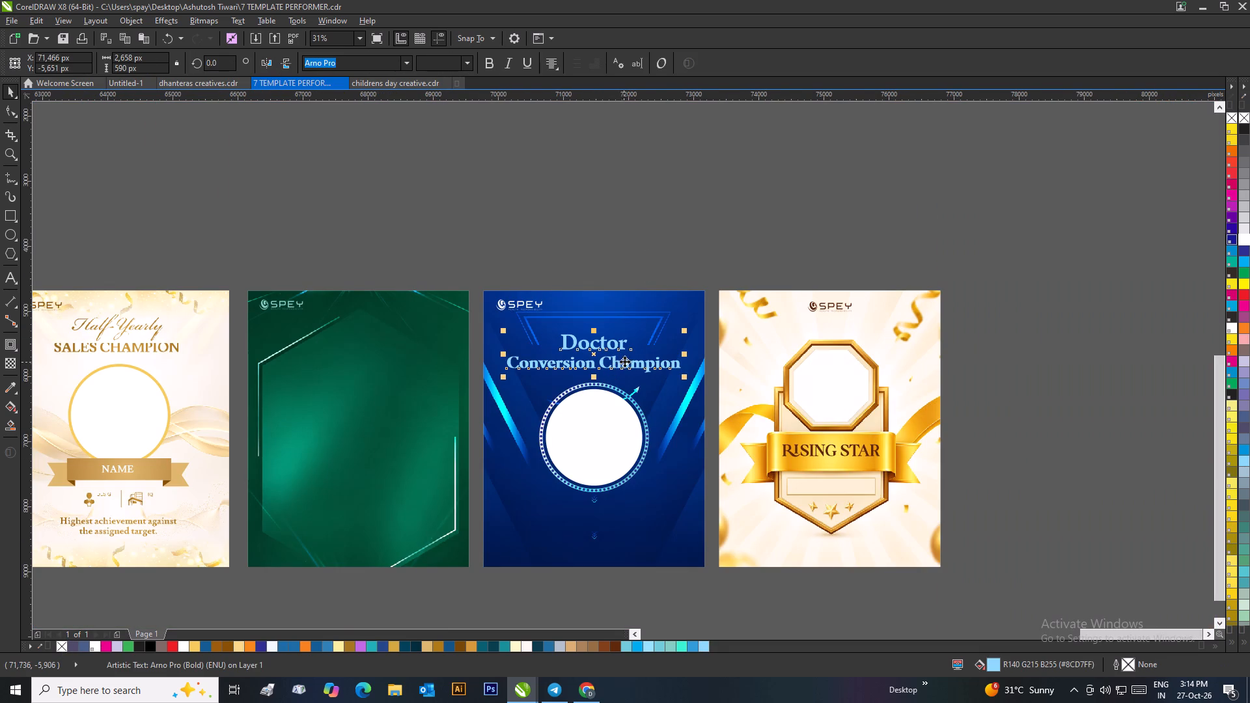
click(631, 271)
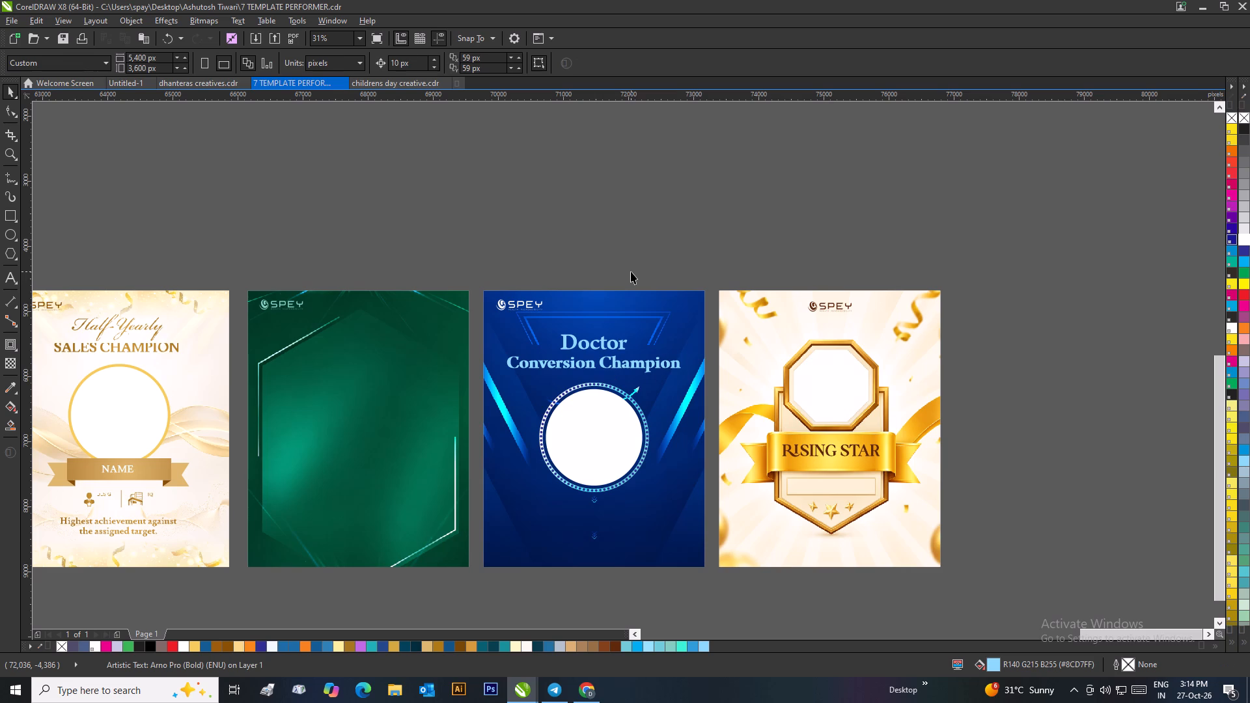
Group the blue card's white circle with its dotted ring and copy the group onto the green card, centred horizontally.
click(635, 255)
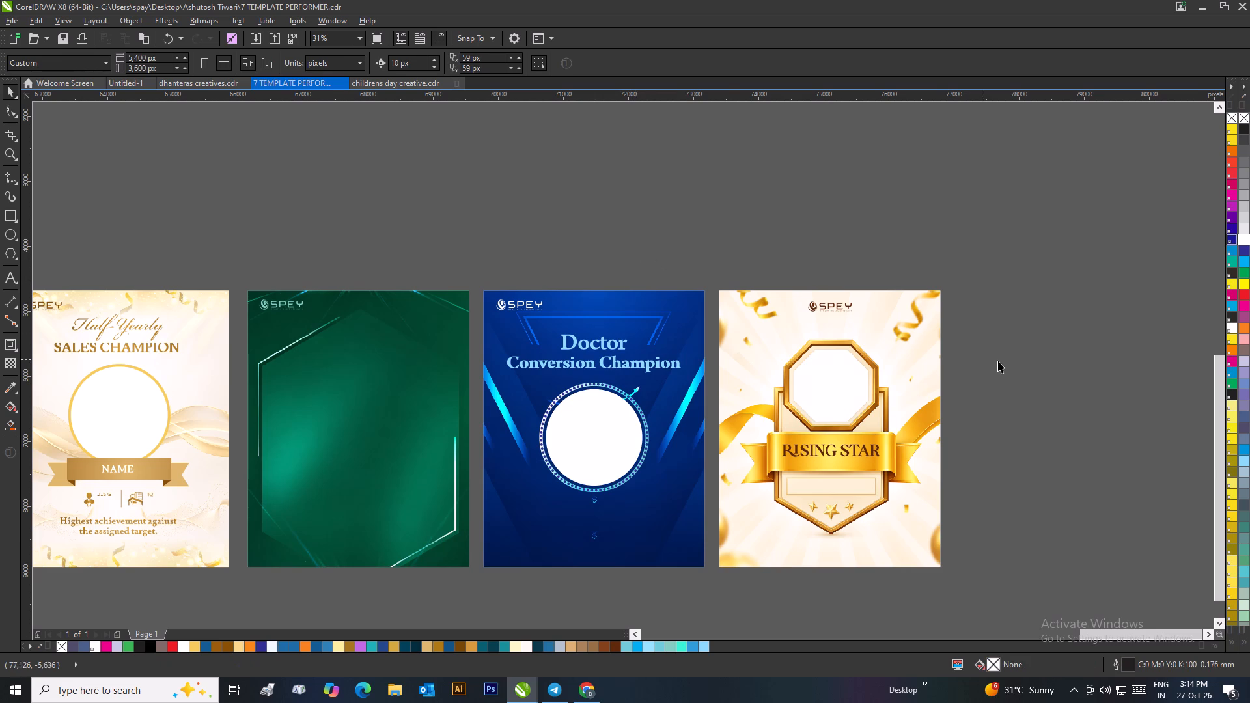
click(1001, 361)
scroll(366, 339, down, 1)
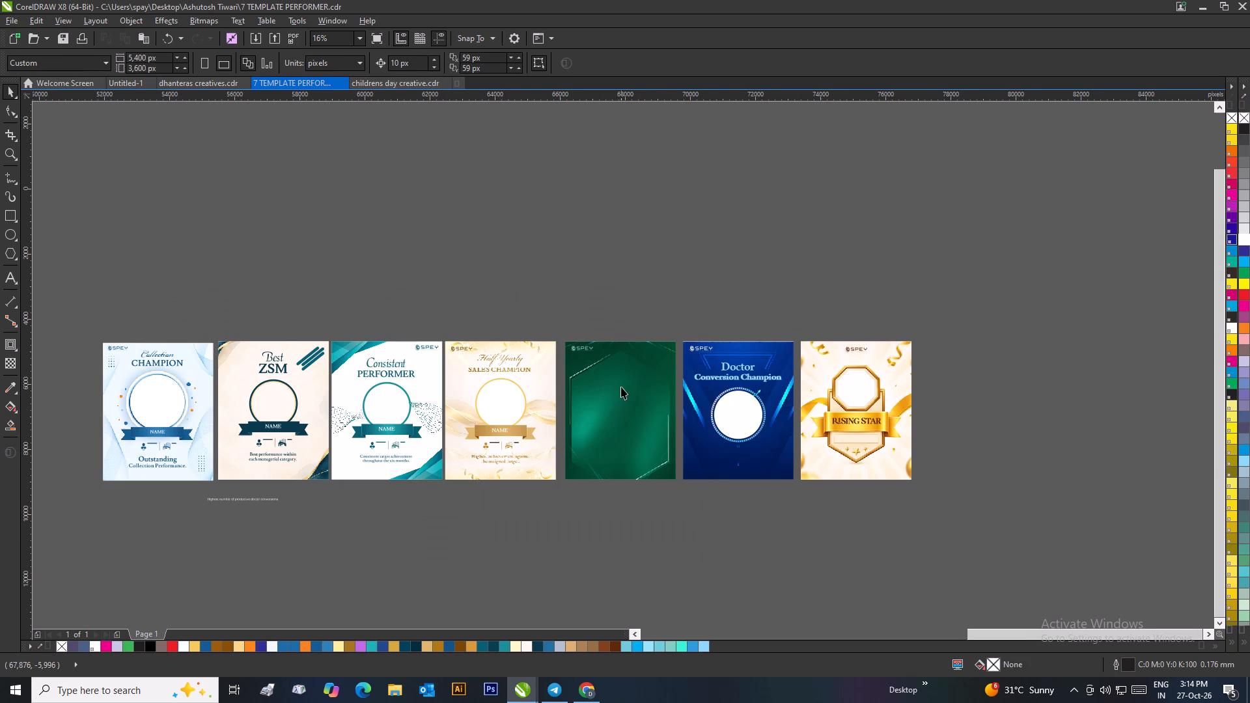
drag(686, 524, 786, 383)
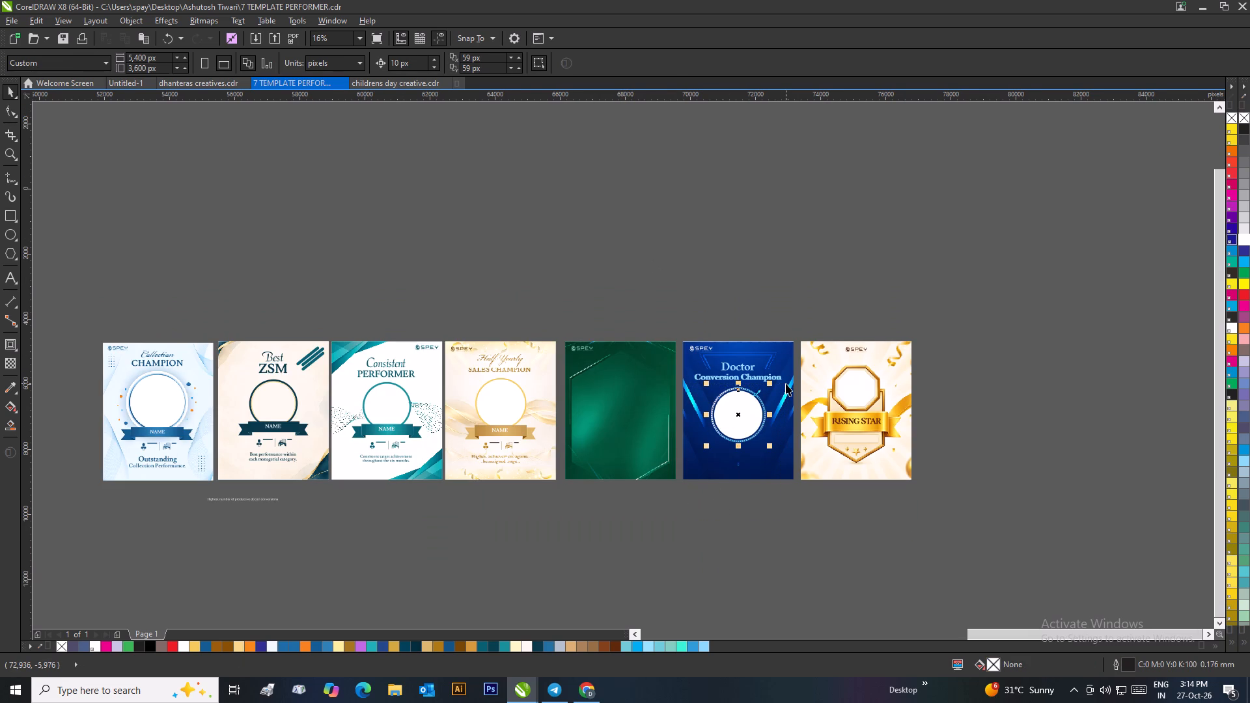
key(ctrl+g)
drag(731, 416, 704, 418)
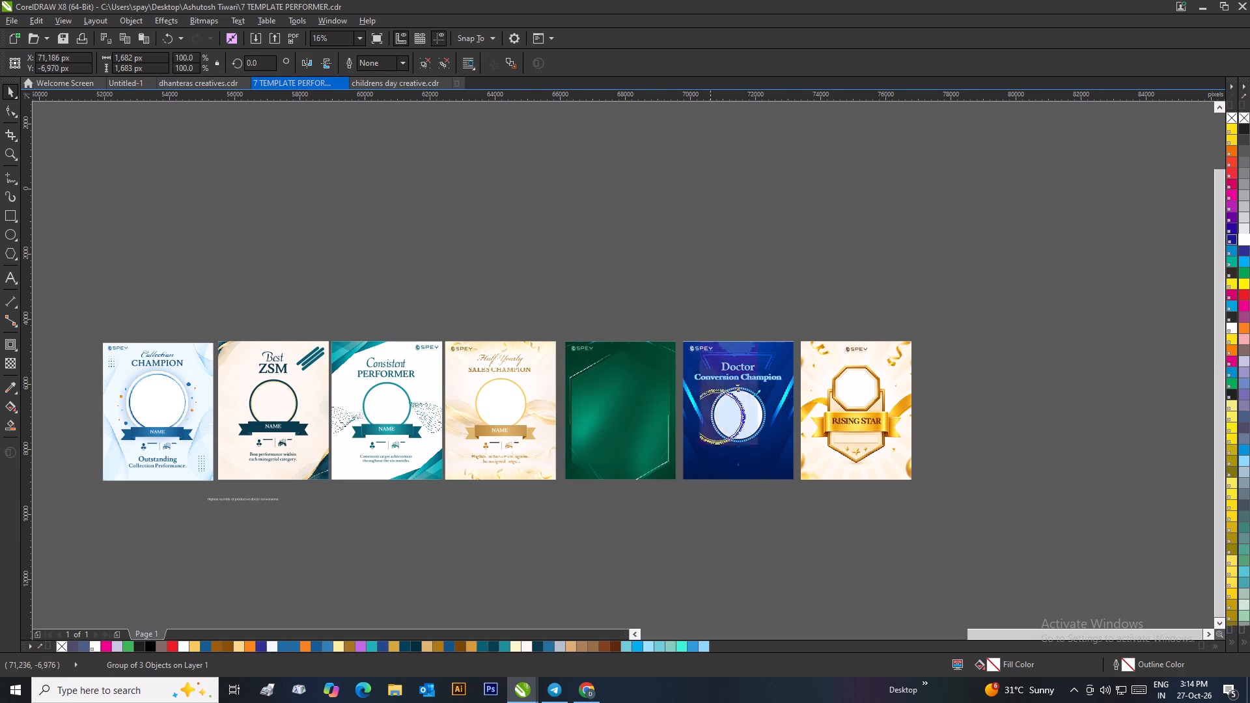
drag(704, 418, 617, 417)
right_click(617, 417)
shift+click(669, 417)
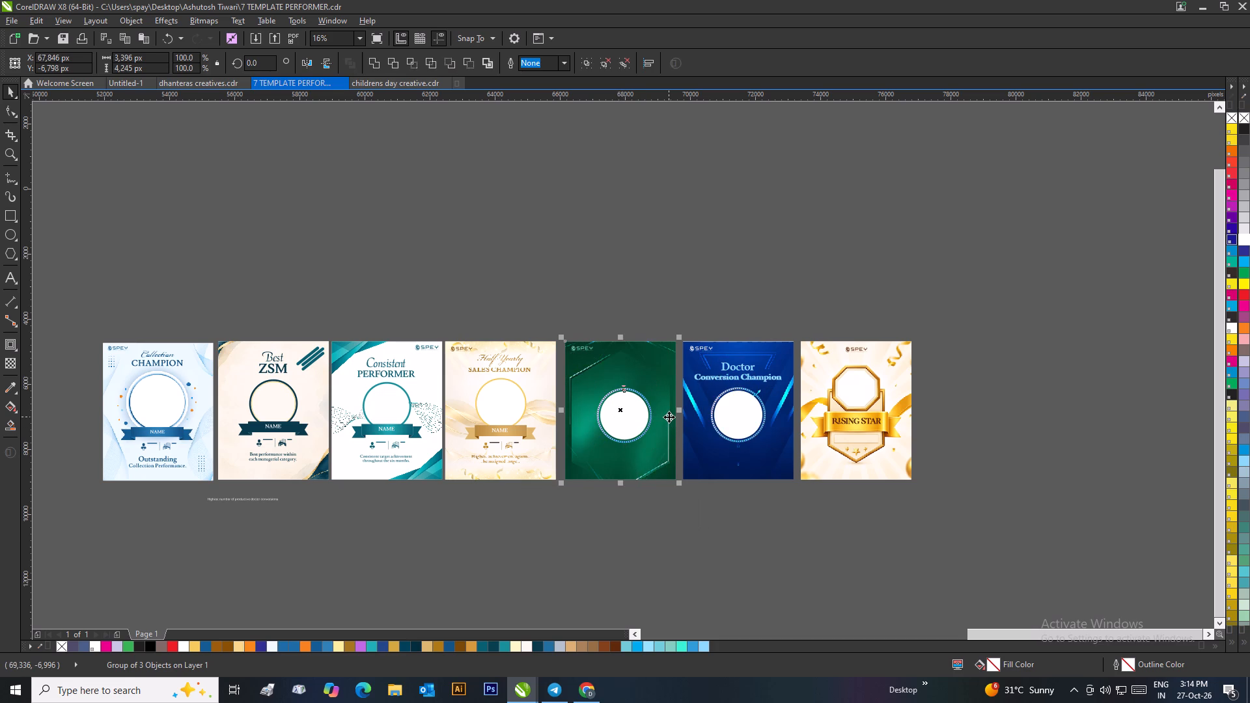
key(c)
click(684, 291)
Scale the green card's circle group down to about 71% (1,198 px wide) and move it toward the card's centre.
scroll(625, 411, up, 2)
click(625, 364)
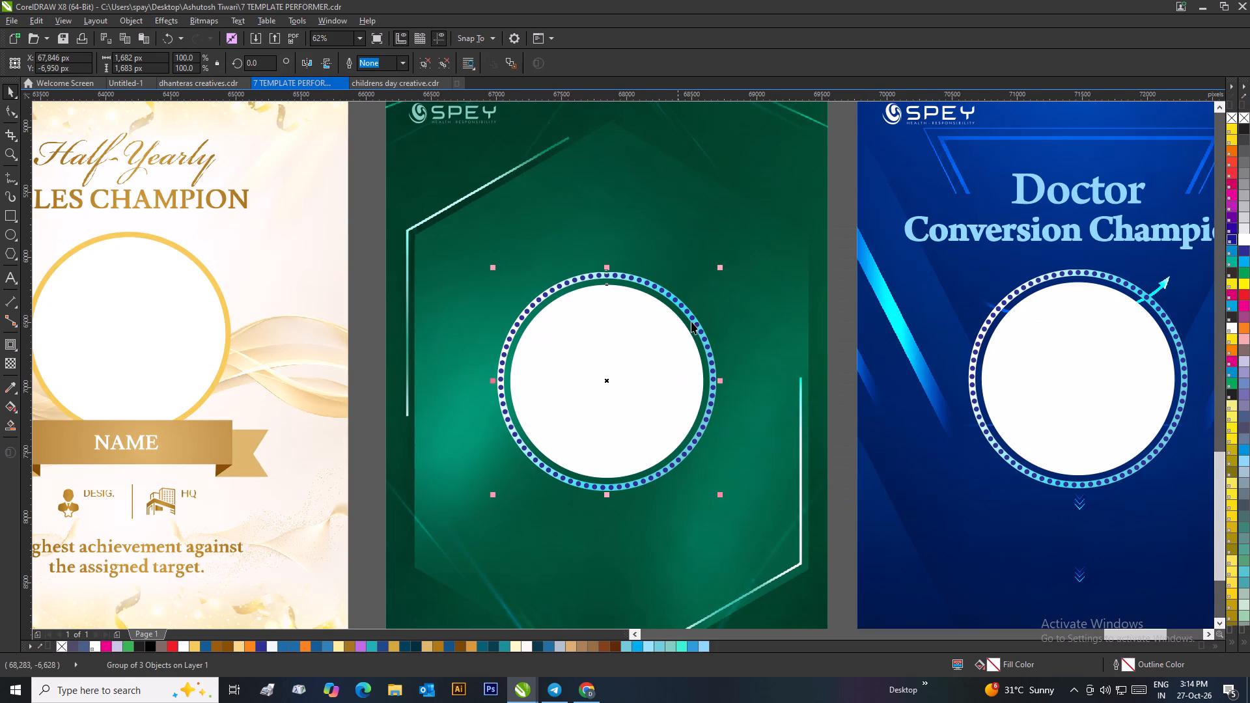
drag(722, 266, 697, 329)
drag(570, 408, 600, 334)
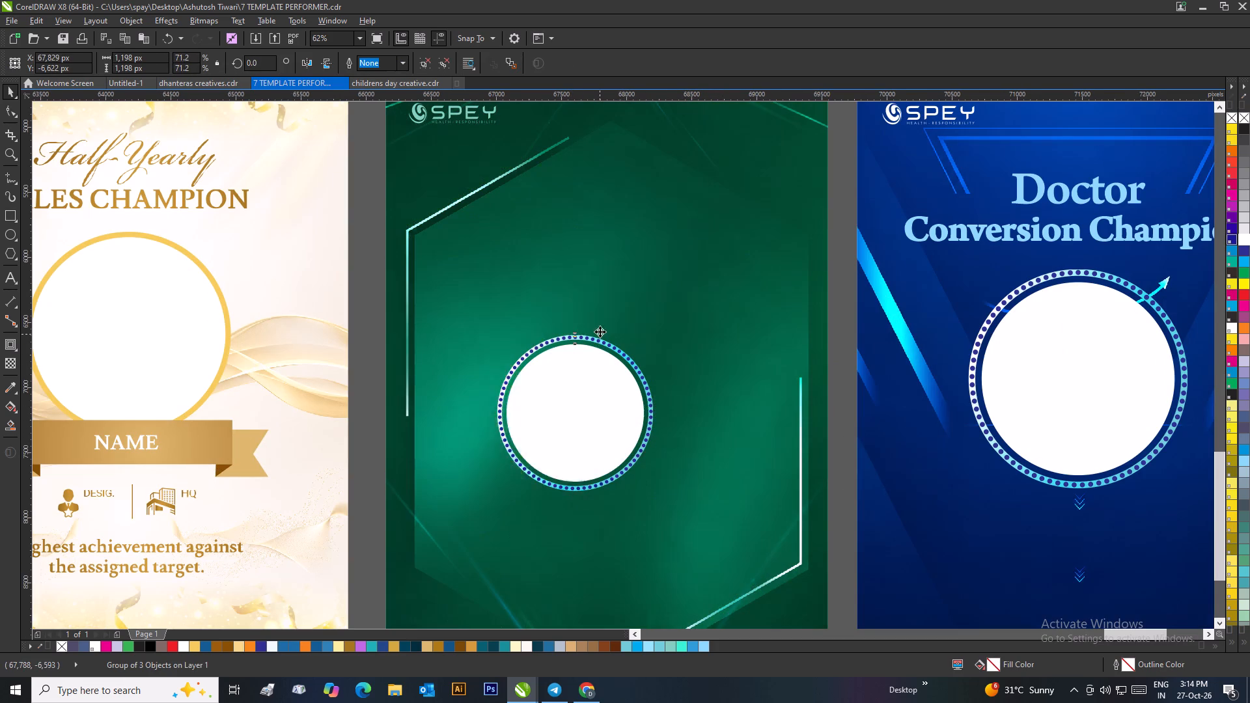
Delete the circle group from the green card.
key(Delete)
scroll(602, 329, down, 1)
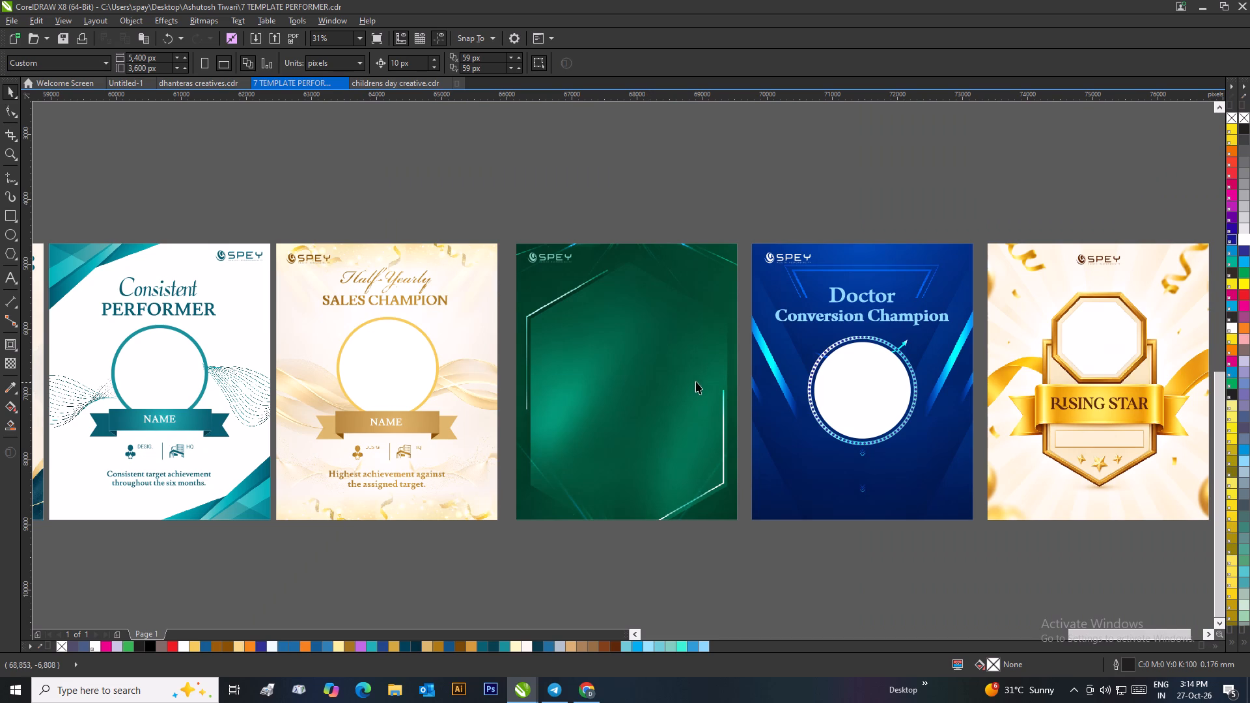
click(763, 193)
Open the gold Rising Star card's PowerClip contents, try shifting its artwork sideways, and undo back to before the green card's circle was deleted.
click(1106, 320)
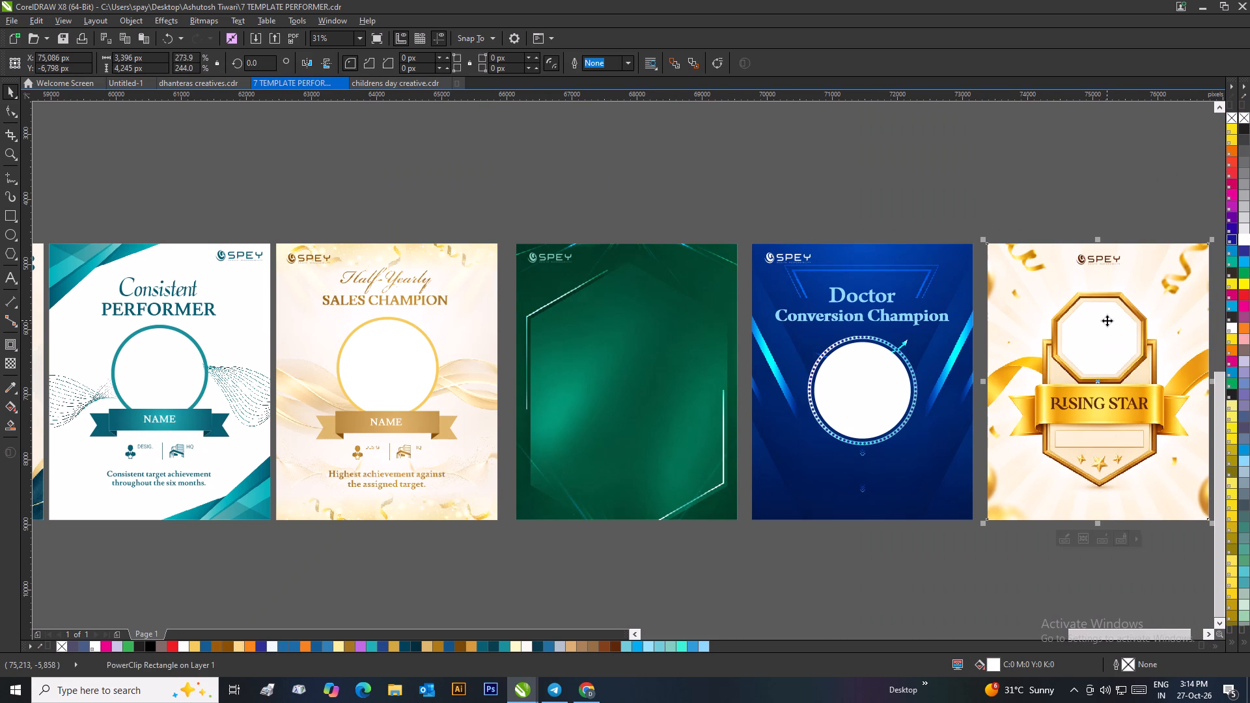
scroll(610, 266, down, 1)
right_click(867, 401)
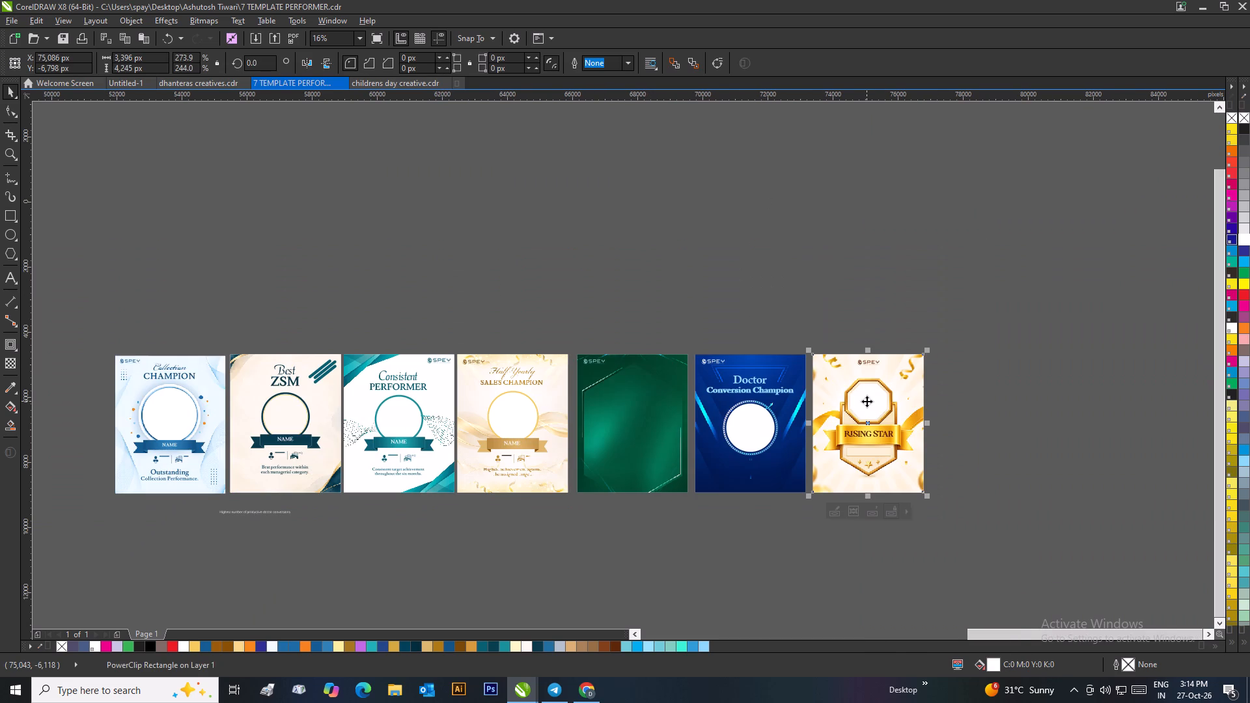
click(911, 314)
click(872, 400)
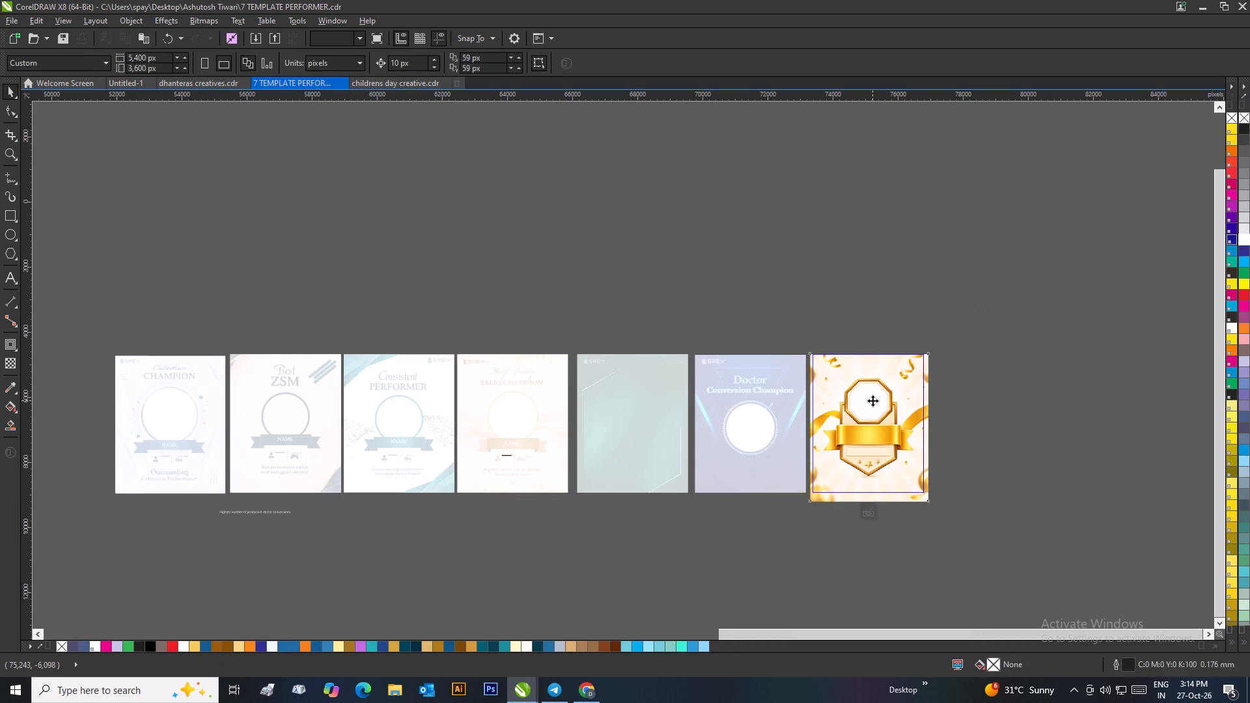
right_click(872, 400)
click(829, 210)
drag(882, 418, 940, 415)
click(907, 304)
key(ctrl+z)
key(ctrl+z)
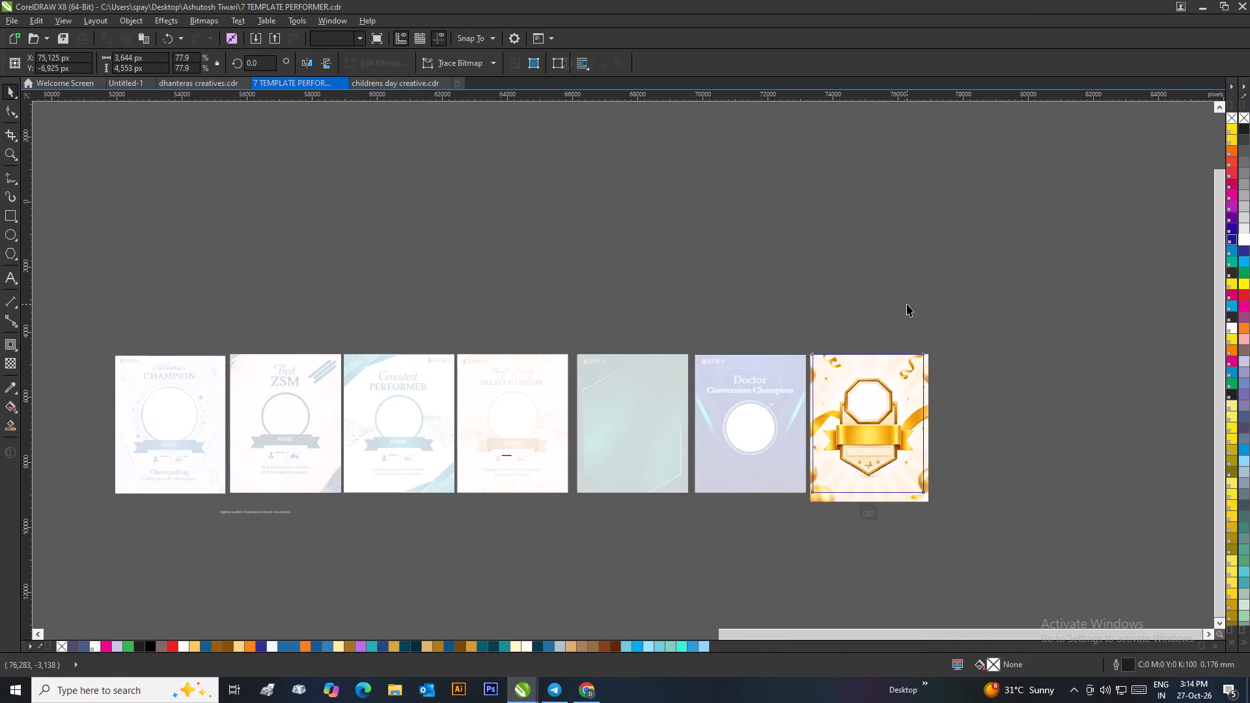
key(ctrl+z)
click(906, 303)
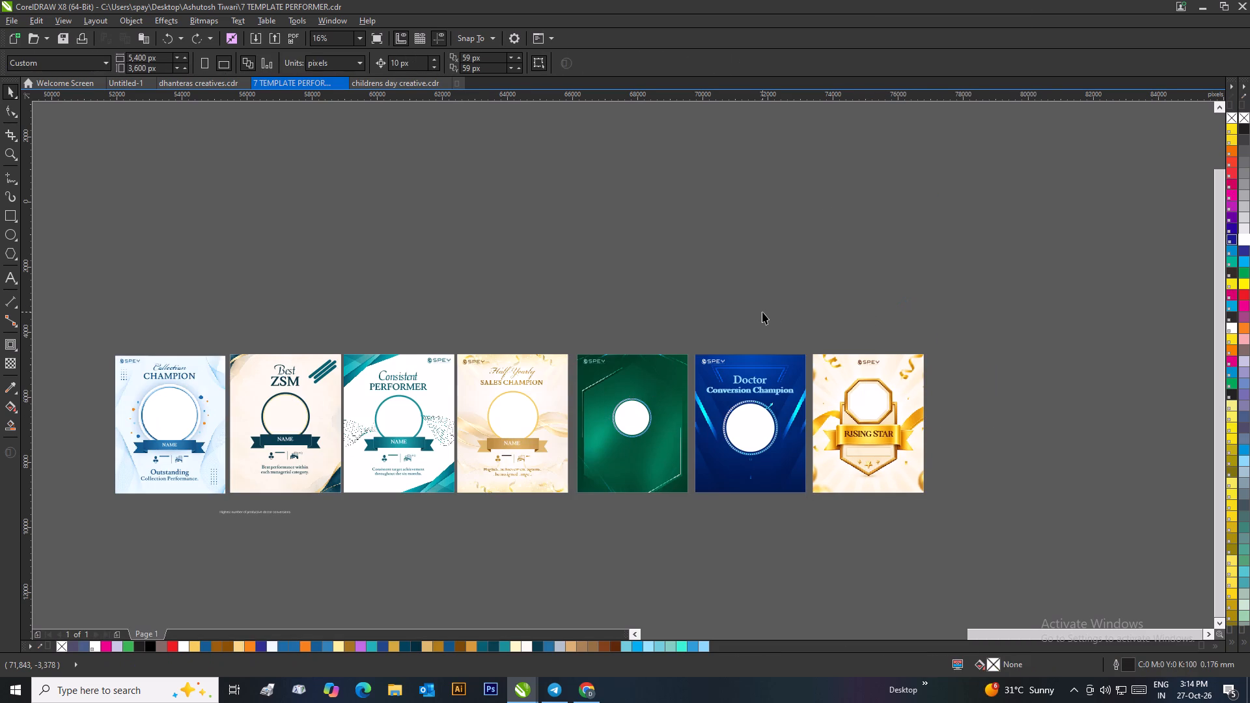
Move the separate blue-titled Rising Star card into the row, just before the Collection Champion card.
scroll(427, 297, down, 1)
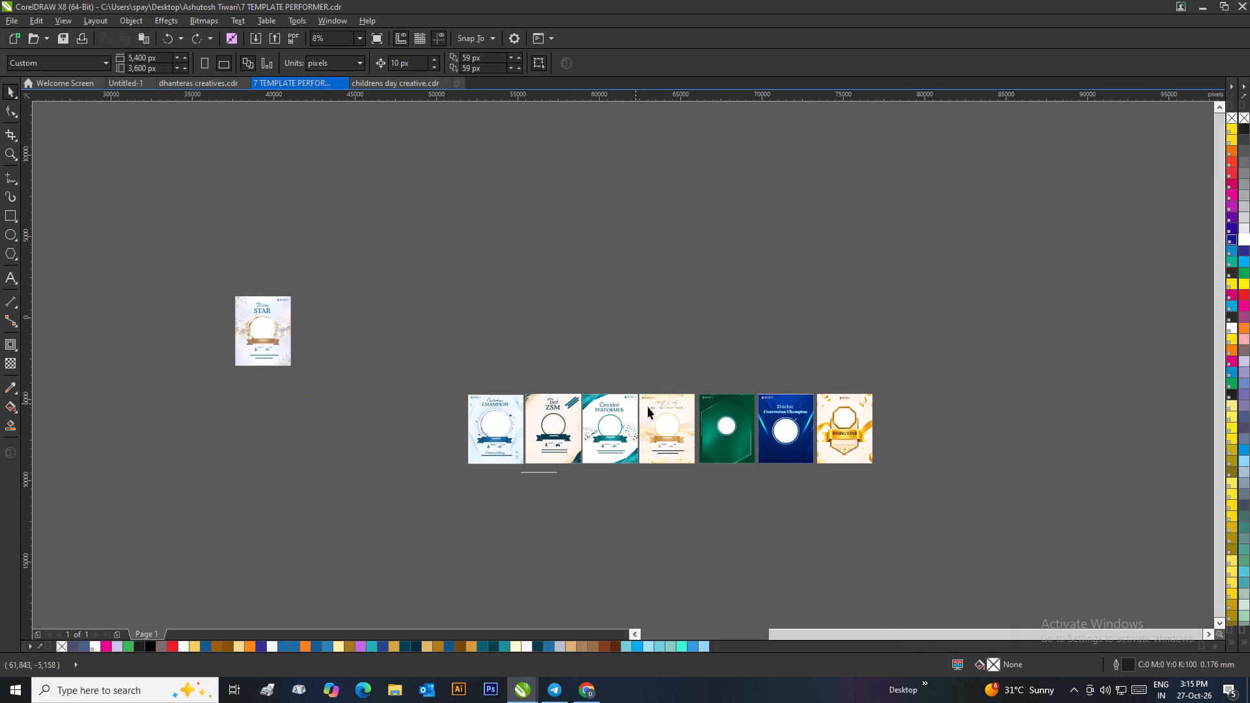
scroll(858, 430, up, 3)
scroll(506, 256, up, 3)
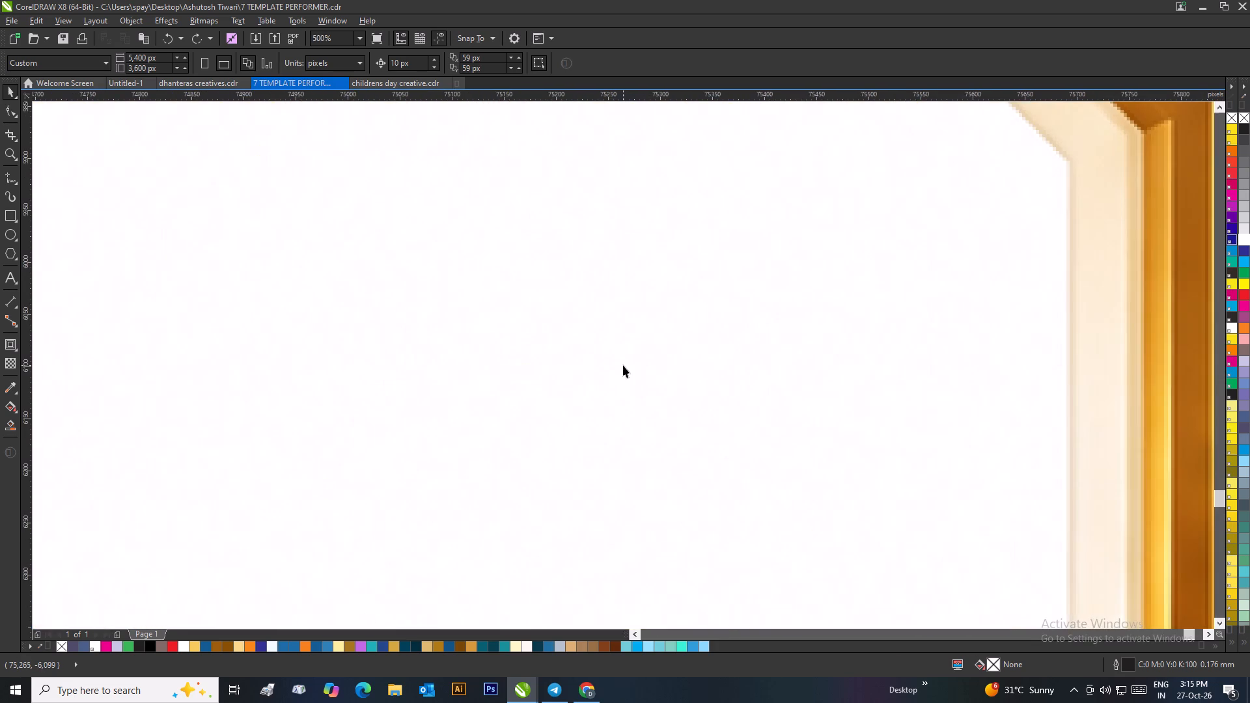
scroll(623, 365, down, 2)
scroll(624, 343, up, 1)
scroll(623, 365, down, 2)
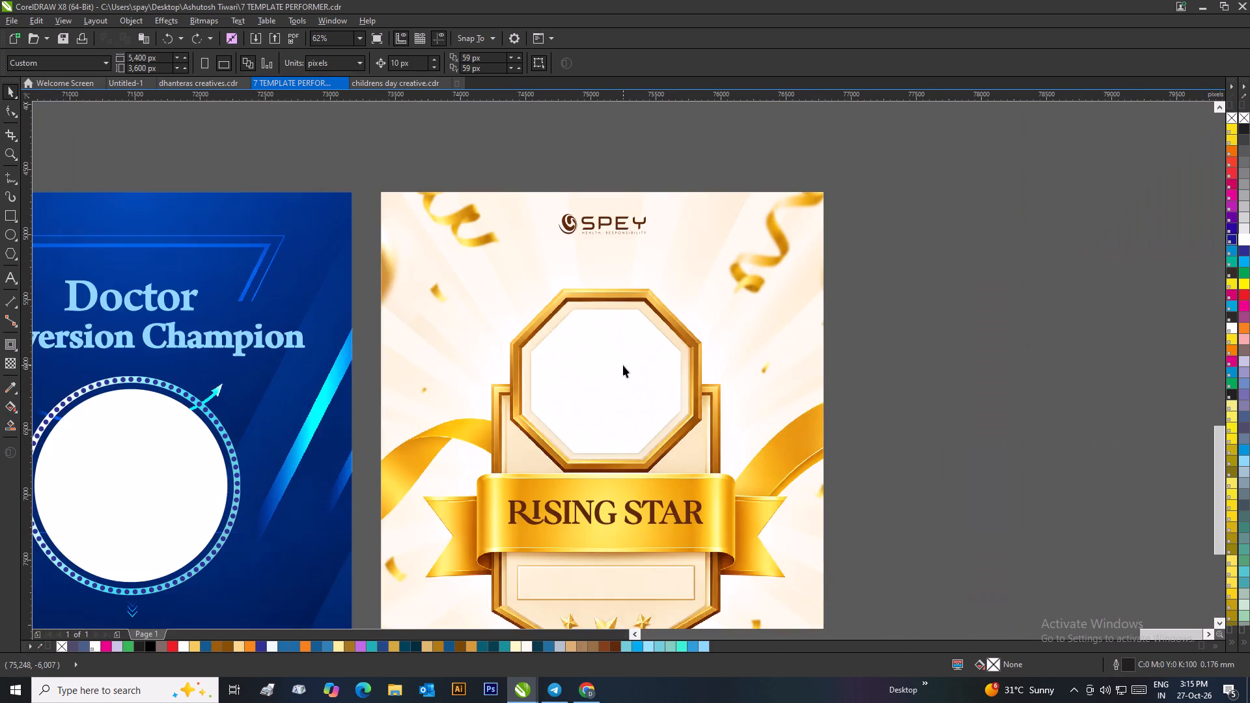
scroll(623, 365, down, 2)
scroll(400, 415, down, 1)
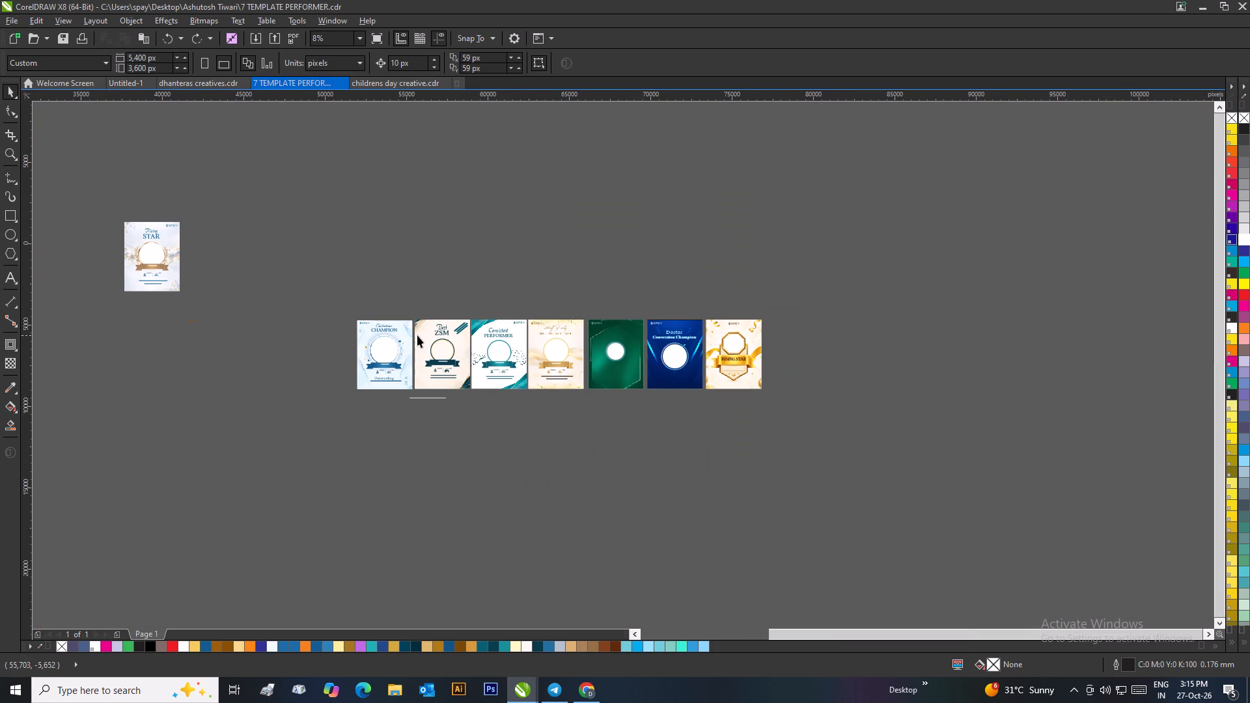
drag(197, 193, 86, 317)
drag(152, 267, 326, 365)
scroll(352, 360, up, 2)
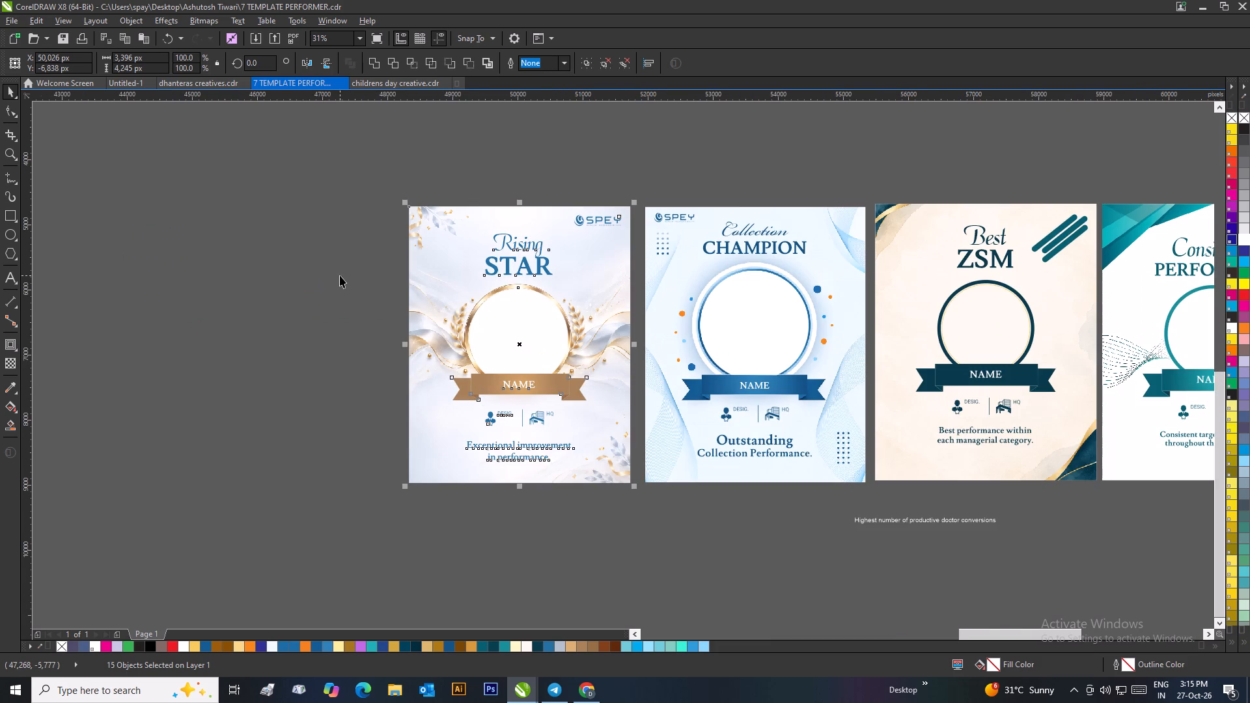
click(340, 275)
Draw a rectangle about 585 by 640 px inside the octagonal photo frame of the gold Rising Star card.
scroll(531, 305, up, 1)
scroll(623, 365, down, 3)
scroll(661, 372, up, 1)
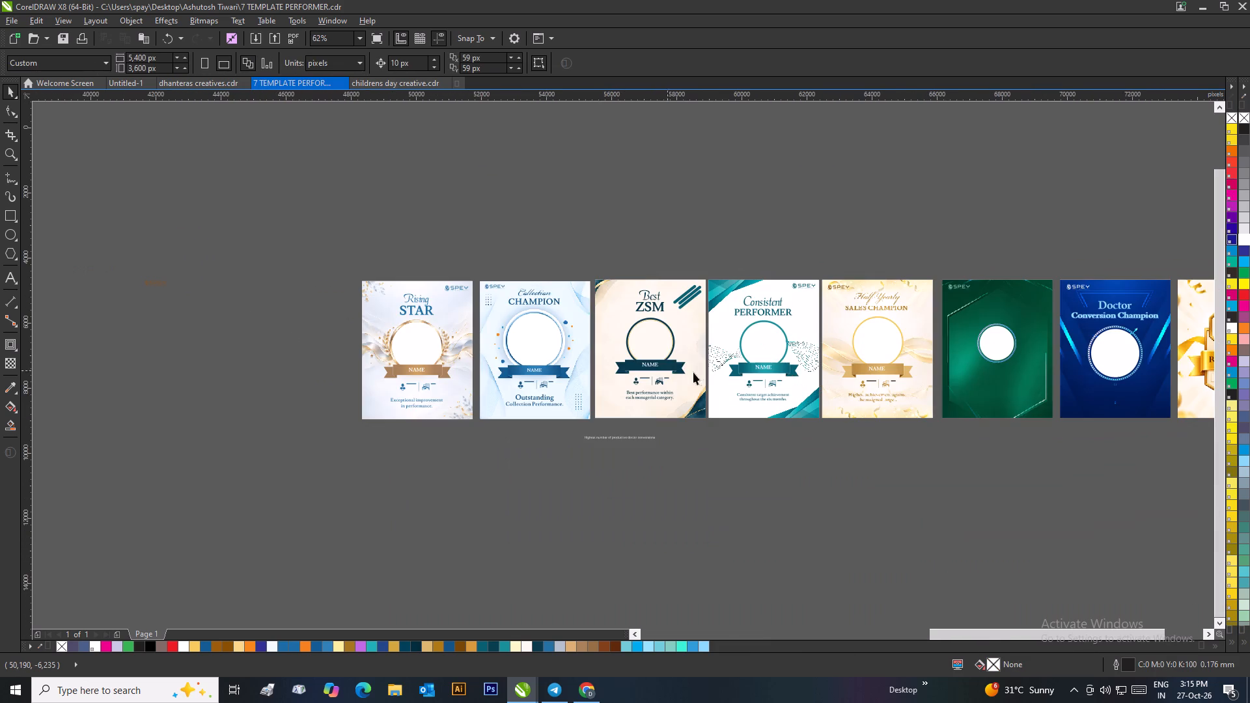
scroll(798, 374, up, 1)
scroll(605, 372, down, 2)
scroll(828, 360, up, 2)
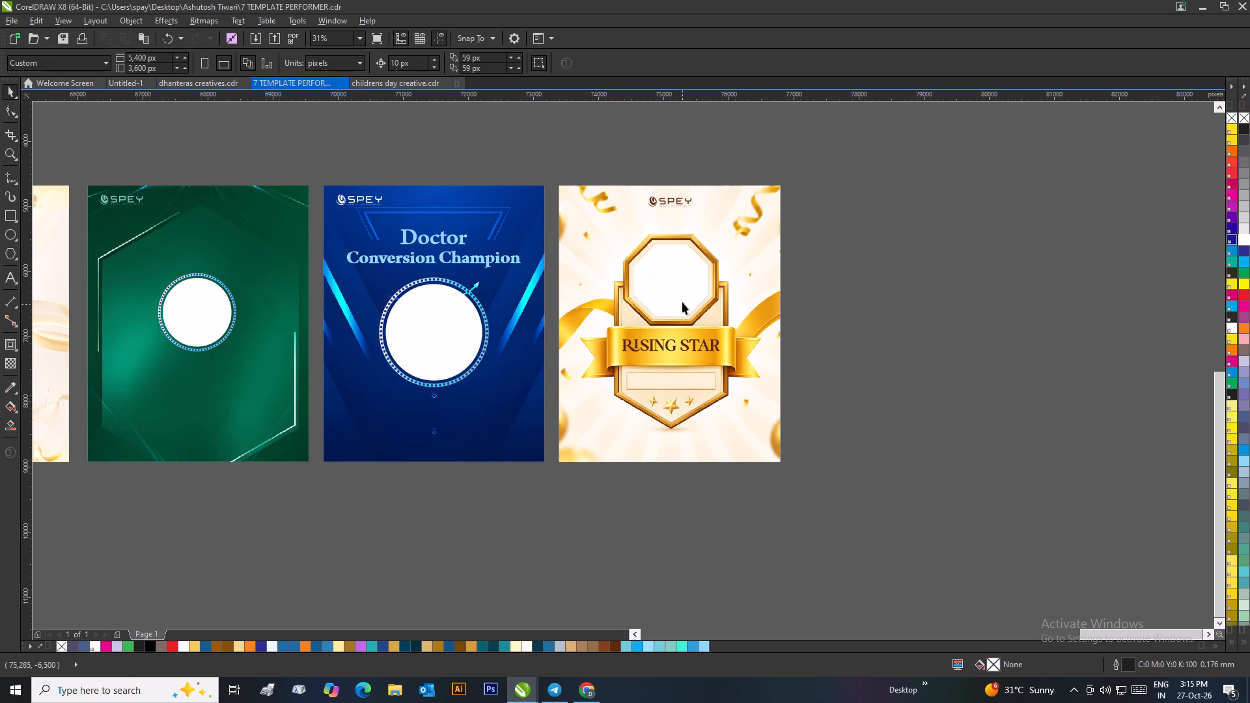
scroll(682, 286, up, 1)
click(12, 204)
click(14, 210)
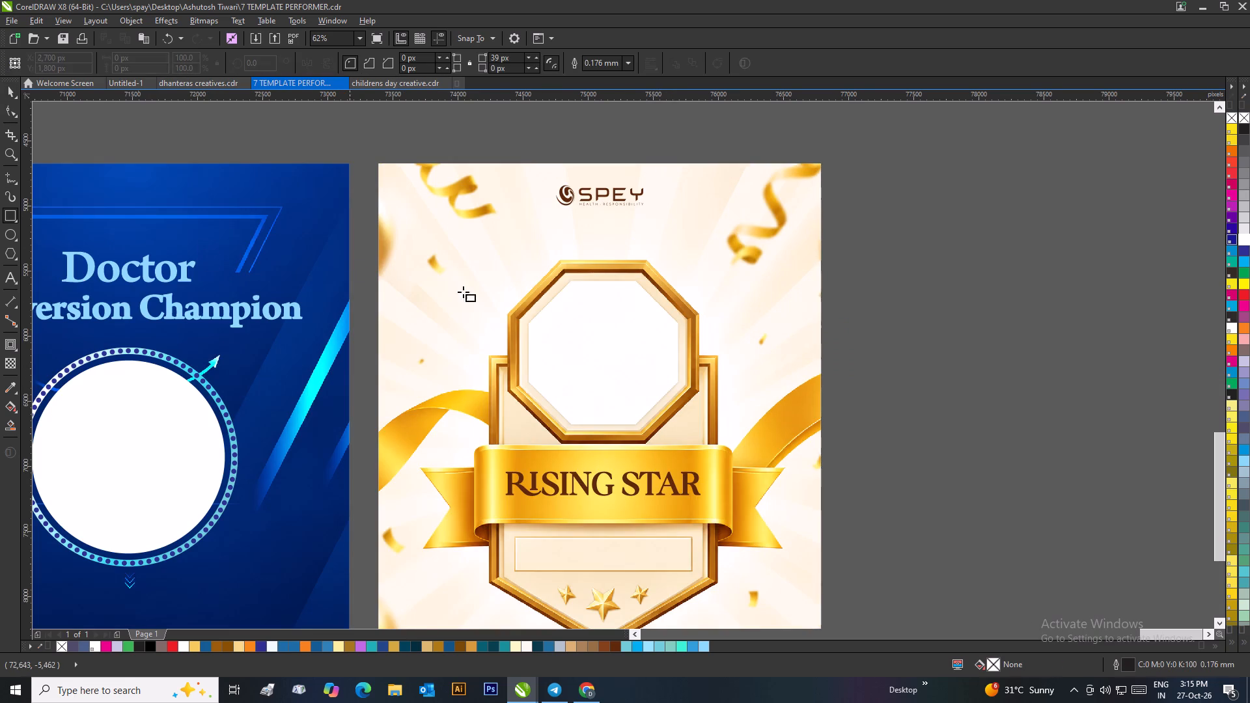
drag(585, 301, 661, 384)
Set the rectangle's rounded corner radius to 0 px.
drag(512, 56, 475, 59)
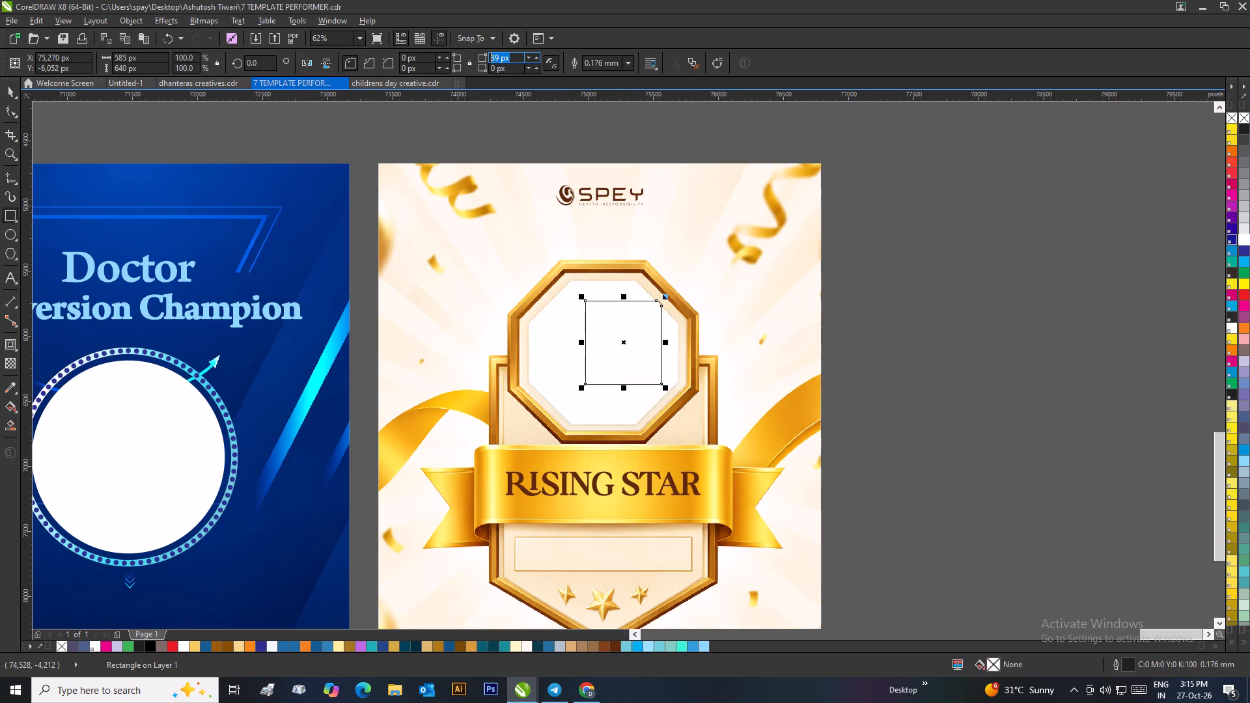
drag(475, 59, 467, 59)
key(BackSpace)
text(00)
key(Return)
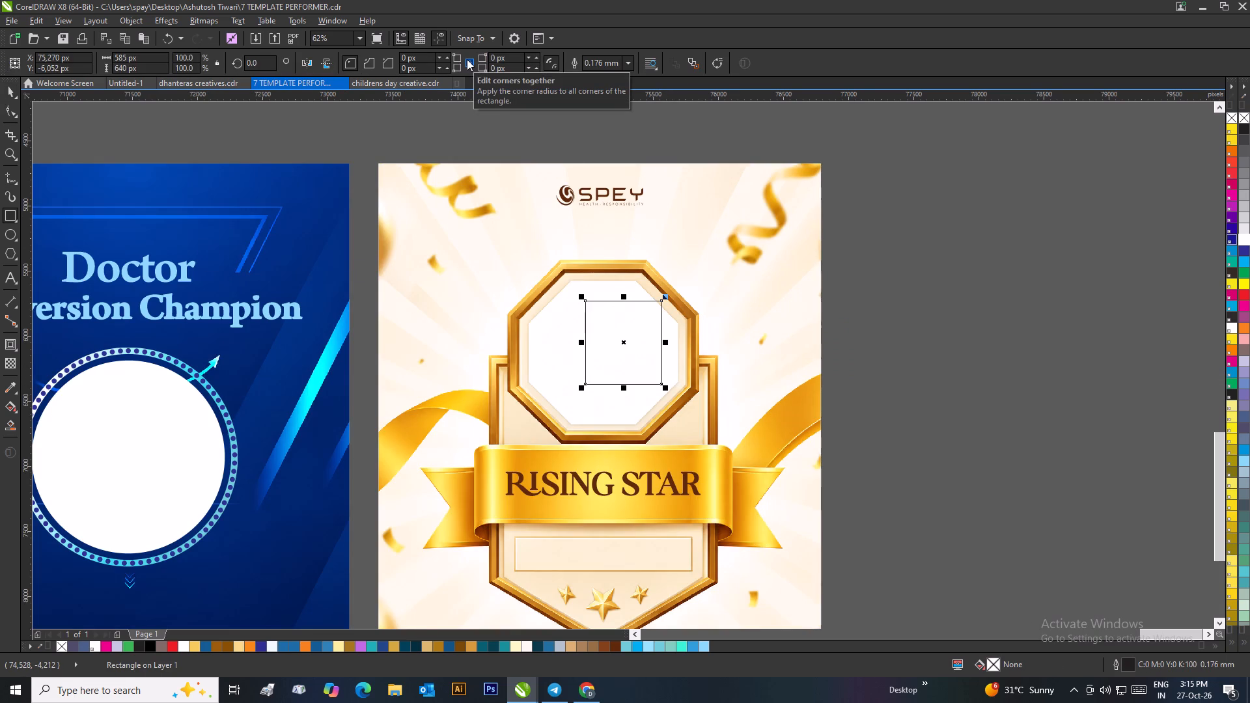
click(3, 91)
click(549, 114)
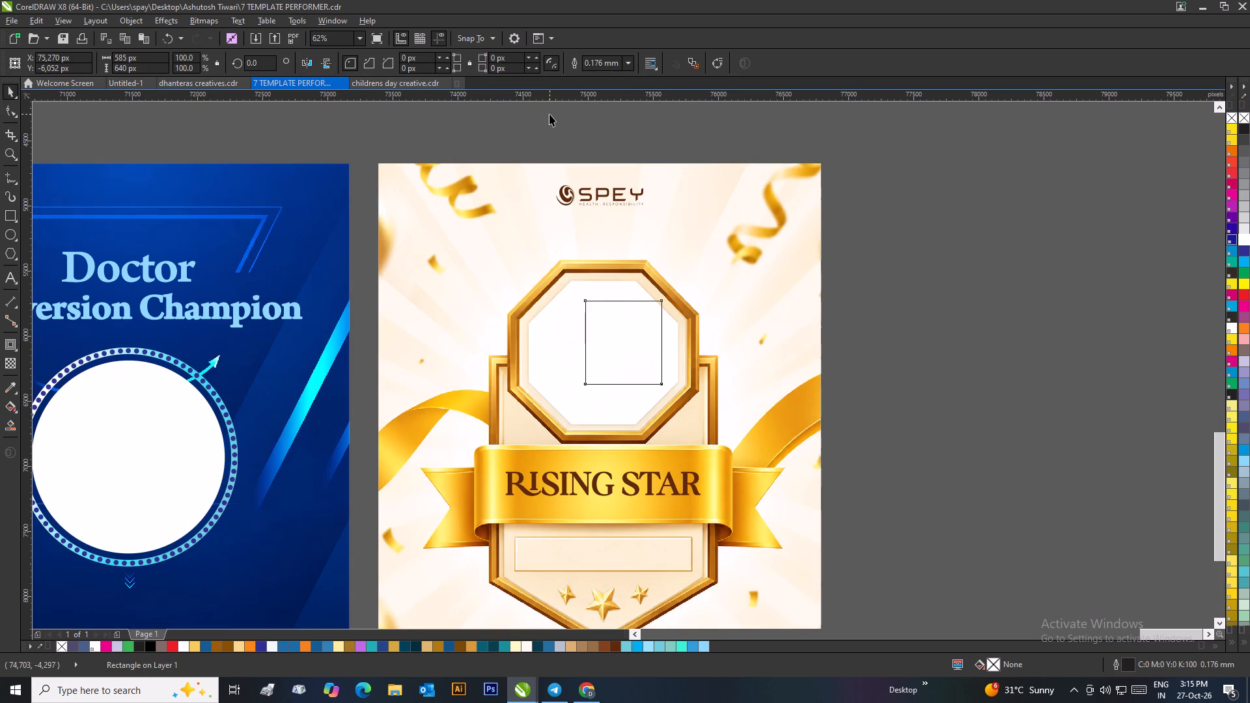
Convert the rectangle to curves and shift it toward the left side of the octagonal frame.
click(620, 330)
key(ctrl+q)
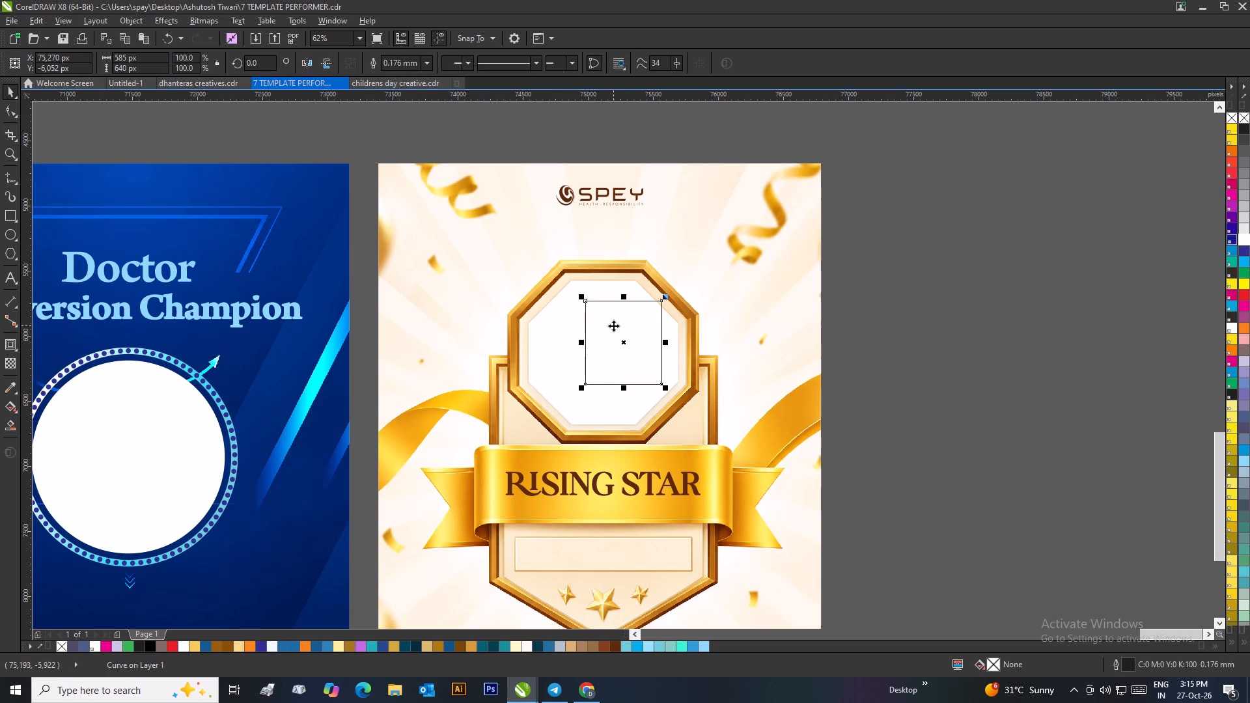
drag(630, 344, 606, 337)
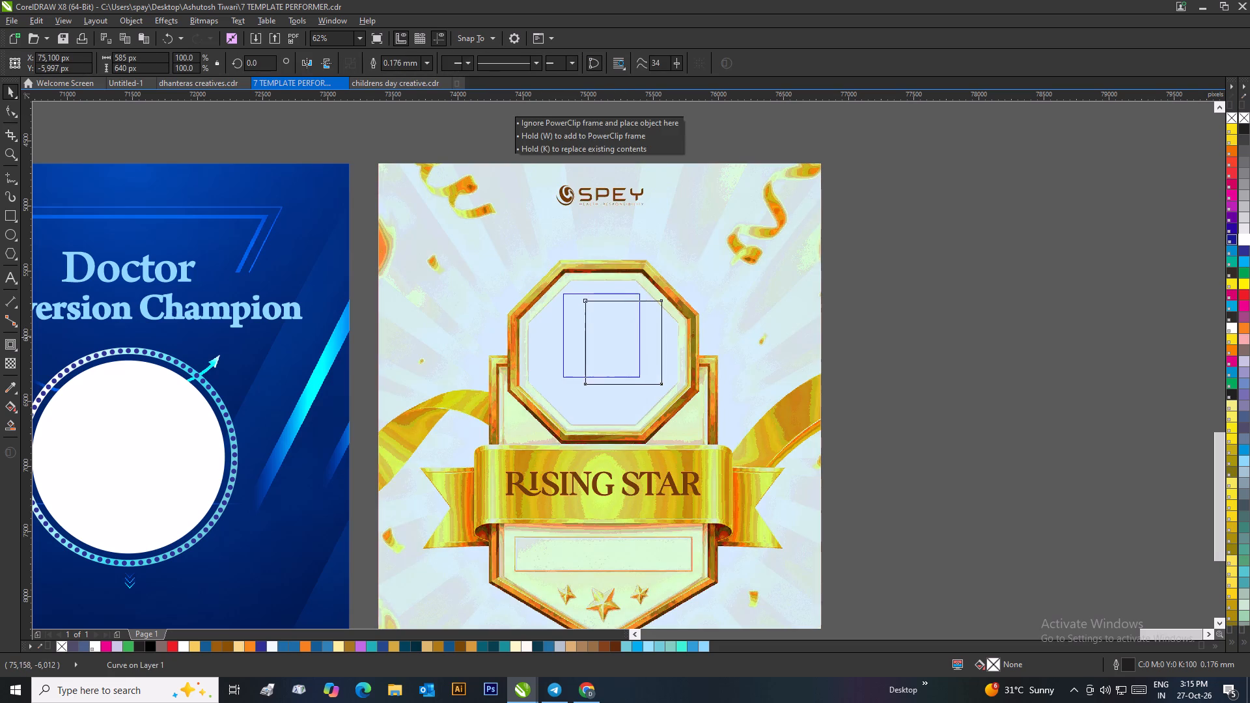
drag(606, 337, 593, 342)
Add one node on the top edge and one on the left edge of the converted rectangle.
click(12, 106)
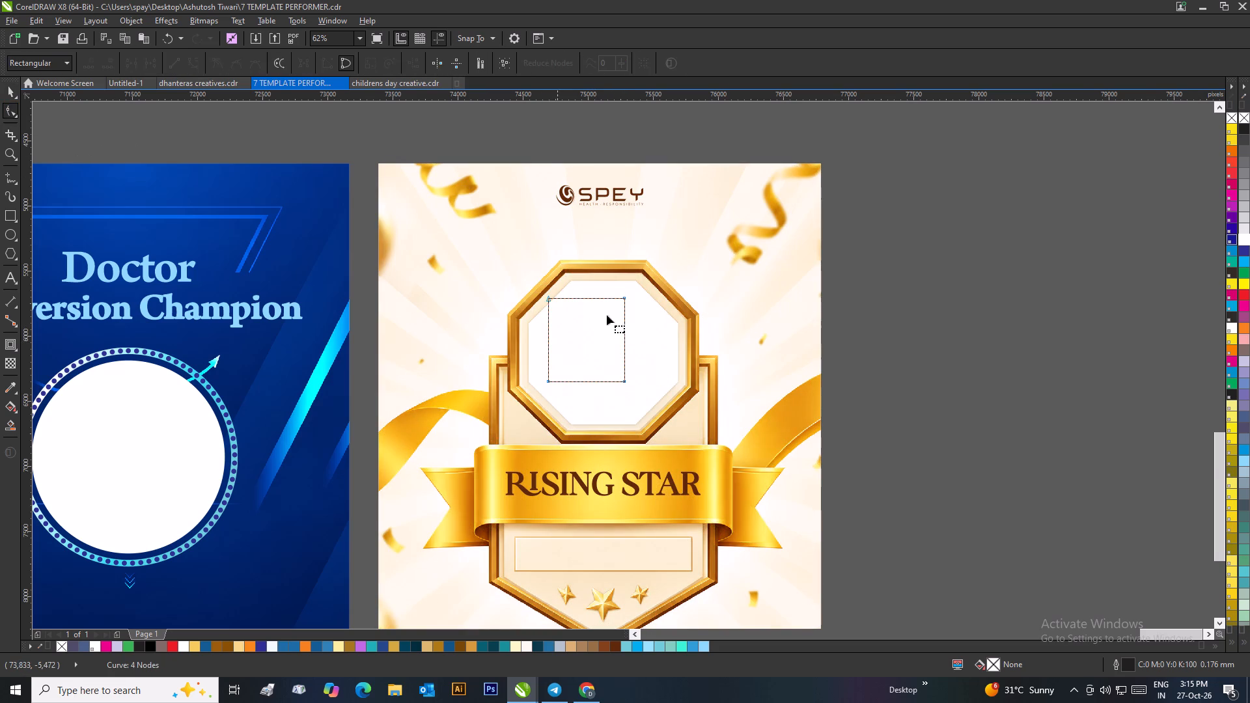
scroll(606, 301, up, 3)
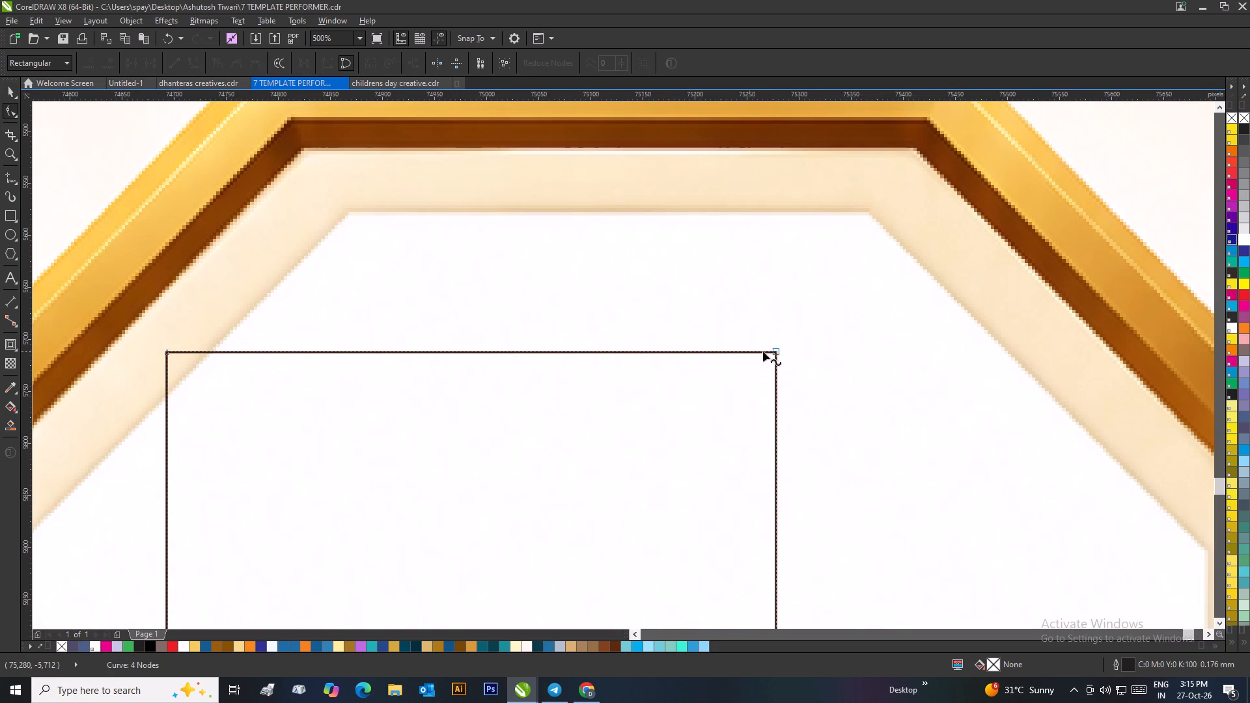
double_click(617, 350)
double_click(609, 353)
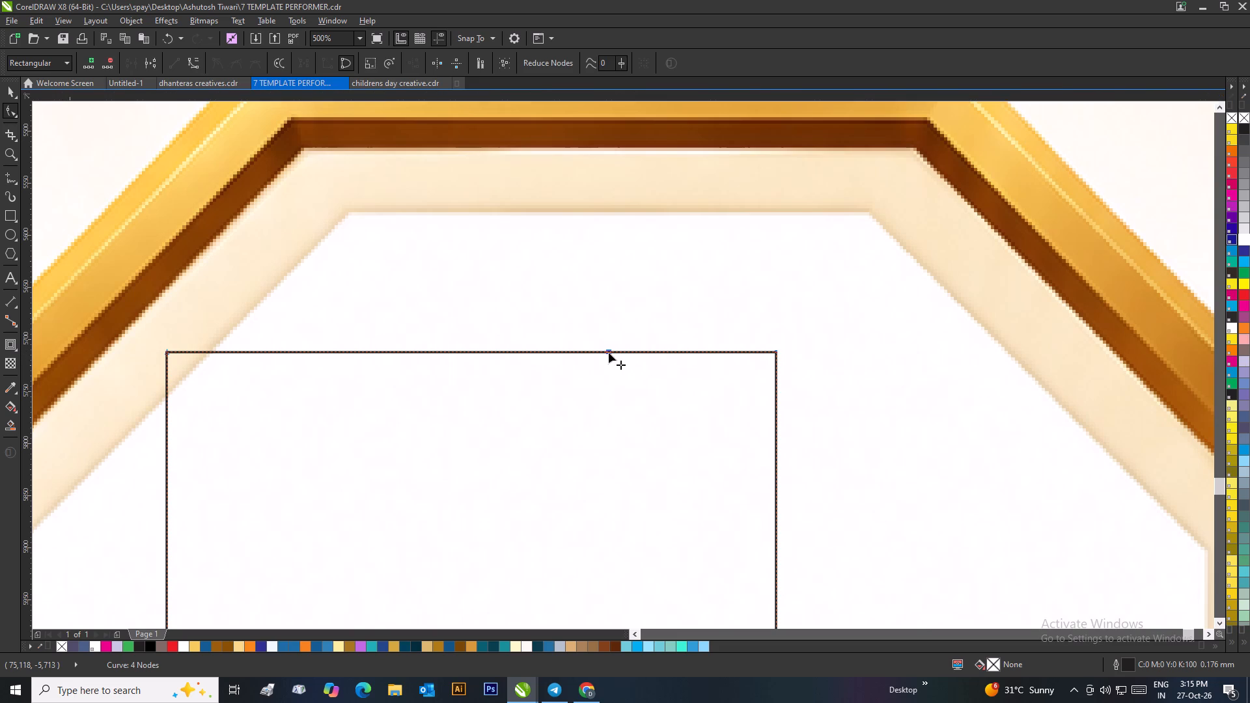
scroll(504, 430, down, 1)
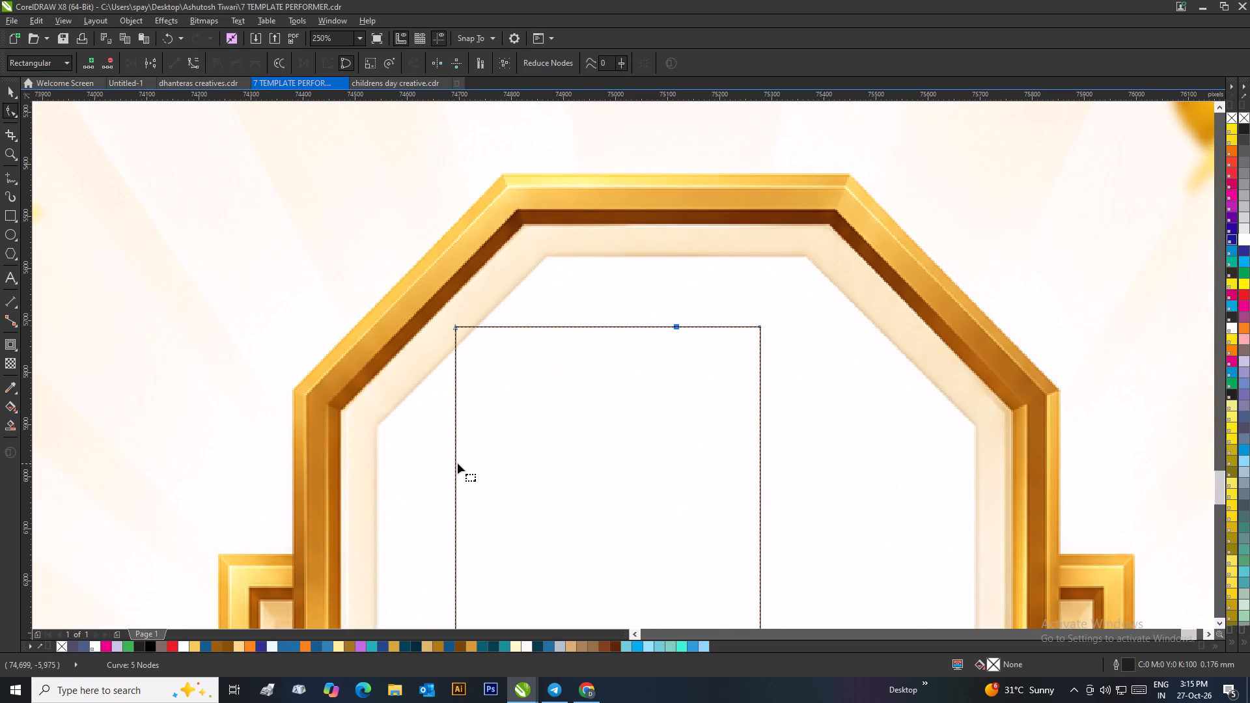
double_click(455, 471)
Move the curve's two top nodes to the octagonal frame's top corners and delete the extra node between them.
drag(760, 327, 821, 237)
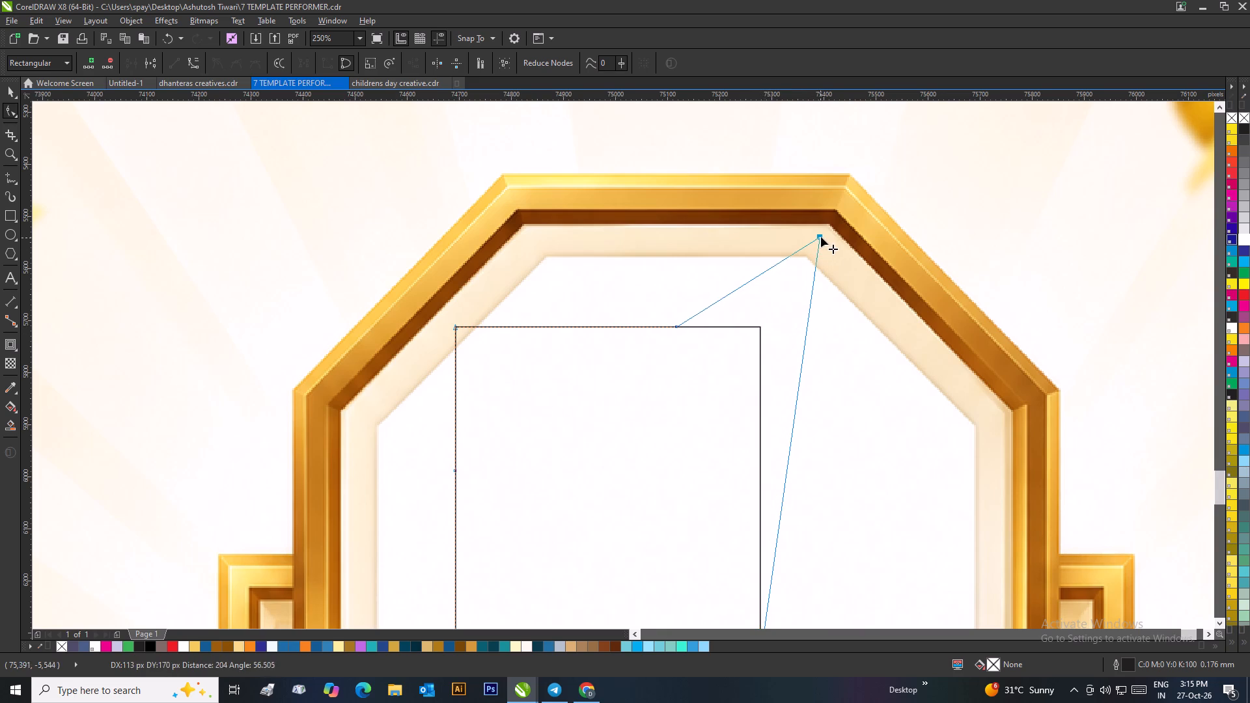
drag(821, 237, 829, 228)
double_click(677, 327)
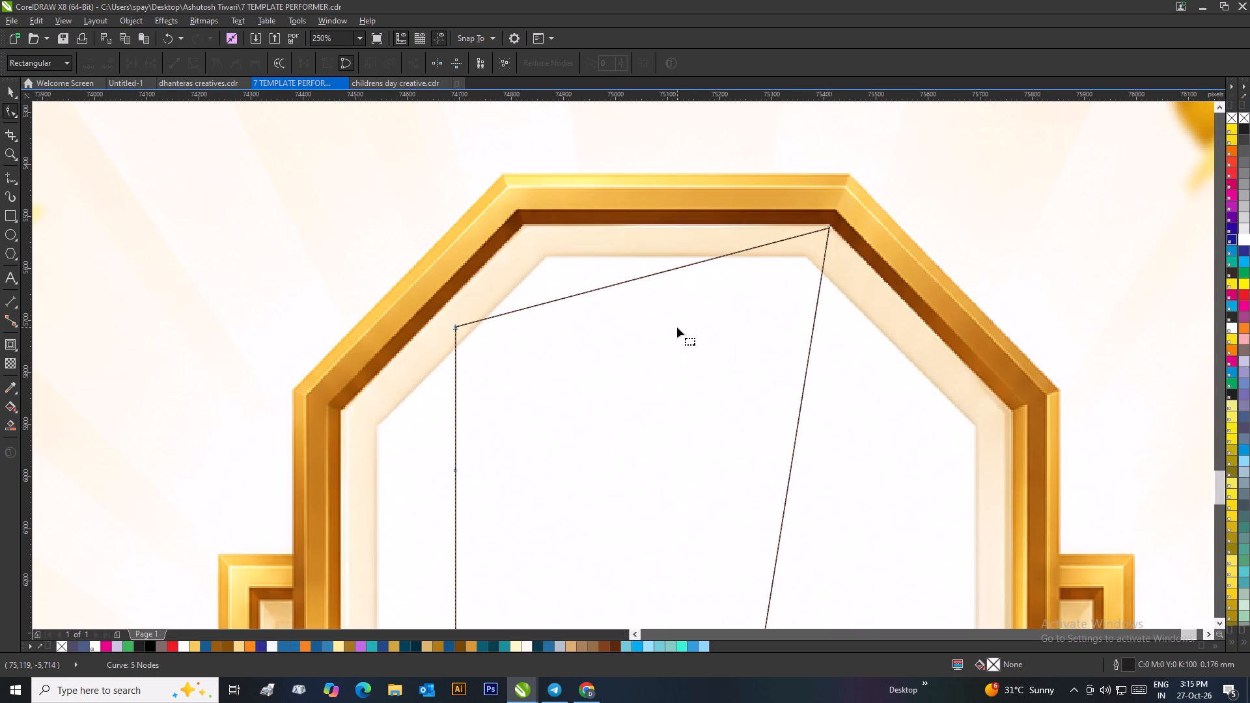
click(456, 324)
drag(455, 328, 467, 318)
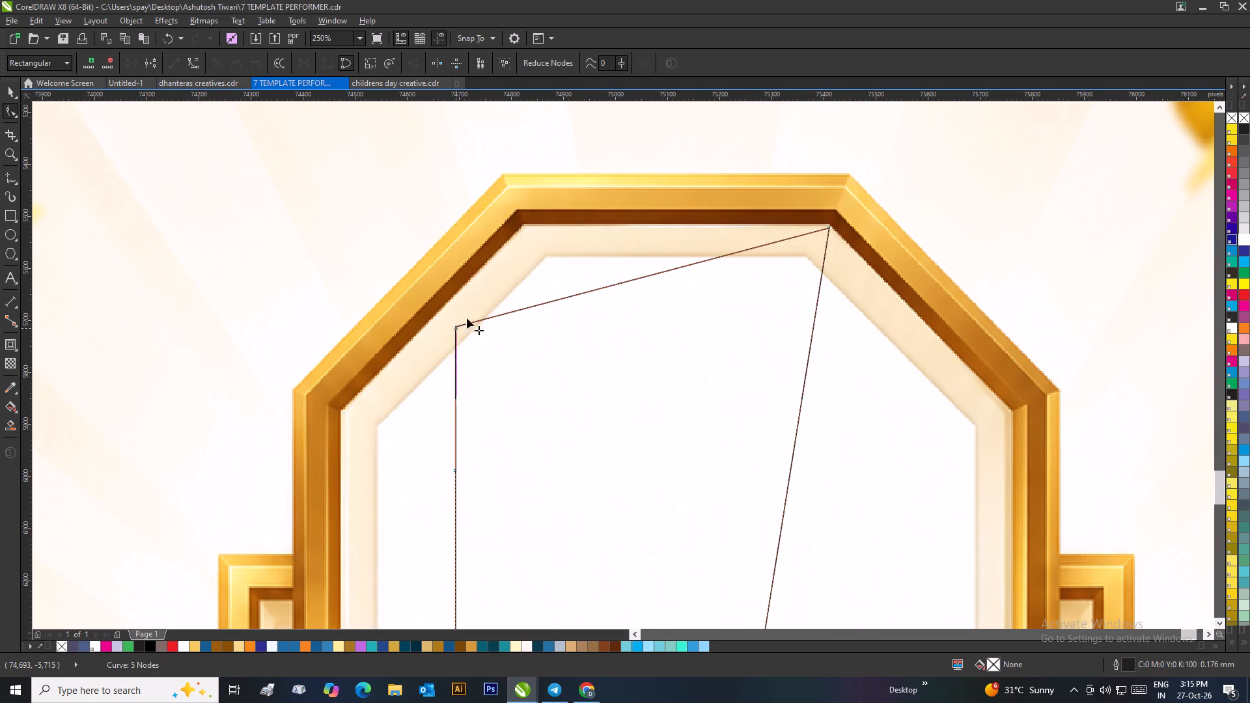
drag(467, 318, 520, 212)
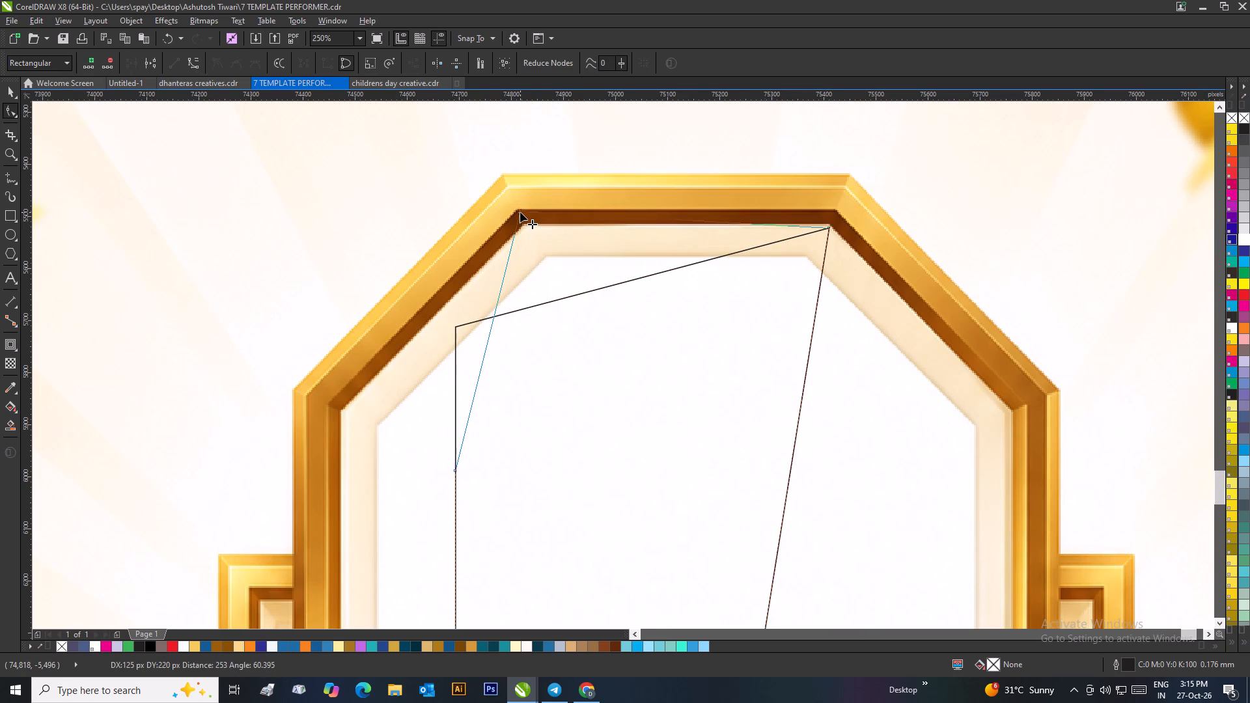
drag(520, 212, 518, 212)
Fine-tune both top nodes onto the frame corners where the gold rim meets the dark brown inner band.
scroll(518, 212, up, 3)
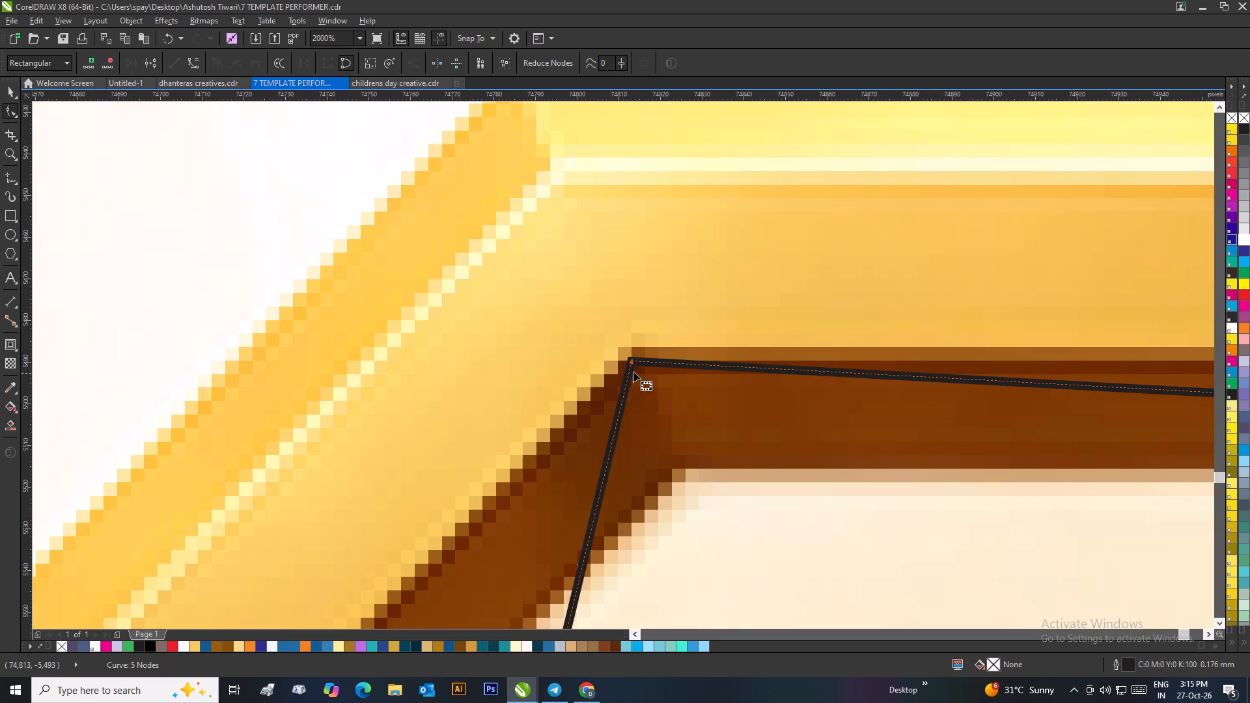
drag(633, 363, 620, 346)
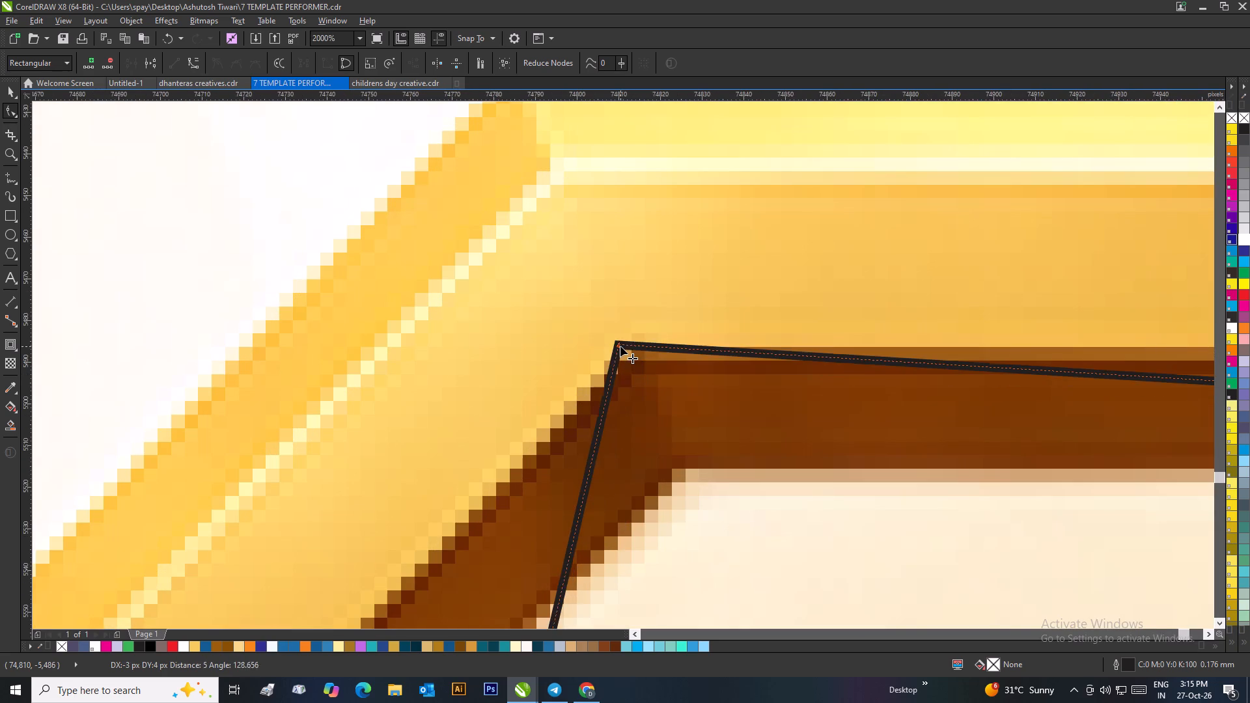
scroll(620, 346, down, 3)
scroll(947, 374, up, 2)
drag(579, 394, 599, 349)
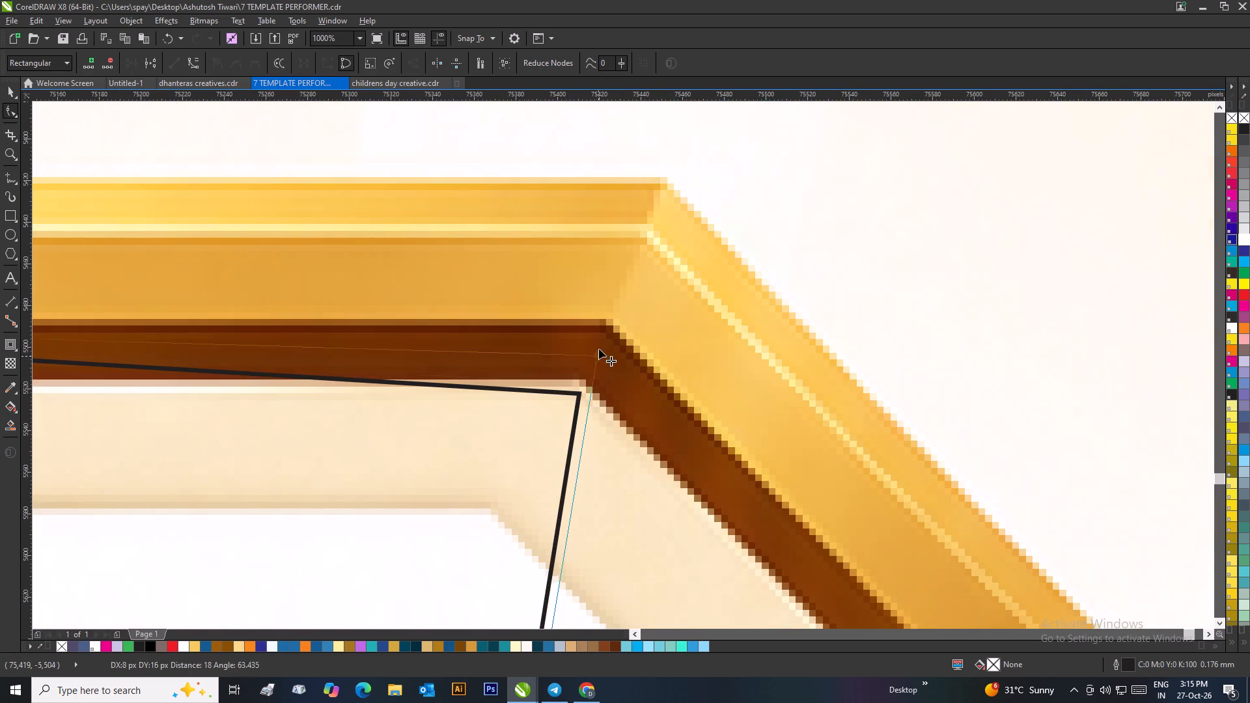
drag(599, 349, 609, 318)
scroll(607, 326, down, 3)
scroll(618, 372, up, 1)
scroll(365, 340, up, 2)
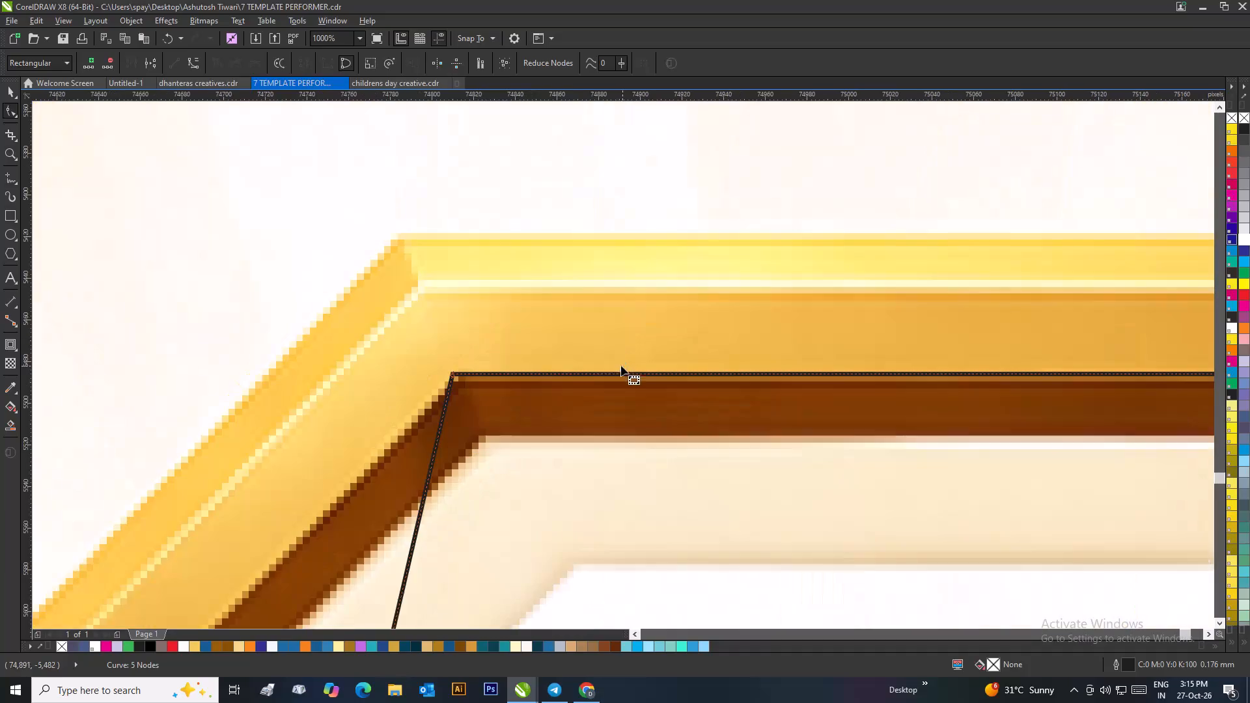
scroll(474, 379, up, 1)
Add a node on the curve's right edge and place it on the inner rim's upper-right side corner.
scroll(631, 361, down, 4)
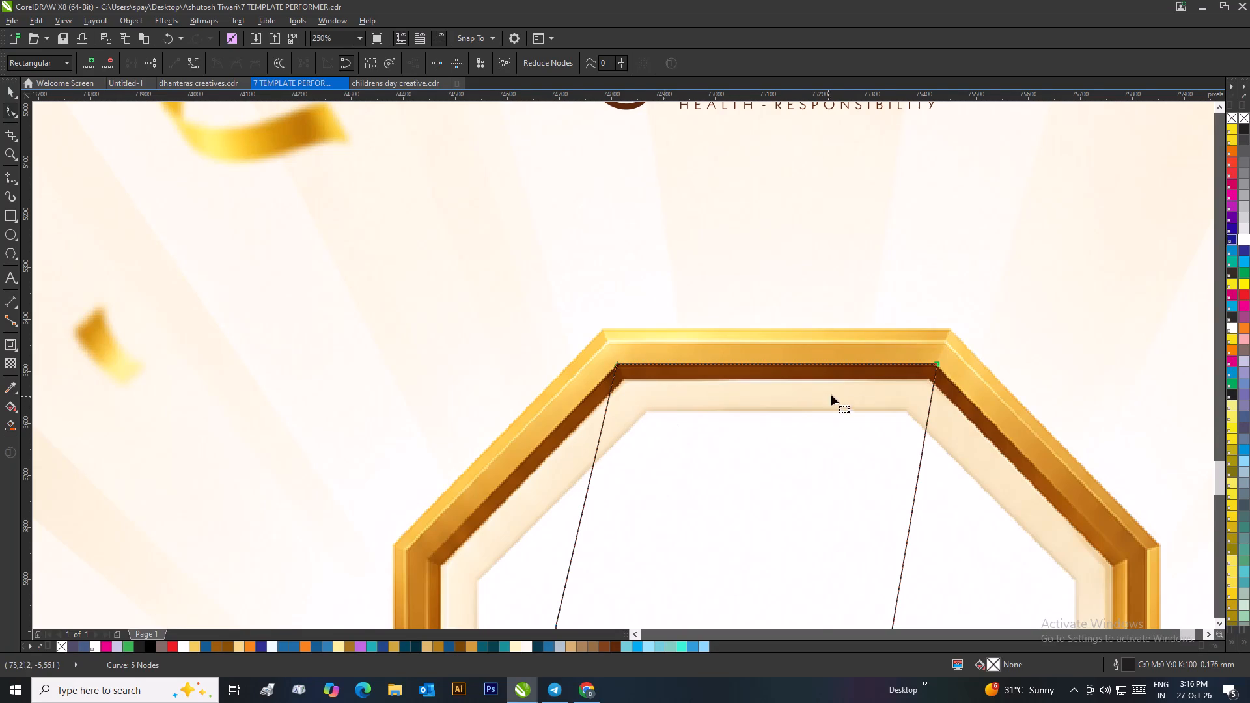
scroll(833, 395, down, 1)
scroll(661, 400, up, 1)
scroll(628, 385, down, 2)
scroll(635, 393, up, 2)
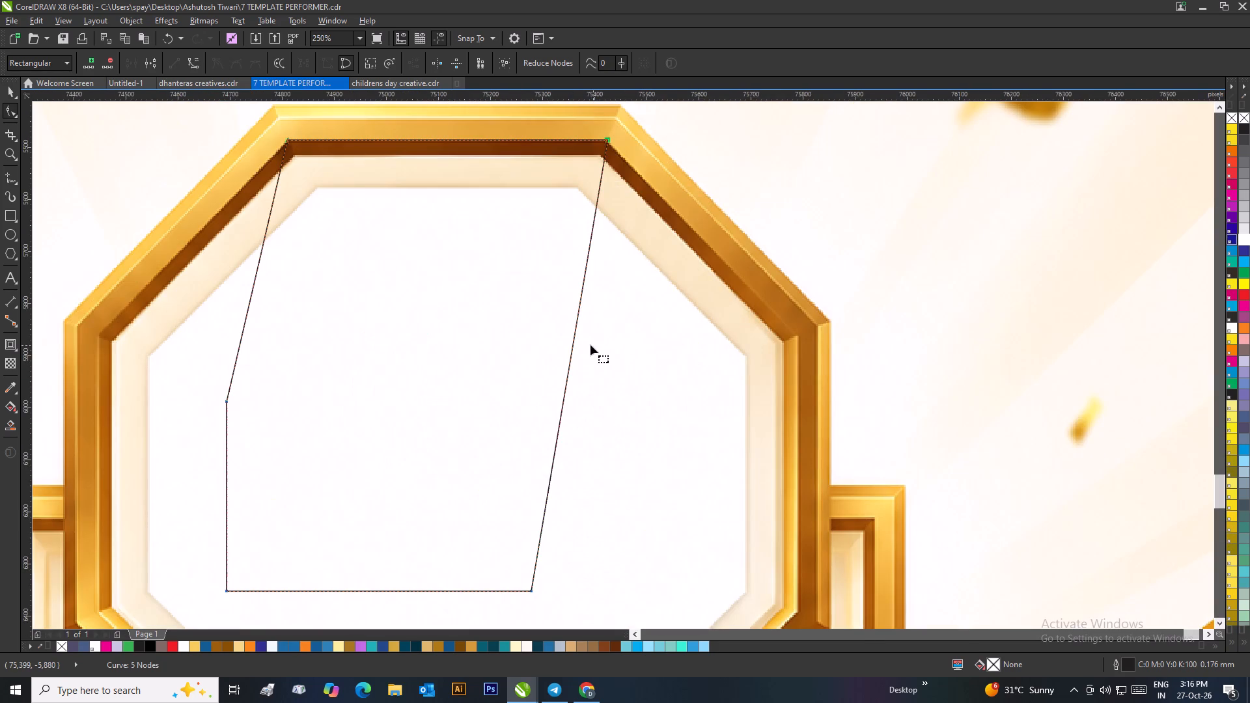
click(571, 355)
click(571, 355)
drag(571, 355, 721, 363)
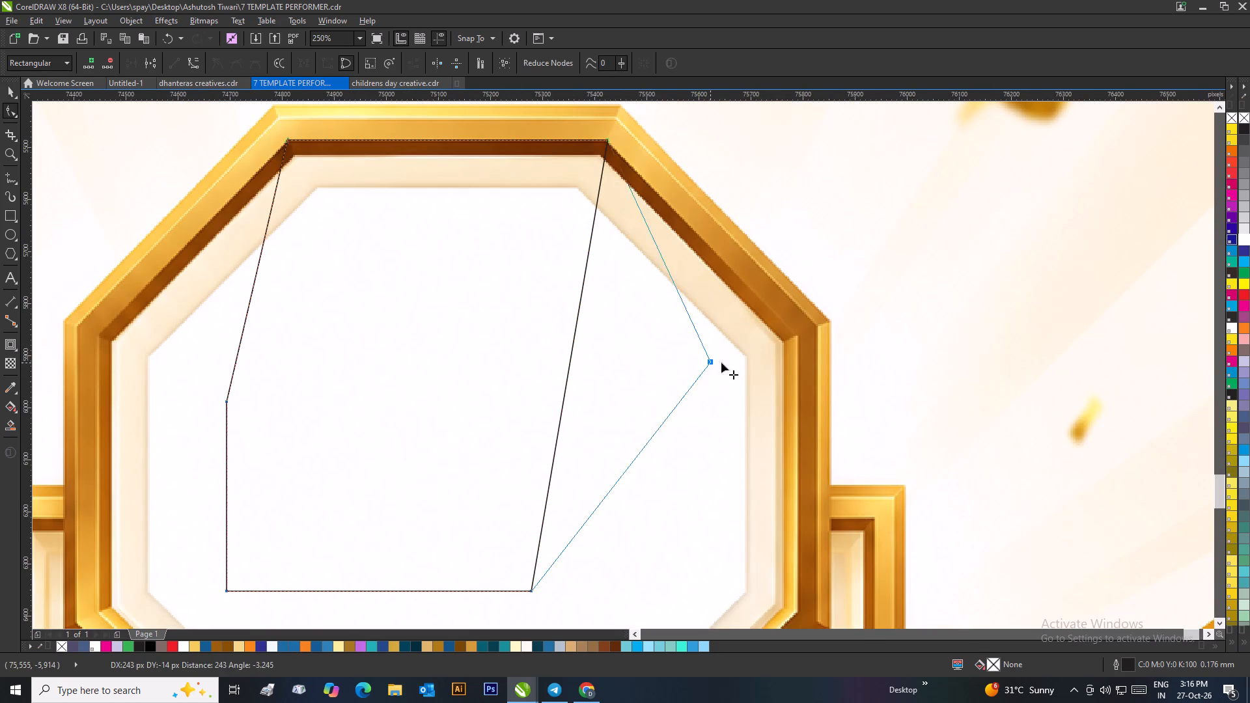
drag(721, 363, 784, 344)
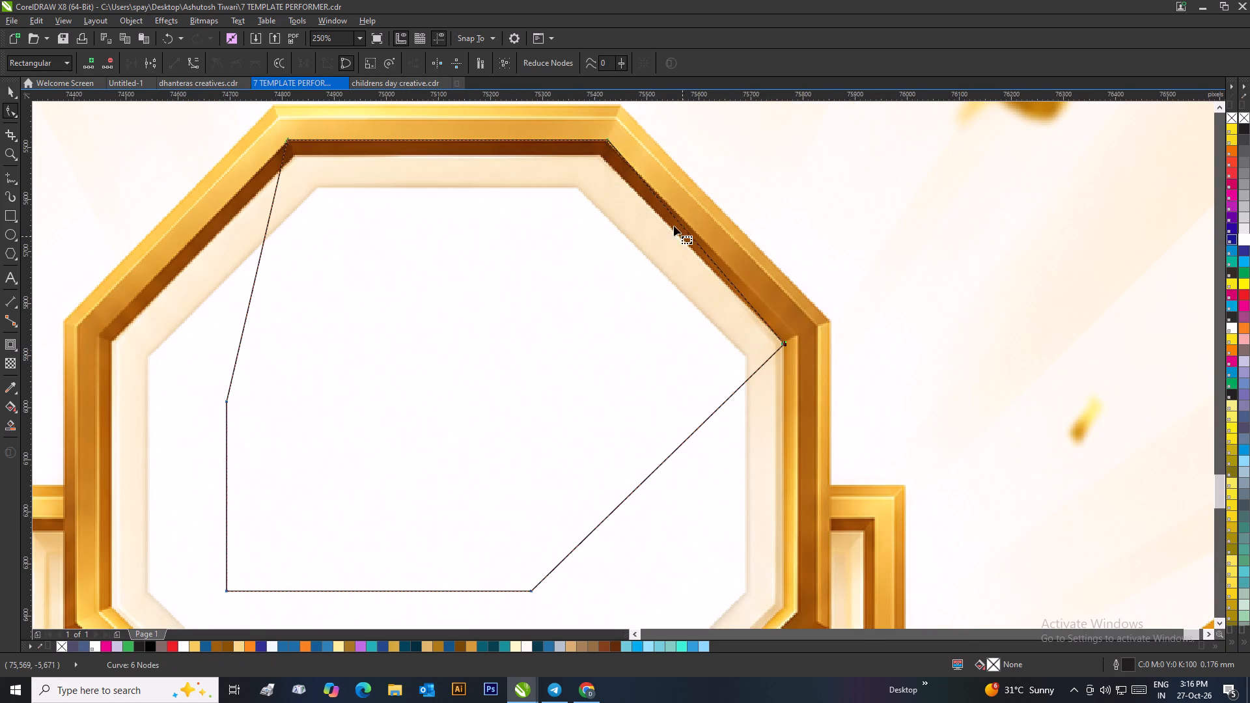
scroll(782, 322, up, 1)
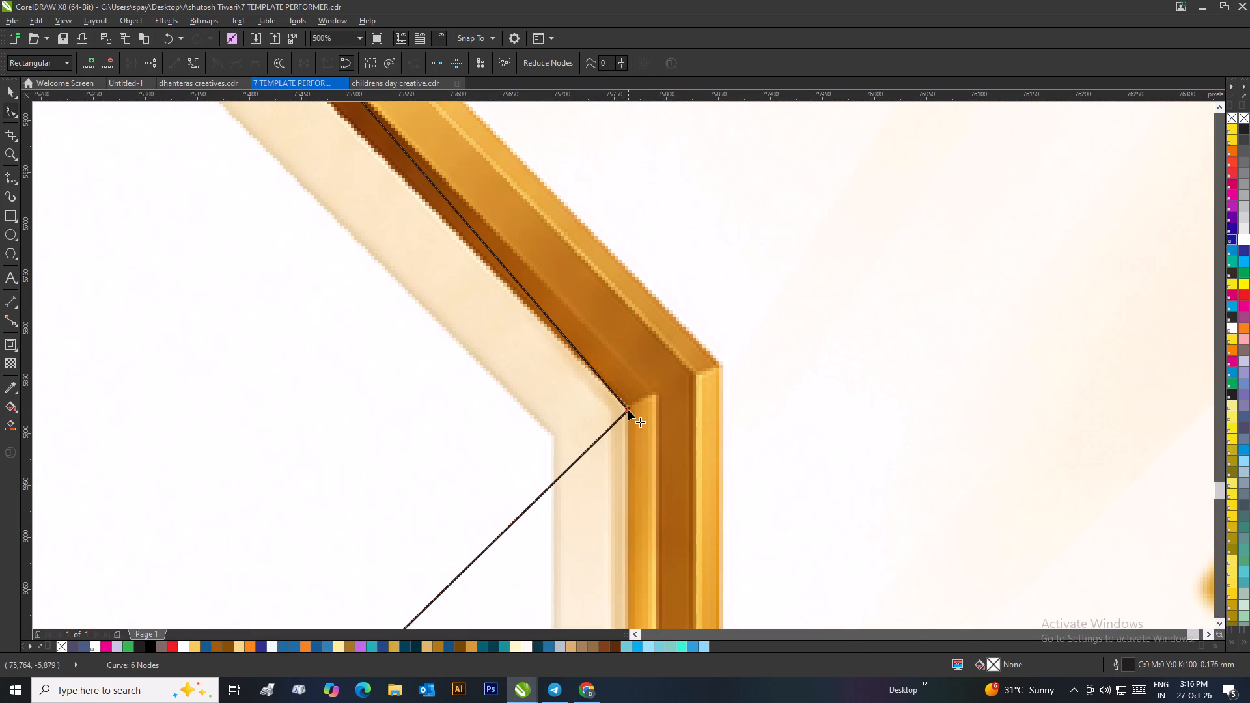
drag(628, 410, 654, 392)
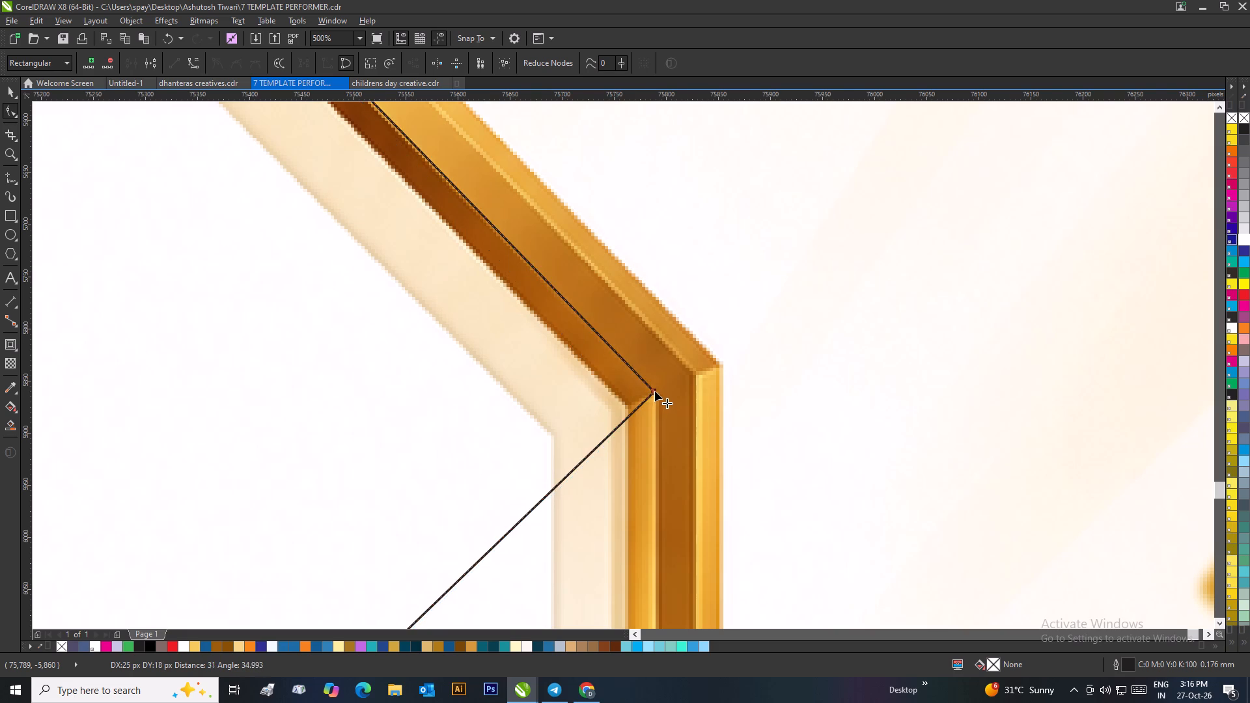
Move the curve's bottom-right node onto the inner rim's lower-right side corner of the octagonal frame.
scroll(652, 392, down, 2)
scroll(594, 391, up, 1)
scroll(592, 398, down, 2)
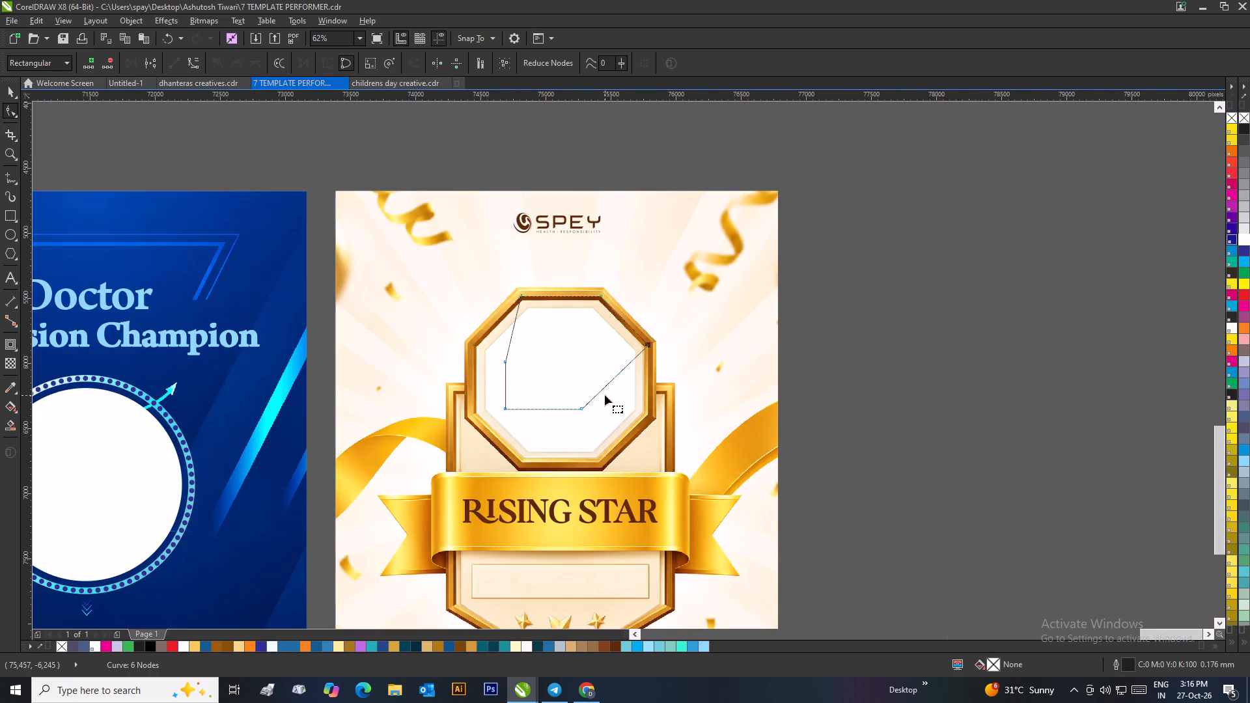
scroll(600, 405, up, 2)
drag(559, 371, 699, 388)
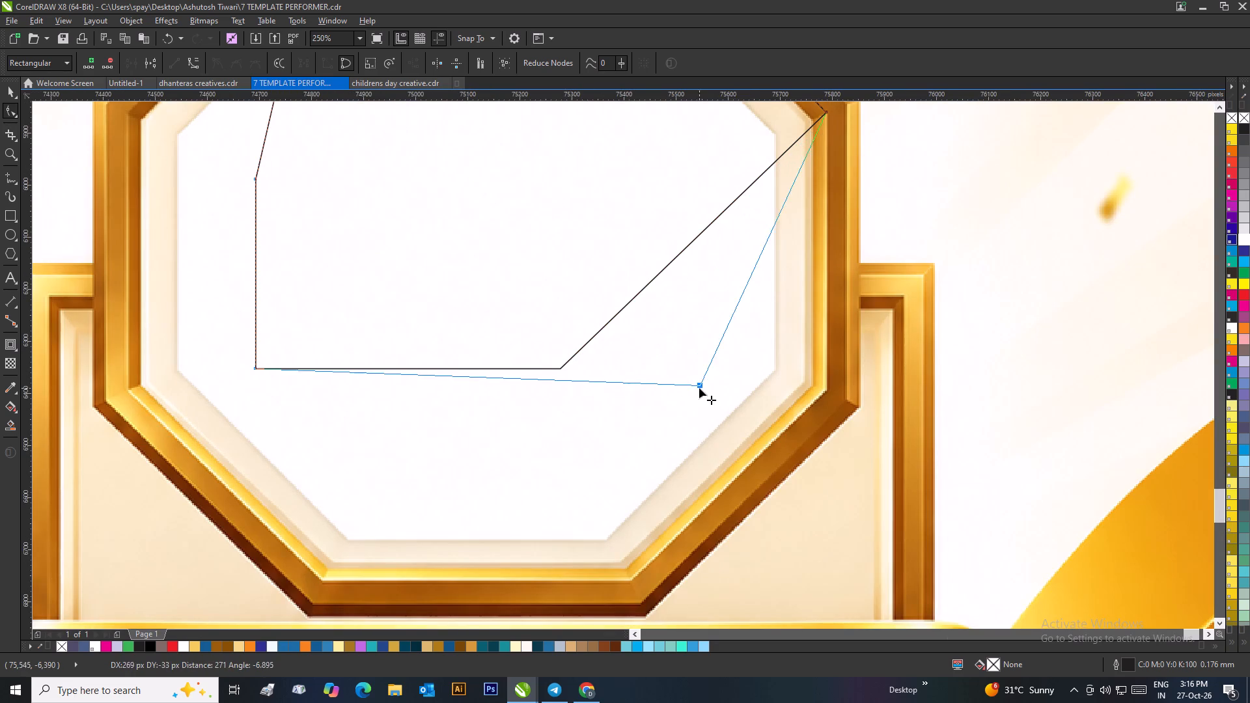
drag(699, 388, 826, 396)
scroll(826, 395, up, 3)
drag(635, 353, 645, 343)
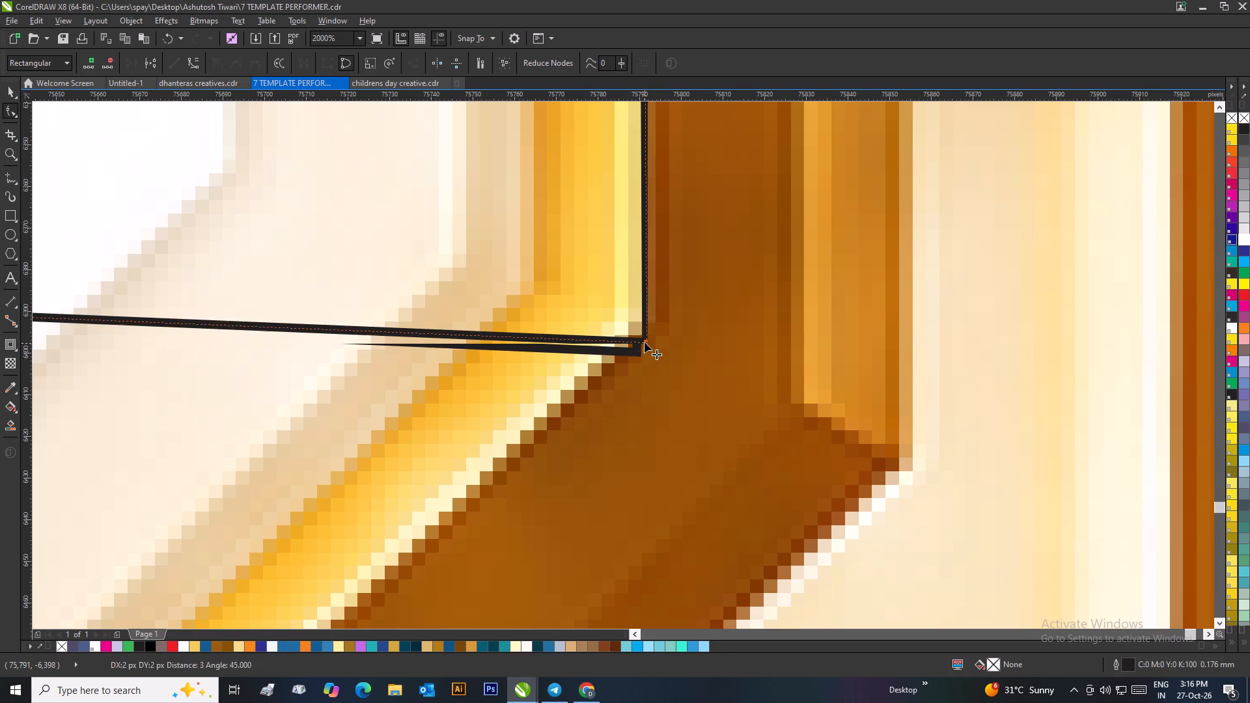
drag(645, 342, 654, 339)
drag(654, 338, 650, 334)
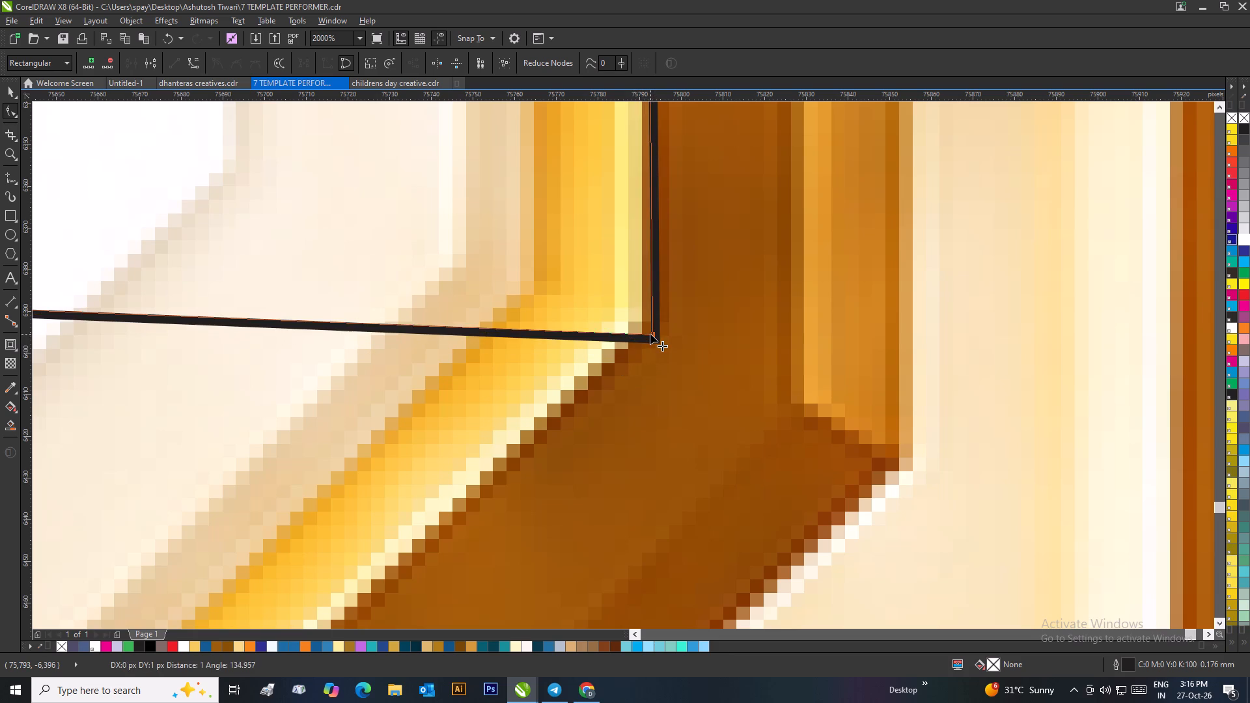
drag(650, 334, 647, 333)
Add a node on the curve's bottom edge and place it on the right-hand corner of the frame's bottom side.
scroll(647, 333, down, 3)
scroll(559, 364, down, 1)
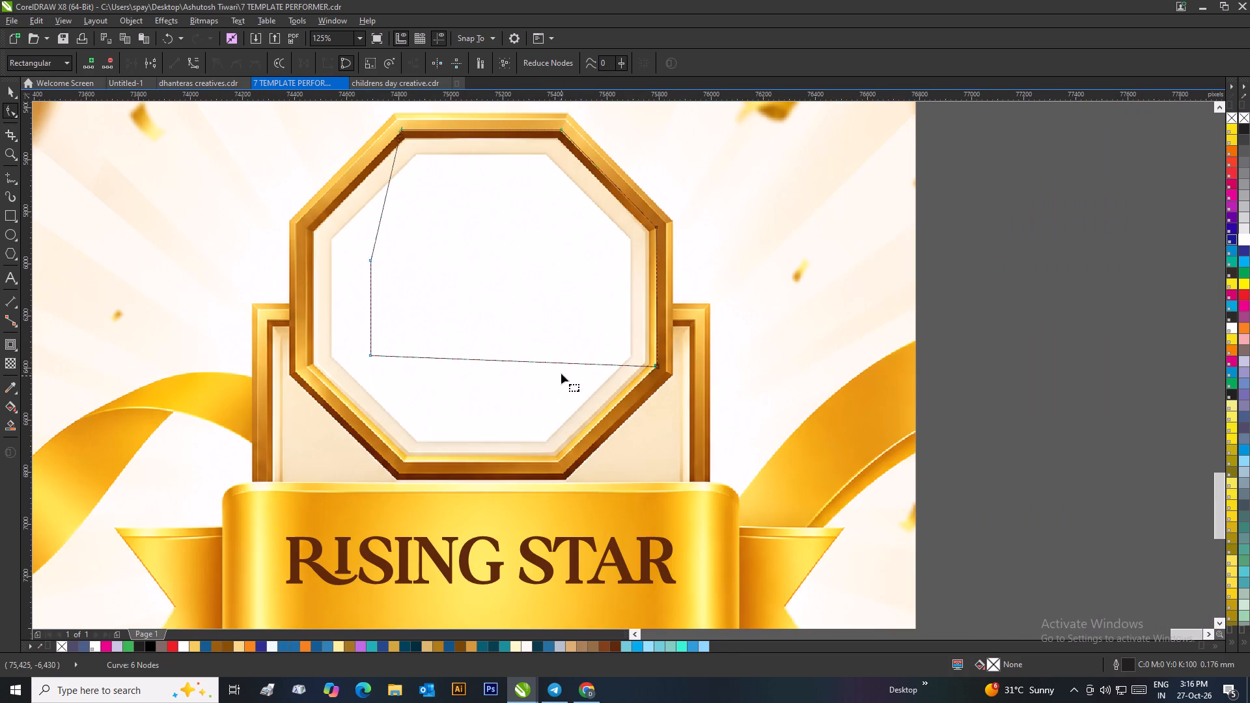
double_click(564, 364)
drag(564, 364, 565, 454)
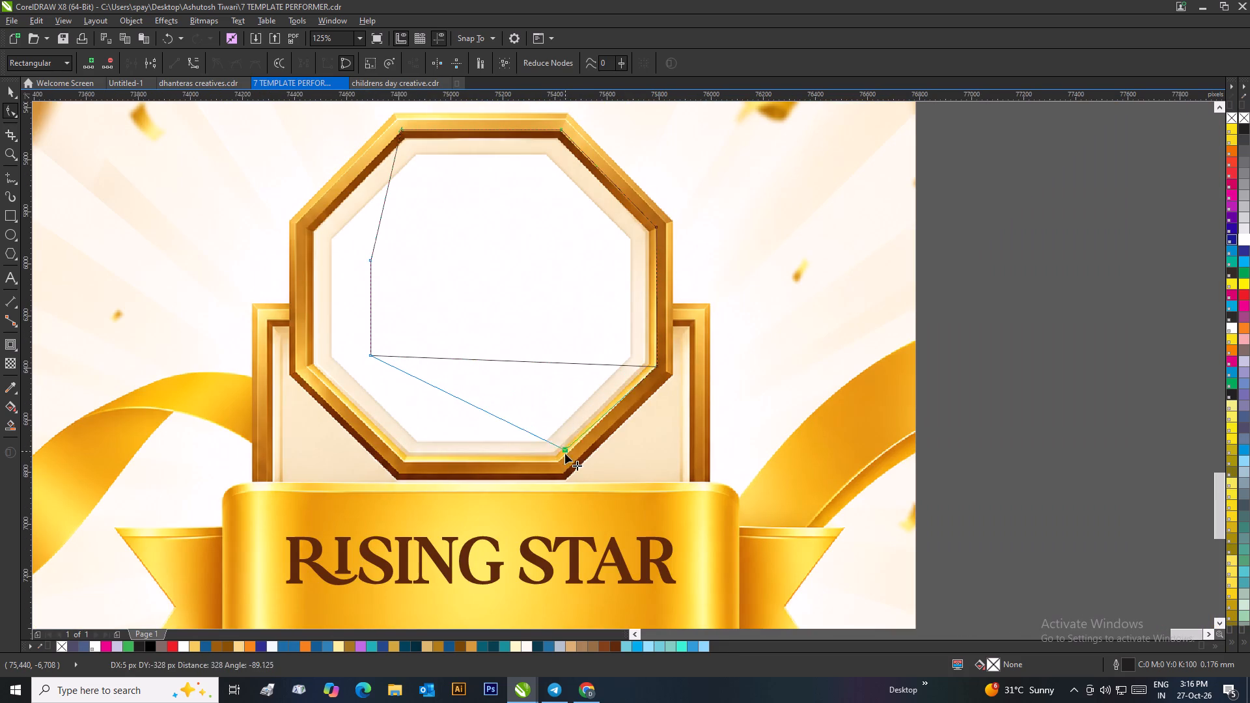
drag(565, 454, 560, 465)
scroll(560, 465, up, 3)
drag(630, 359, 627, 351)
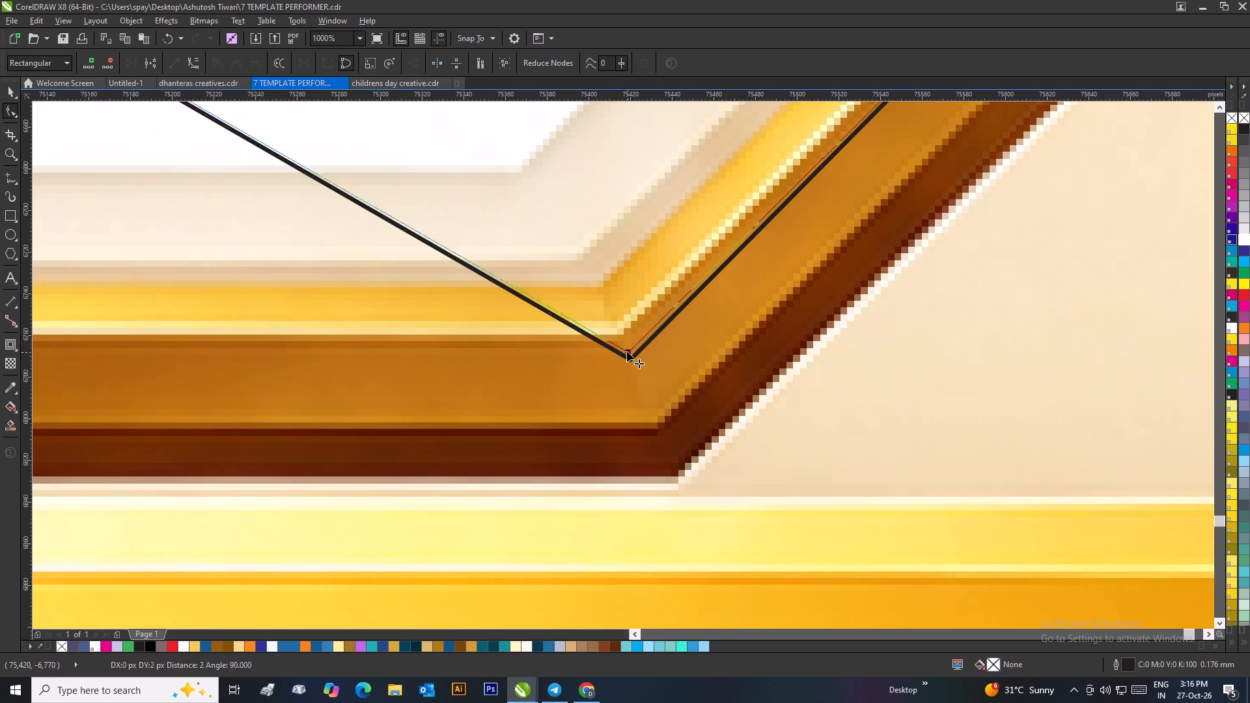
drag(627, 351, 623, 341)
Add another node on the bottom edge and place it on the left-hand corner of the frame's bottom side.
scroll(623, 341, down, 2)
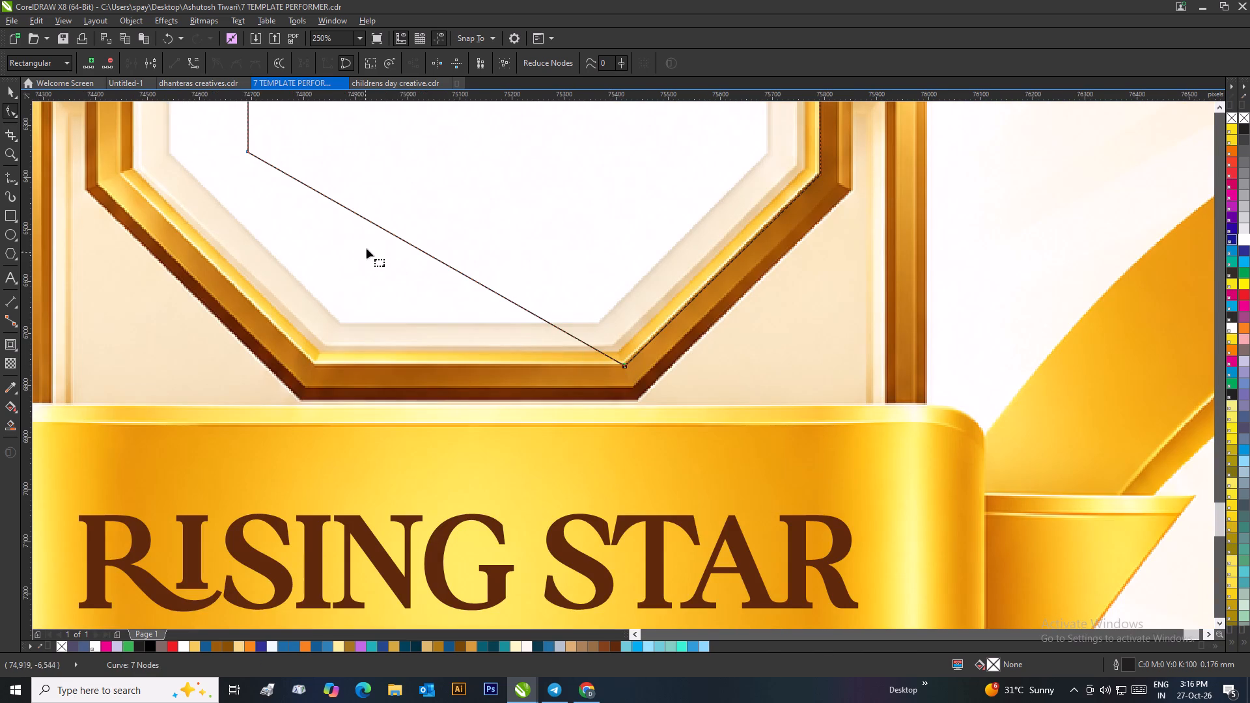
double_click(389, 234)
drag(390, 233, 307, 374)
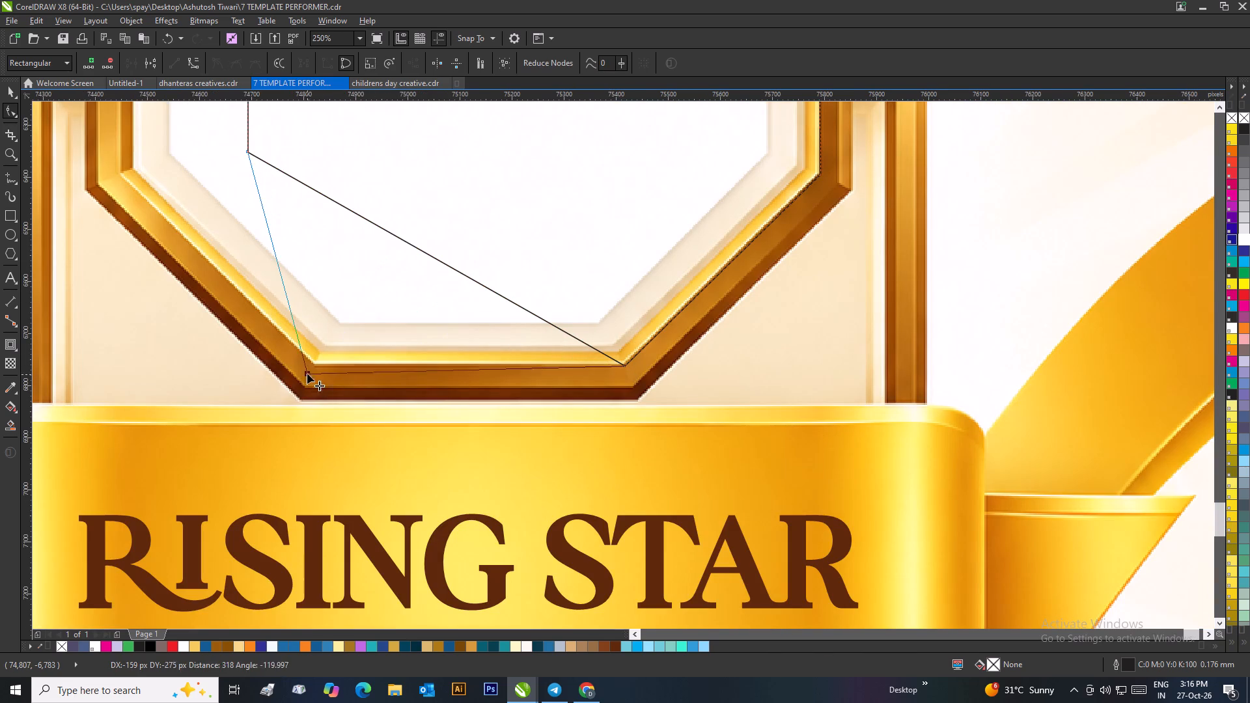
drag(307, 374, 310, 368)
scroll(311, 368, up, 4)
drag(625, 363, 714, 354)
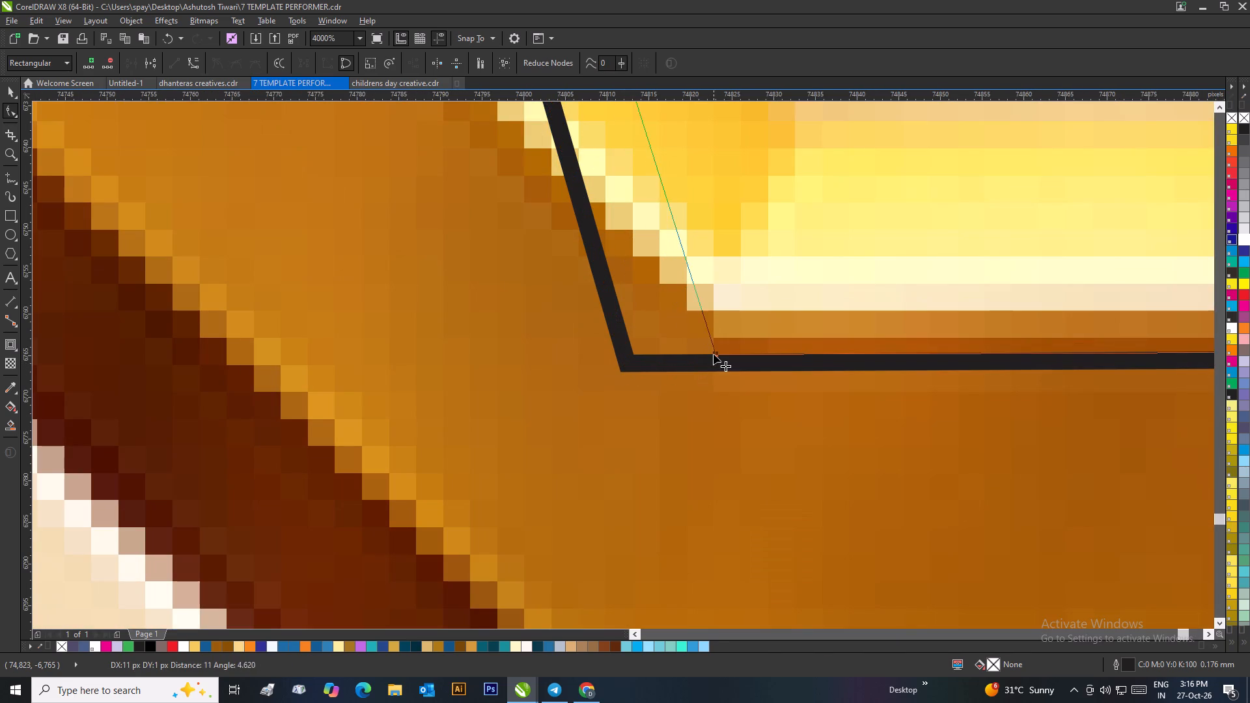
drag(714, 354, 708, 355)
Move the curve's original bottom-left node onto the inner rim's lower-left side corner of the octagonal frame.
scroll(708, 354, down, 3)
scroll(625, 359, down, 2)
scroll(527, 277, up, 2)
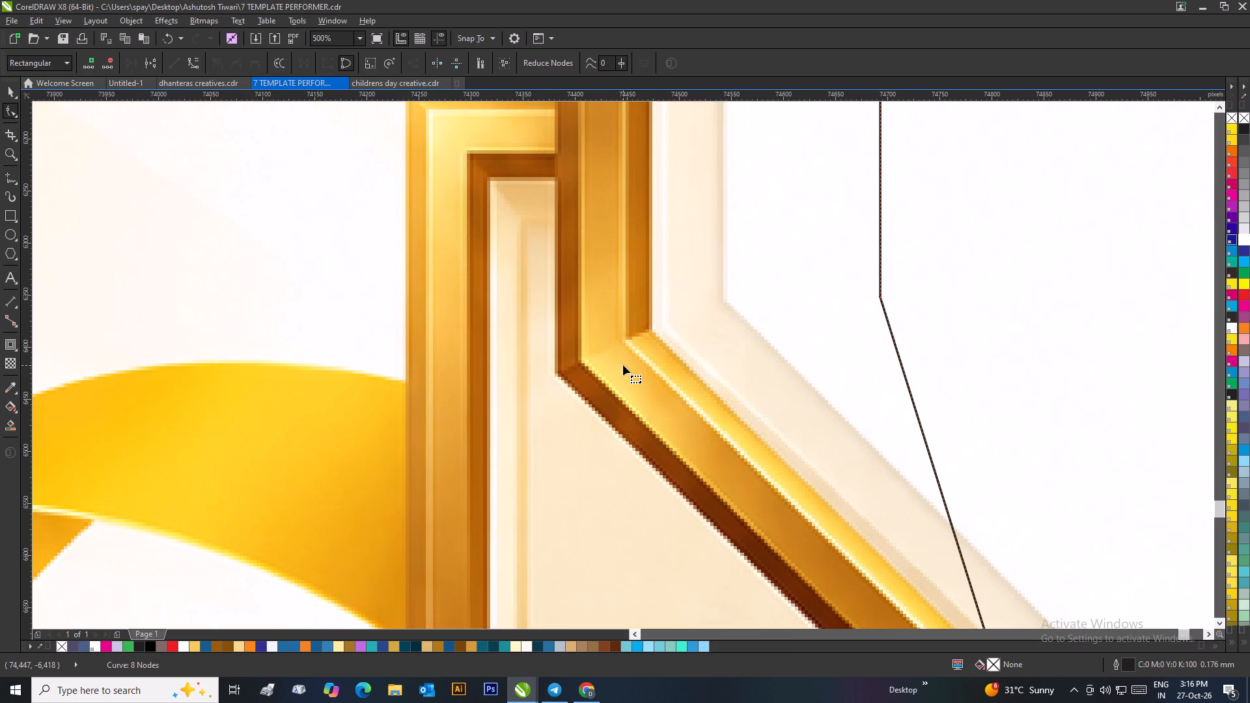
drag(880, 297, 623, 345)
scroll(623, 345, down, 2)
scroll(623, 365, up, 4)
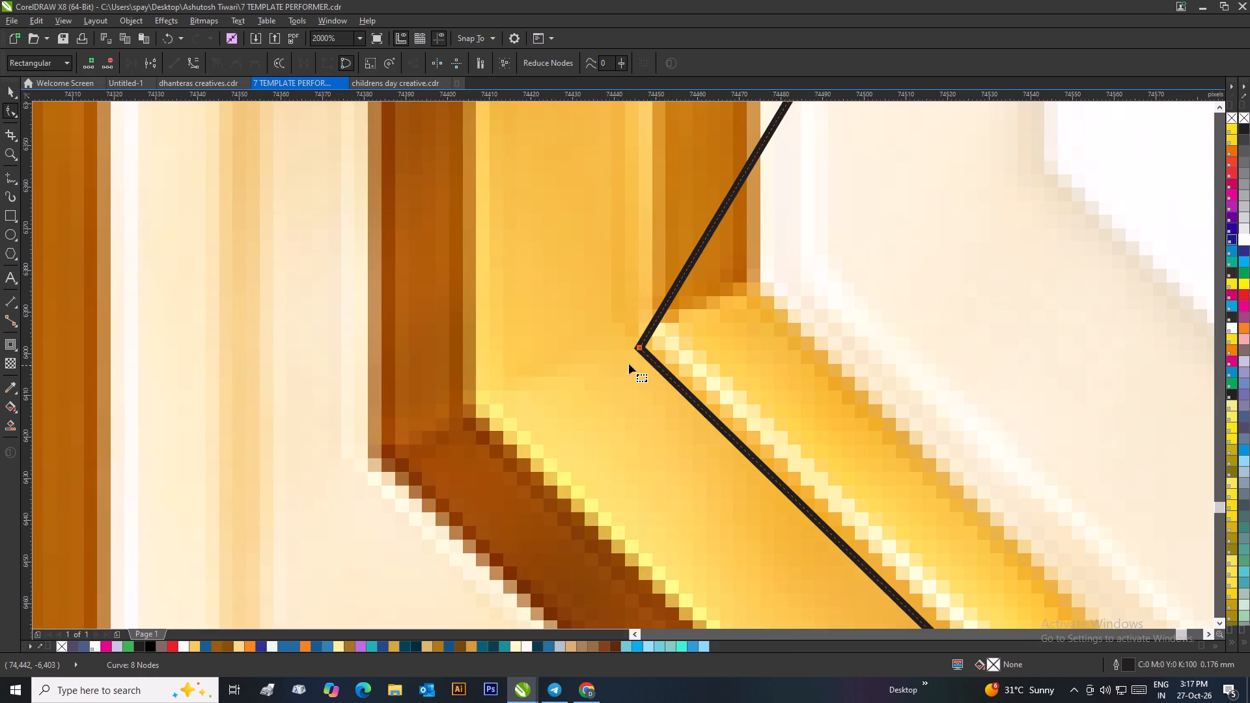
drag(639, 347, 649, 340)
Move the remaining left-edge node onto the inner rim's upper-left side corner and check the top corners' alignment.
scroll(654, 345, down, 4)
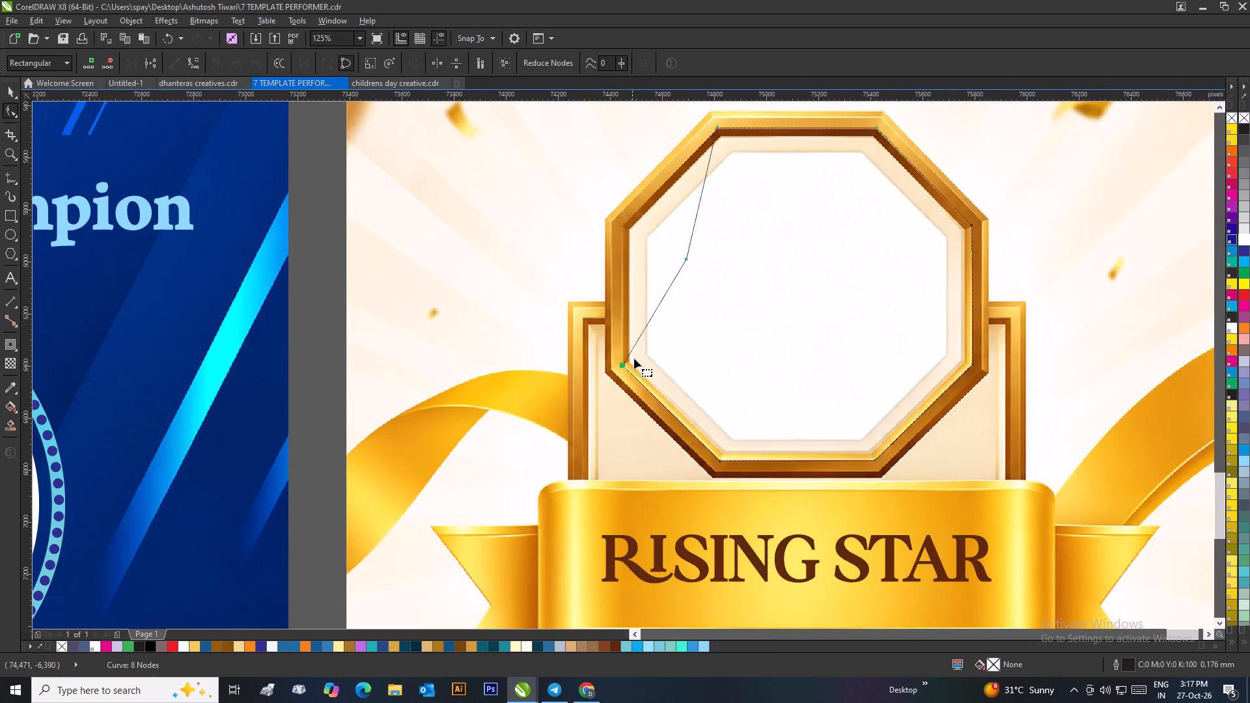
drag(687, 259, 629, 228)
scroll(629, 226, up, 4)
drag(614, 405, 585, 383)
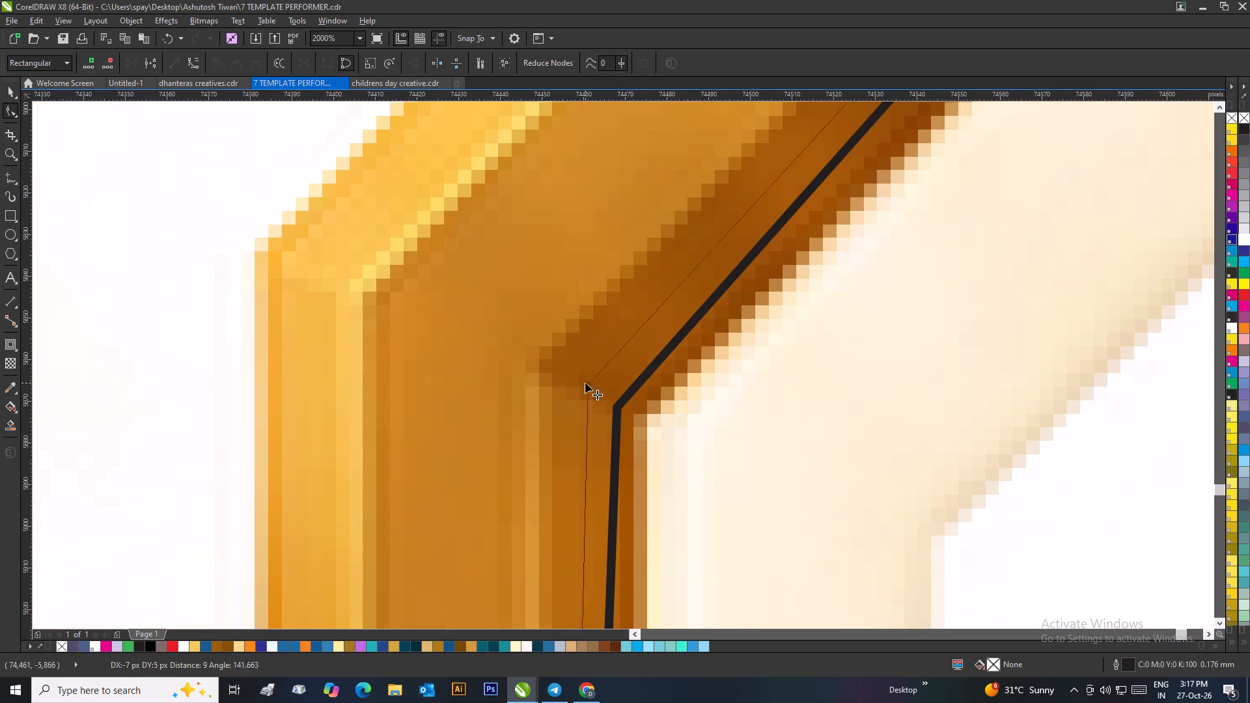
drag(585, 383, 536, 355)
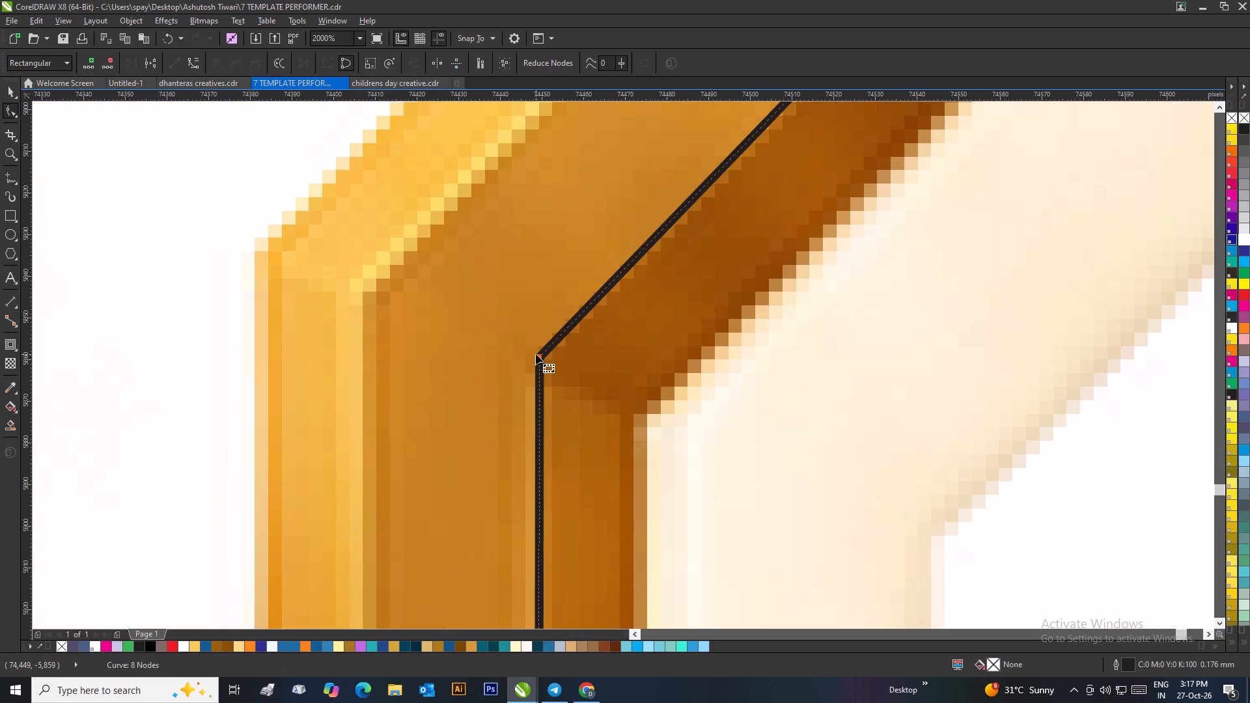
scroll(536, 354, down, 3)
scroll(623, 365, up, 3)
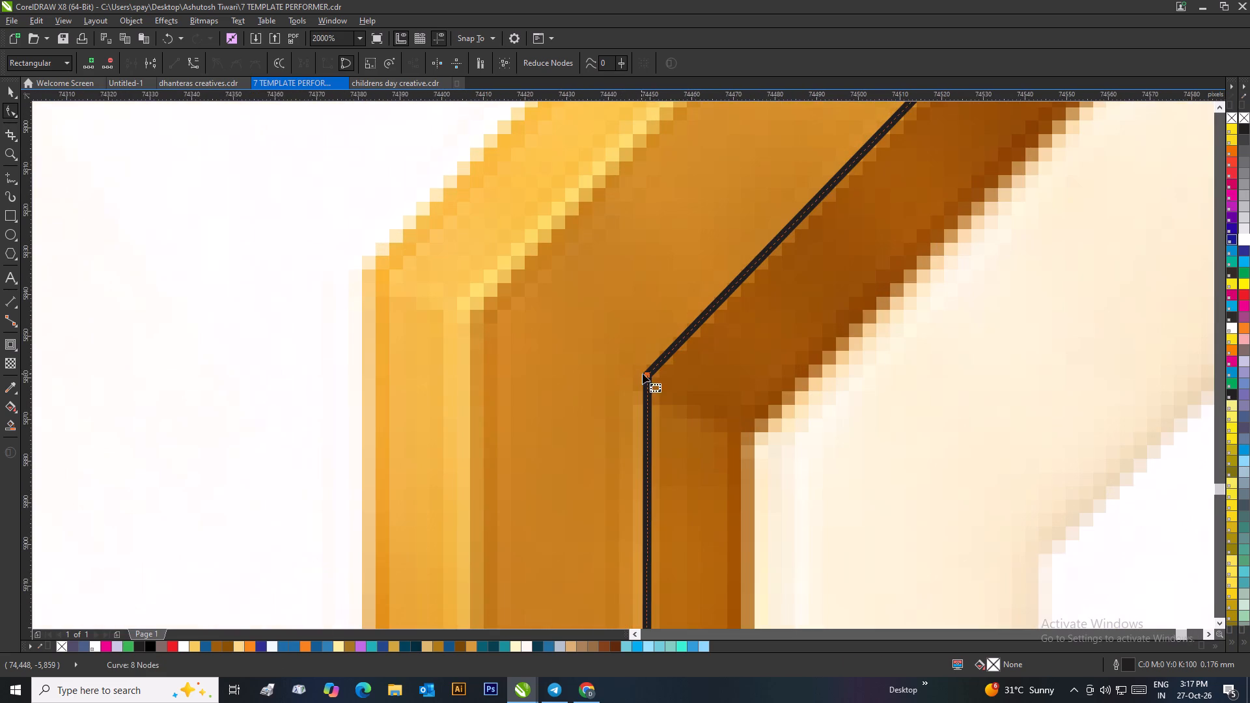
drag(647, 376, 639, 373)
scroll(639, 373, down, 4)
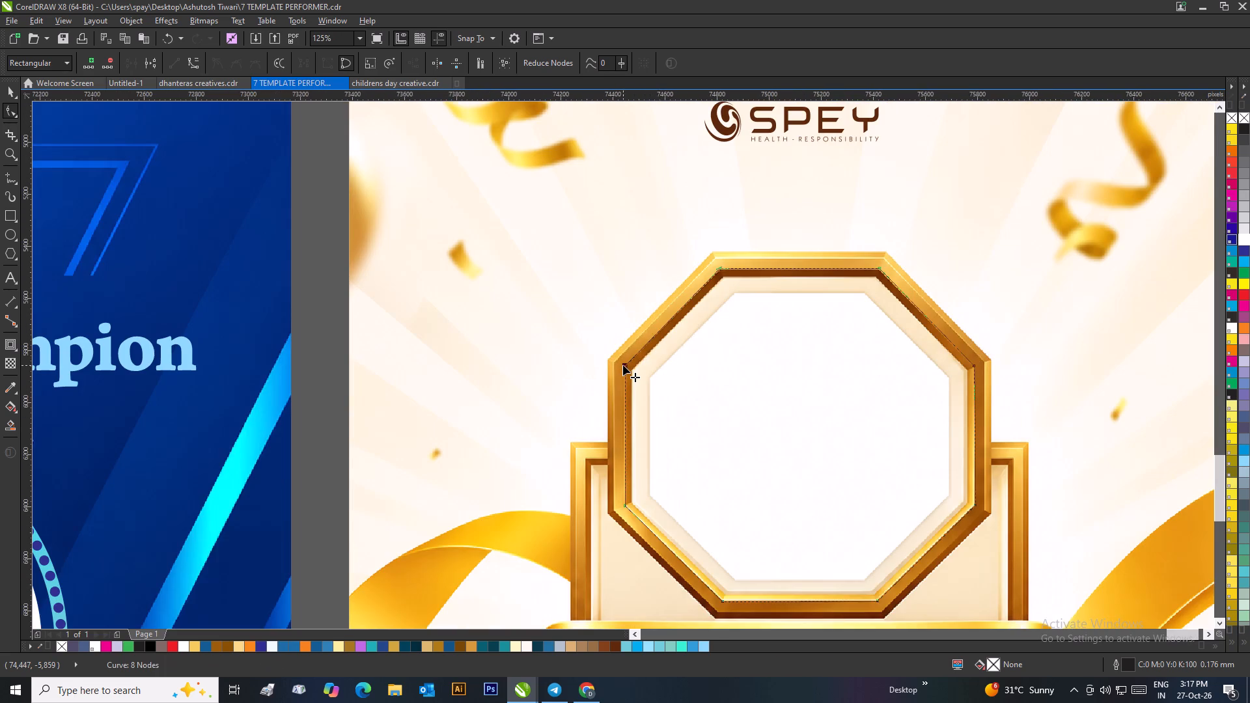
scroll(891, 284, up, 2)
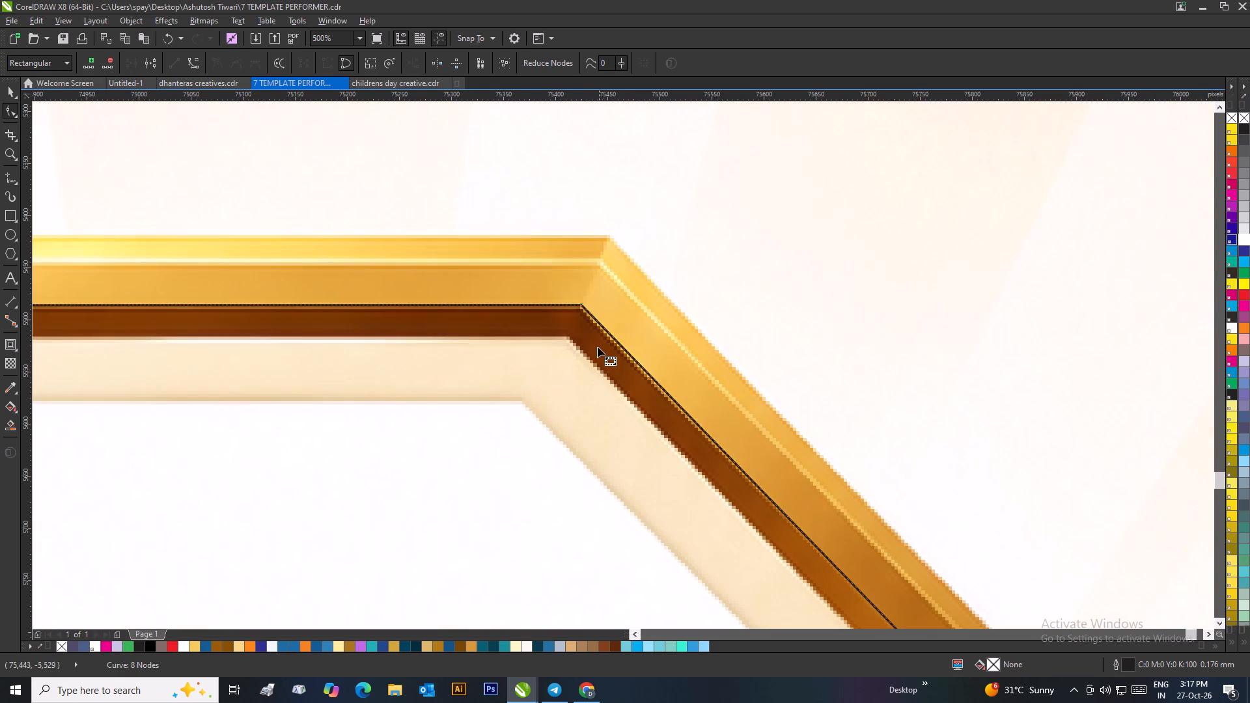
scroll(604, 338, down, 1)
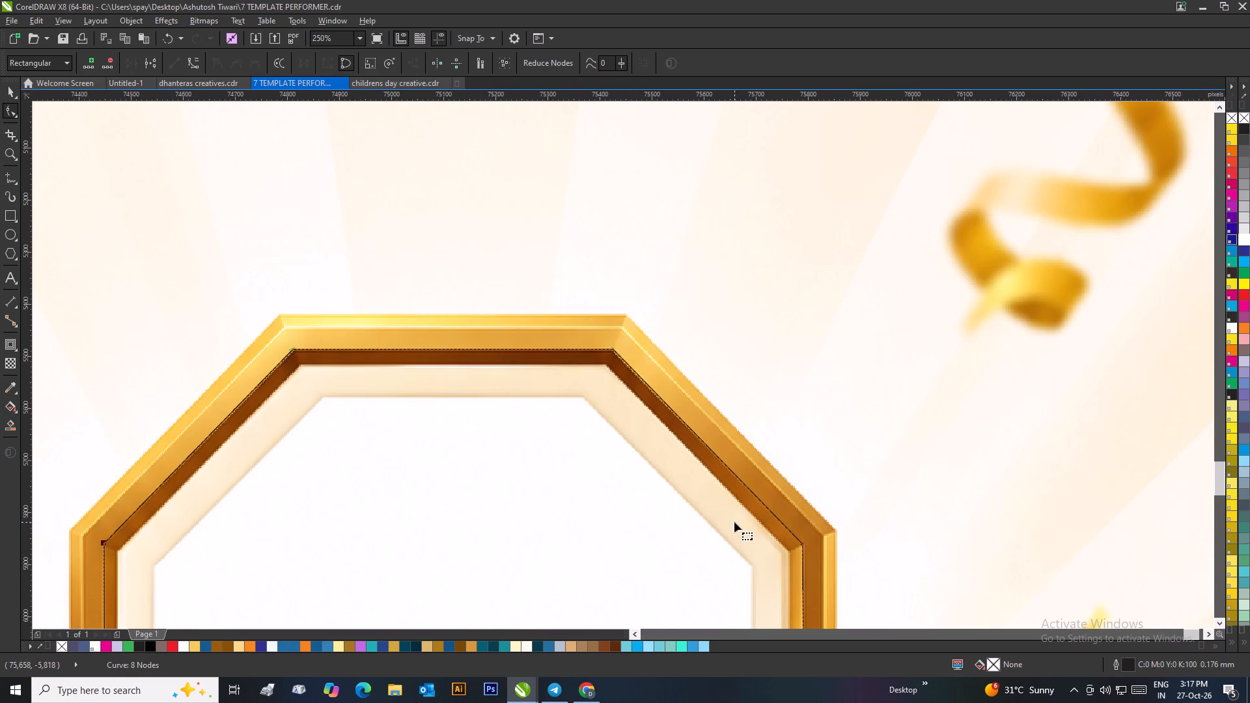
scroll(306, 372, up, 2)
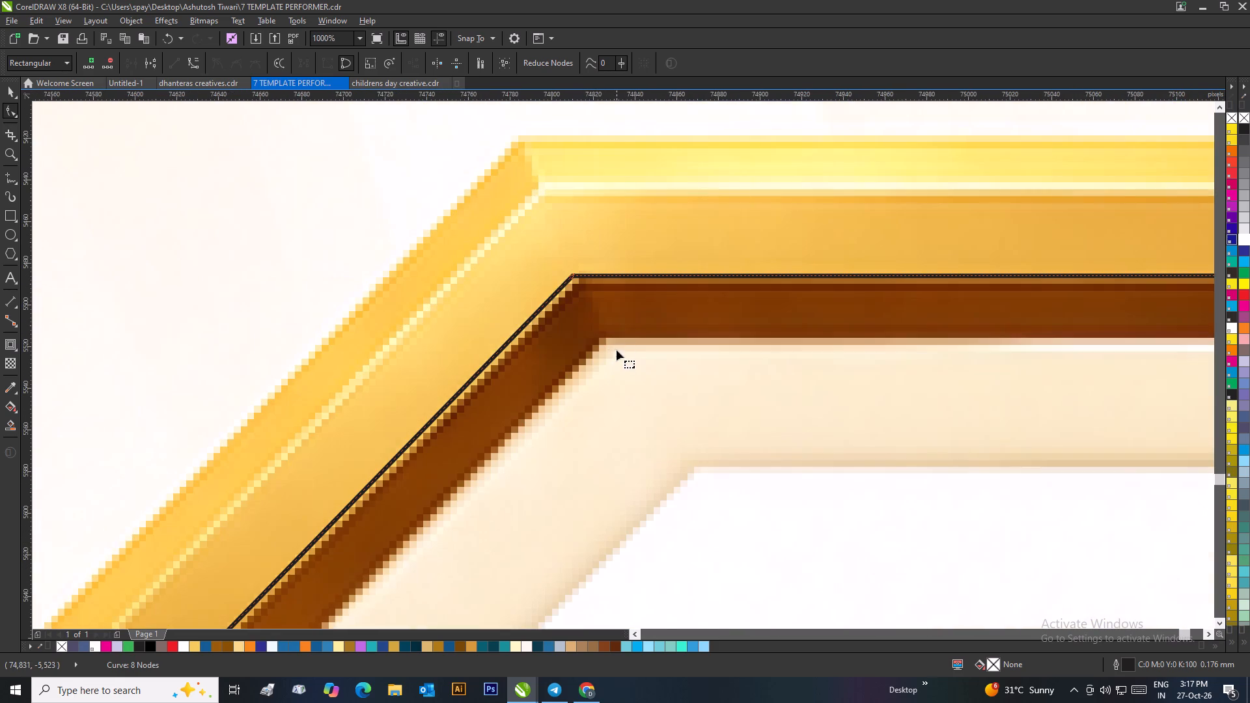
click(573, 275)
scroll(577, 283, down, 2)
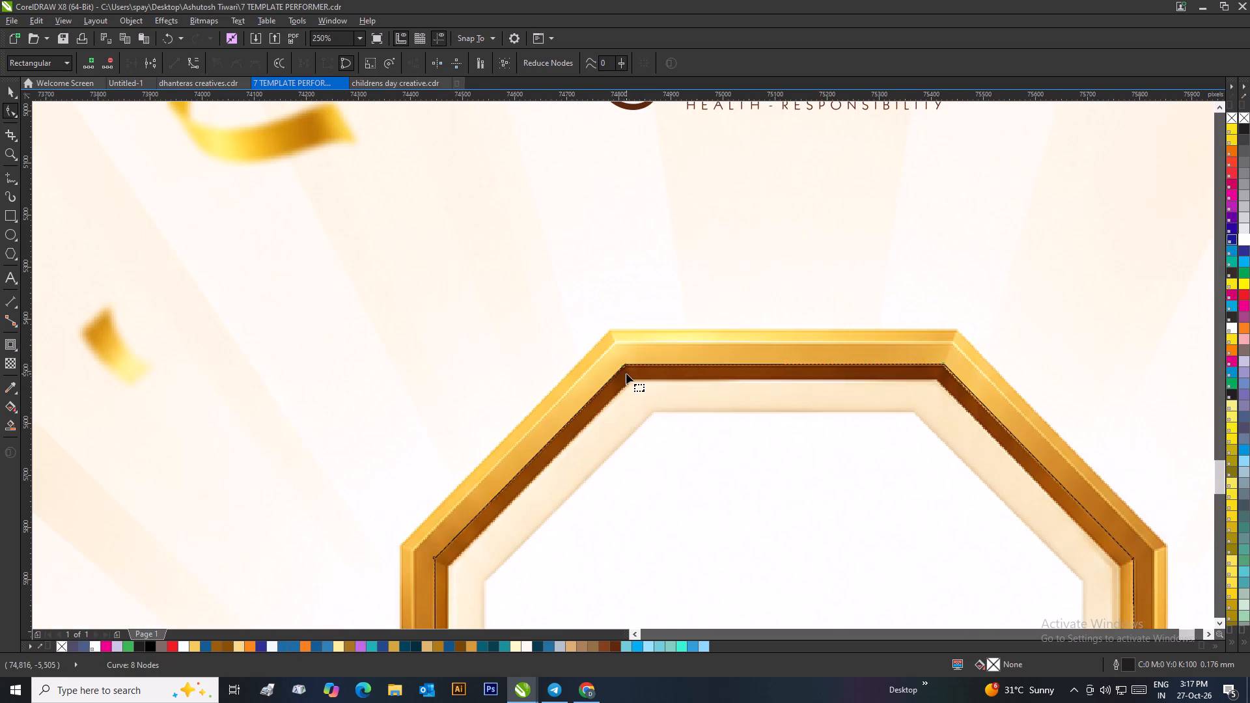
Fill the traced octagon on the Rising Star card with pastel blue (C40 M40 Y0 K0) and remove its outline.
click(16, 96)
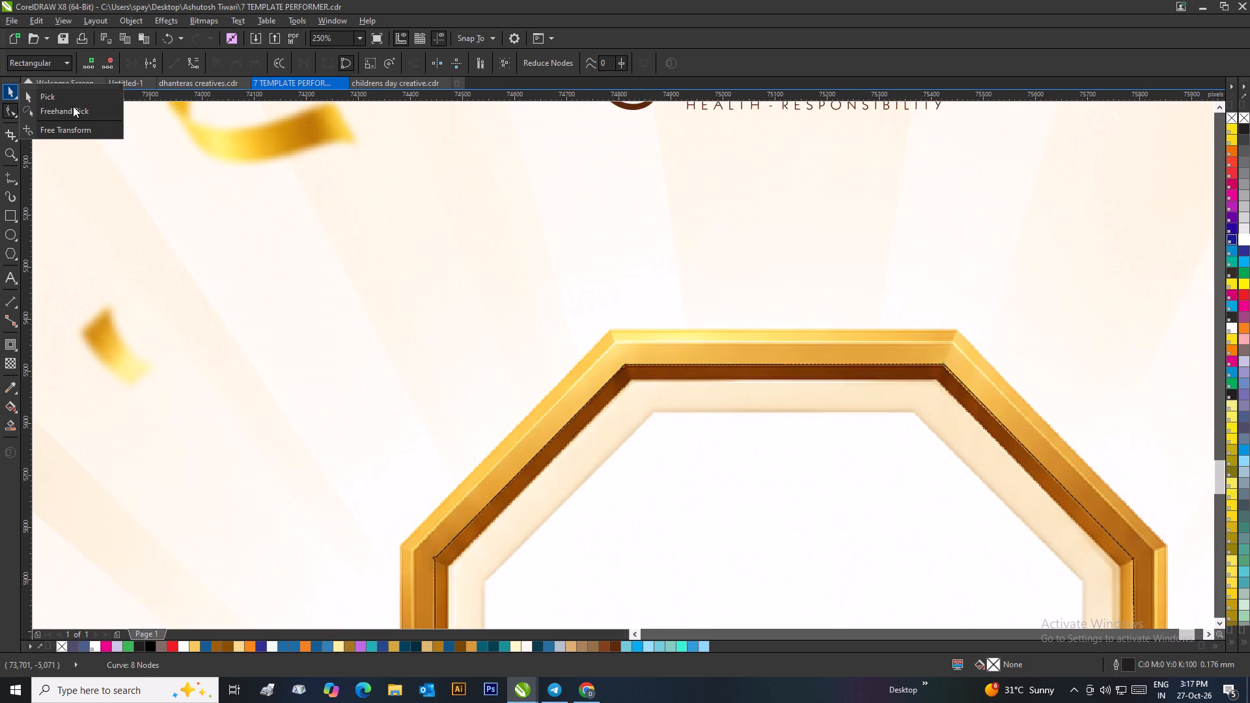
click(70, 102)
scroll(332, 186, down, 3)
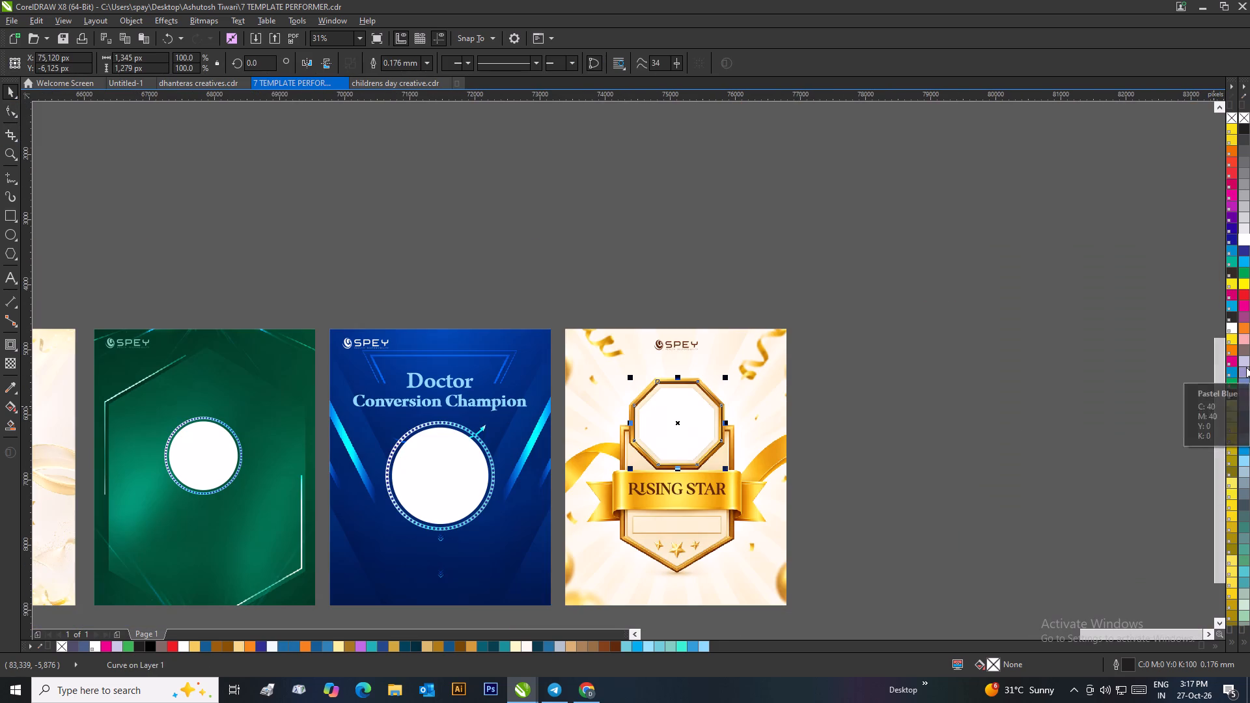
click(1246, 367)
drag(930, 464, 918, 464)
click(693, 417)
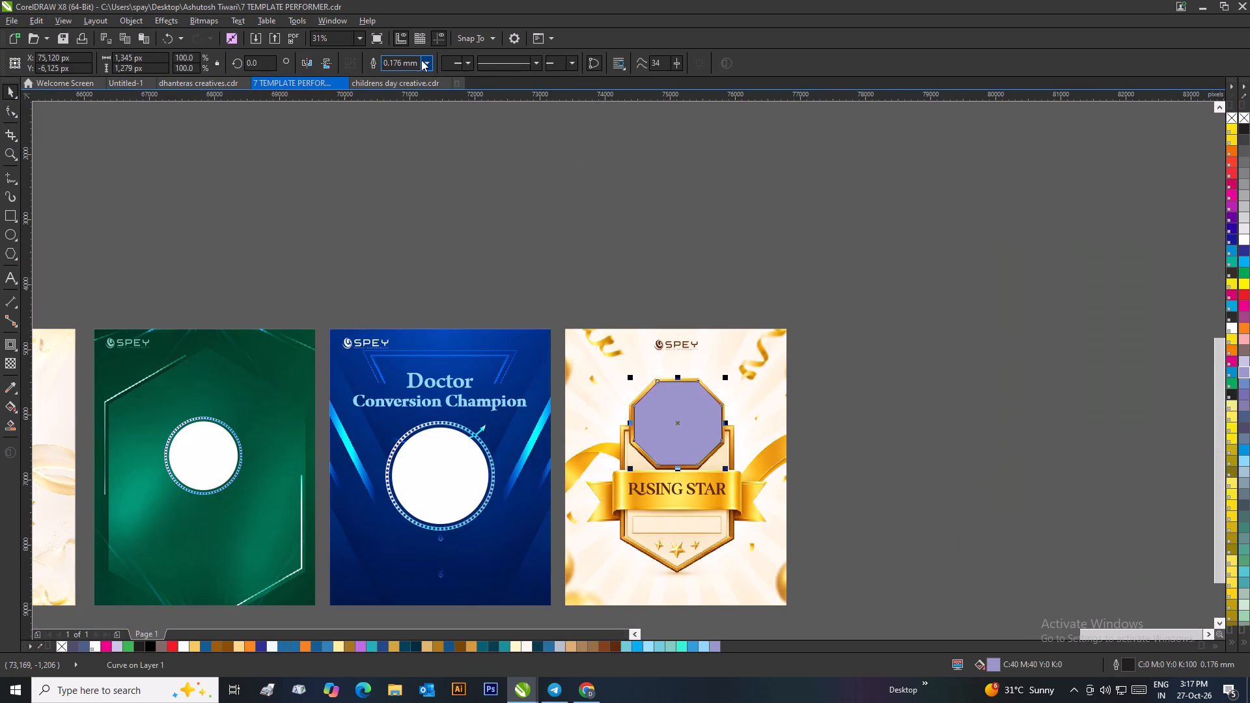
click(422, 61)
click(400, 77)
drag(560, 198, 569, 207)
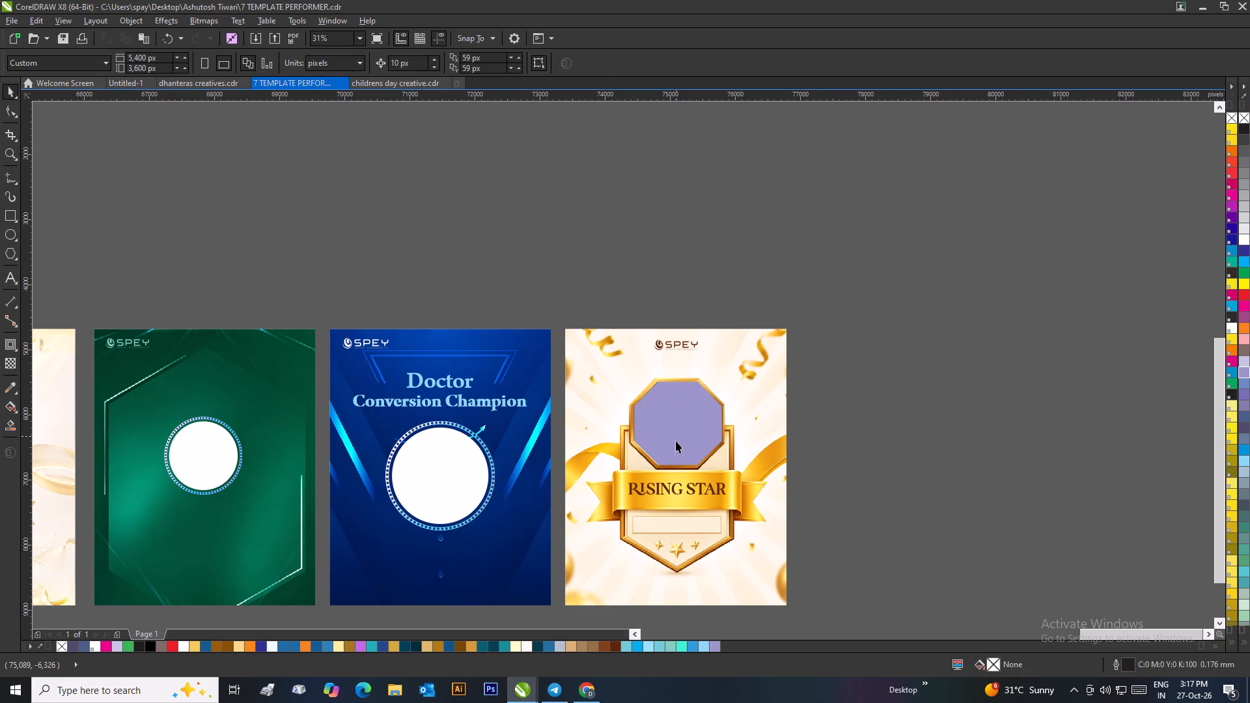
Move the pastel blue octagon from the Rising Star card onto the green card.
scroll(676, 441, up, 2)
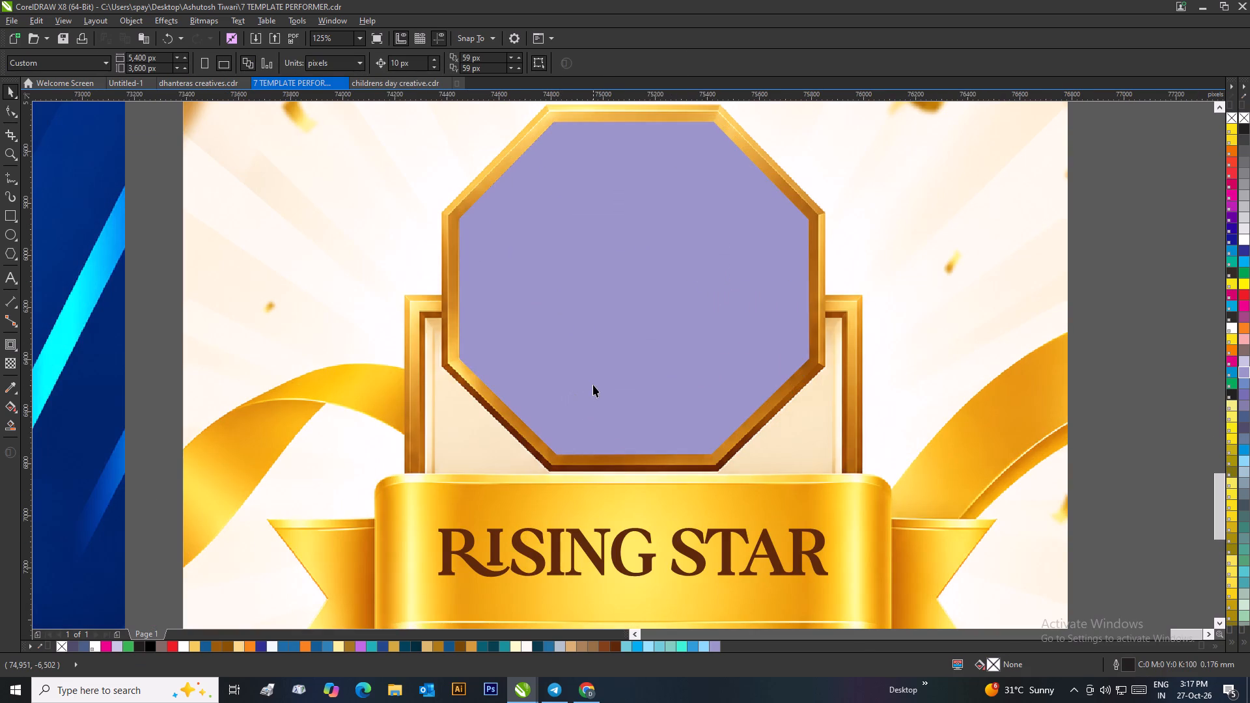
click(593, 385)
scroll(643, 376, down, 3)
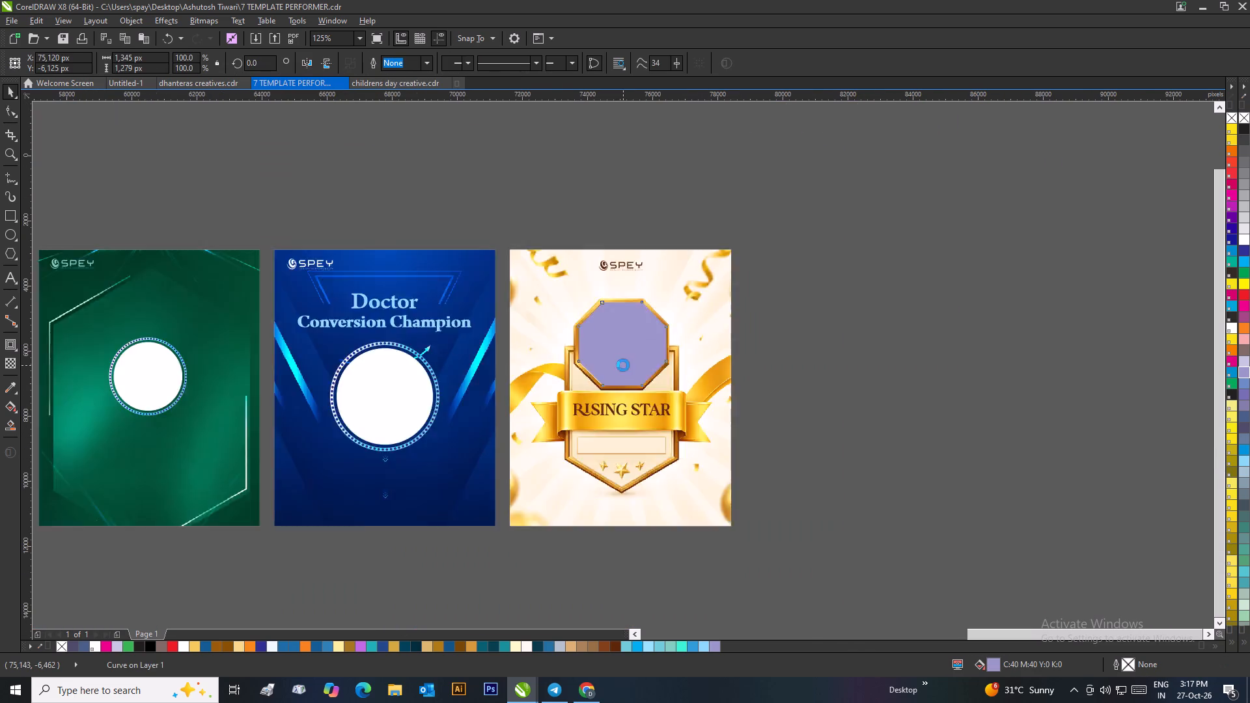
drag(629, 362, 397, 410)
Delete the grouped circular photo placeholder from the green card.
click(392, 359)
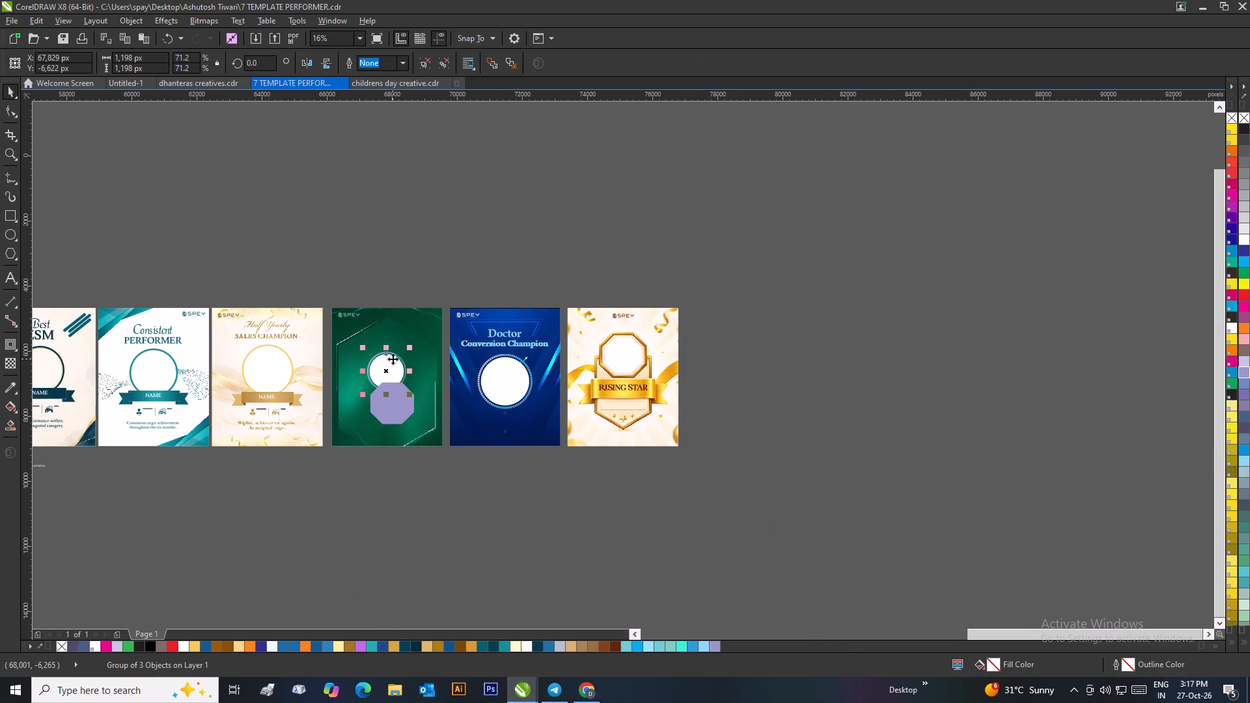
key(Delete)
Move the octagon up to just above the middle of the green card, roughly centred between its sides.
scroll(400, 411, up, 1)
click(603, 339)
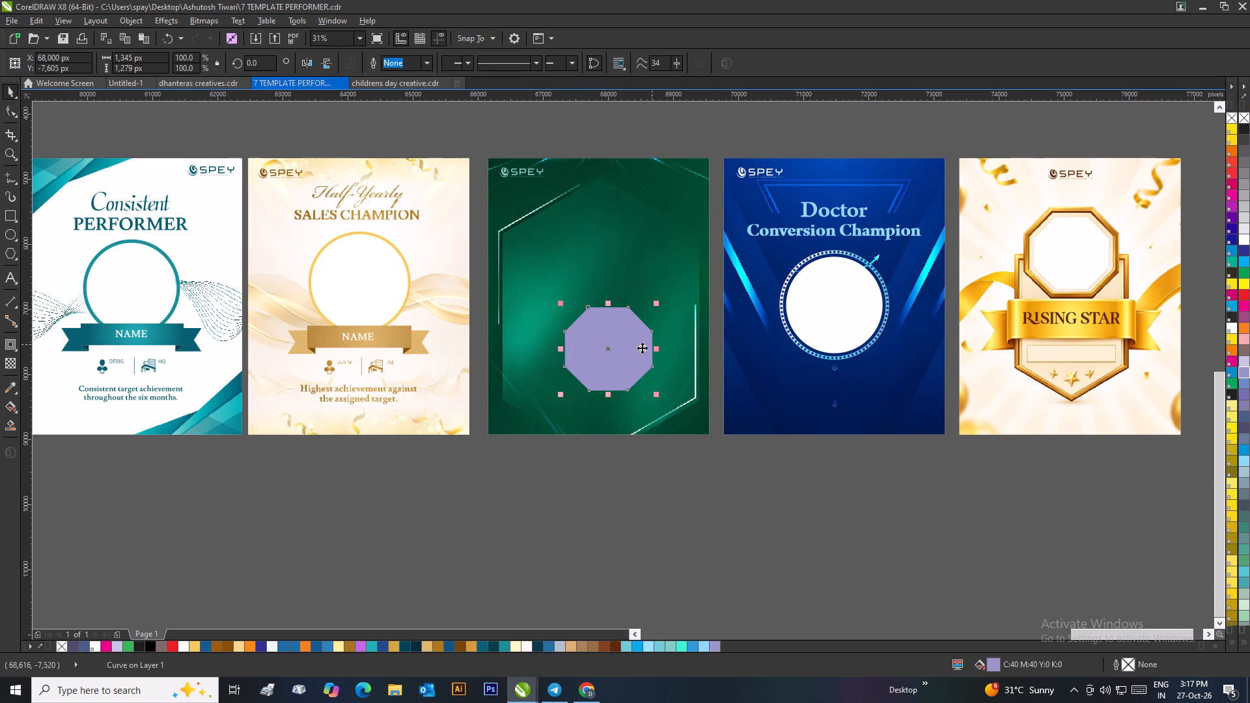
drag(633, 343, 626, 279)
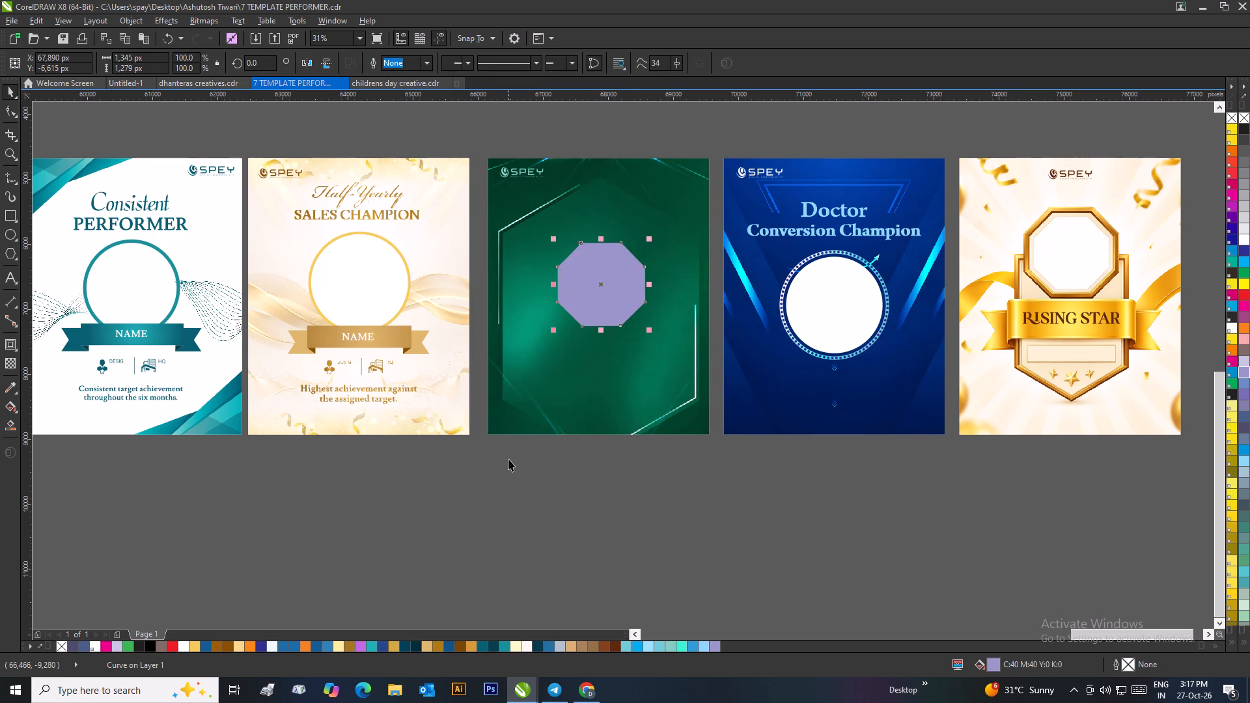
click(508, 460)
Draw a wide rectangle of about 2,020 by 360 px directly below the octagon on the green card.
click(12, 215)
drag(538, 325, 563, 329)
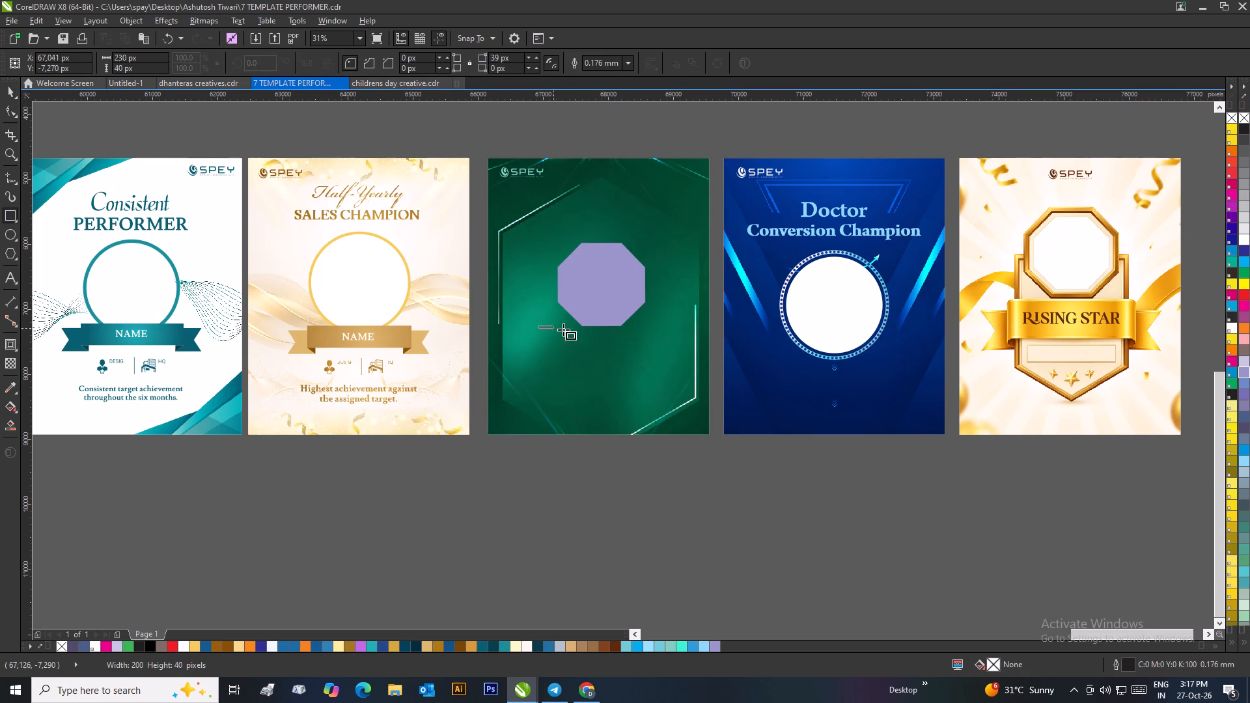
drag(563, 329, 670, 349)
click(0, 92)
click(6, 92)
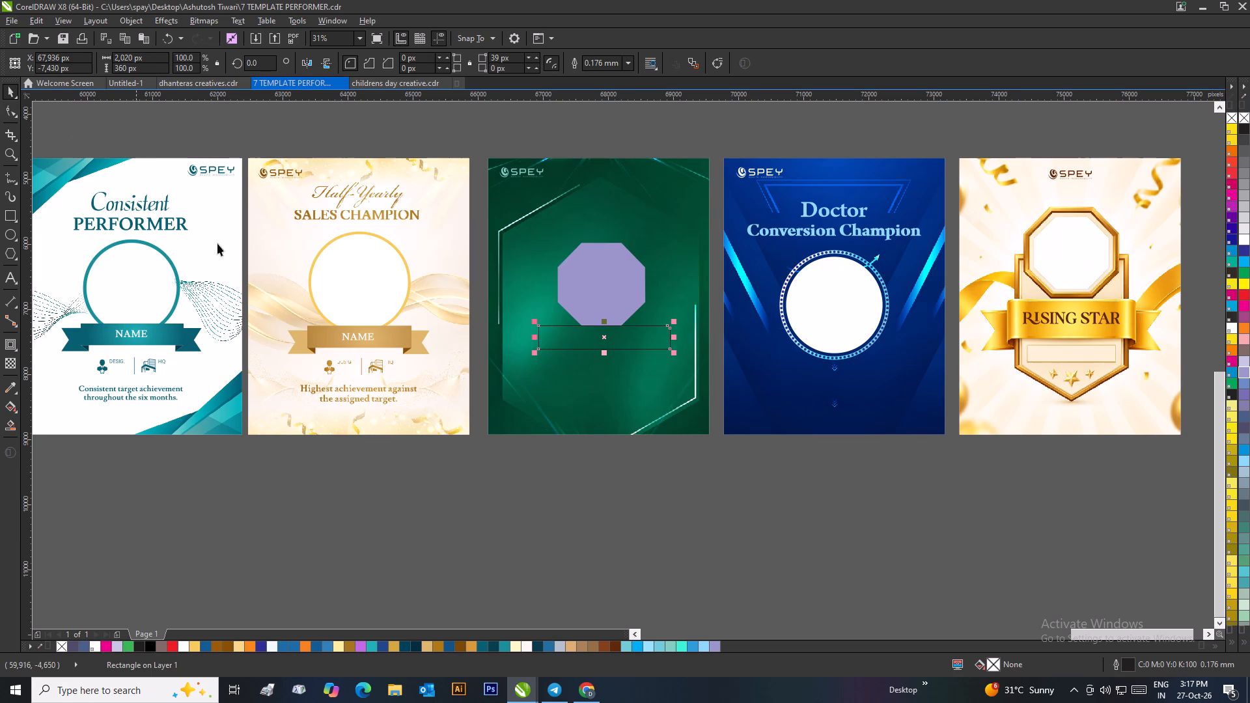
Set the rectangle's top-left corner radius to 39 px.
drag(630, 497, 636, 489)
click(621, 335)
drag(433, 61, 397, 66)
key(BackSpace)
text(39)
key(Return)
click(498, 122)
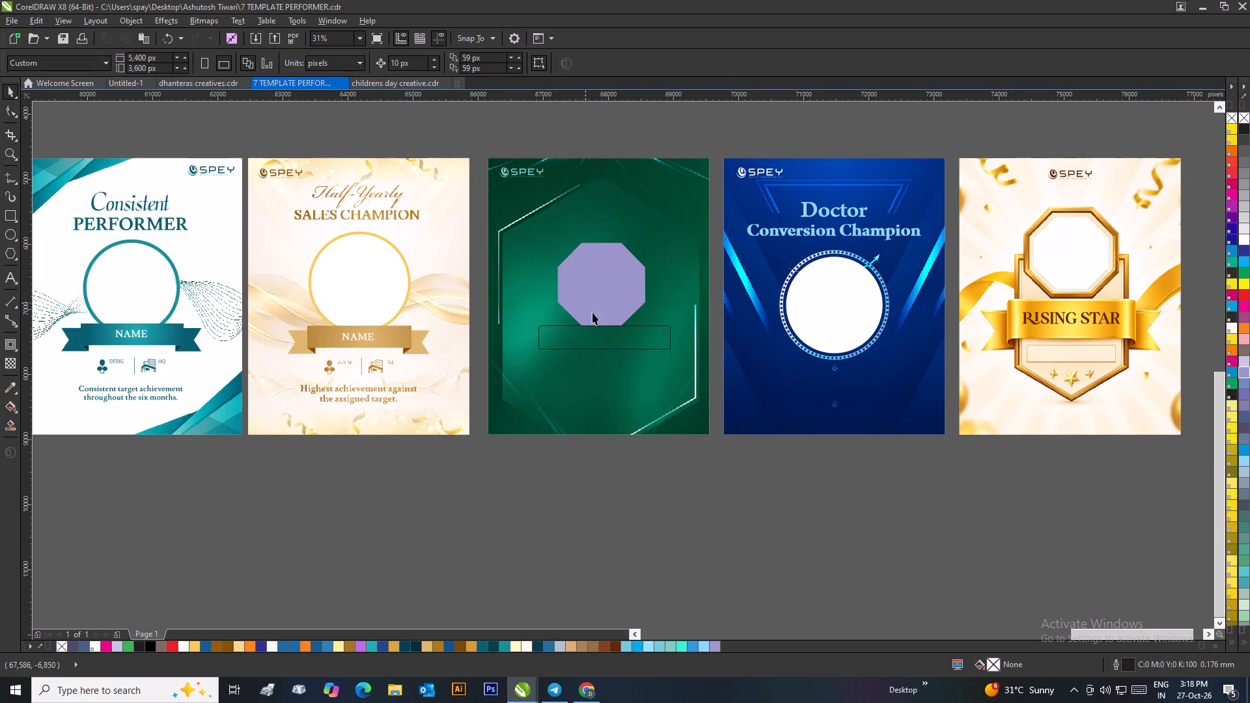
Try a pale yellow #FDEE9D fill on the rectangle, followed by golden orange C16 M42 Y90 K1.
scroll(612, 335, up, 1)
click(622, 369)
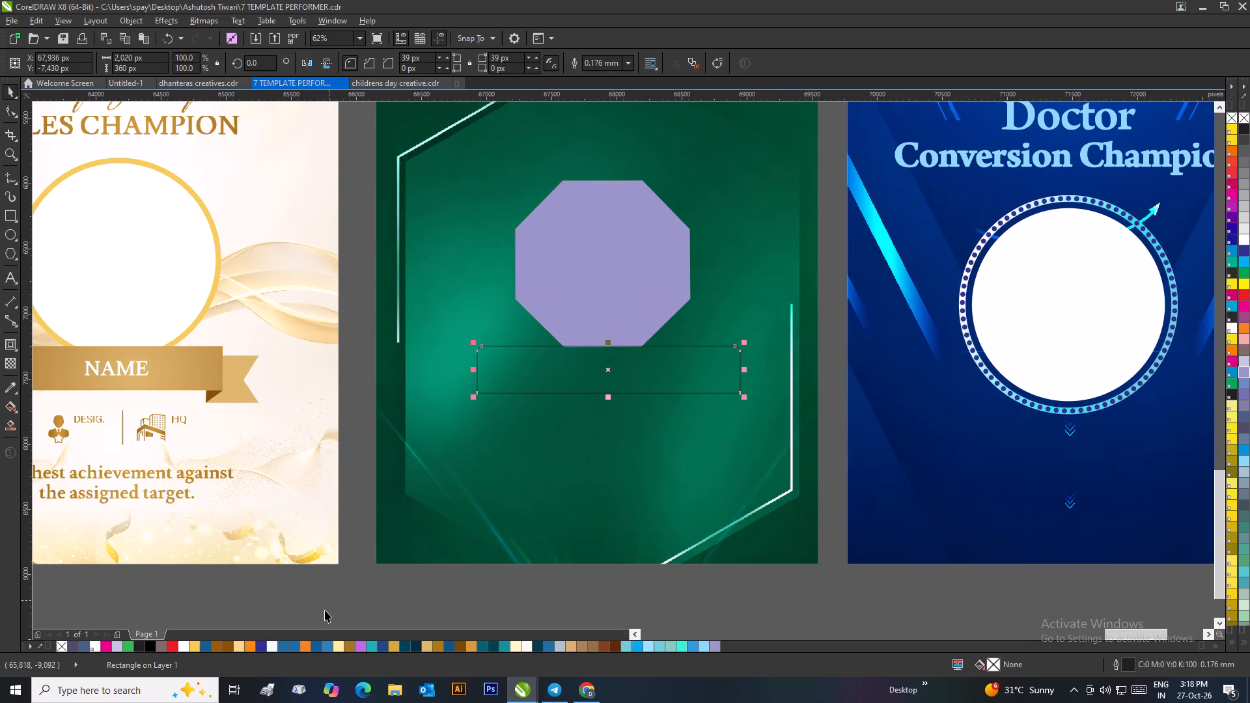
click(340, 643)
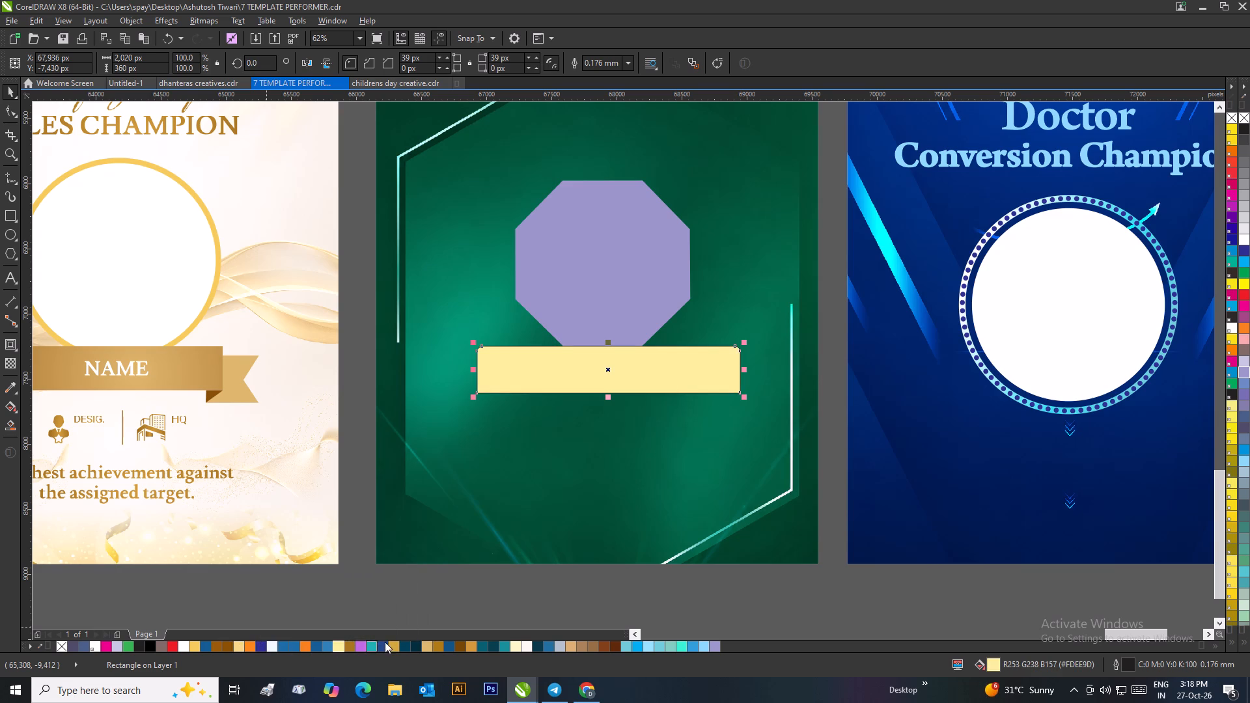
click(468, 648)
Remove the outline from the rectangle on the green card.
click(626, 66)
click(614, 76)
scroll(611, 250, down, 1)
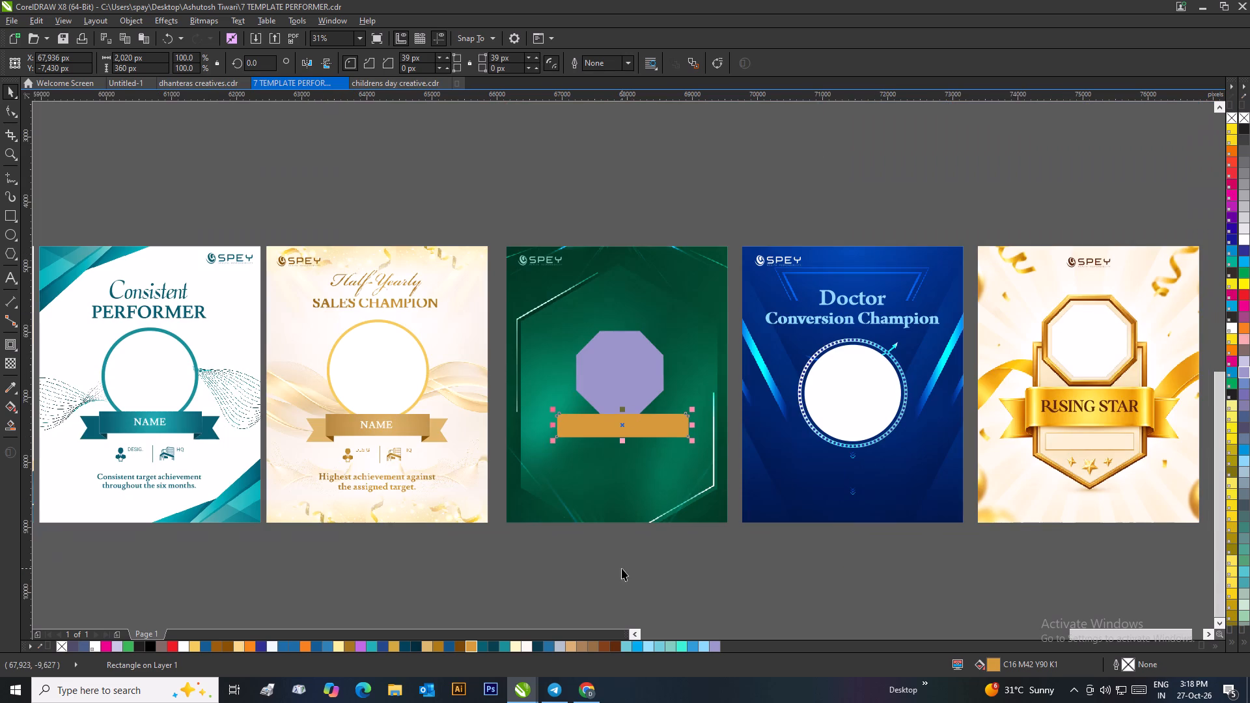
click(622, 568)
Fill both the rectangle and the octagon on the green card with white.
click(632, 432)
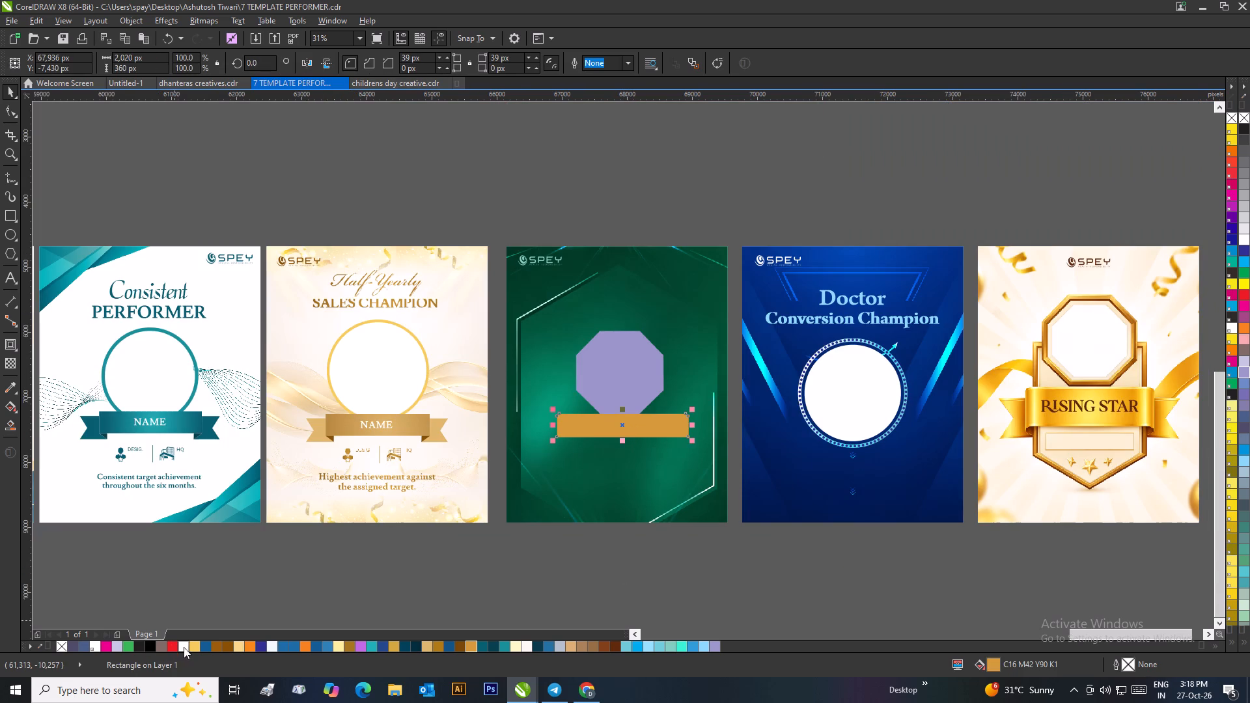
click(184, 647)
click(530, 605)
click(621, 359)
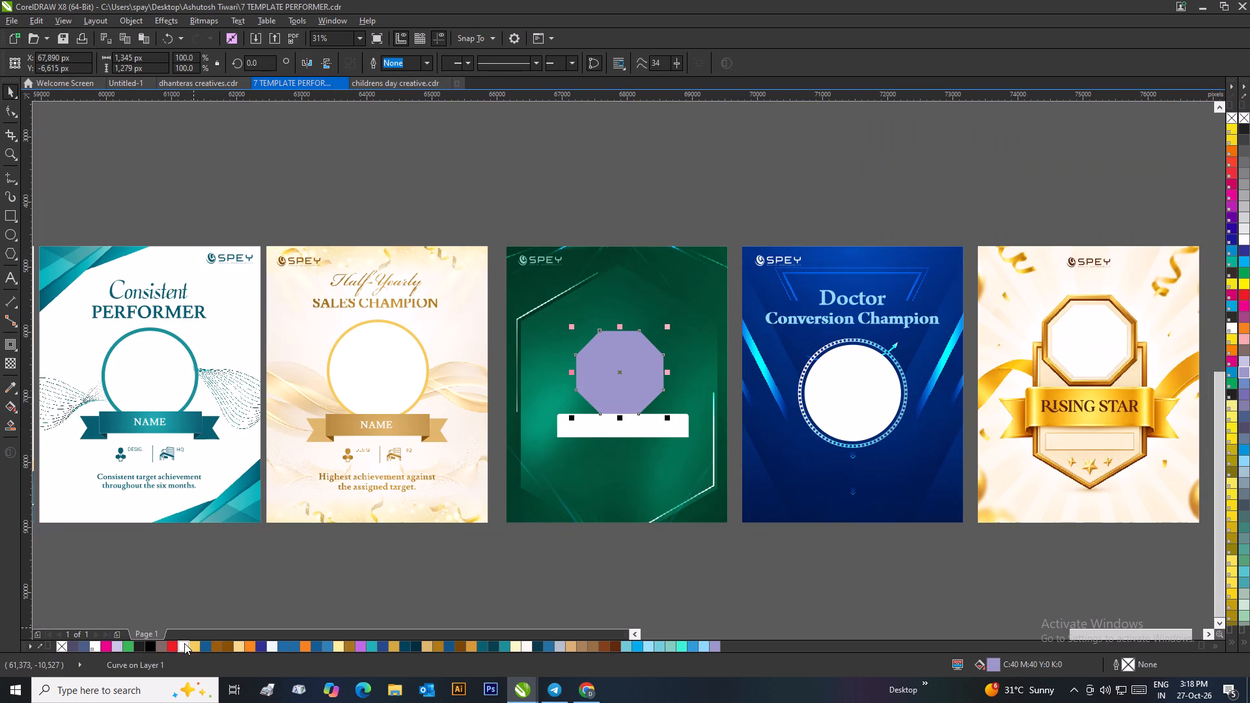
click(184, 644)
click(581, 577)
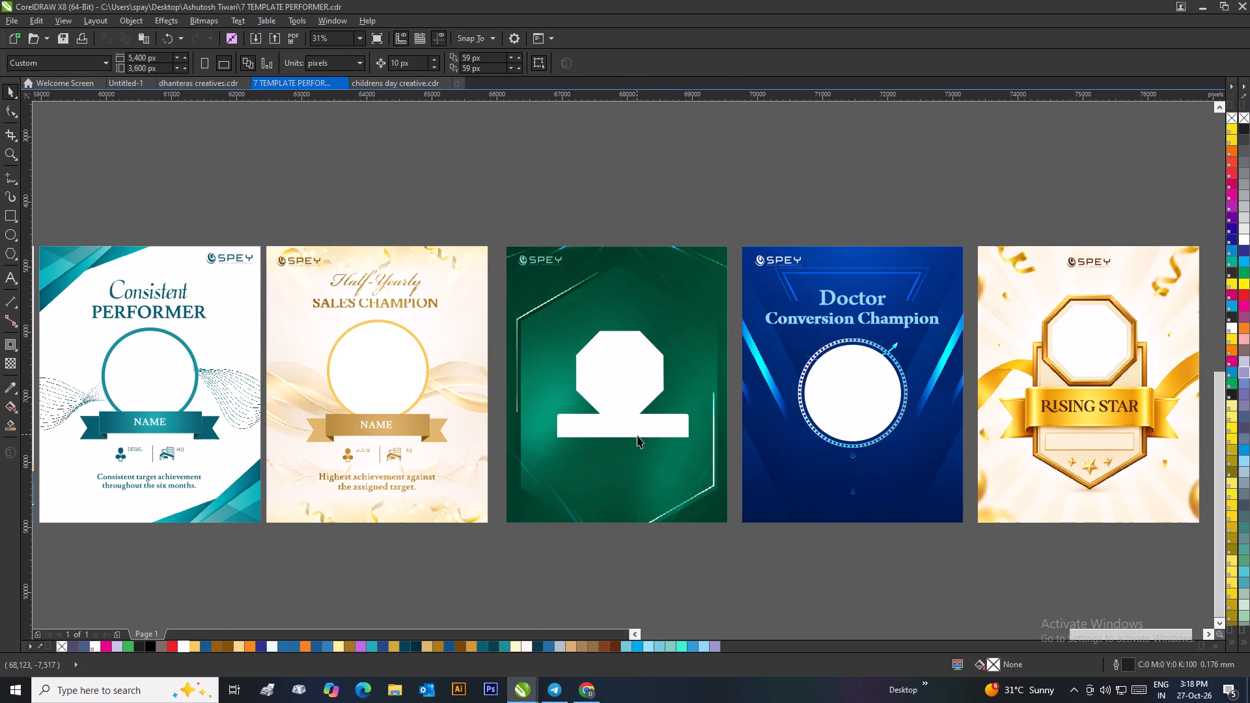
Move the white rectangle down towards the bottom of the green card, leaving a gap below the octagon.
click(637, 435)
drag(643, 430, 646, 477)
Add a one-step crimson outside contour of about 79 px around the white octagon.
click(632, 387)
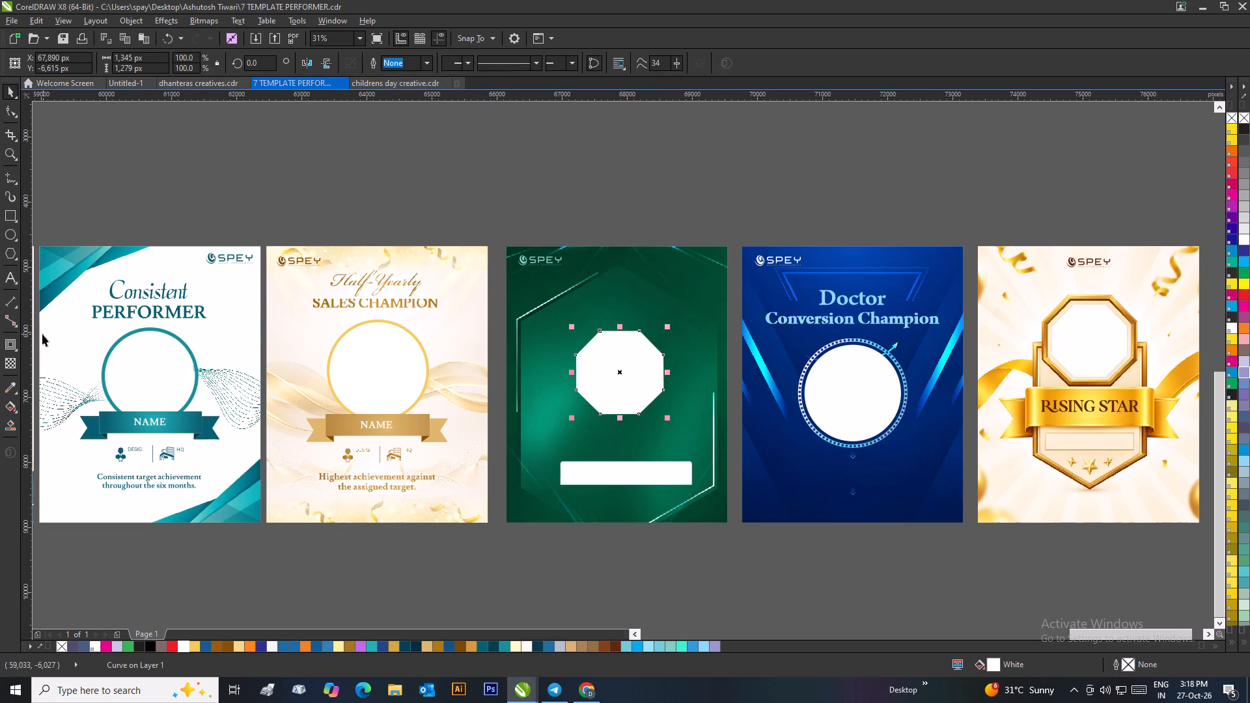
click(9, 336)
drag(587, 311, 601, 323)
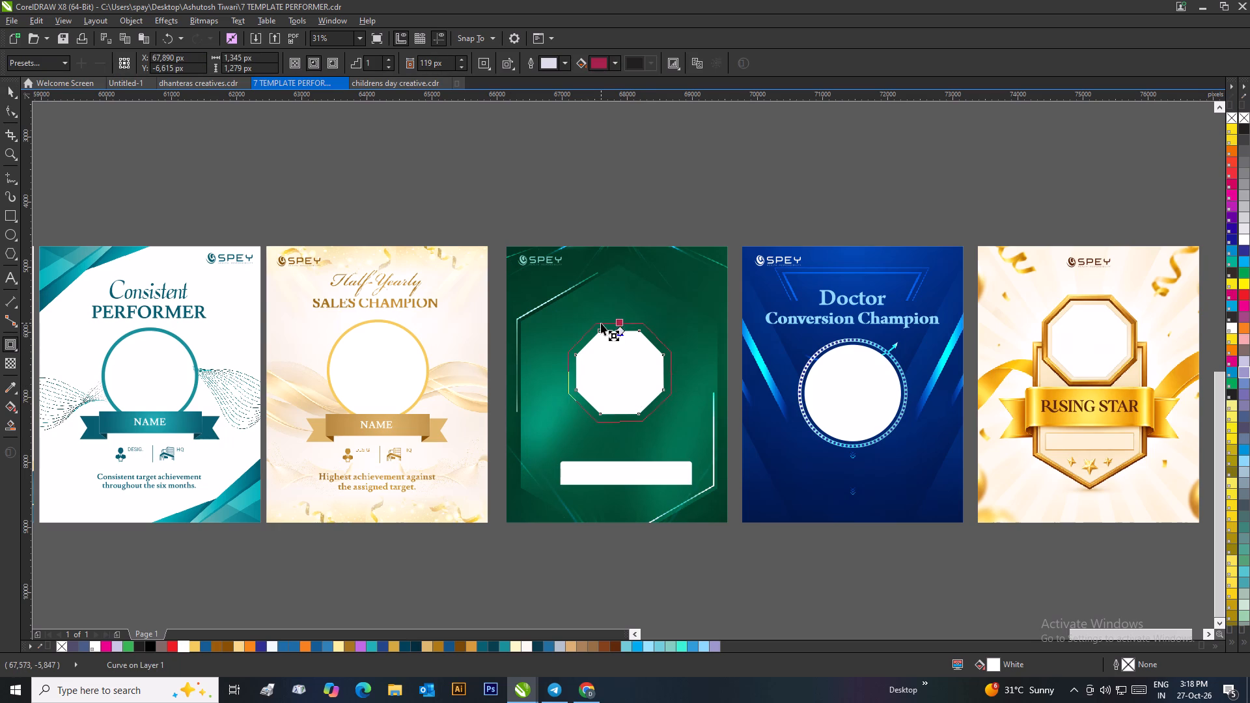
drag(601, 323, 603, 325)
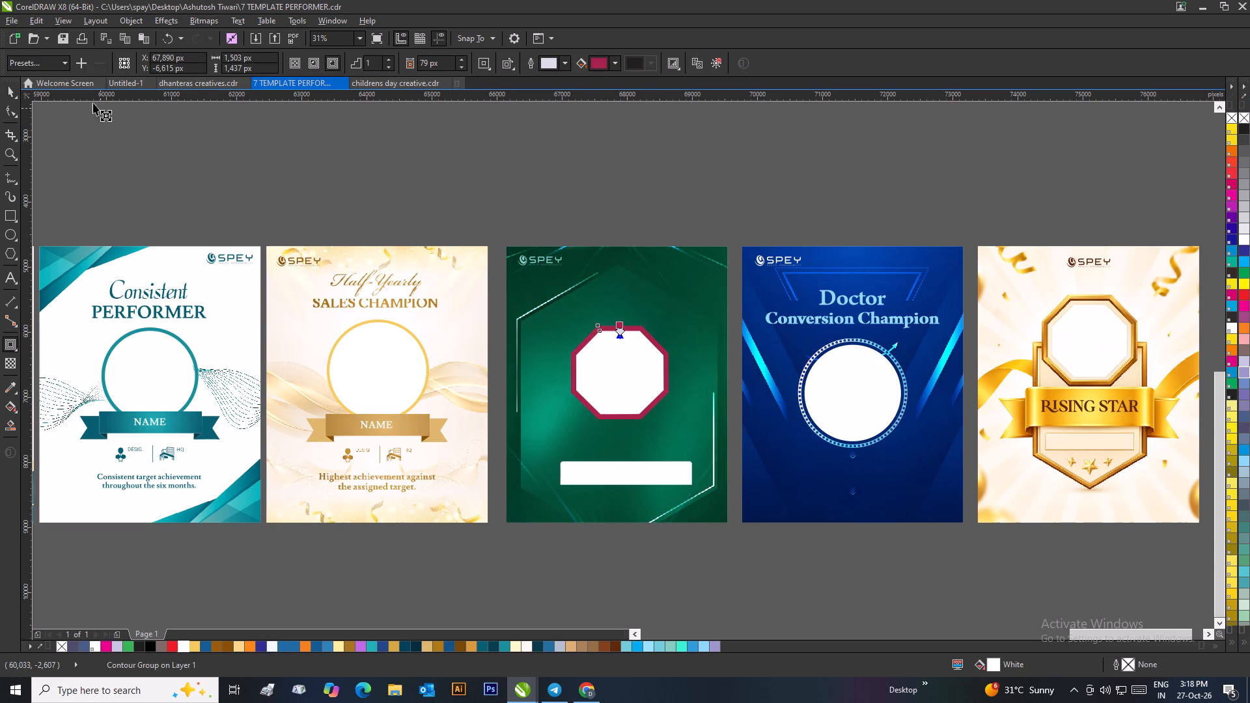
click(12, 87)
click(516, 166)
Break the octagon's contour group apart so the crimson frame becomes a separate shape.
scroll(644, 331, up, 2)
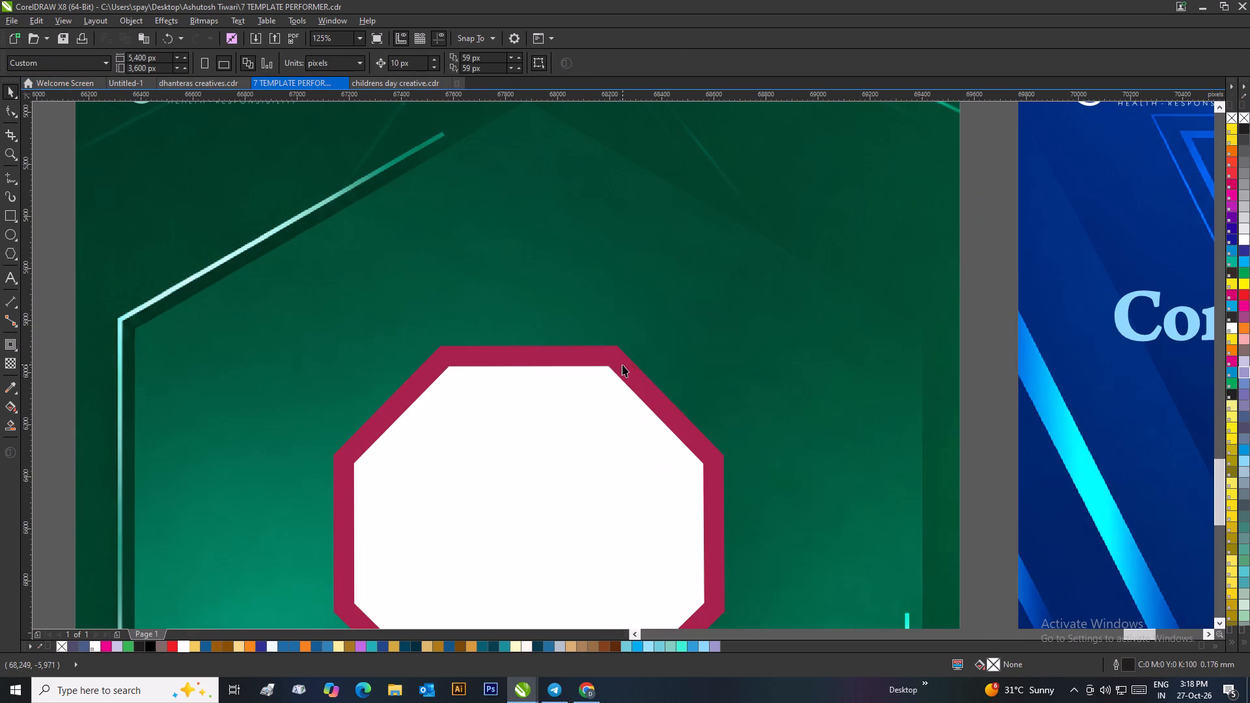
right_click(615, 350)
click(661, 372)
scroll(661, 372, down, 2)
click(655, 191)
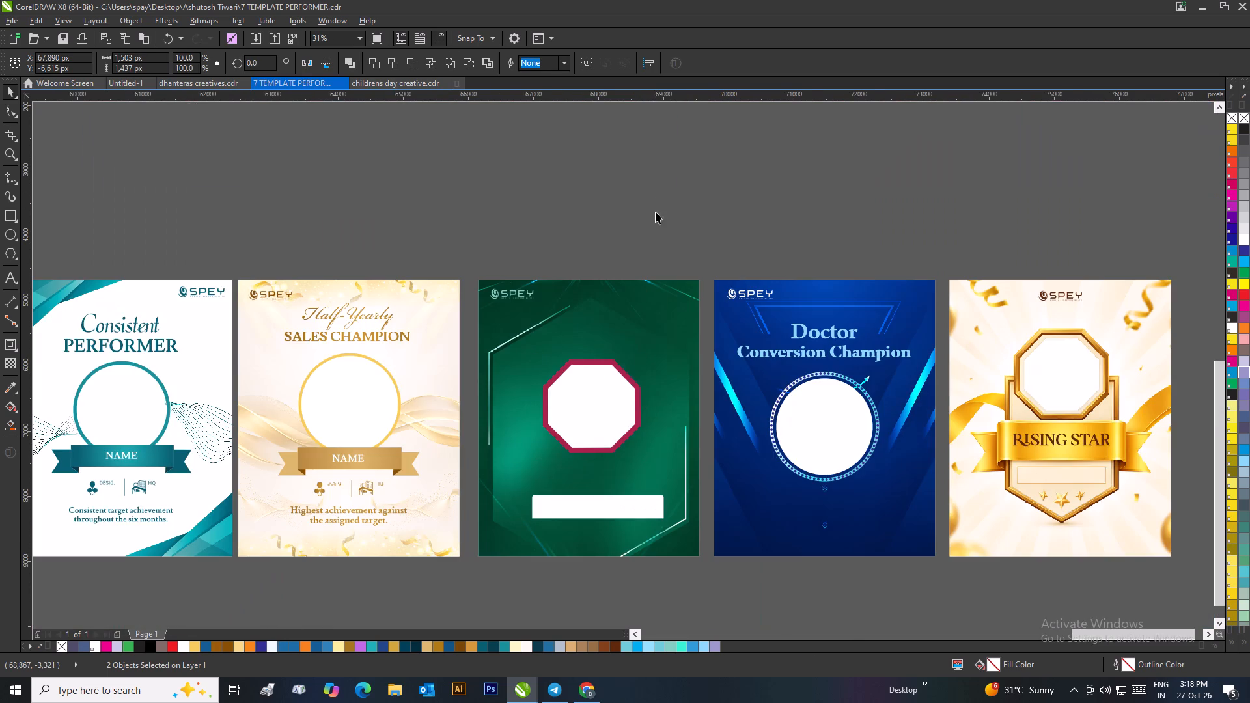
Add a one-step inside contour of about 35 px to the crimson octagon frame.
scroll(604, 370, up, 2)
click(594, 348)
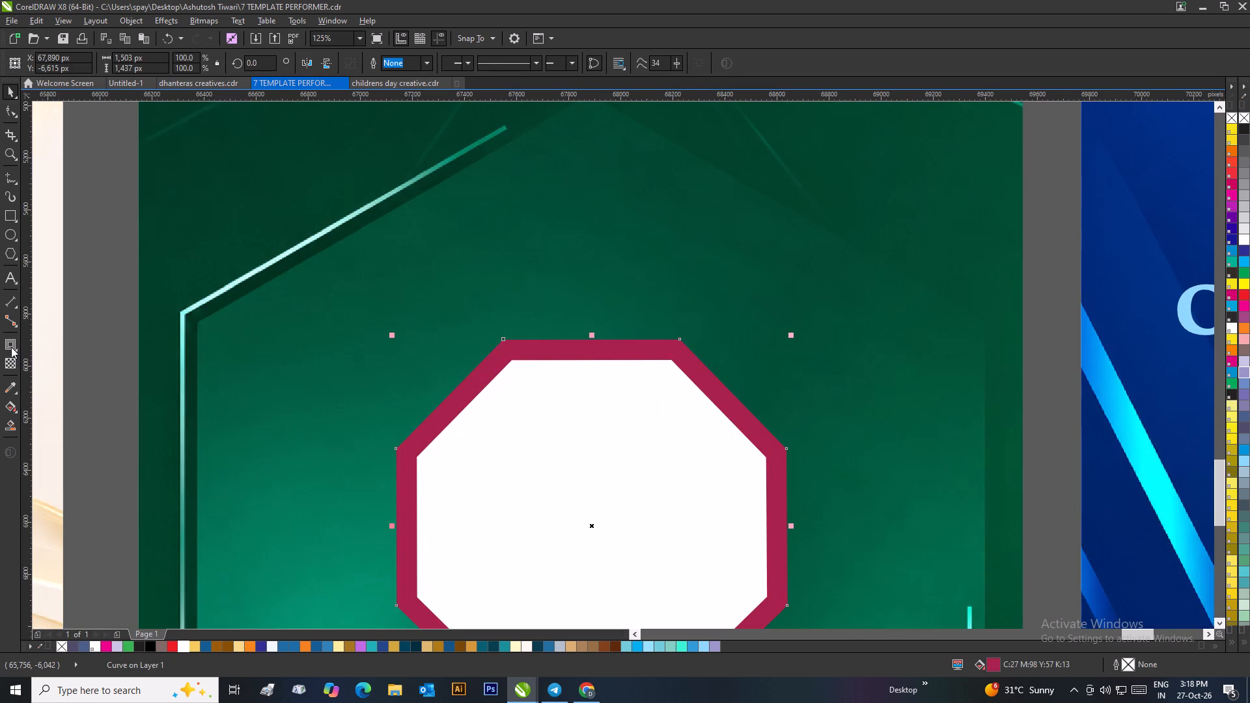
click(11, 347)
drag(499, 305, 525, 346)
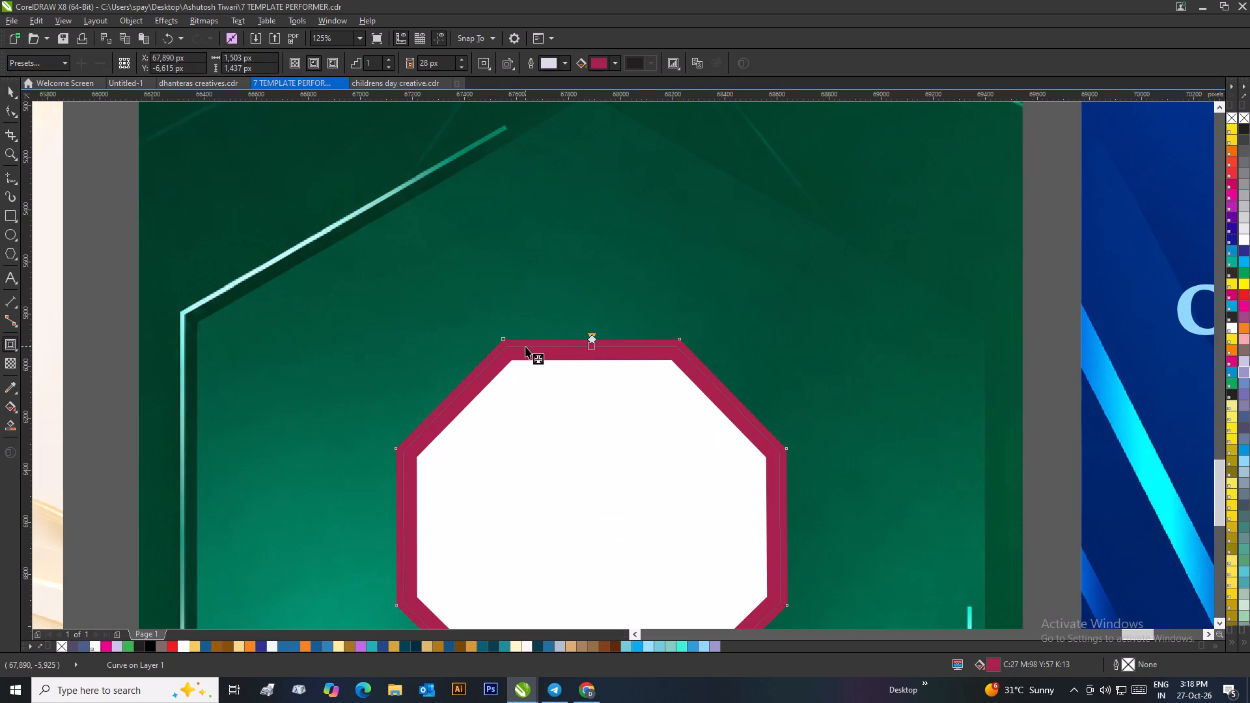
drag(525, 346, 528, 348)
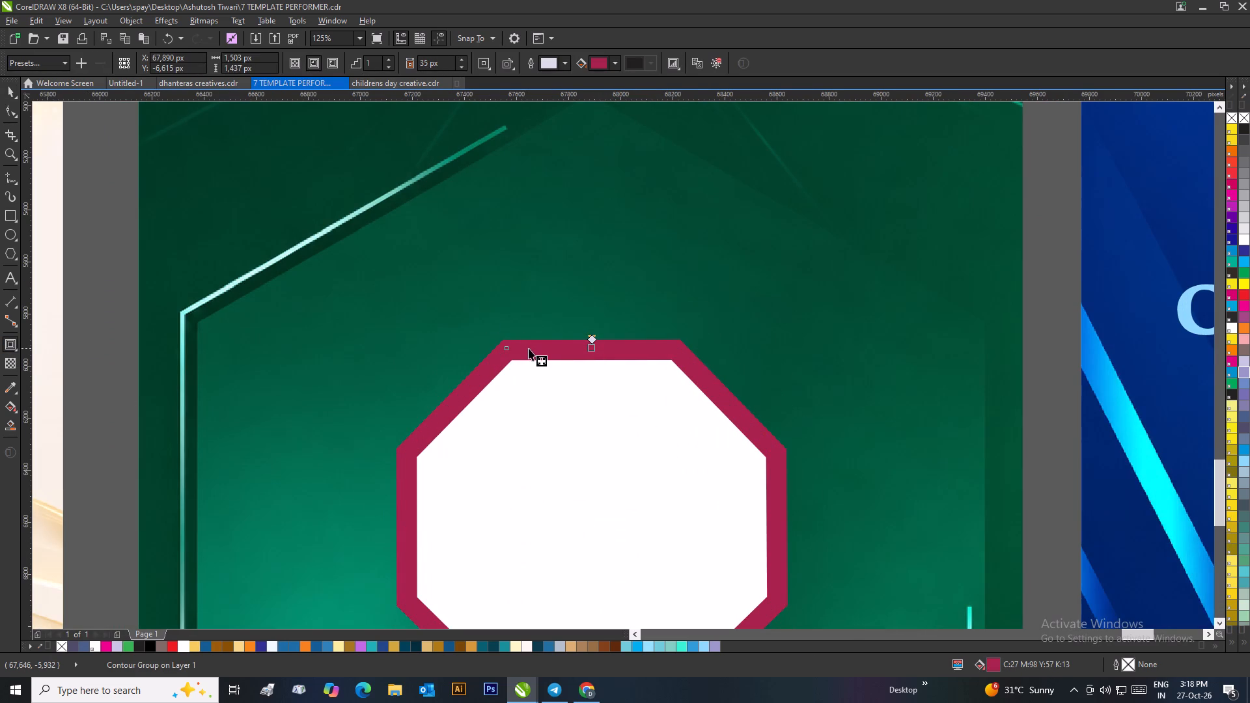
click(6, 89)
Break the crimson frame's inside contour apart from its parent octagon.
scroll(638, 148, down, 1)
click(708, 294)
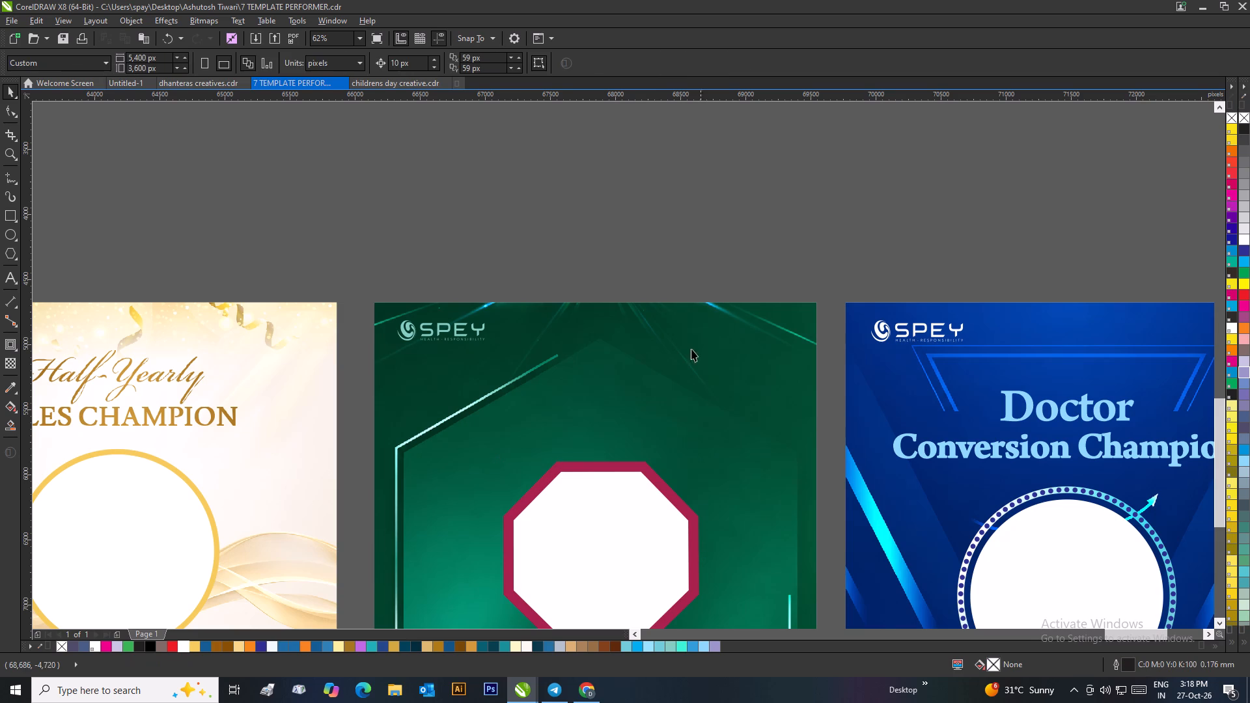
right_click(624, 465)
click(649, 487)
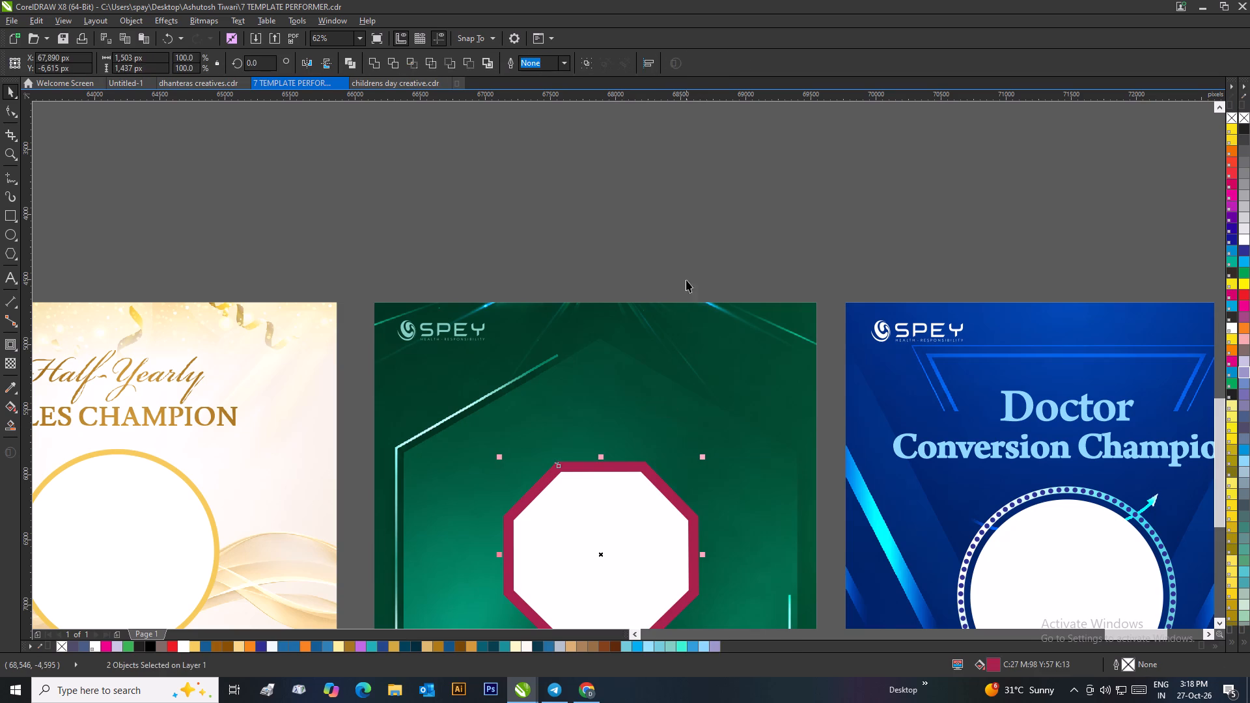
click(689, 268)
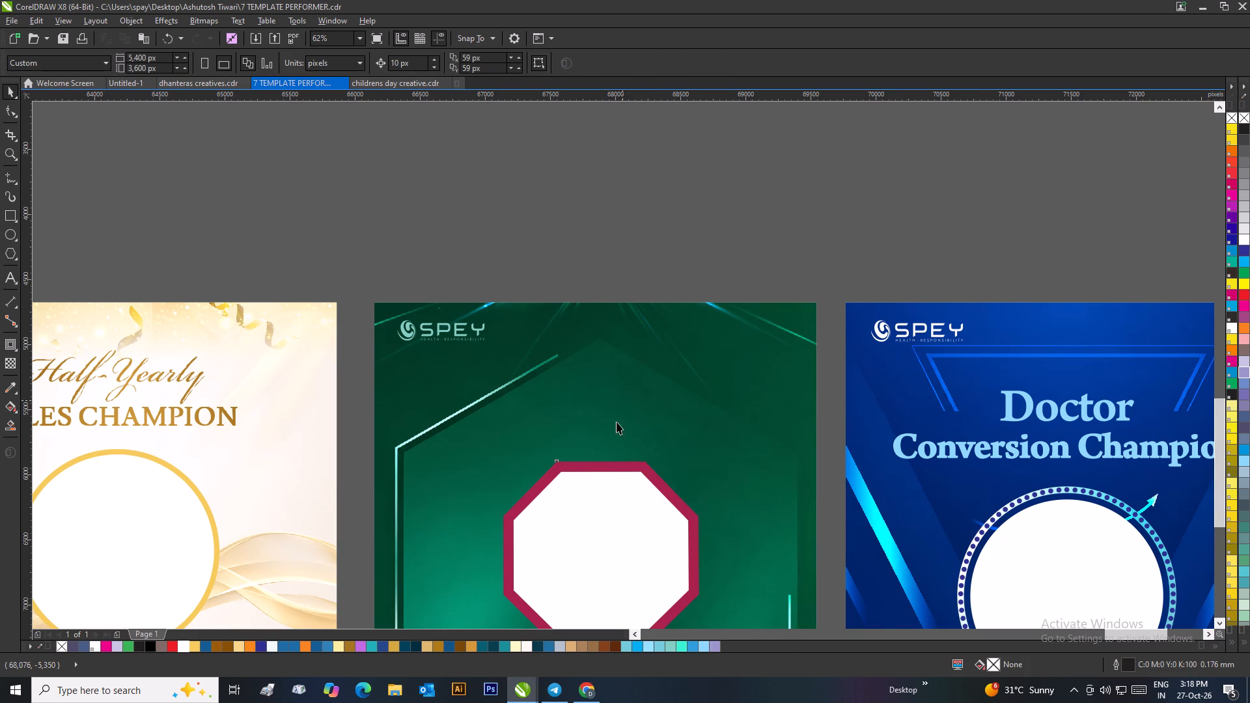
Trim the inside contour shape out of the crimson octagon frame, and delete the leftover inner shape.
scroll(615, 430, up, 3)
click(574, 480)
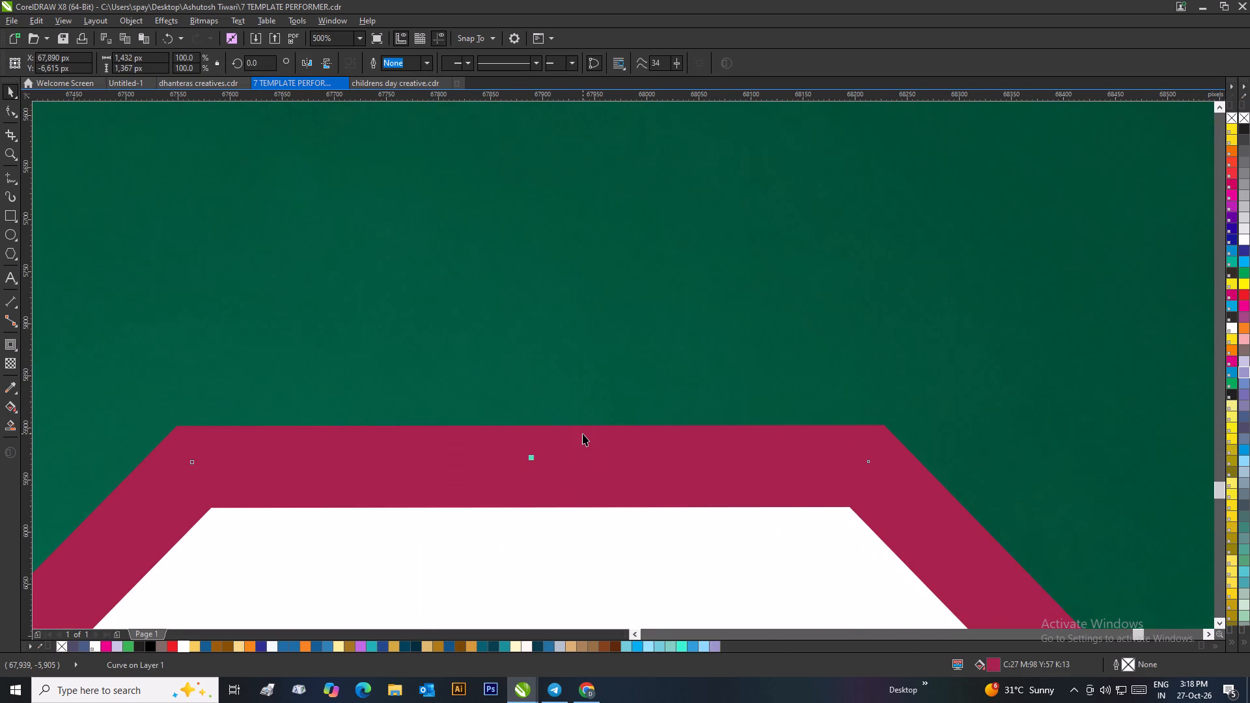
shift+click(583, 434)
click(395, 68)
scroll(439, 152, down, 2)
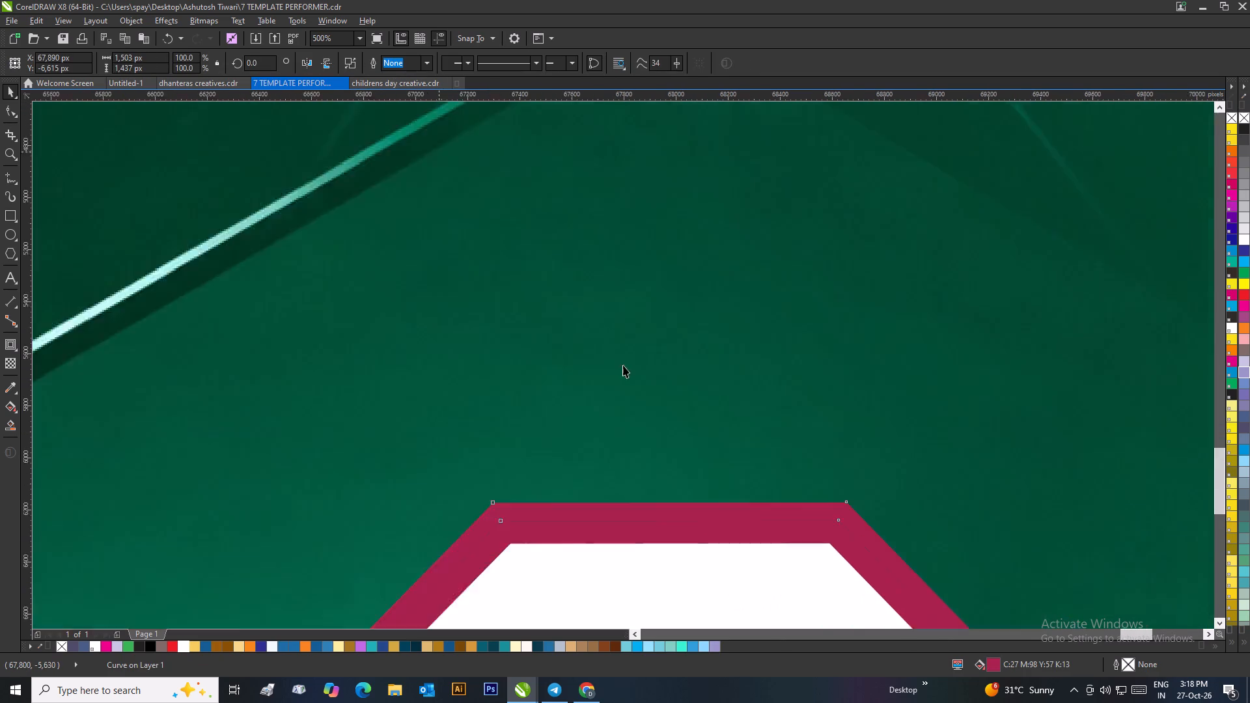
scroll(623, 365, down, 1)
click(667, 219)
scroll(661, 392, up, 2)
click(606, 387)
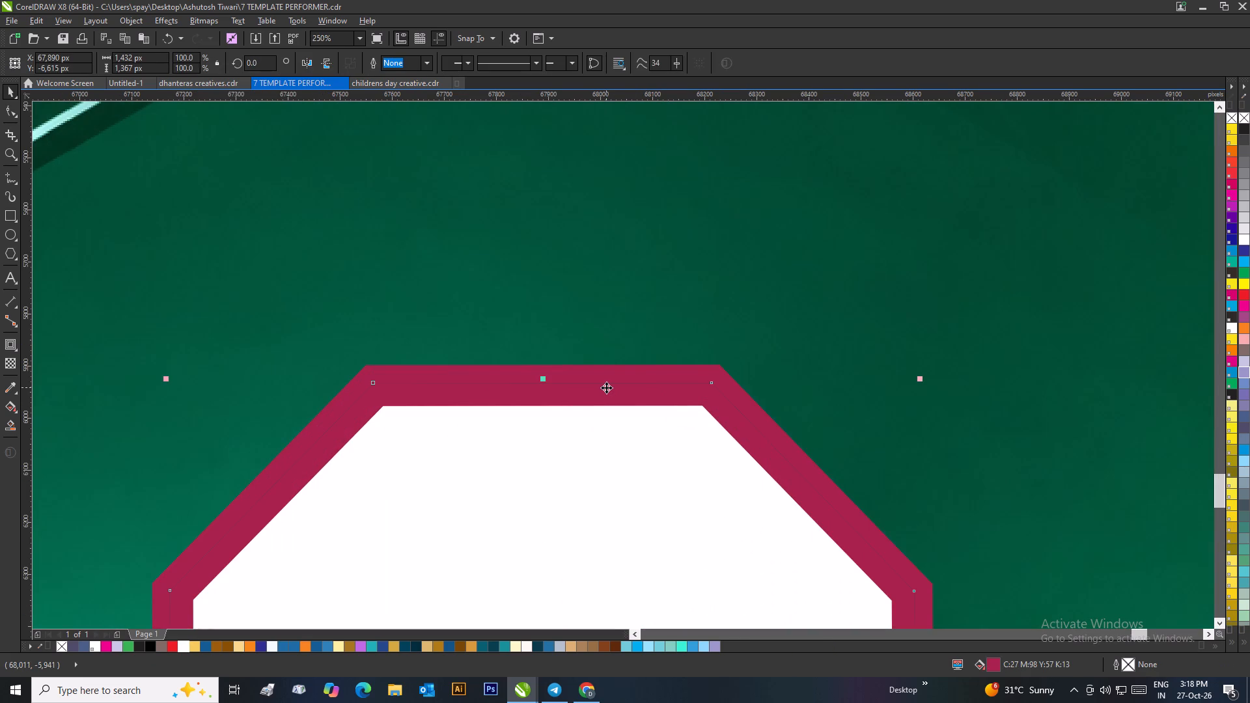
key(Delete)
Fill the thin crimson octagon ring on the green card with white.
click(626, 376)
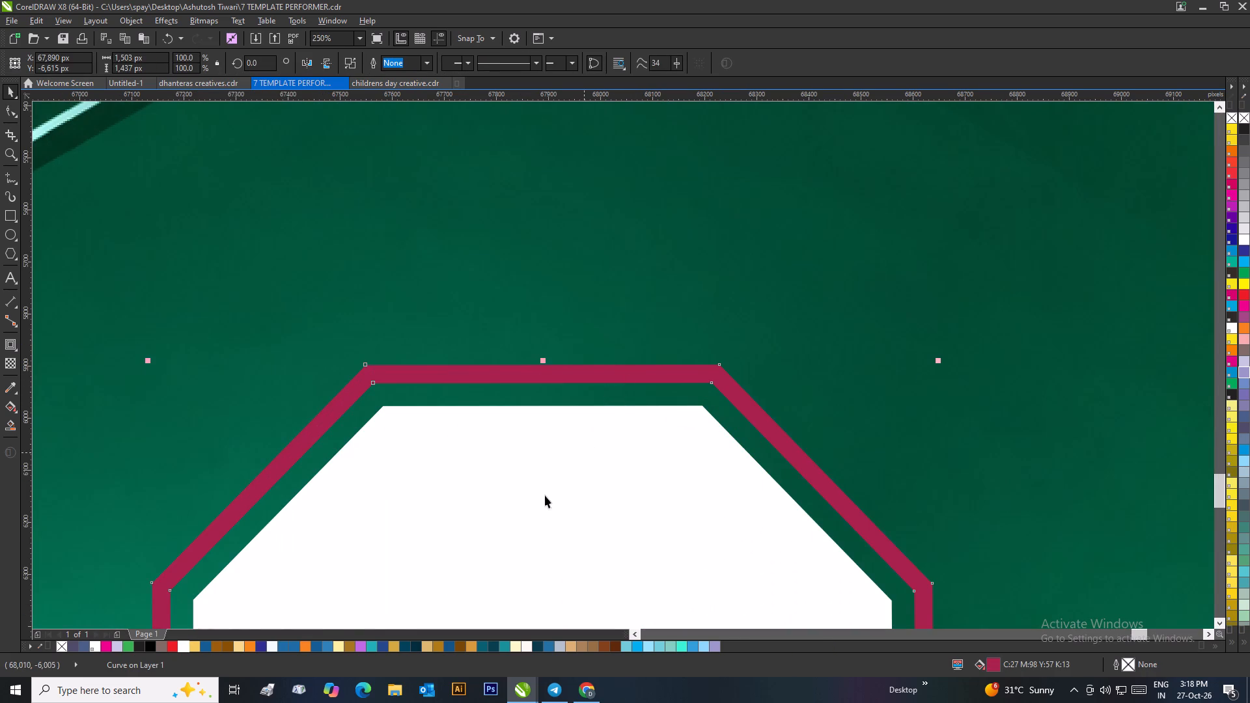
click(182, 648)
scroll(388, 405, down, 3)
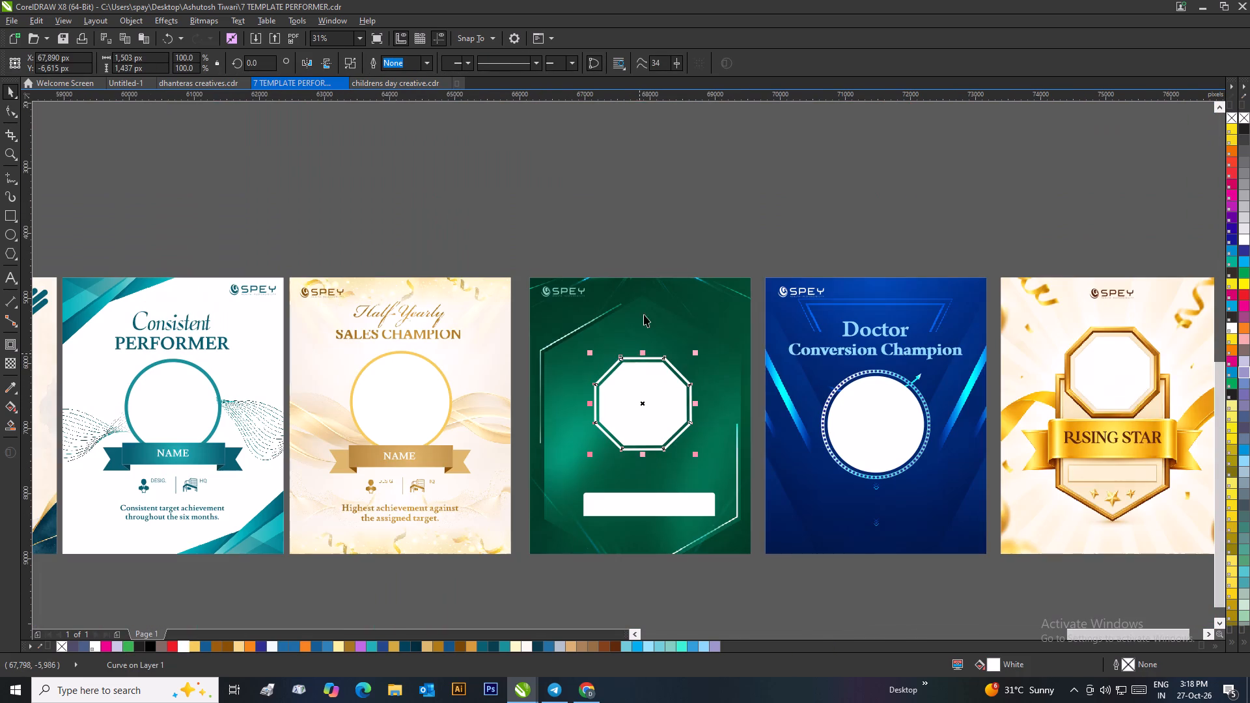
click(645, 182)
Scale the inner white octagon up to about 103.5% and align its centre with the surrounding white ring.
scroll(657, 406, up, 1)
click(623, 365)
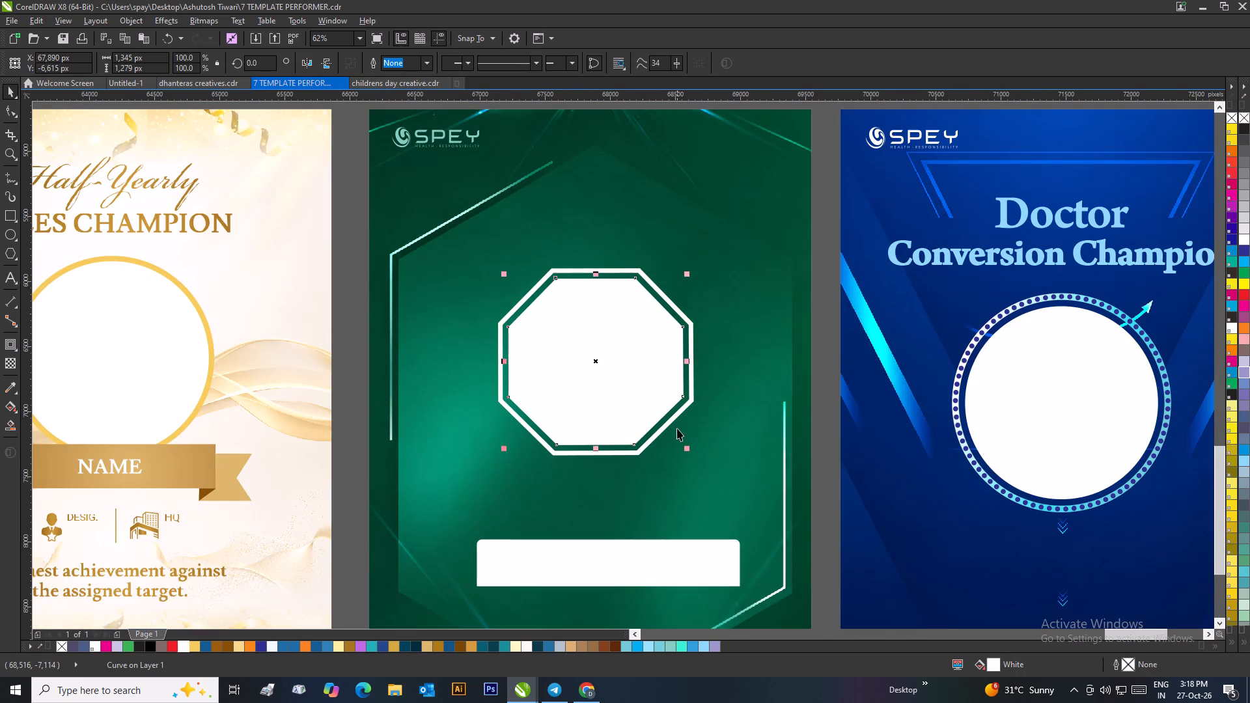
scroll(677, 428, up, 1)
drag(641, 402, 653, 420)
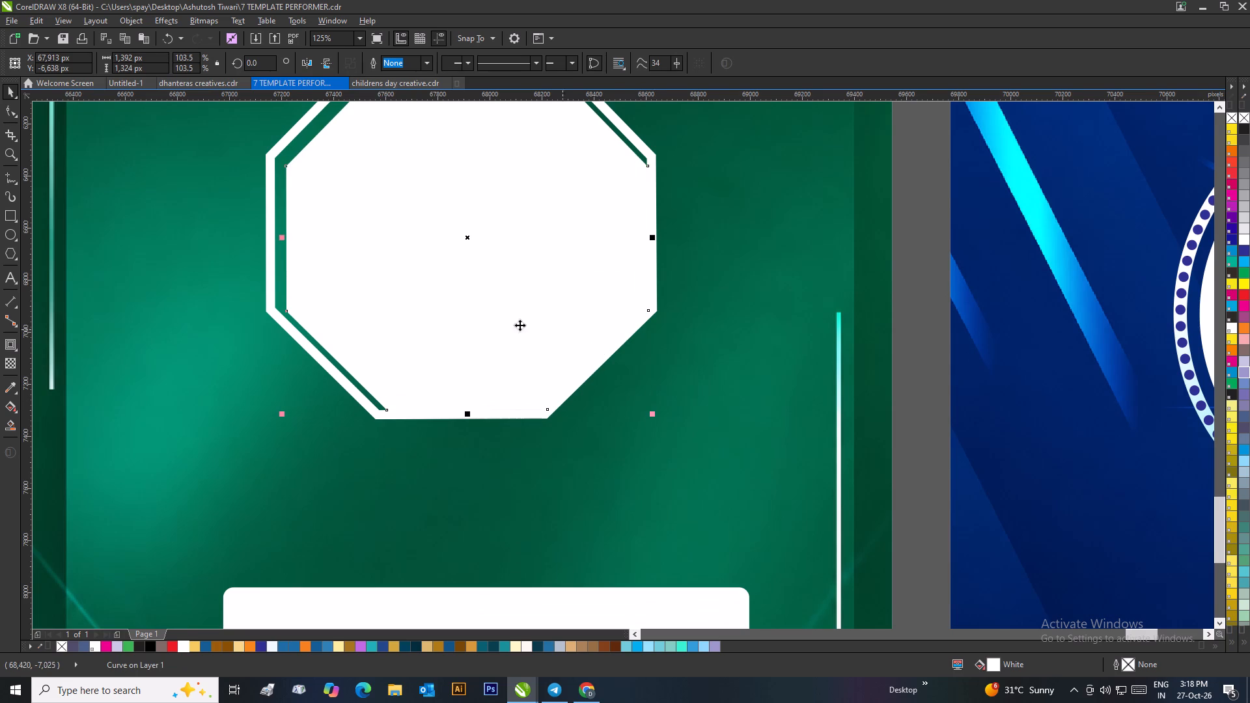
shift+click(269, 266)
text(ce)
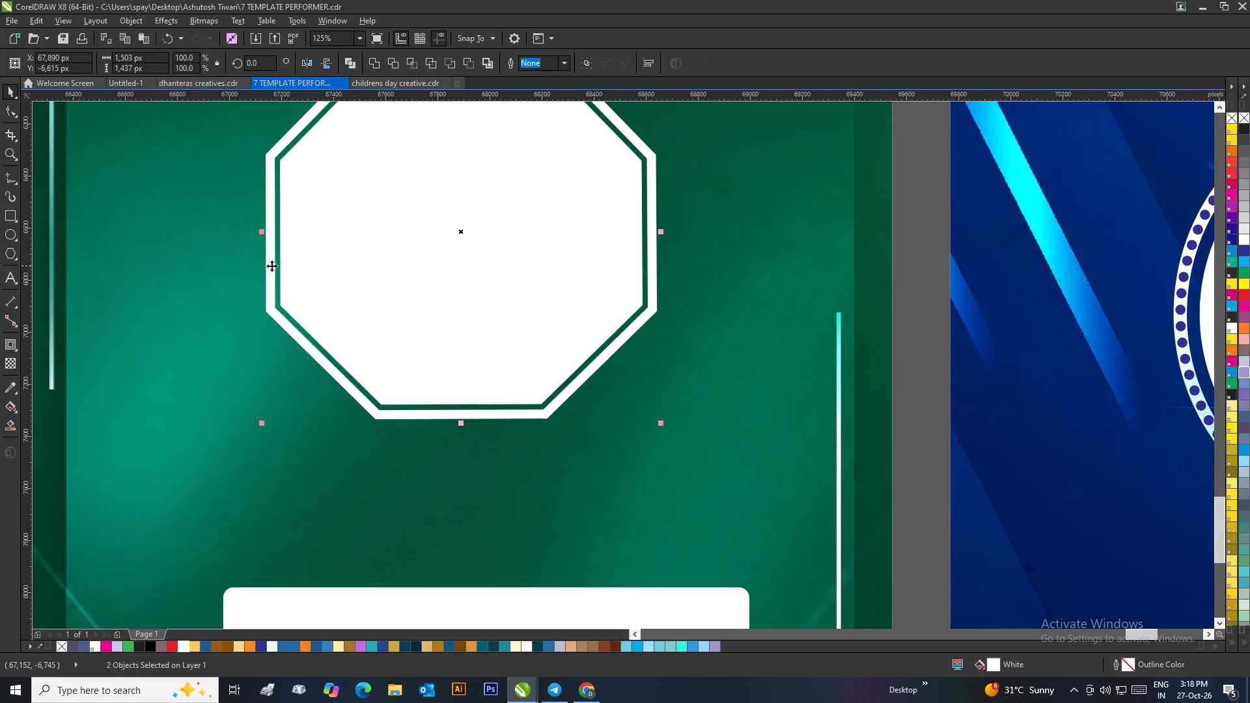
scroll(288, 278, down, 1)
scroll(651, 344, down, 1)
click(706, 189)
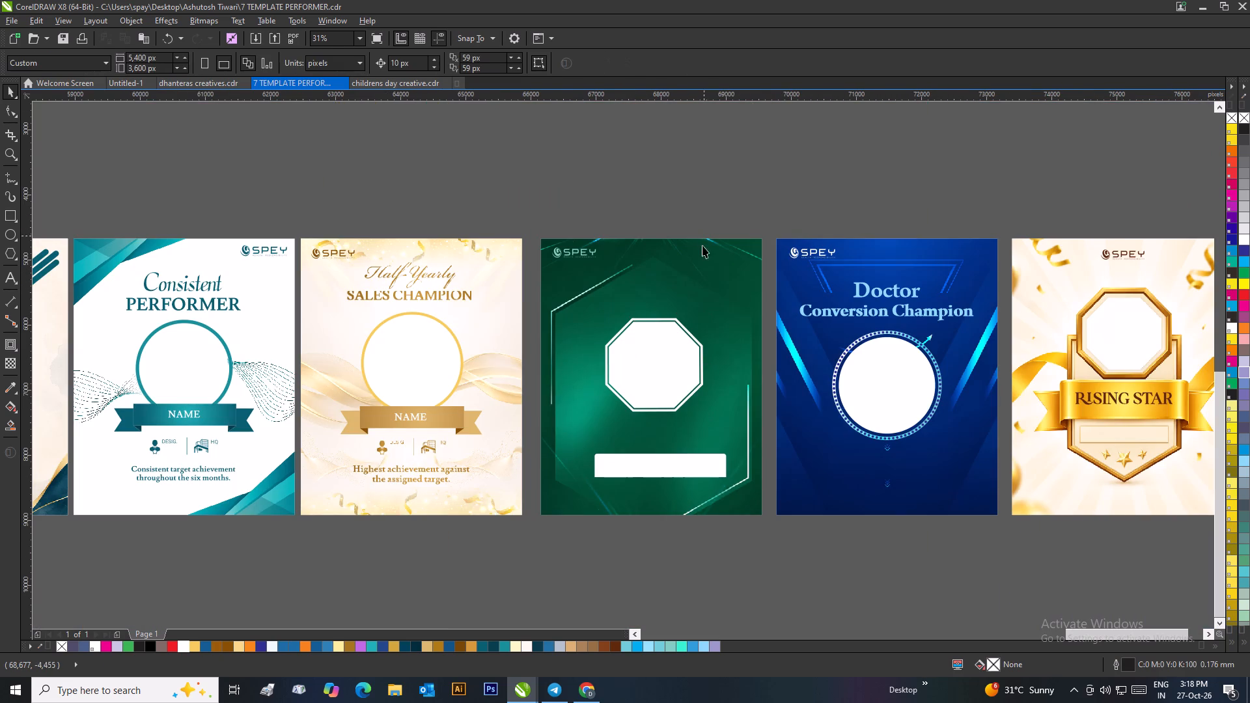
Delete the white rounded name box below the octagon on the green card.
scroll(657, 394, up, 1)
click(628, 509)
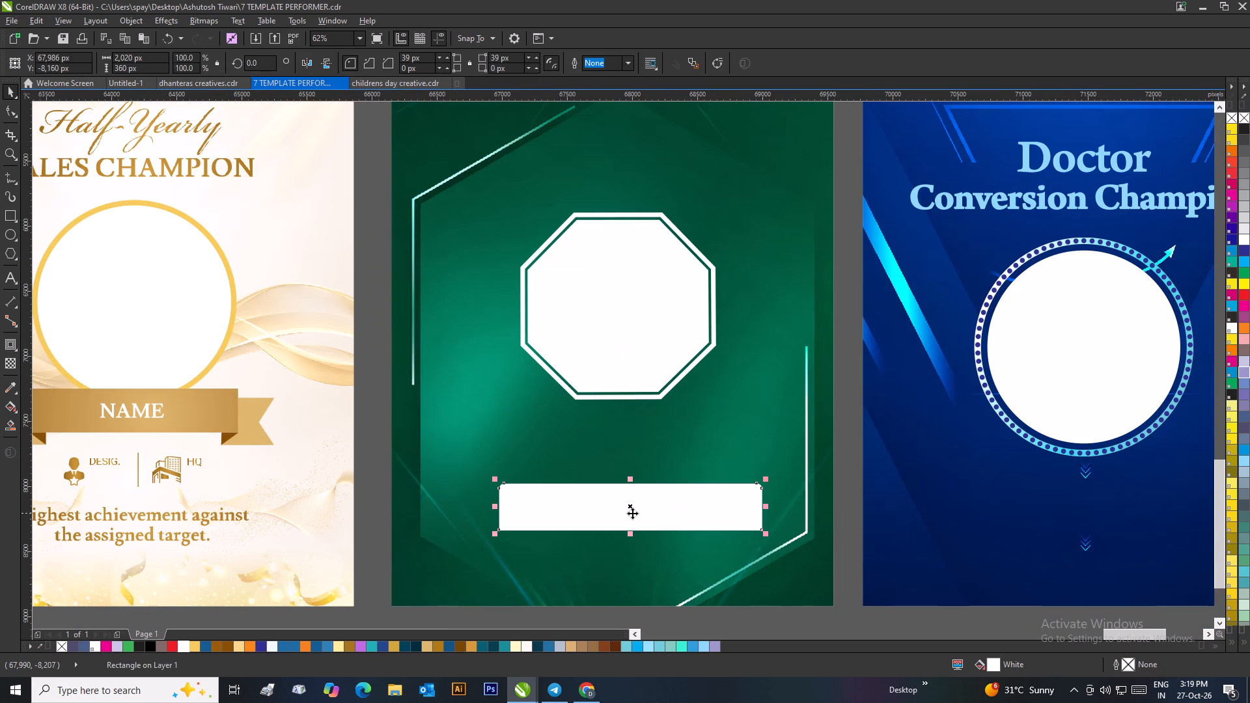
drag(635, 513, 625, 429)
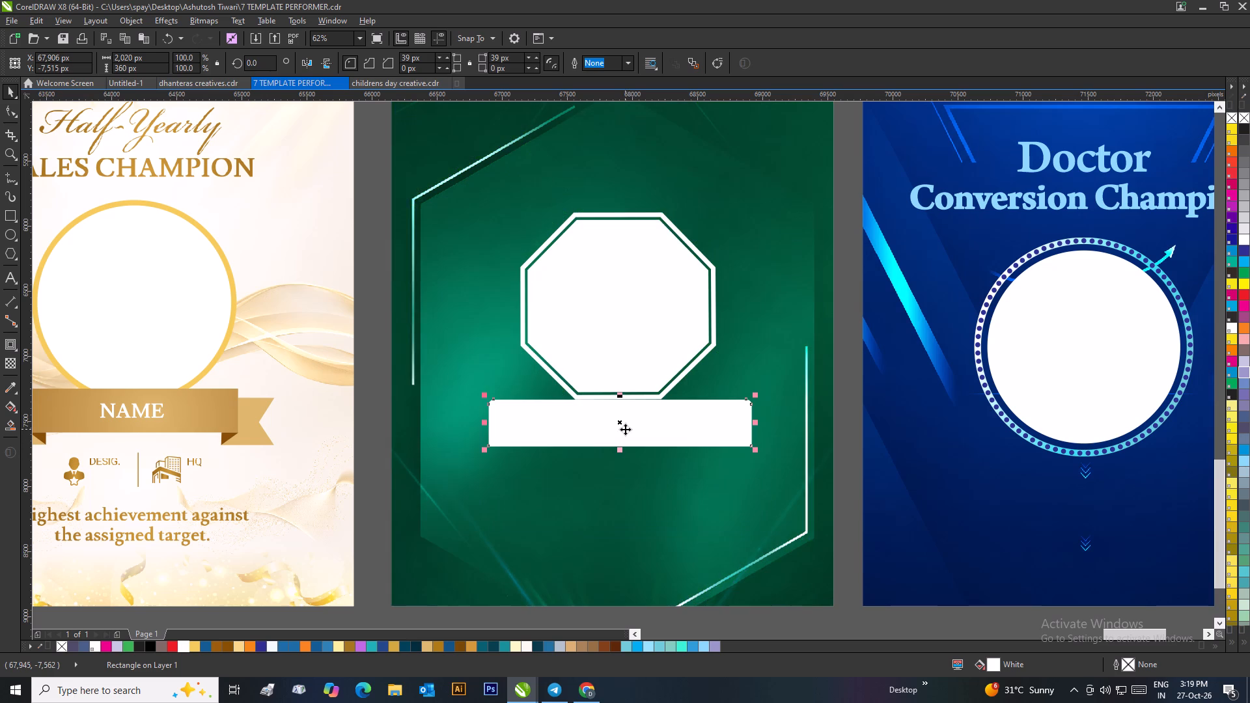
key(Delete)
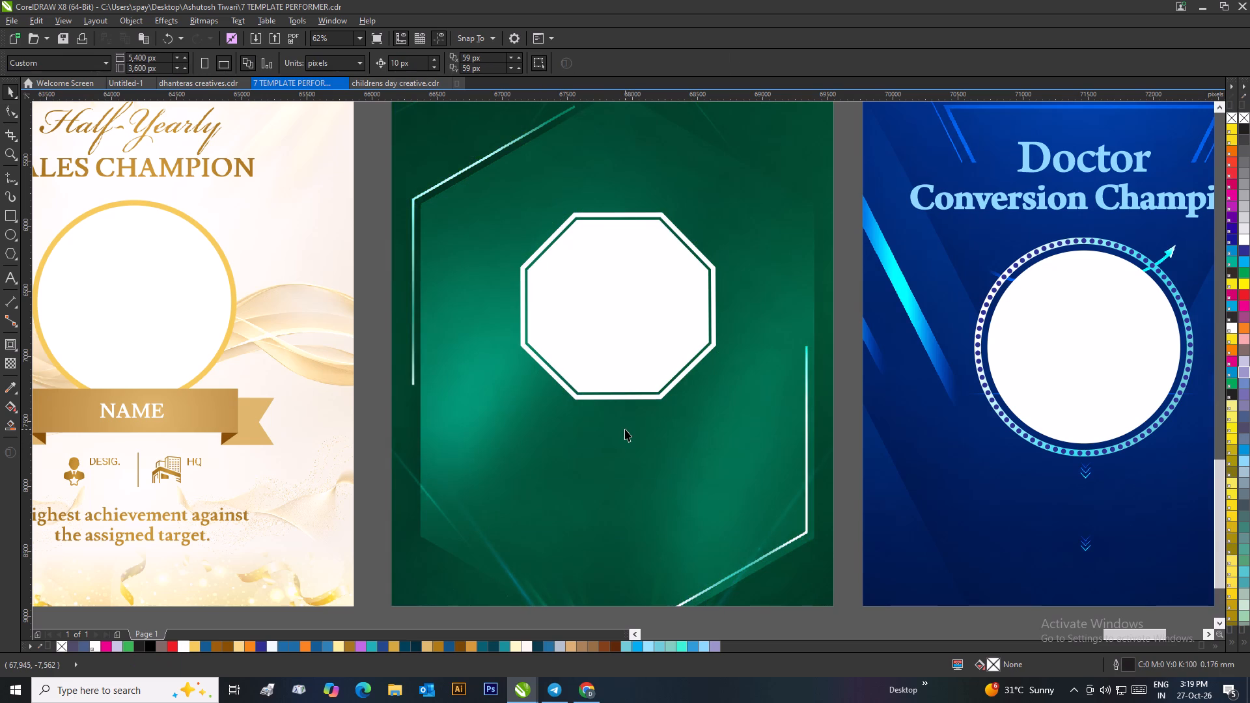
Group the octagon with its ring, scale the group to about 95.2%, and centre it on the green card.
scroll(664, 372, down, 1)
drag(542, 186, 563, 240)
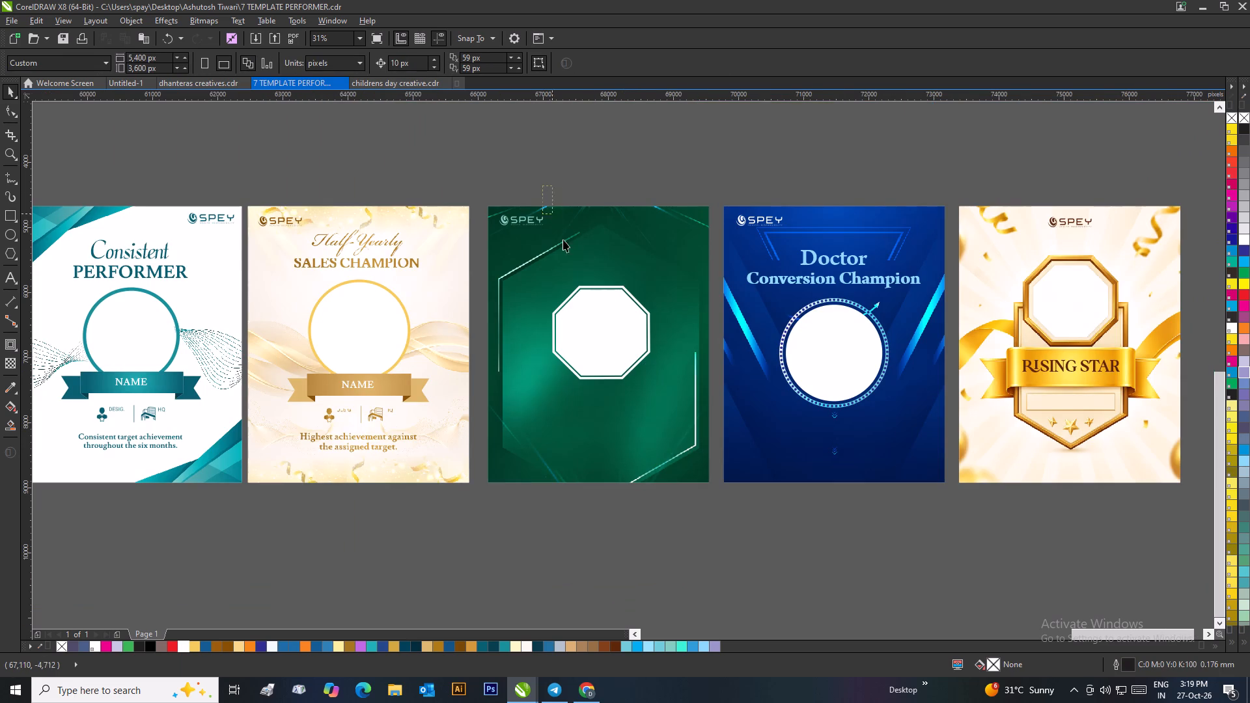
drag(563, 240, 673, 402)
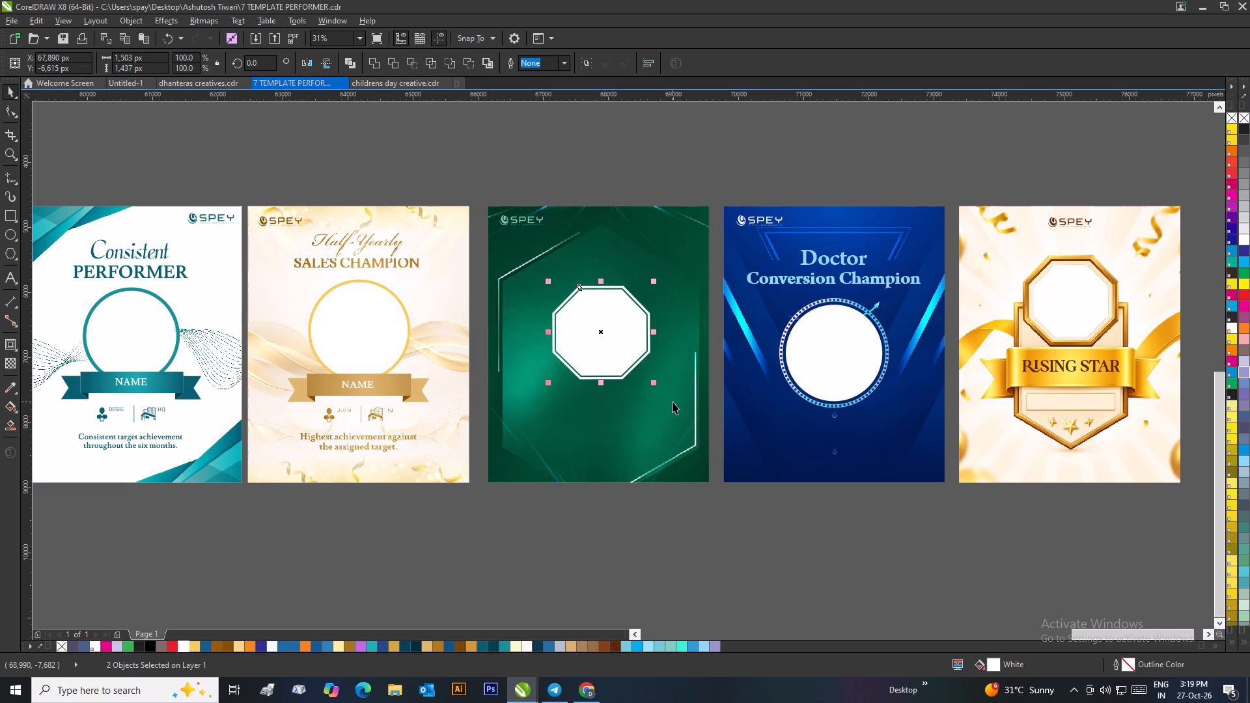
key(ctrl+g)
click(656, 388)
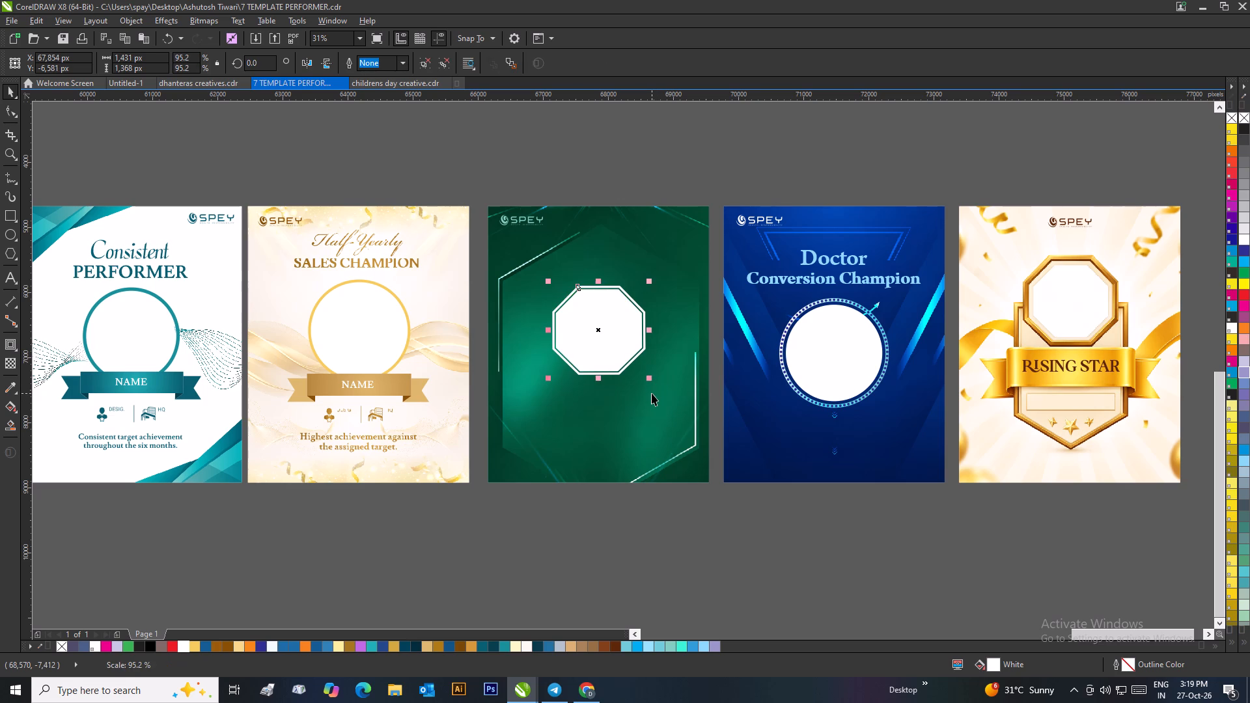
shift+click(652, 393)
text(ce)
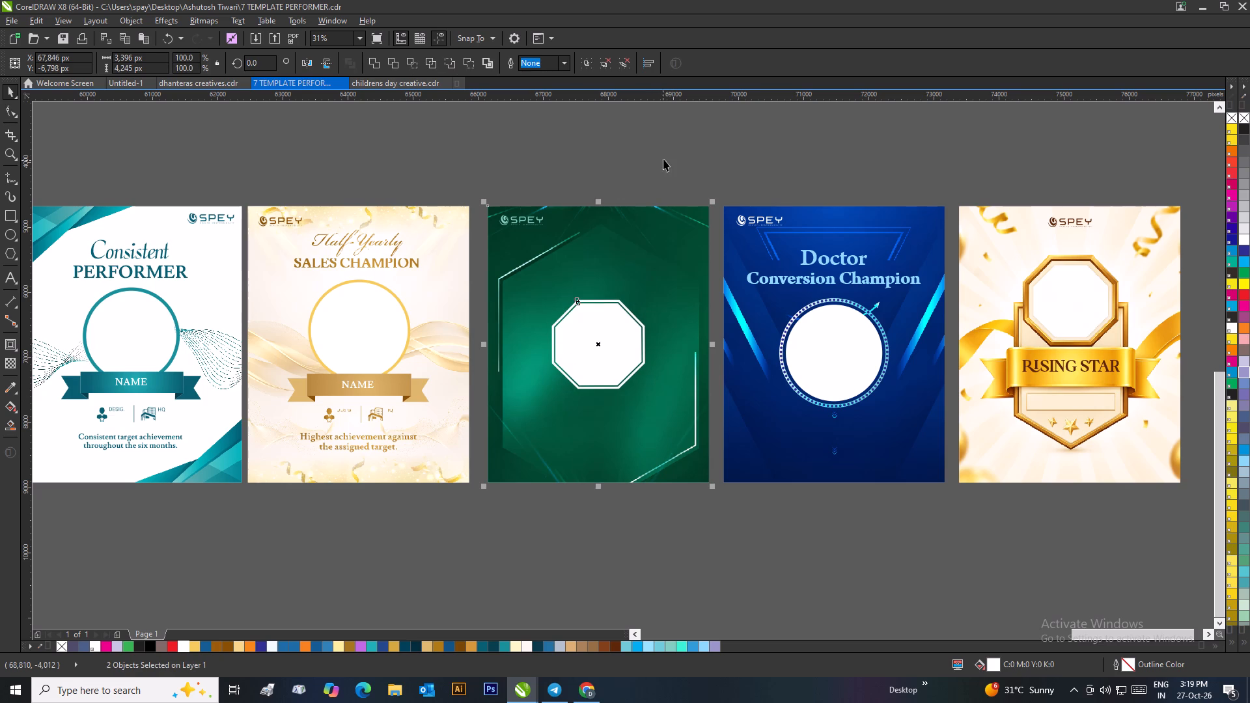
click(663, 159)
Ungroup the white octagon and its ring on the green card.
right_click(624, 346)
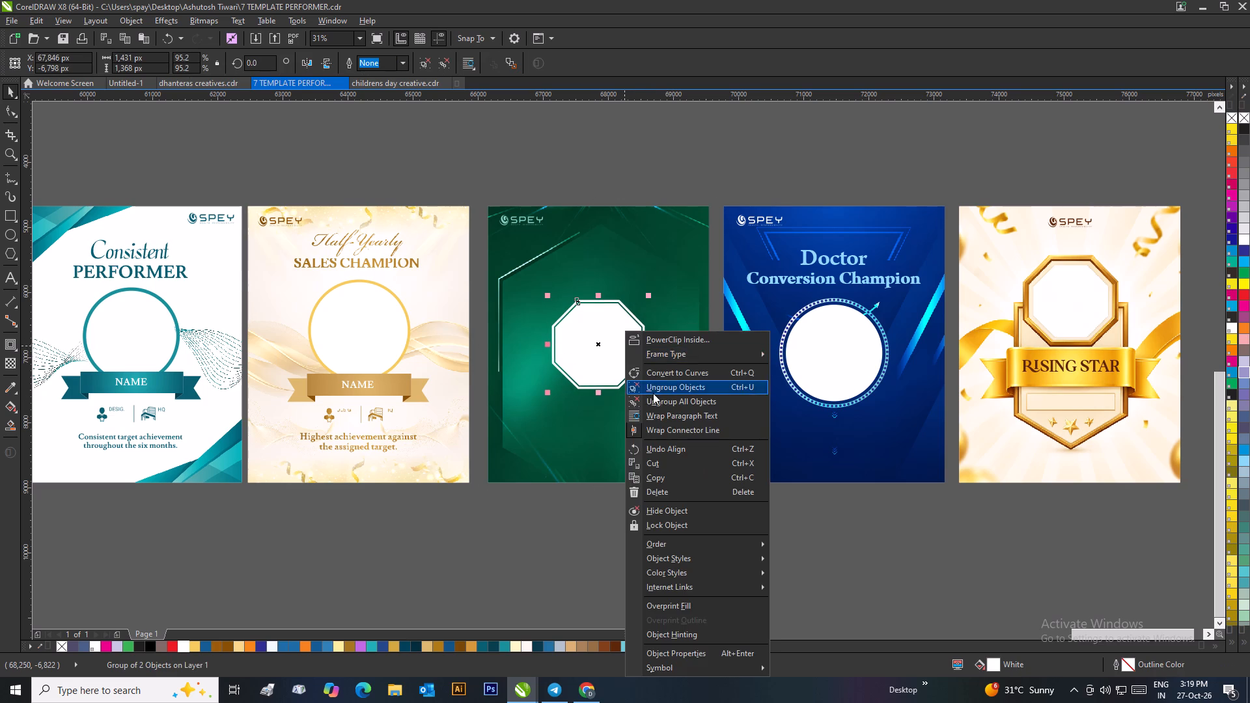
click(656, 398)
click(673, 172)
Look over the full row of award cards alongside the green template.
click(642, 135)
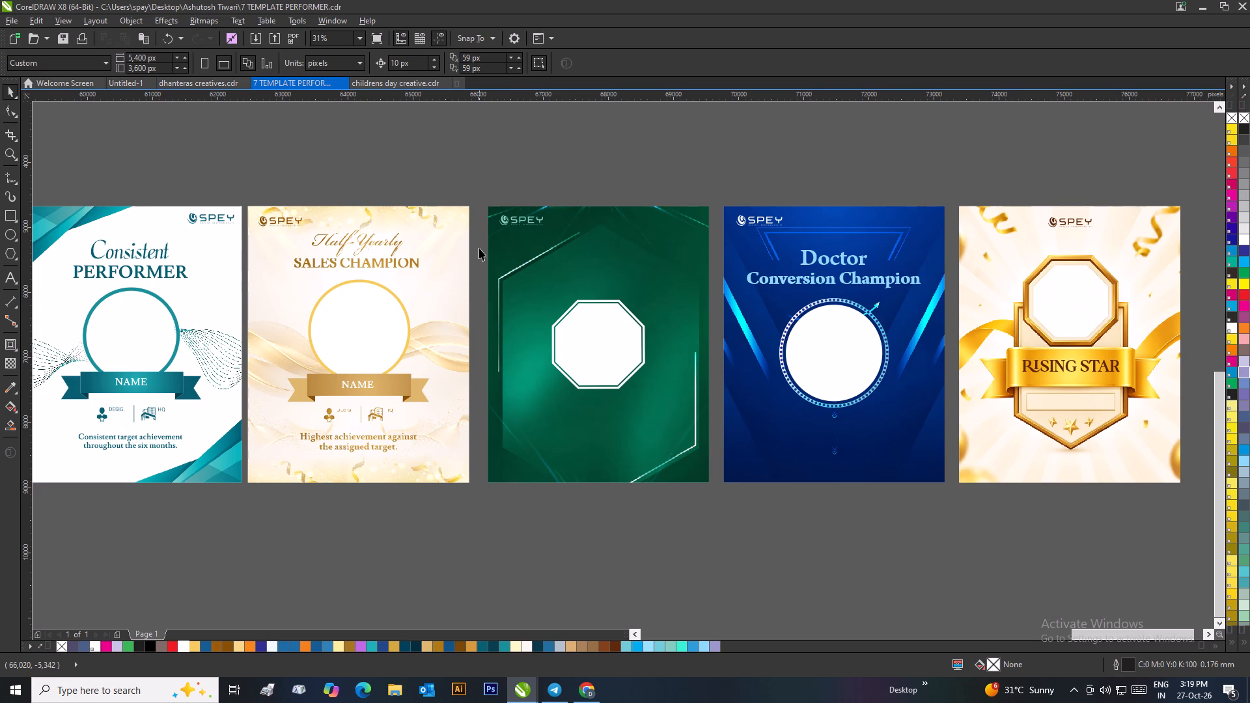
click(663, 141)
click(682, 172)
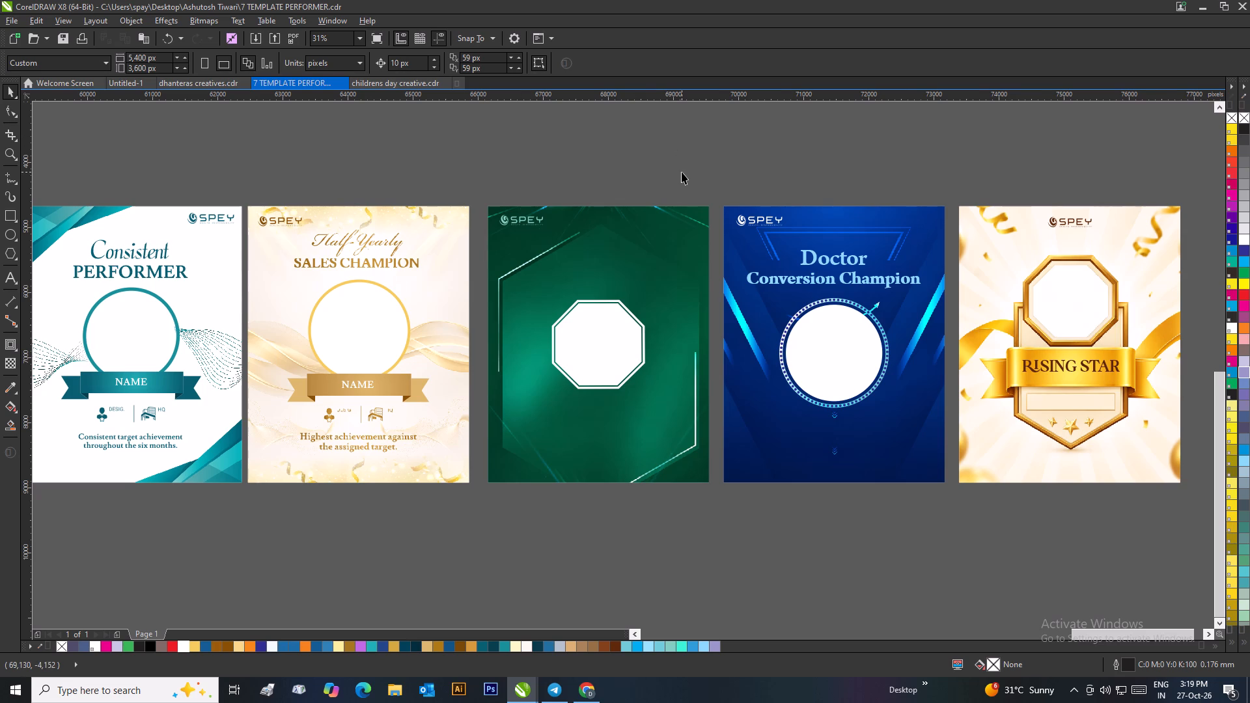
scroll(953, 234, down, 1)
scroll(494, 423, up, 1)
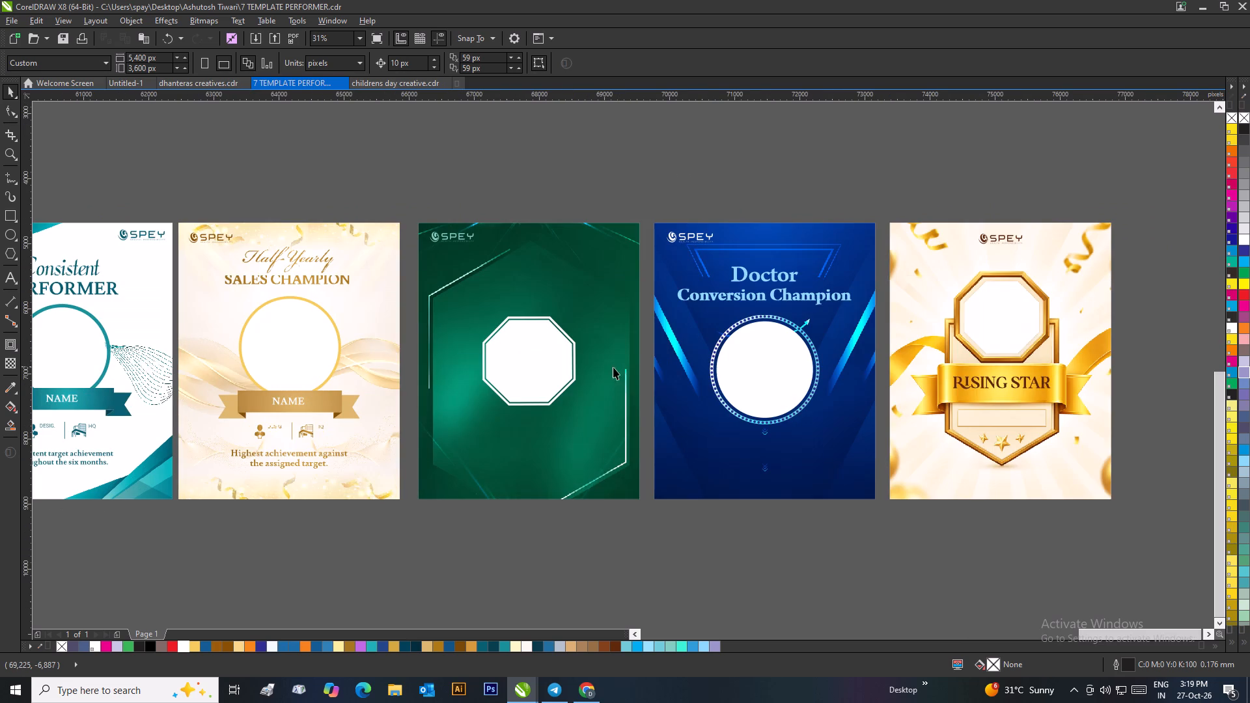
drag(411, 298, 558, 405)
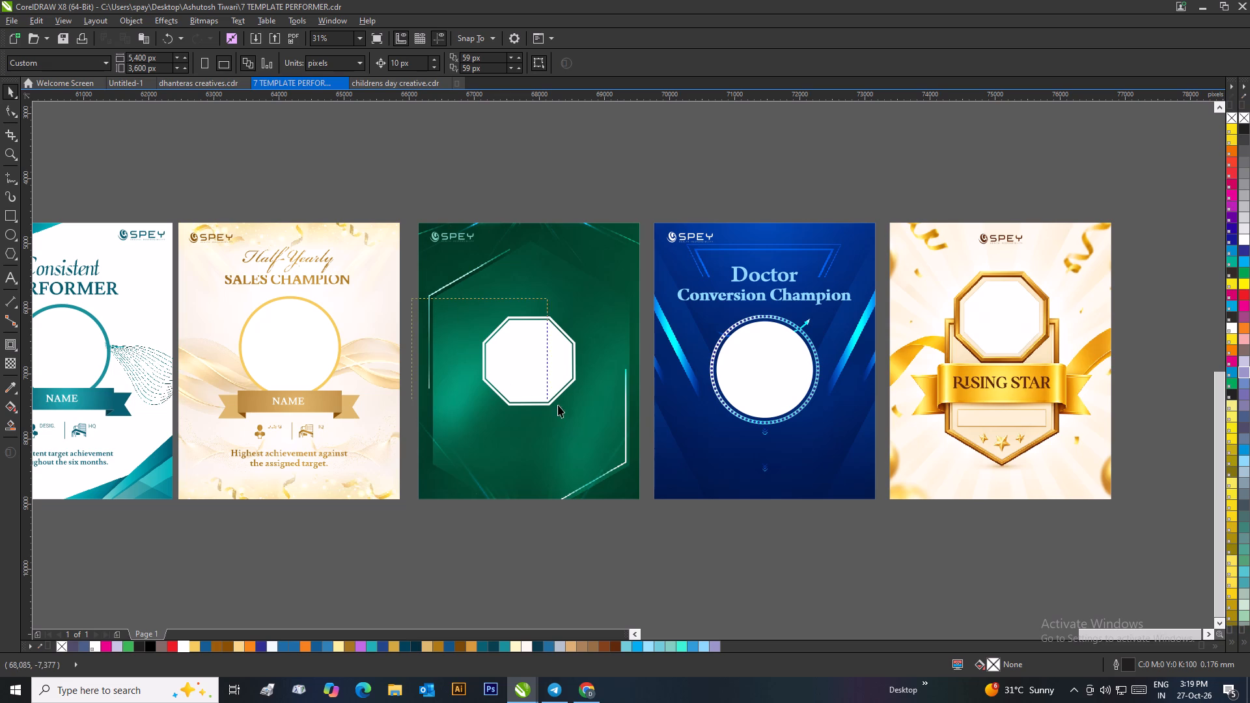
drag(558, 405, 590, 420)
click(608, 519)
scroll(611, 480, down, 1)
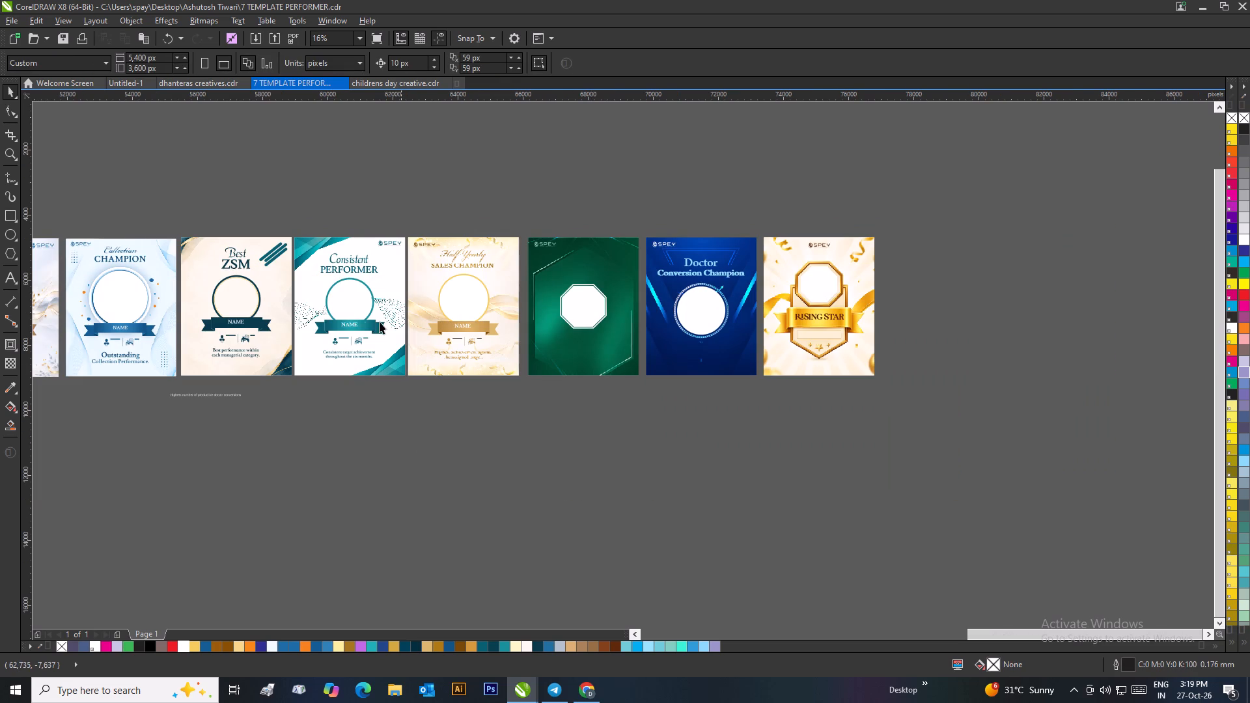
click(457, 205)
scroll(353, 288, up, 1)
scroll(623, 365, down, 1)
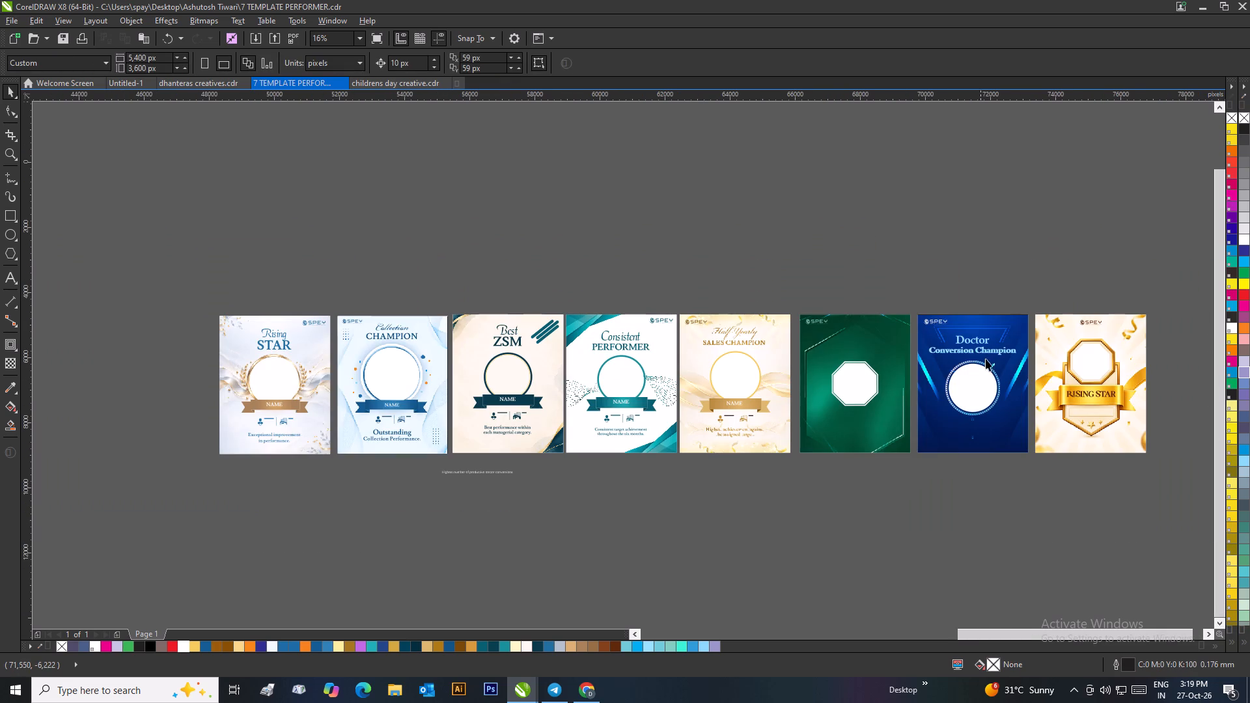
scroll(986, 358, up, 1)
click(529, 211)
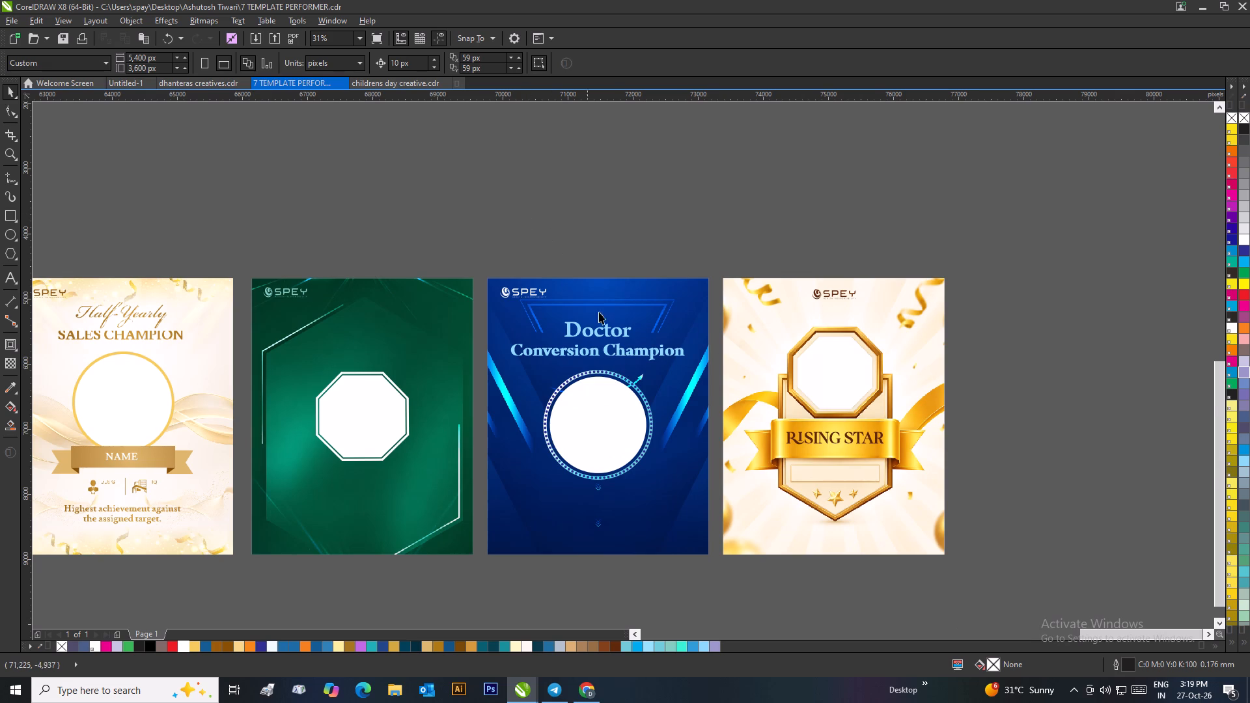
Break the "Doctor Conversion Champion" heading on the blue card apart into separate text lines.
scroll(600, 327, up, 1)
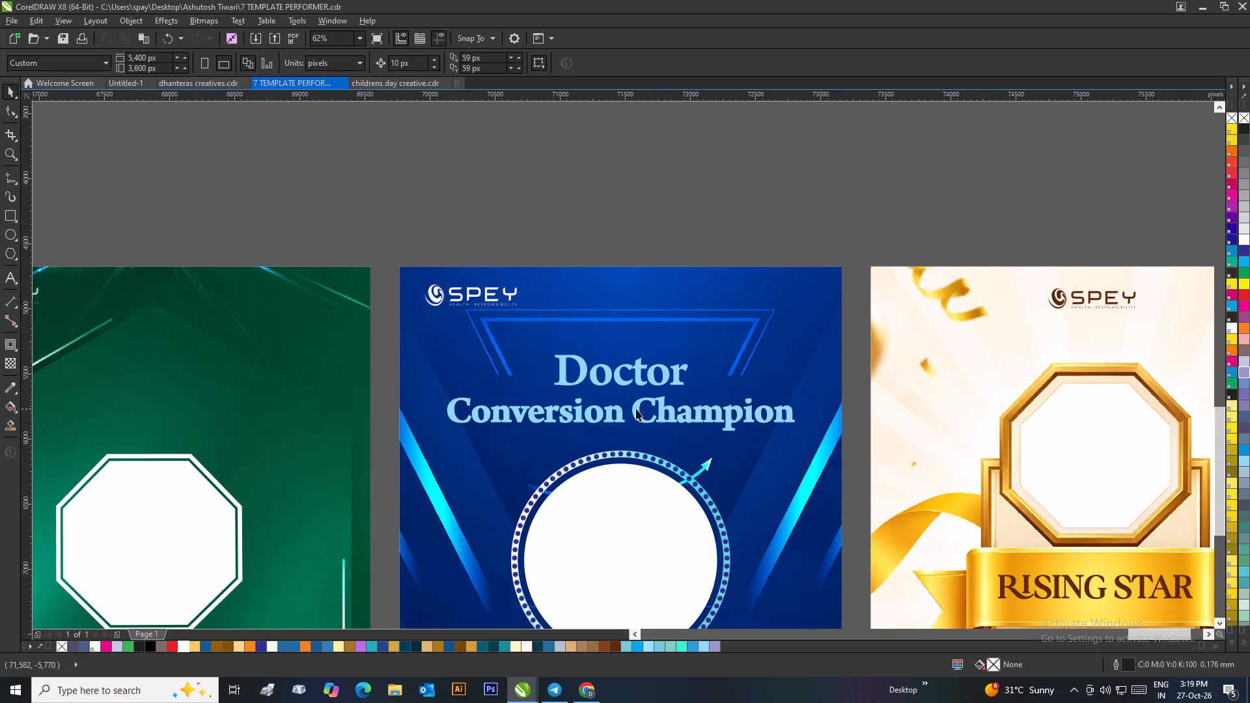
click(656, 197)
click(584, 364)
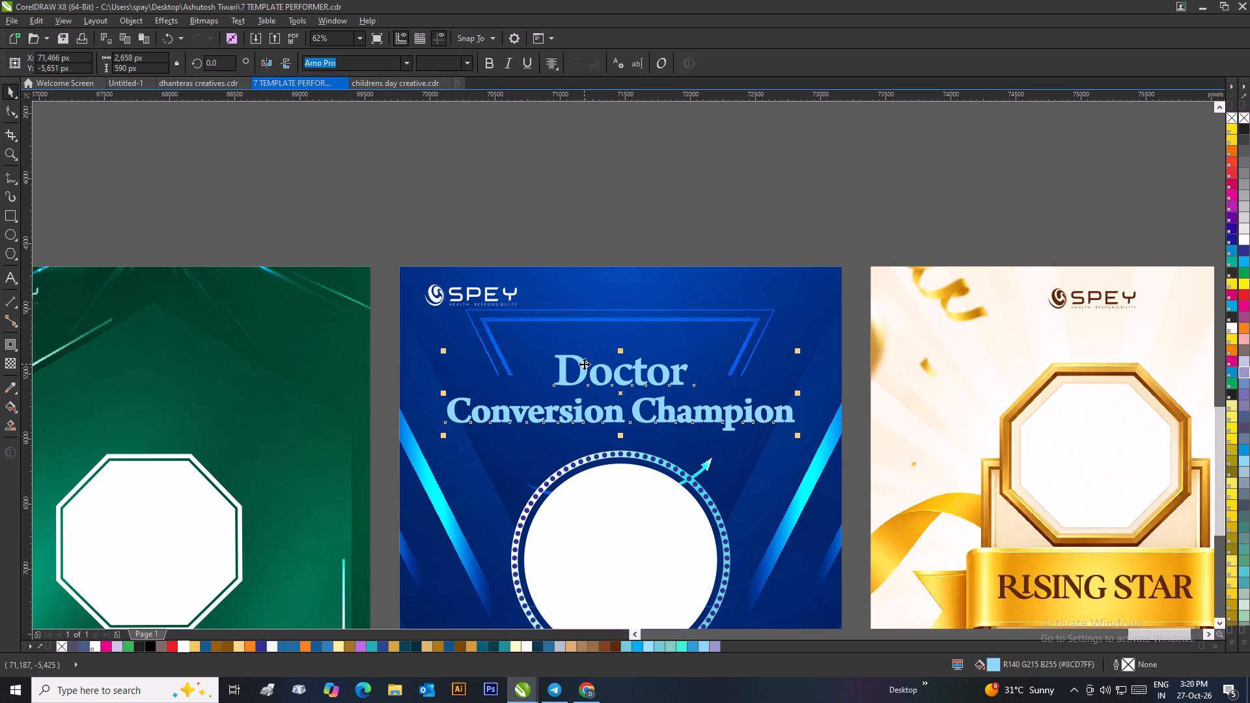
key(ctrl+k)
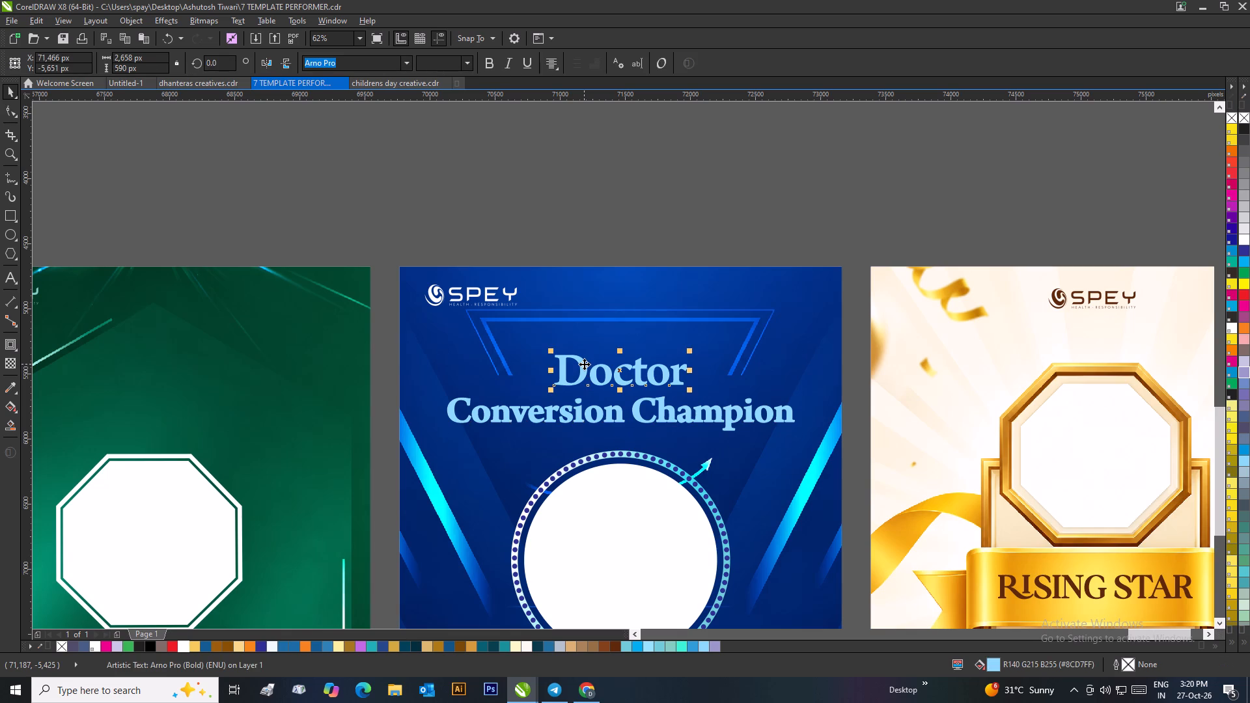
Apply a vertical gradient from light blue #8CD7FF at the top to white at the bottom on "Doctor".
key(g)
scroll(654, 351, up, 2)
drag(569, 410, 570, 483)
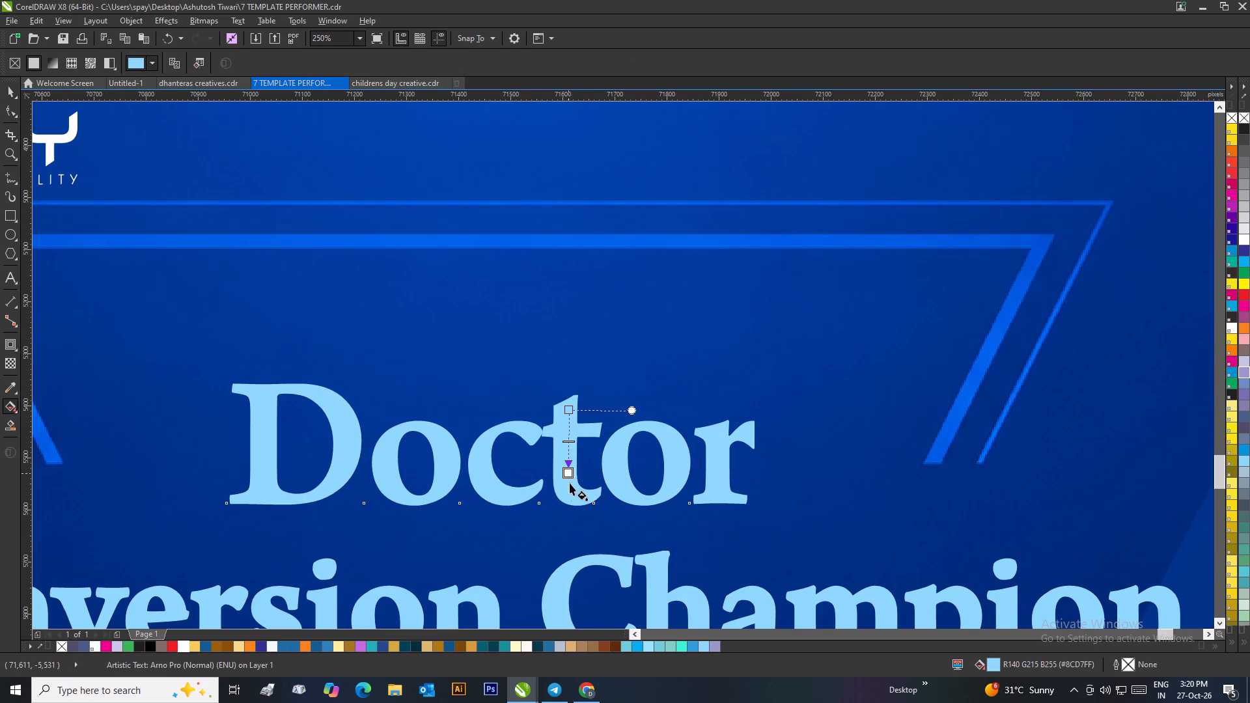
drag(570, 483, 571, 505)
click(5, 86)
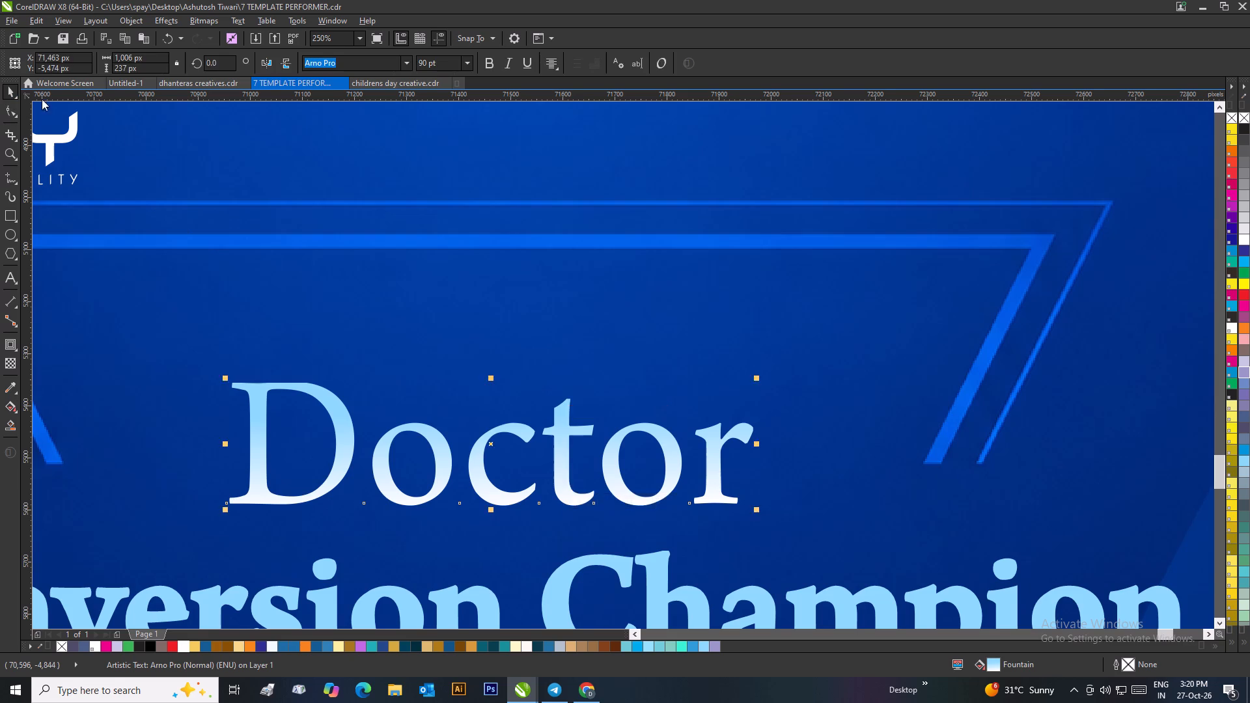
scroll(271, 175, down, 2)
click(713, 278)
Apply a near-vertical gradient from light blue #8CD7FF at the top to white at the bottom on "Conversion Champion".
click(695, 475)
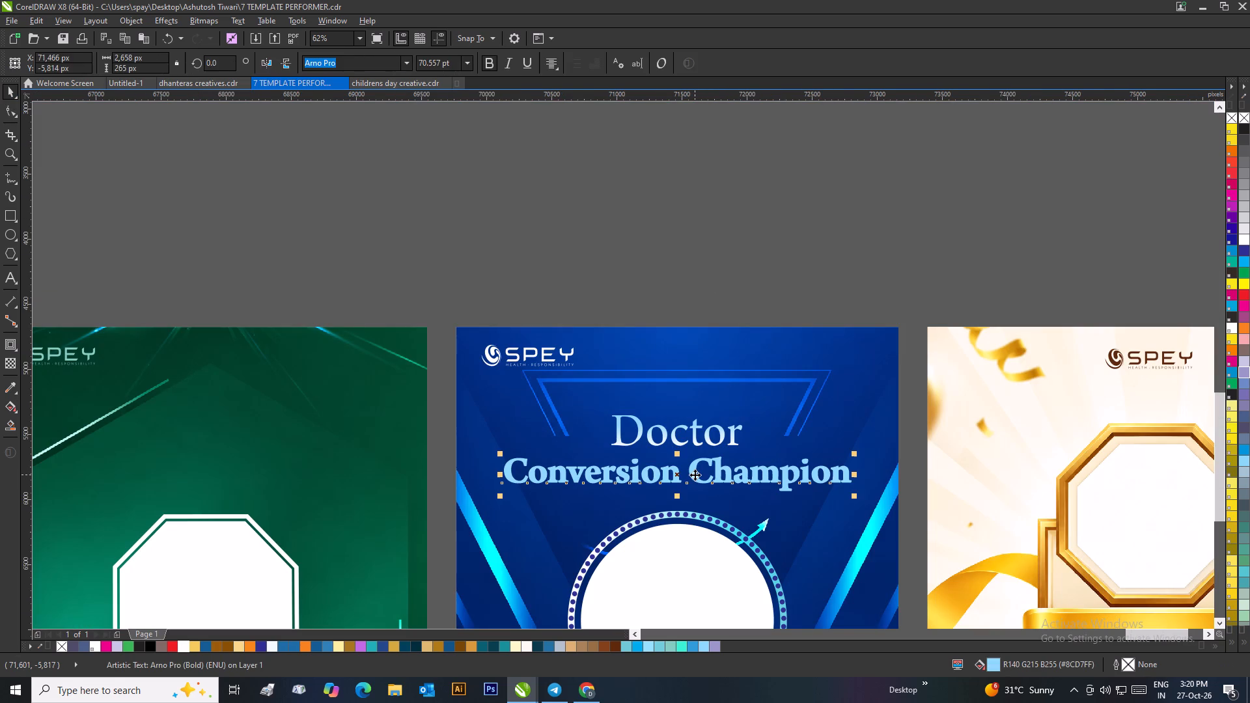
key(g)
scroll(695, 475, up, 4)
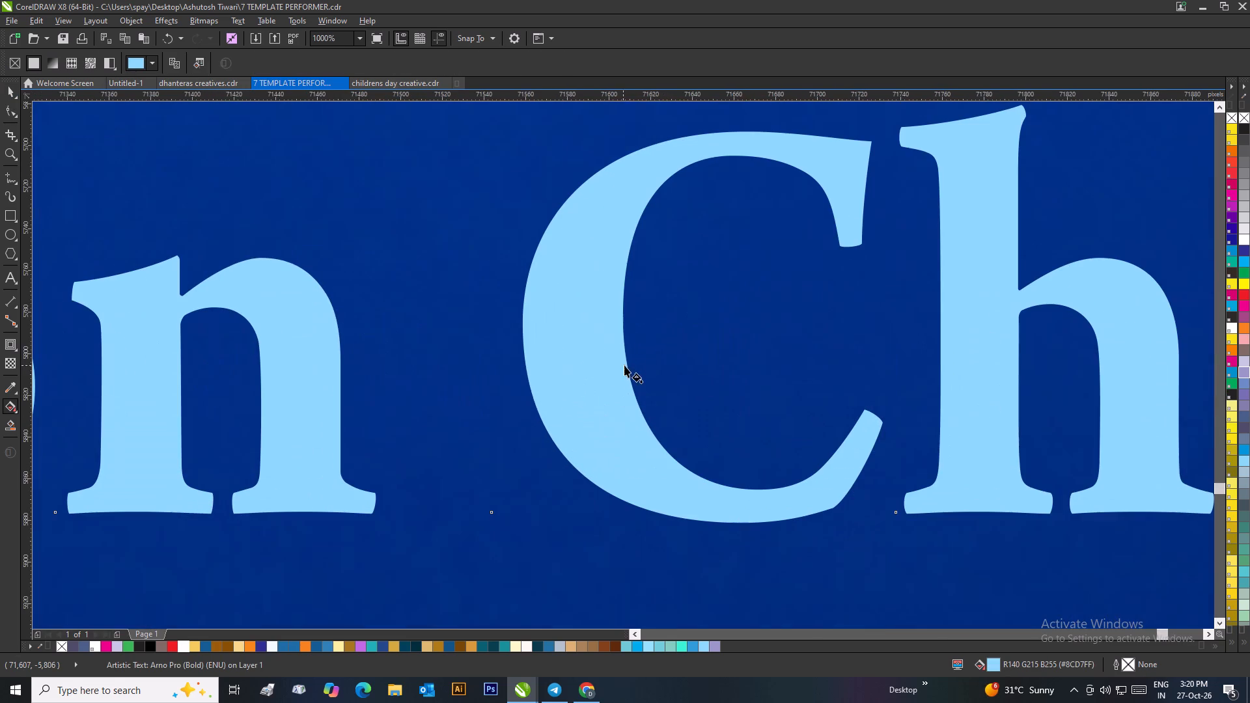
drag(630, 191, 618, 516)
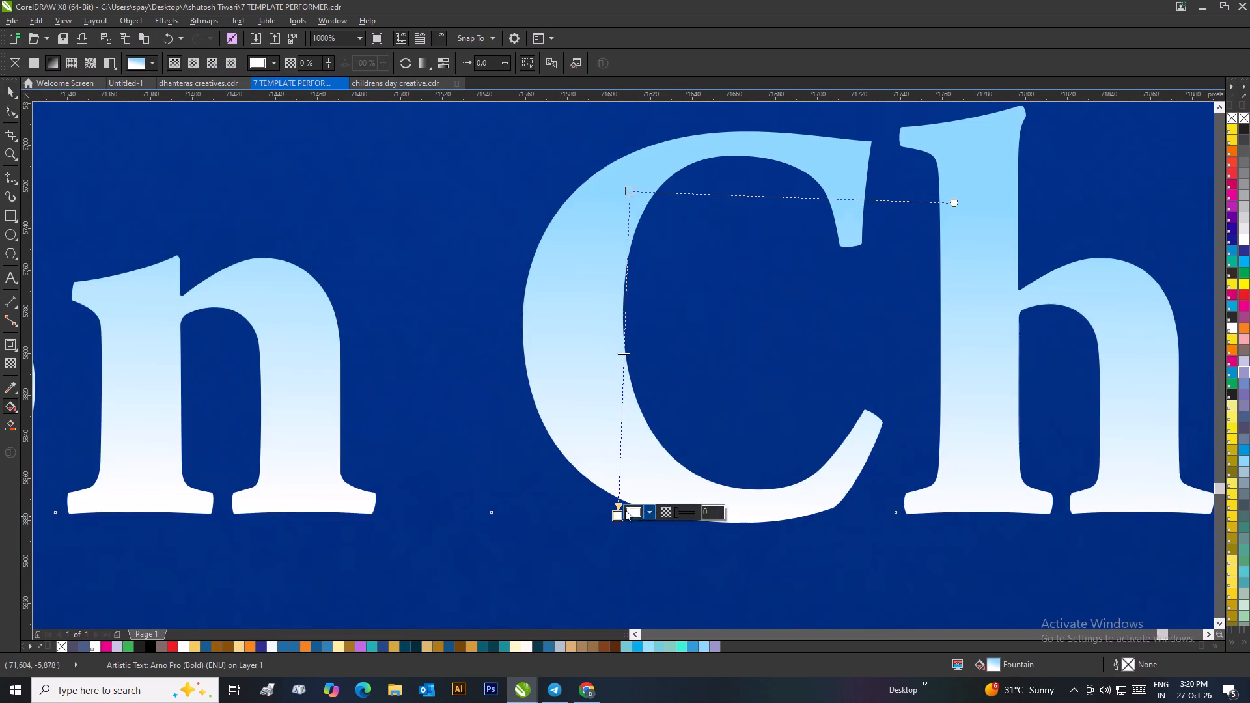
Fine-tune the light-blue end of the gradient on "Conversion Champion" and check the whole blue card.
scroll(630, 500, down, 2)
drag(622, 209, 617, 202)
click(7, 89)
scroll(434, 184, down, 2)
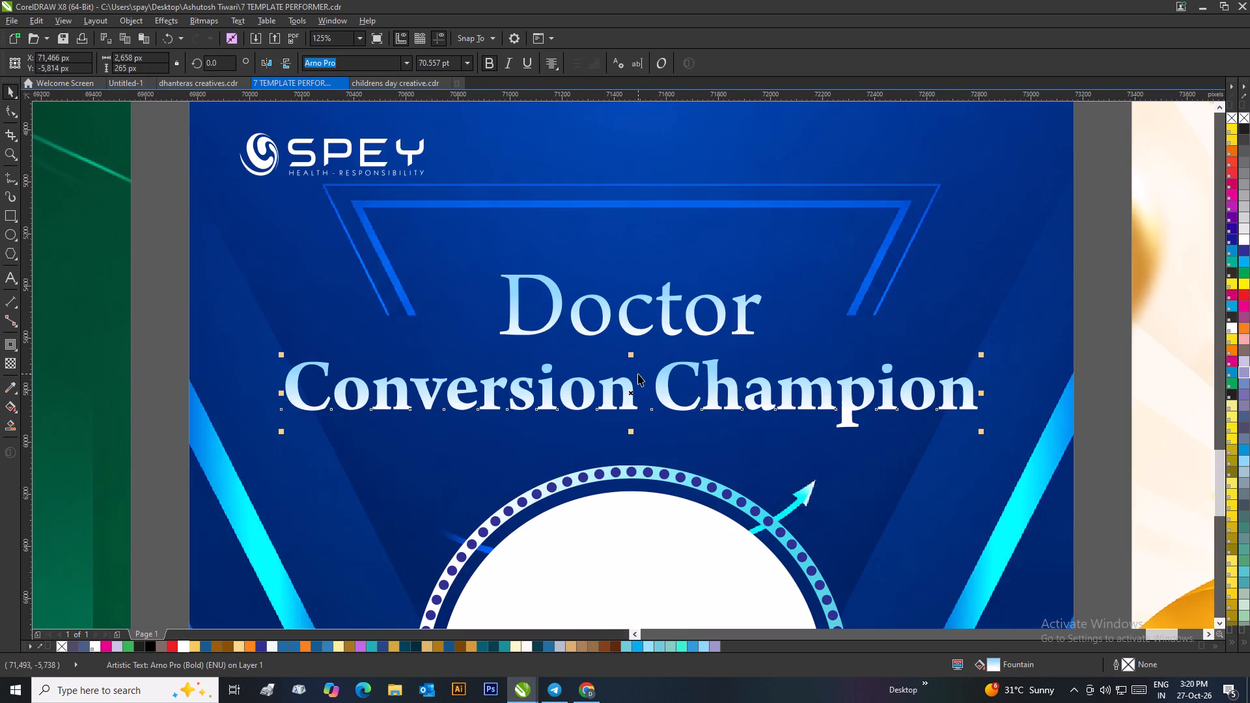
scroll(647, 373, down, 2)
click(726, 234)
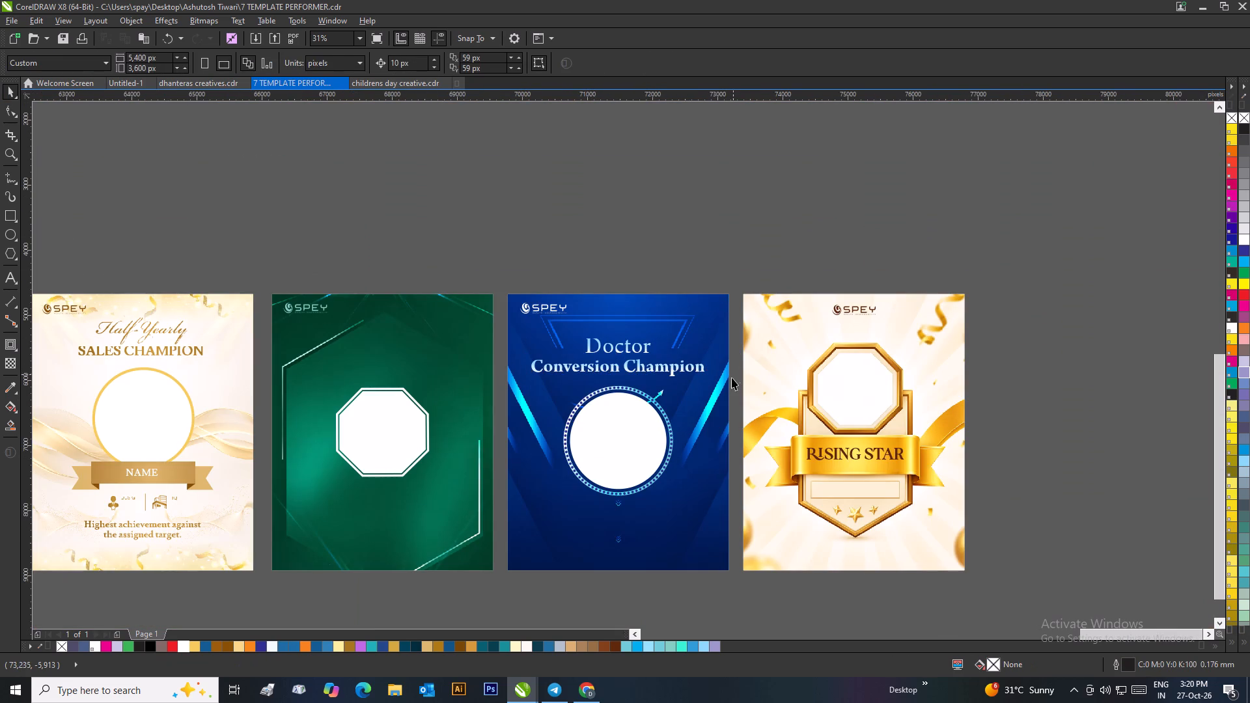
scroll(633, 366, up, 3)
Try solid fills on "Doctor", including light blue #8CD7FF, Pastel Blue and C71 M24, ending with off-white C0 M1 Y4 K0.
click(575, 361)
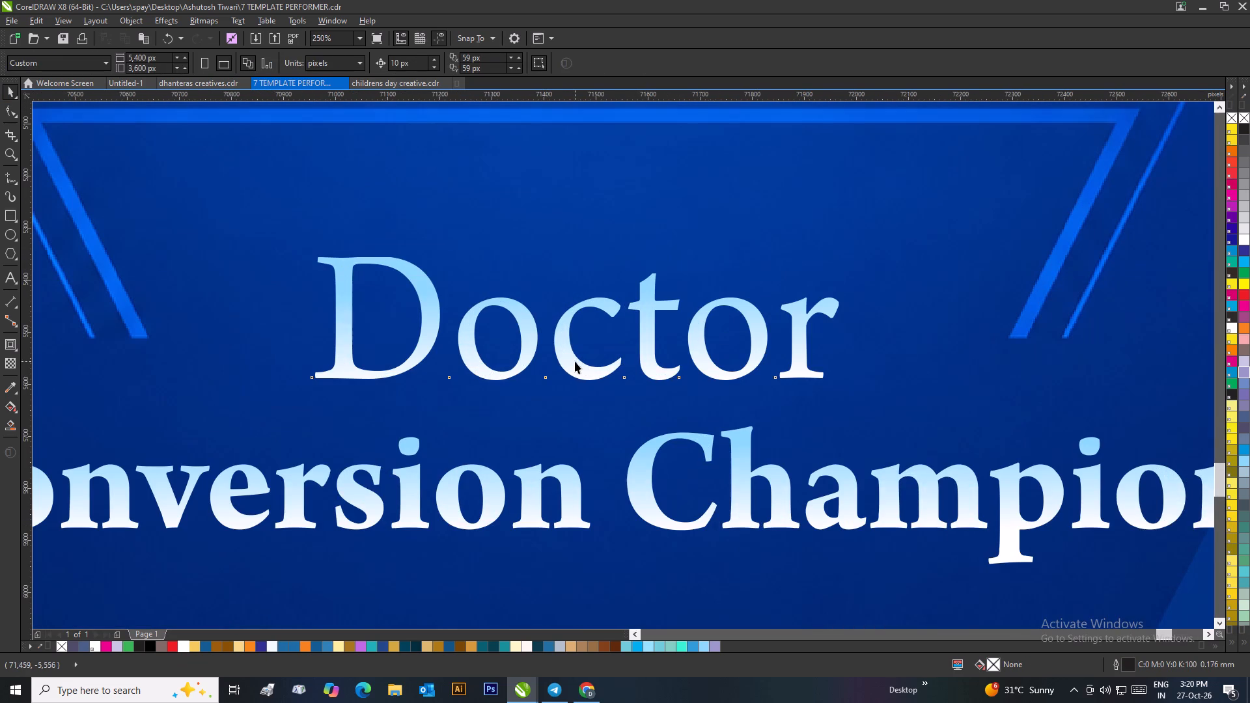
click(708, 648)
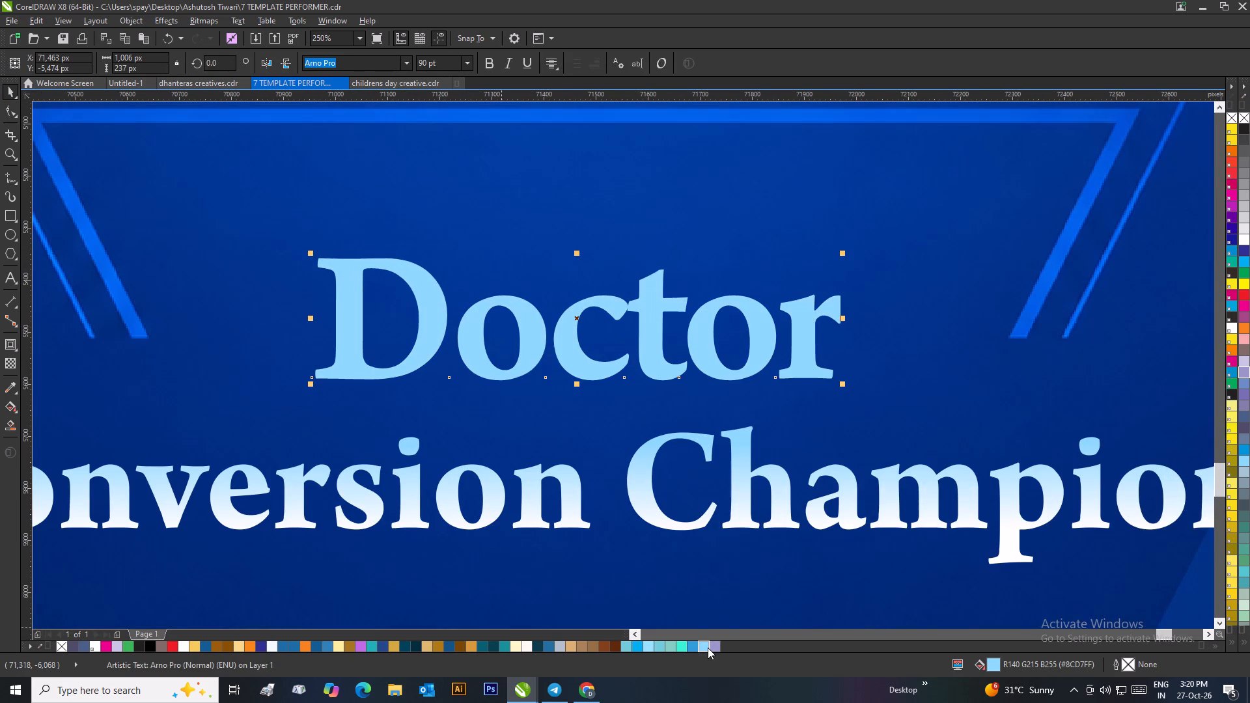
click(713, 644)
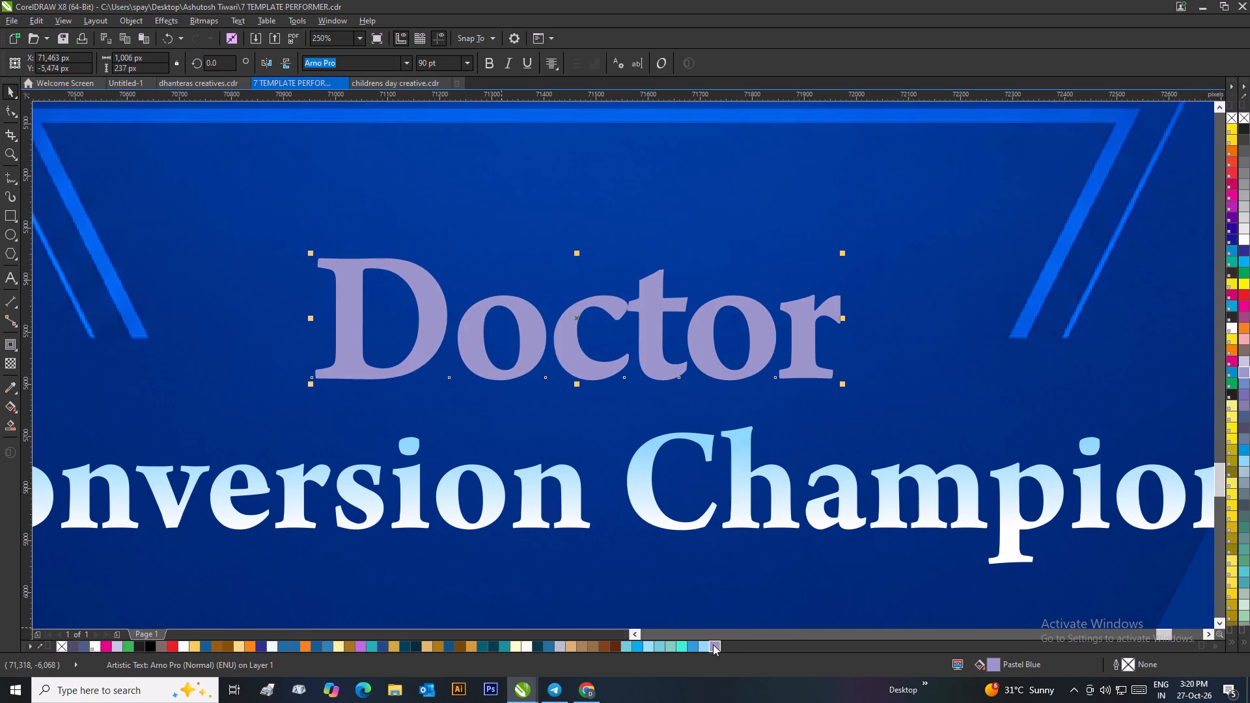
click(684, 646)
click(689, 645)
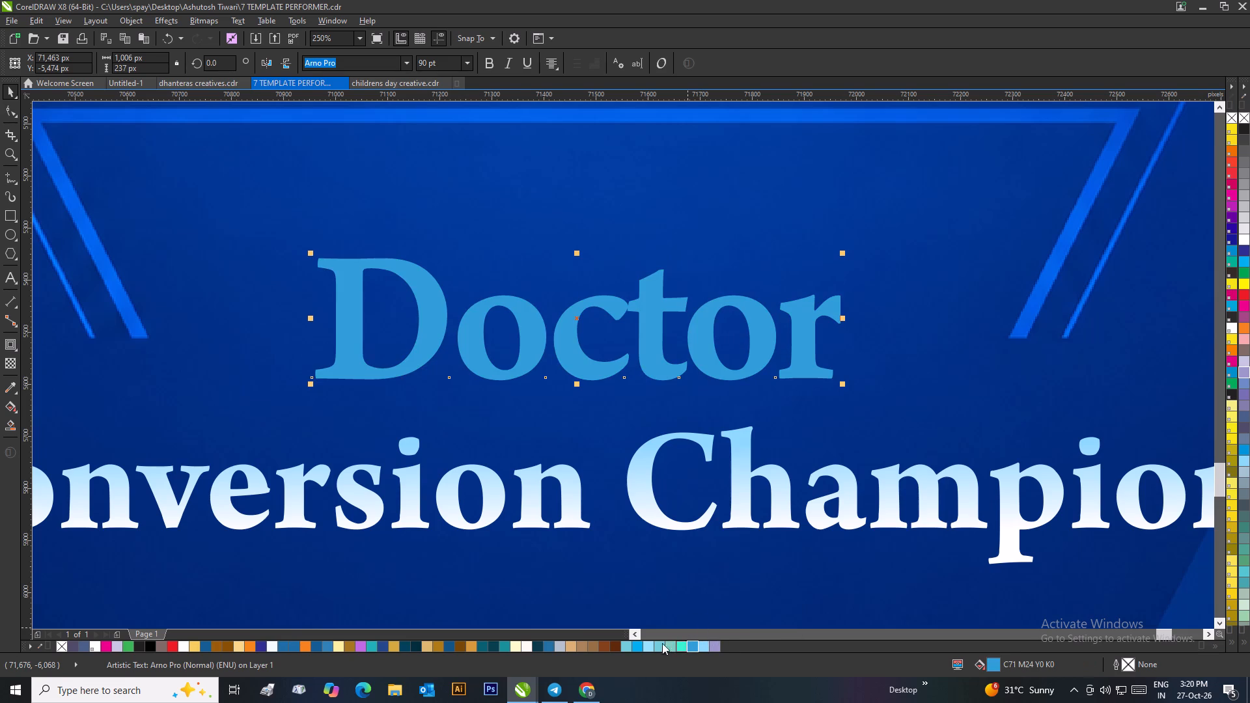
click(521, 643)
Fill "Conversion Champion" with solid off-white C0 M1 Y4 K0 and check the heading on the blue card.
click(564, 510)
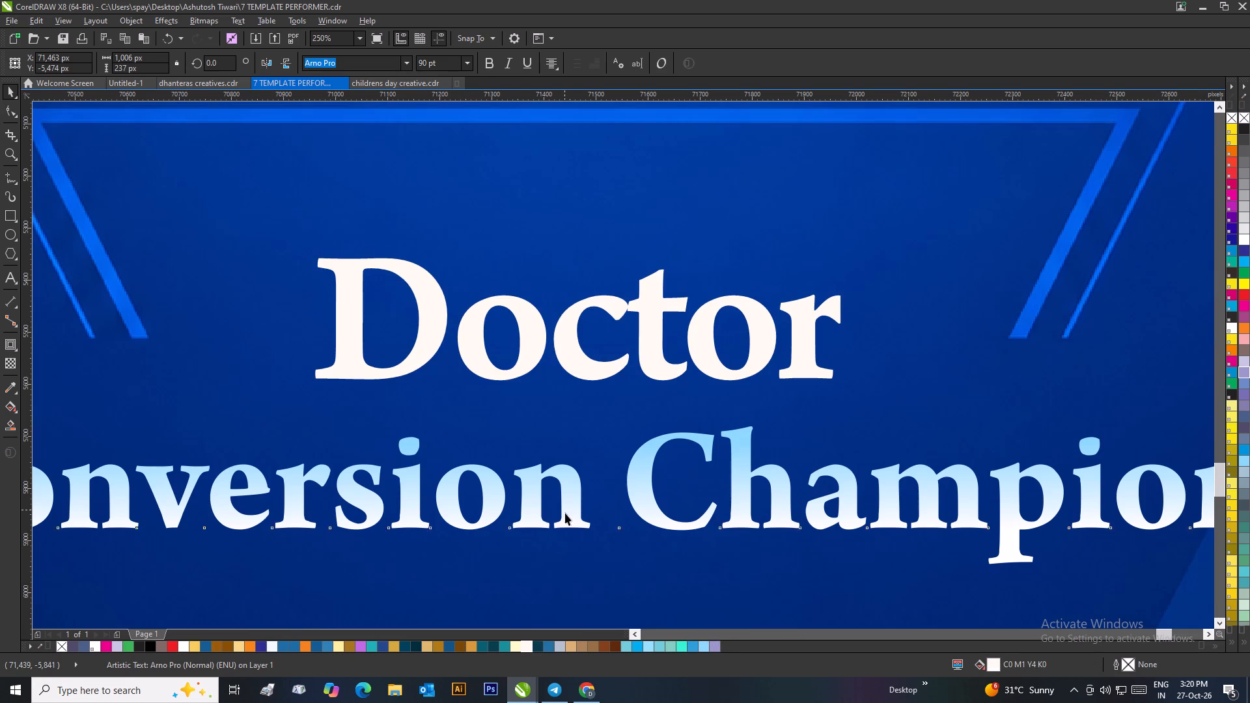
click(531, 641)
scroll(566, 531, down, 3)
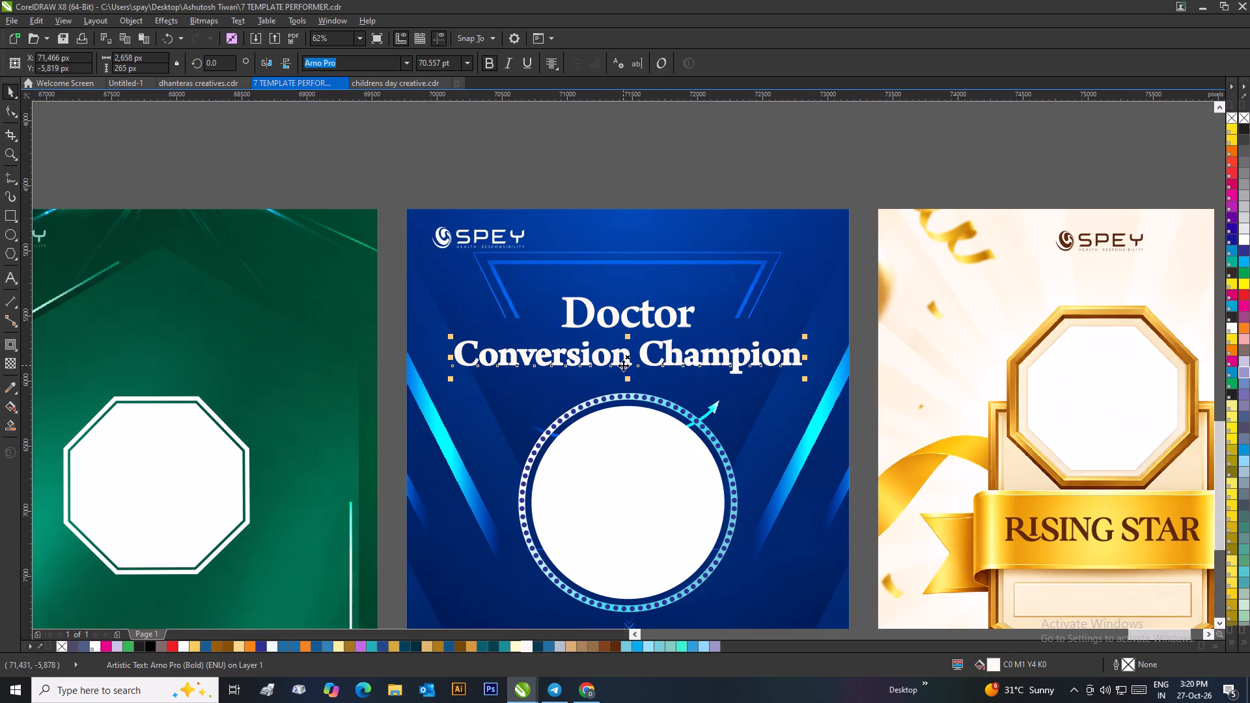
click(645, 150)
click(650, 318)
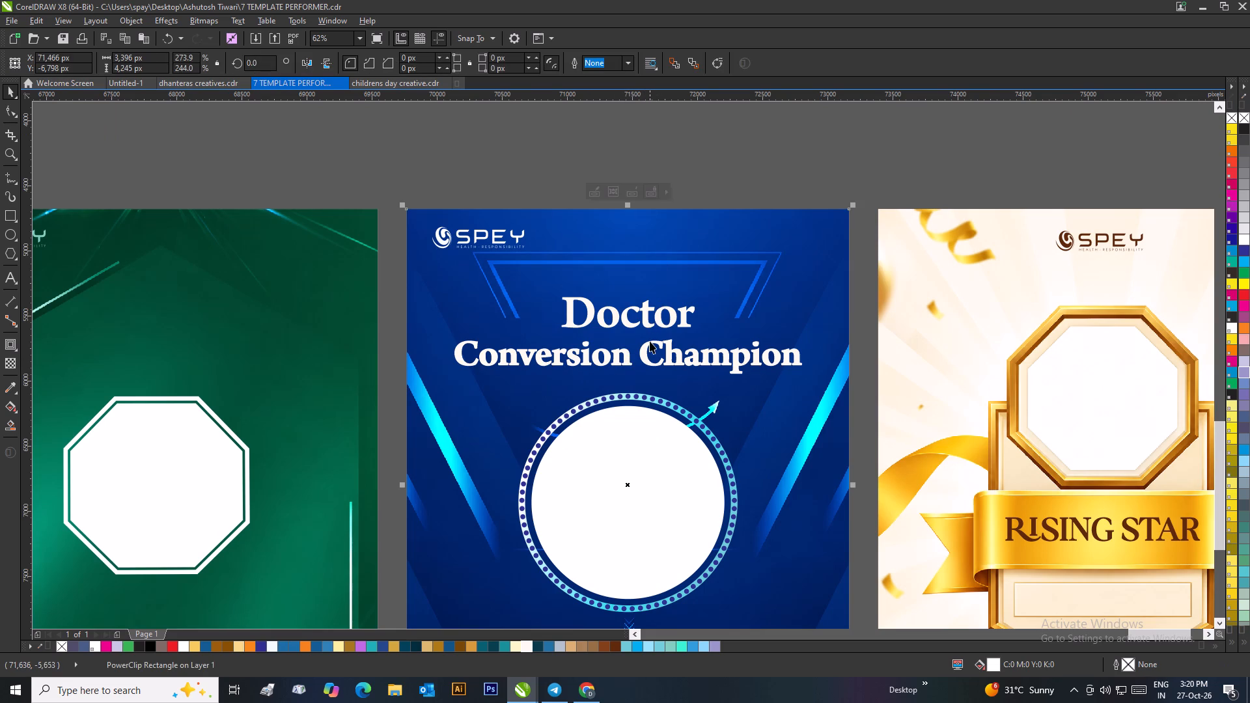
Undo the off-white and trial fills and the gradients on both heading lines of the blue card.
click(646, 322)
key(ctrl+z)
key(ctrl+z)
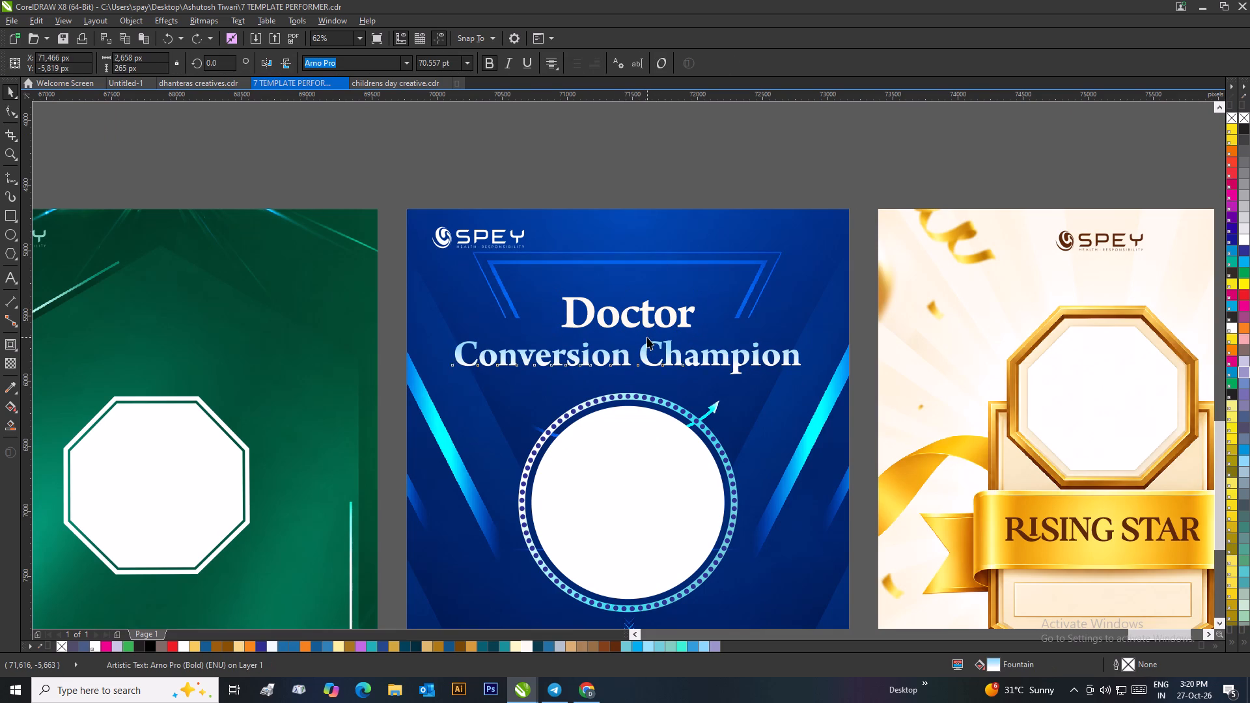
key(ctrl+z)
key(ctrl+z)
key(ctrl+z)
key(ctrl+z)
key(ctrl+z)
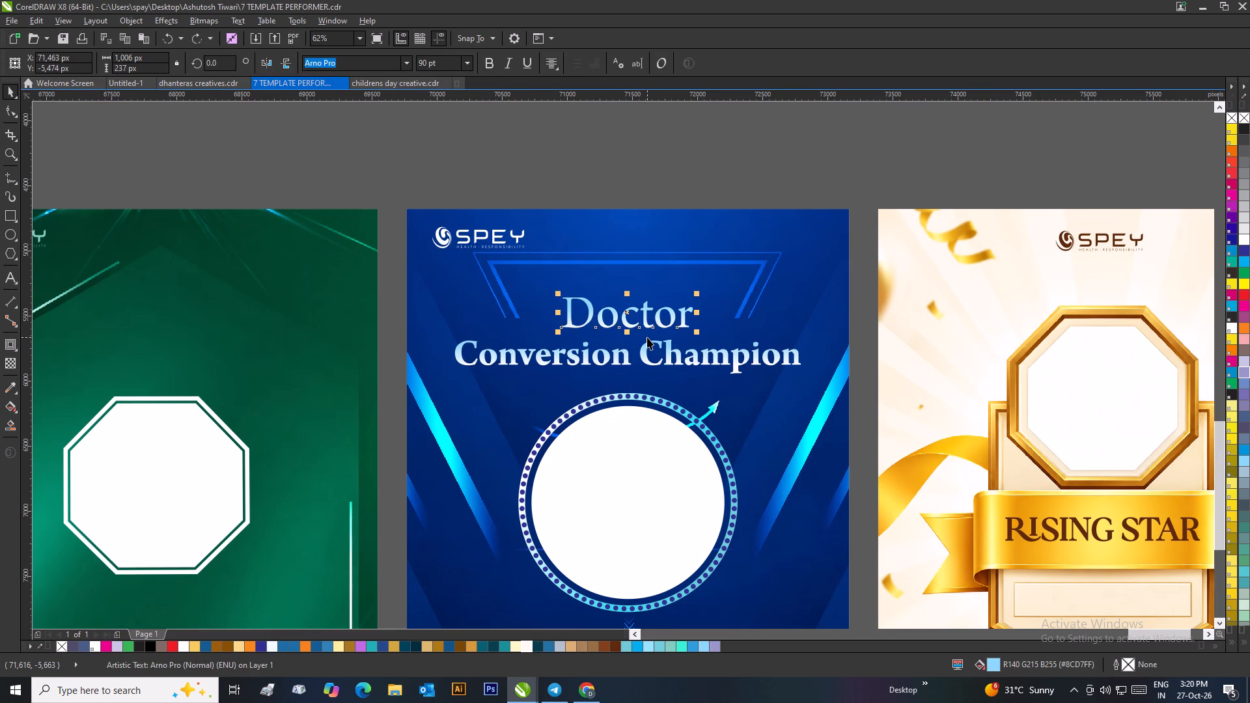
key(ctrl+z)
key(ctrl+z)
key(ctrl+z)
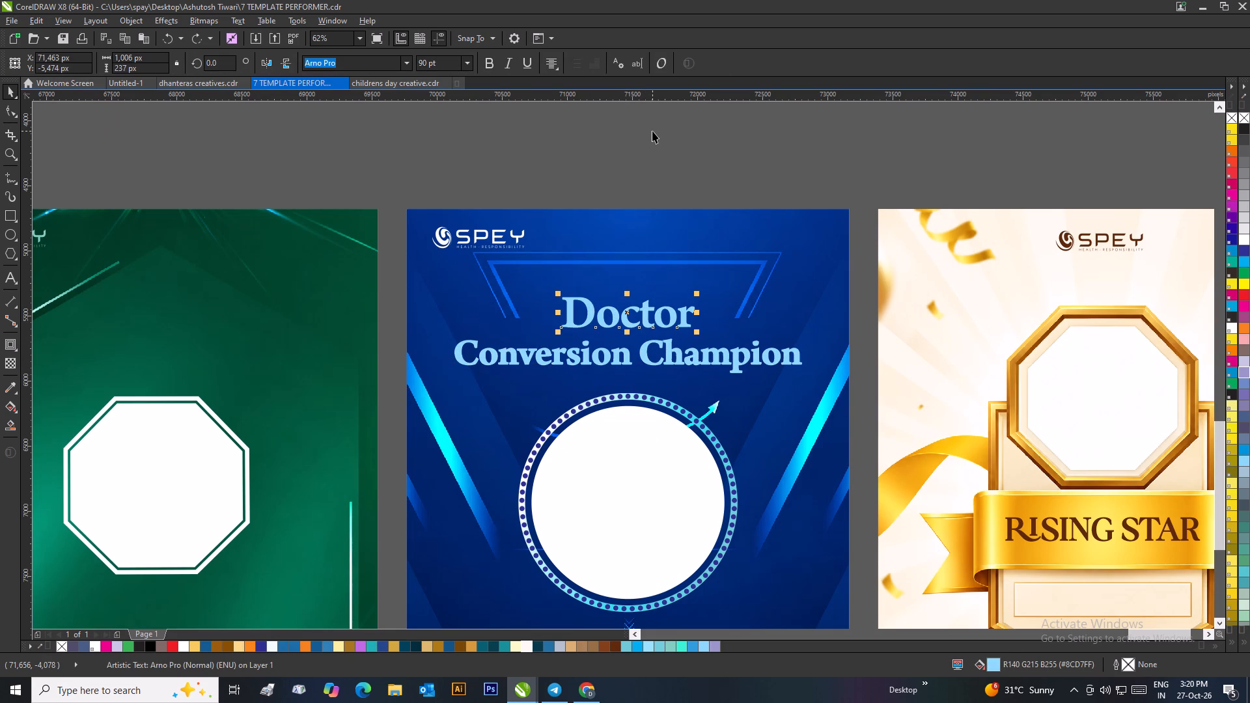
key(ctrl+z)
click(652, 130)
scroll(657, 275, down, 1)
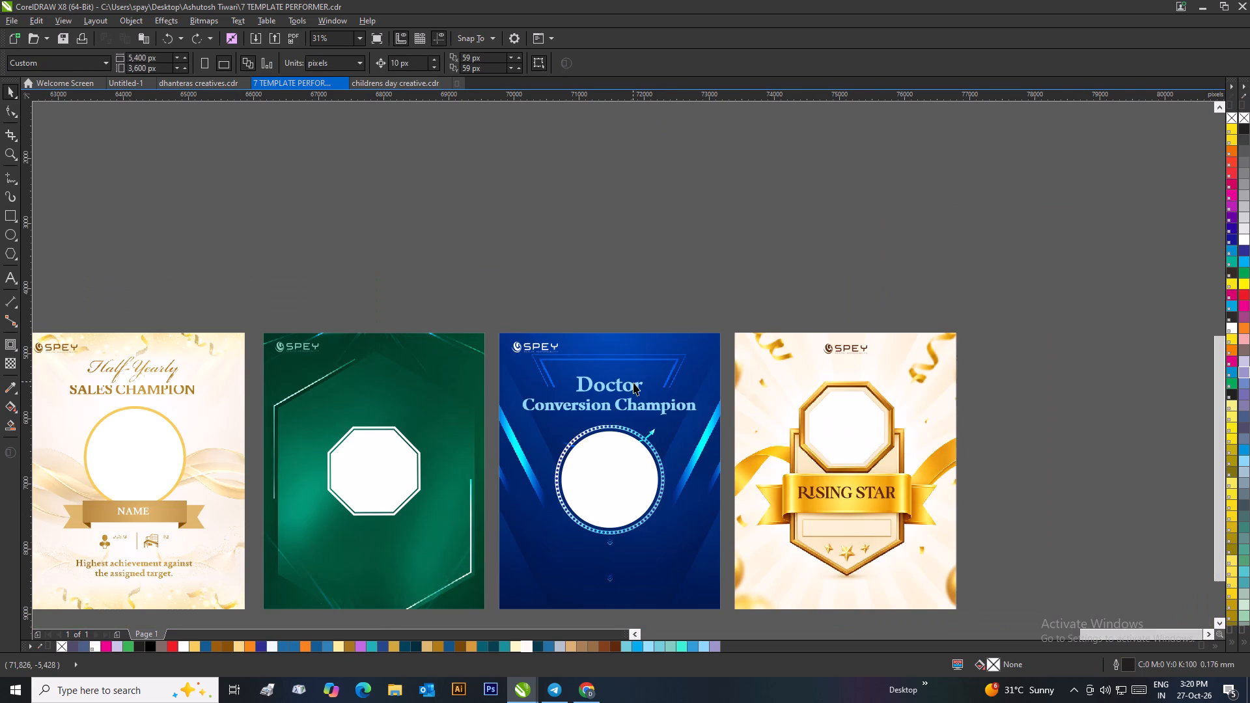
click(691, 295)
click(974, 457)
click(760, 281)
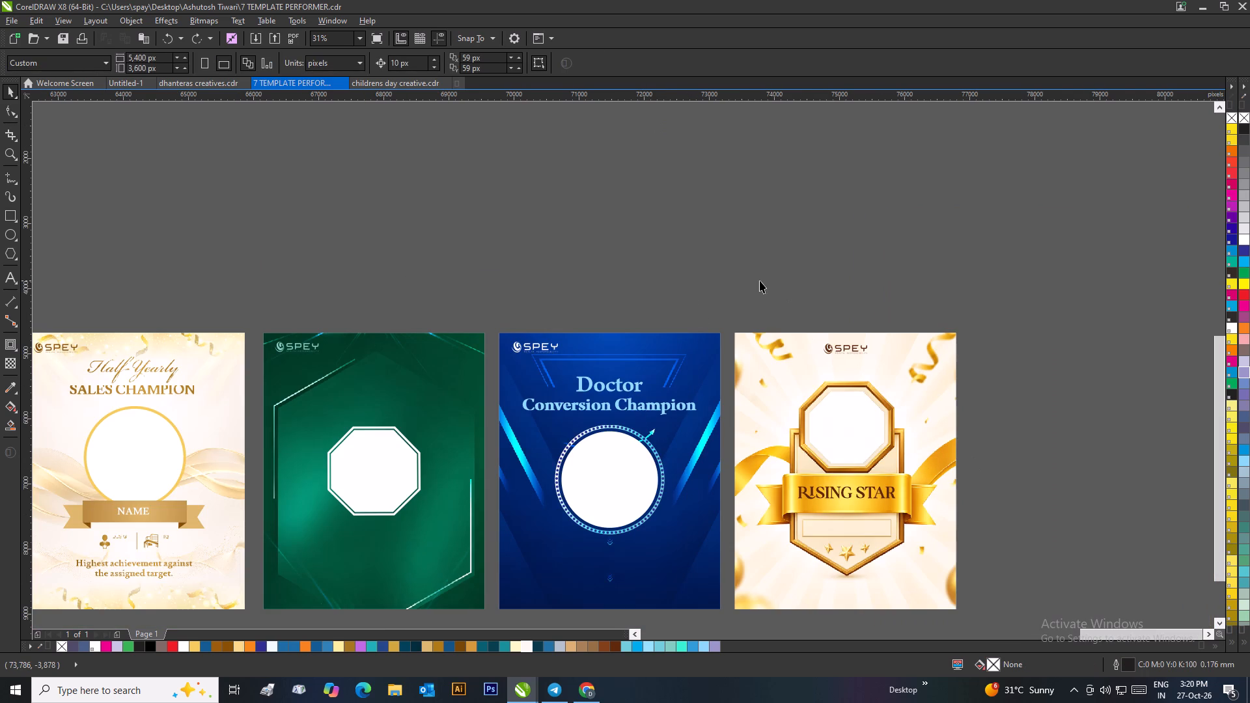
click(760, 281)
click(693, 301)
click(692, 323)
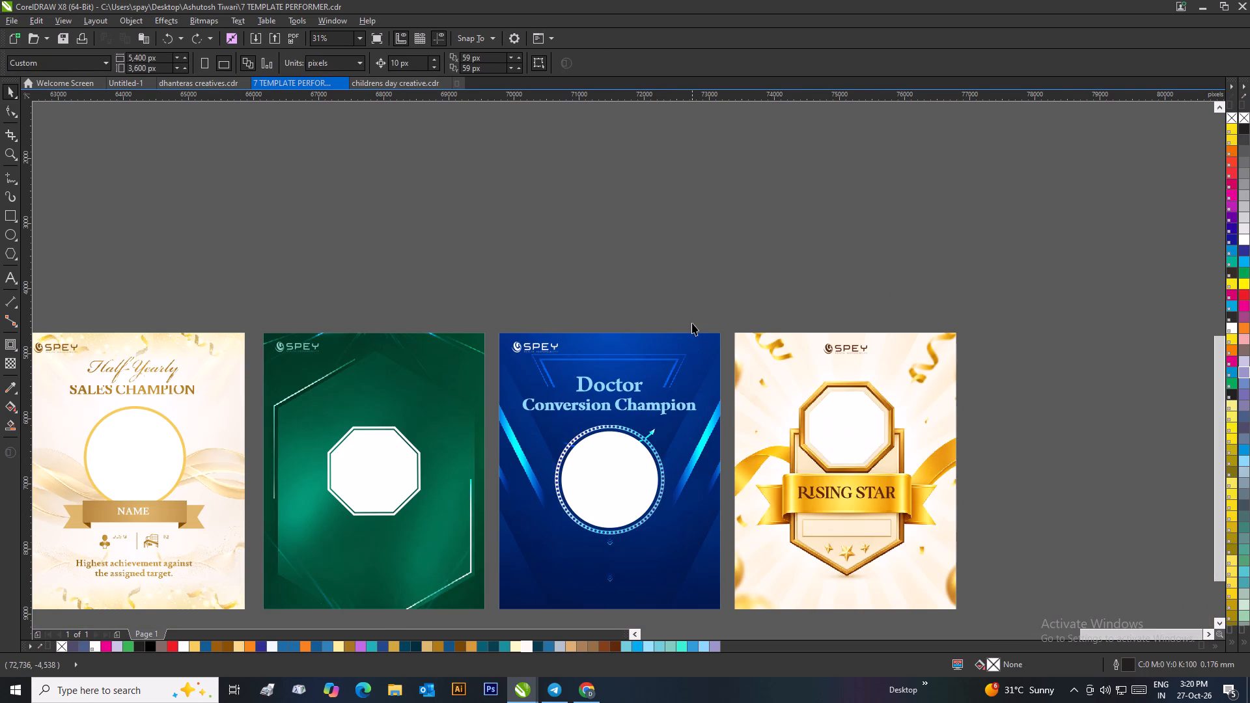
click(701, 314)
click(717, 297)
Switch to the Canva design in Chrome, search its templates for "champion" and browse the poster designs for heading style ideas.
click(592, 687)
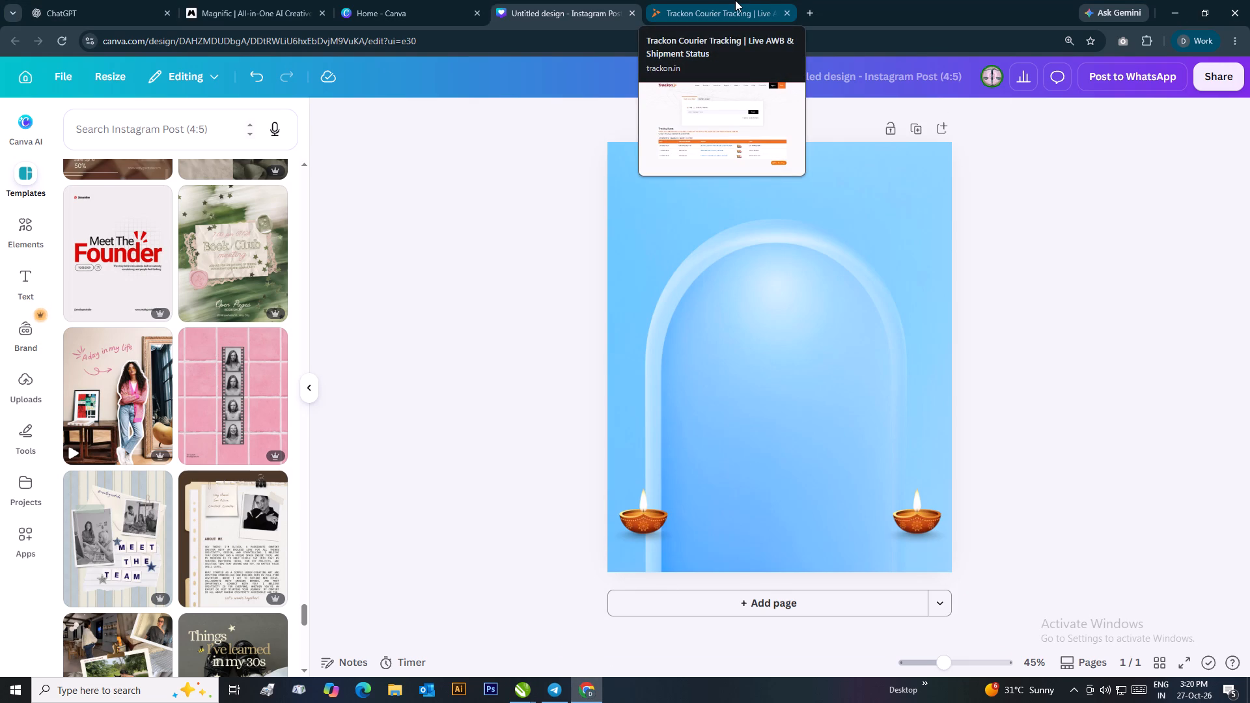
click(170, 131)
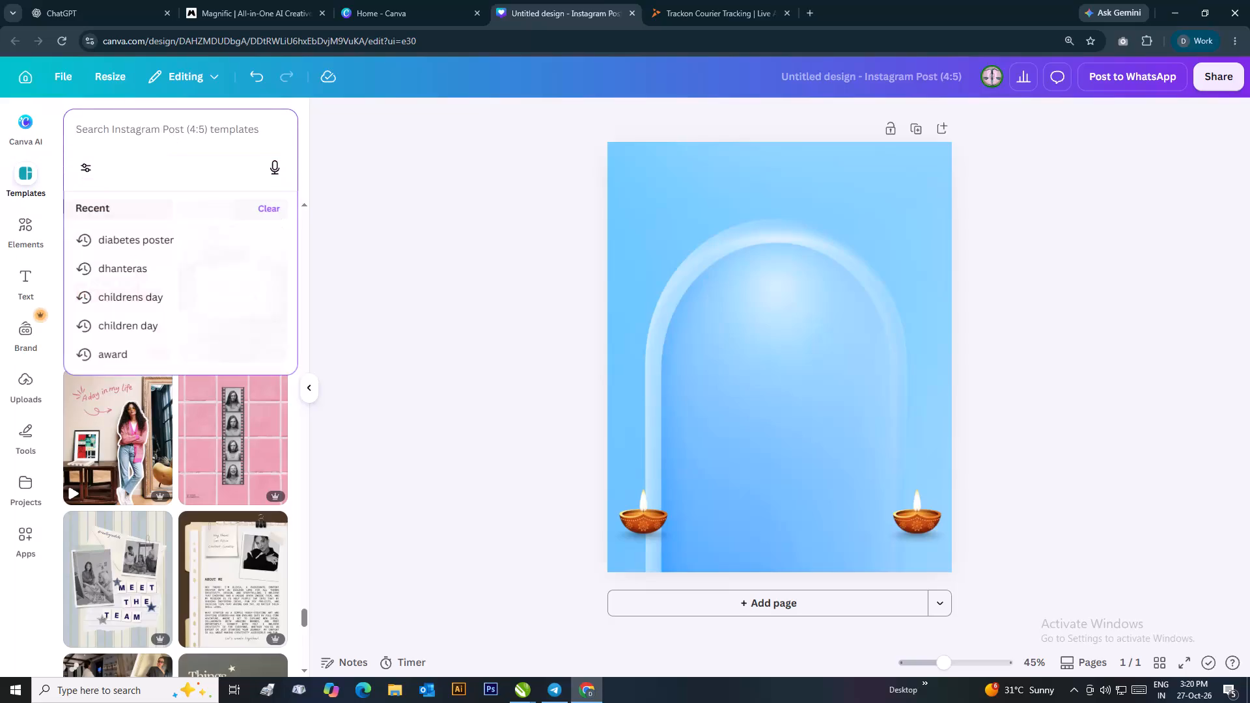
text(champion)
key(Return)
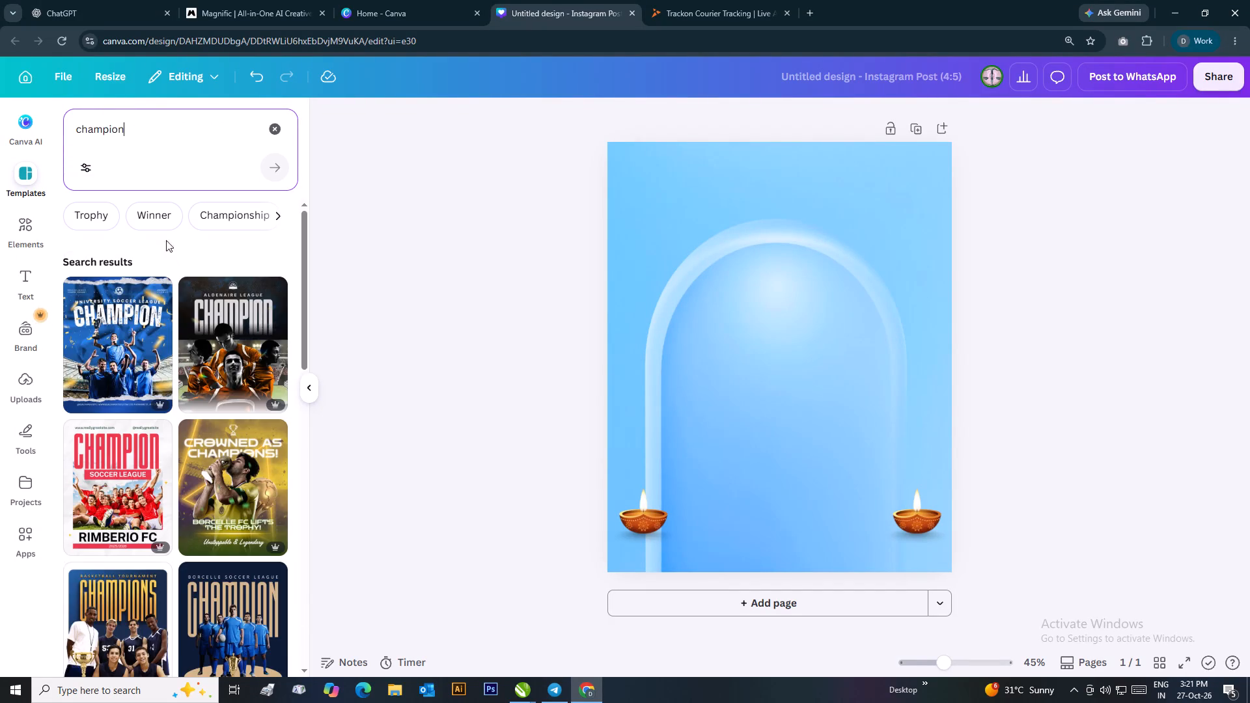
scroll(358, 469, down, 3)
scroll(210, 481, down, 3)
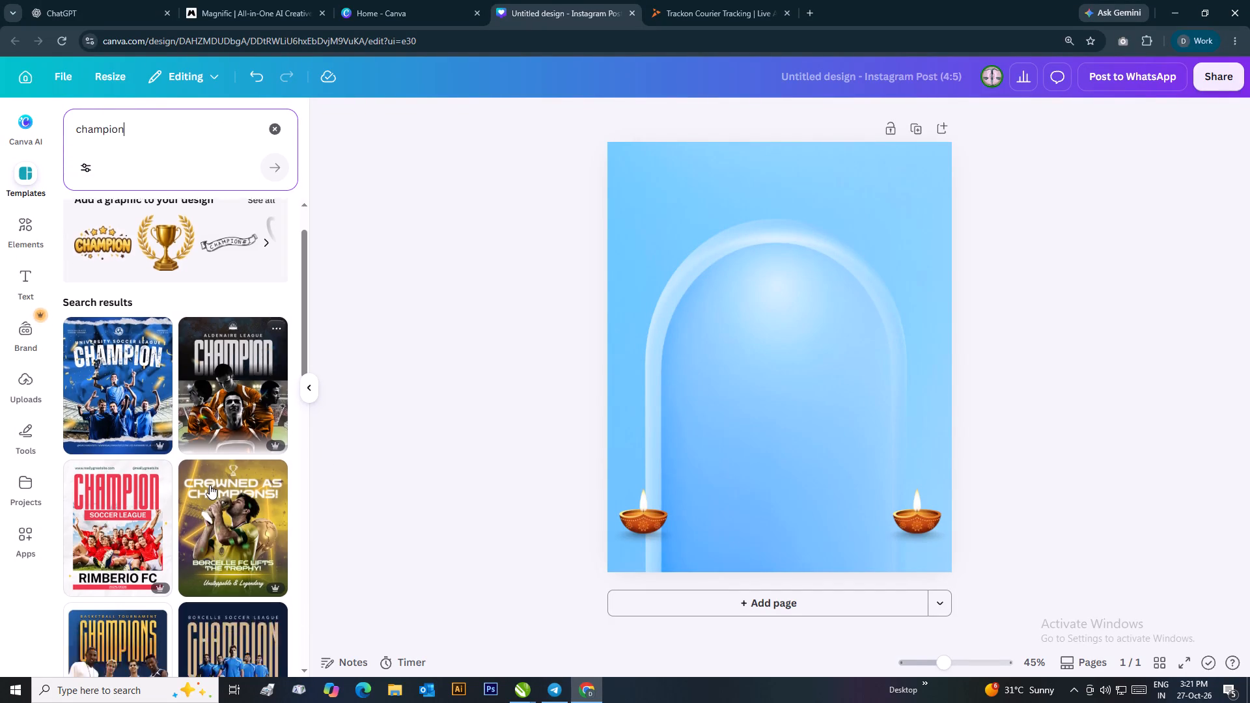
scroll(210, 485, down, 8)
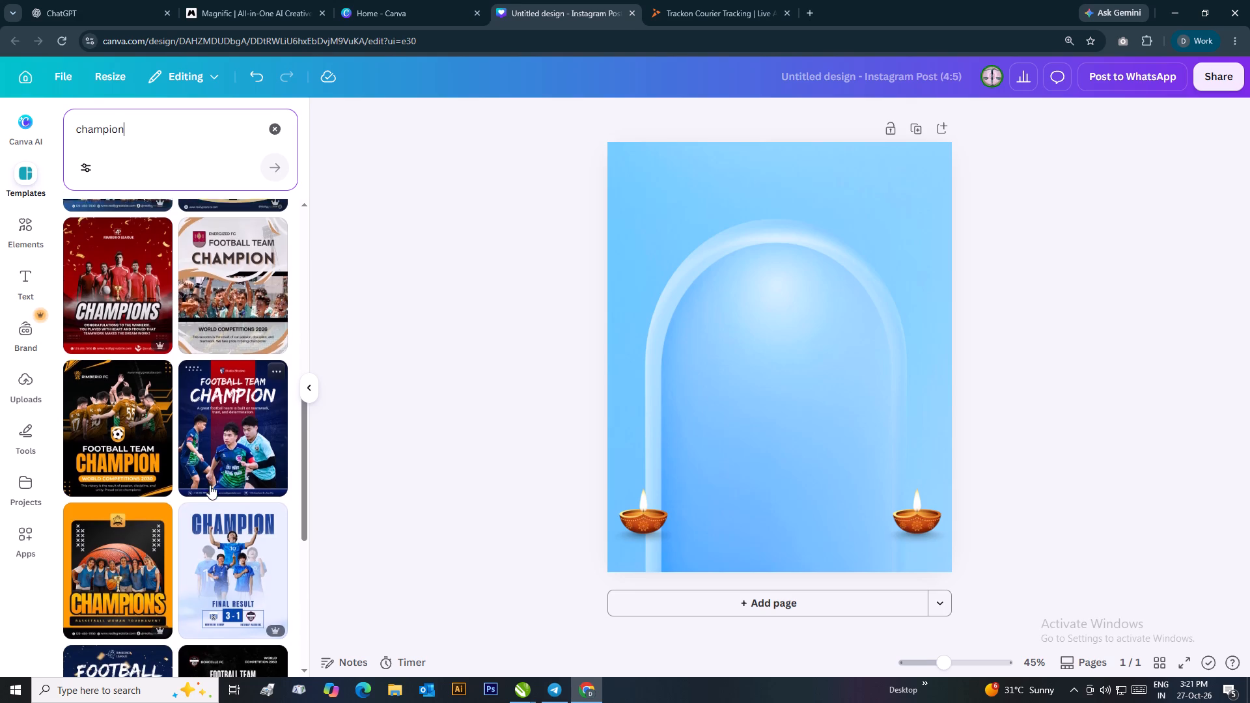
scroll(210, 485, down, 1)
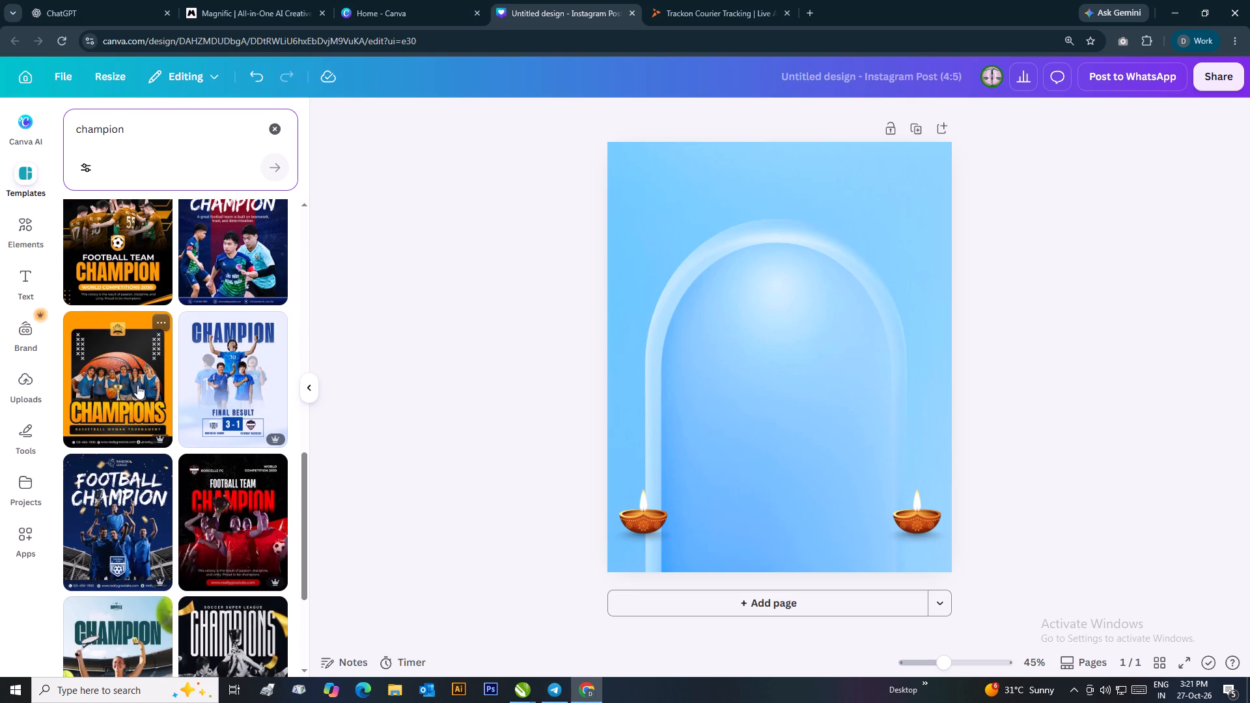
Apply the orange "Champions" basketball women's tournament template to the Canva design as a reference.
click(160, 359)
click(986, 285)
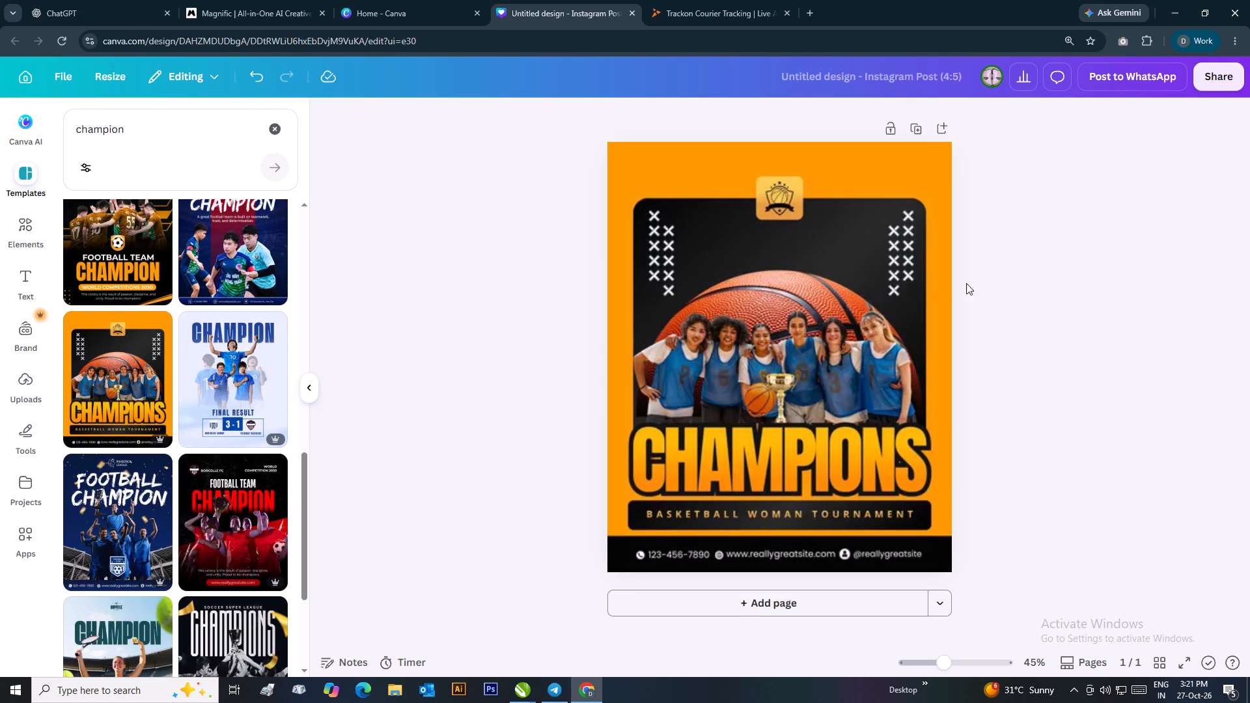
click(1047, 285)
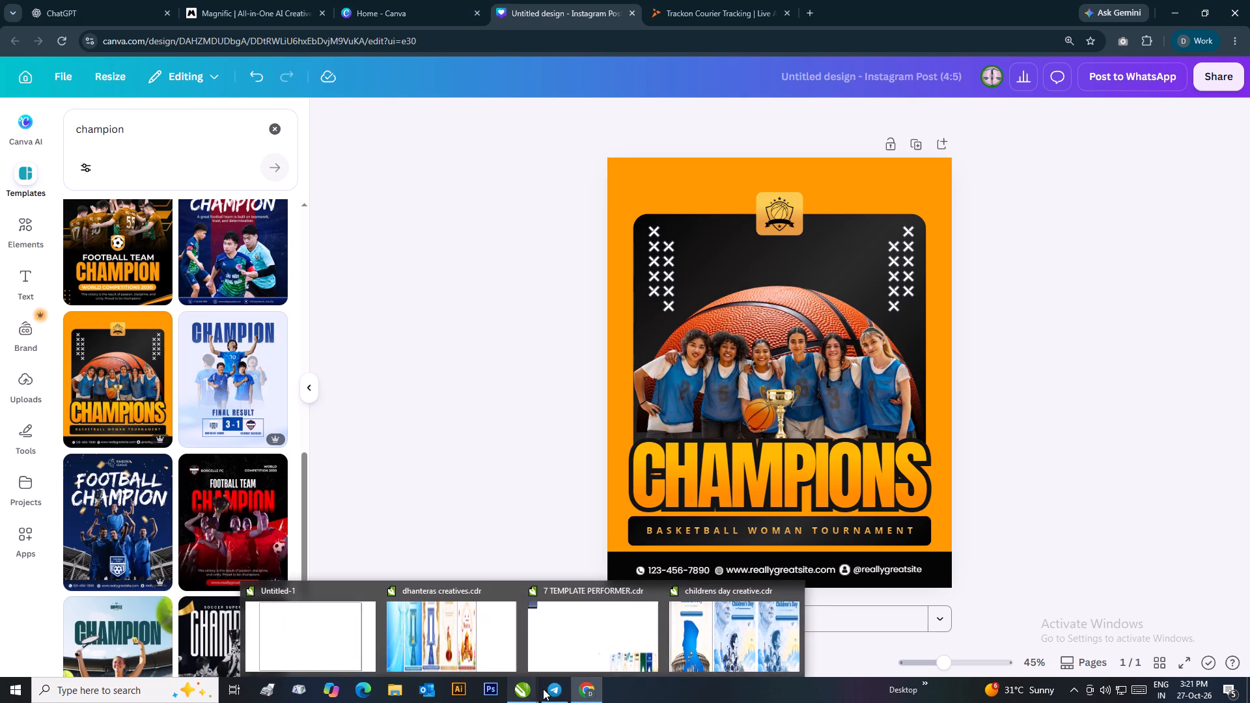
Switch to the 7 TEMPLATE PERFORMER document in CorelDRAW and add a bold Arial "x" above the green card.
click(484, 642)
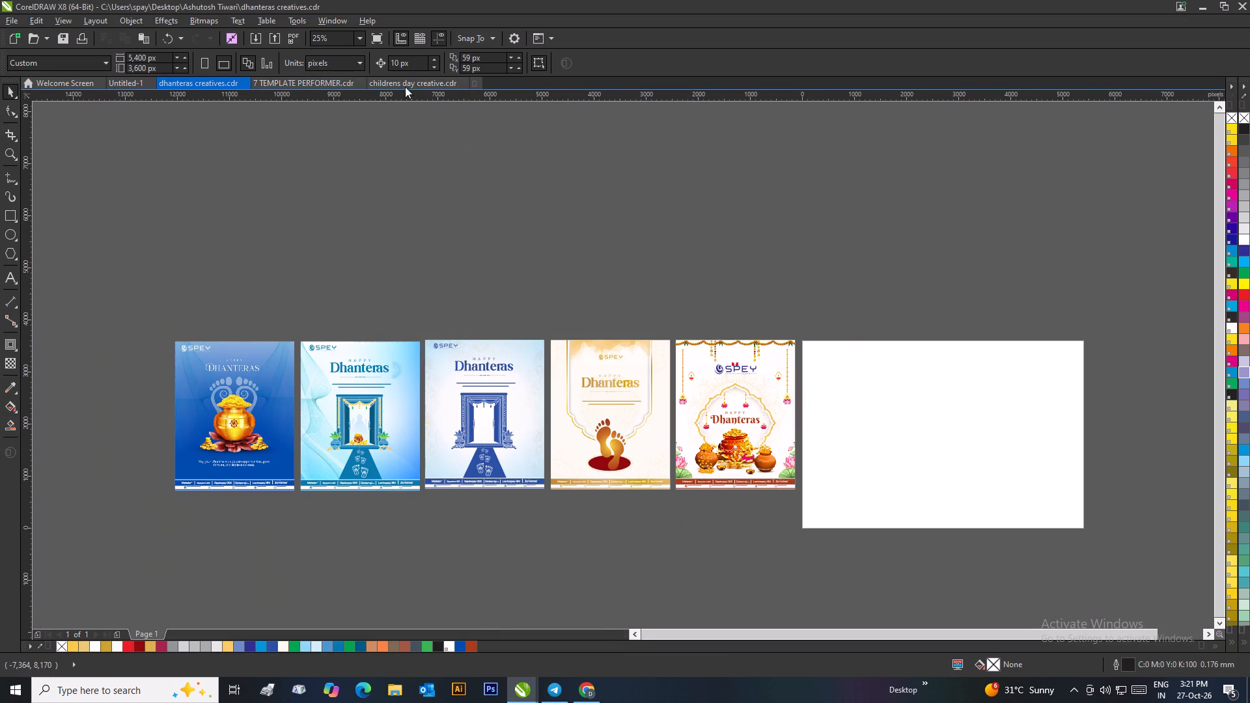
click(398, 79)
click(290, 75)
click(296, 85)
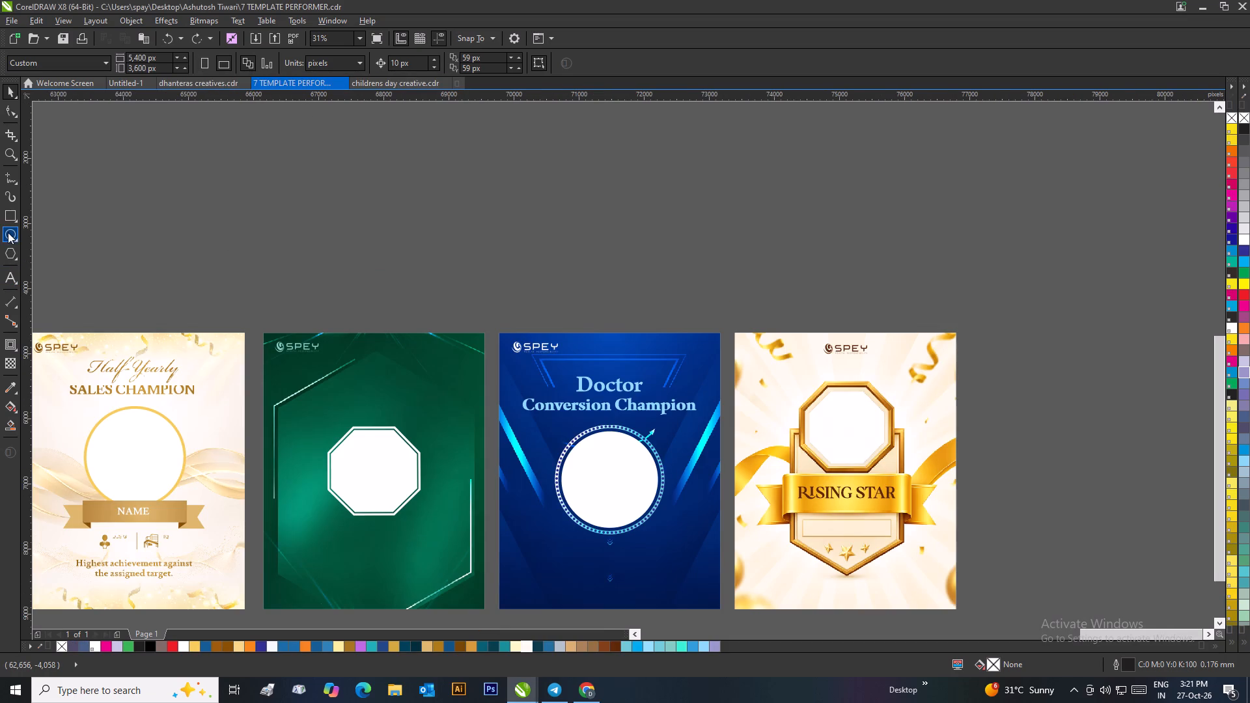
click(11, 274)
click(415, 244)
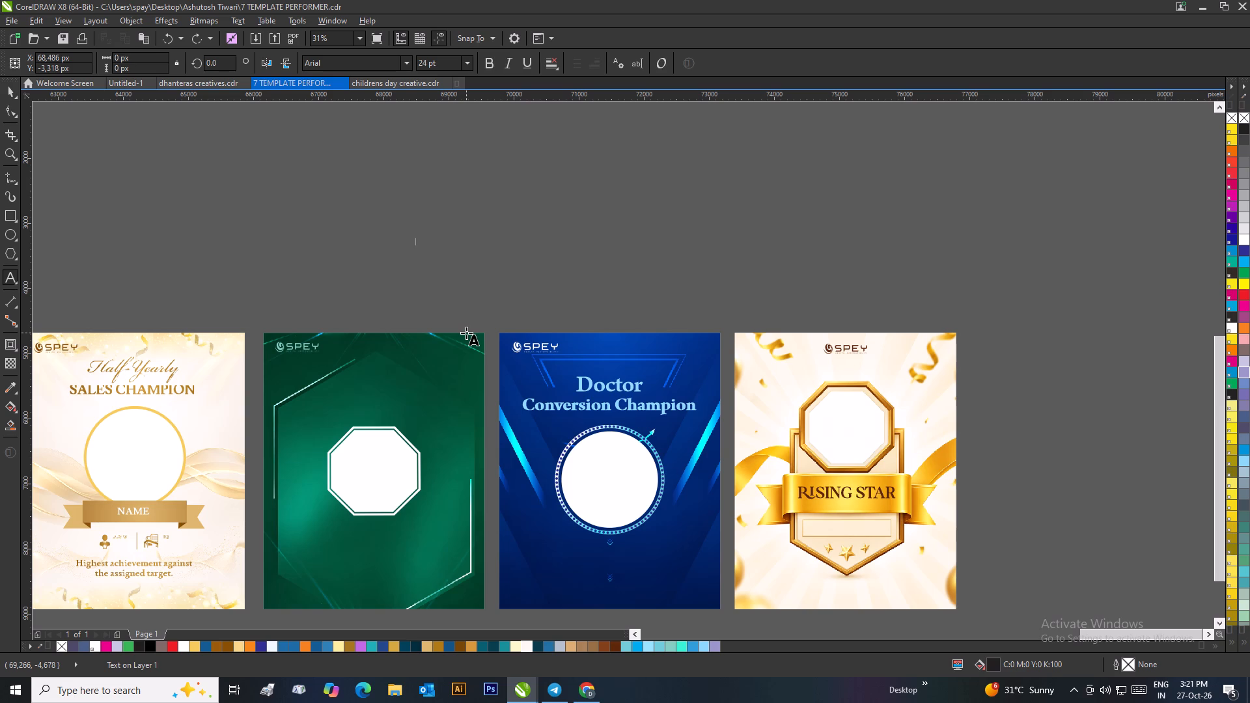
key(bracketleft)
key(BackSpace)
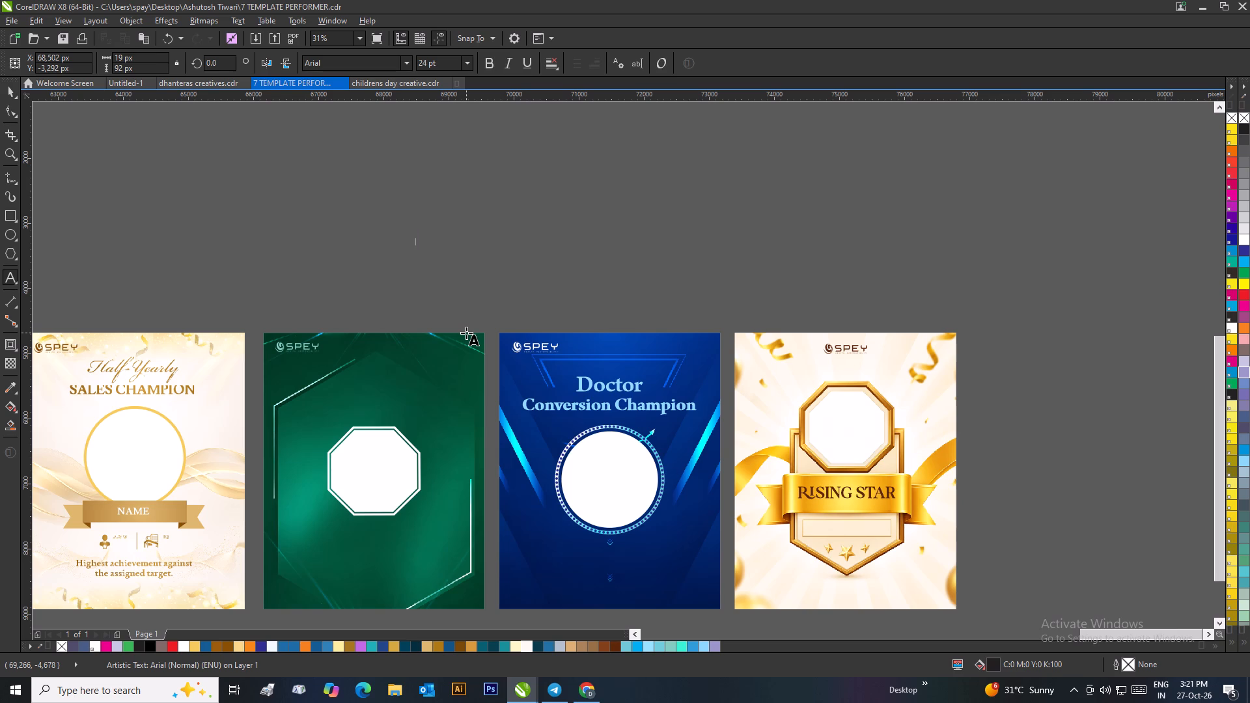
key(x)
click(10, 88)
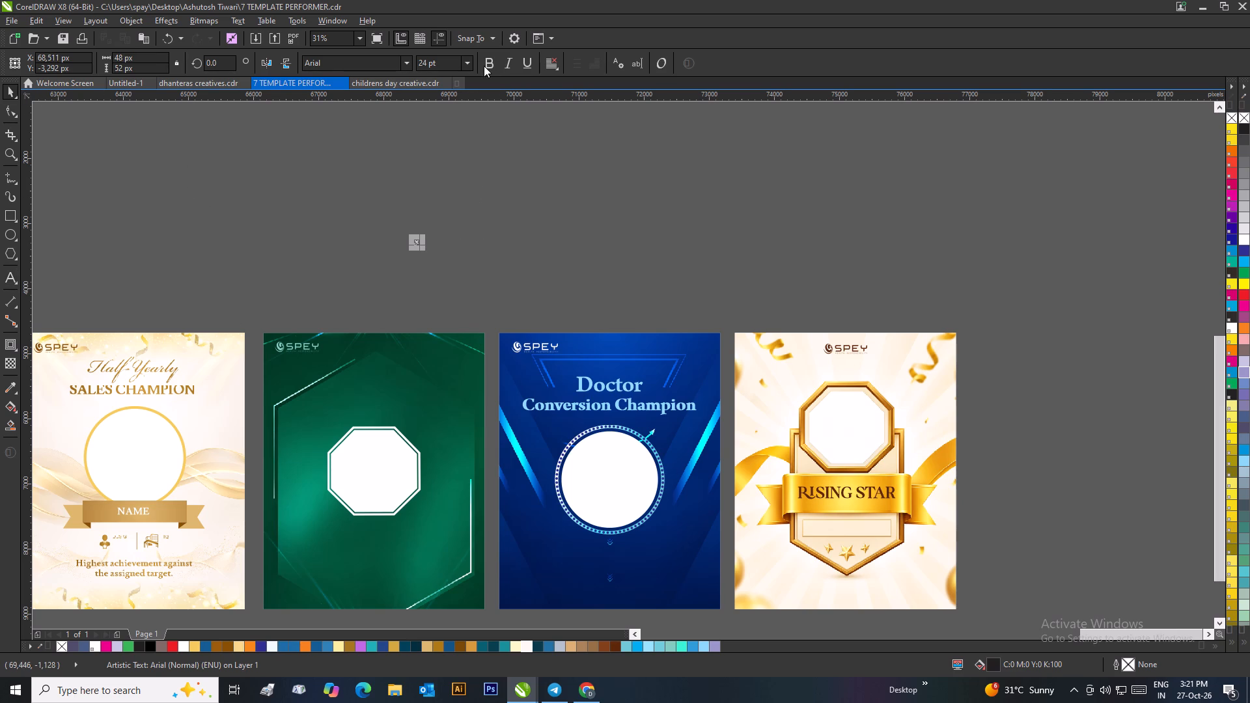
click(484, 65)
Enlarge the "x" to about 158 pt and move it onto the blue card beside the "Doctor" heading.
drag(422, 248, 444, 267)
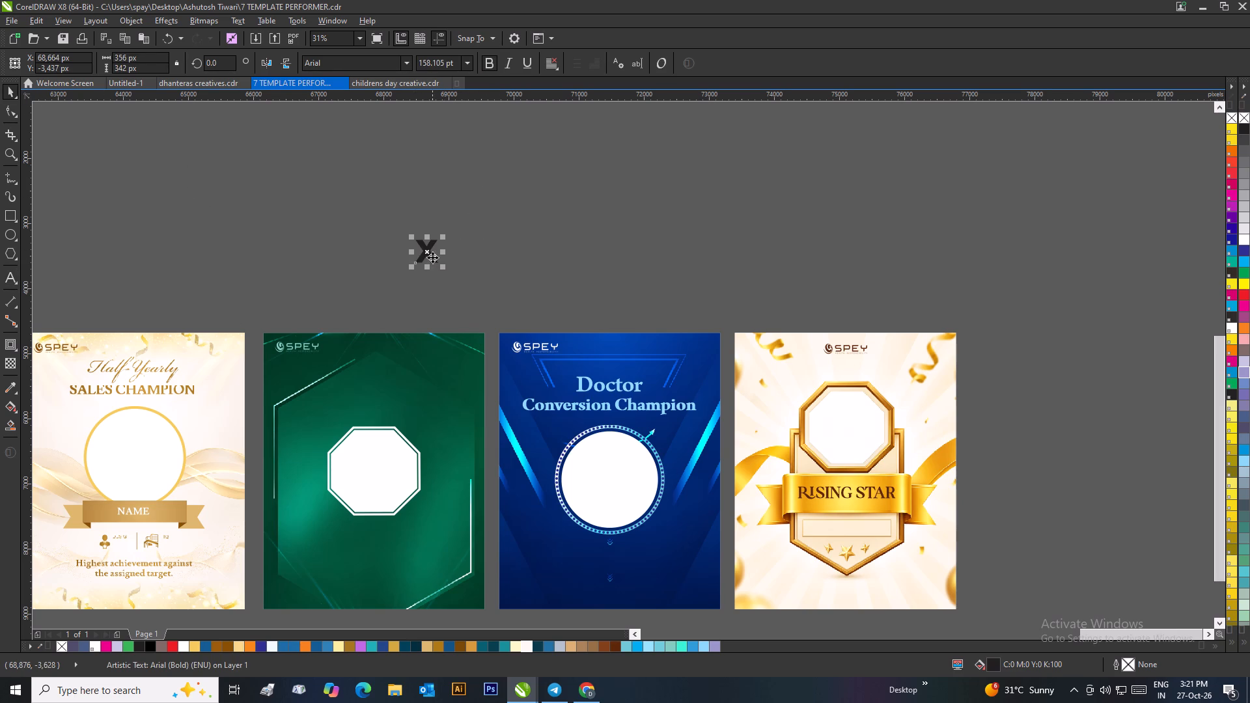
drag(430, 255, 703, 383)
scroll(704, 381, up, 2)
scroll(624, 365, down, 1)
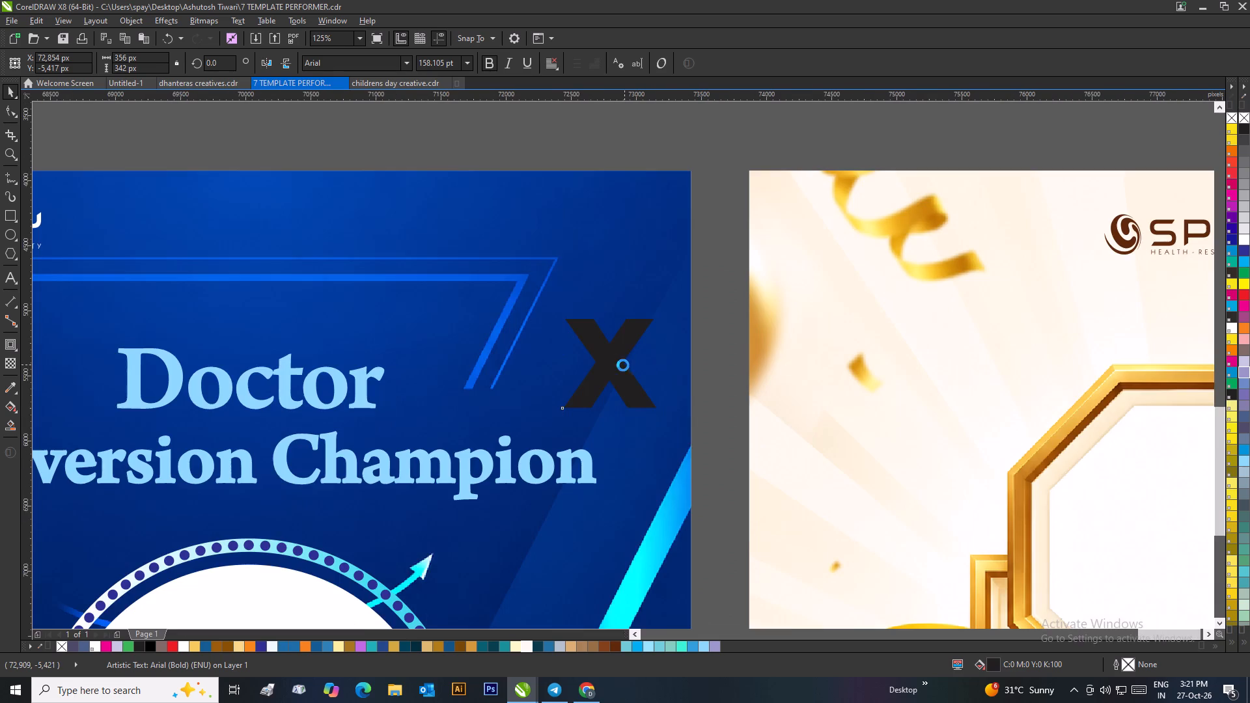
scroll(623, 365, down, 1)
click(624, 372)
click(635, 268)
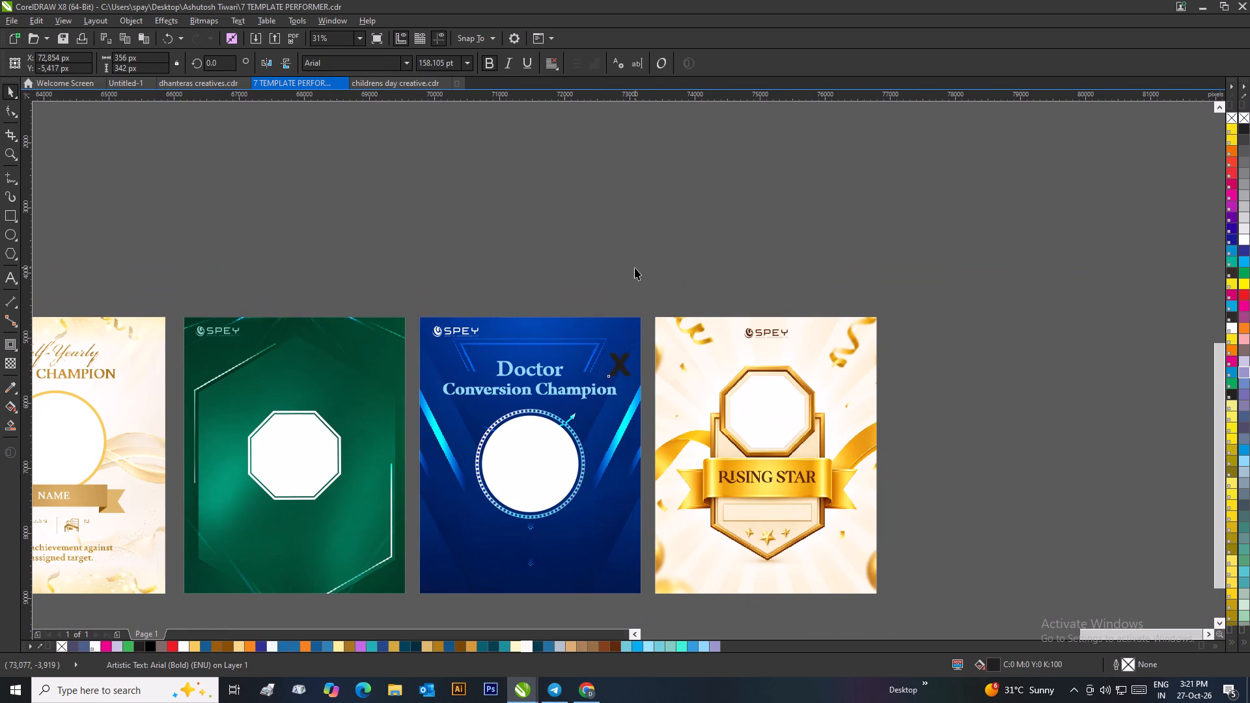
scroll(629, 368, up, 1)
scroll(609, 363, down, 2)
Move the "x" near the green card's upper-right corner and scale it down to about 32 pt.
drag(624, 365, 493, 369)
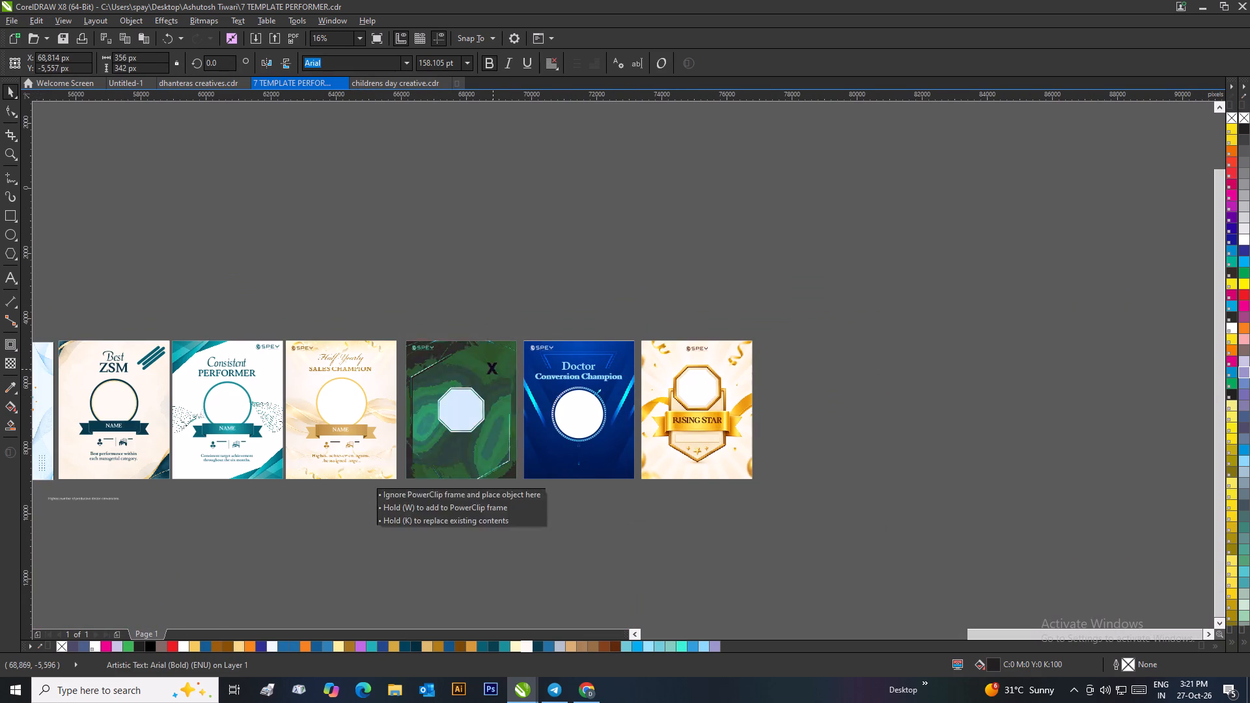
drag(493, 369, 492, 367)
scroll(489, 368, up, 2)
drag(667, 329, 660, 351)
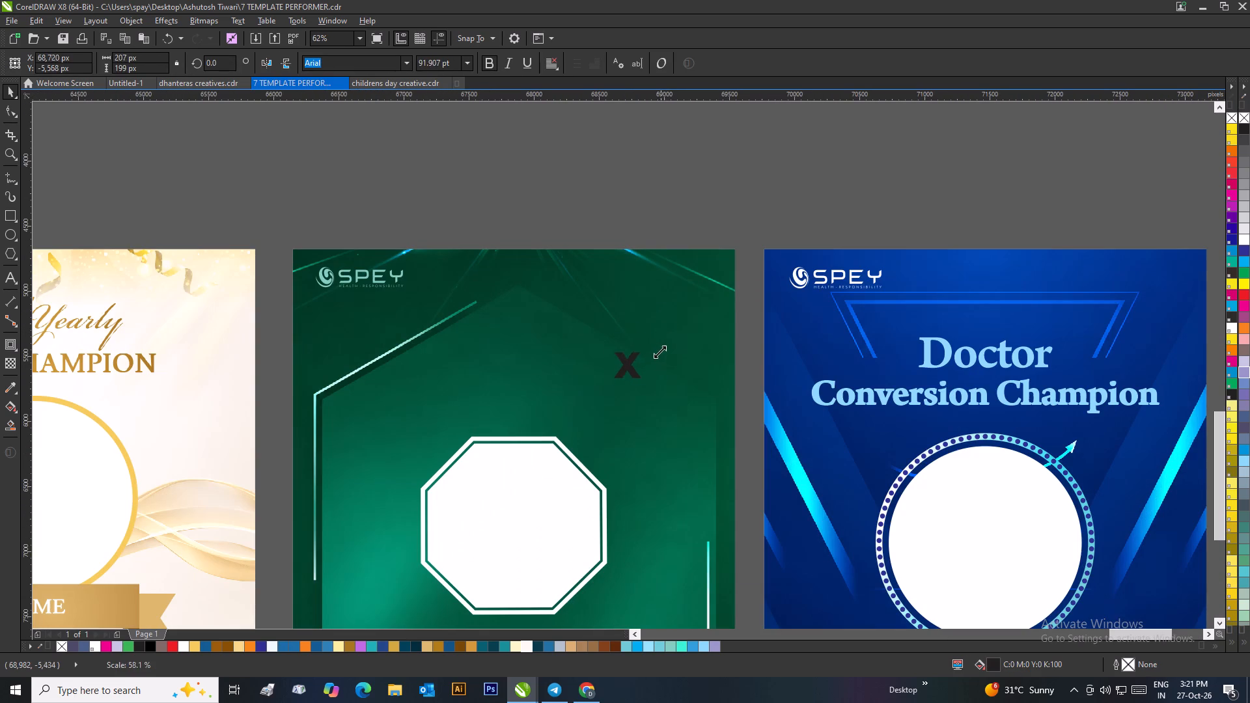
drag(660, 351, 656, 358)
scroll(624, 374, up, 1)
drag(618, 364, 781, 240)
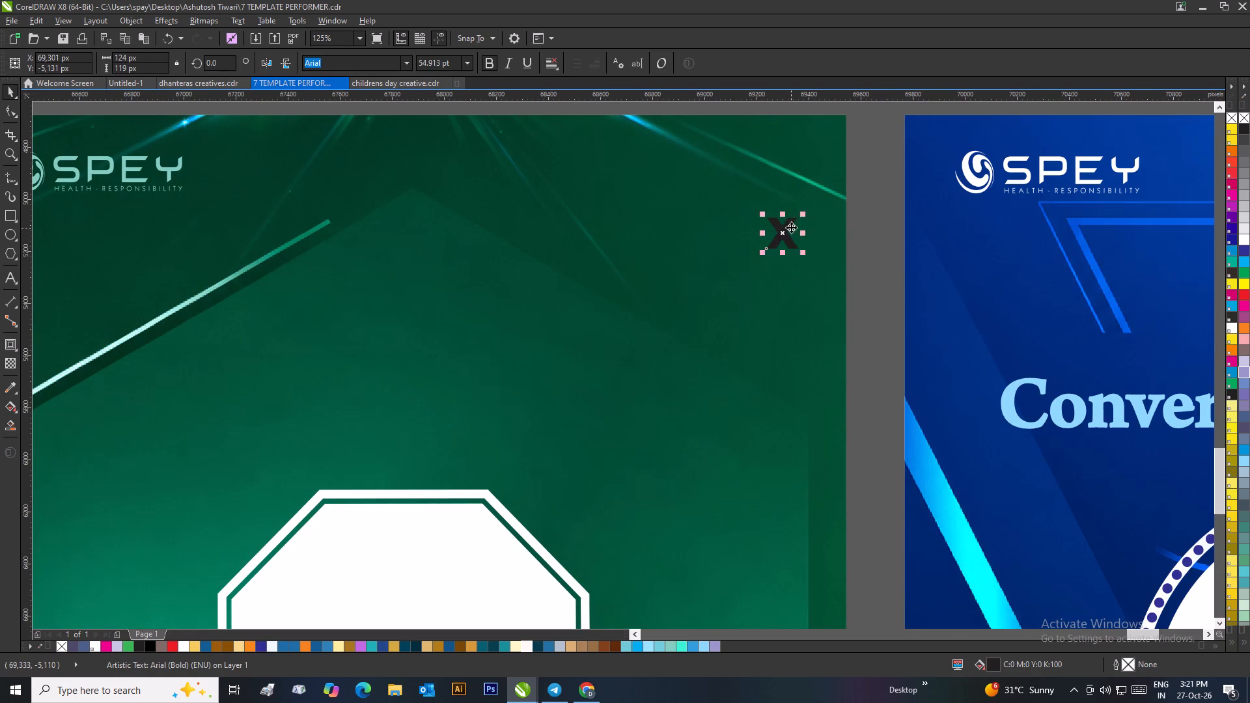
drag(805, 214, 806, 227)
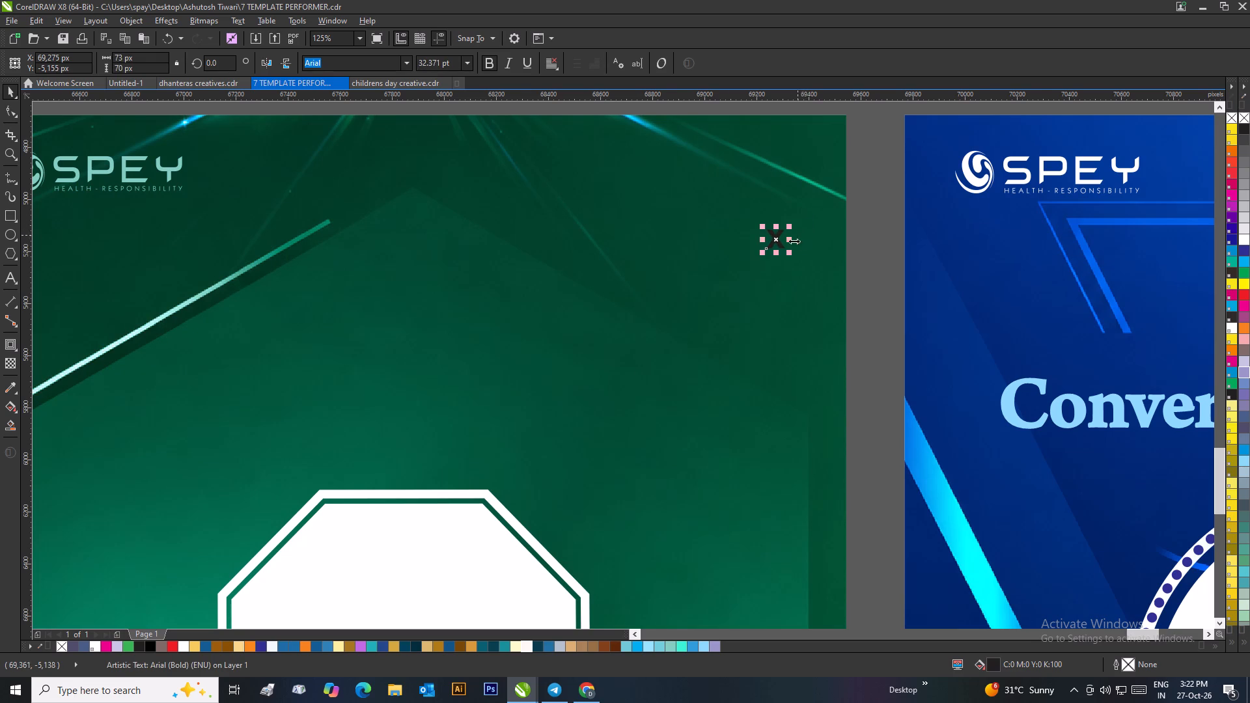
scroll(792, 244, down, 2)
click(630, 314)
scroll(617, 374, up, 1)
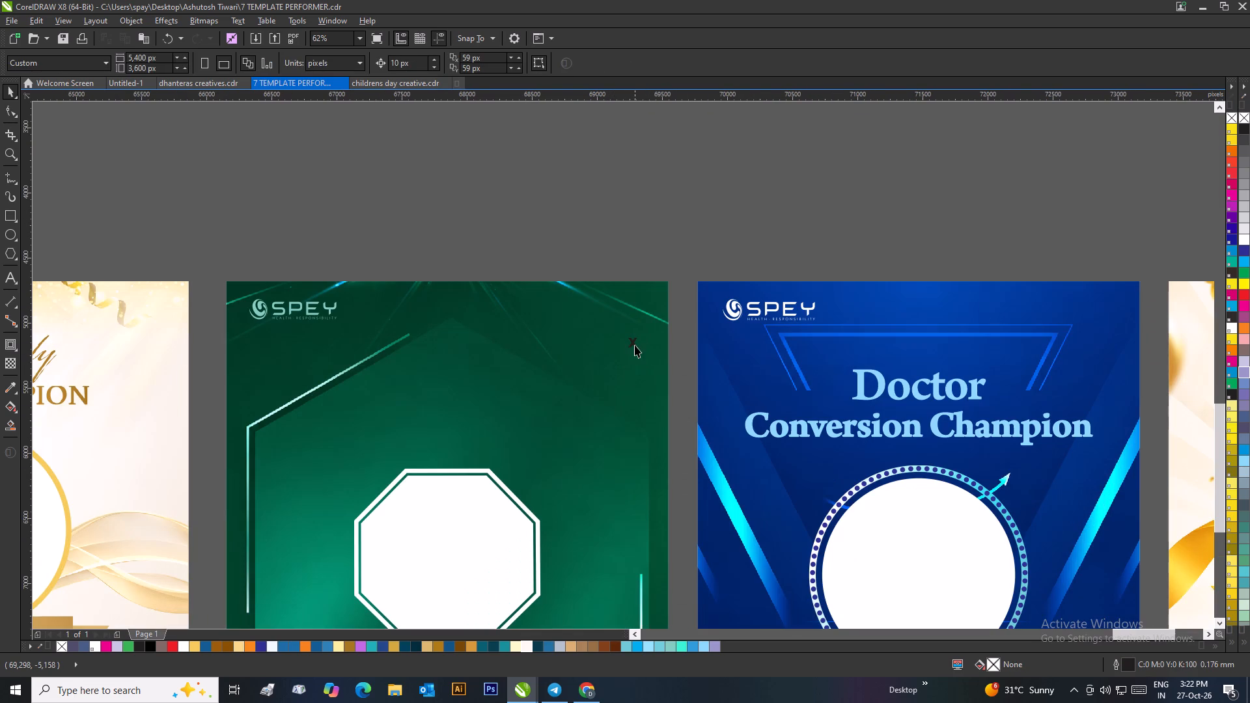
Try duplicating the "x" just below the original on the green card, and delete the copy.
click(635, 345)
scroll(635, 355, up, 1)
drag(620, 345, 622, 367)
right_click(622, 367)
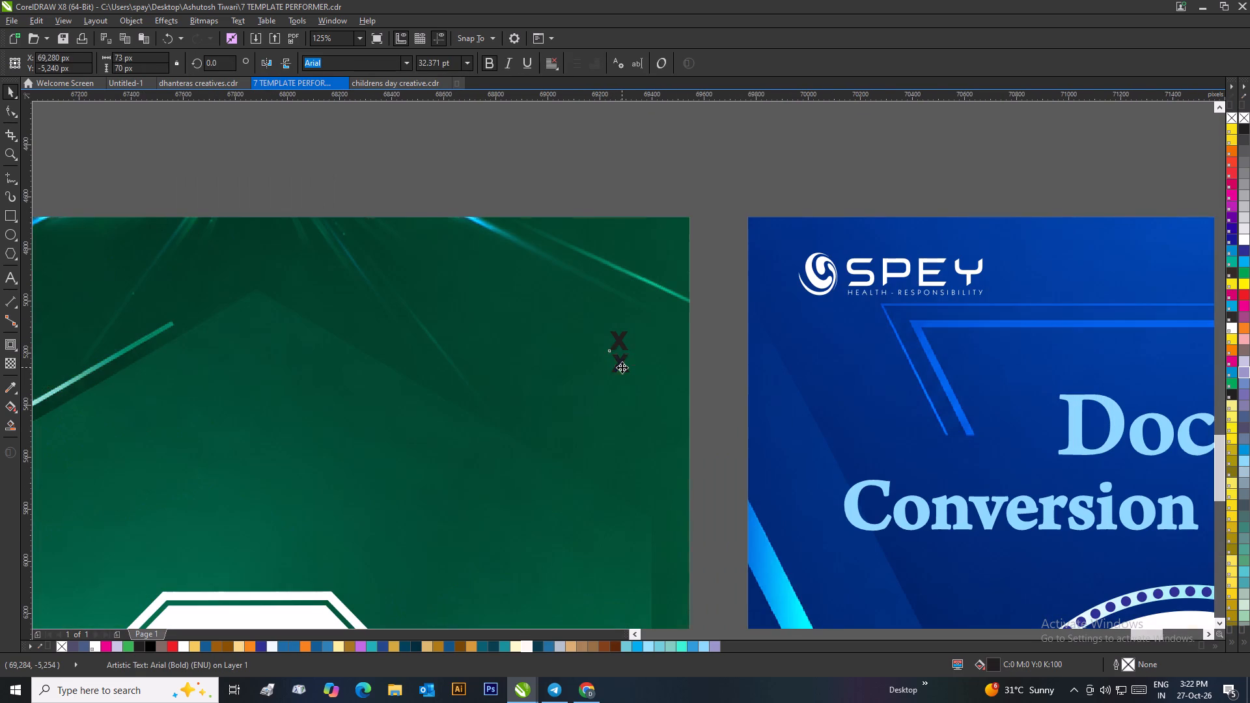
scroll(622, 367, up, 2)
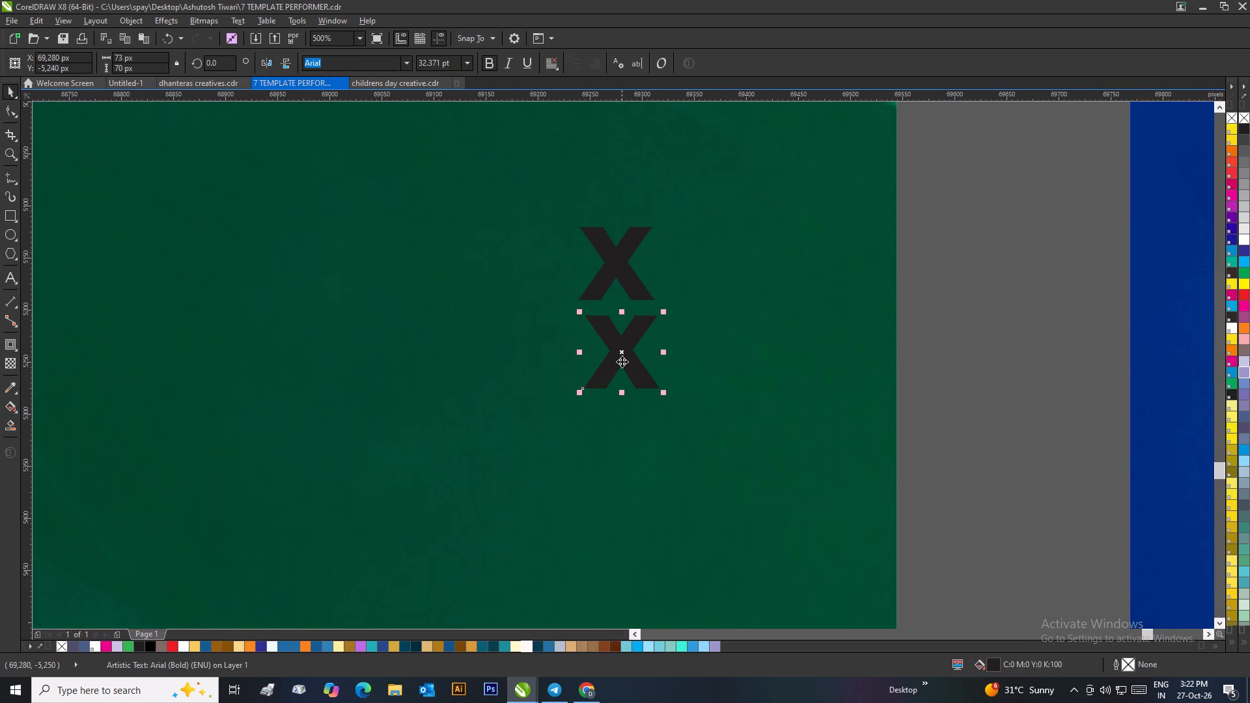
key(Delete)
Scale the "x" on the green card down to about 26 pt.
click(618, 264)
drag(662, 305, 647, 322)
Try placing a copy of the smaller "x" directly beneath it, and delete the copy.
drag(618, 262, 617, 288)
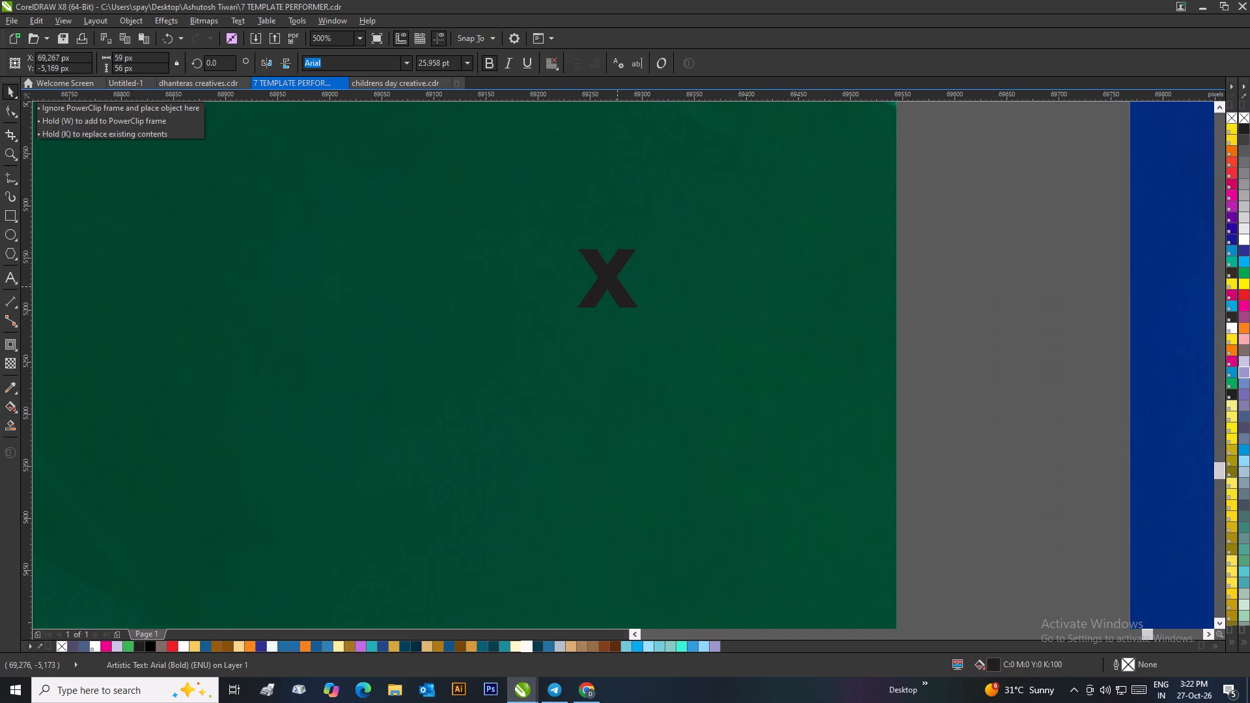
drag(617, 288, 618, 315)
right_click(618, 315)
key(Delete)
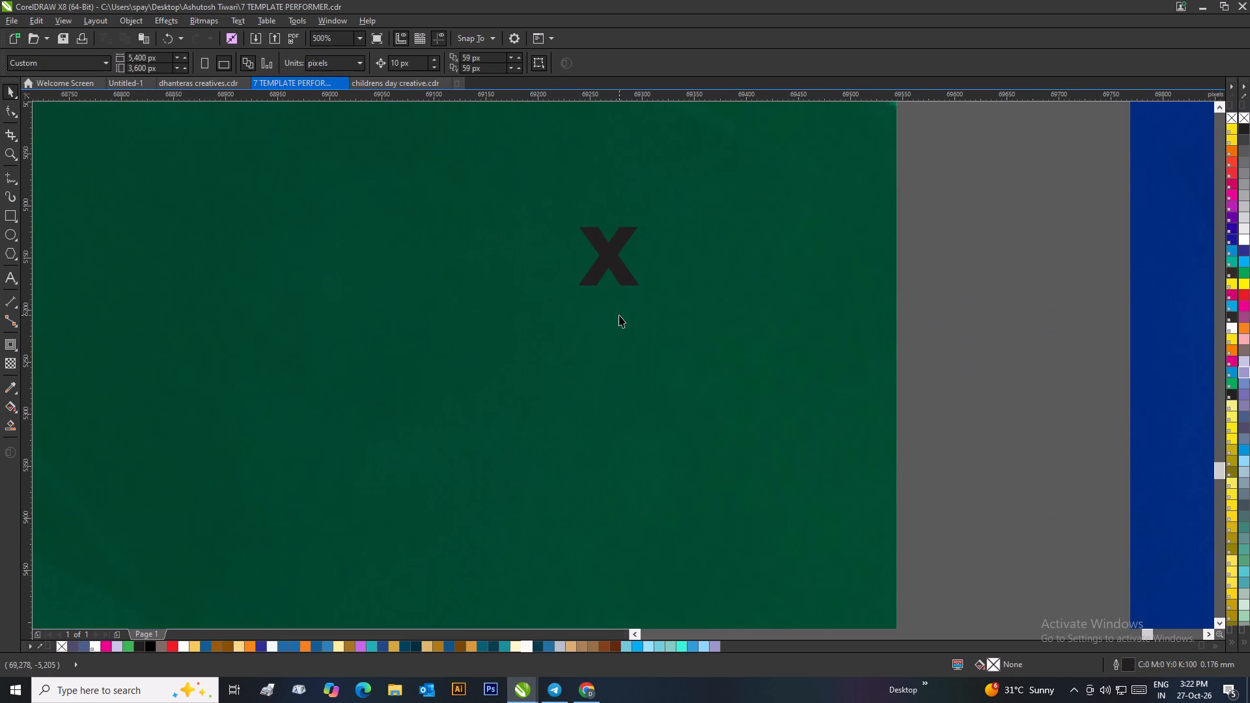
Duplicate the "x" on the green card downward at a repeated offset to make a run of six.
drag(602, 249, 611, 327)
right_click(611, 327)
key(ctrl+d)
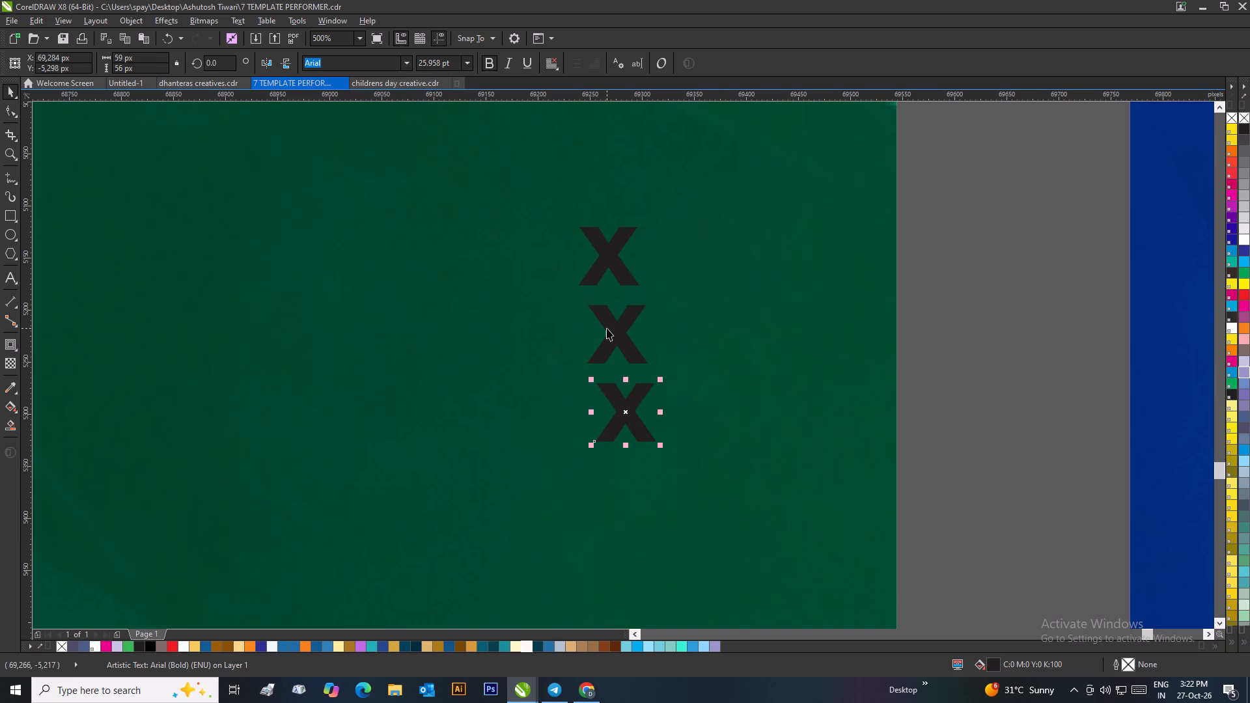
key(ctrl+d)
key(ctrl+d)
key(ctrl+d)
Center-align the six "x" letters into a straight vertical column and distribute them evenly.
scroll(607, 328, down, 2)
drag(585, 187, 669, 498)
key(c)
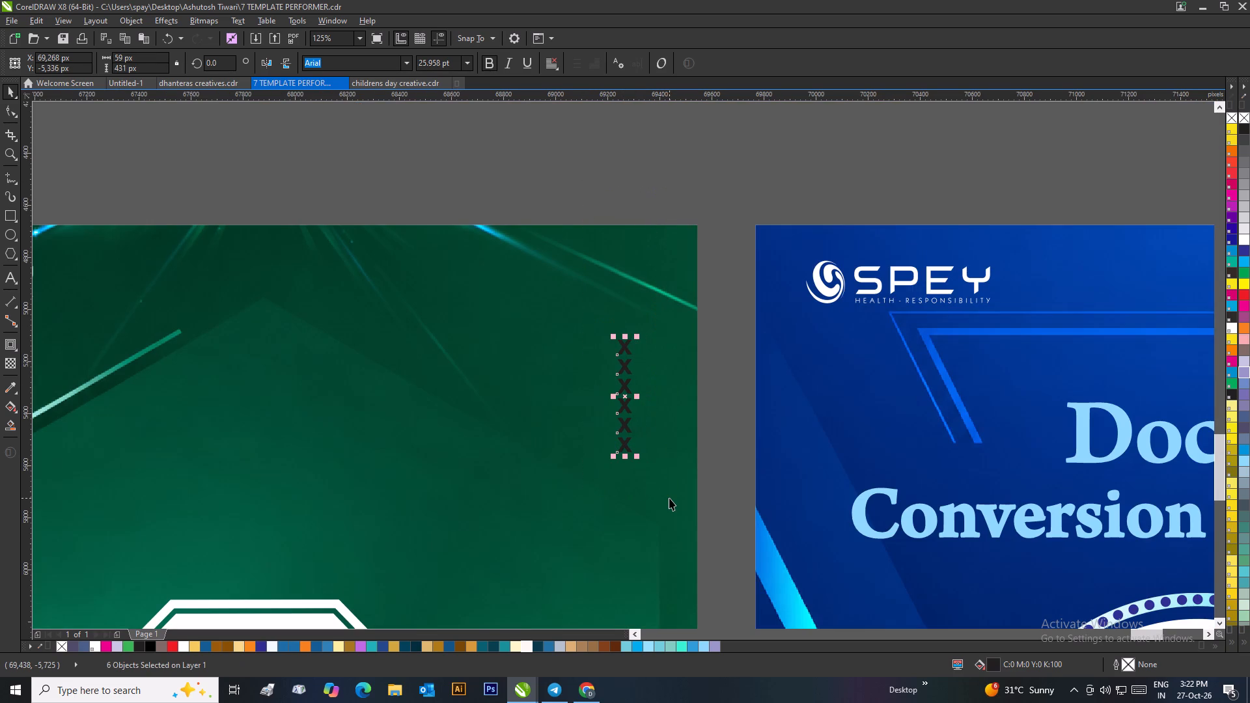
key(shift+a)
click(721, 445)
Place a copy of the "x" column about 80 px to its right, one row higher, with its letters center-aligned.
drag(734, 310, 568, 469)
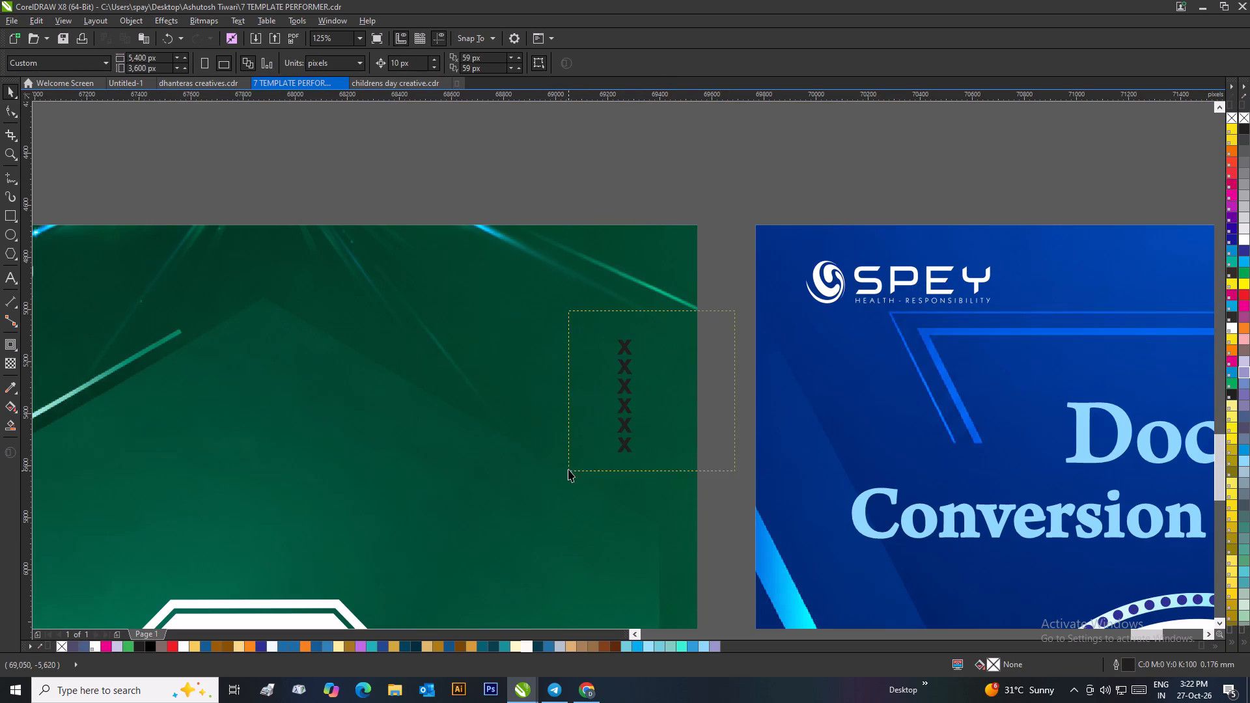
drag(568, 469, 575, 469)
drag(624, 409, 632, 406)
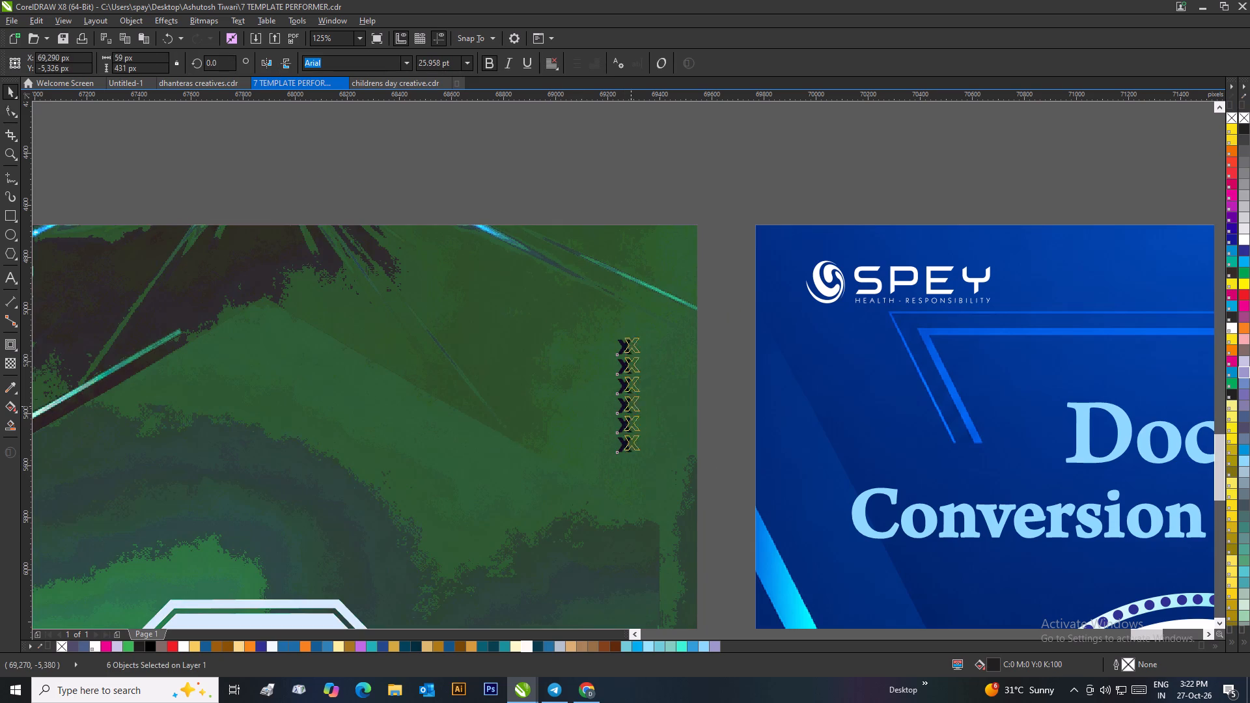
drag(632, 406, 643, 387)
right_click(643, 387)
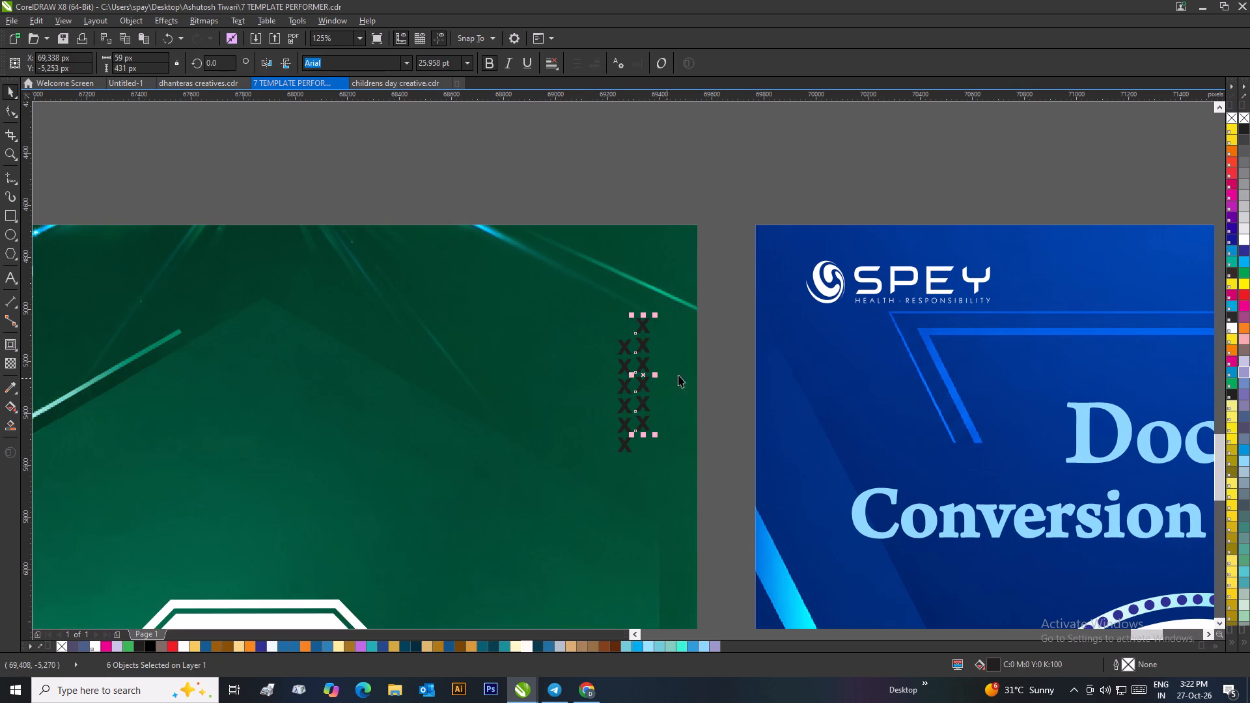
click(715, 338)
drag(736, 286, 634, 448)
key(Right)
click(727, 363)
drag(734, 283, 657, 402)
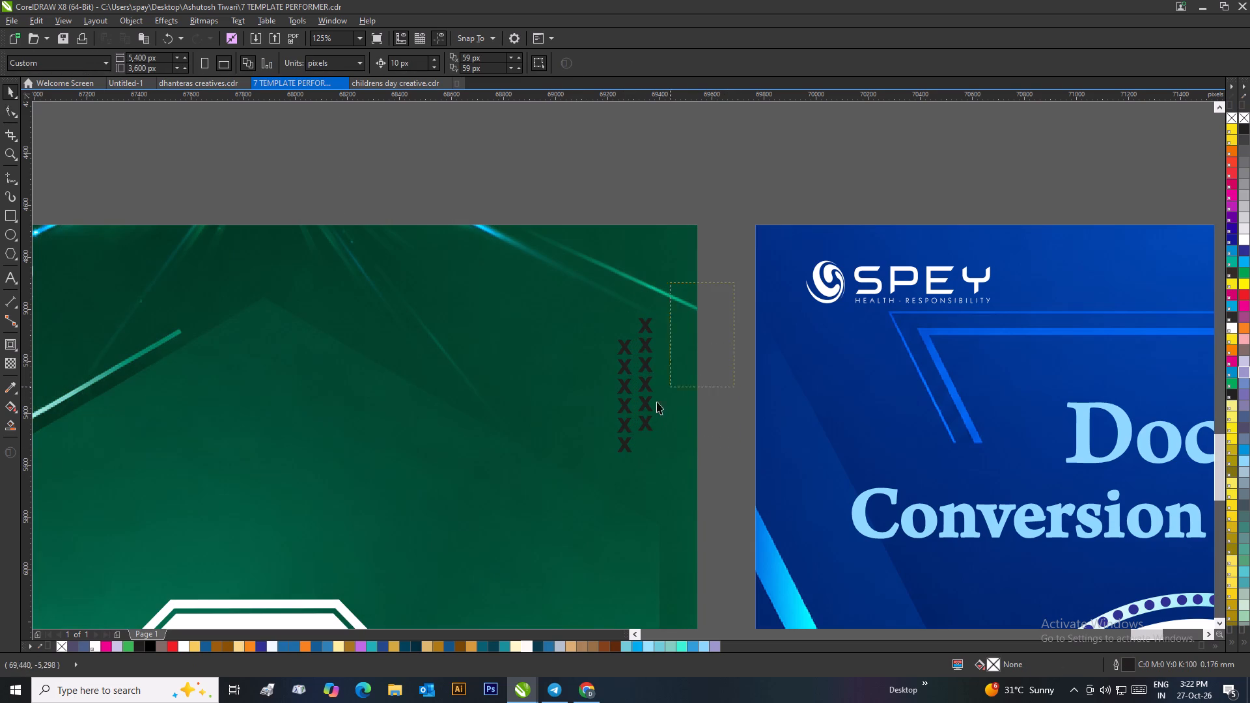
drag(657, 402, 633, 450)
key(c)
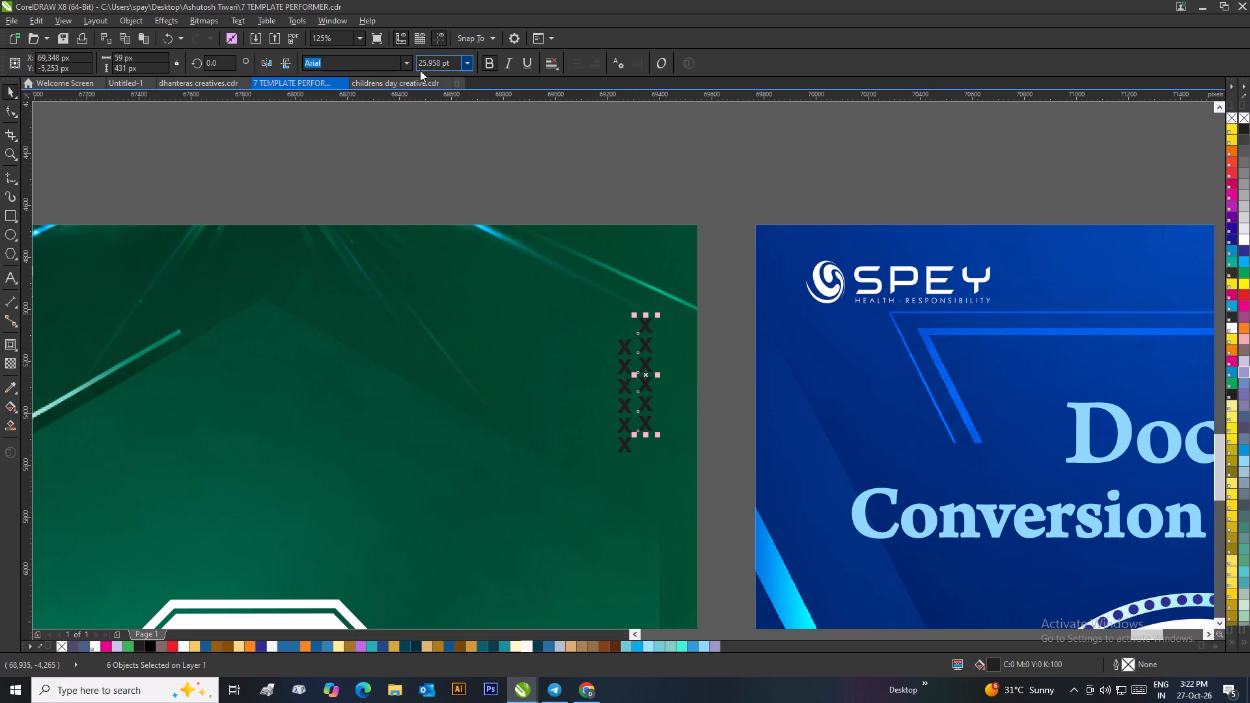
Convert both columns of "x" letters to curves and weld them into a single shape.
drag(580, 193, 674, 467)
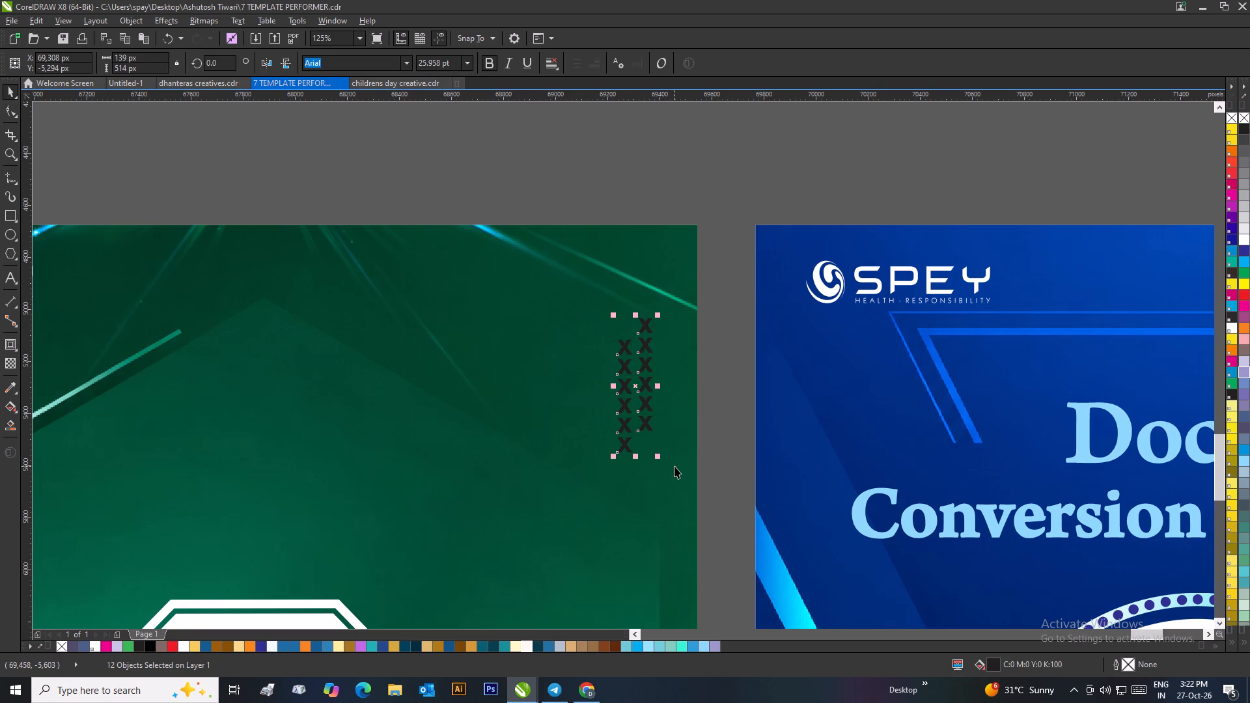
key(ctrl+q)
click(376, 61)
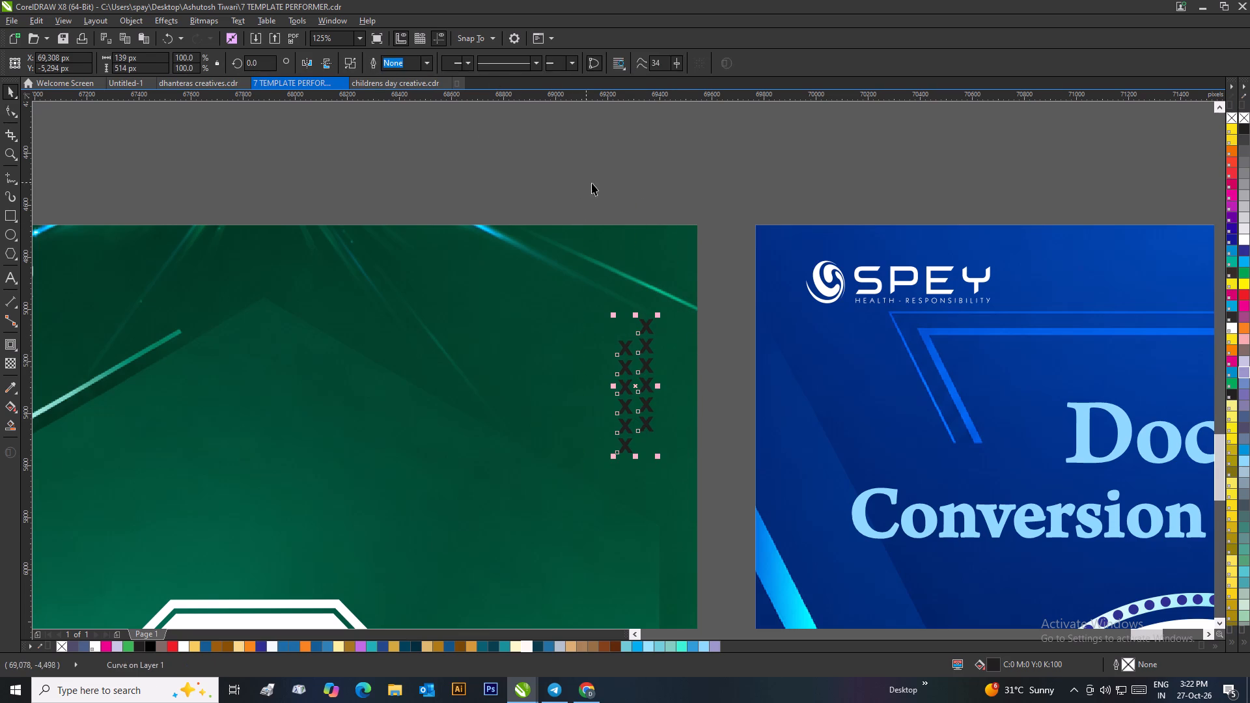
click(592, 183)
Fill the welded "x" pattern with white.
drag(722, 308, 592, 493)
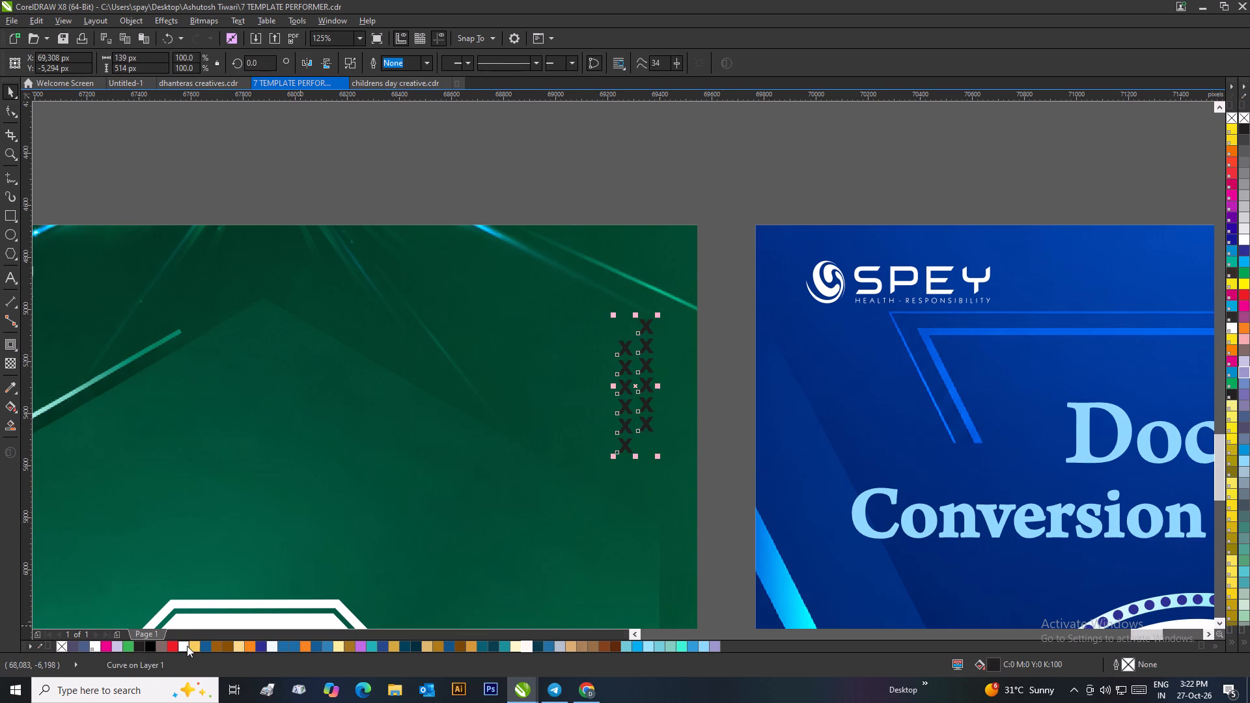
click(187, 646)
drag(778, 133, 776, 142)
Place a copy of the white "x" pattern on the green card between its left edge and the octagon.
scroll(764, 204, down, 2)
click(589, 416)
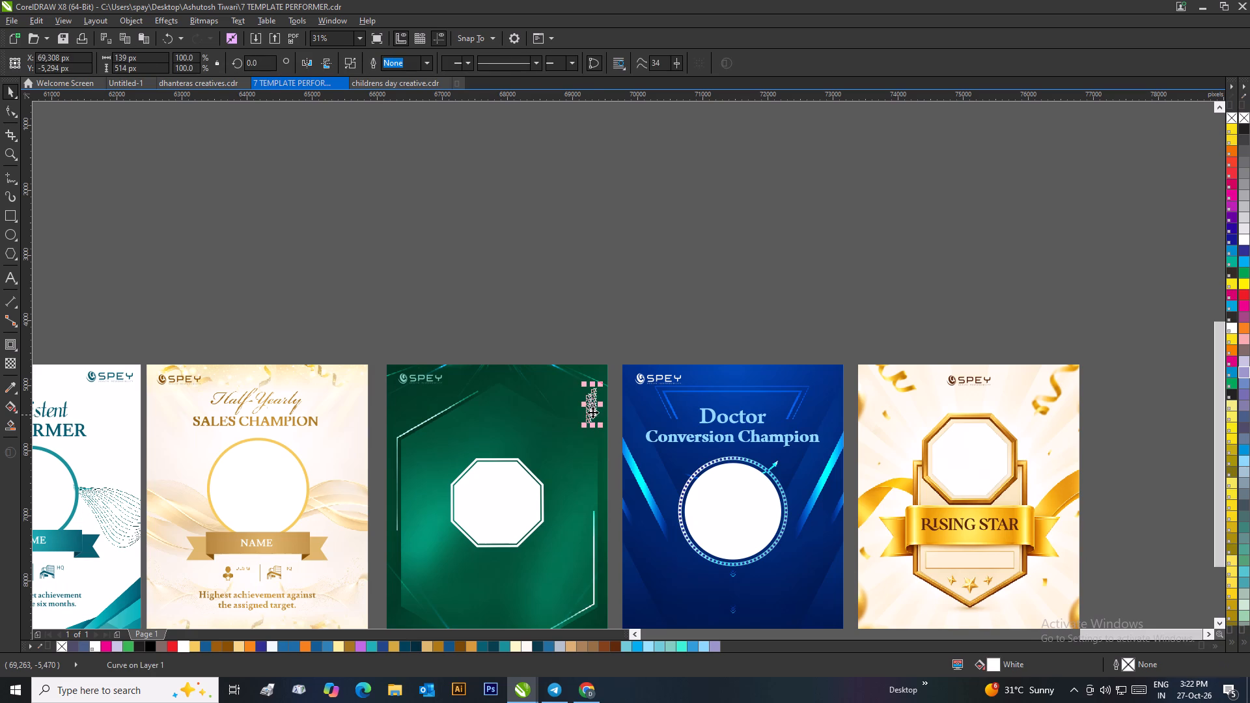
drag(590, 407, 419, 491)
right_drag(419, 491, 425, 482)
click(557, 275)
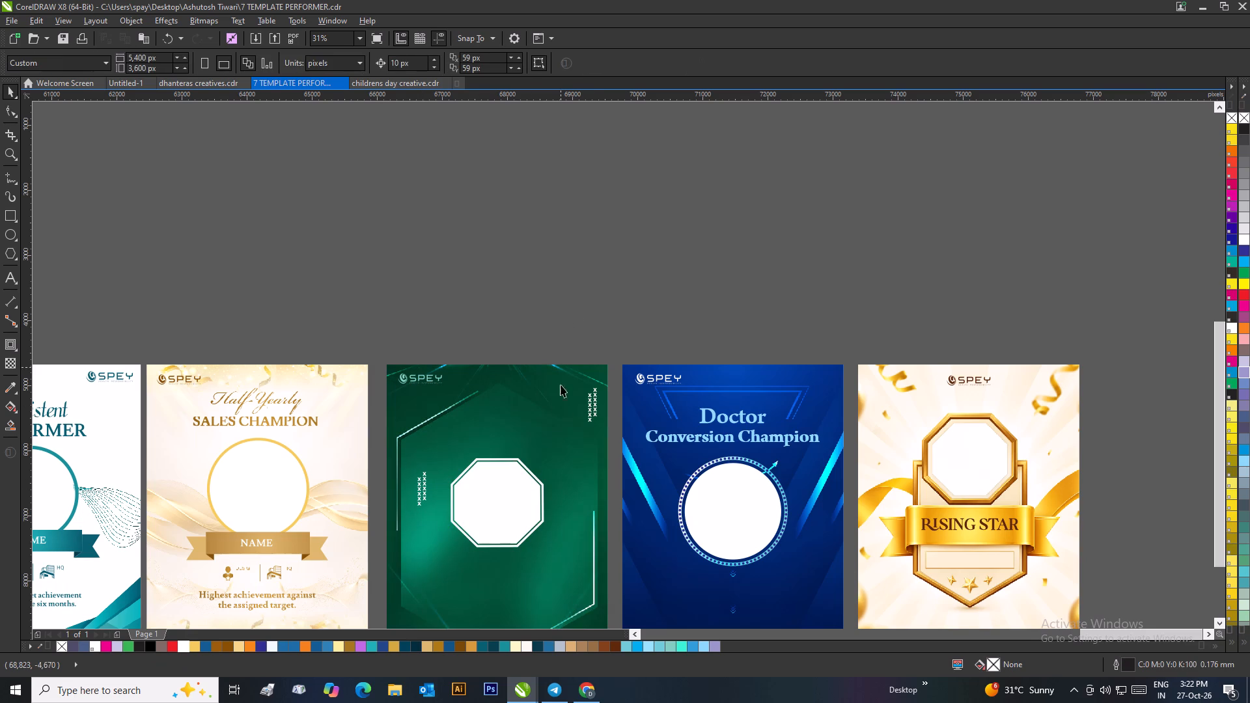
Enlarge the "x" pattern beside the octagon to about 214 by 795 px.
click(423, 484)
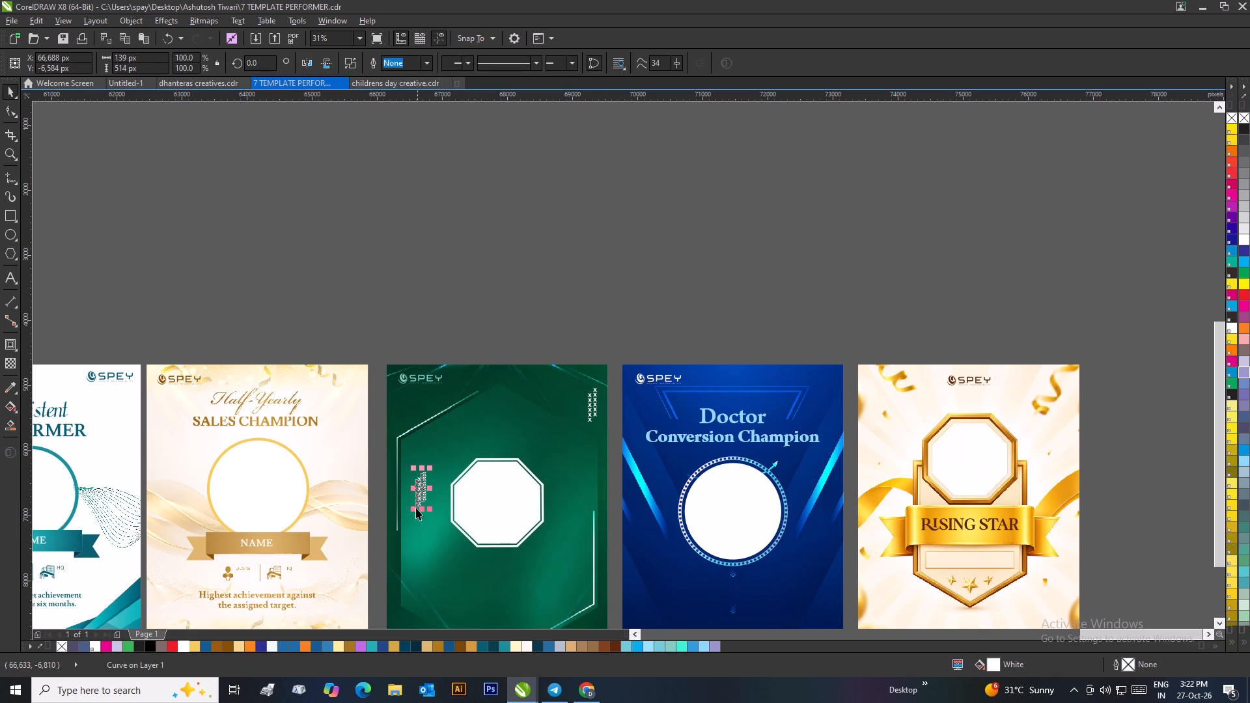
drag(411, 510, 406, 536)
click(479, 284)
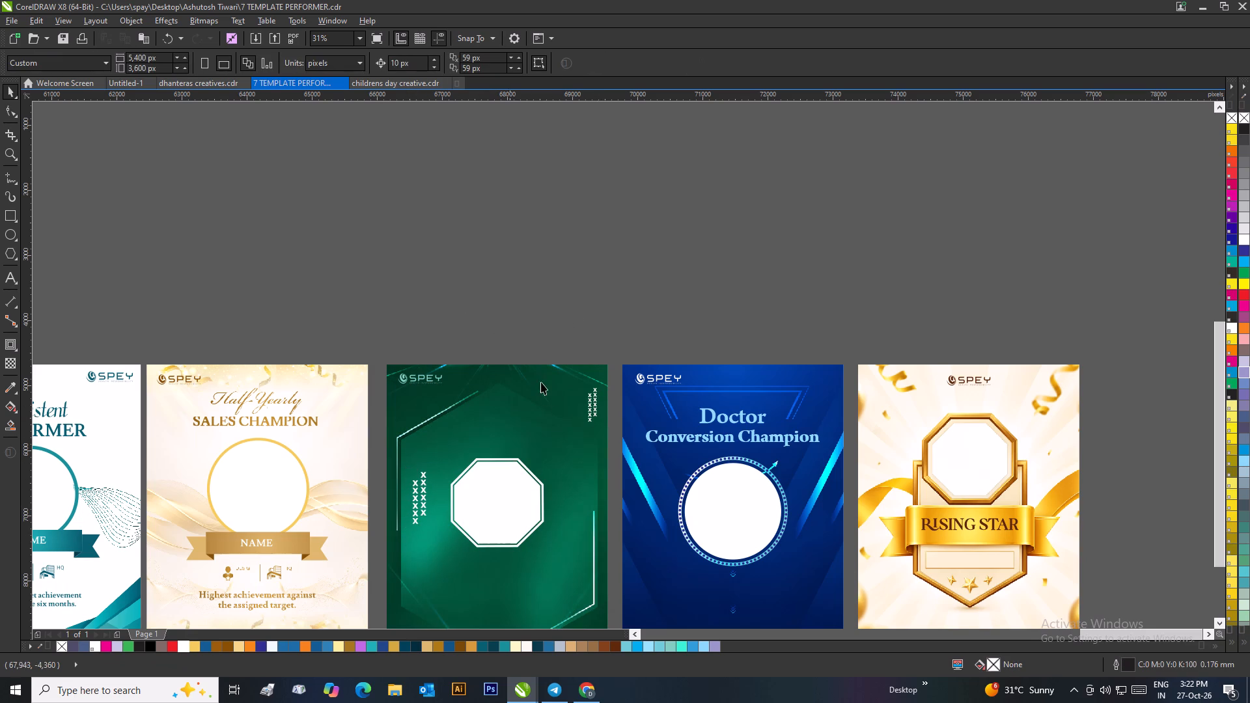
Enlarge the "x" pattern near the green card's upper-right corner to about 194 by 721 px.
drag(611, 337, 575, 450)
drag(581, 426, 581, 441)
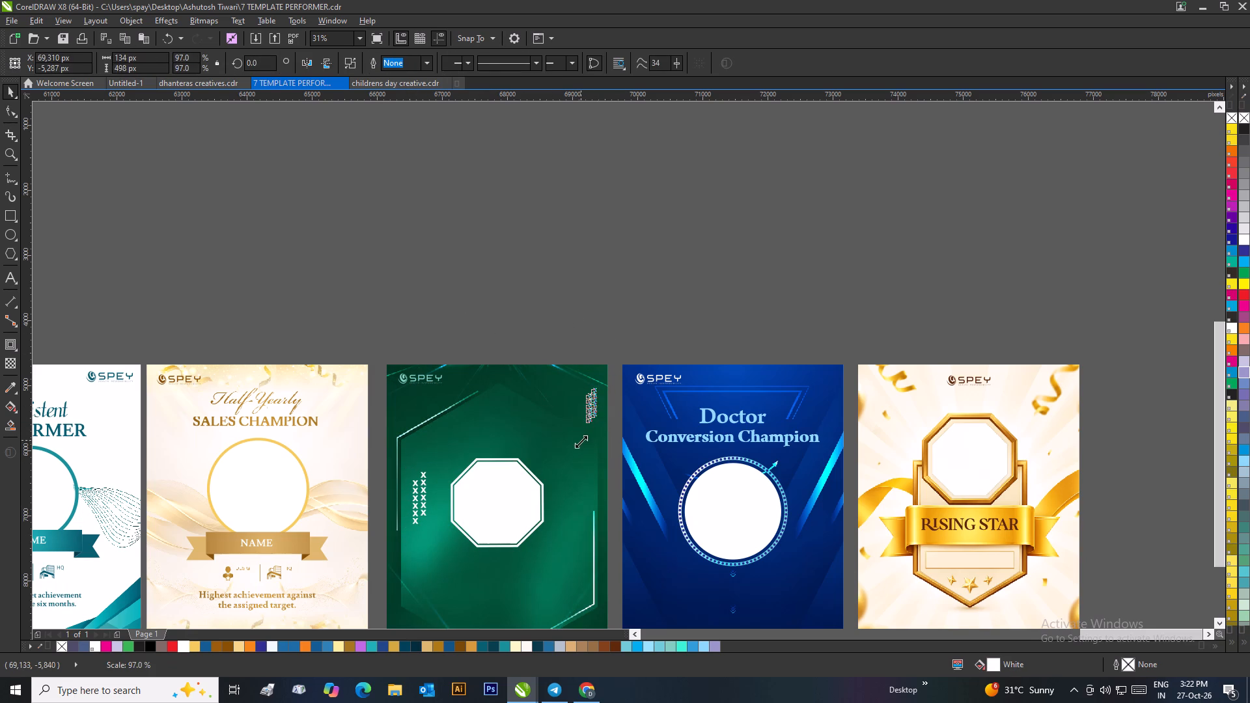
drag(581, 441, 577, 452)
click(618, 323)
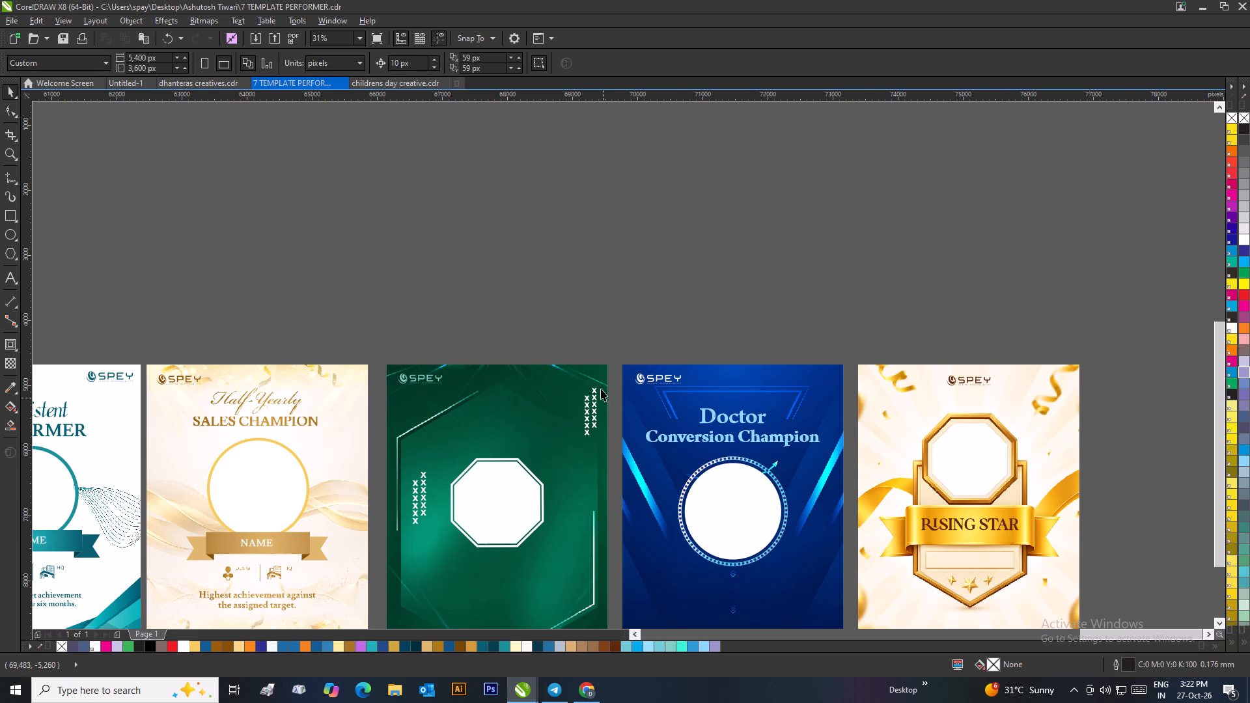
Place a copy of the upper-right "x" pattern near the green card's lower-right corner.
scroll(544, 404, down, 1)
scroll(604, 404, up, 1)
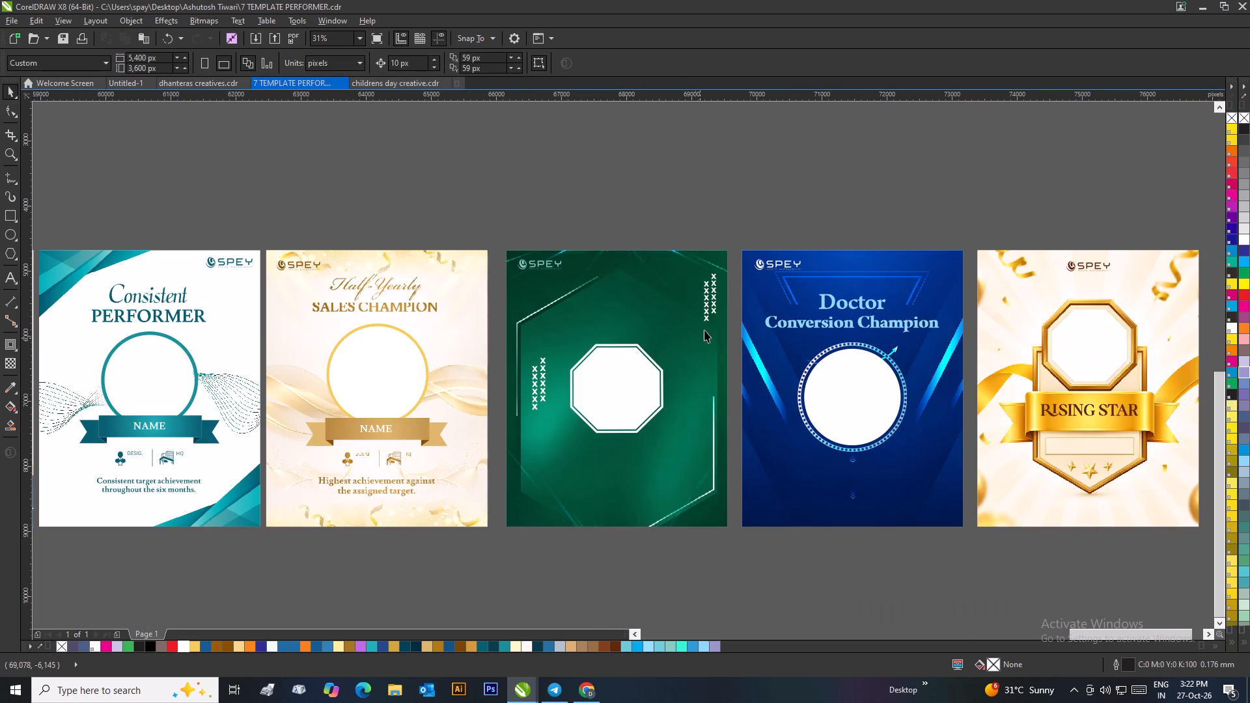
drag(708, 318, 701, 490)
right_click(701, 490)
click(715, 212)
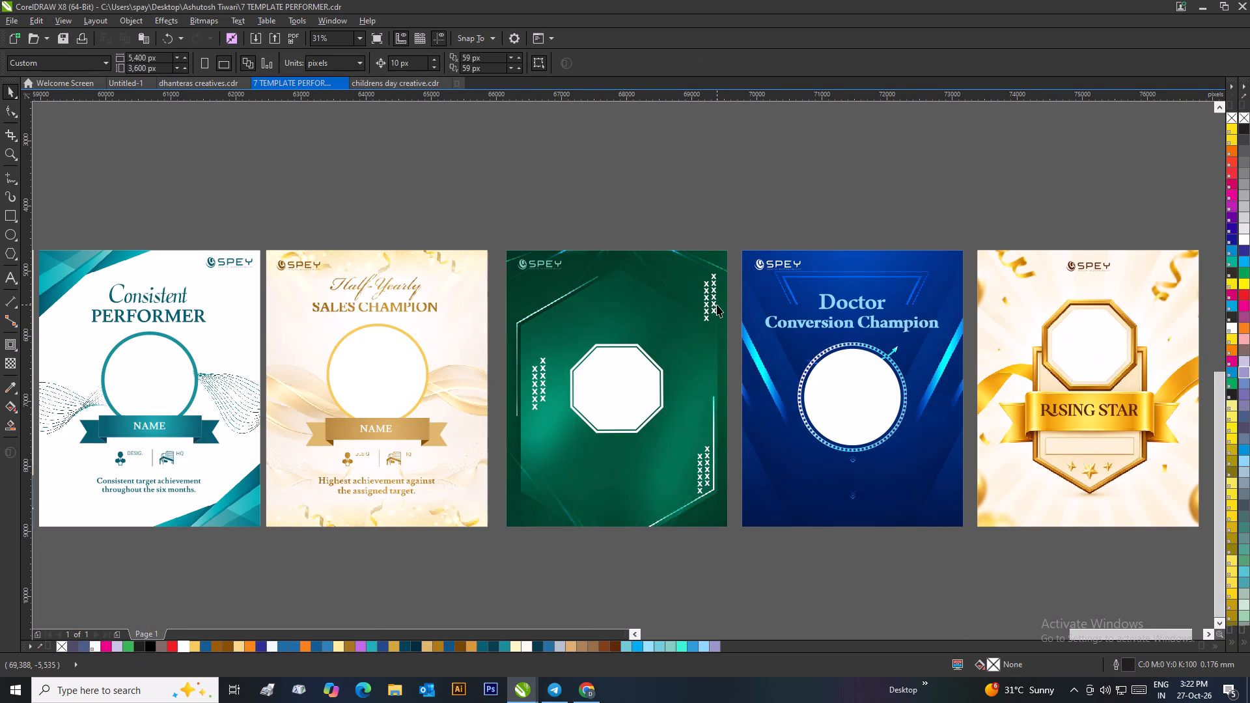
Align the upper-right "x" pattern to the right edge of the lower-right one.
click(717, 305)
shift+click(708, 448)
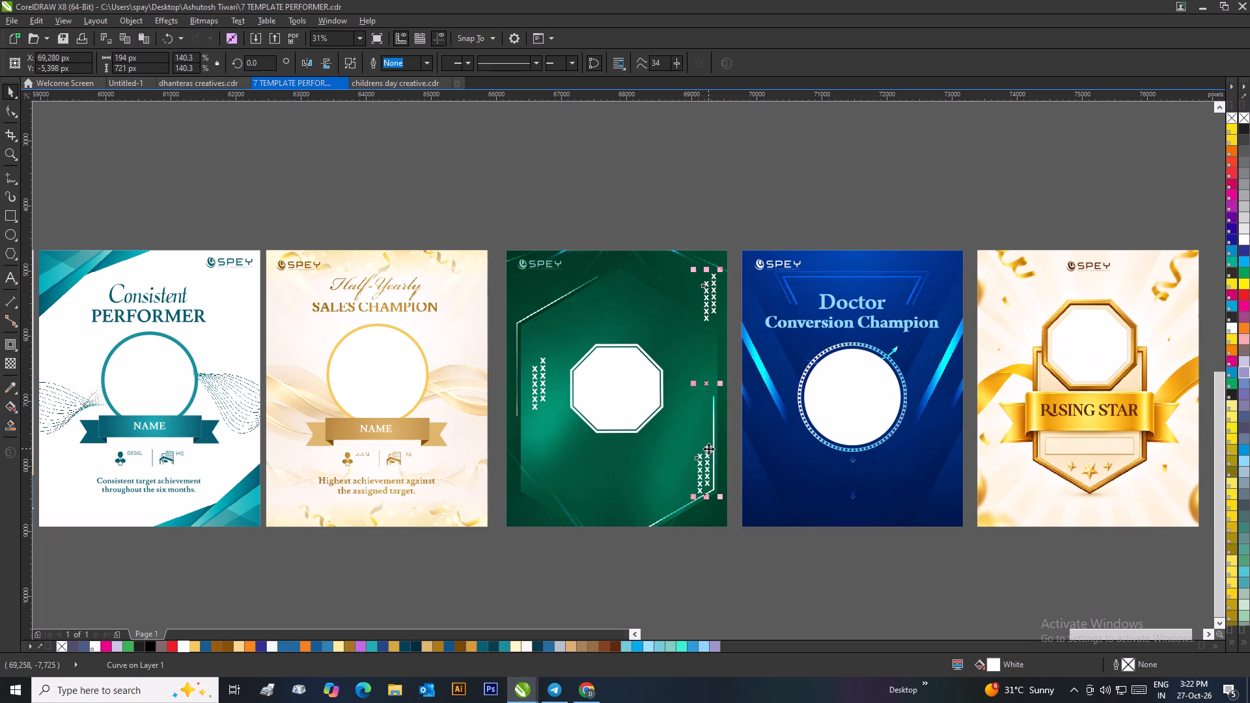
key(e)
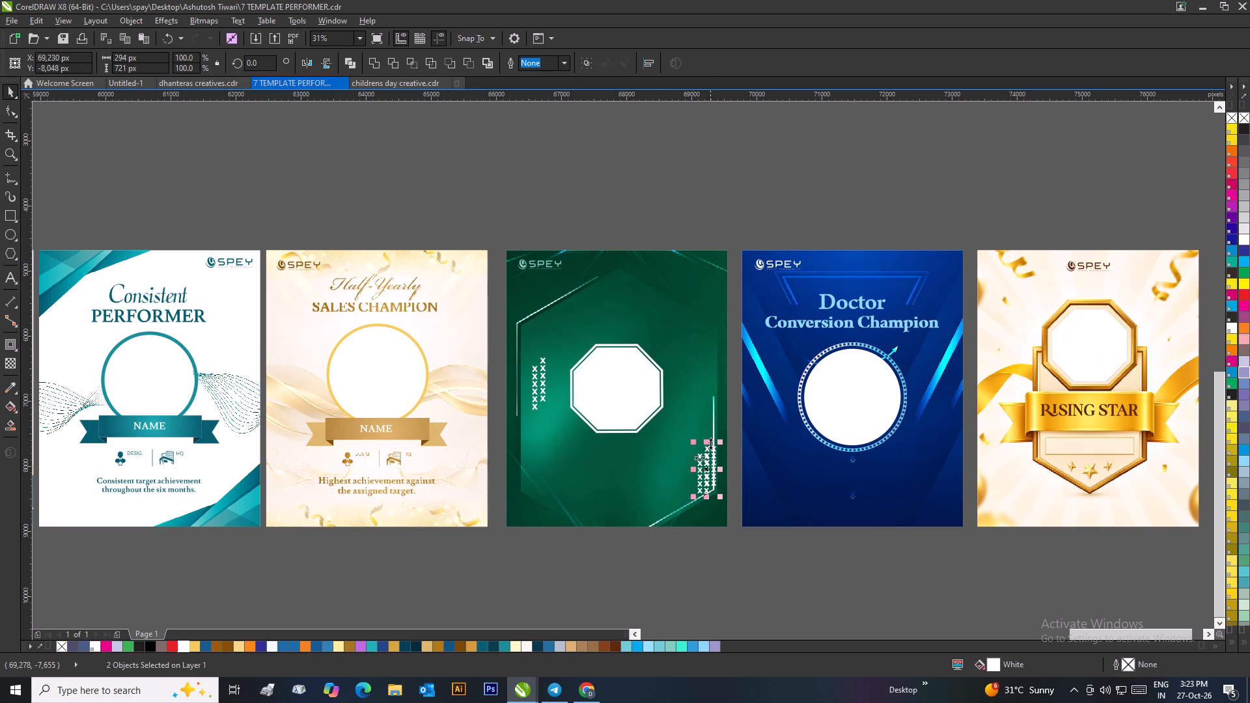
key(ctrl+z)
key(r)
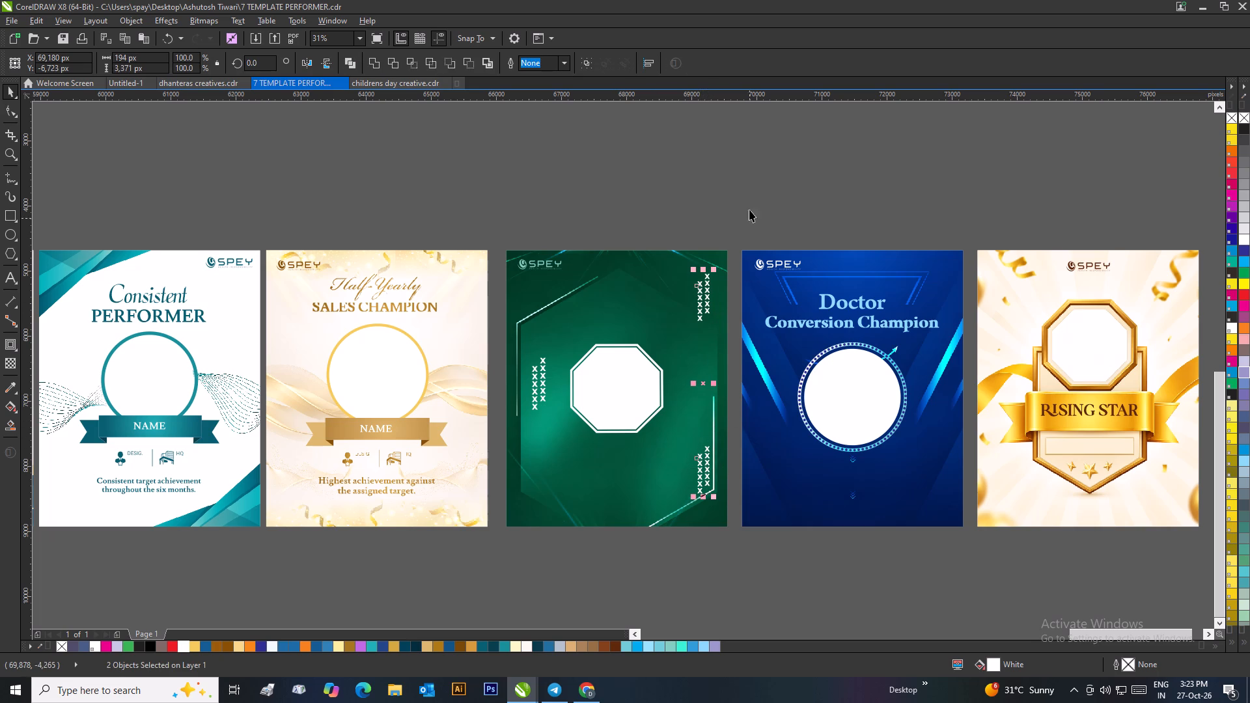
click(746, 177)
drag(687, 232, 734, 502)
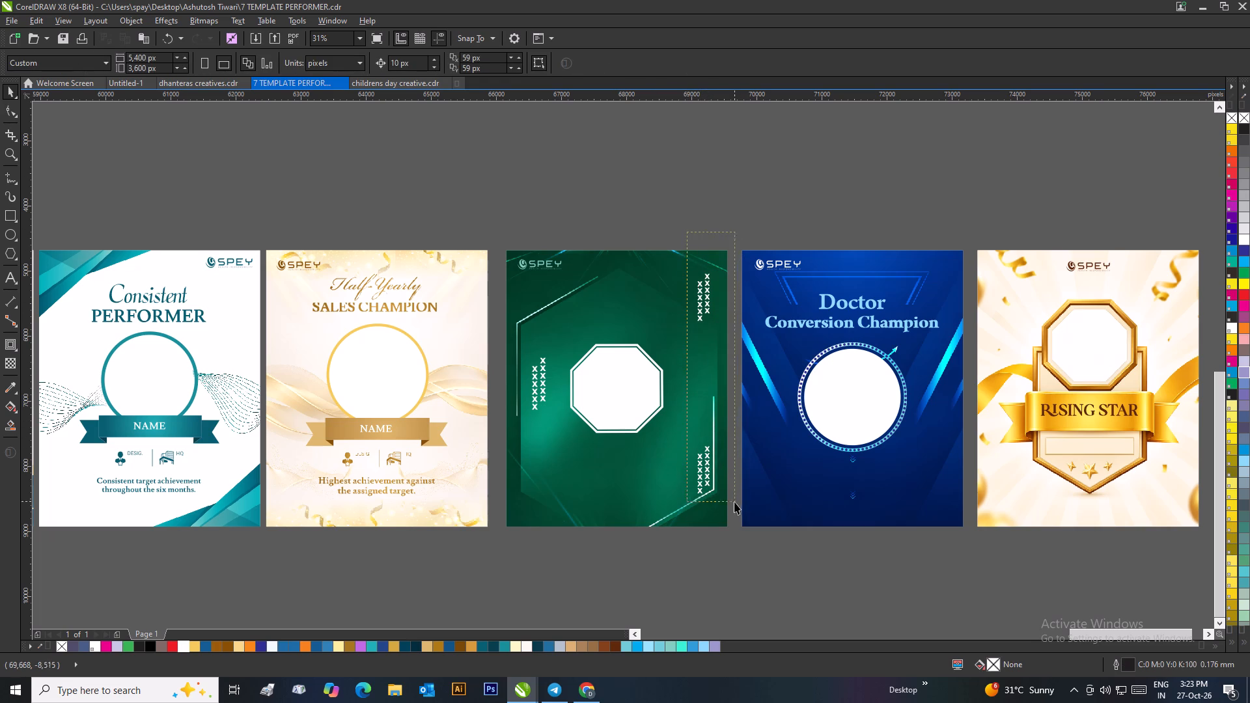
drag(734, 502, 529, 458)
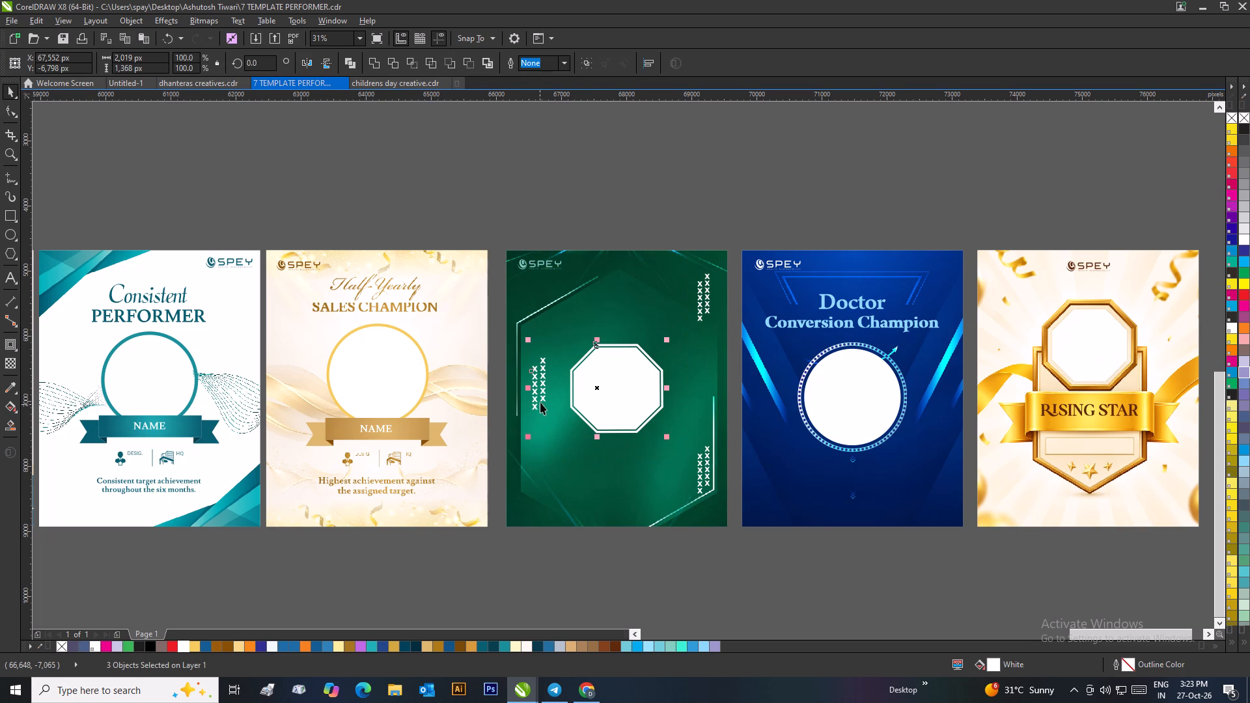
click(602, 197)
Edit the green card's PowerClip, shift its background image 10 px left overall, and finish editing.
click(617, 337)
right_click(617, 337)
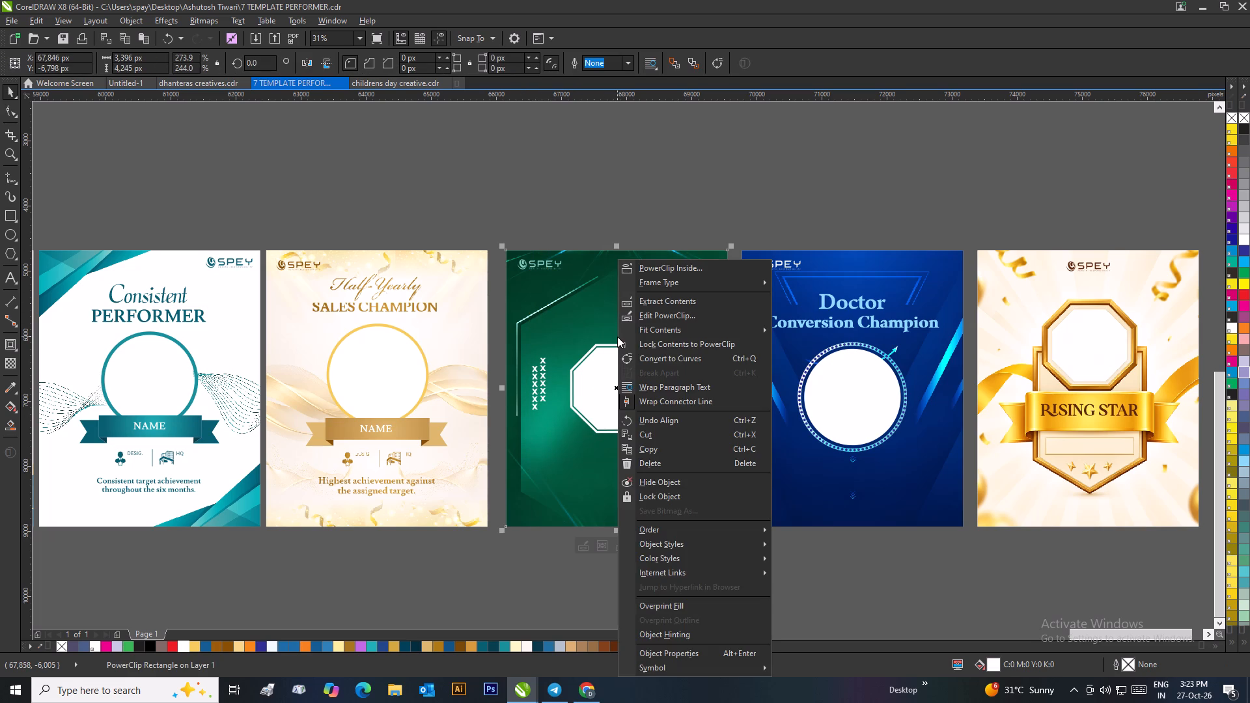
click(650, 316)
click(650, 316)
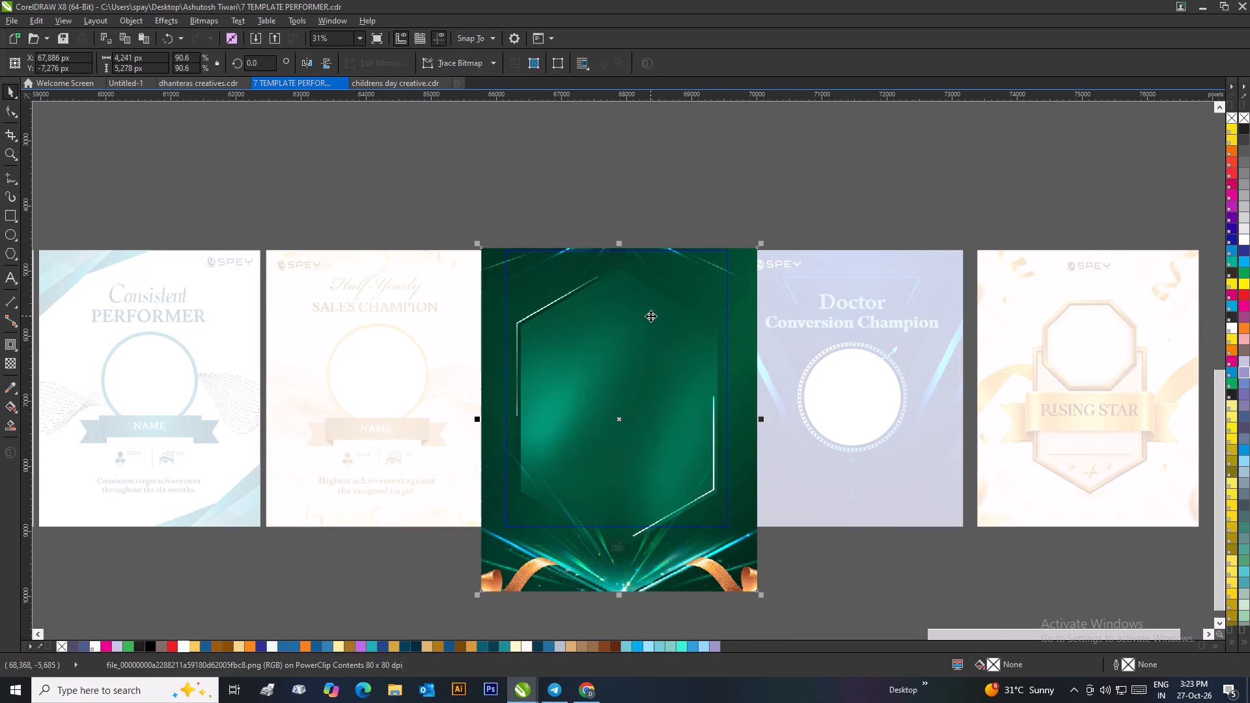
key(Left)
key(Left)
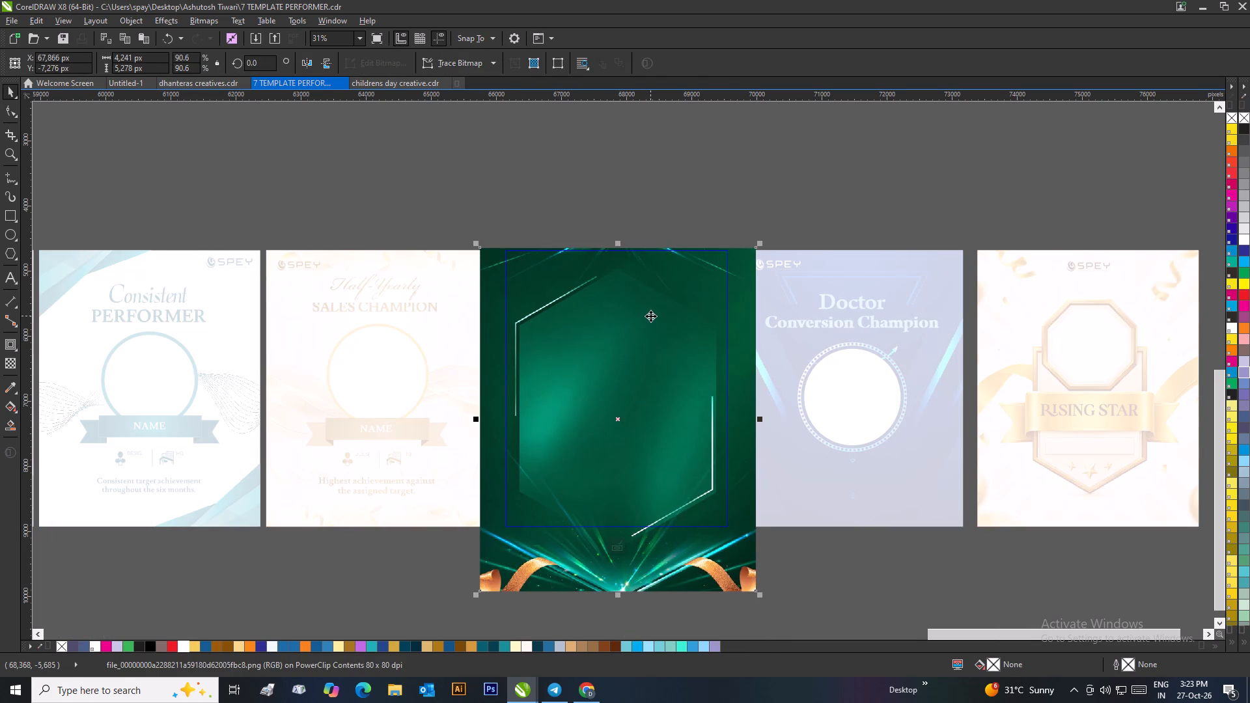
key(Left)
key(Right)
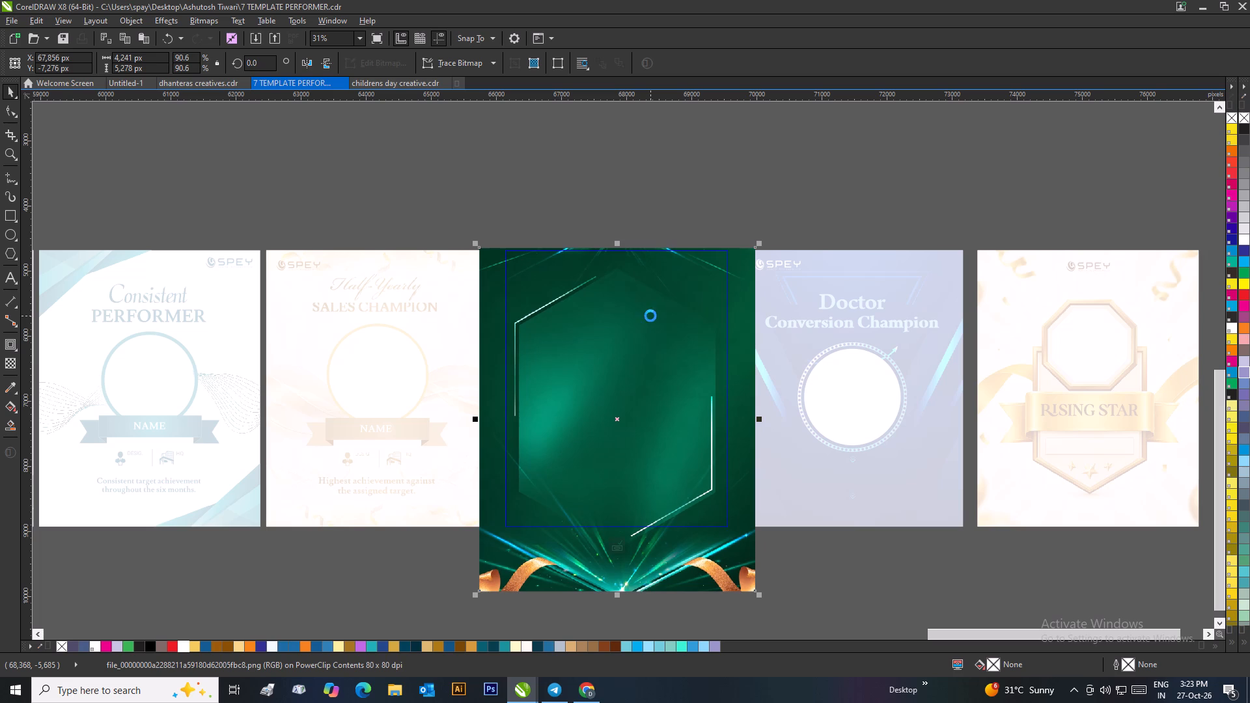
key(Right)
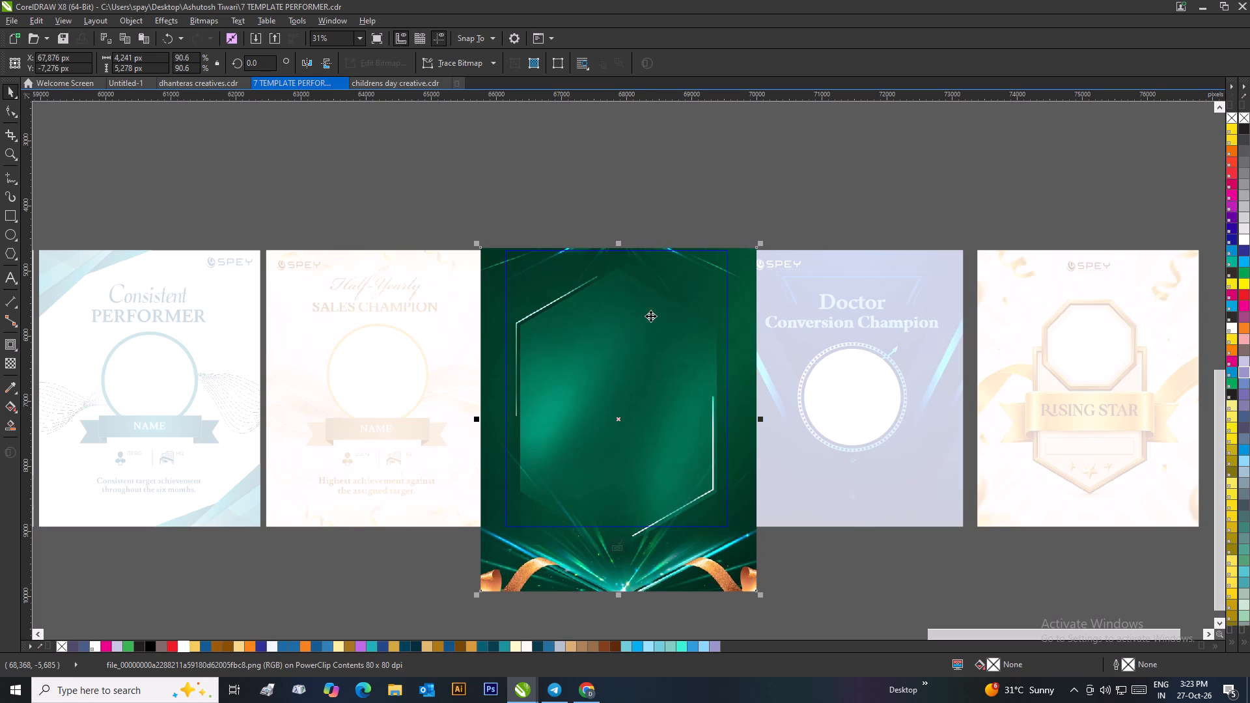
click(620, 542)
click(724, 202)
Nudge the "x" pattern beside the octagon left to an X position of 66,540 px.
drag(510, 230, 556, 432)
key(Left)
key(Left)
key(Left)
key(Left)
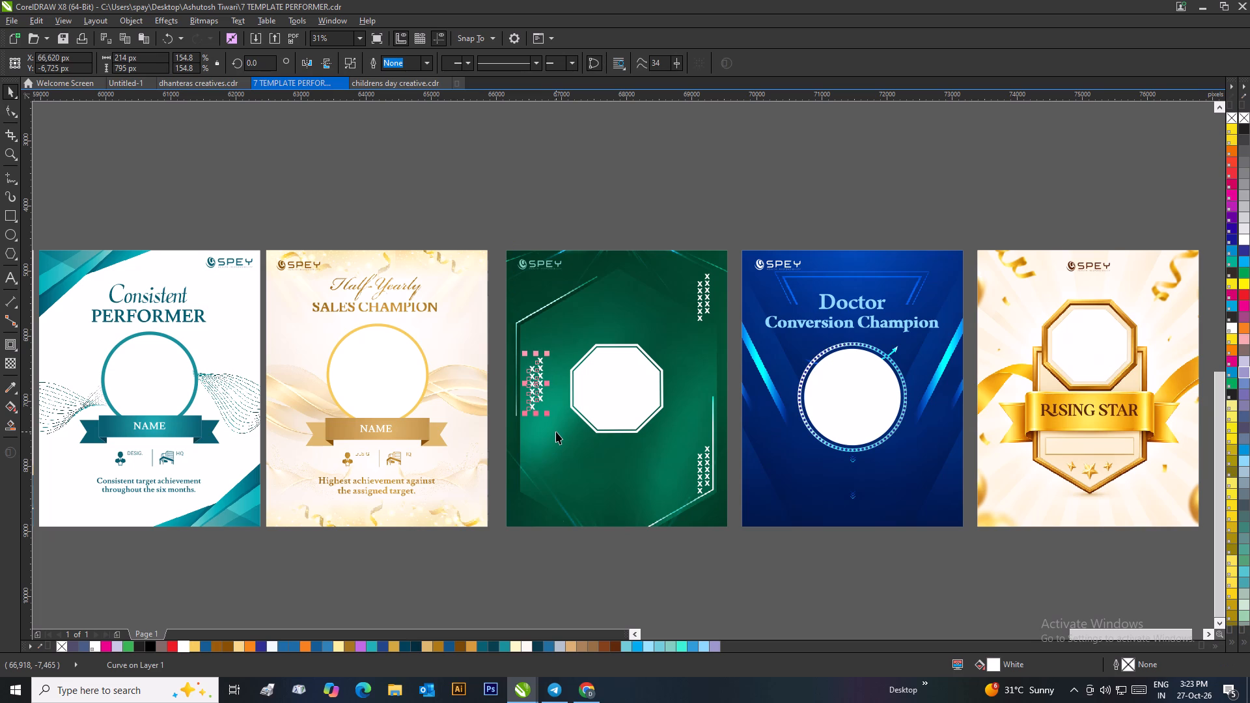
key(Left)
key(Left)
key(Left)
key(Left)
key(Left)
key(Left)
key(Left)
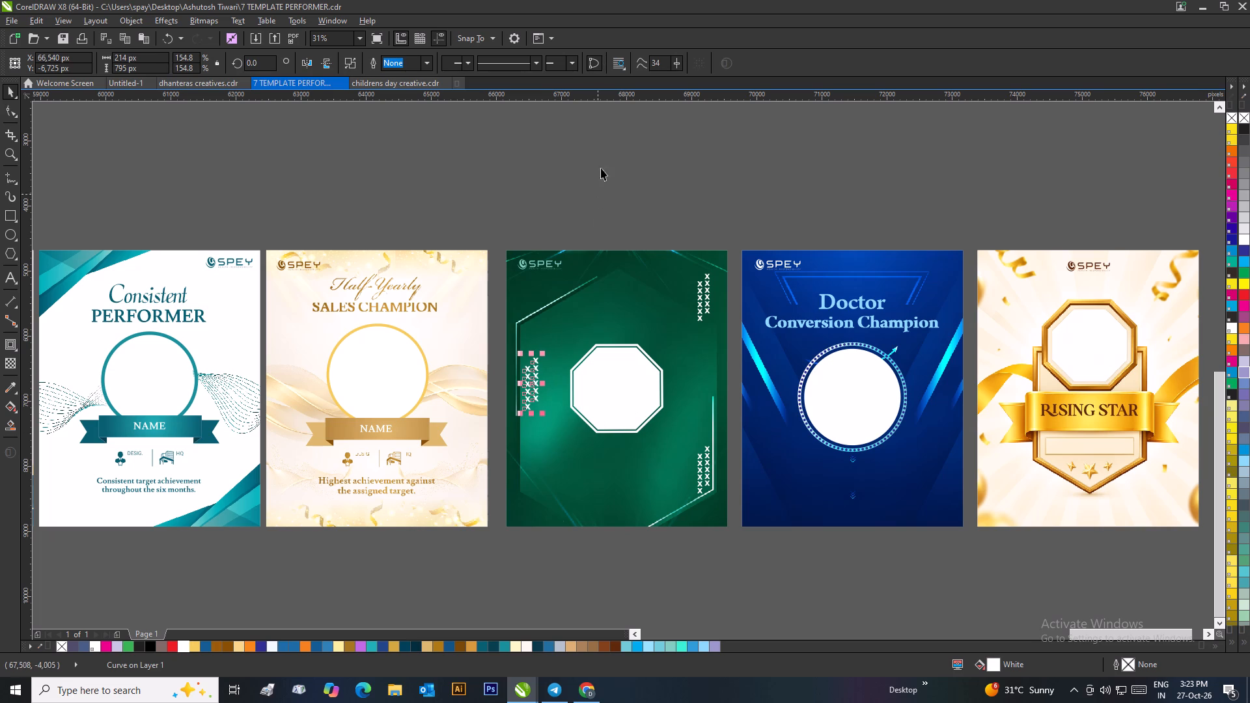
click(597, 154)
click(686, 168)
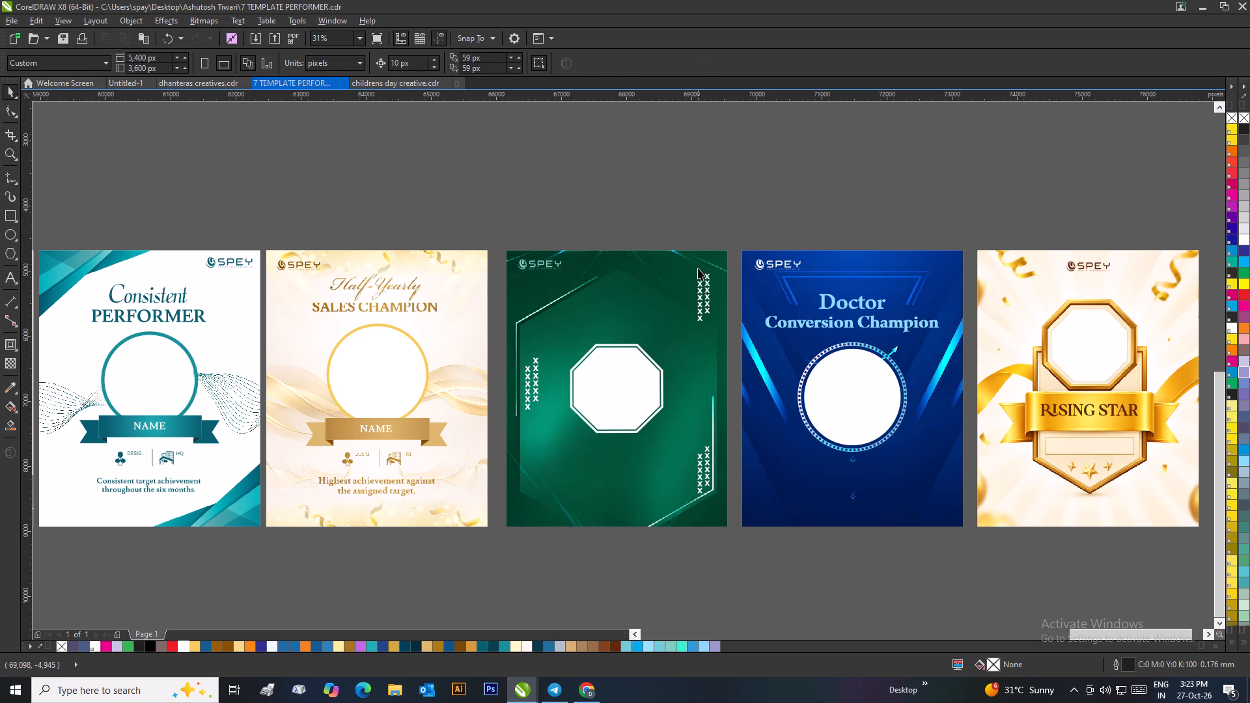
Apply a uniform transparency of 62 to the upper-right "x" pattern on the green card.
click(680, 188)
drag(676, 198, 723, 365)
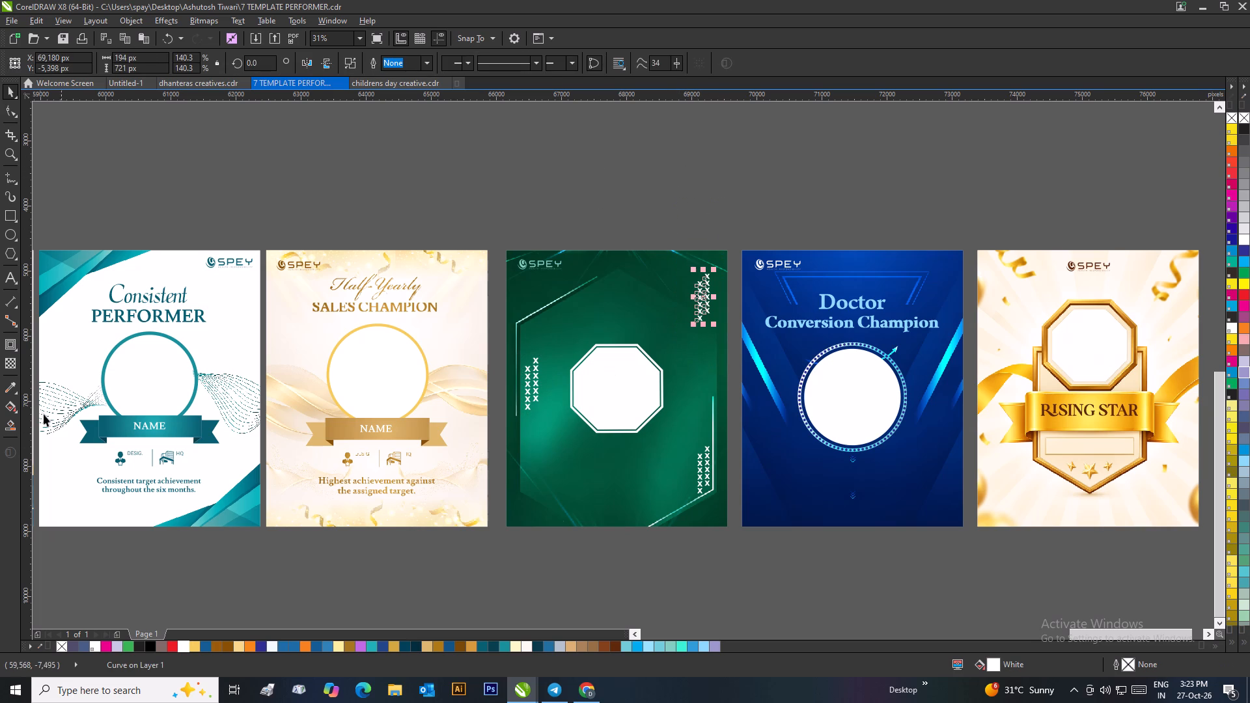
click(10, 365)
click(694, 337)
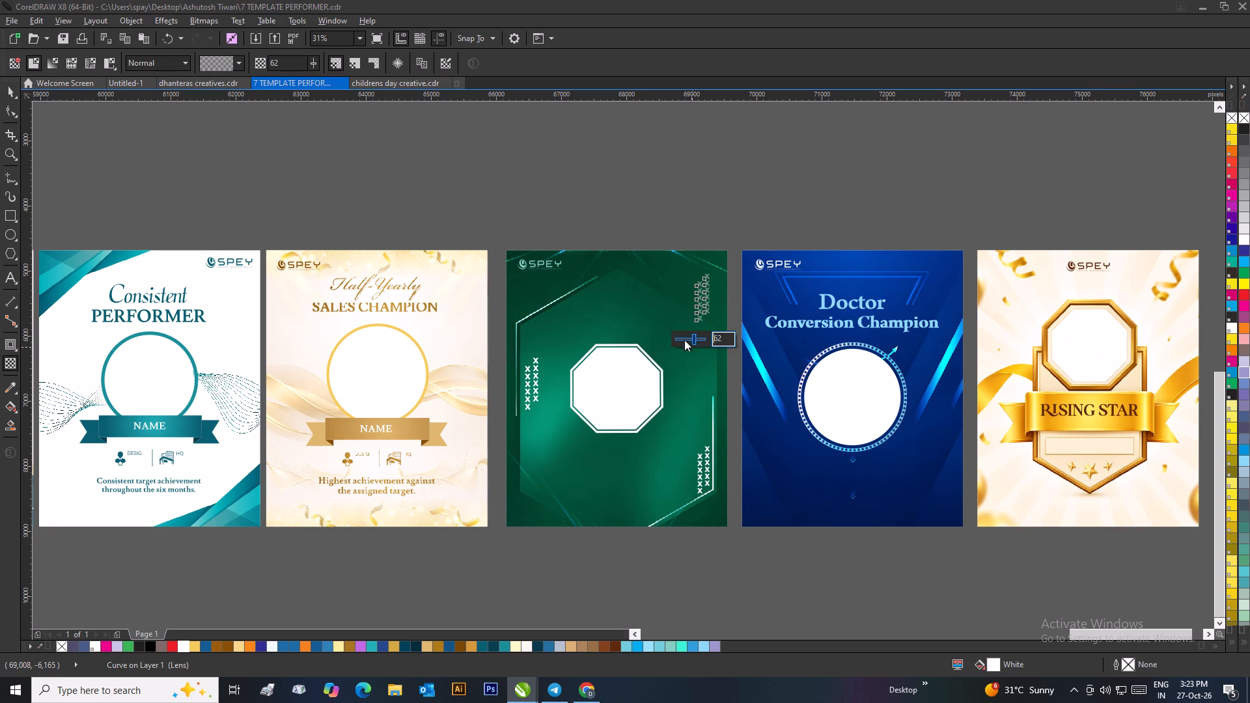
click(7, 93)
click(413, 125)
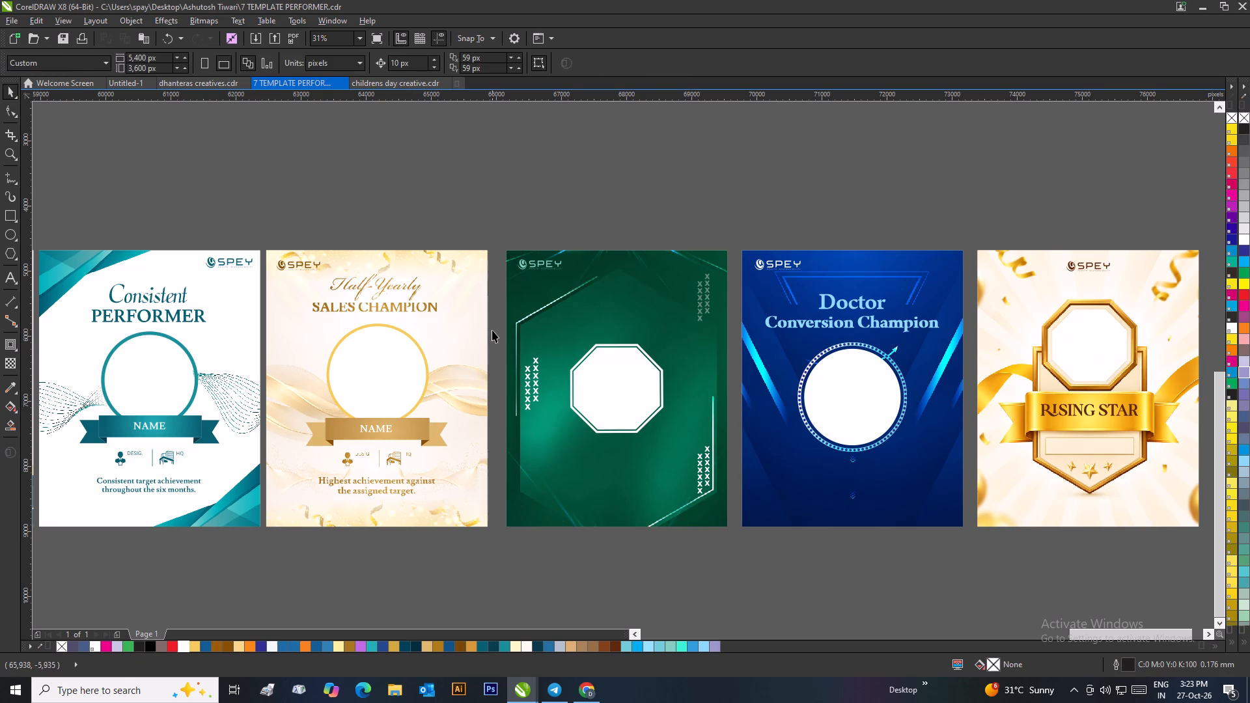
Apply a uniform transparency of 62 to the "x" pattern beside the octagon, matching the upper-right pattern on the green card.
drag(493, 325, 558, 434)
drag(691, 232, 723, 366)
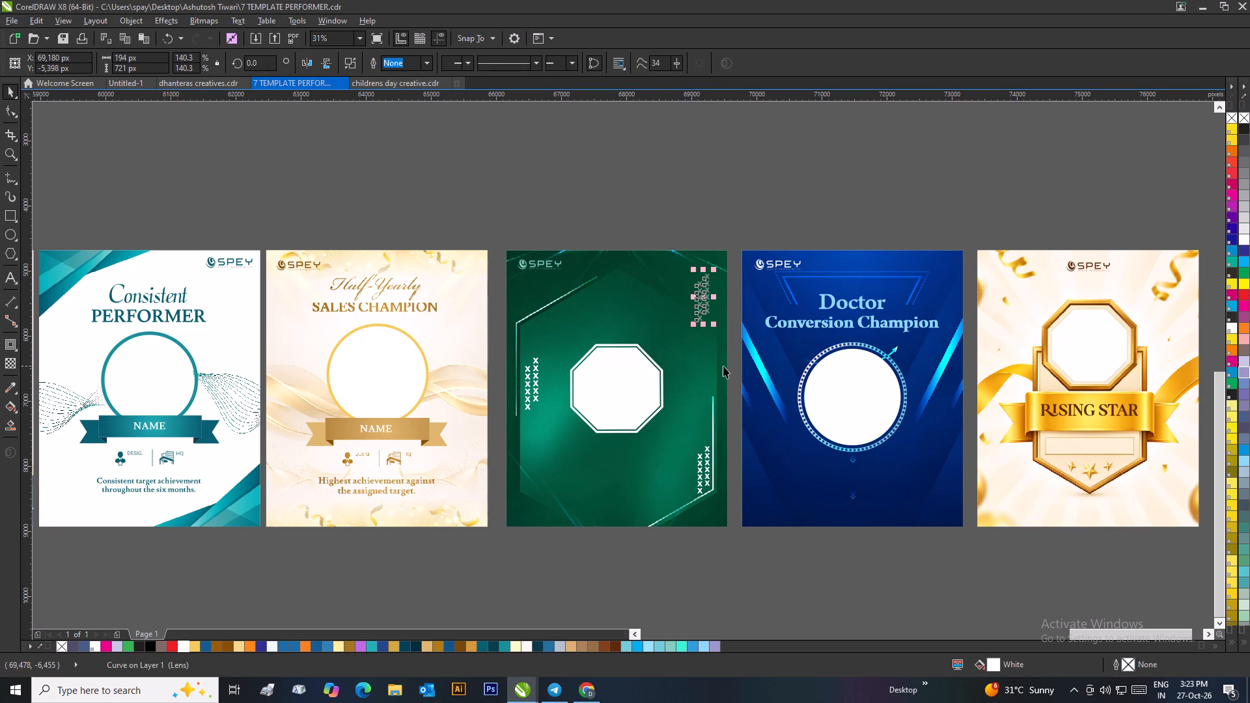
click(15, 361)
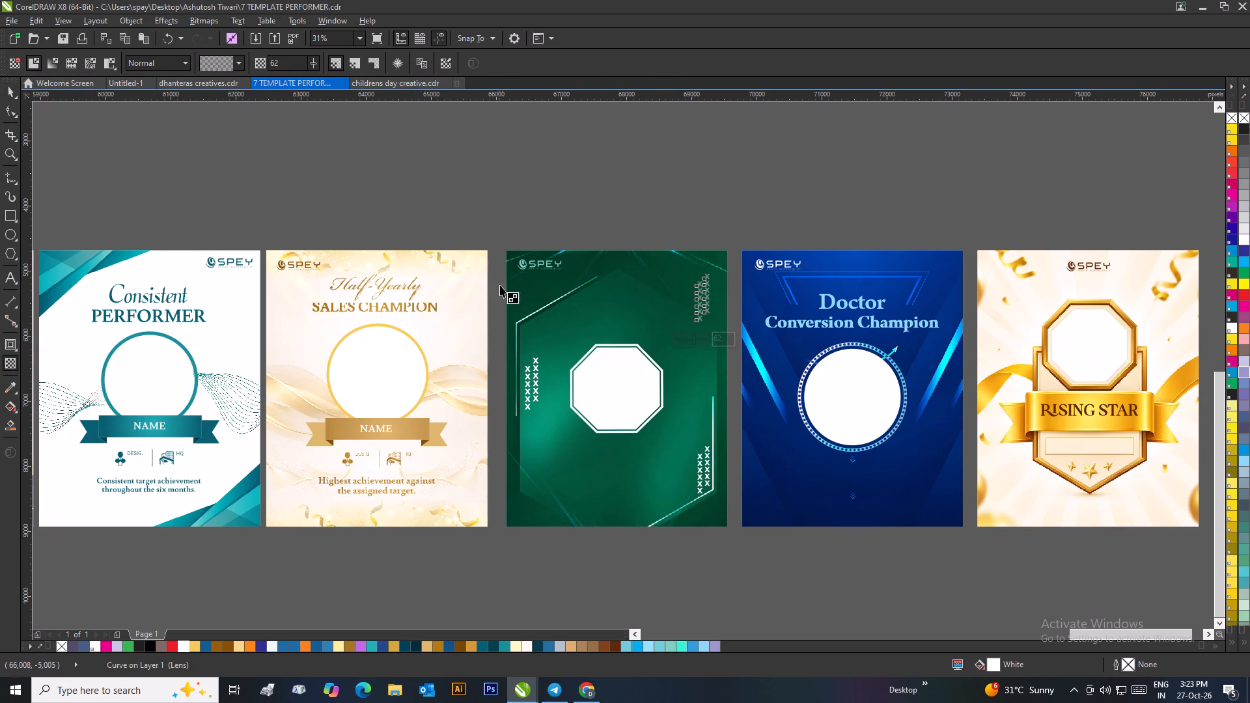
click(10, 94)
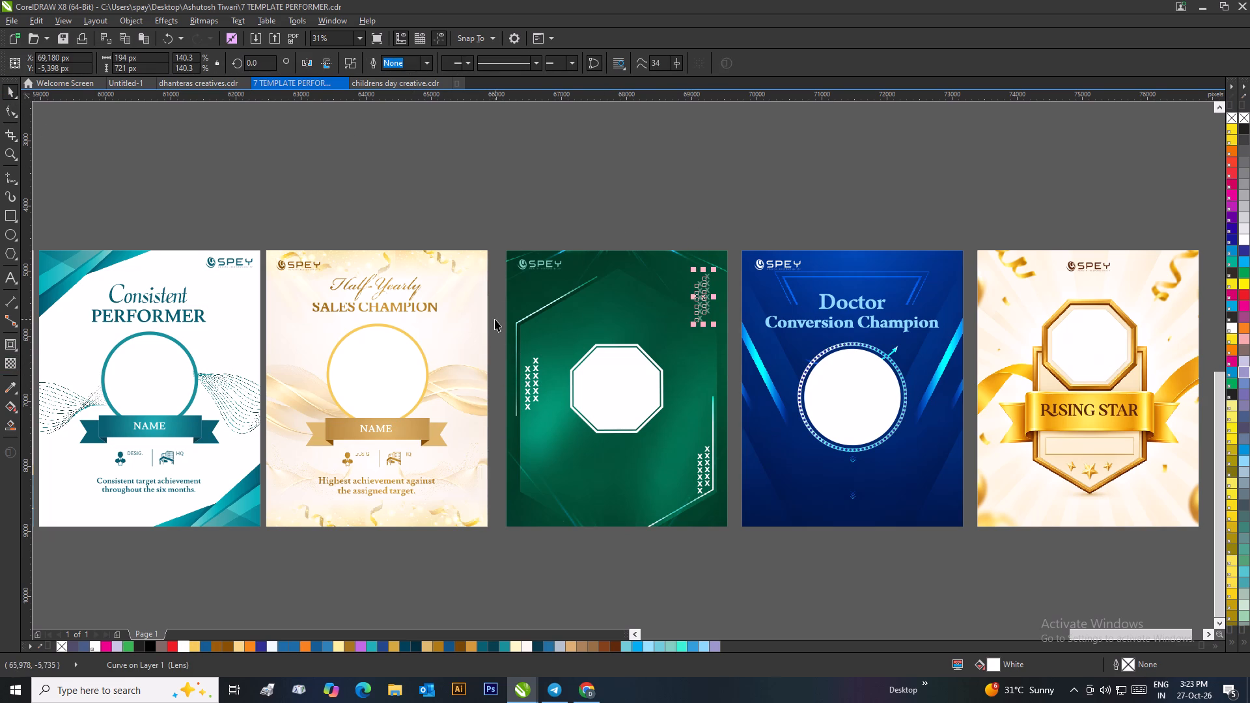
drag(495, 319, 564, 423)
click(15, 358)
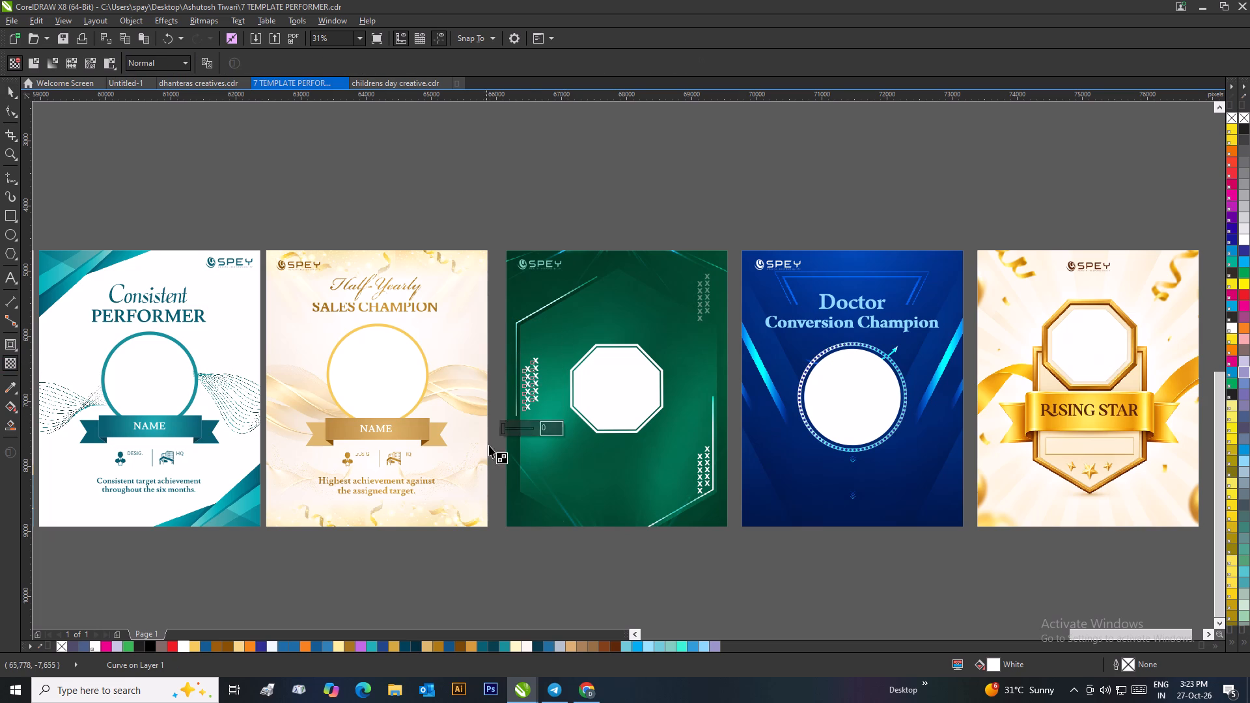
click(554, 427)
key(BackSpace)
key(BackSpace)
text(62)
key(Return)
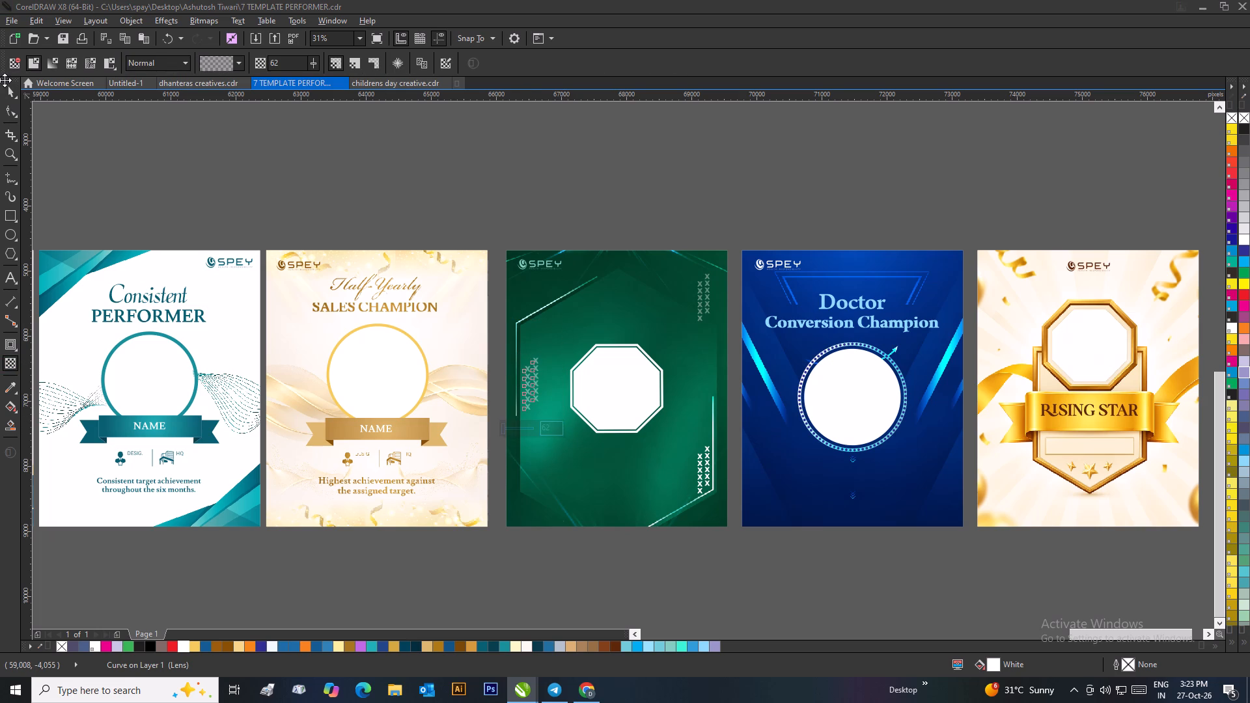
click(5, 90)
click(417, 176)
Apply a uniform transparency of 62 to the lower-right "x" pattern on the green card.
drag(674, 558, 729, 434)
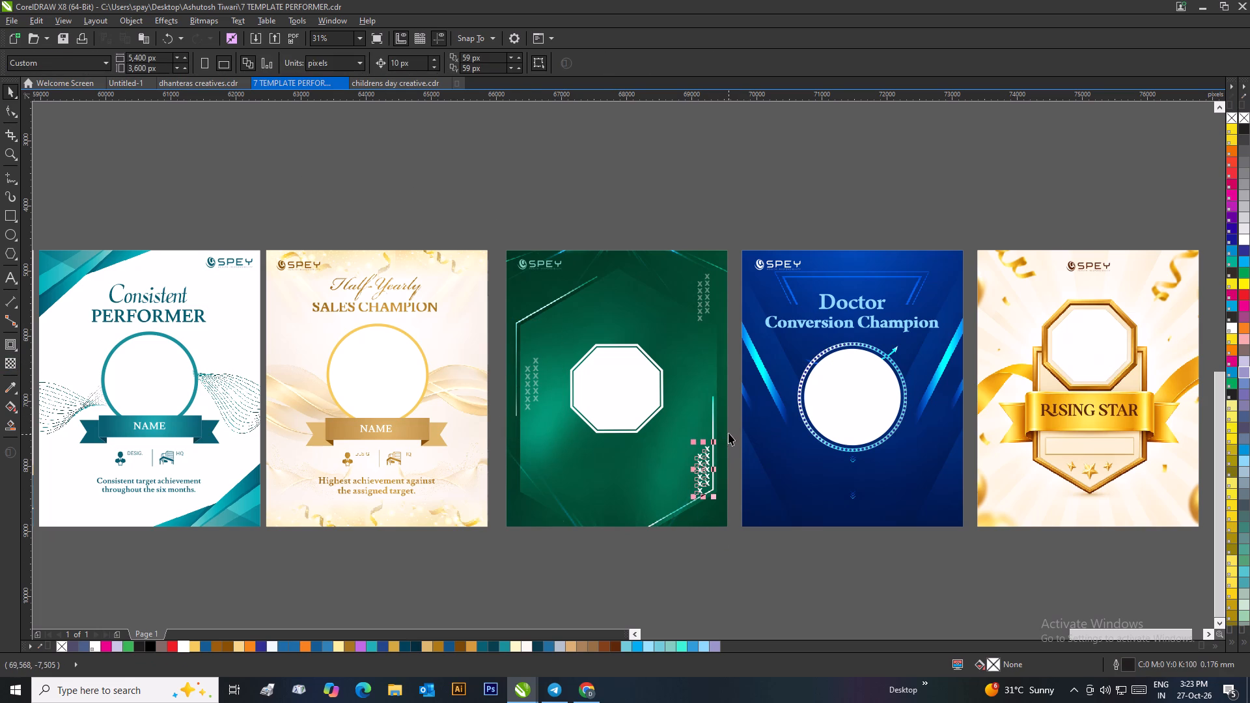
click(3, 369)
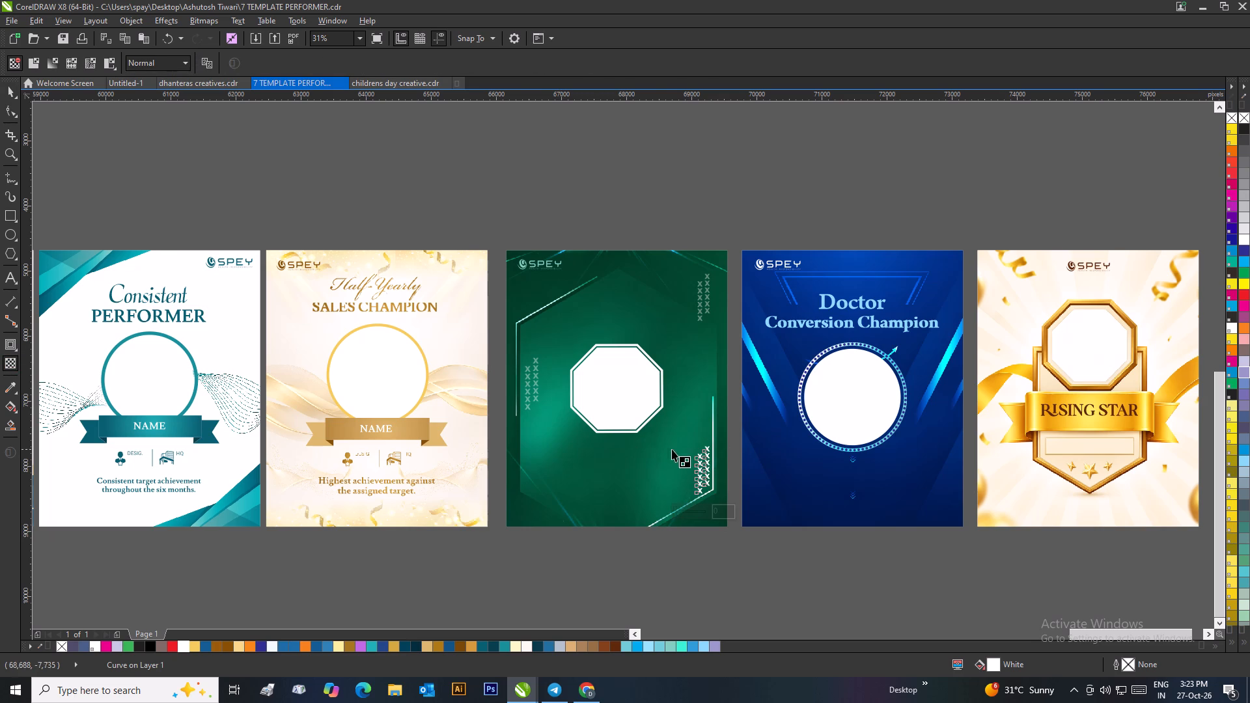
click(728, 512)
key(BackSpace)
key(BackSpace)
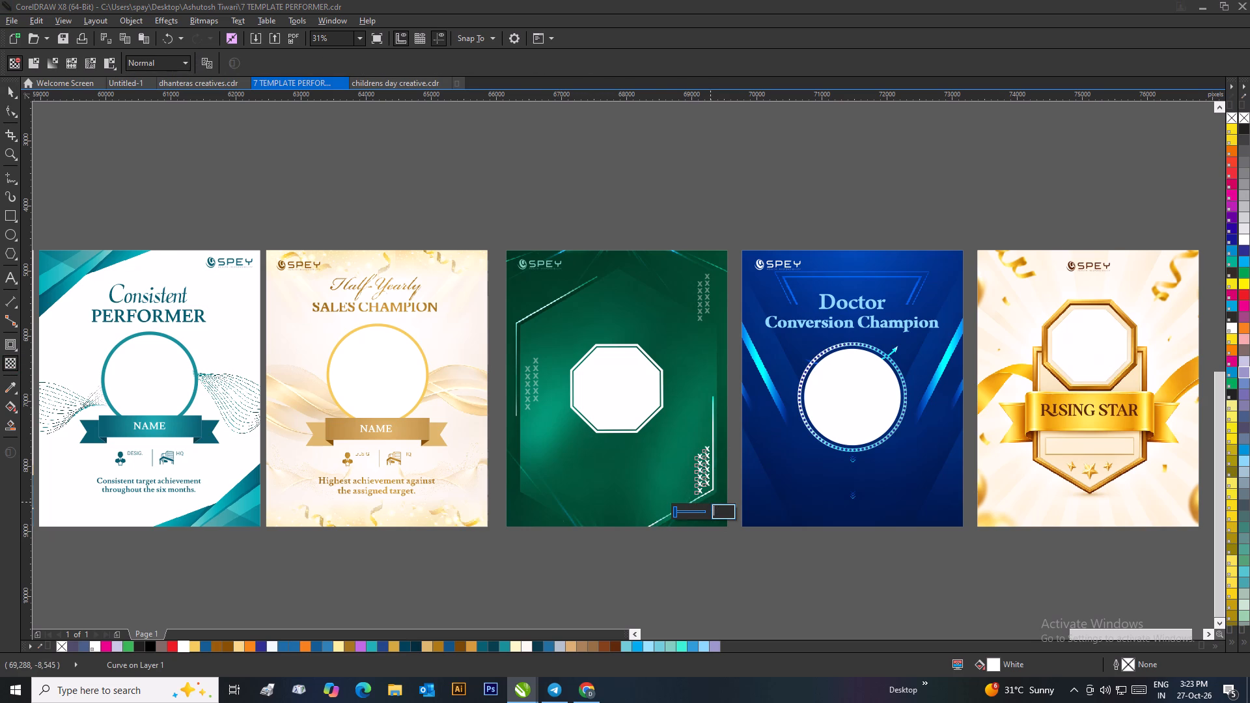
text(62)
key(Return)
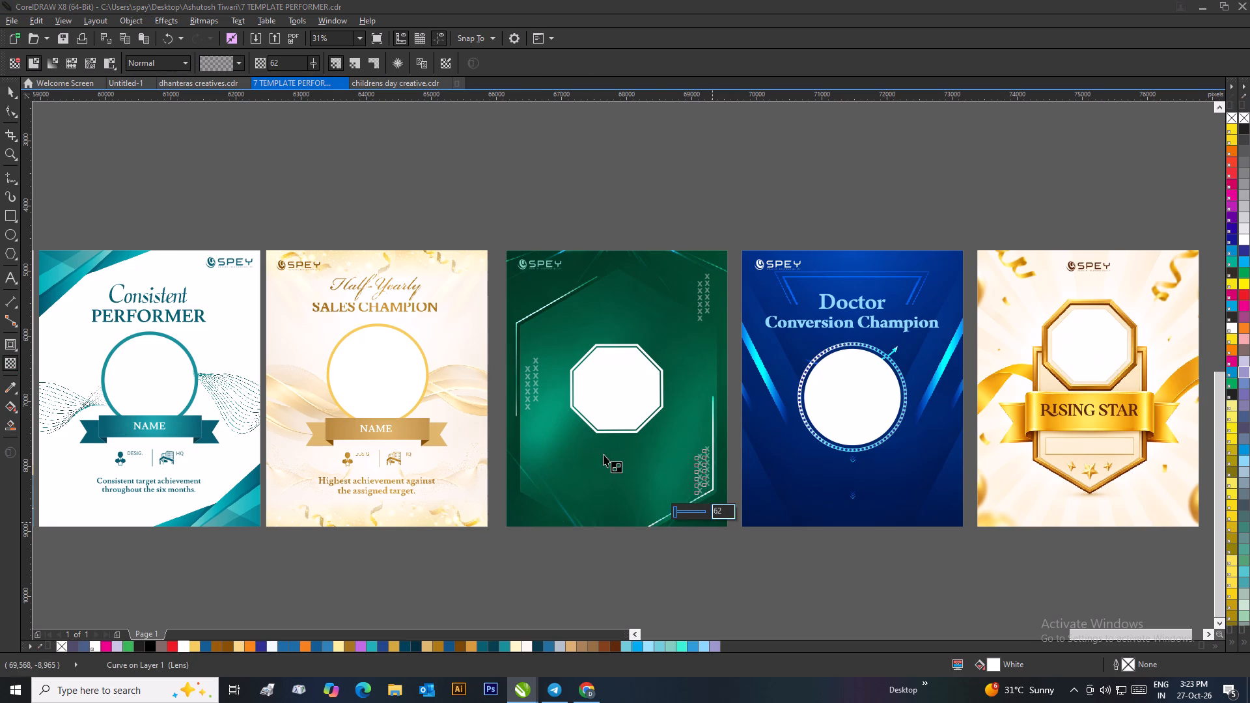
click(12, 96)
click(542, 191)
click(625, 193)
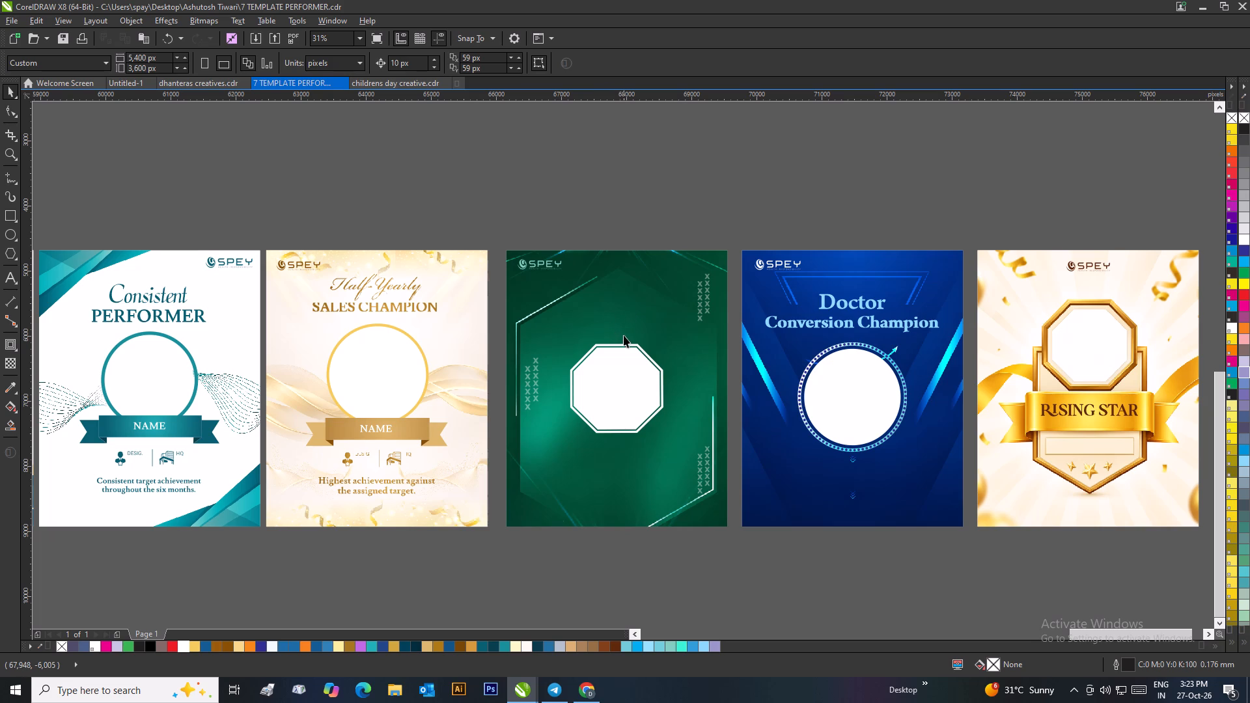
click(632, 239)
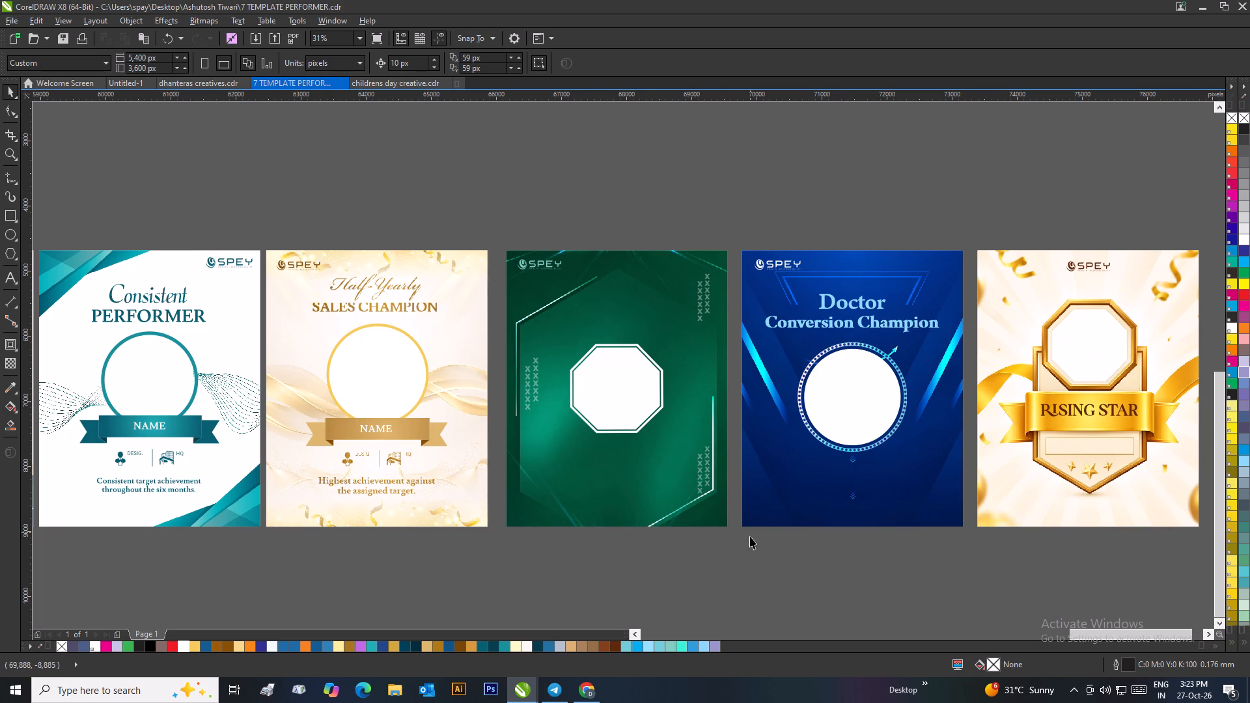
click(747, 547)
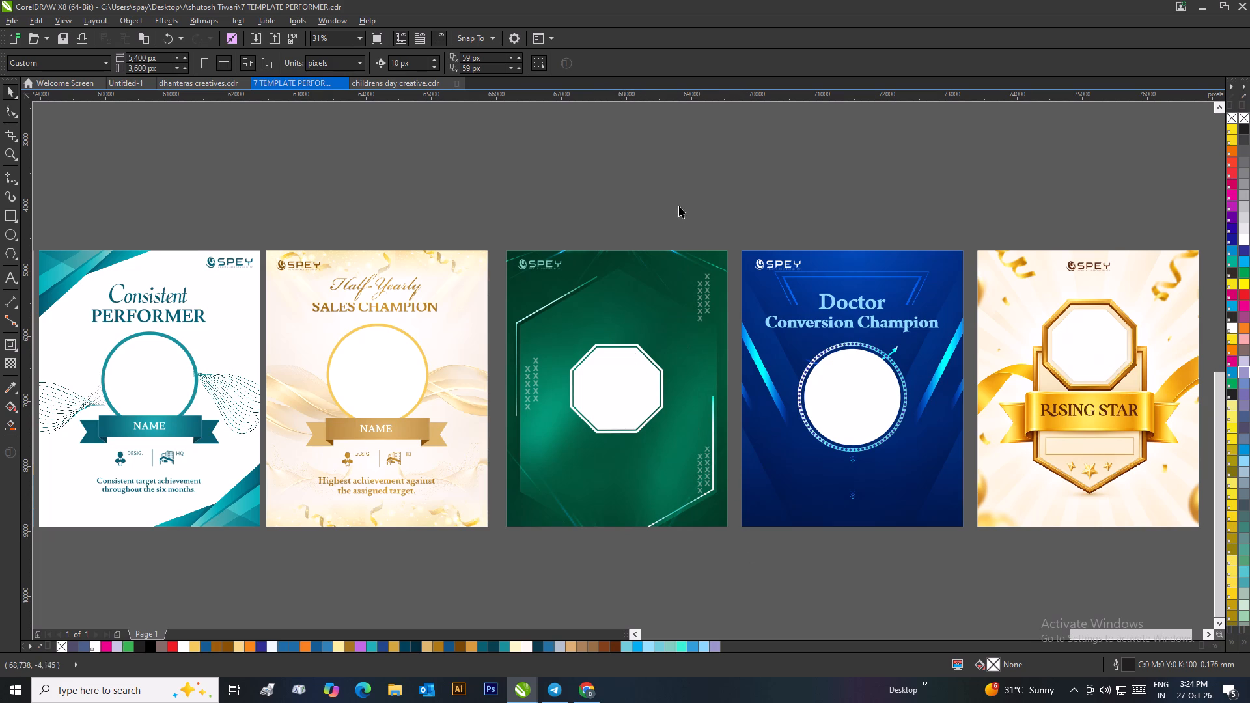
click(679, 205)
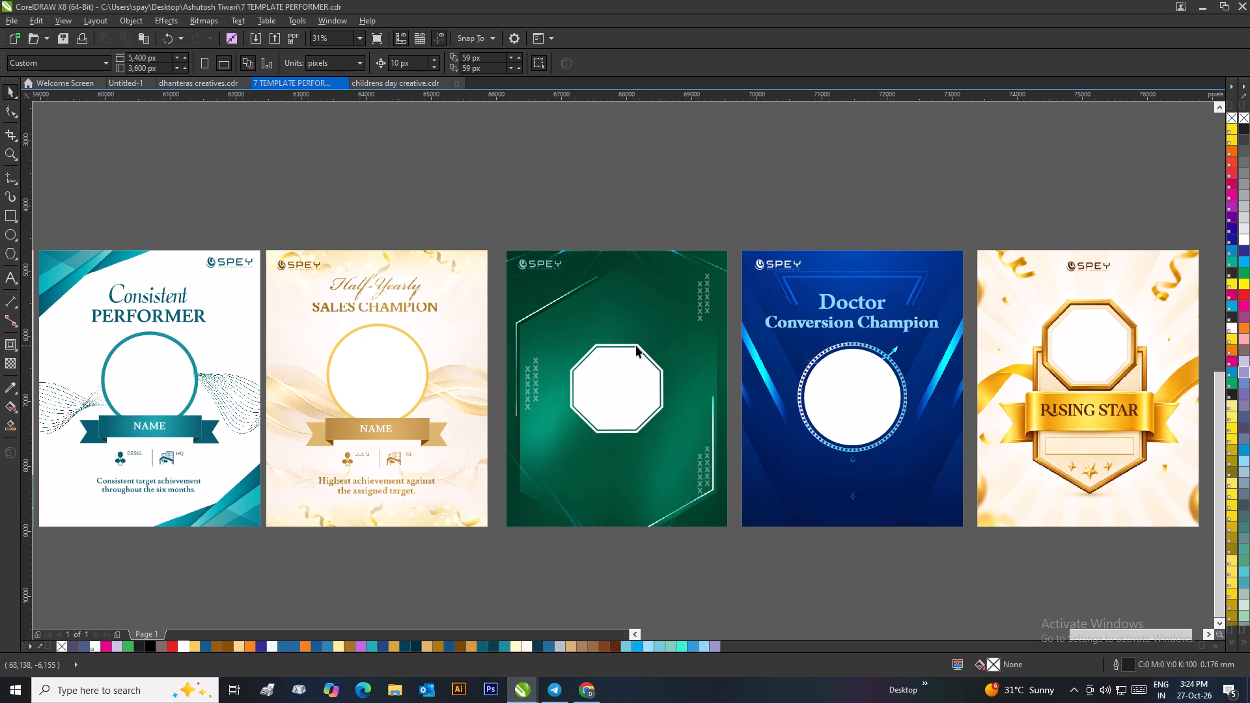
Apply a uniform transparency of 60 to the white octagonal frame around the green card's photo placeholder.
click(636, 344)
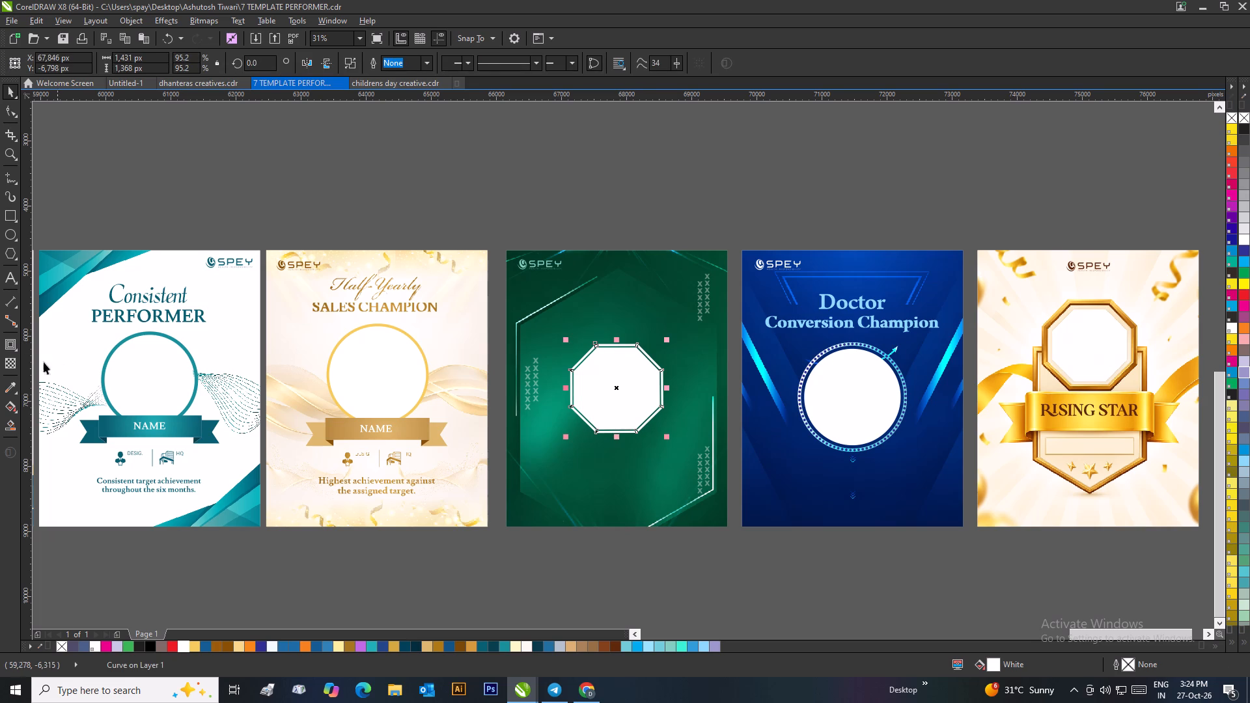
click(6, 365)
click(635, 447)
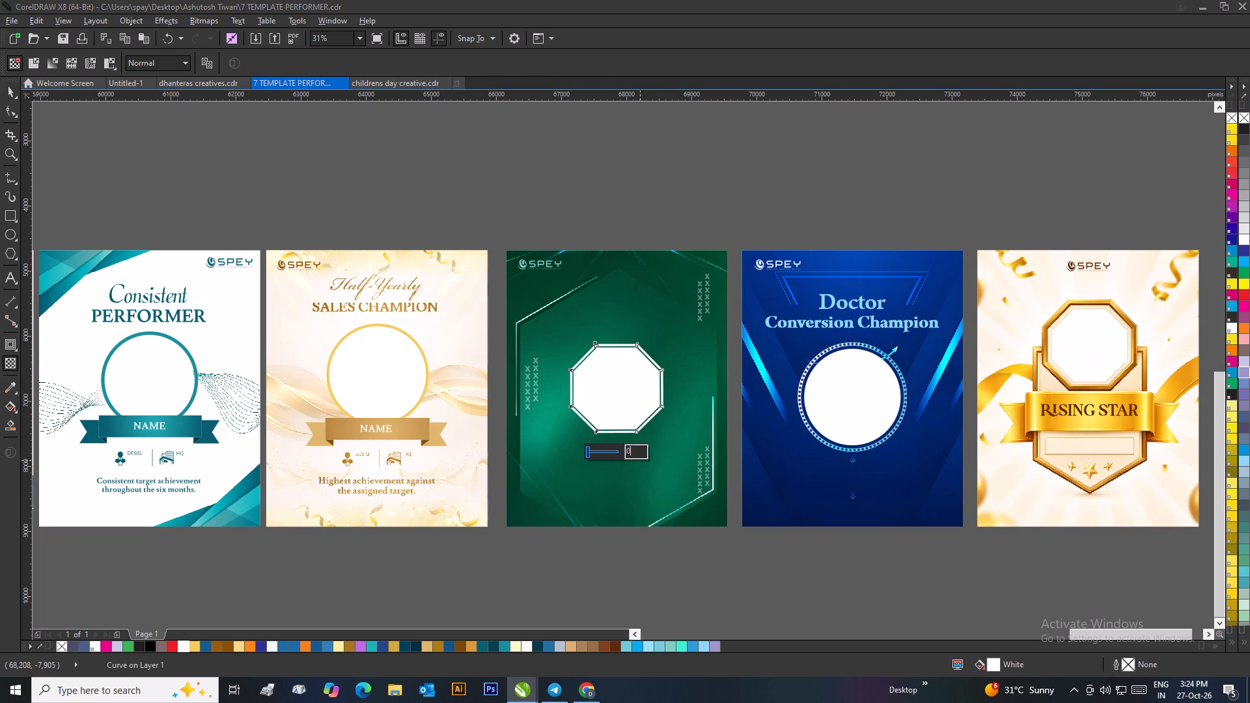
key(BackSpace)
key(BackSpace)
text(60)
key(Return)
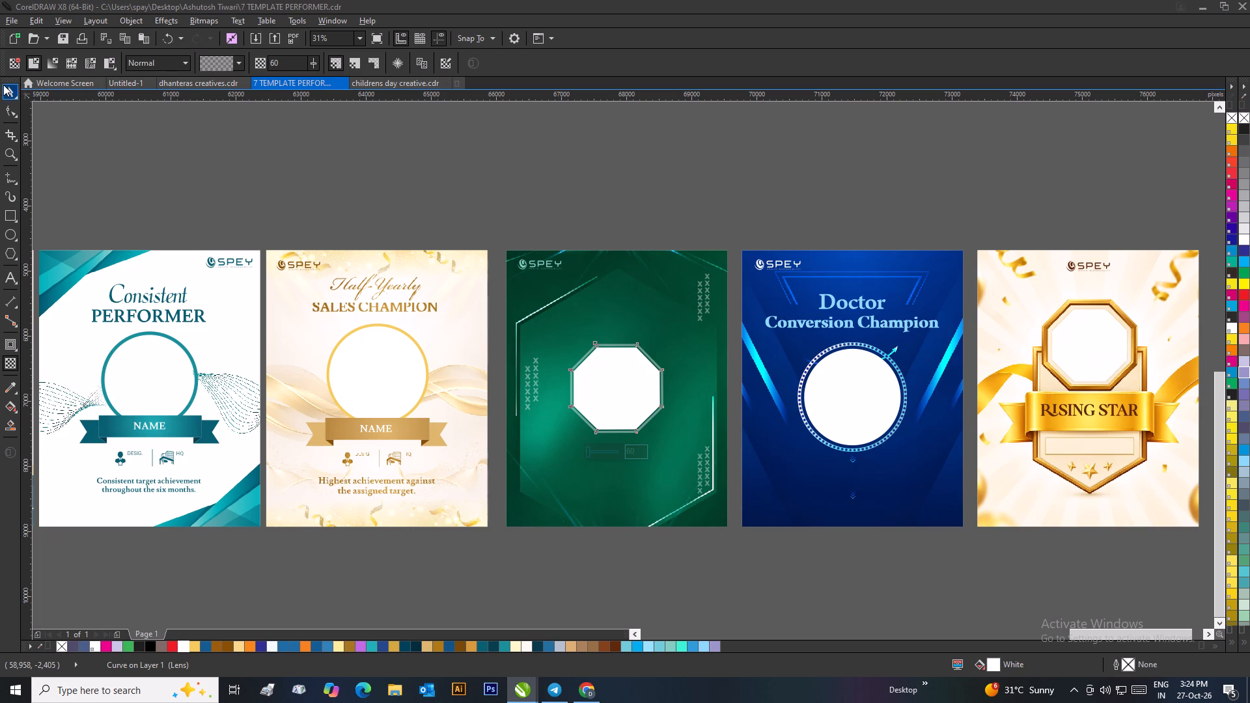
click(3, 85)
click(282, 154)
scroll(628, 367, up, 1)
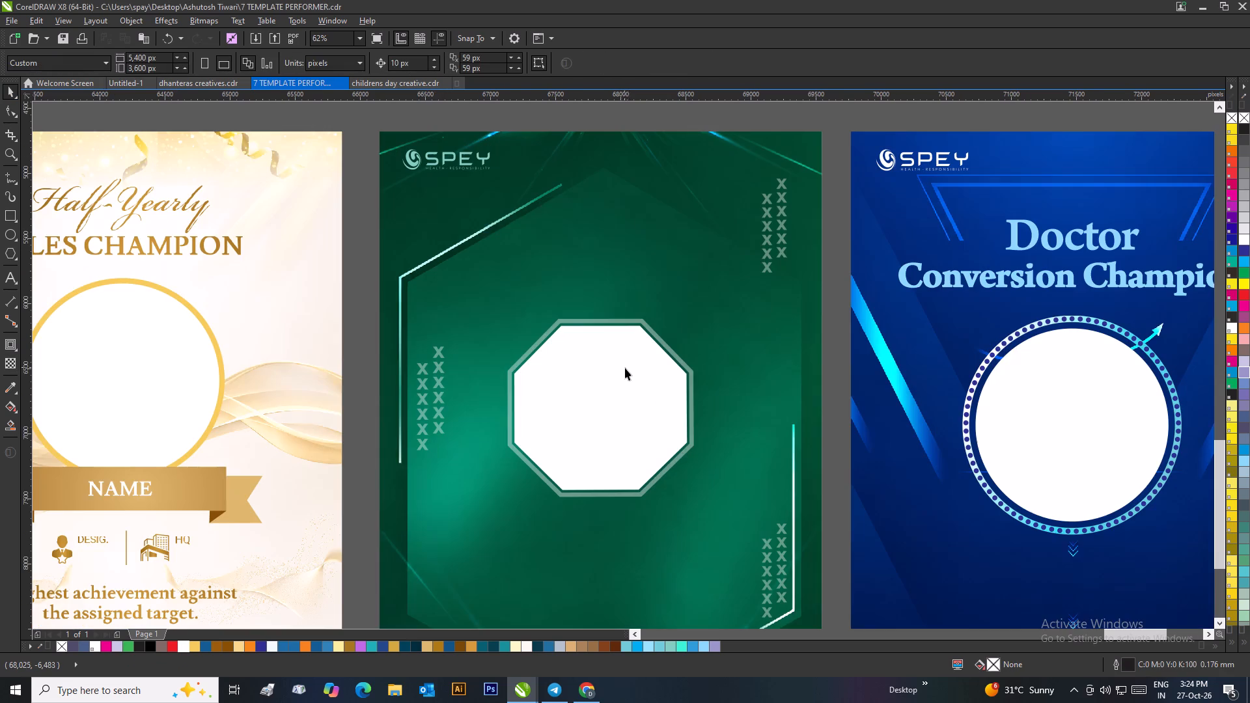
Fill the SPEY logo on the green card with white.
scroll(628, 368, down, 1)
click(617, 210)
drag(583, 234, 493, 279)
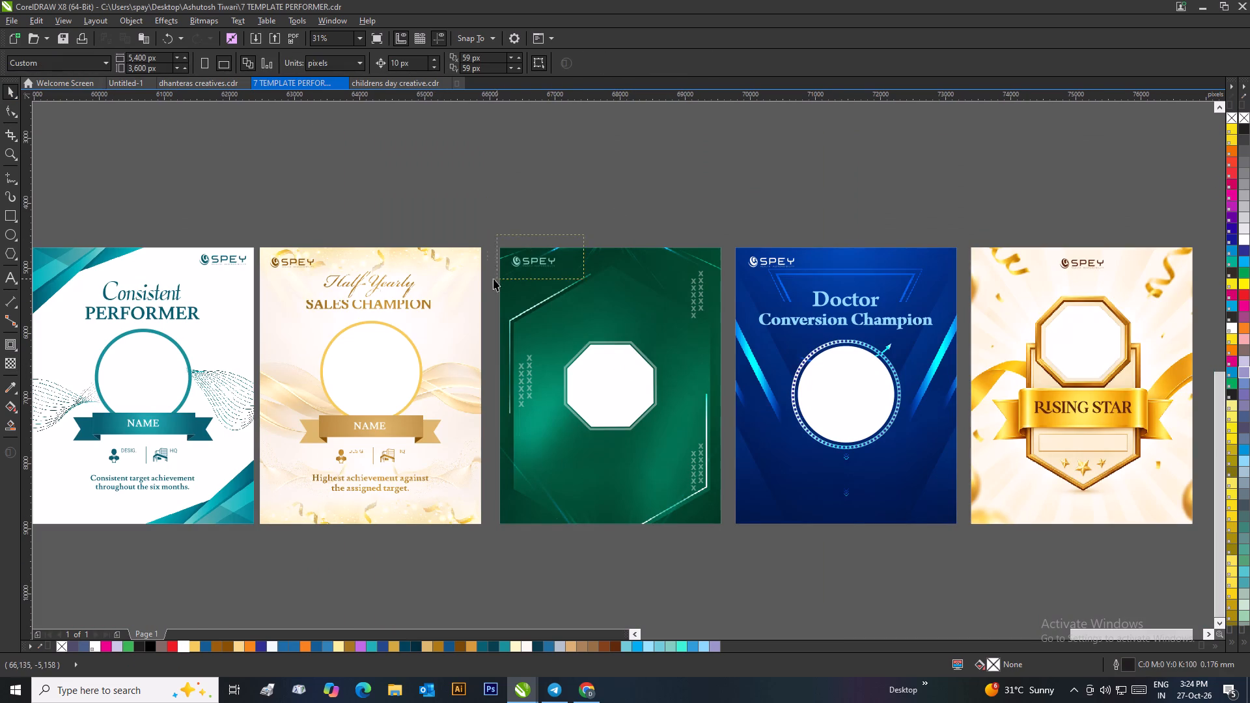
drag(493, 279, 486, 279)
click(184, 648)
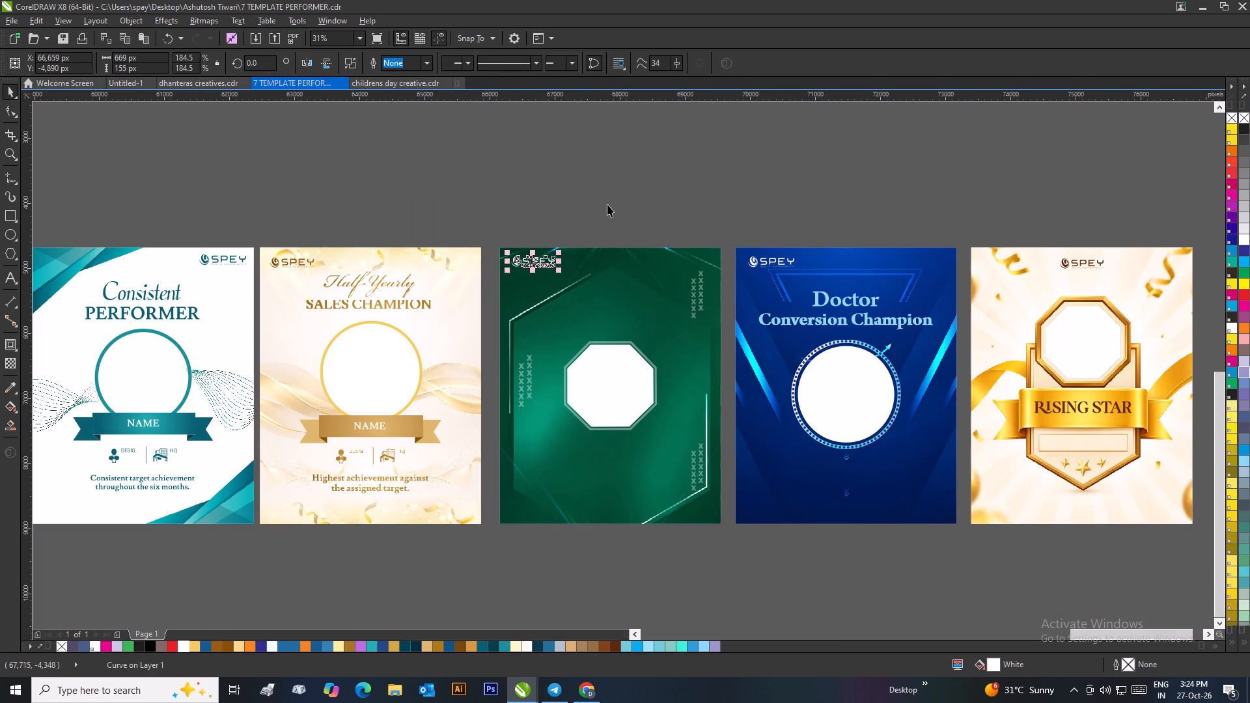
click(609, 198)
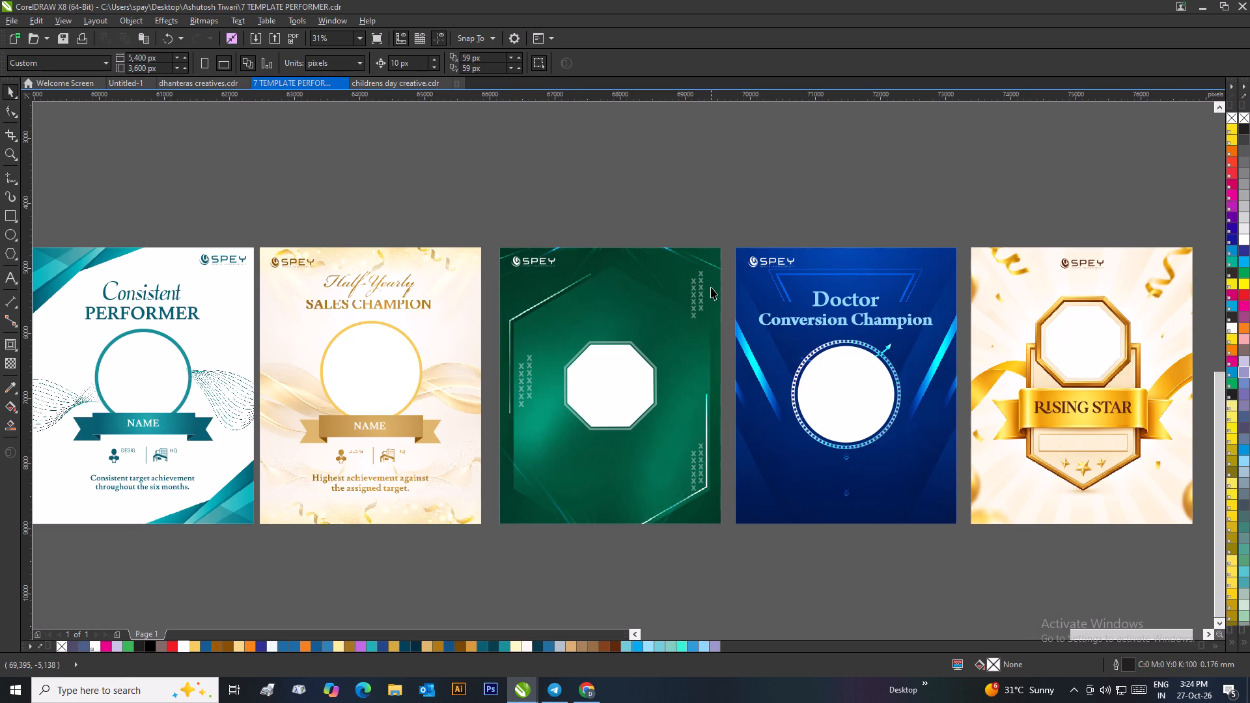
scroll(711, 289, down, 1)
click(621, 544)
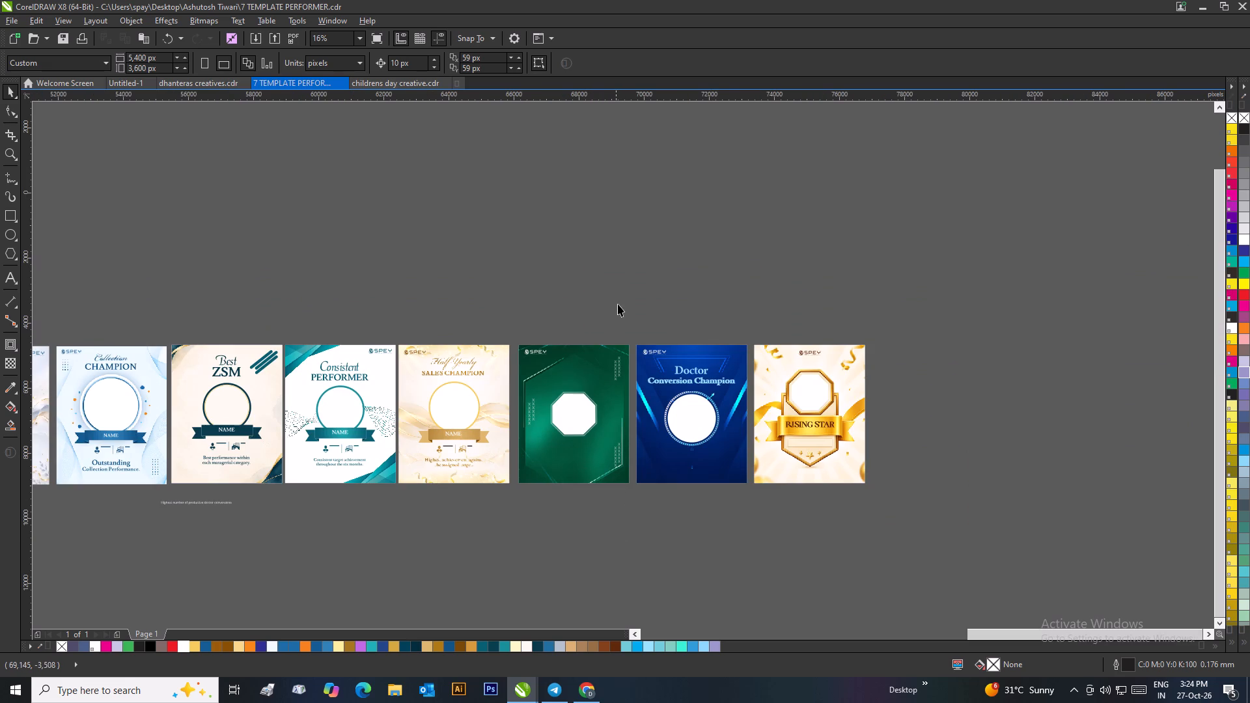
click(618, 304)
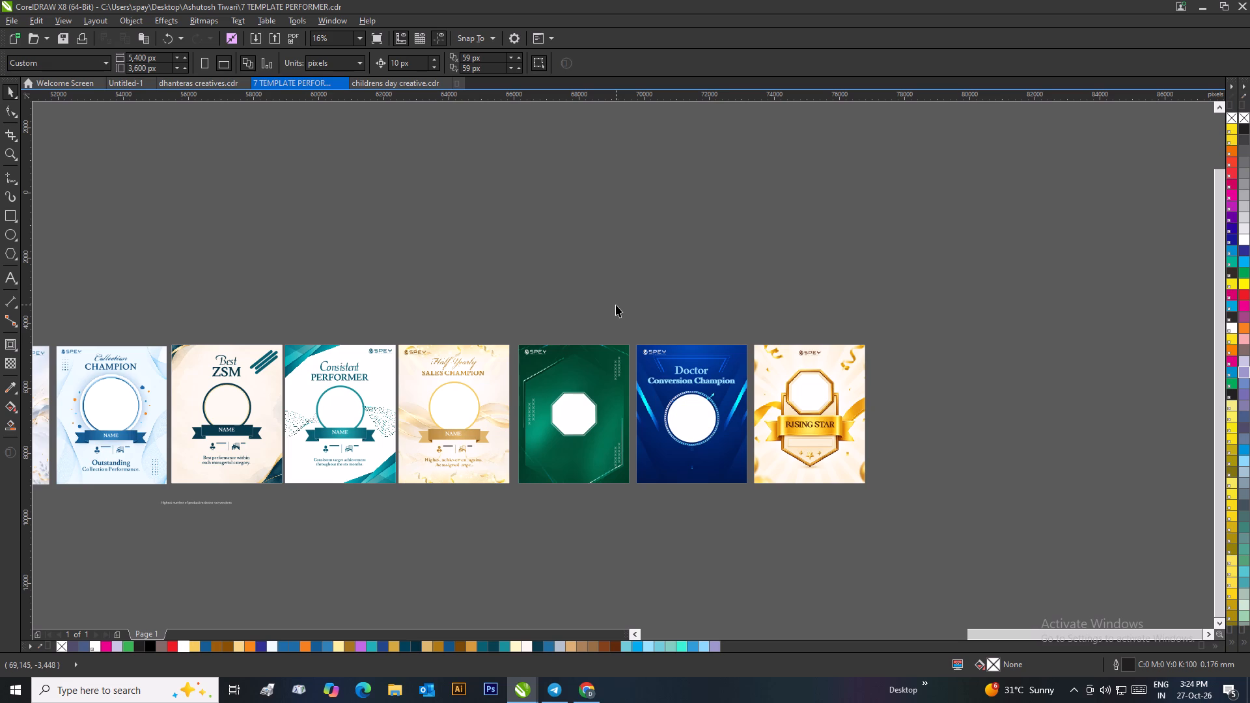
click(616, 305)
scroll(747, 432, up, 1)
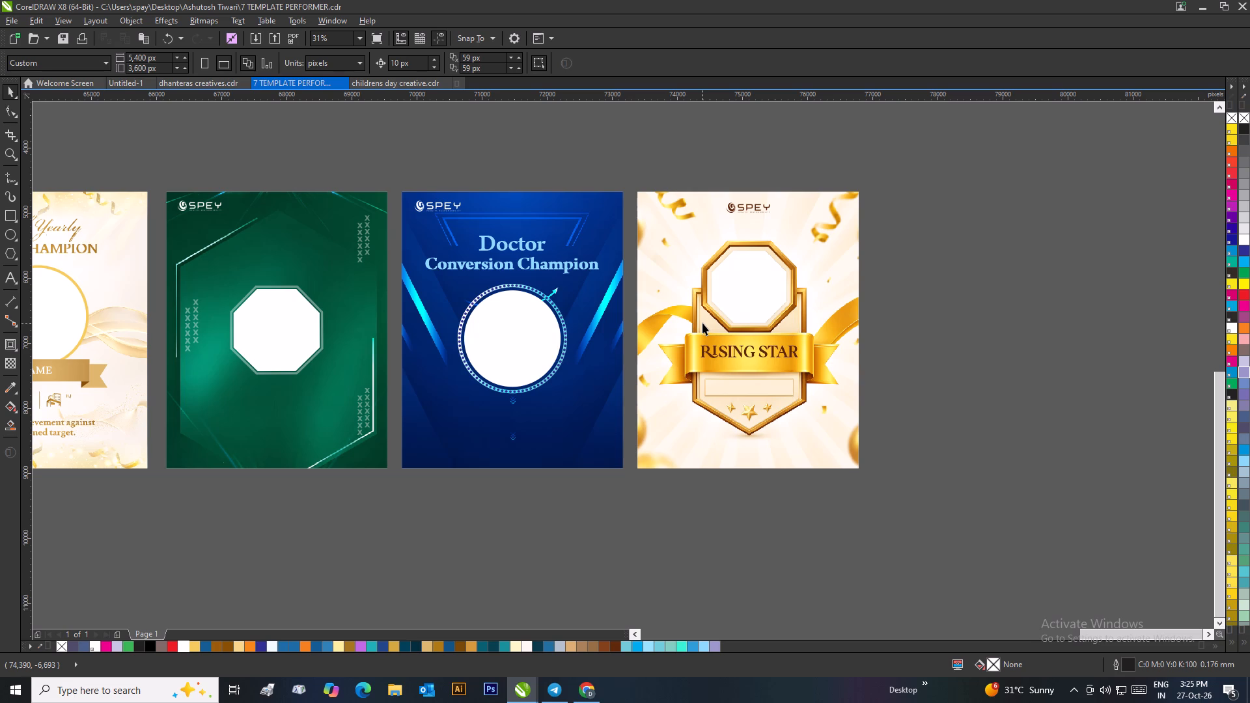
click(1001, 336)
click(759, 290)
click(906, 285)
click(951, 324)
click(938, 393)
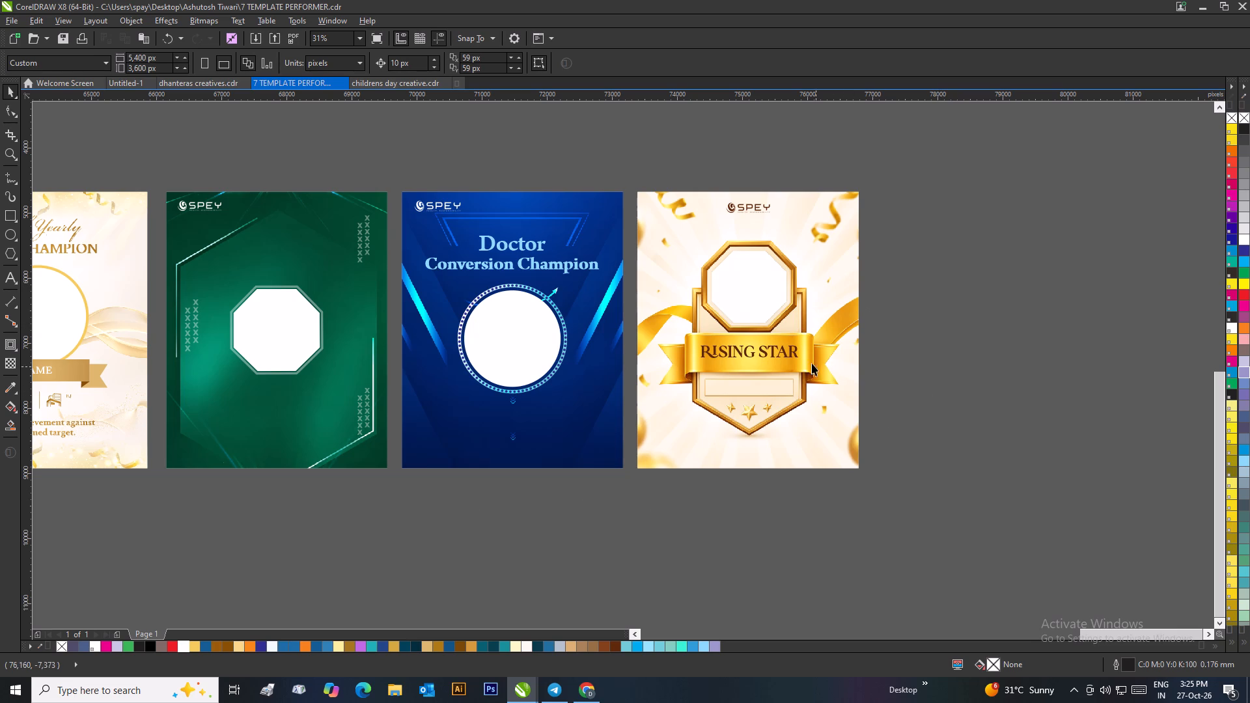
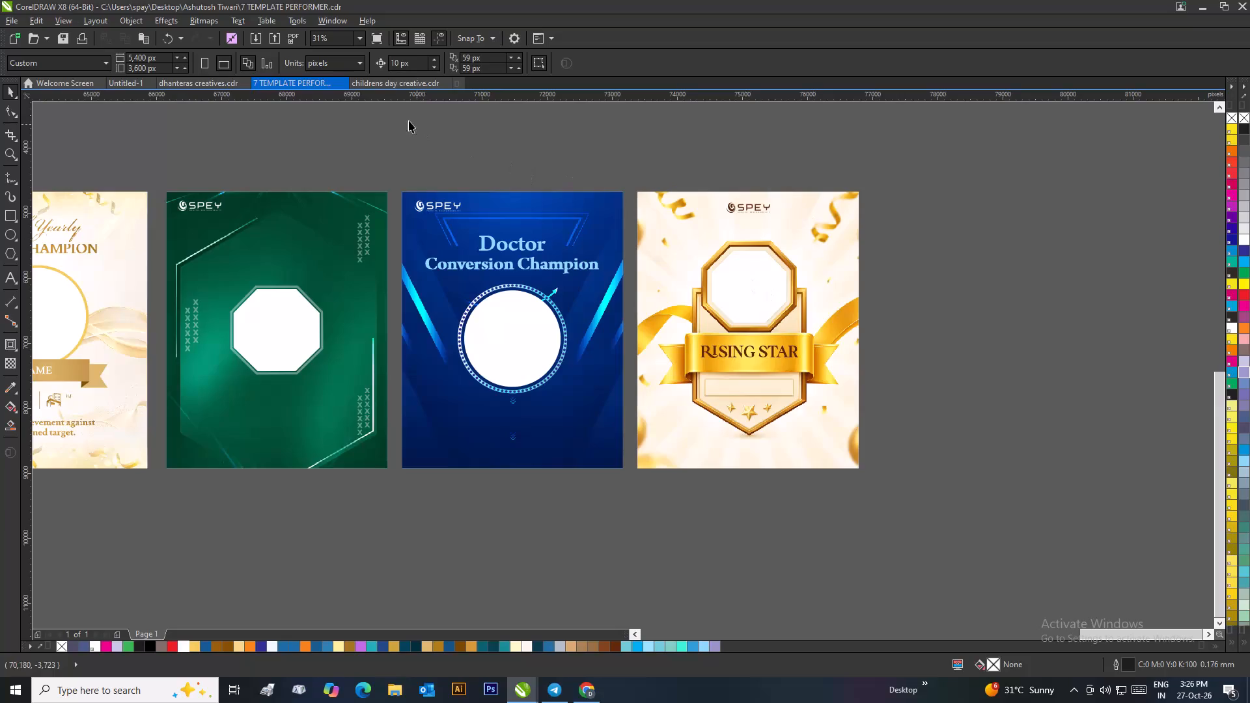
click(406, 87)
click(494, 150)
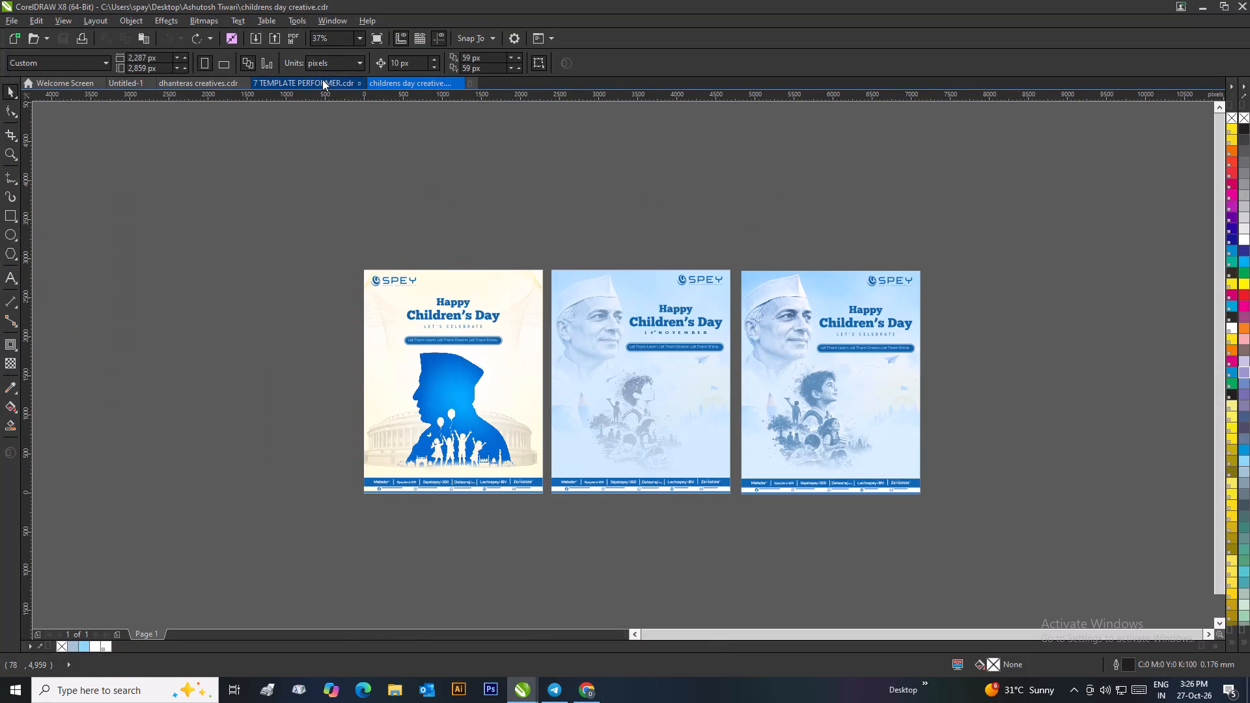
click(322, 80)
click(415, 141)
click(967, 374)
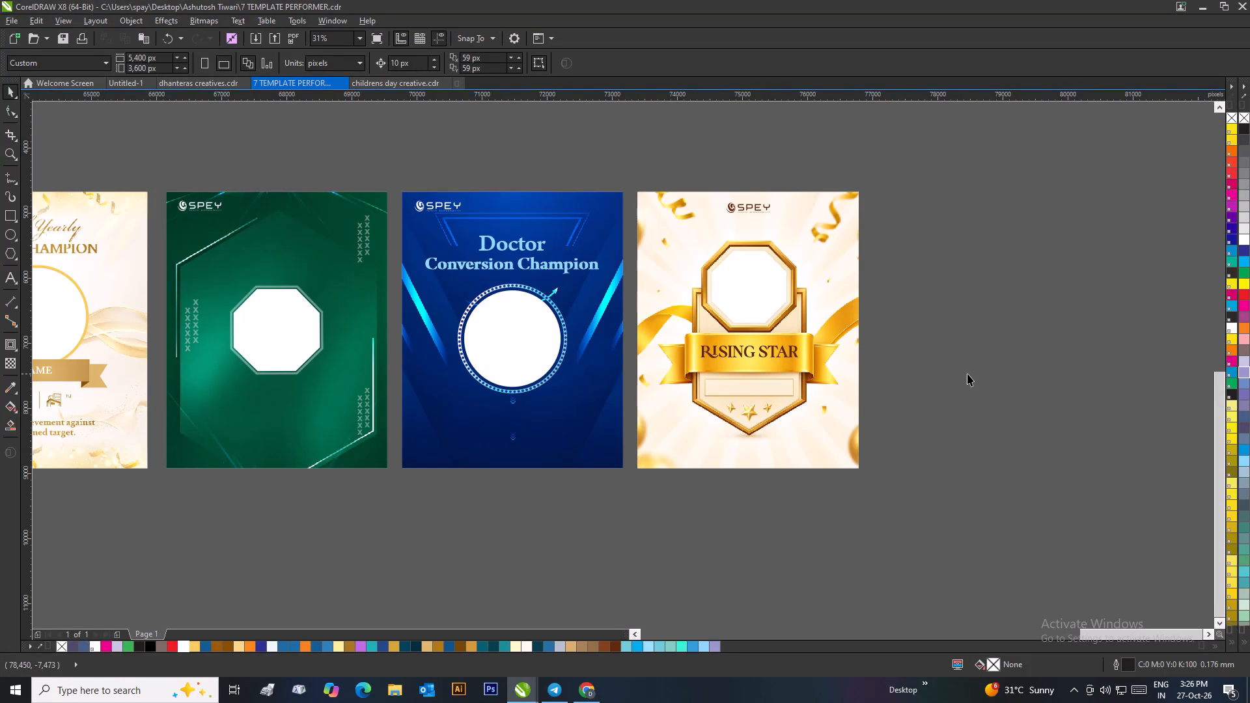
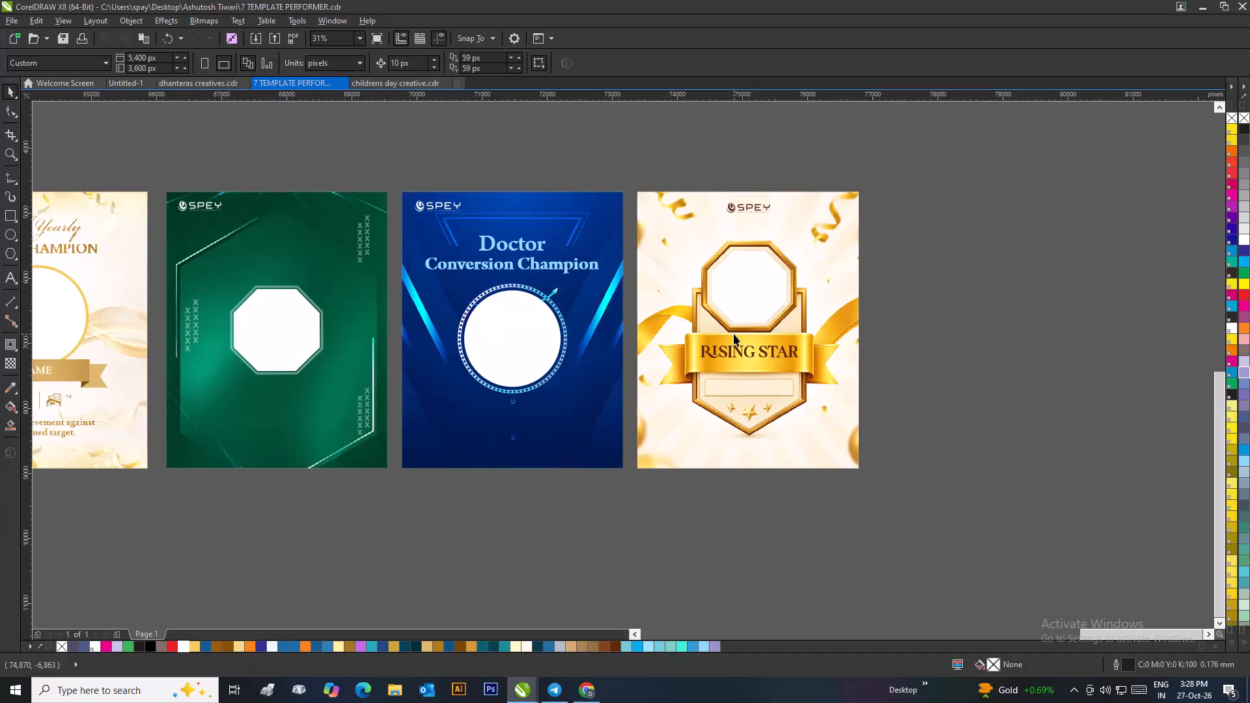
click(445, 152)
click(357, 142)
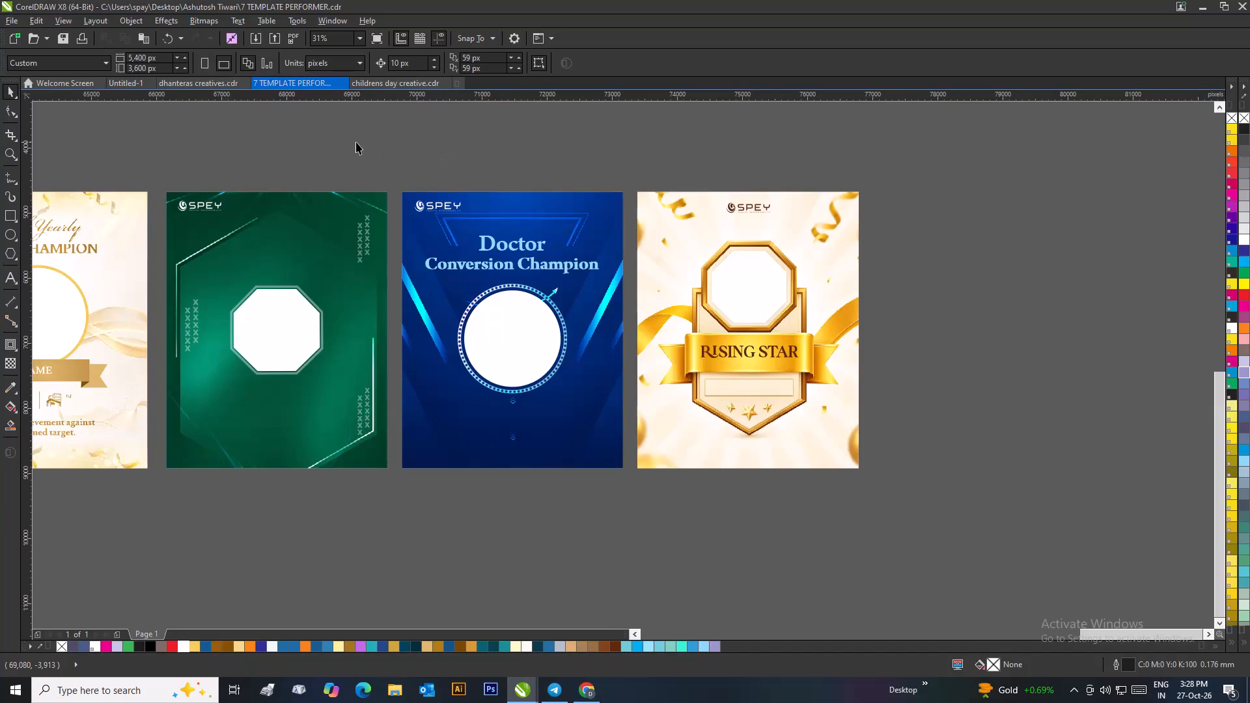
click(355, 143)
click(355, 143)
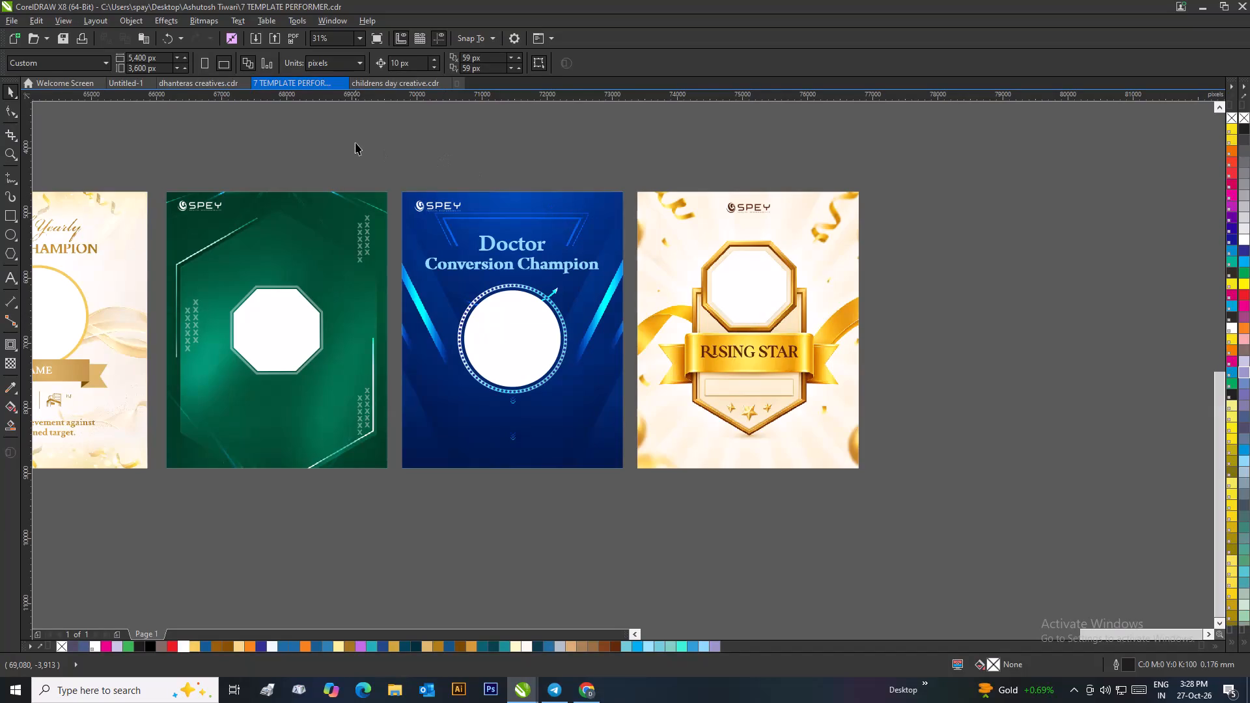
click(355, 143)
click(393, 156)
Review the row of award templates, comparing the green, Doctor Conversion Champion and gold Rising Star cards with the earlier ones.
scroll(374, 245, down, 1)
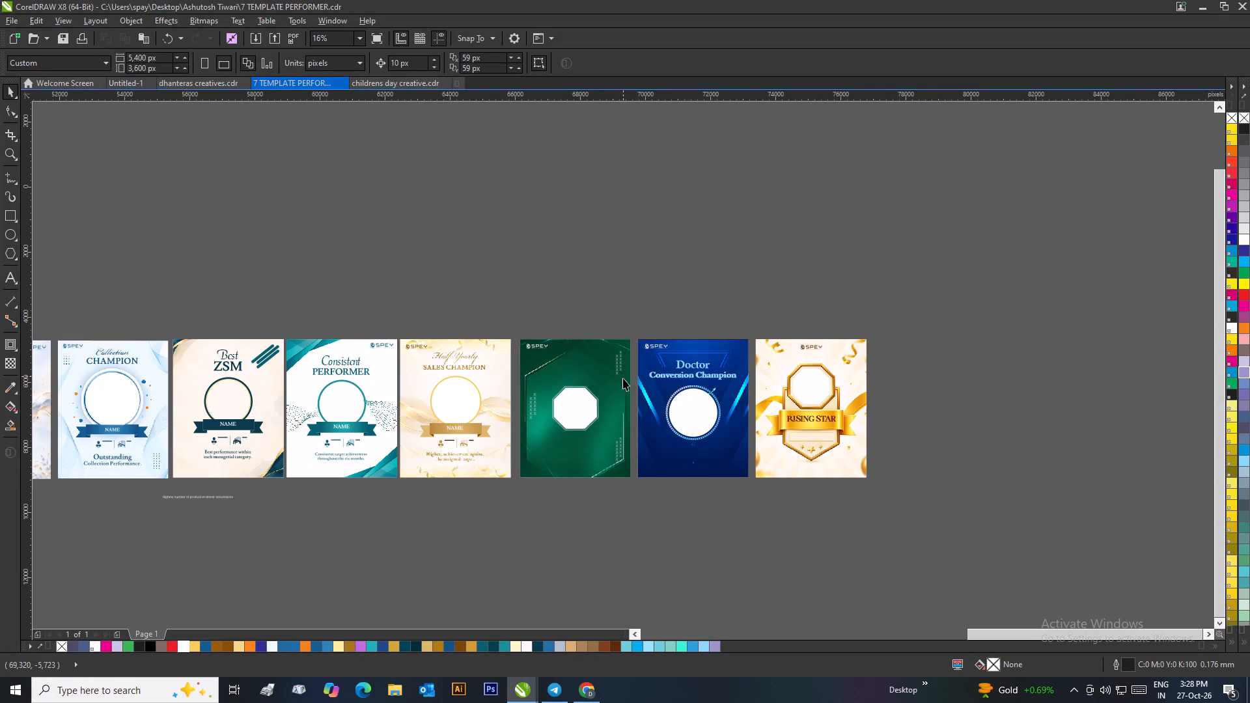
scroll(602, 451, up, 1)
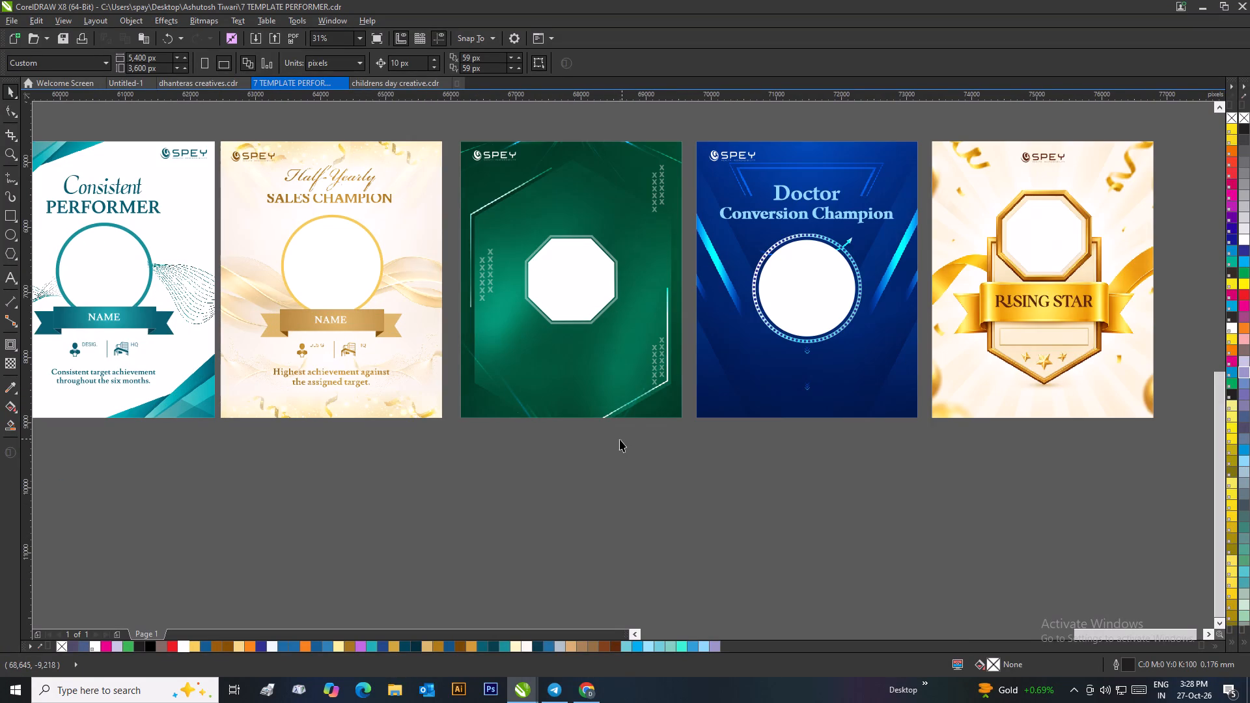
click(619, 440)
scroll(391, 458, down, 1)
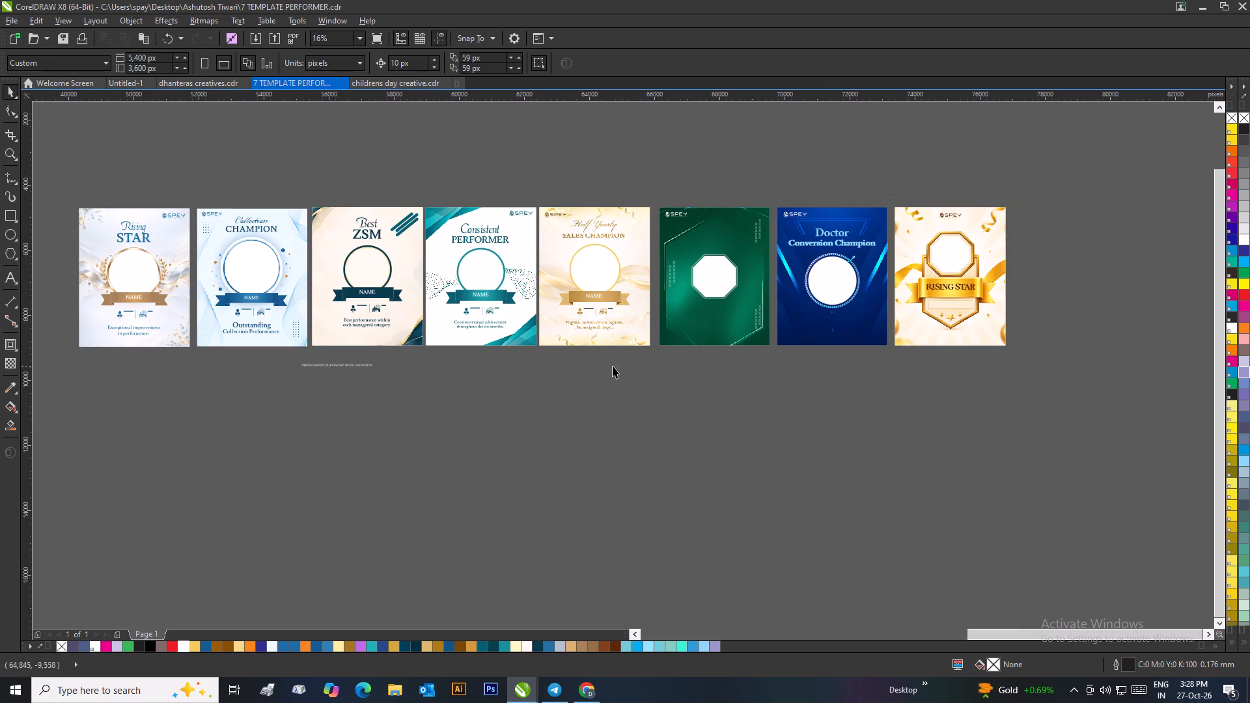
scroll(484, 301, up, 1)
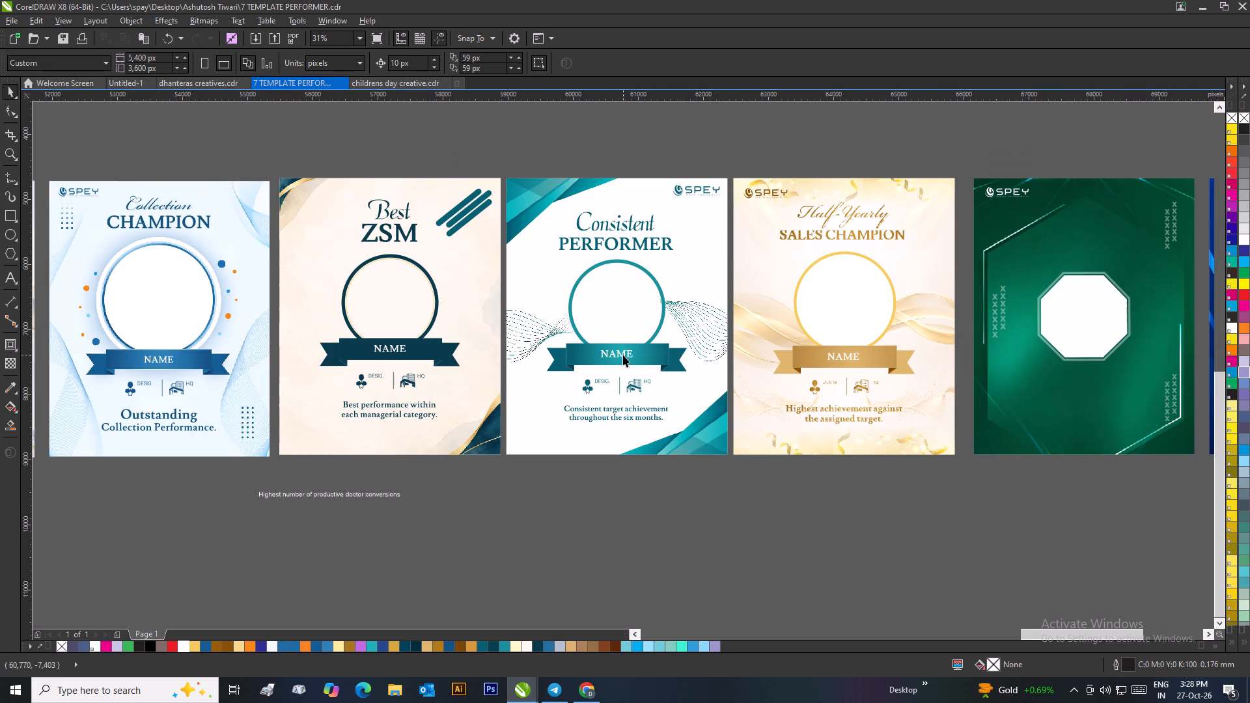
click(590, 160)
scroll(595, 157, down, 1)
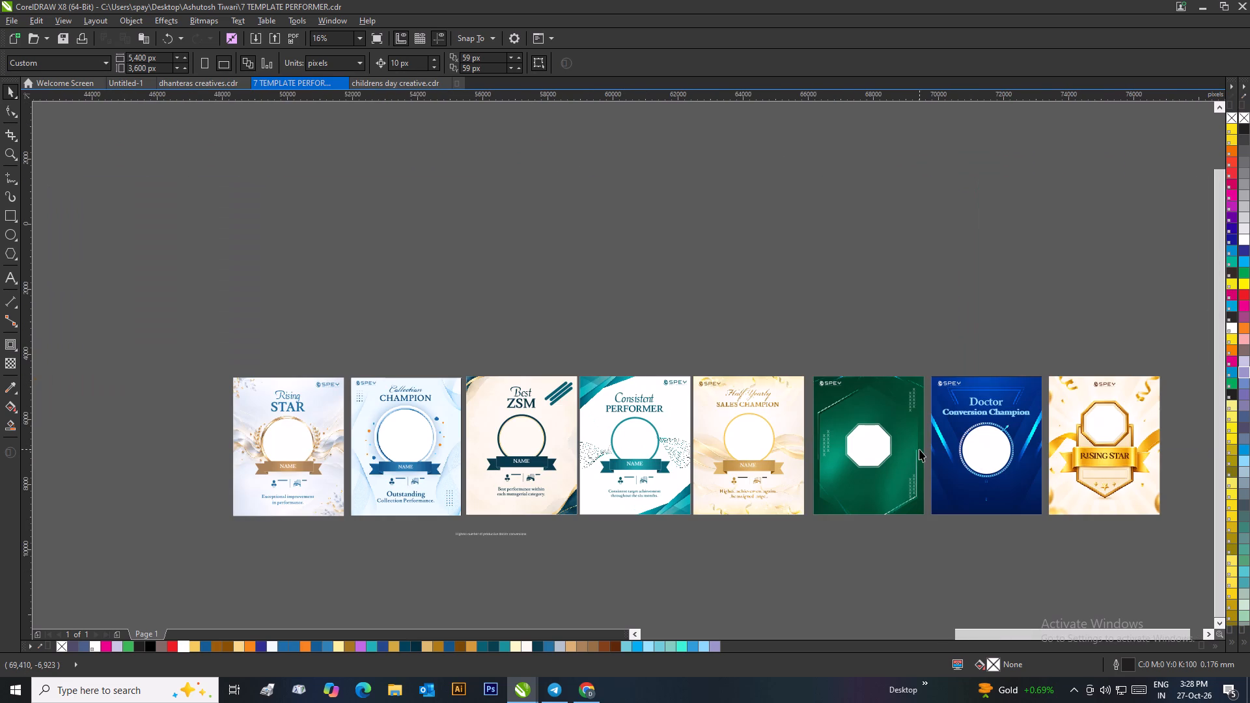
click(979, 308)
scroll(1060, 407, up, 1)
click(880, 389)
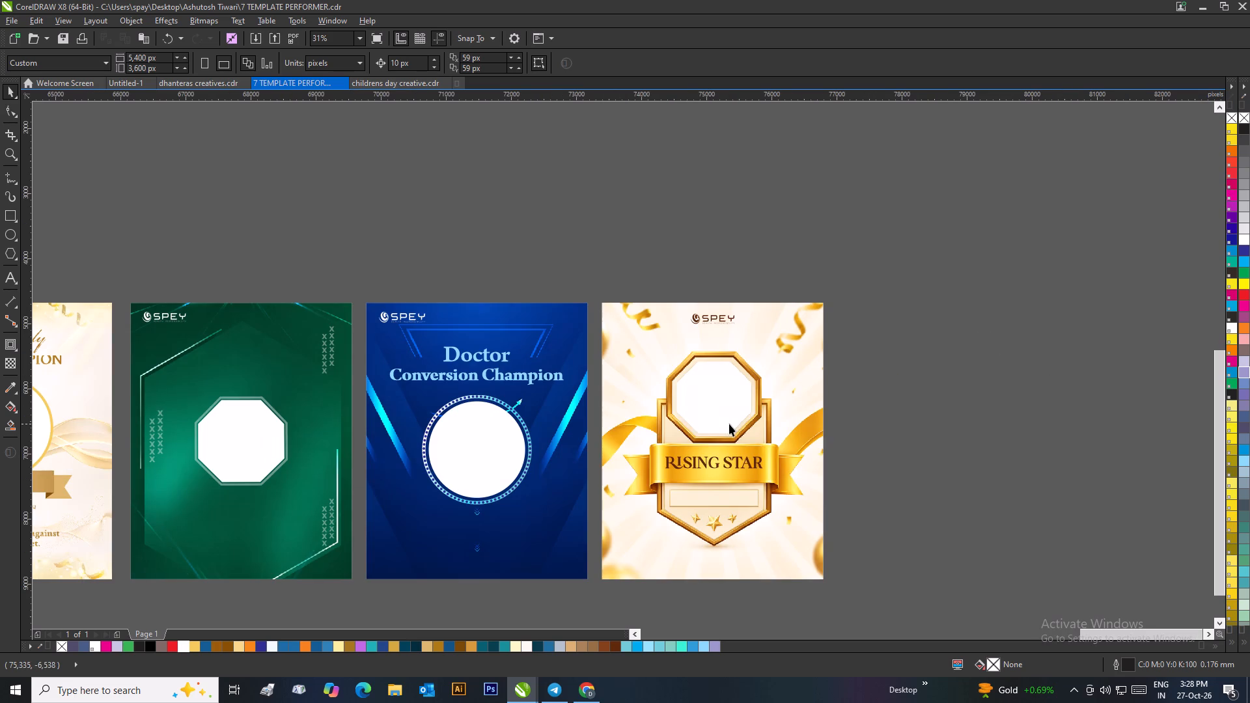
click(835, 514)
click(885, 473)
scroll(707, 534, up, 2)
scroll(623, 365, down, 2)
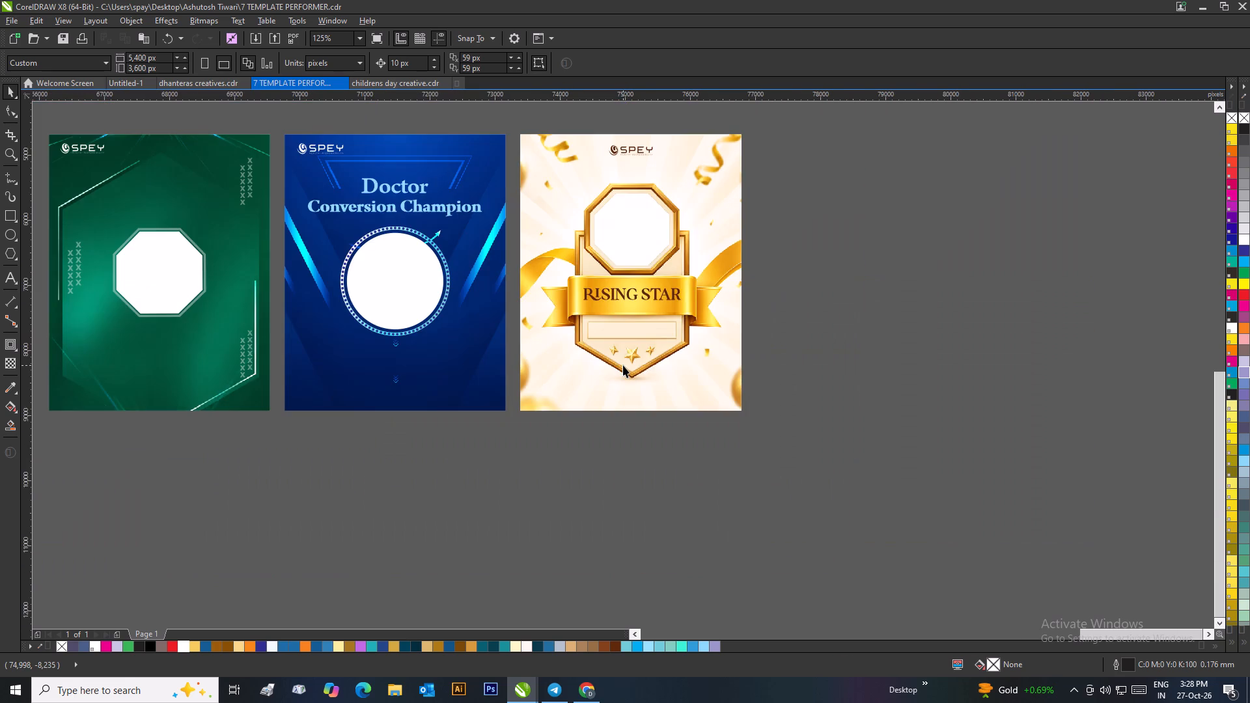
scroll(627, 351, up, 1)
scroll(623, 365, down, 1)
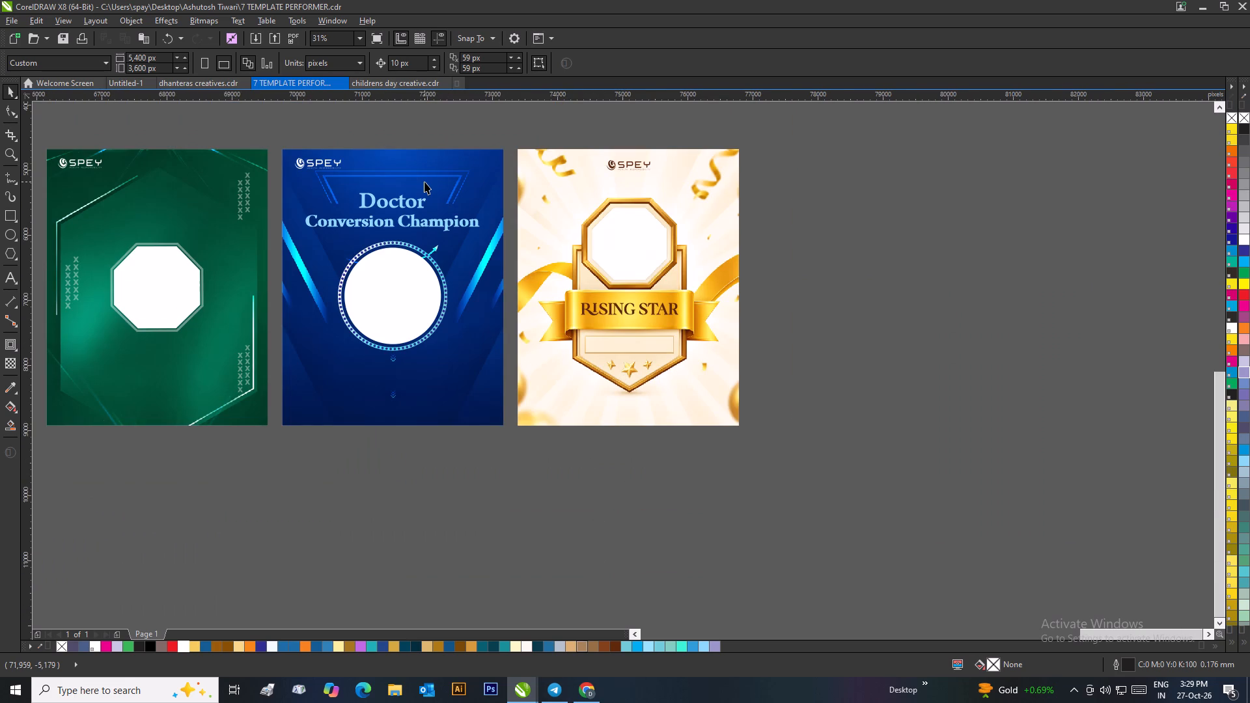
click(252, 33)
scroll(652, 290, down, 2)
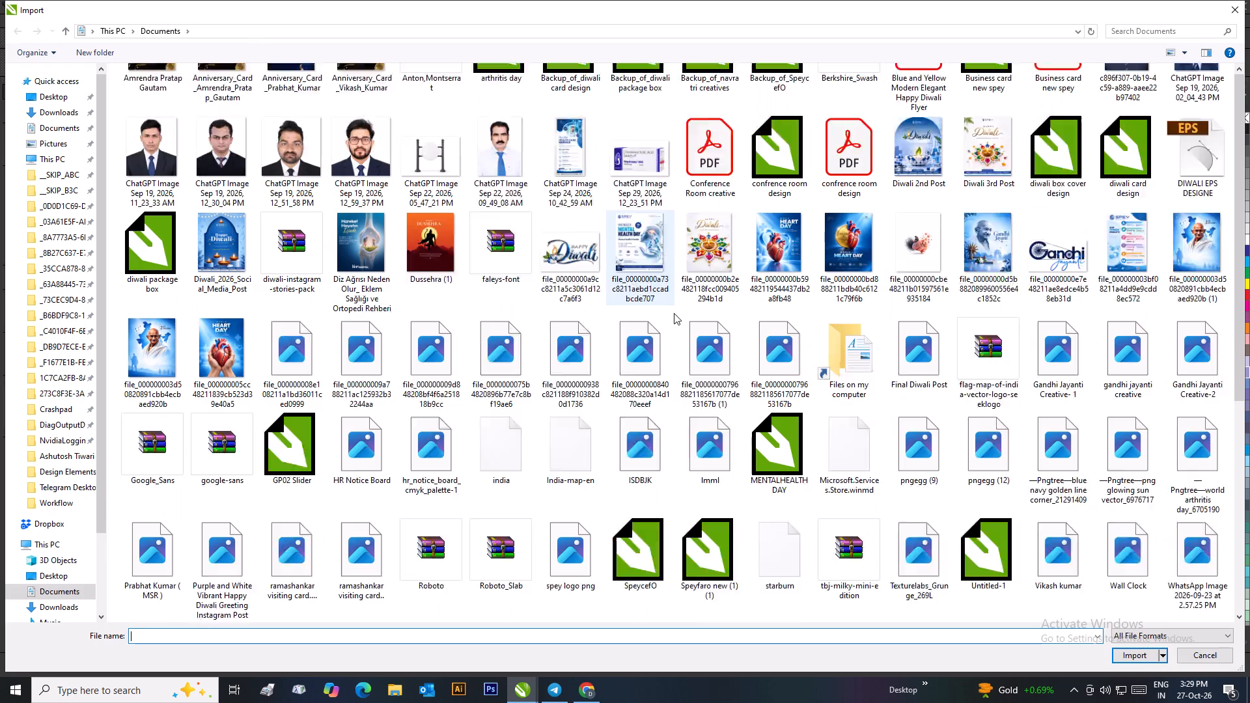
scroll(674, 313, down, 2)
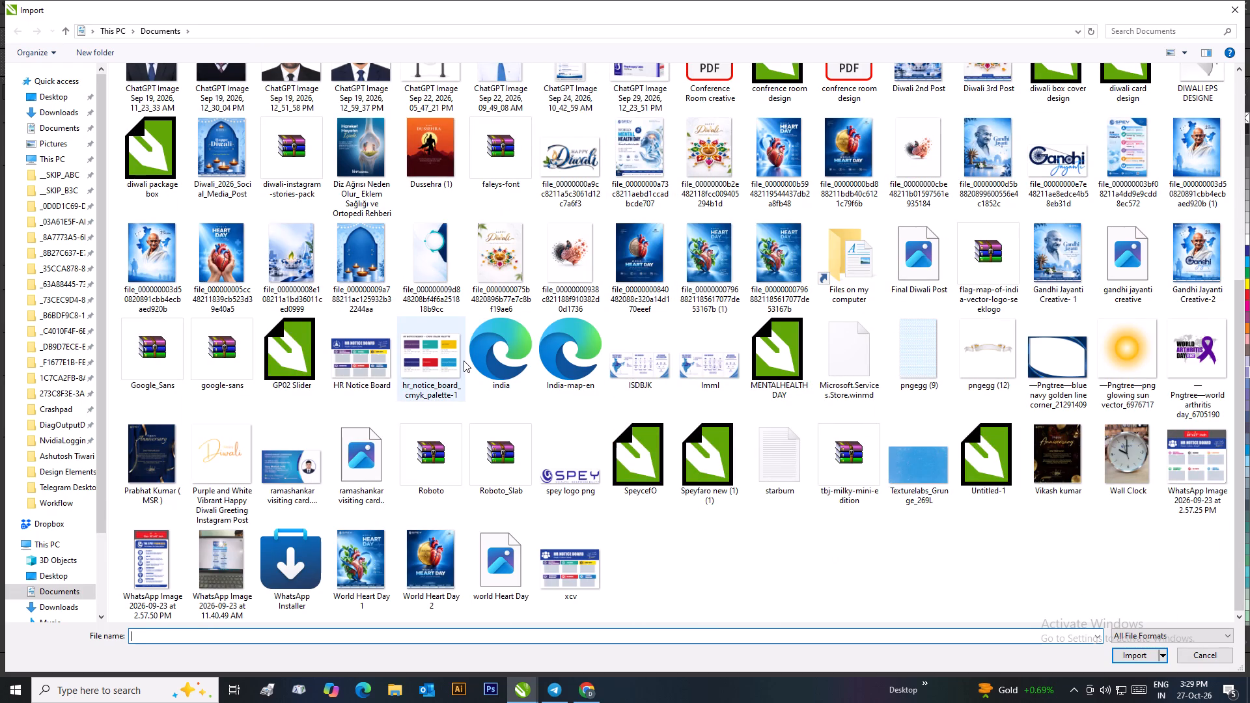
scroll(507, 360, up, 4)
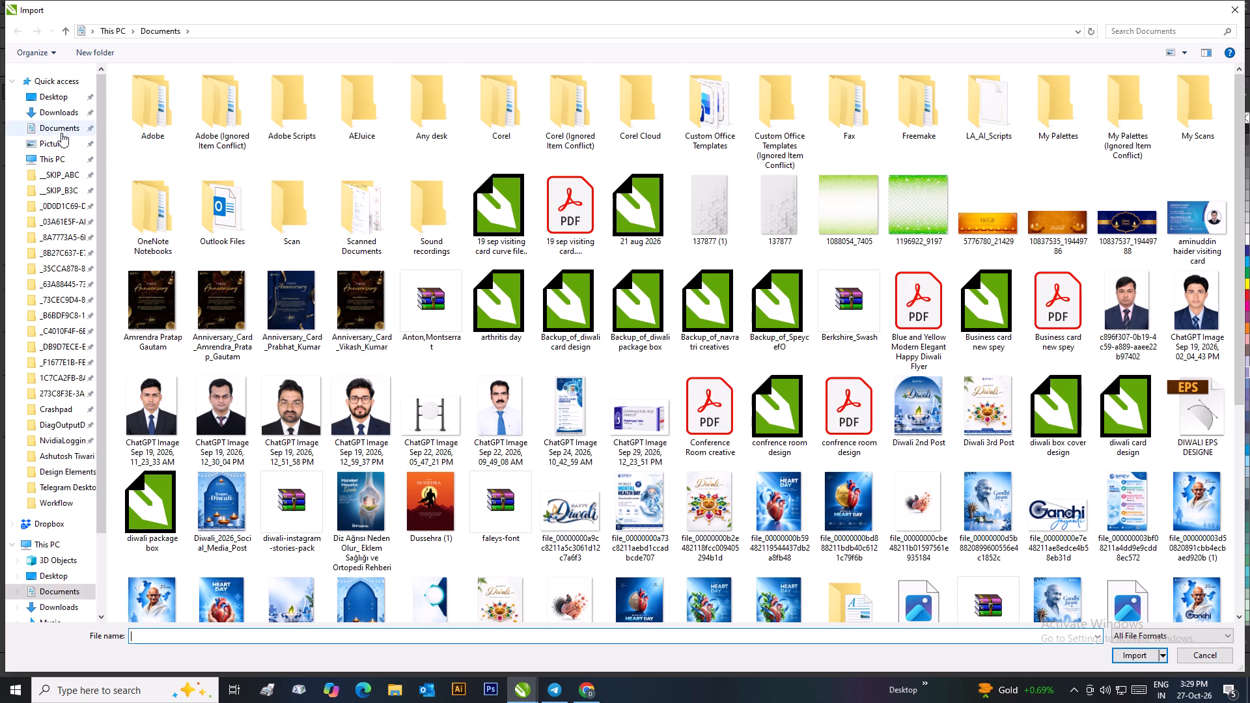
click(53, 110)
scroll(380, 303, down, 4)
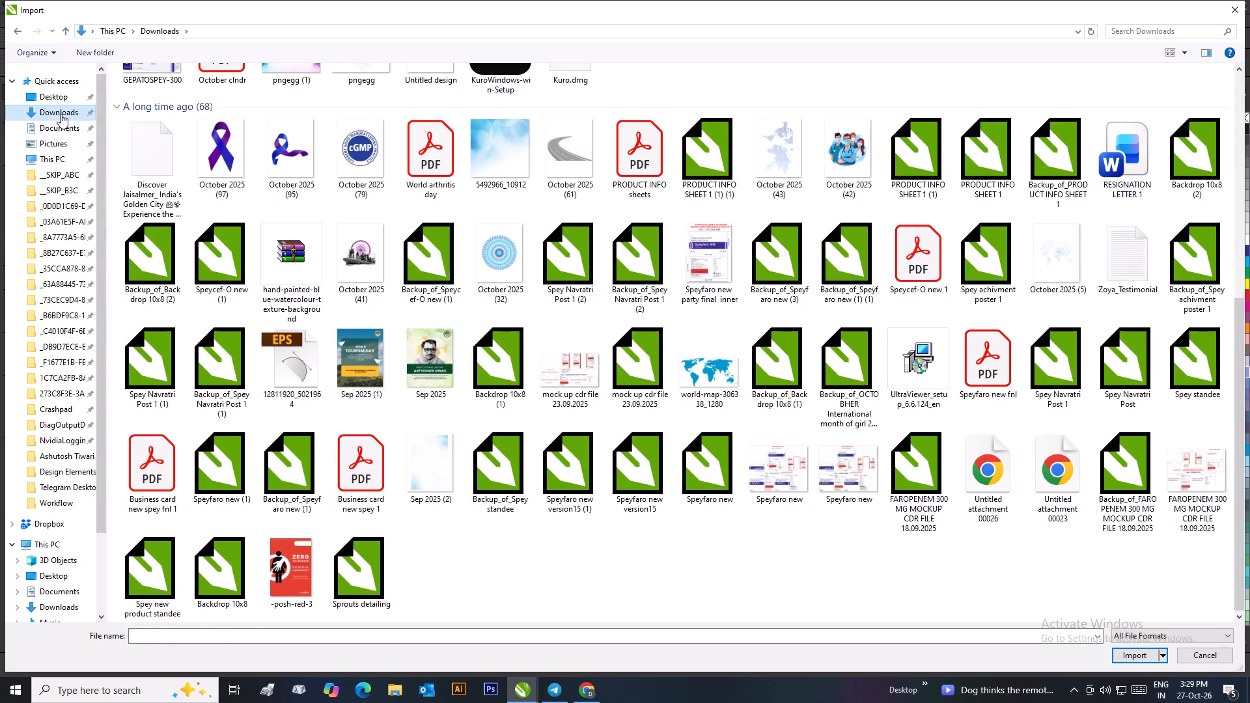
click(78, 460)
scroll(585, 422, down, 4)
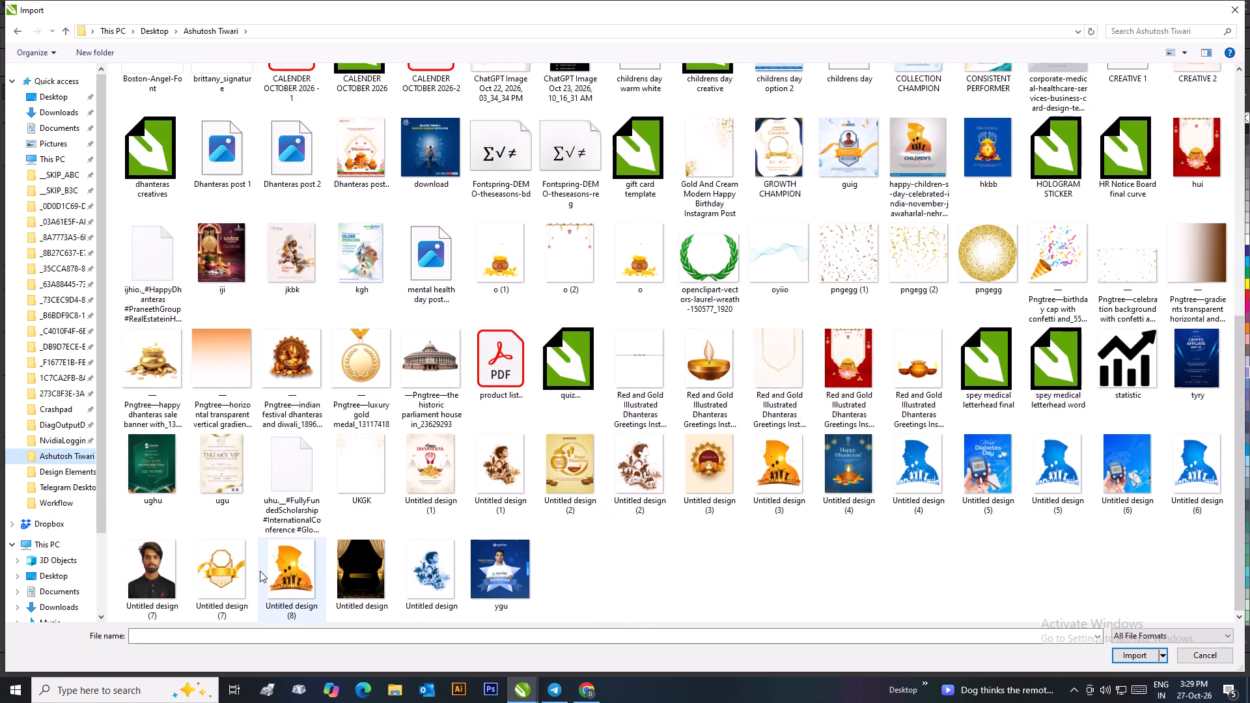
click(226, 575)
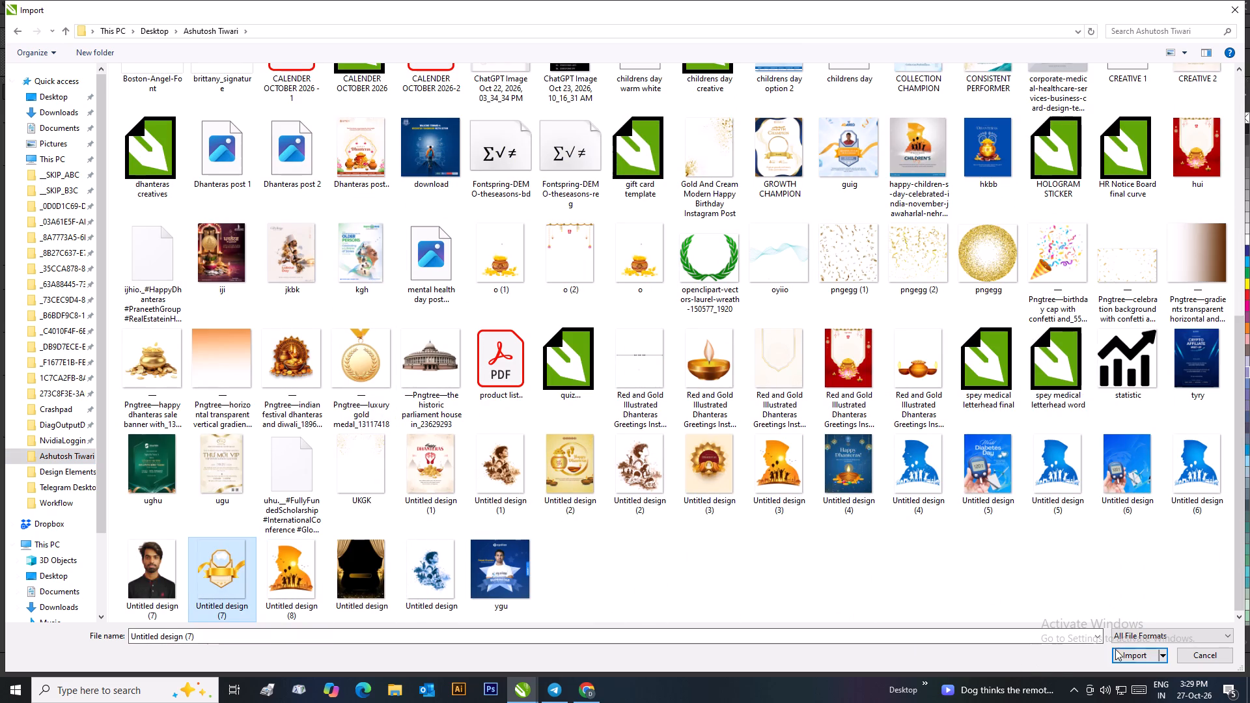
click(1128, 652)
click(479, 466)
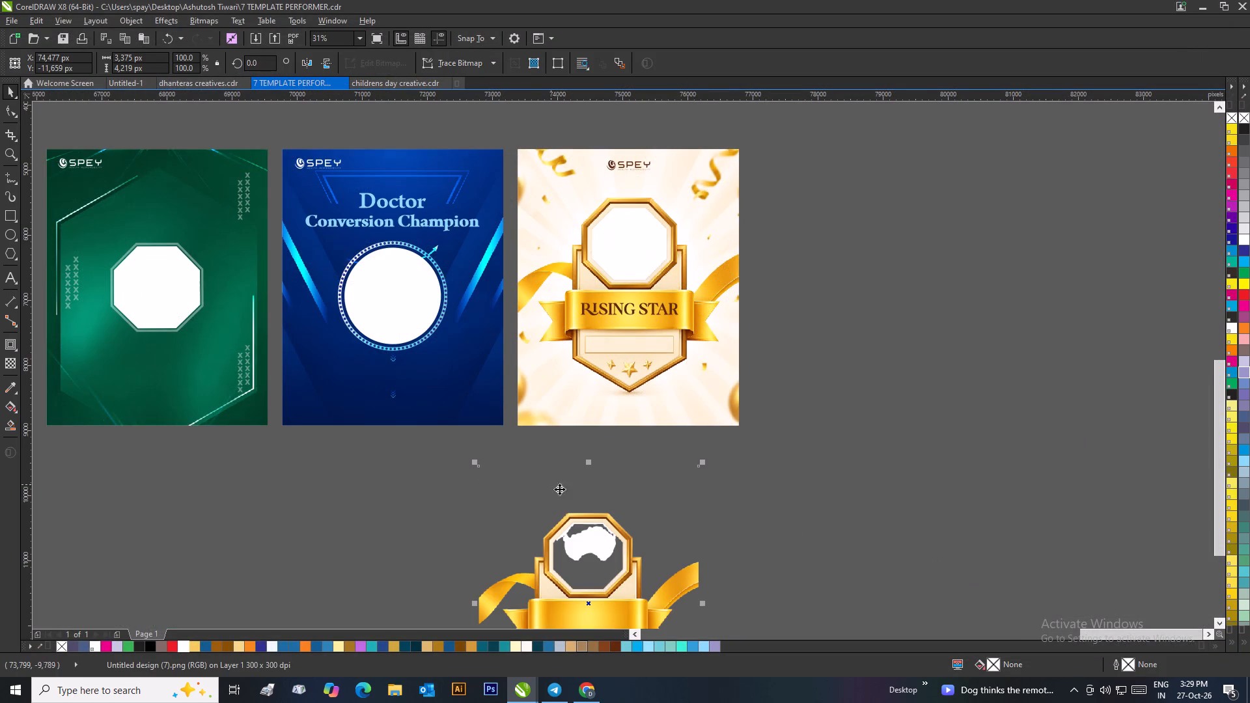
scroll(579, 519, down, 1)
drag(636, 407, 679, 408)
Inspect the imported gold badge up close, checking its octagon opening, ribbon, lower text box and stars.
scroll(676, 412, up, 2)
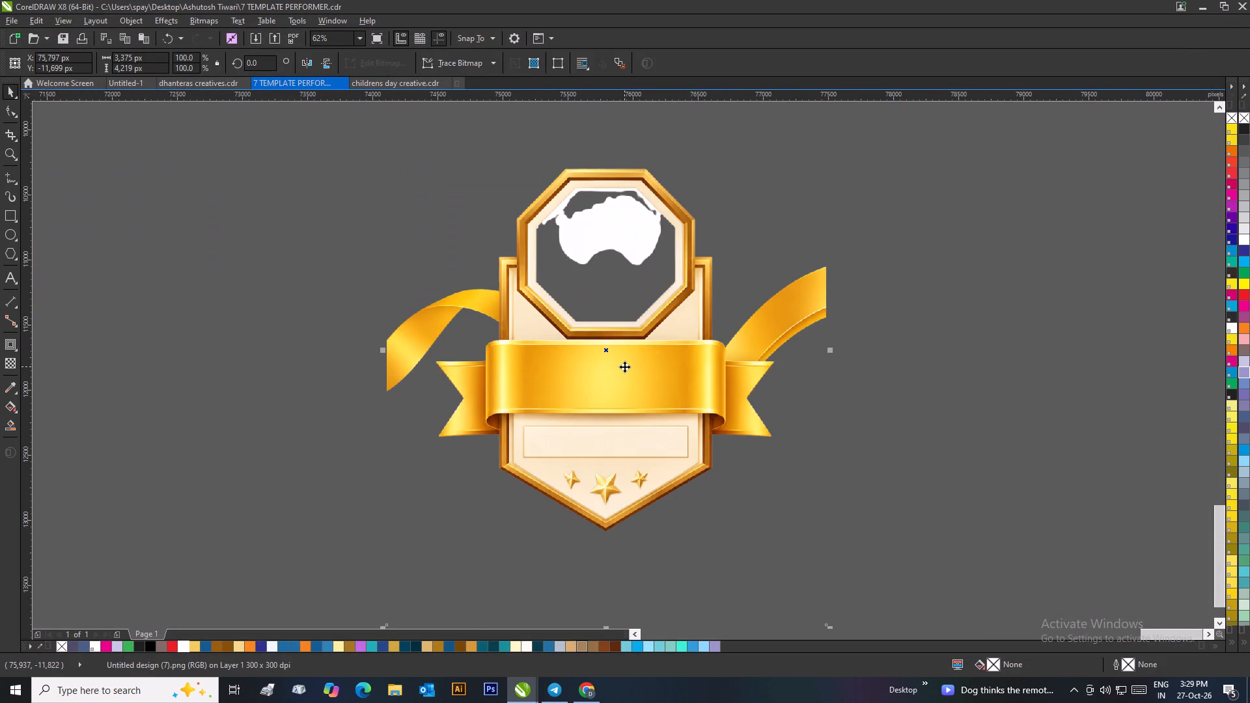
scroll(624, 366, up, 1)
scroll(623, 365, down, 2)
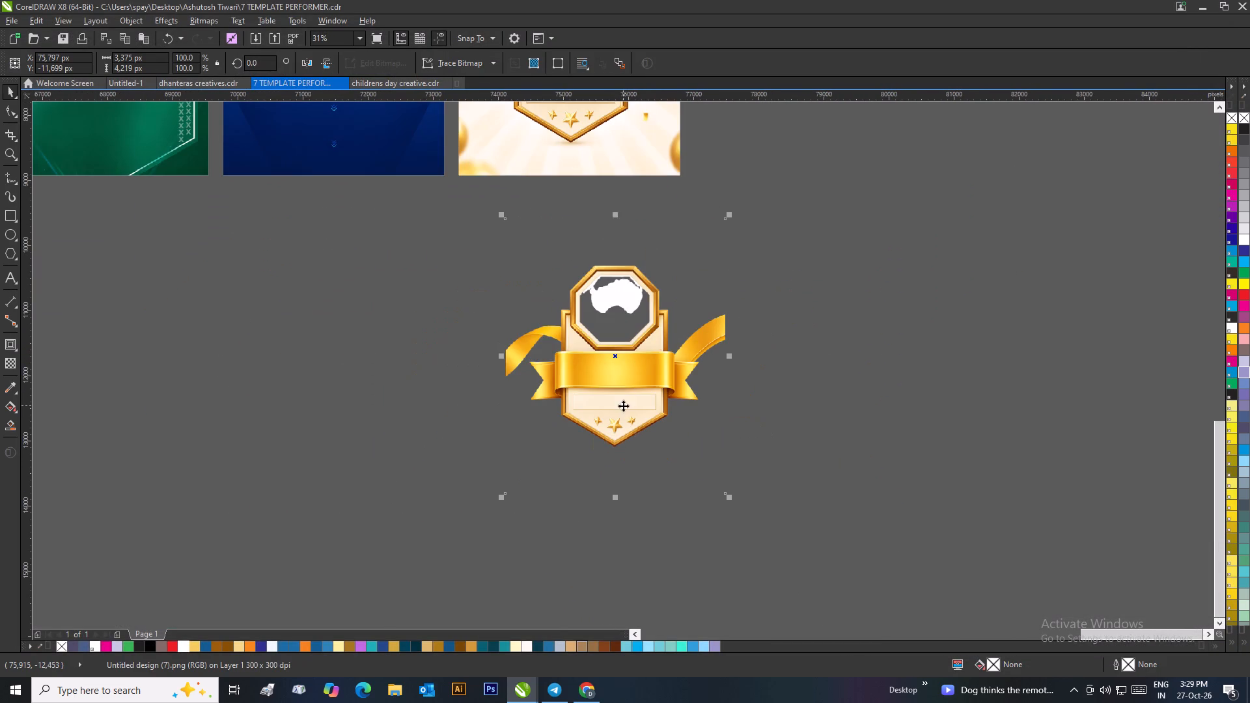
scroll(623, 406, up, 4)
scroll(623, 365, down, 3)
scroll(623, 361, up, 1)
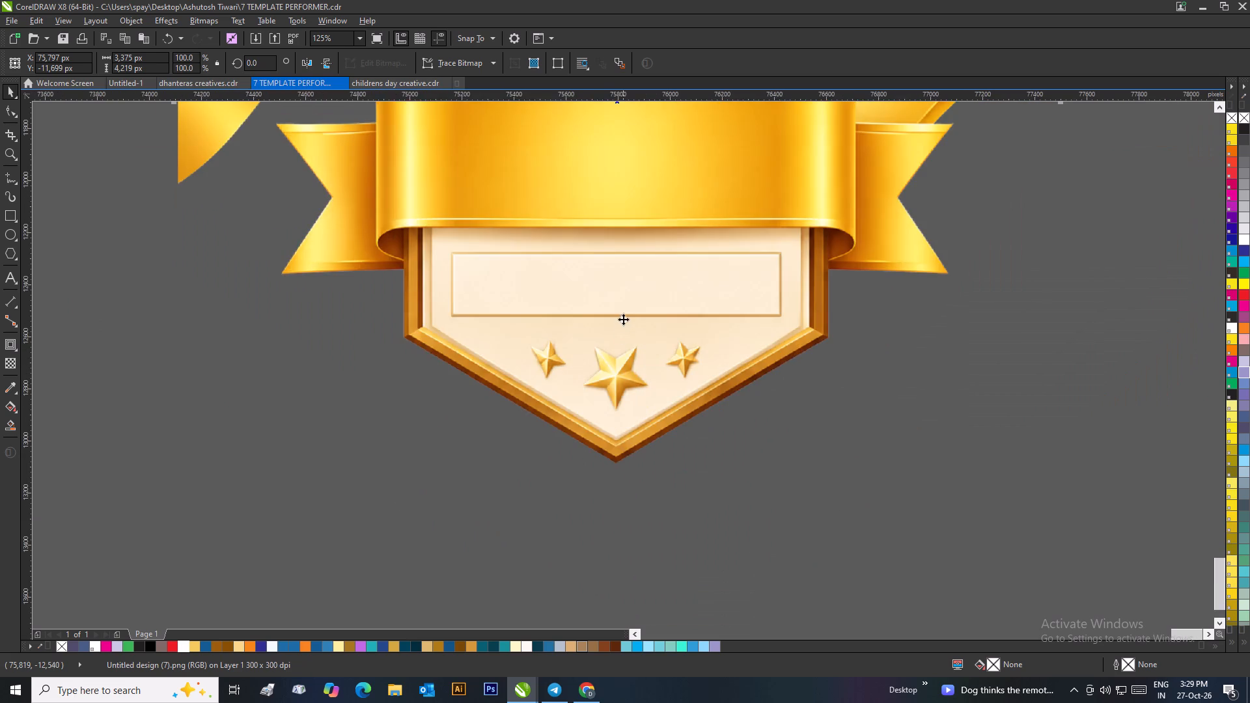
scroll(623, 314, down, 1)
scroll(659, 139, up, 1)
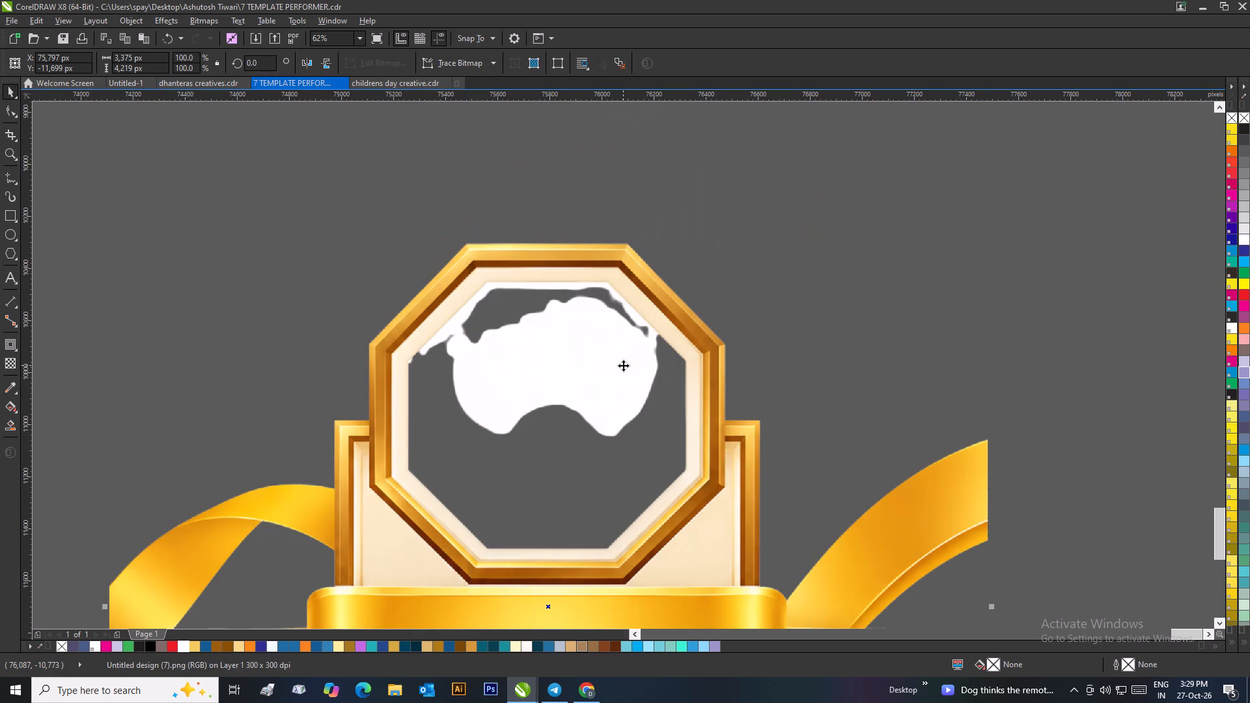
scroll(525, 348, down, 3)
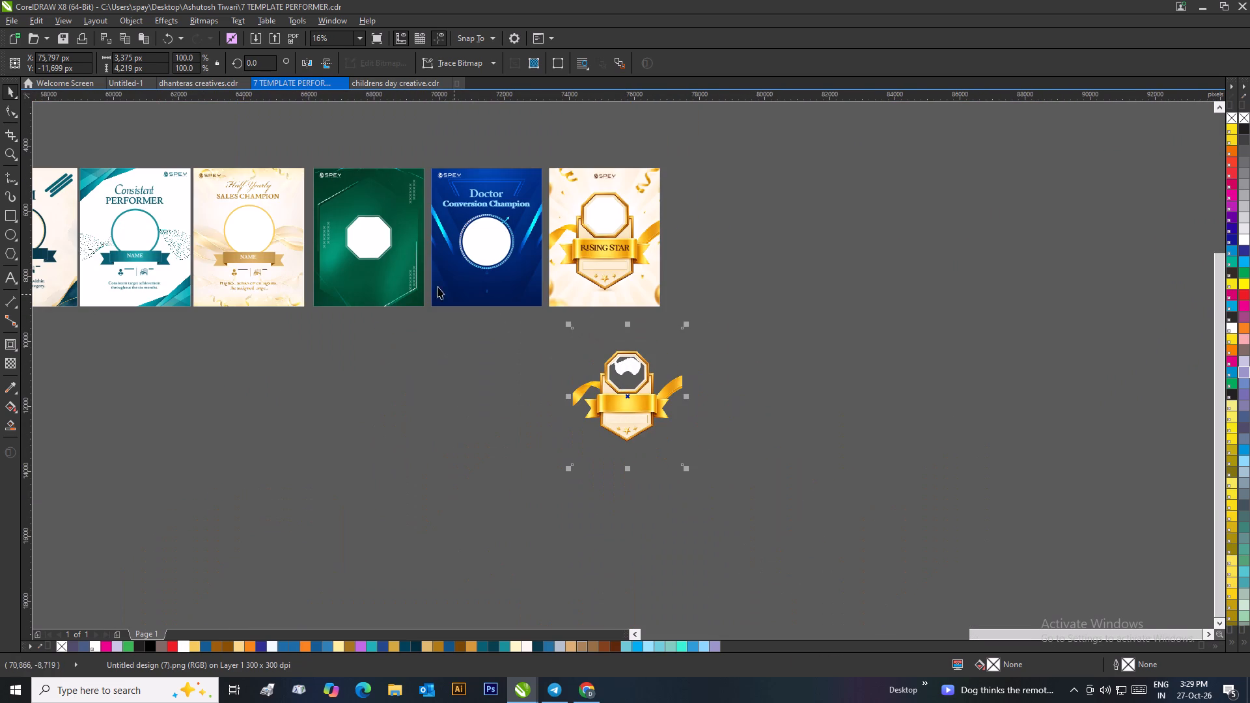
Place a copy of the green card's white octagon on the imported gold badge.
click(374, 234)
drag(365, 238, 648, 372)
right_click(648, 372)
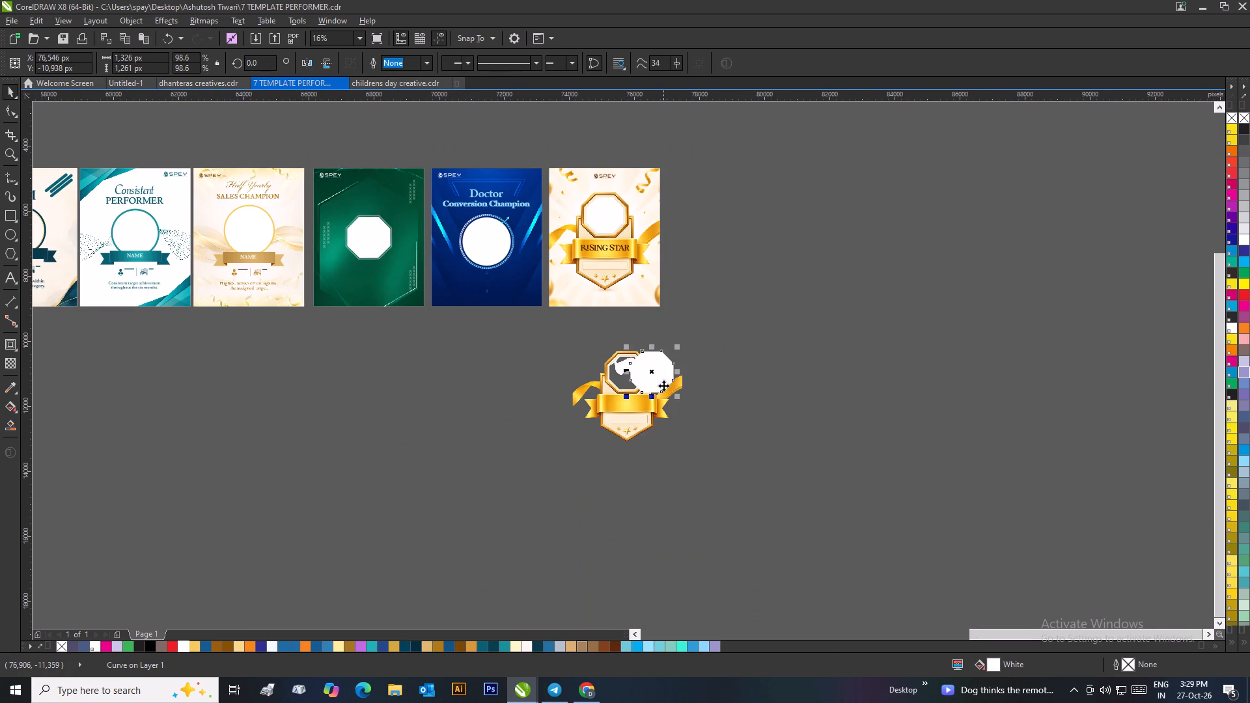
Scale the copied white octagon down to about 1,022 by 973 px and position it inside the badge's octagonal gold frame.
scroll(663, 385, up, 2)
drag(673, 225, 643, 263)
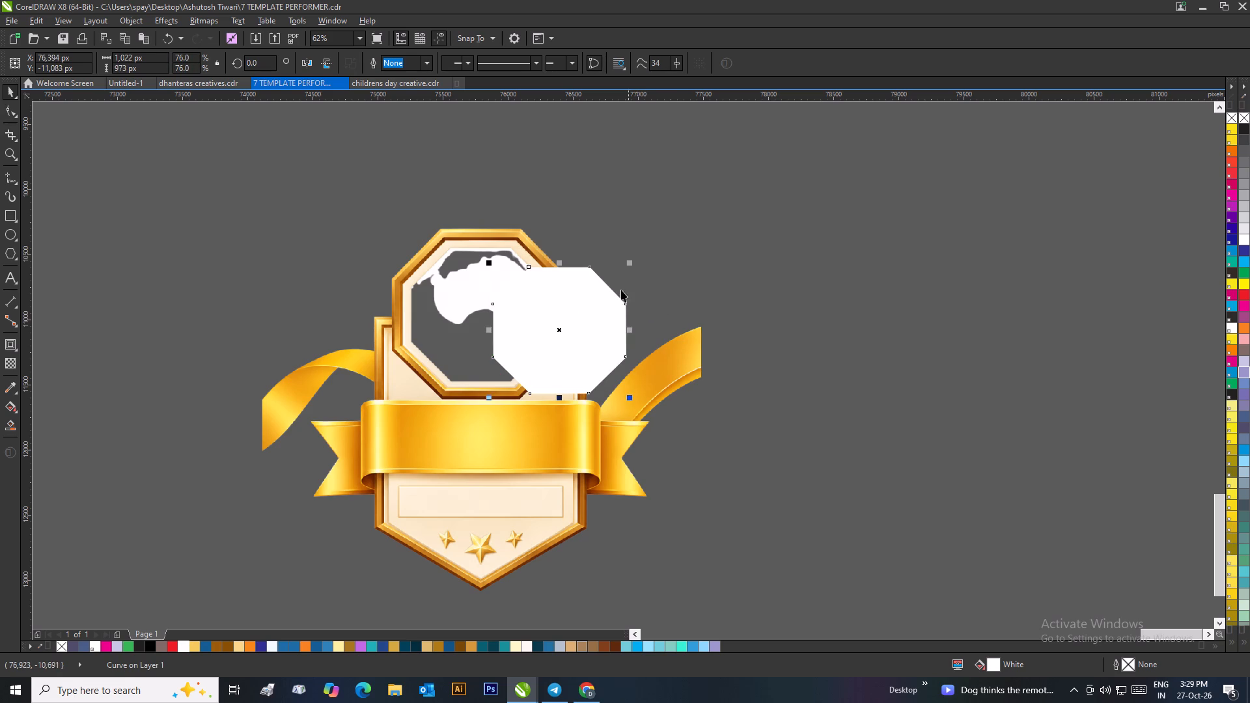
drag(580, 326, 501, 307)
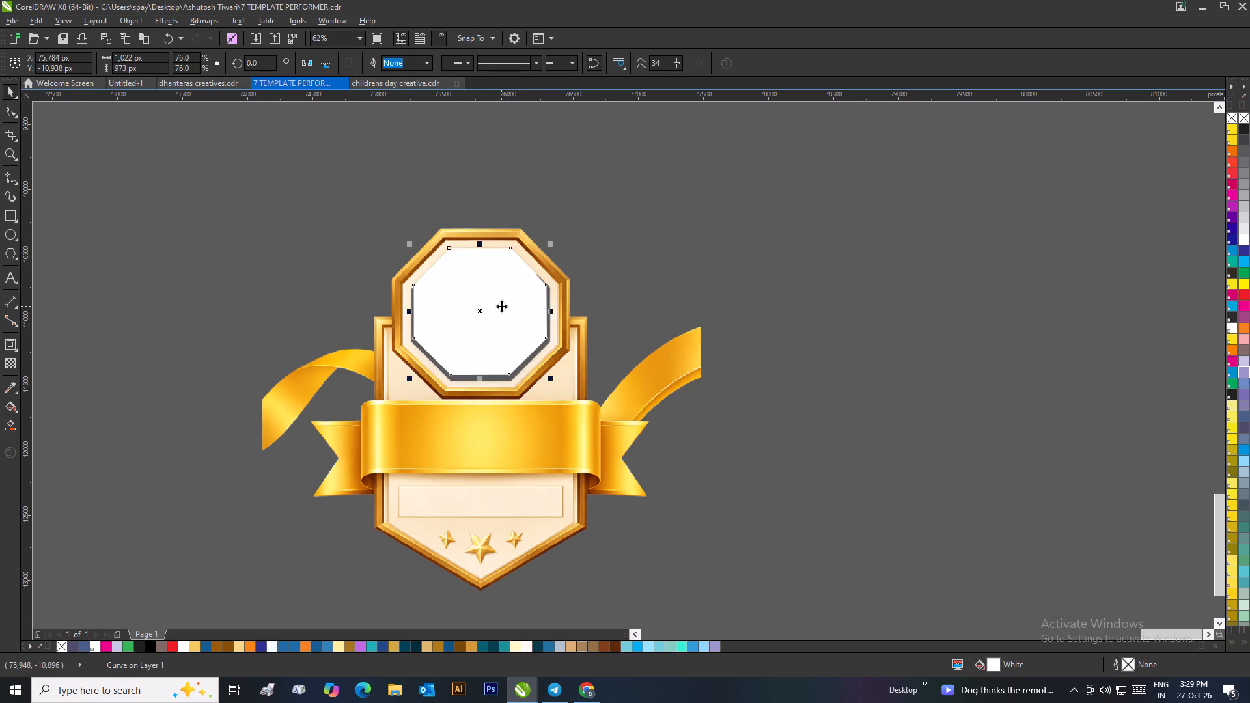
scroll(524, 325, up, 1)
drag(613, 320, 608, 335)
drag(576, 307, 575, 305)
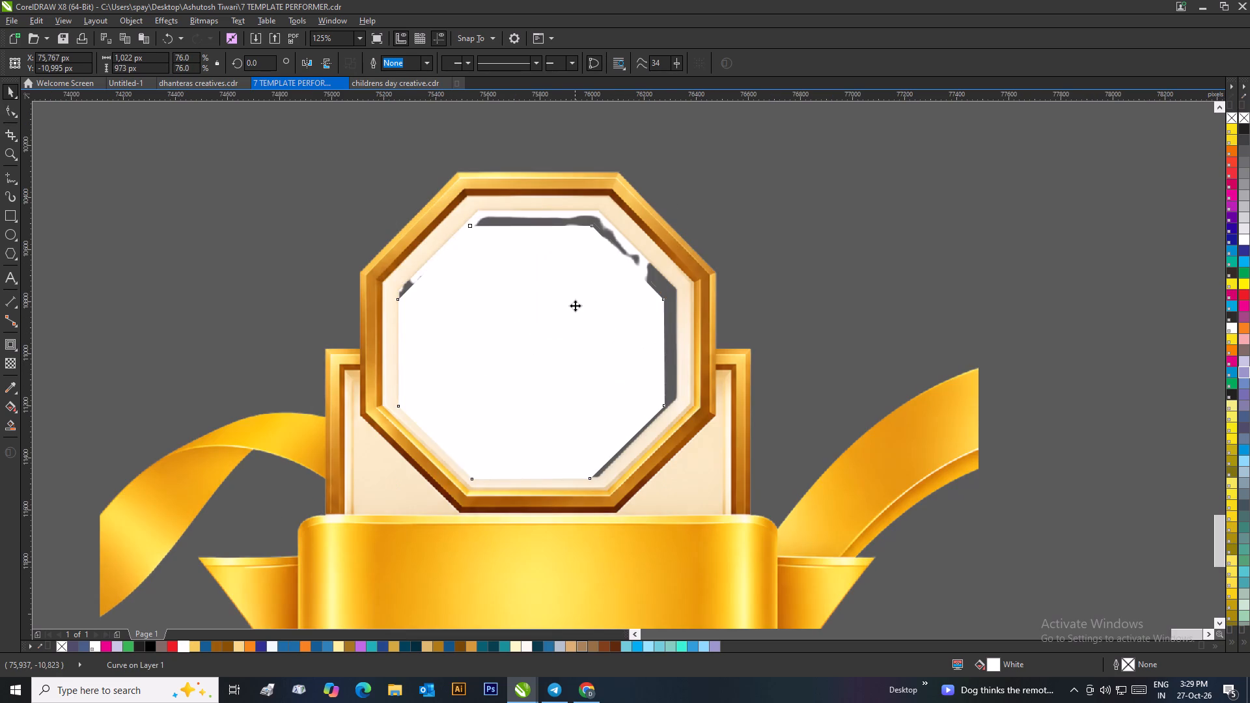
drag(575, 305, 581, 290)
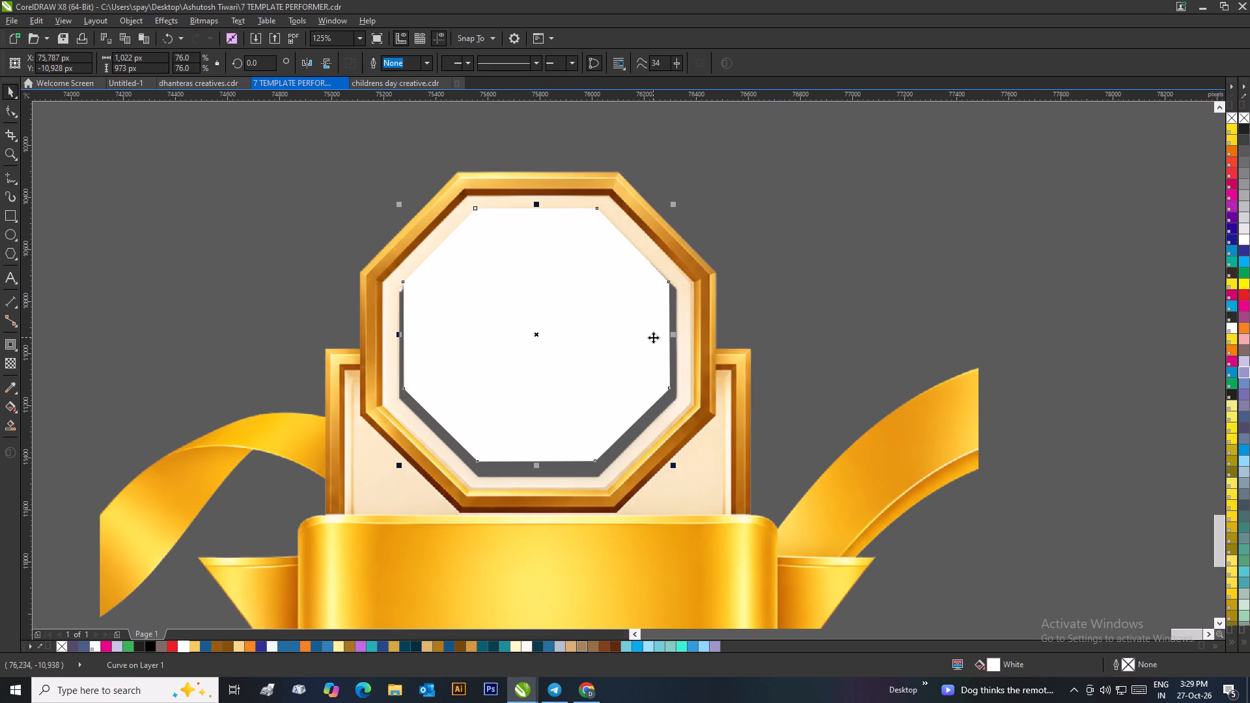
Use the Shape tool to move the white octagon's two left corner nodes onto the matching corners of the badge's opening.
drag(7, 113, 21, 128)
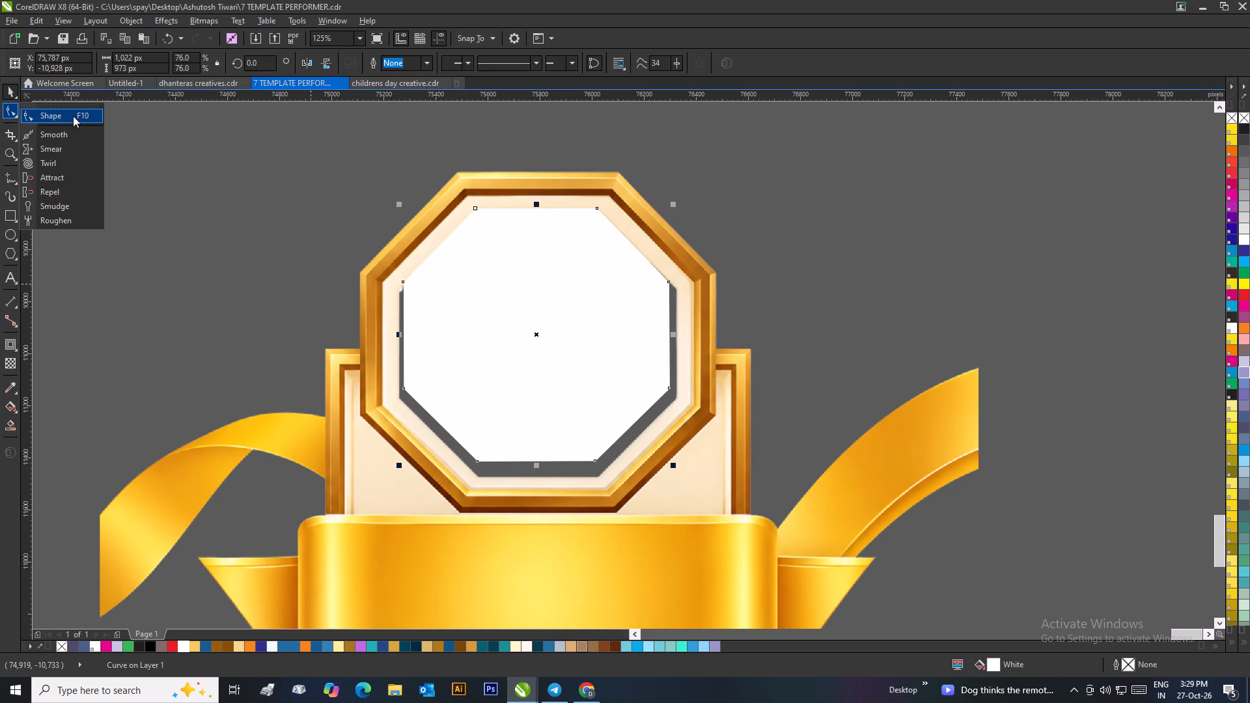
click(73, 116)
drag(330, 258, 429, 398)
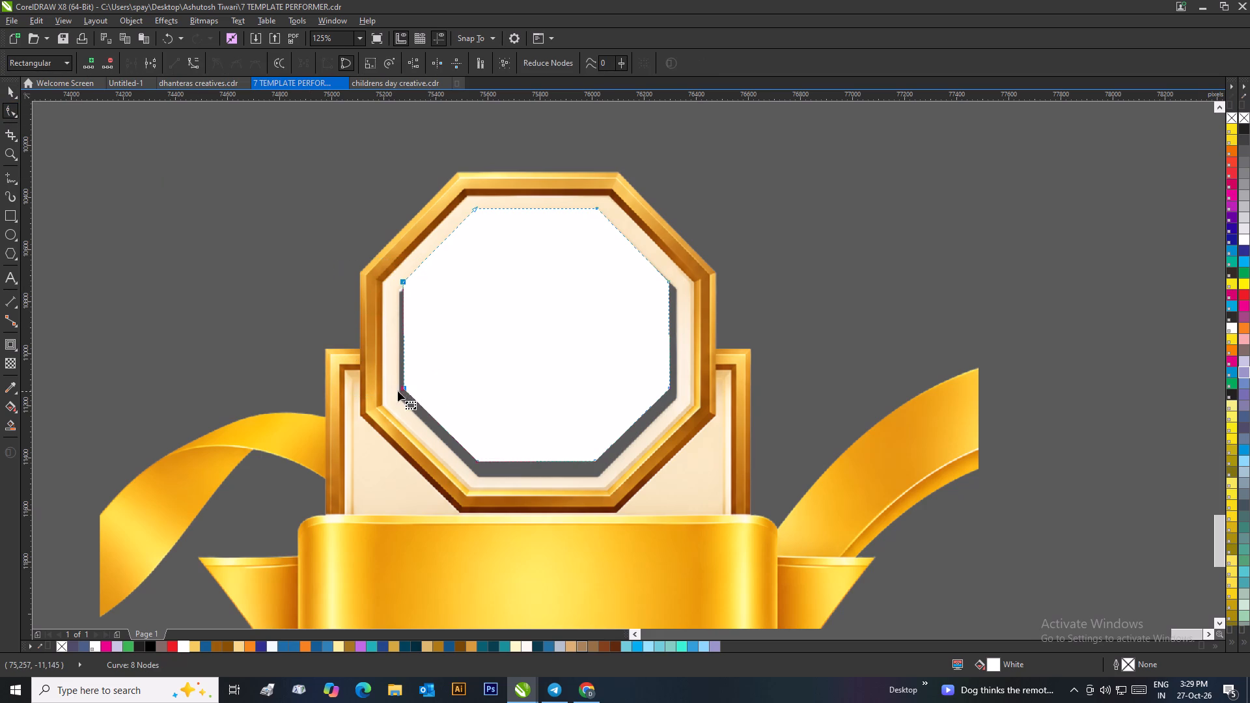
scroll(402, 391, up, 2)
drag(633, 355, 630, 375)
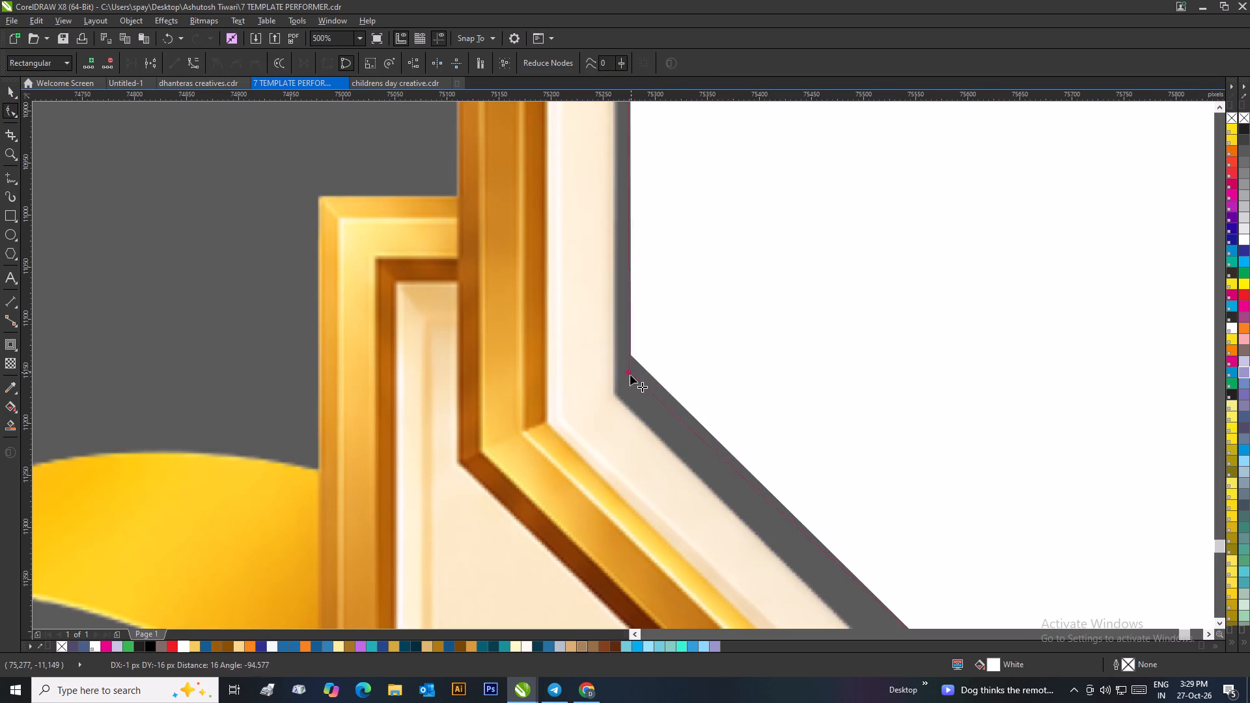
drag(630, 375, 615, 396)
scroll(614, 389, down, 1)
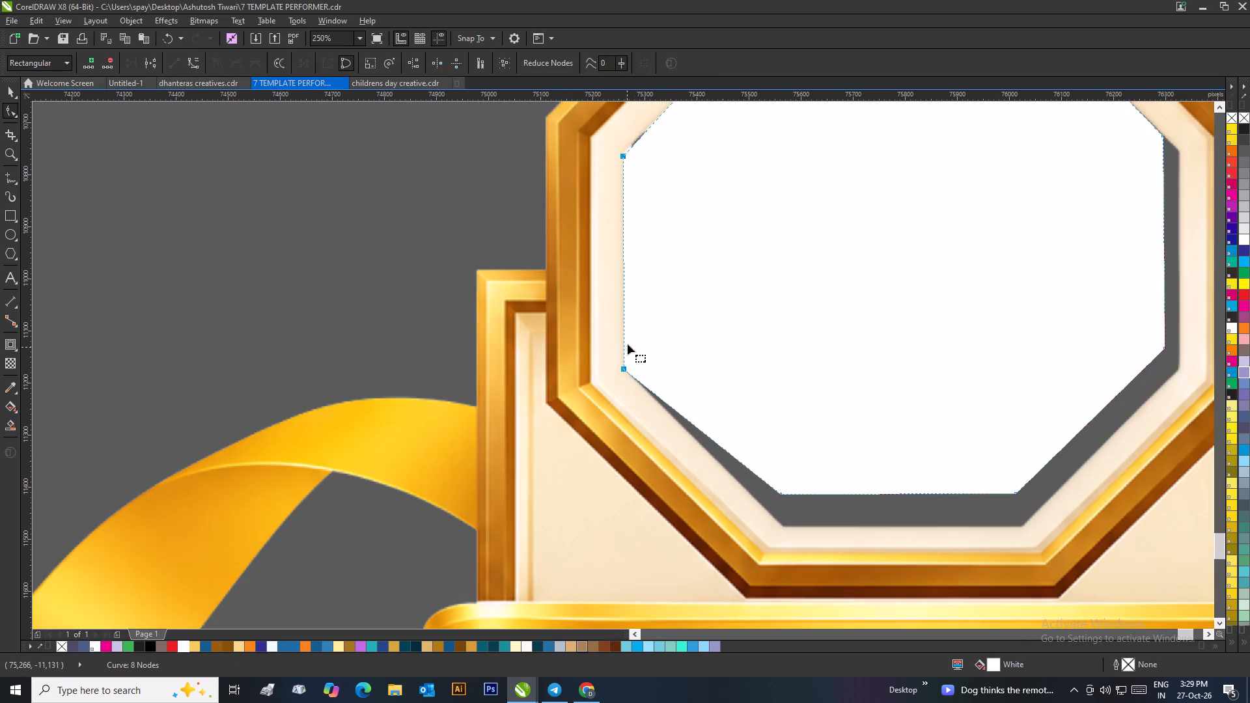
scroll(630, 136, up, 1)
click(595, 399)
click(619, 413)
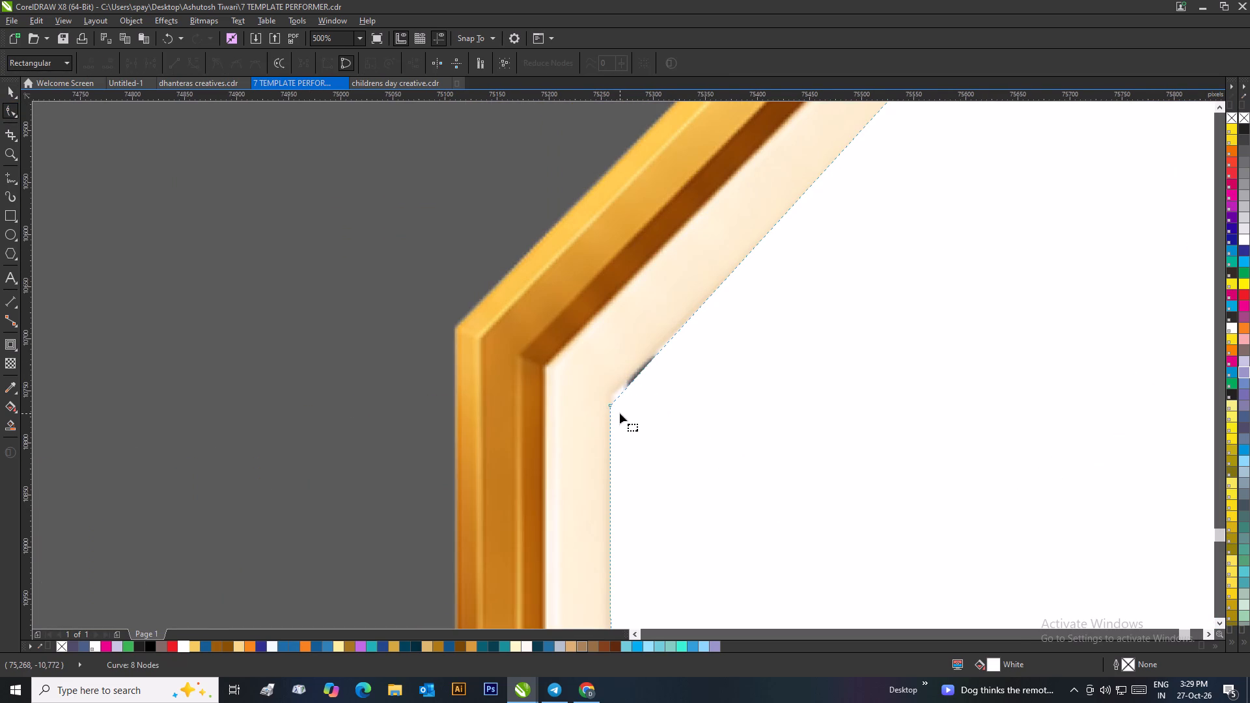
drag(607, 406, 605, 399)
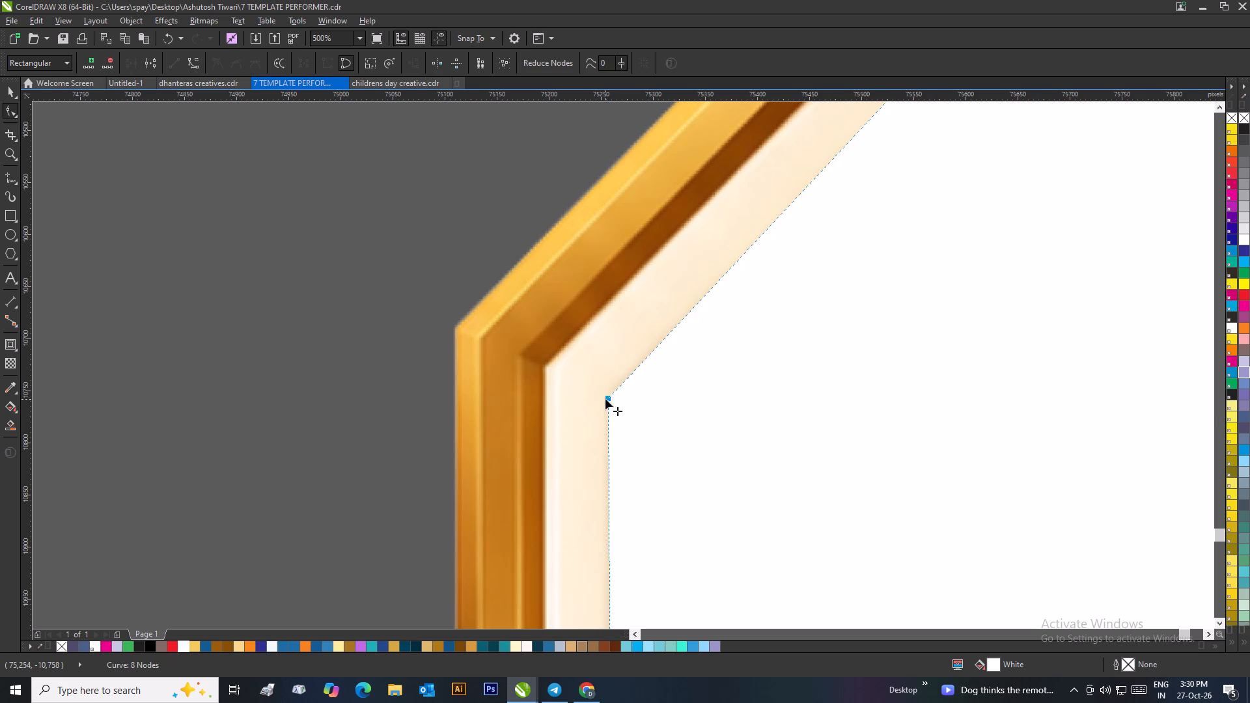
click(605, 399)
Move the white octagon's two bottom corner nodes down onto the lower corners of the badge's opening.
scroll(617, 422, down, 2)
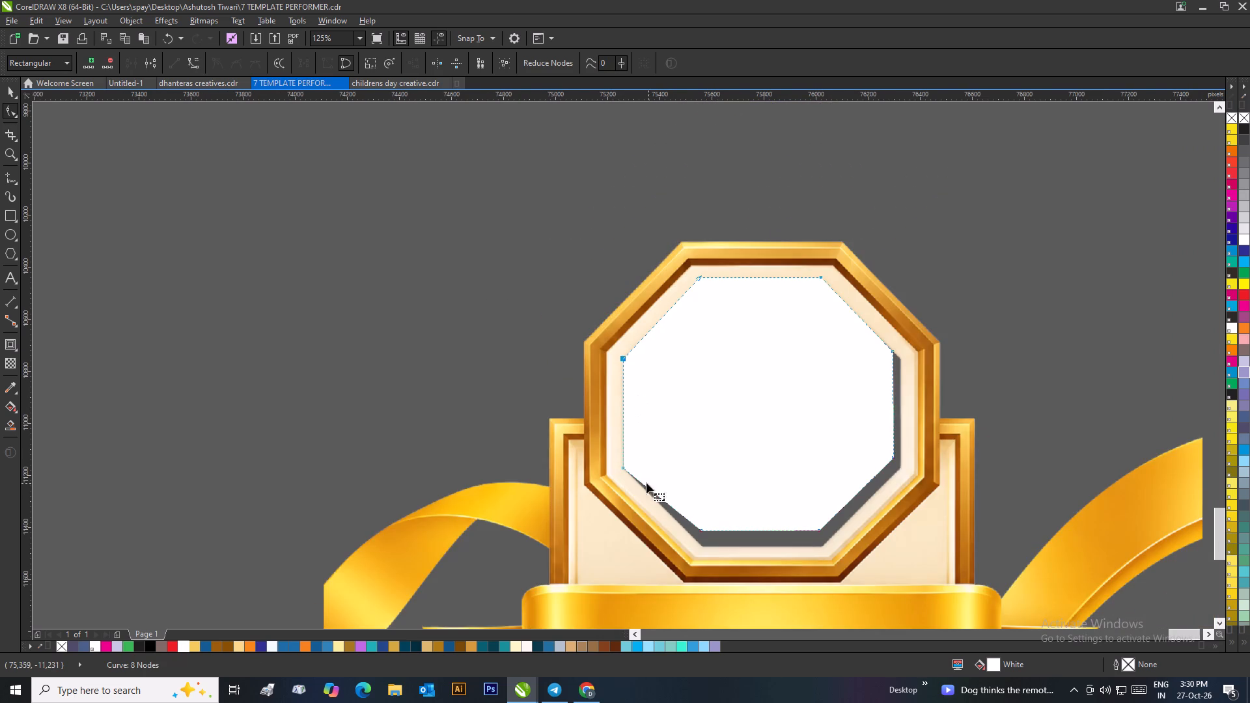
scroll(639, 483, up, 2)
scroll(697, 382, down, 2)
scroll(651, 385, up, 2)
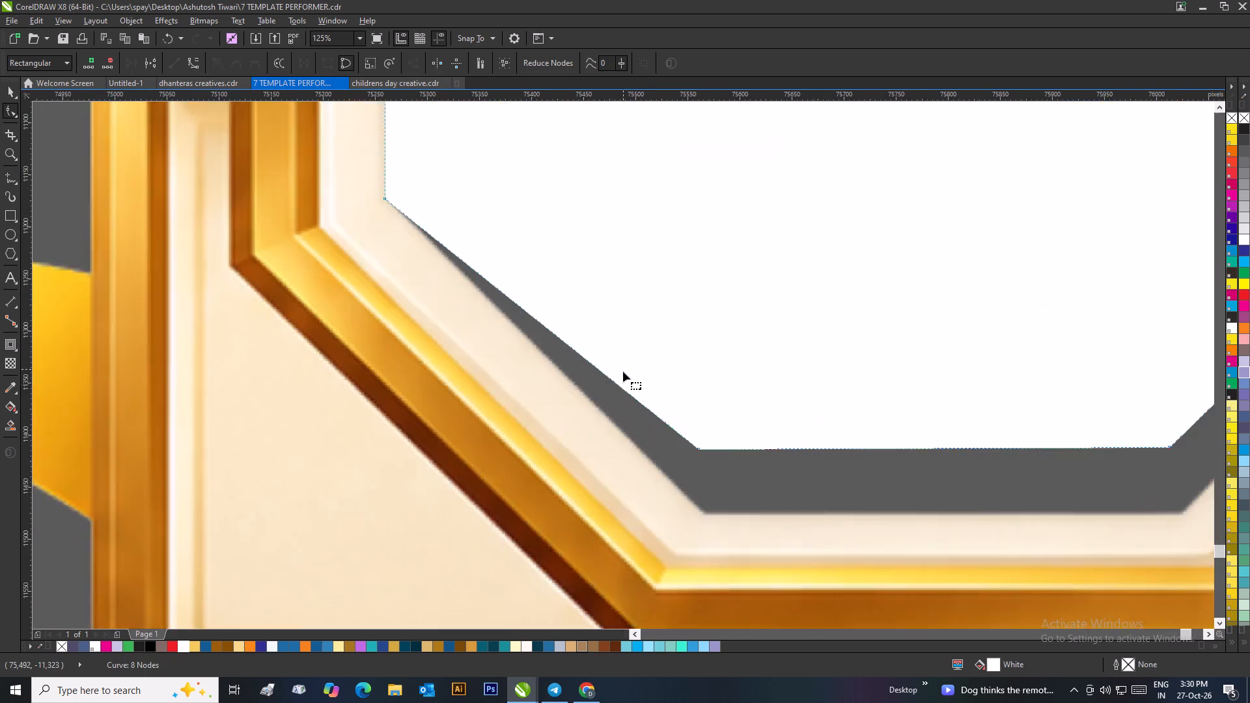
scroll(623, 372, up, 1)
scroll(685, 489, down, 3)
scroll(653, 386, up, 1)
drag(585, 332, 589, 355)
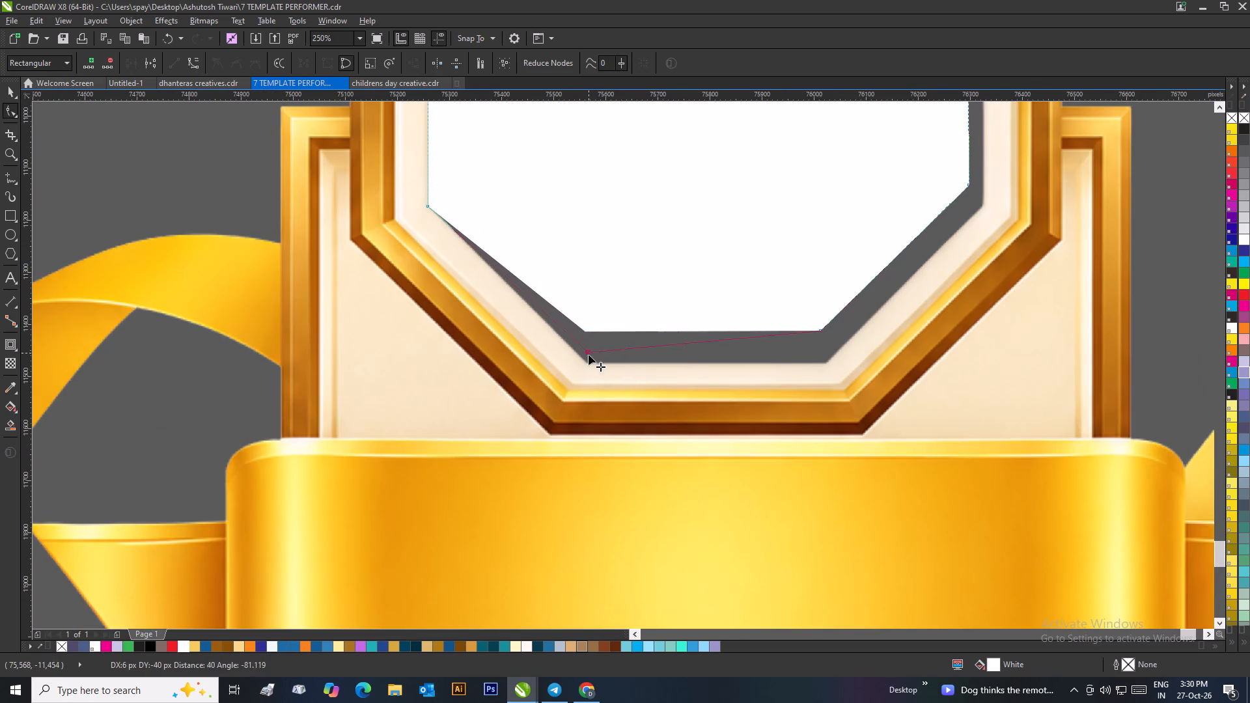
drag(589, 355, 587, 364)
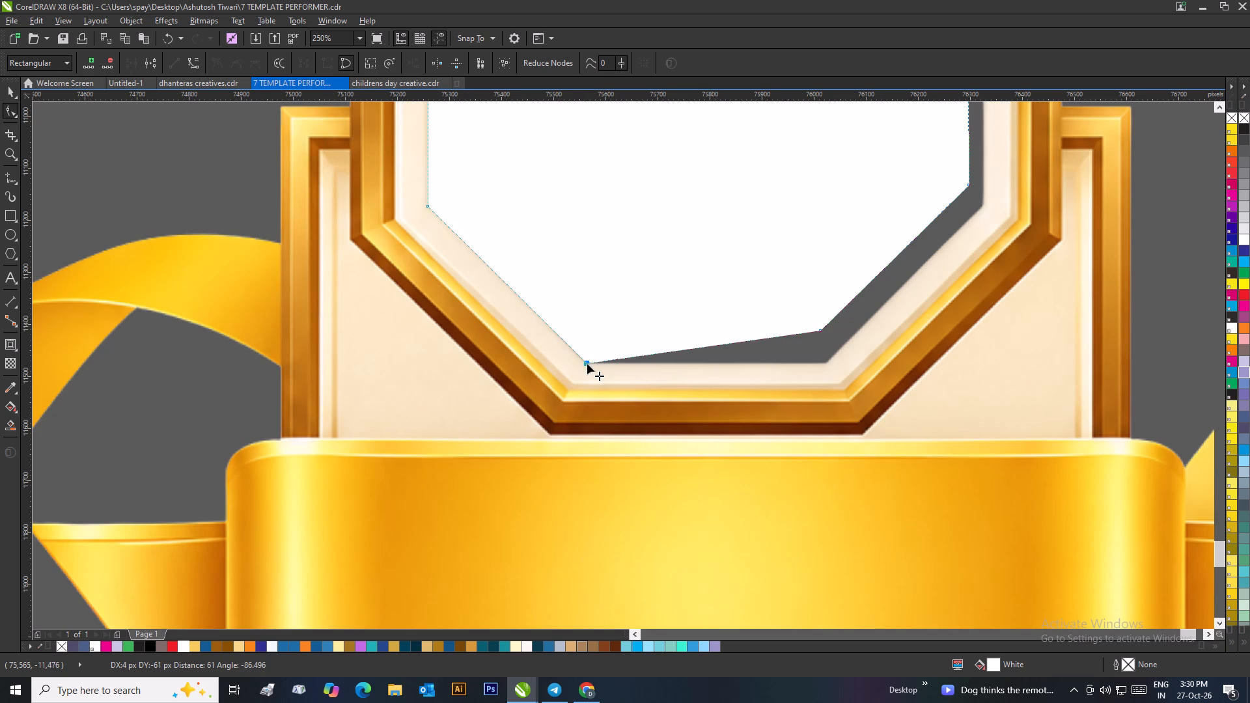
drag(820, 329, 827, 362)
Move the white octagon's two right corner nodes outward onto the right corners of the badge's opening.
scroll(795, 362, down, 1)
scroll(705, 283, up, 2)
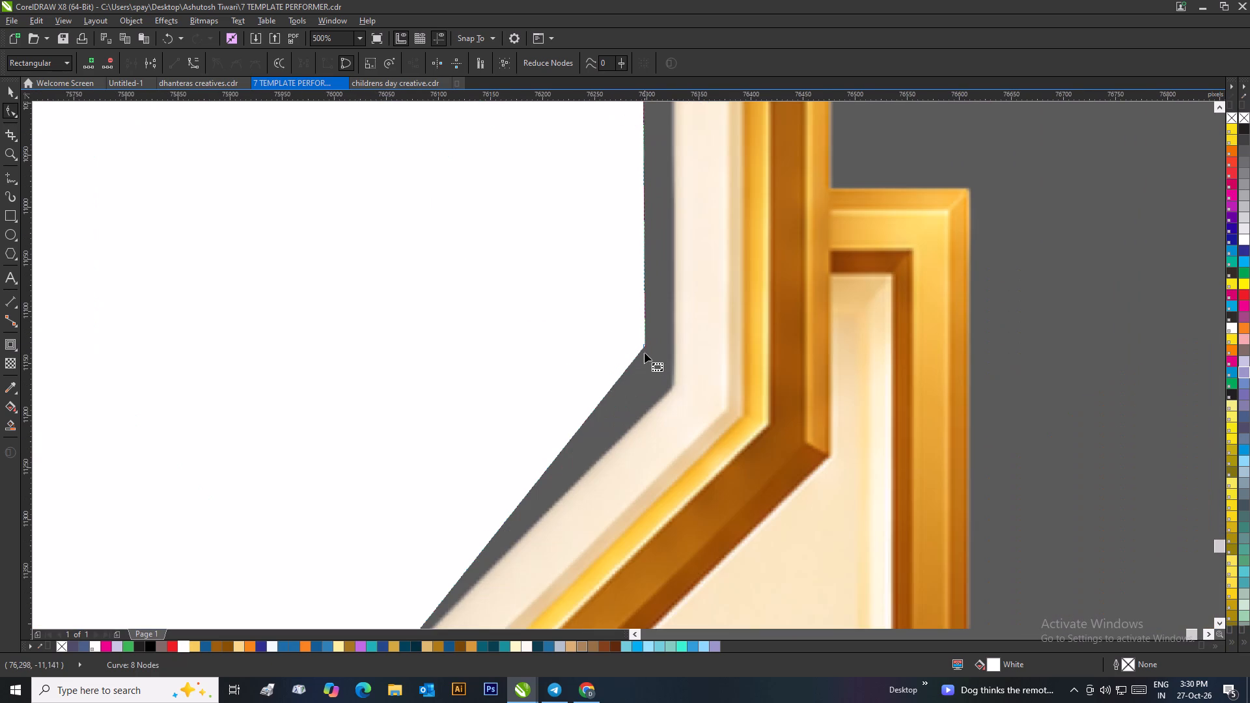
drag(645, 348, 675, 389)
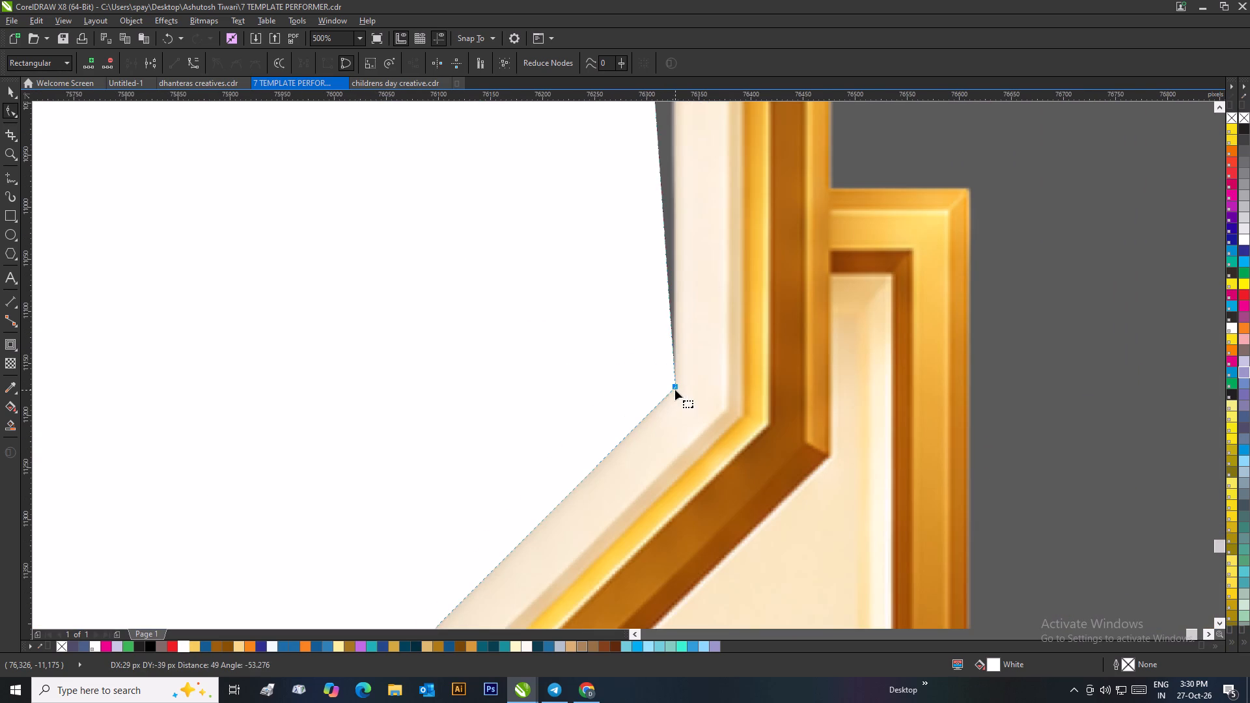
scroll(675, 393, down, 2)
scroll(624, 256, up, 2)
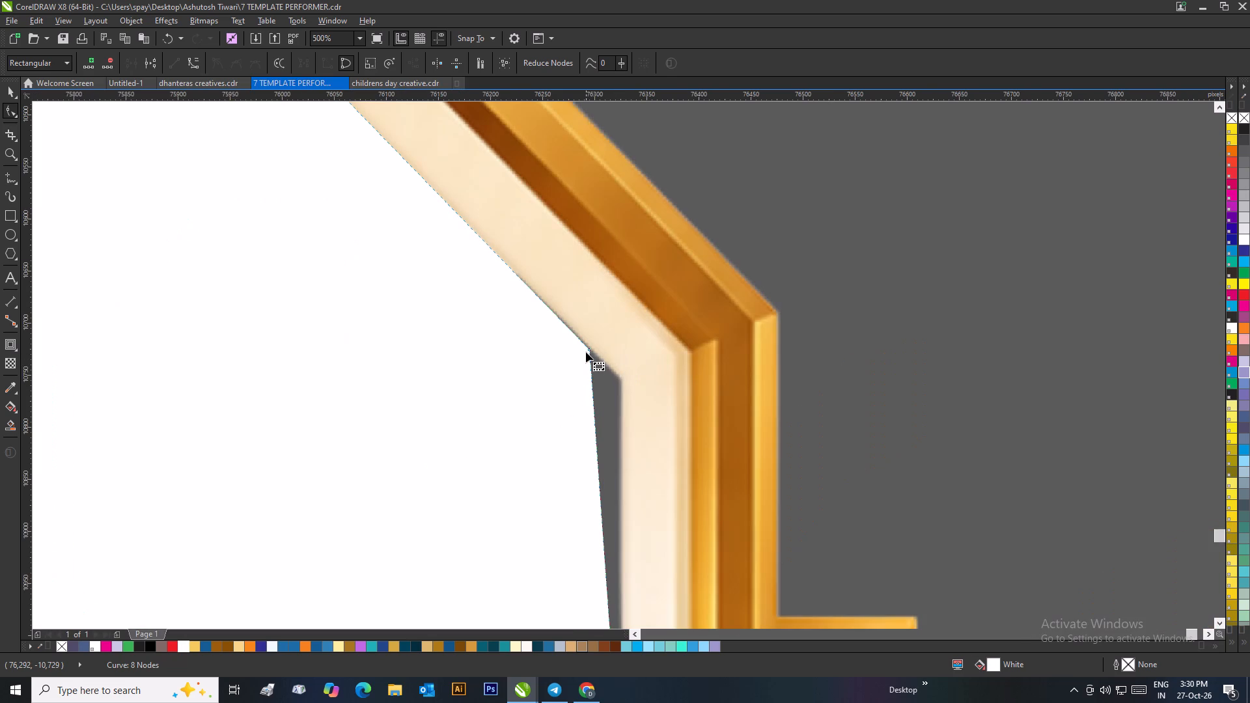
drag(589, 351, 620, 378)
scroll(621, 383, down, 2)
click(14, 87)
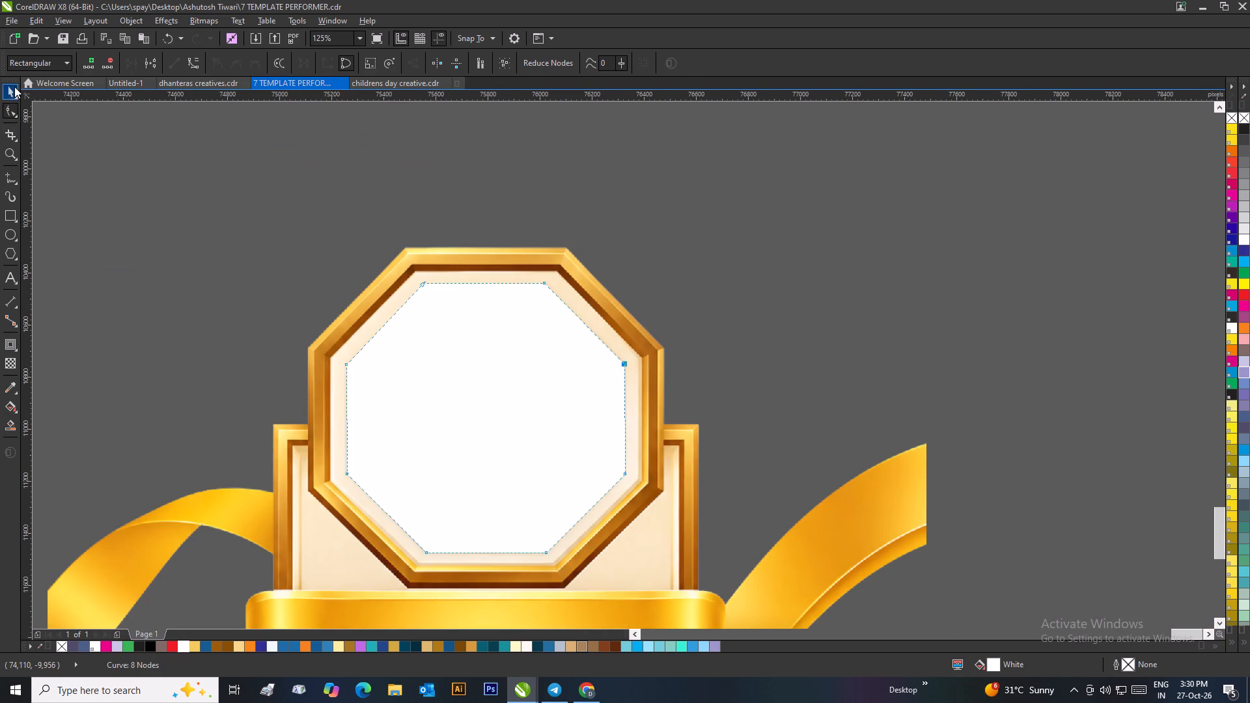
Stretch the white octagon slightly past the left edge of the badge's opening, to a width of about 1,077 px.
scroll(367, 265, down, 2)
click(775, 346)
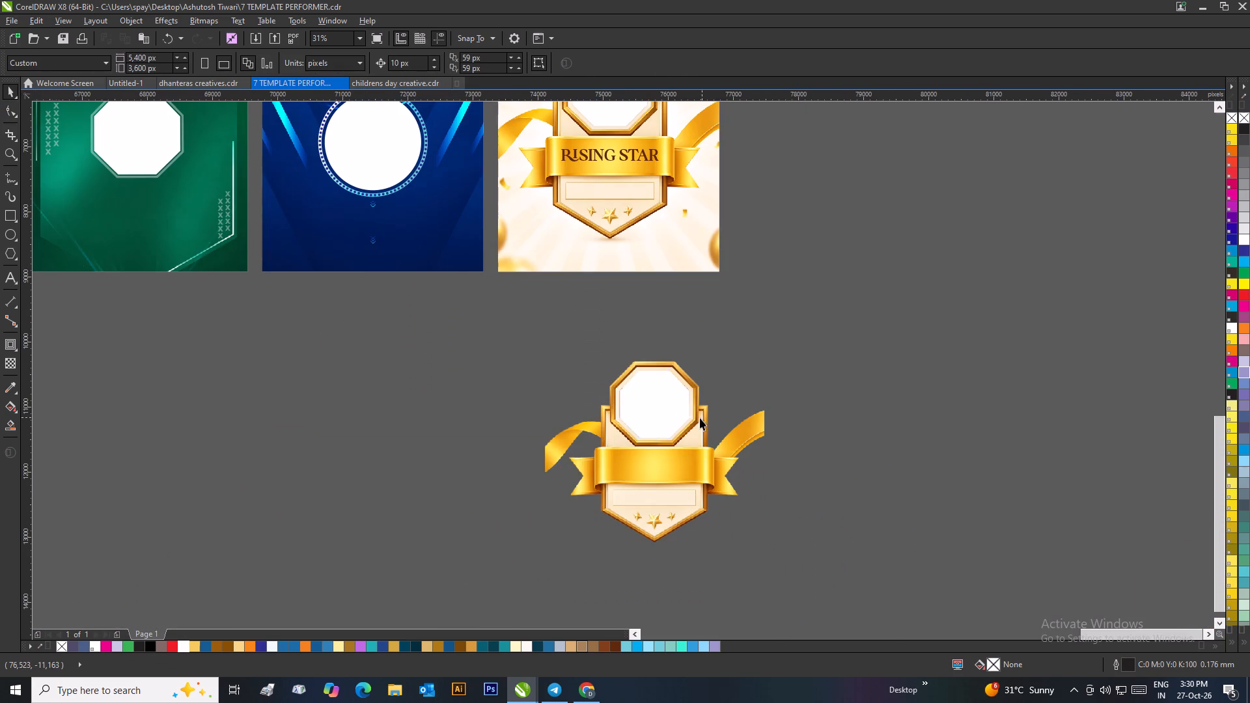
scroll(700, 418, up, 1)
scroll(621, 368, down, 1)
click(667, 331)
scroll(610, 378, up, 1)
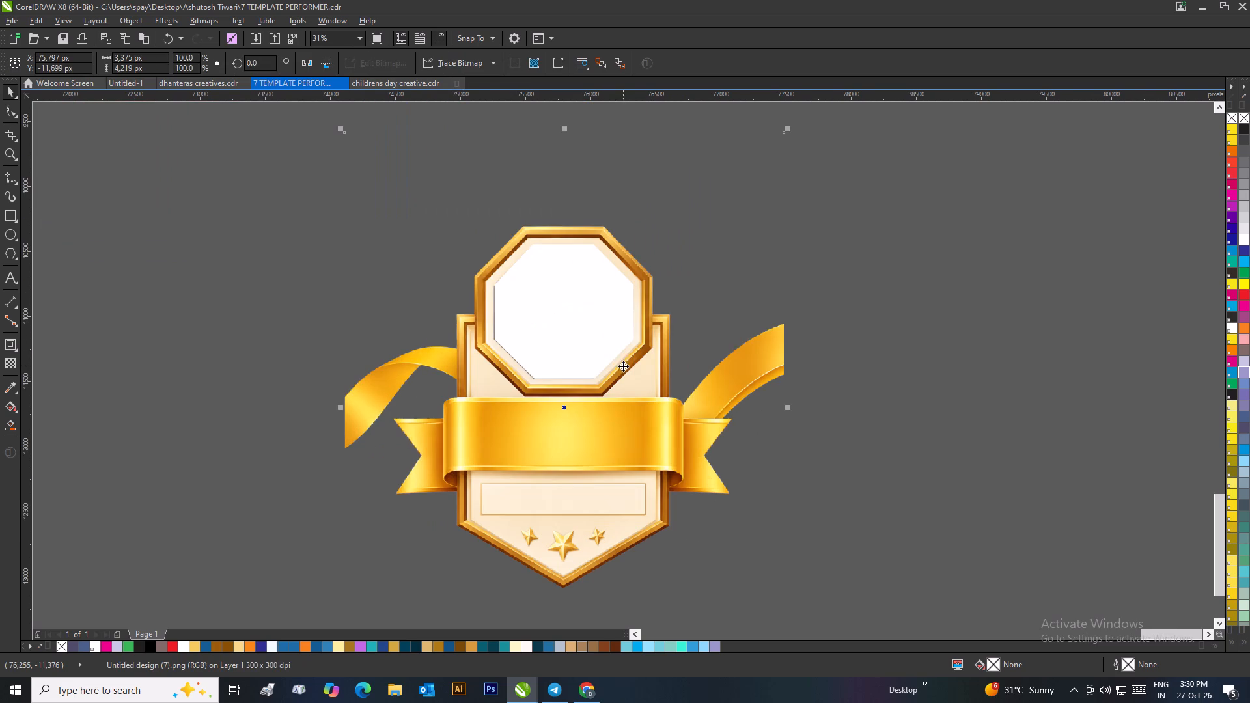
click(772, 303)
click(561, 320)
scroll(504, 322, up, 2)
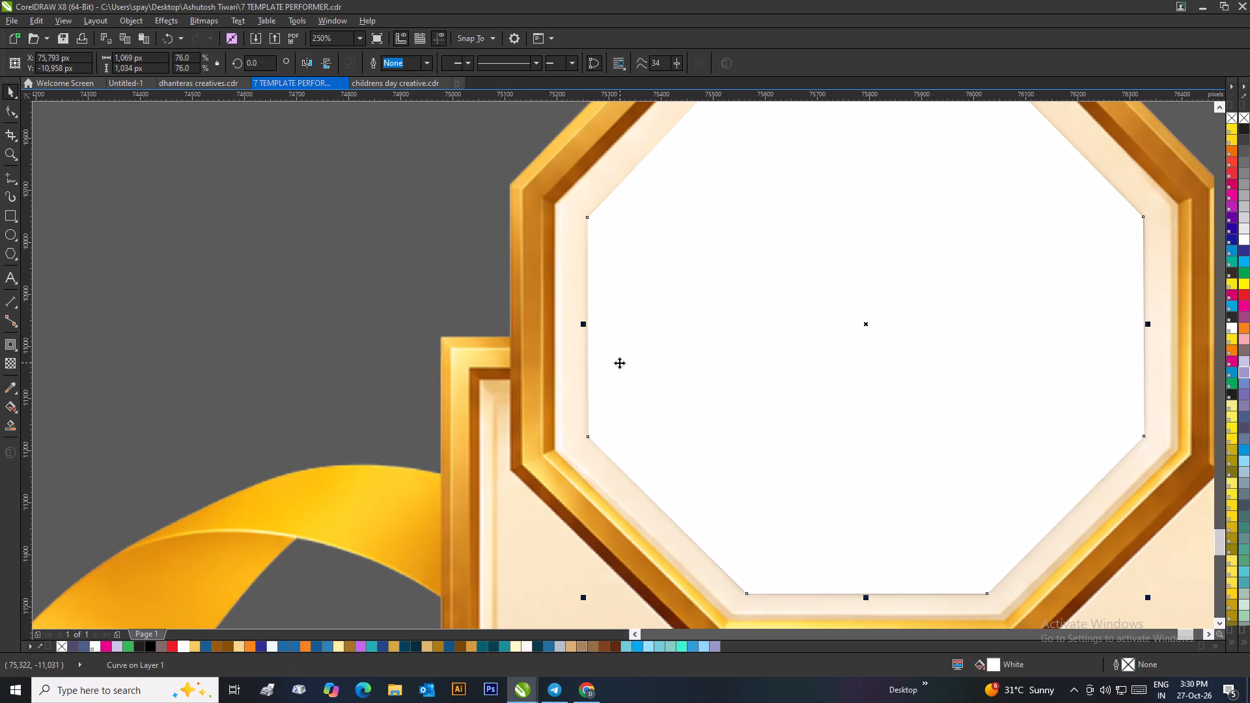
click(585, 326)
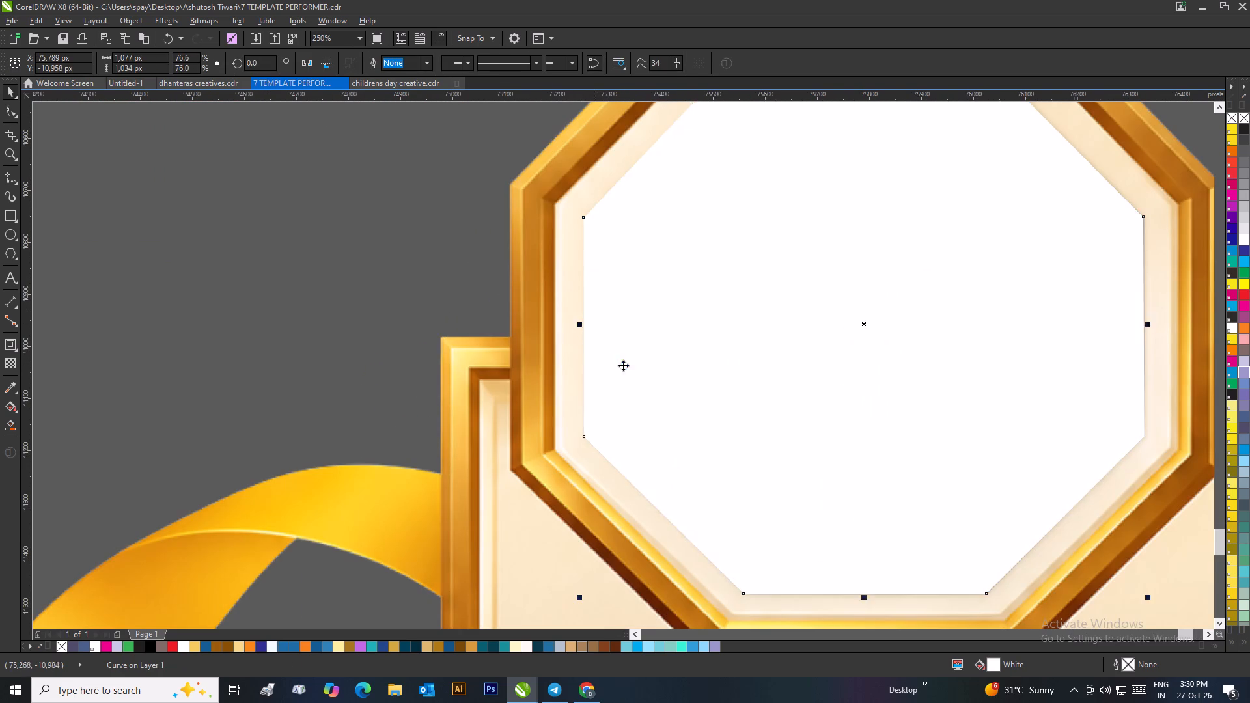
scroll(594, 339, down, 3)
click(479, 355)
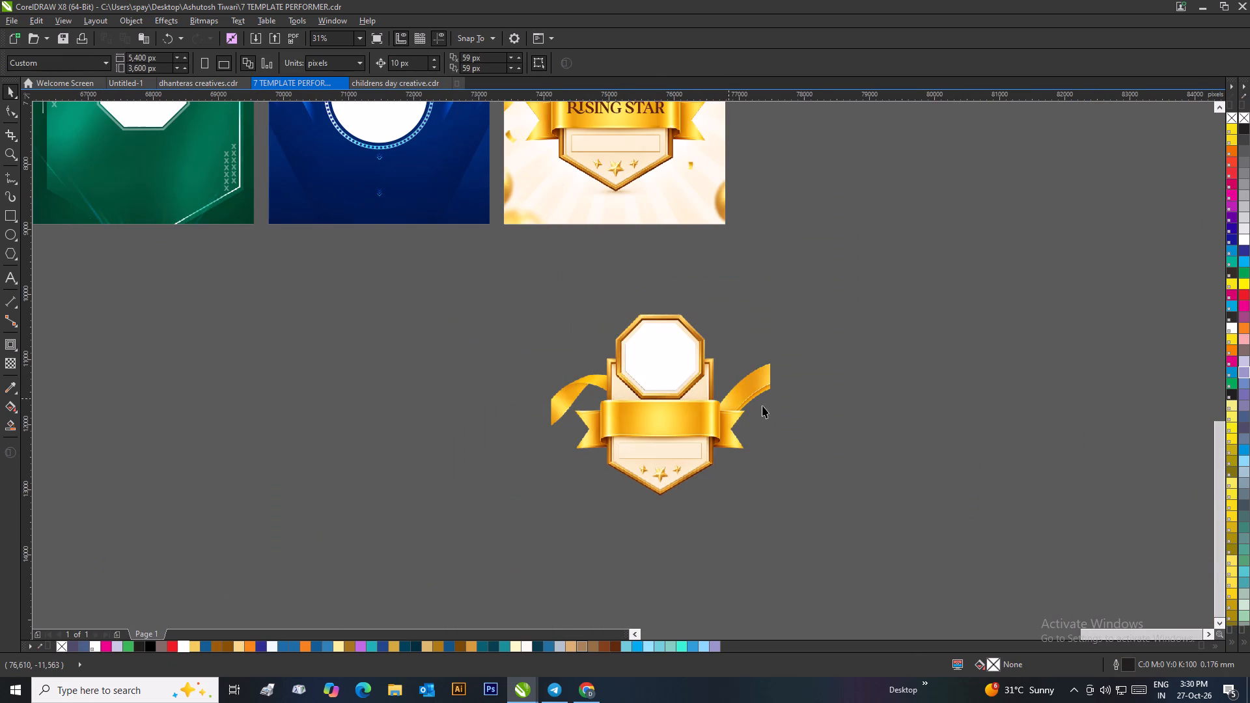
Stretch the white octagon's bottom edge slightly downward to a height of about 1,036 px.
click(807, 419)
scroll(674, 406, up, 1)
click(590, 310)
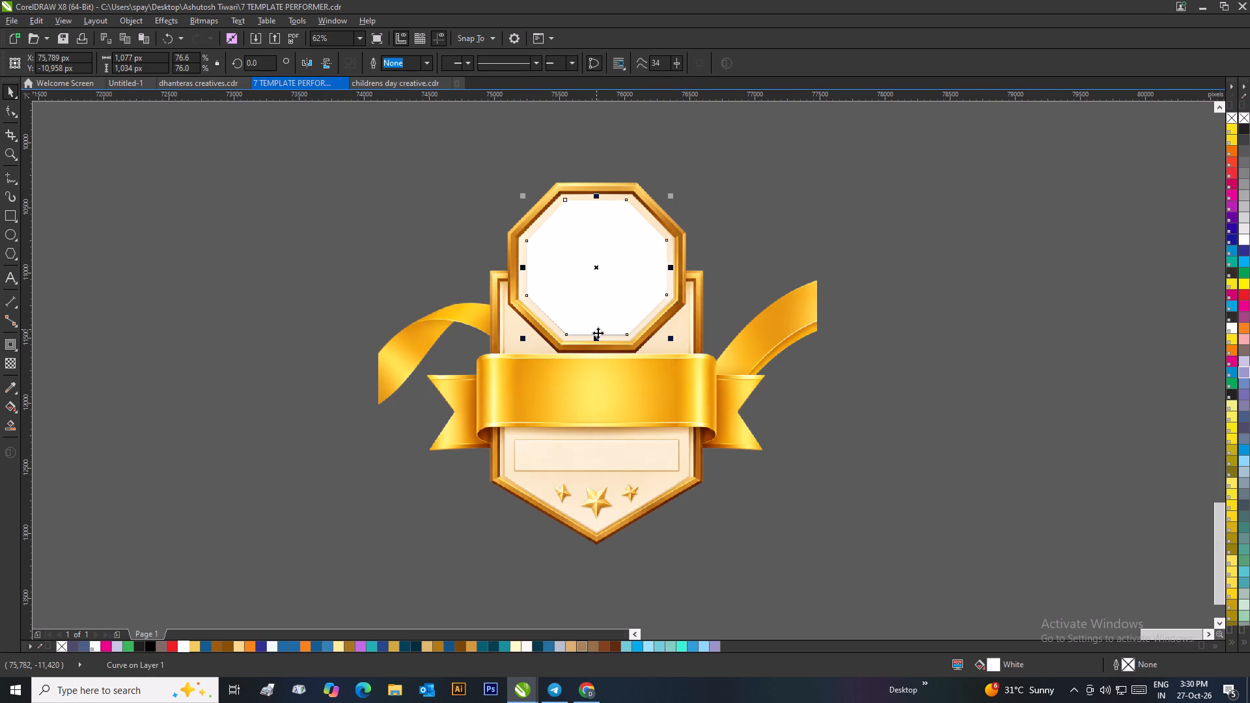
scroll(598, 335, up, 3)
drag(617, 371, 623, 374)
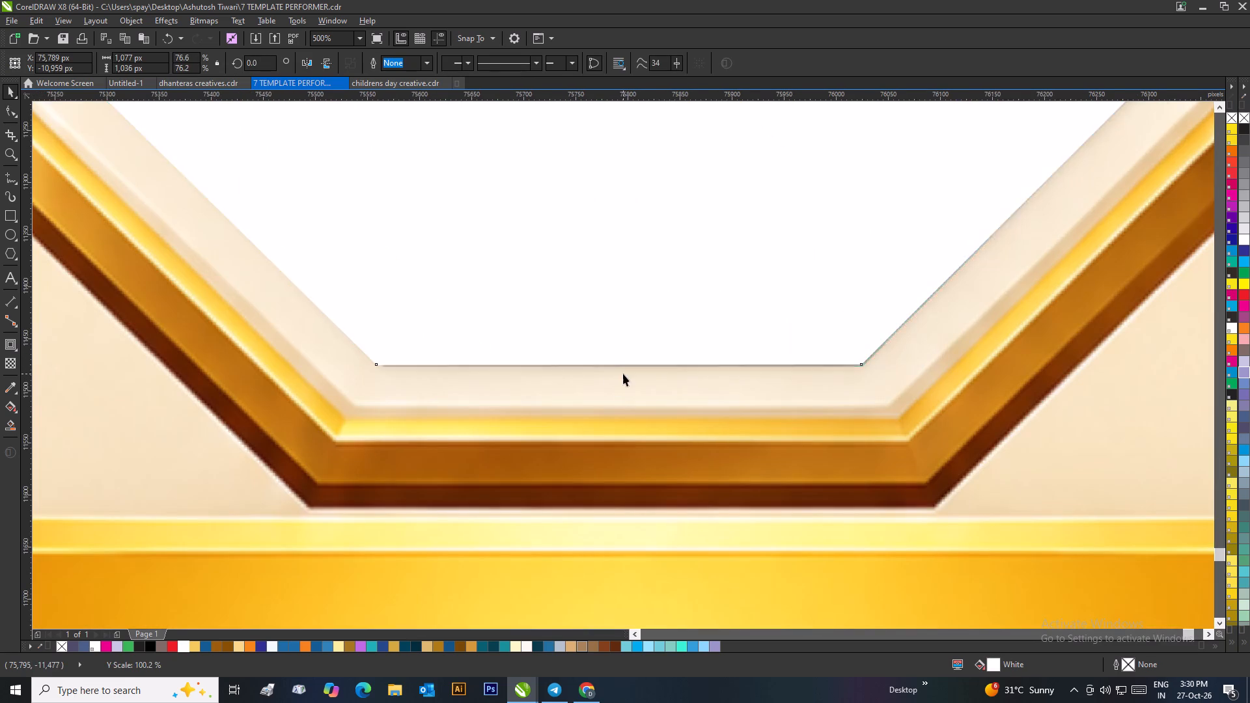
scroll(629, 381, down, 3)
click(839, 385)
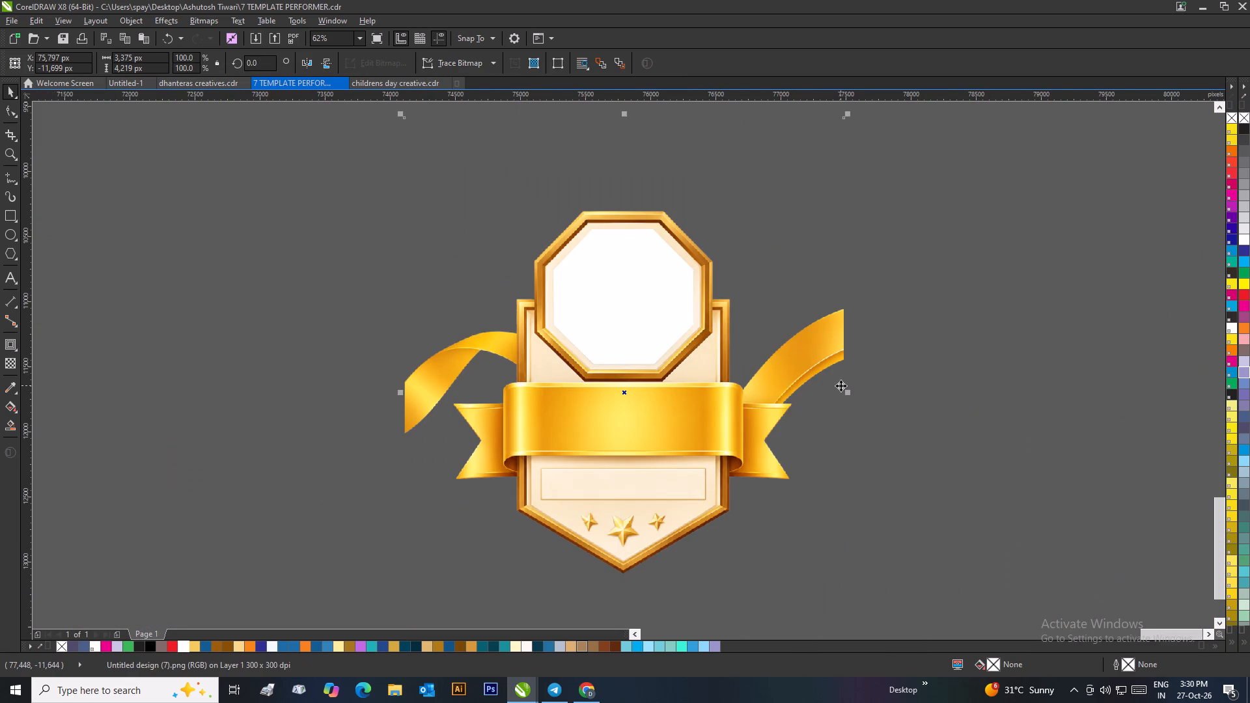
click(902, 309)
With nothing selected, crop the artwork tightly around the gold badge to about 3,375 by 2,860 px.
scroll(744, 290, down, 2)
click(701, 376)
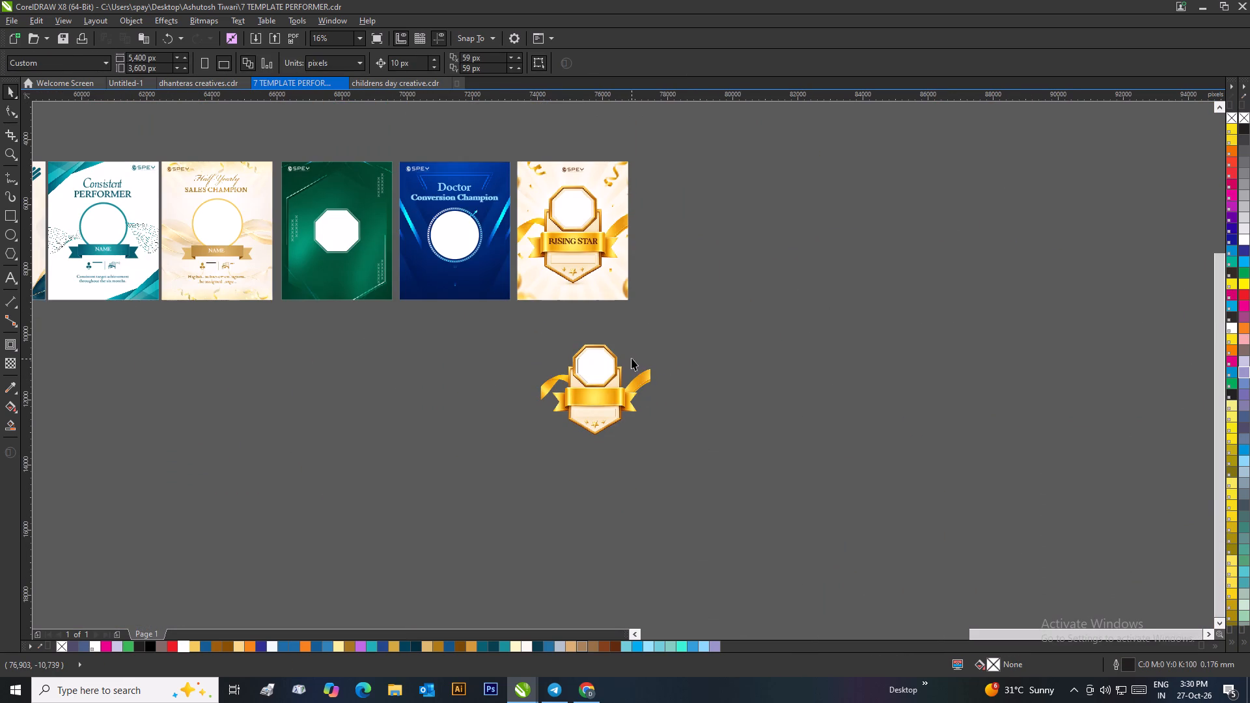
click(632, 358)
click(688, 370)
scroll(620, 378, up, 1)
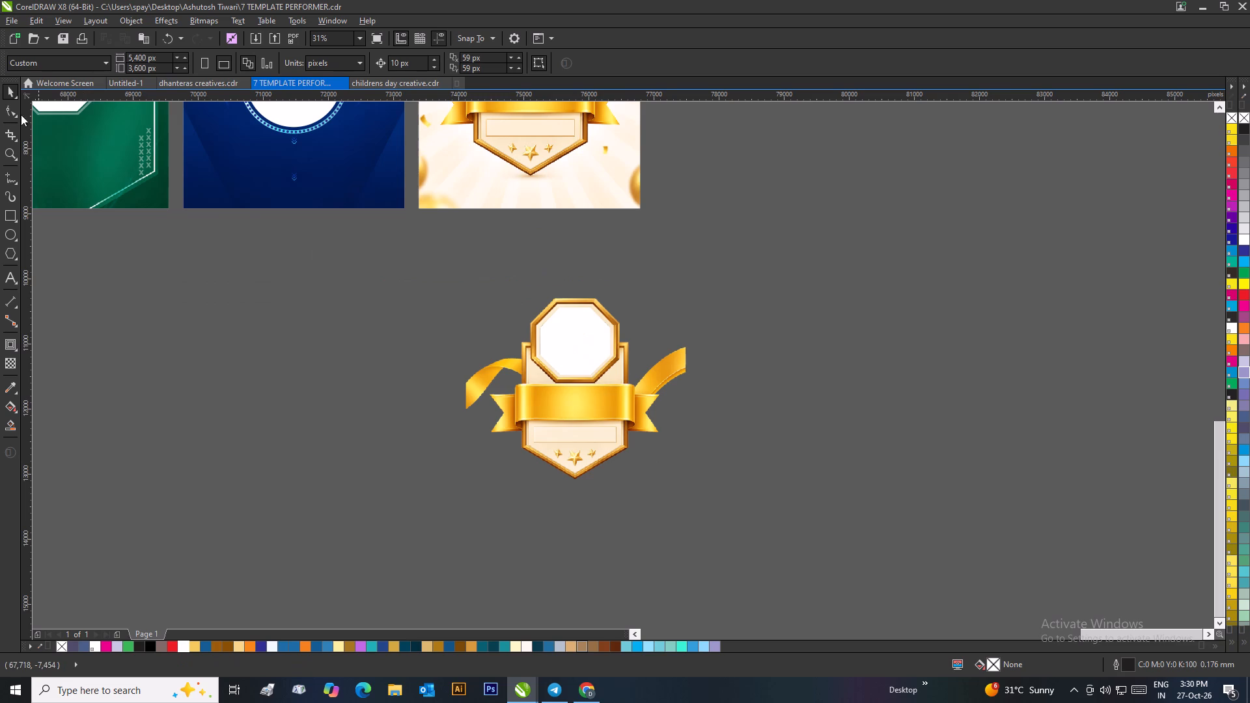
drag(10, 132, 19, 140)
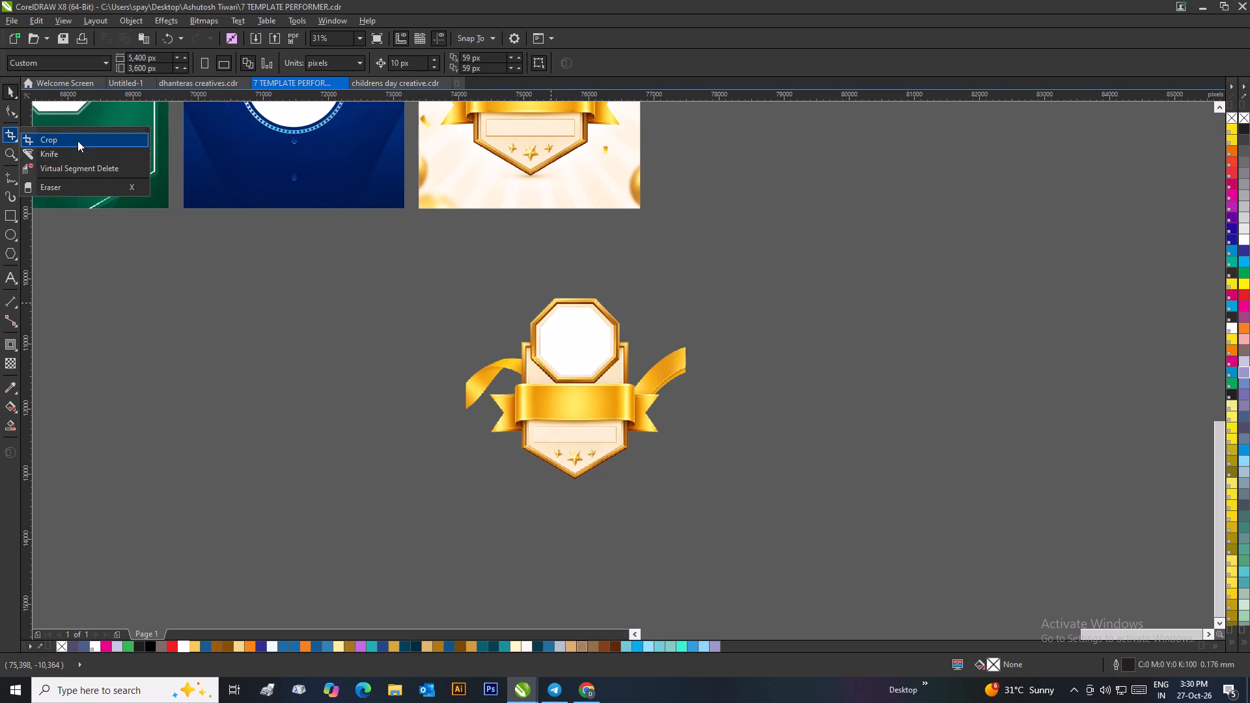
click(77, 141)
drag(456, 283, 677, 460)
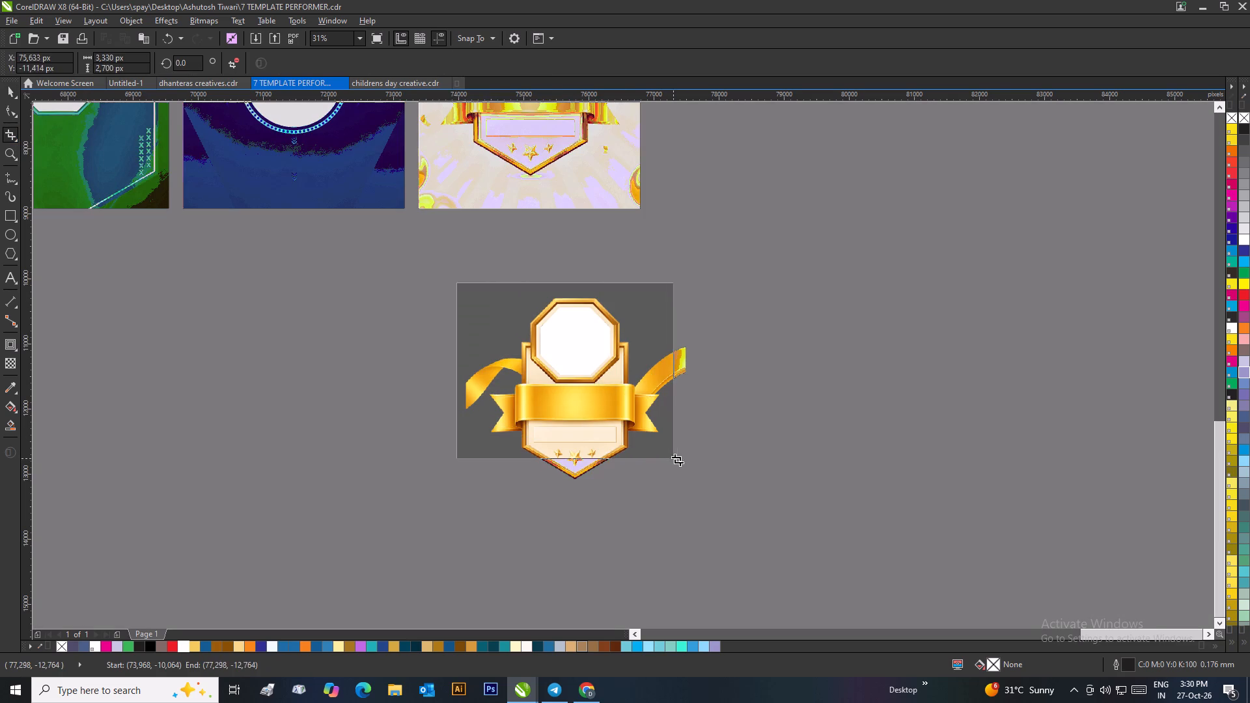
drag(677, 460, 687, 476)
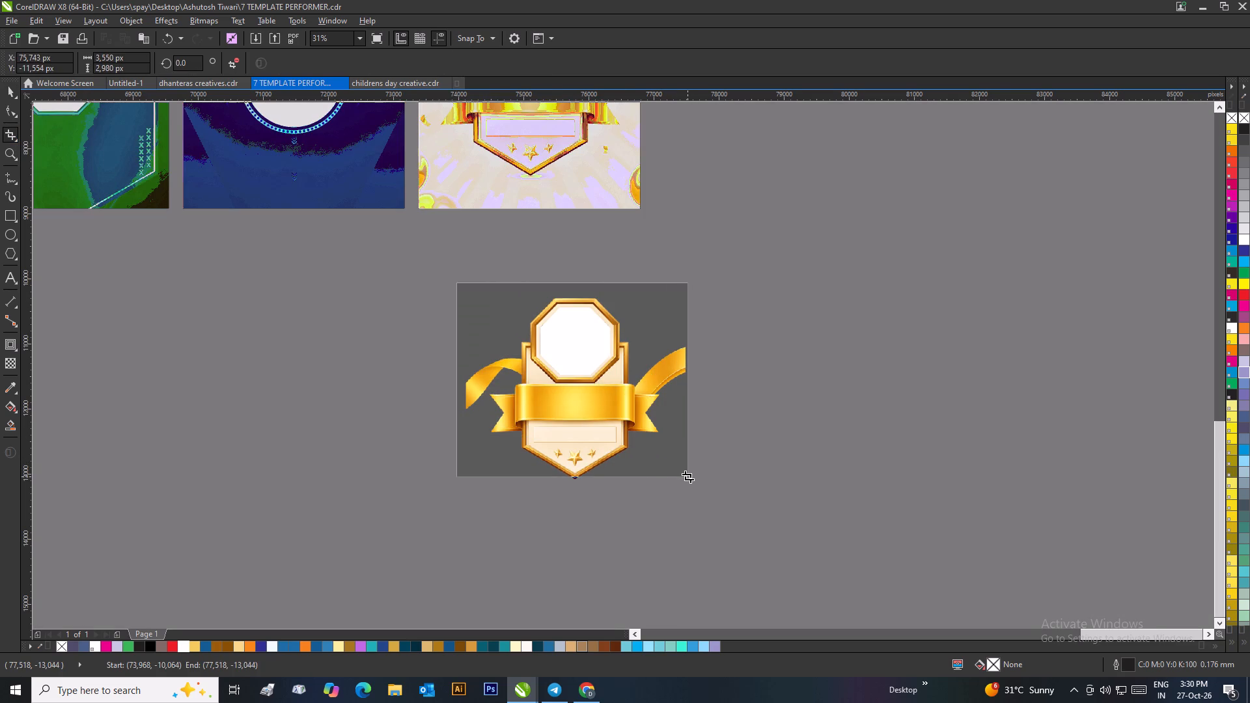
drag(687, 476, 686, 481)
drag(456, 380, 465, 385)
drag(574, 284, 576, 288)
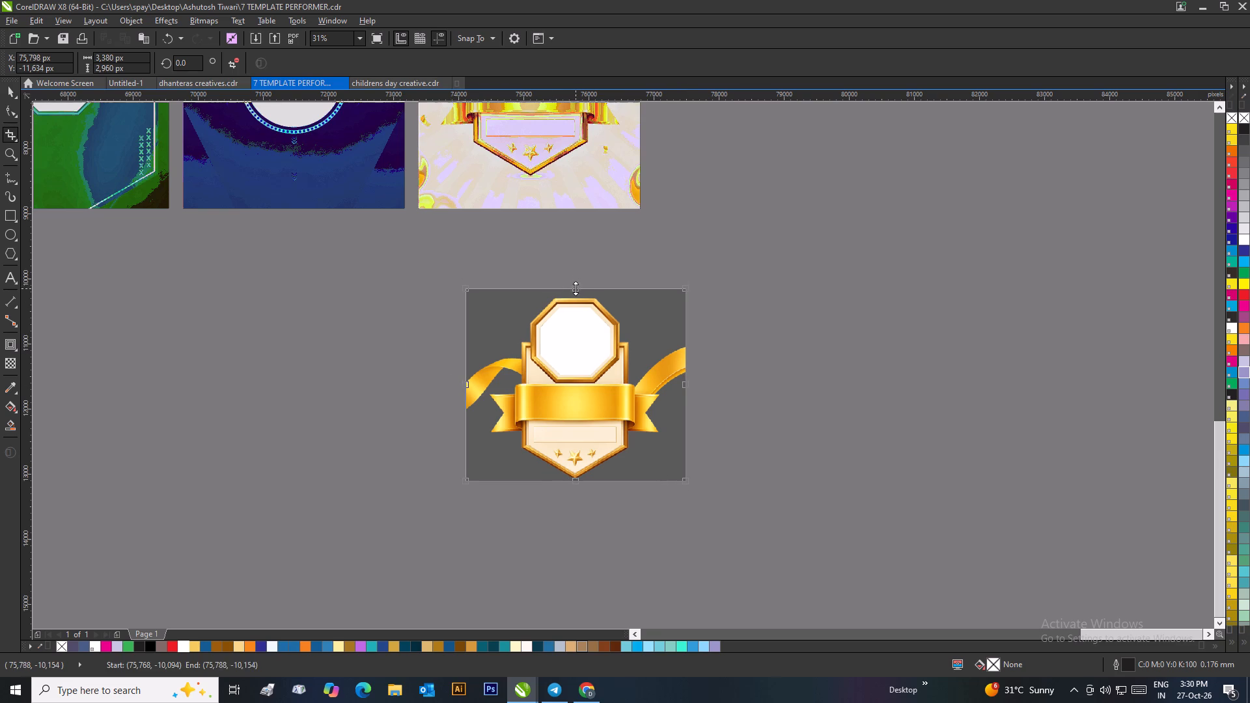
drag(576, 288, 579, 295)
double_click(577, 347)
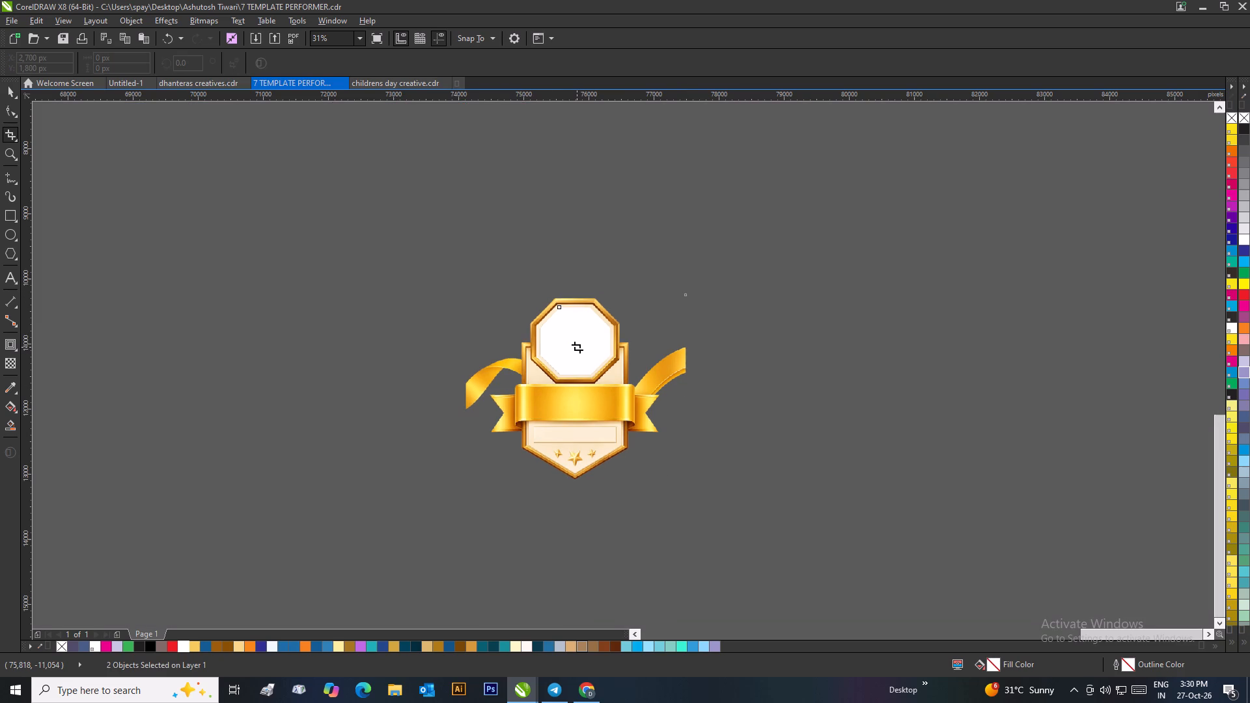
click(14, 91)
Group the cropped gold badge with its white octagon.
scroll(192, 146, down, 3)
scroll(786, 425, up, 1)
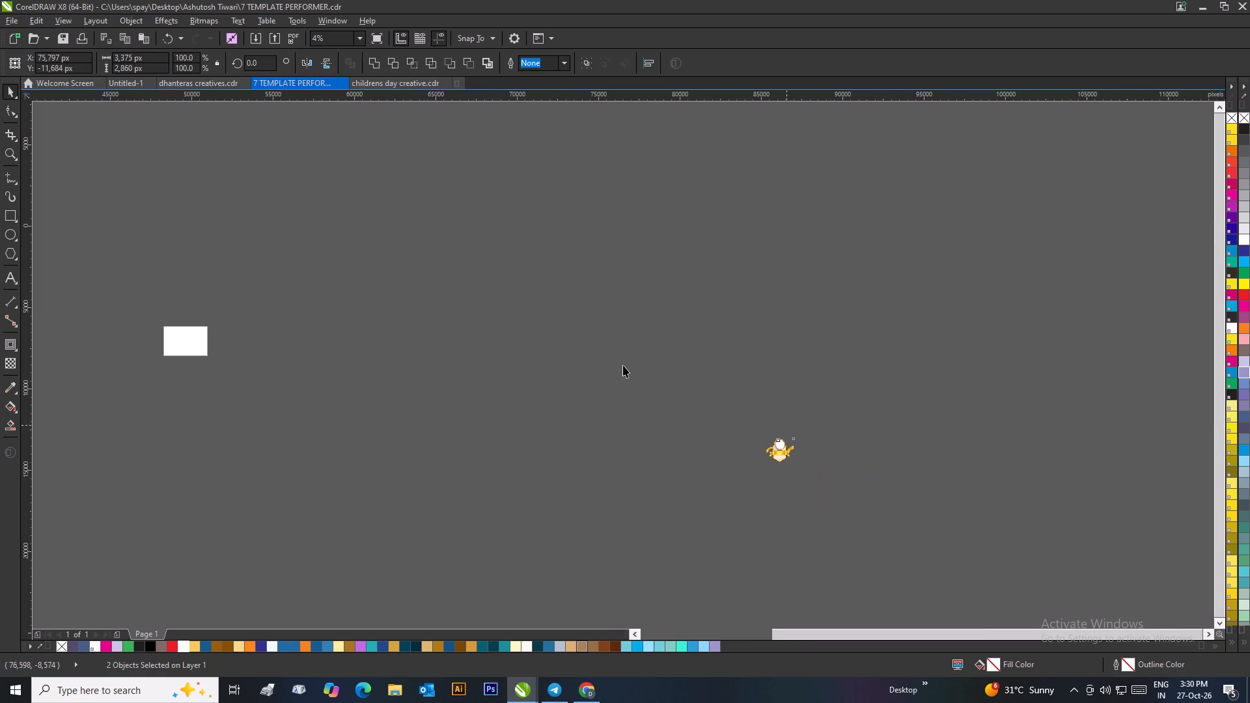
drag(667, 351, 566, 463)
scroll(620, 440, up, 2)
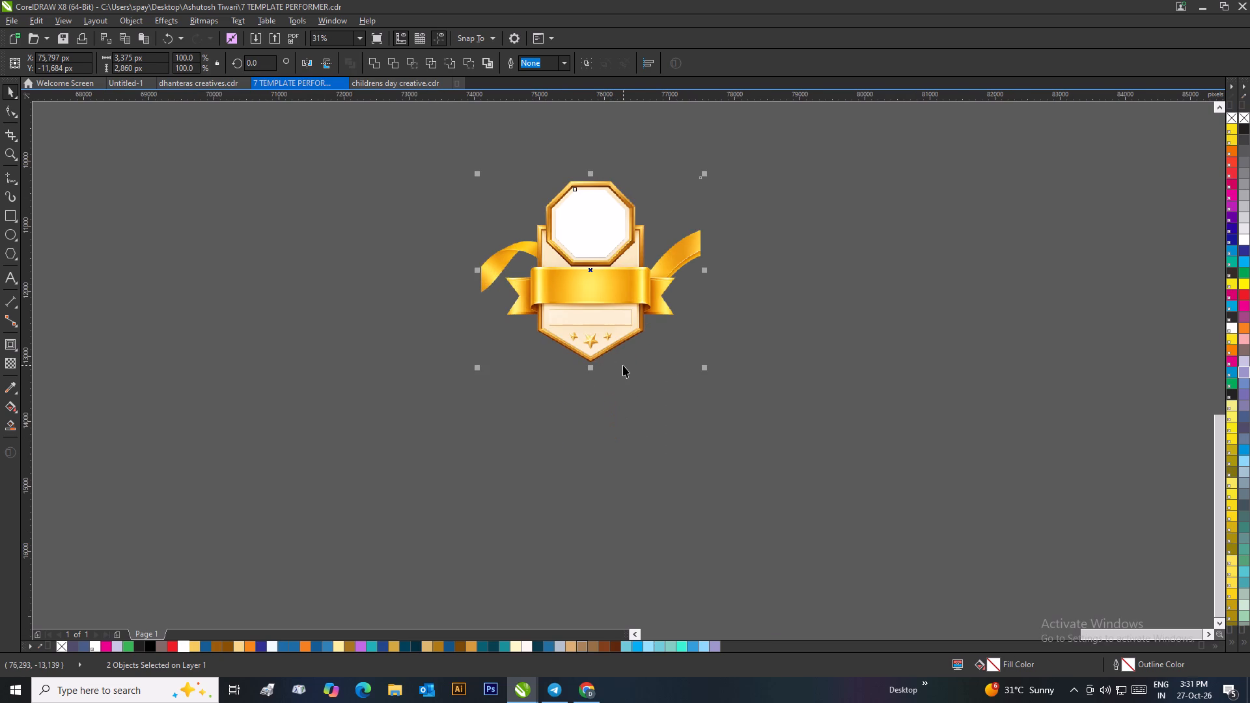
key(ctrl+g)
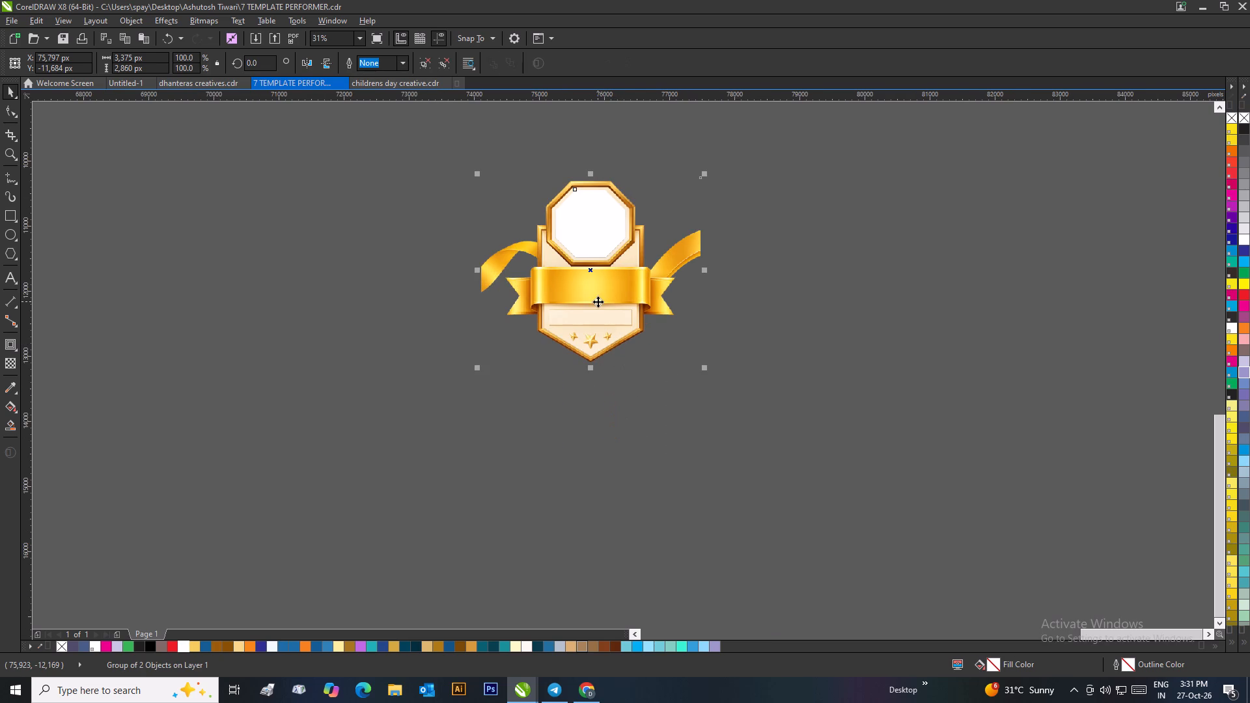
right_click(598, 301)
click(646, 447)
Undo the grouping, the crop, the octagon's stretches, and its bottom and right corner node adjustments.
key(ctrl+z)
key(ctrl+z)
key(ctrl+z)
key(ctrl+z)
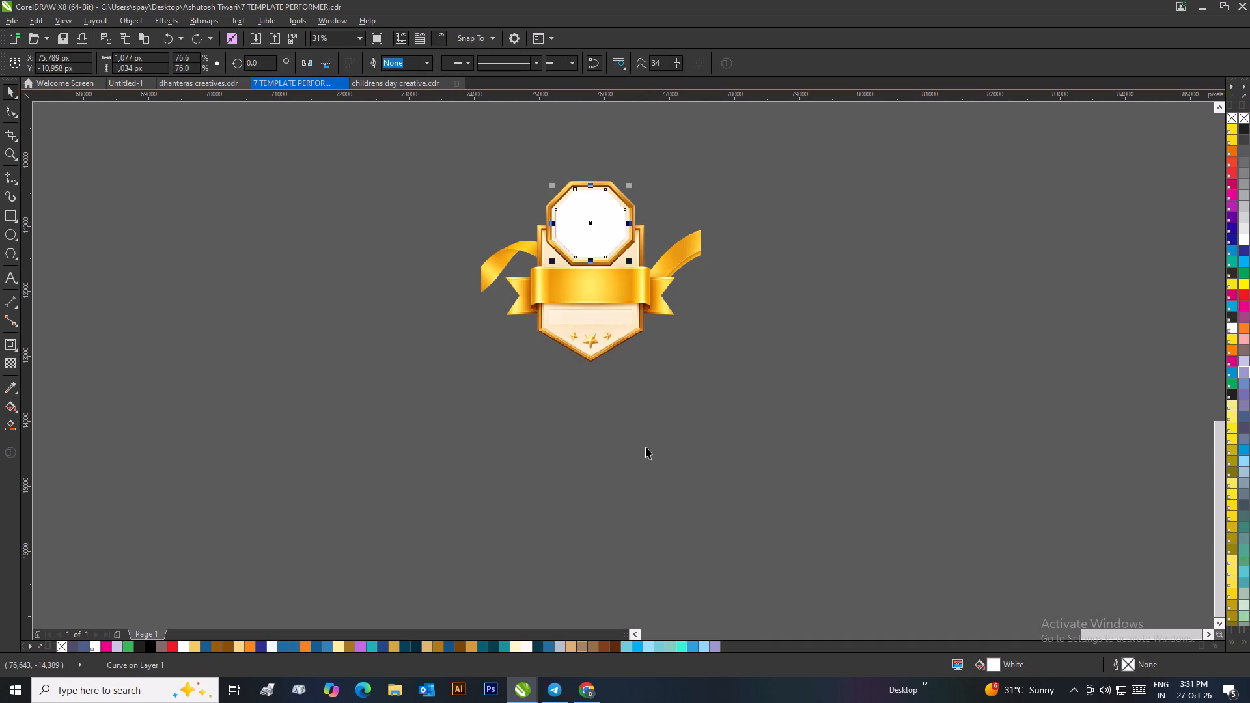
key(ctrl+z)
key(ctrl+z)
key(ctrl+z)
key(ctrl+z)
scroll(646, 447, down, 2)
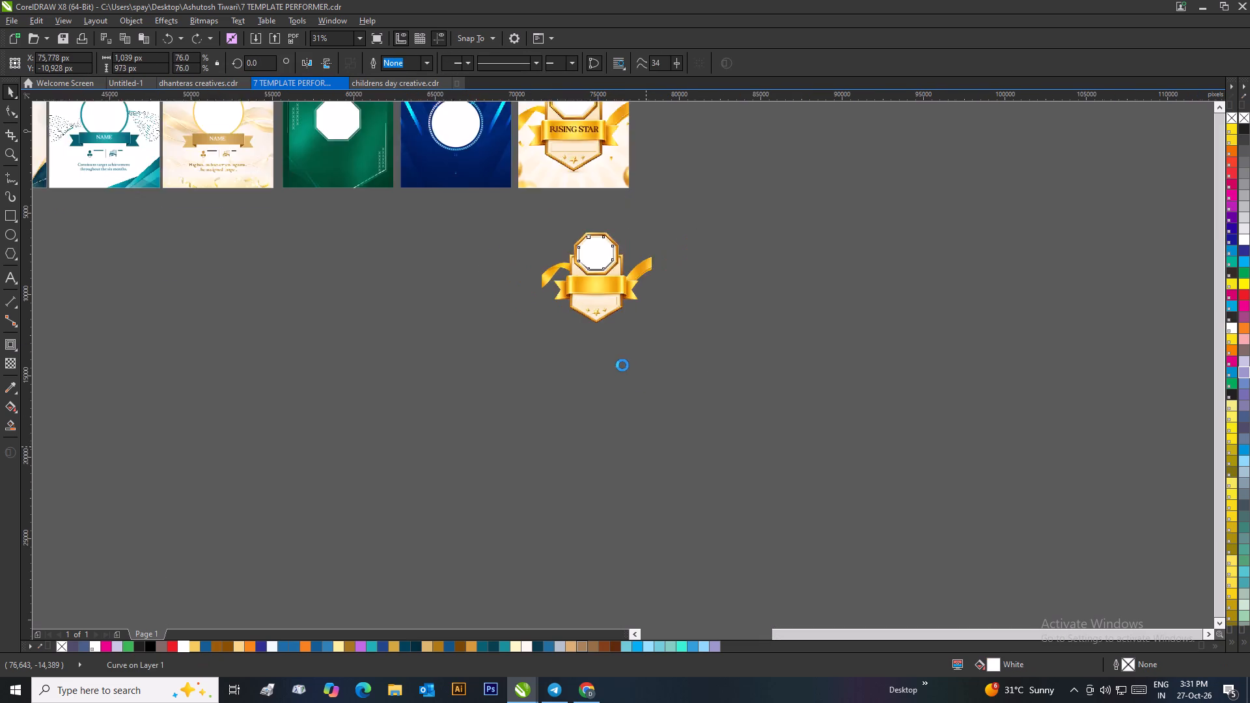
Replace the uncropped gold badge and its octagon below the templates with the copied cropped badge group.
drag(657, 302, 547, 369)
drag(538, 283, 682, 367)
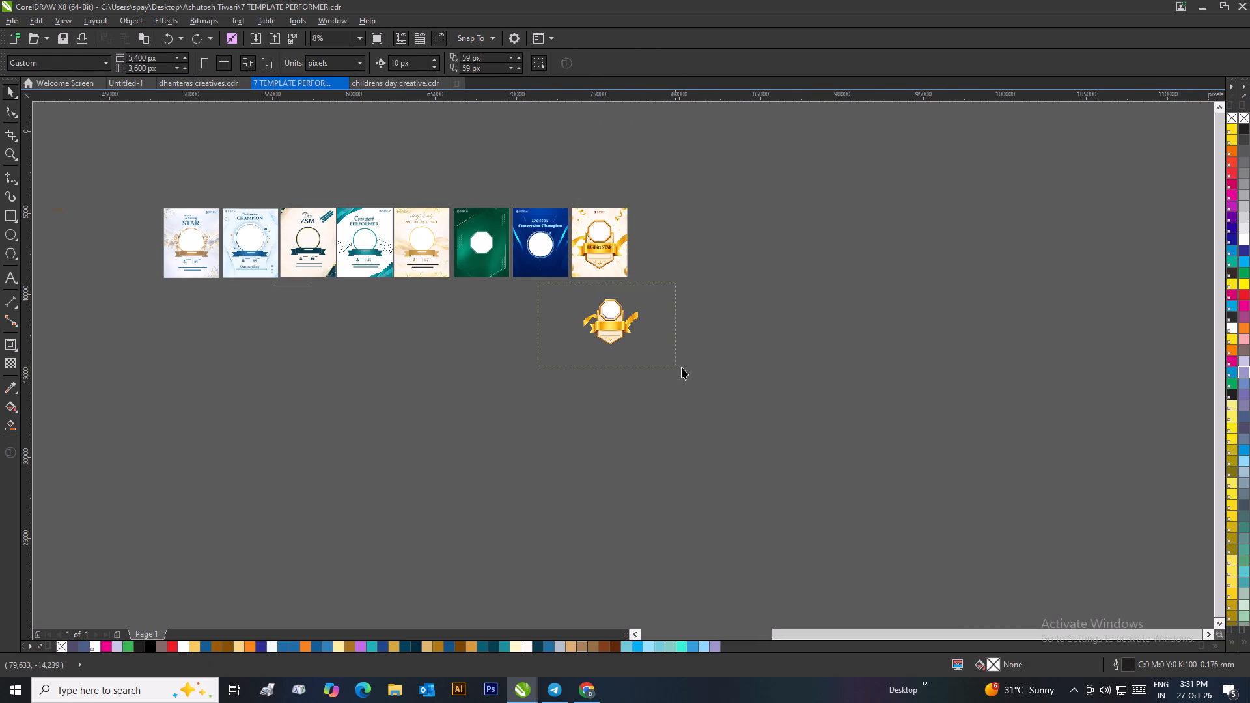
drag(682, 367, 690, 372)
key(Delete)
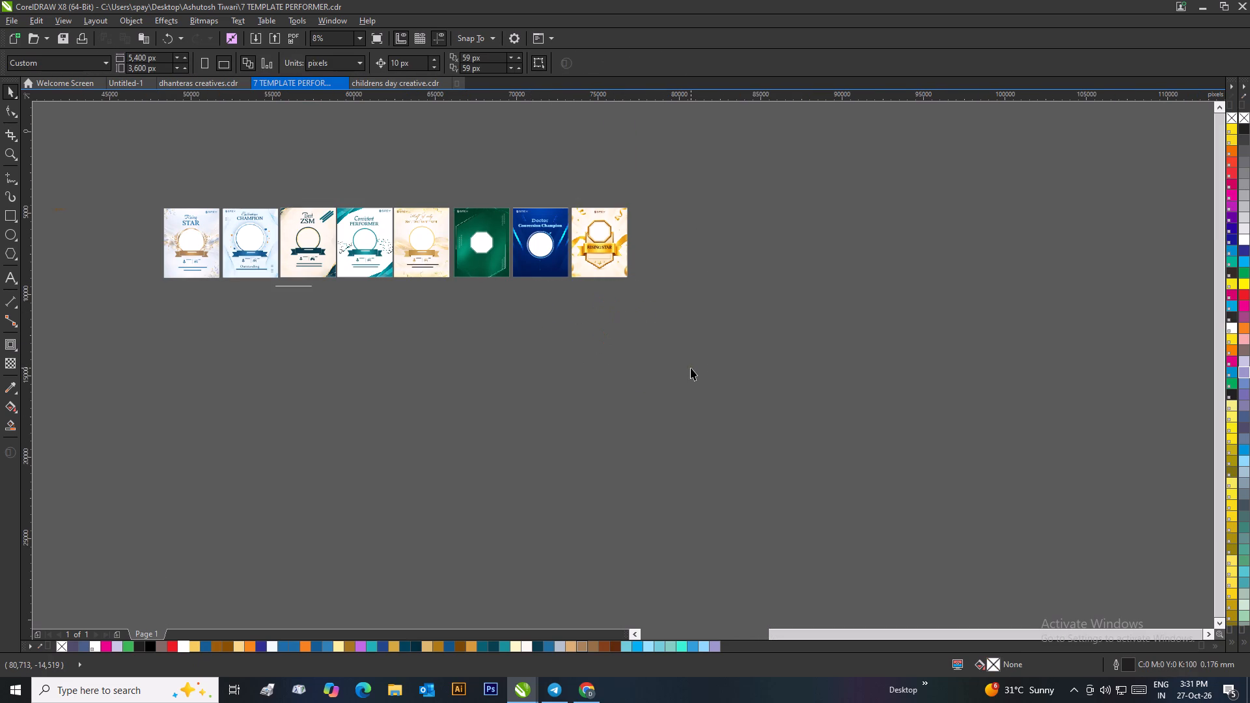
key(ctrl+g)
key(ctrl+c)
key(ctrl+v)
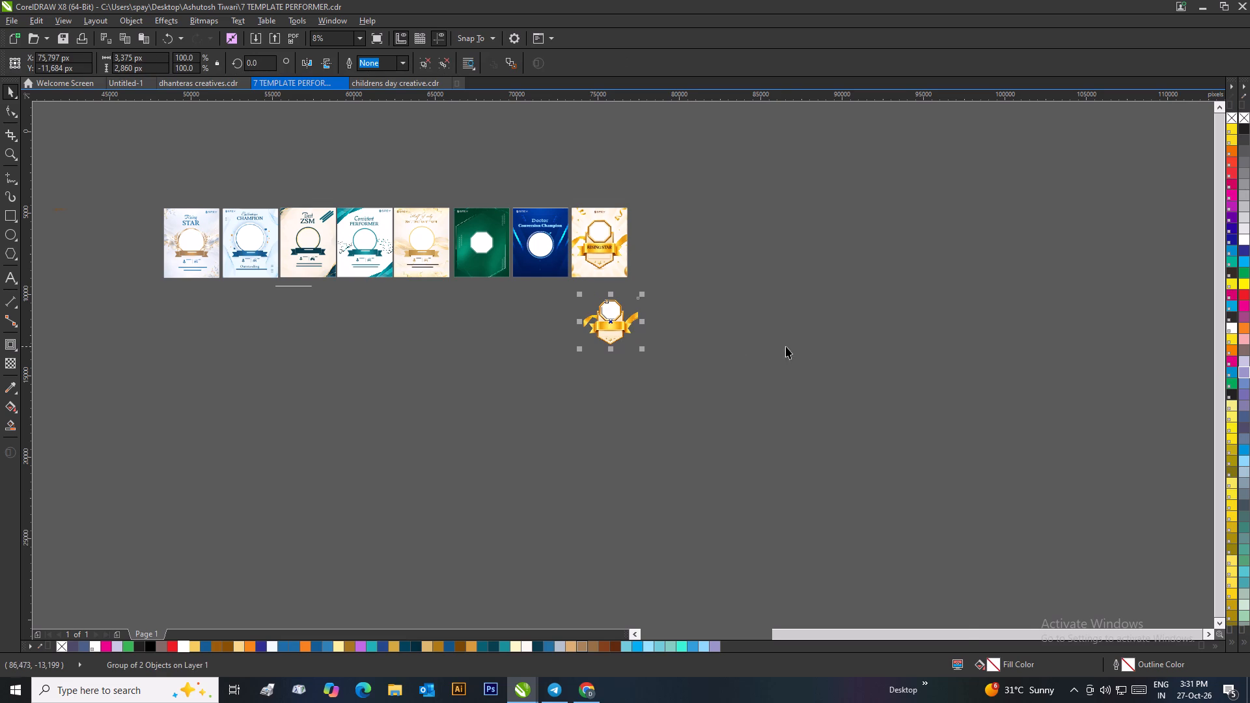
Edit the Rising Star template's PowerClip contents and delete the old gold badge background image.
scroll(599, 249, up, 1)
click(602, 297)
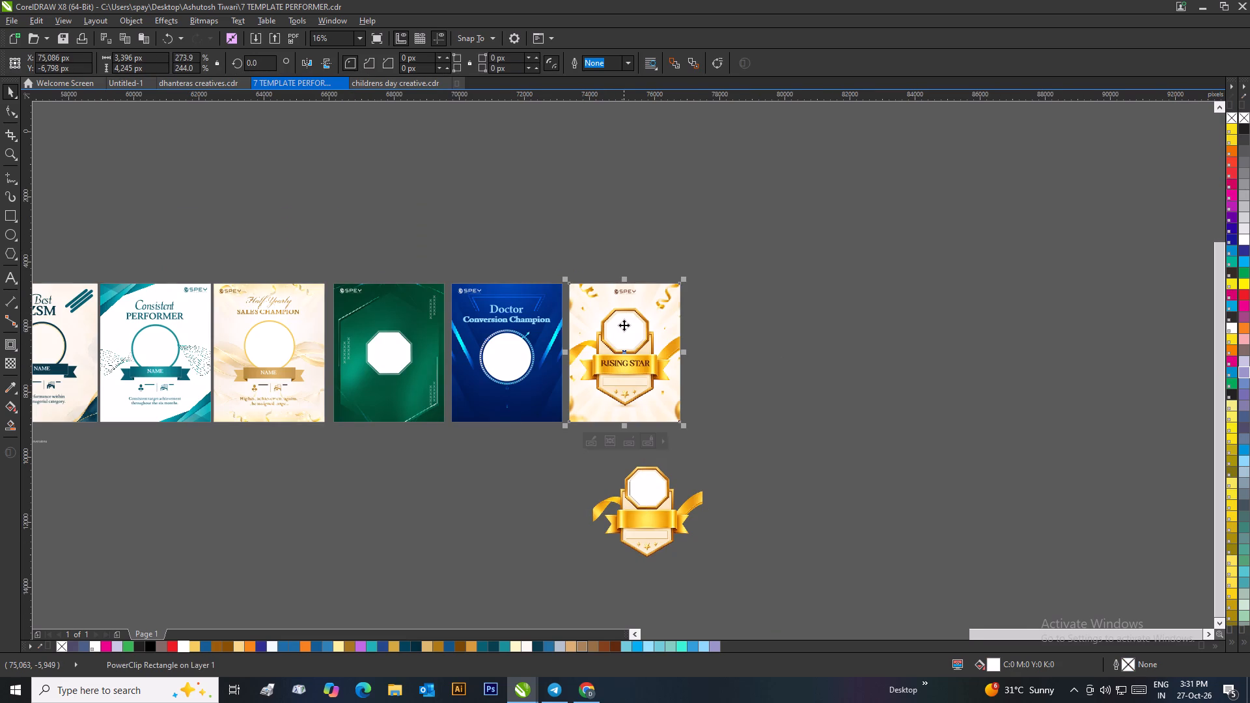
right_click(624, 325)
click(661, 321)
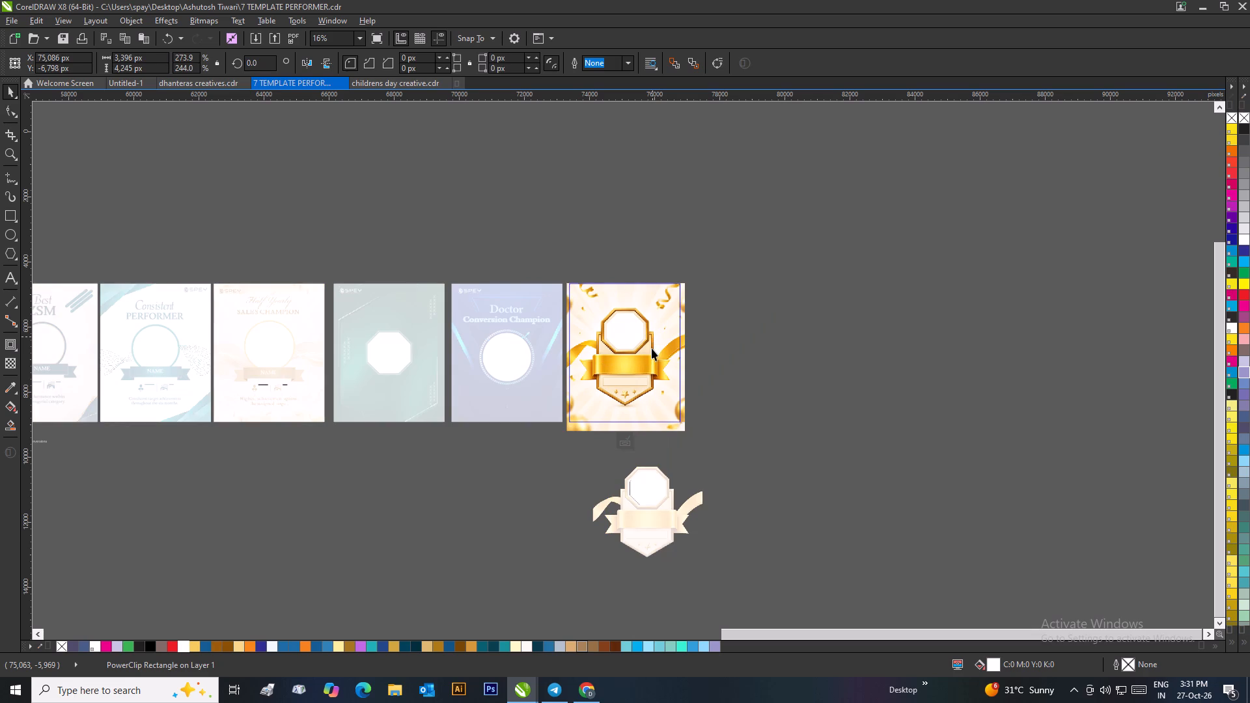
click(652, 349)
key(Delete)
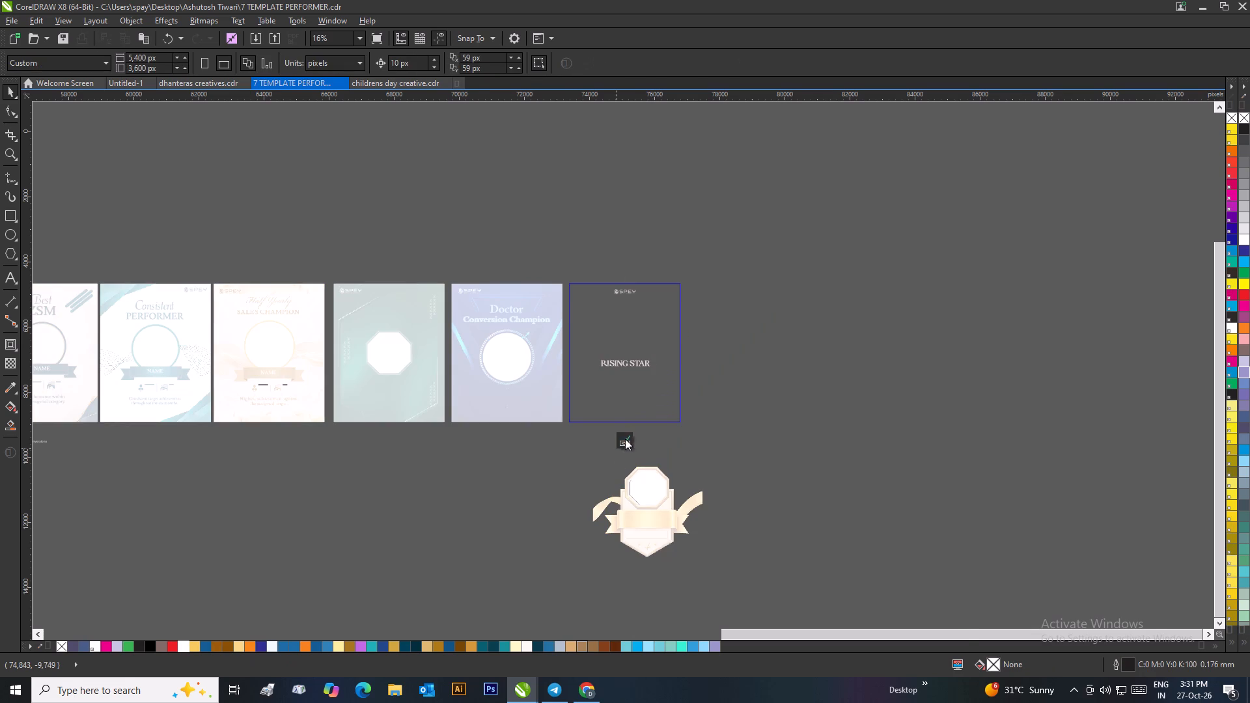
click(626, 437)
click(775, 435)
Remove the PowerClip frame type from the emptied white background rectangle of the Rising Star template.
right_click(650, 394)
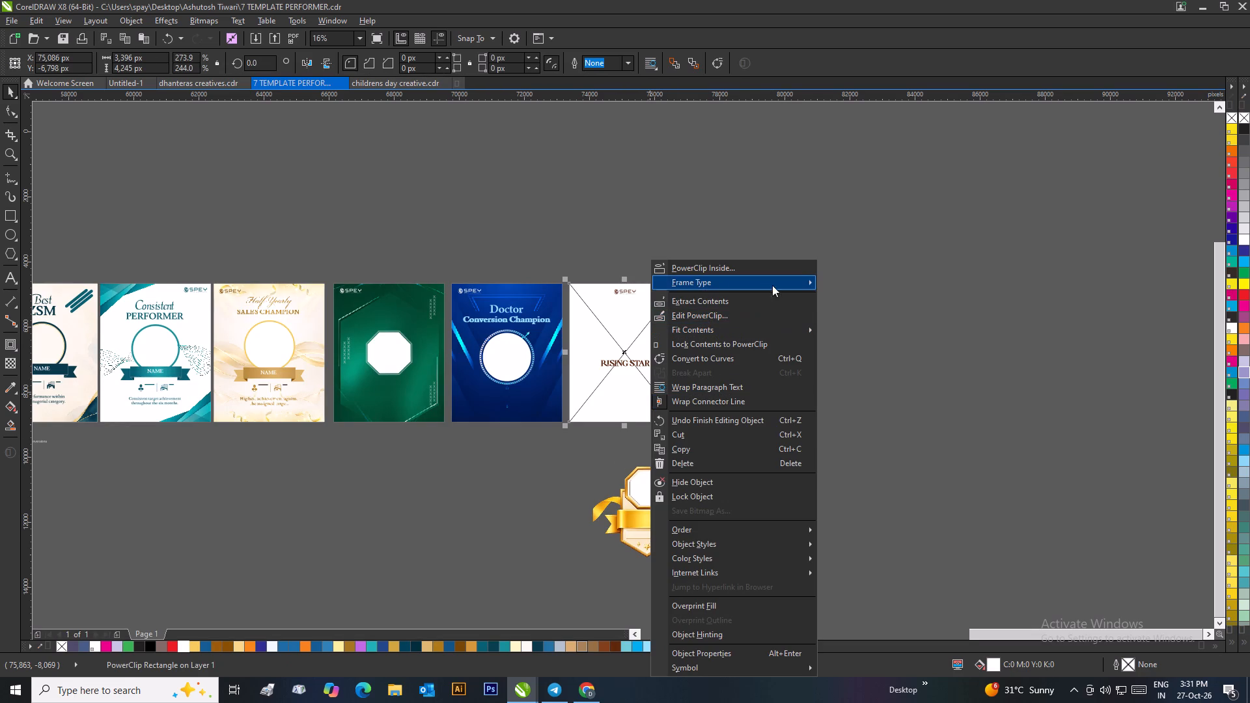
click(848, 310)
click(841, 327)
Arrange the badge group to the right of the blank white template and the RISING STAR text below it.
drag(656, 490, 661, 463)
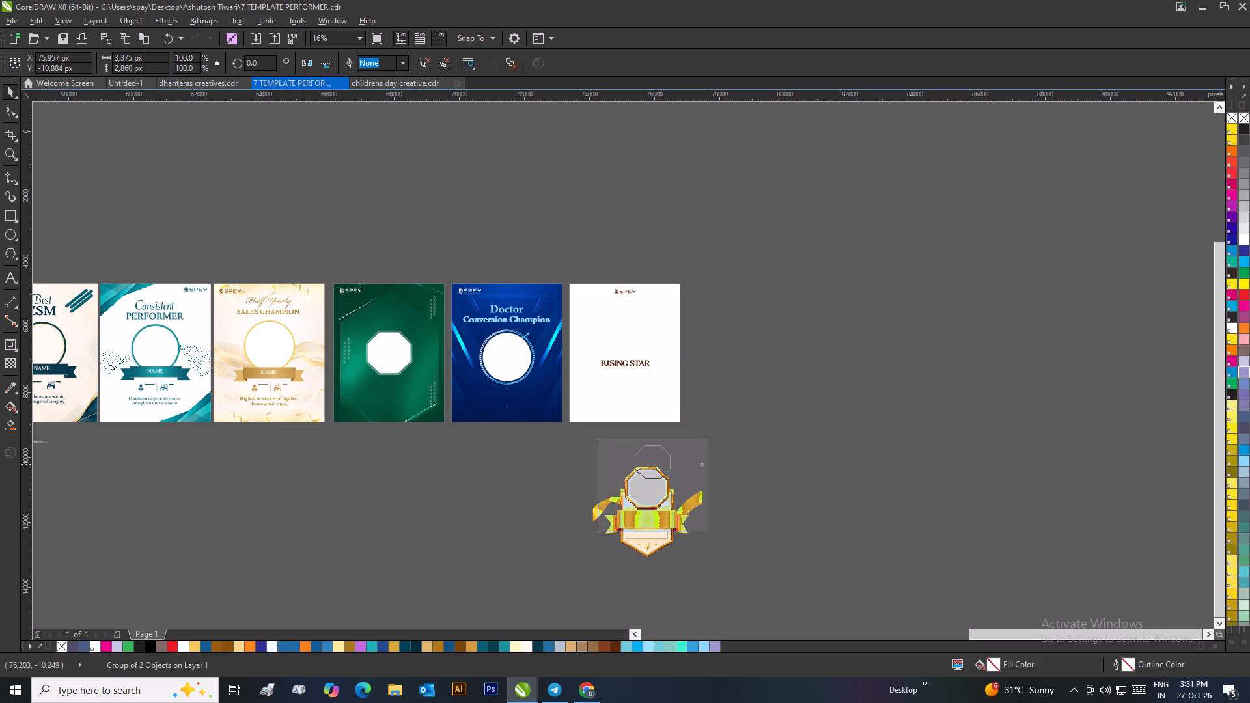
drag(661, 463, 747, 357)
drag(645, 365, 662, 488)
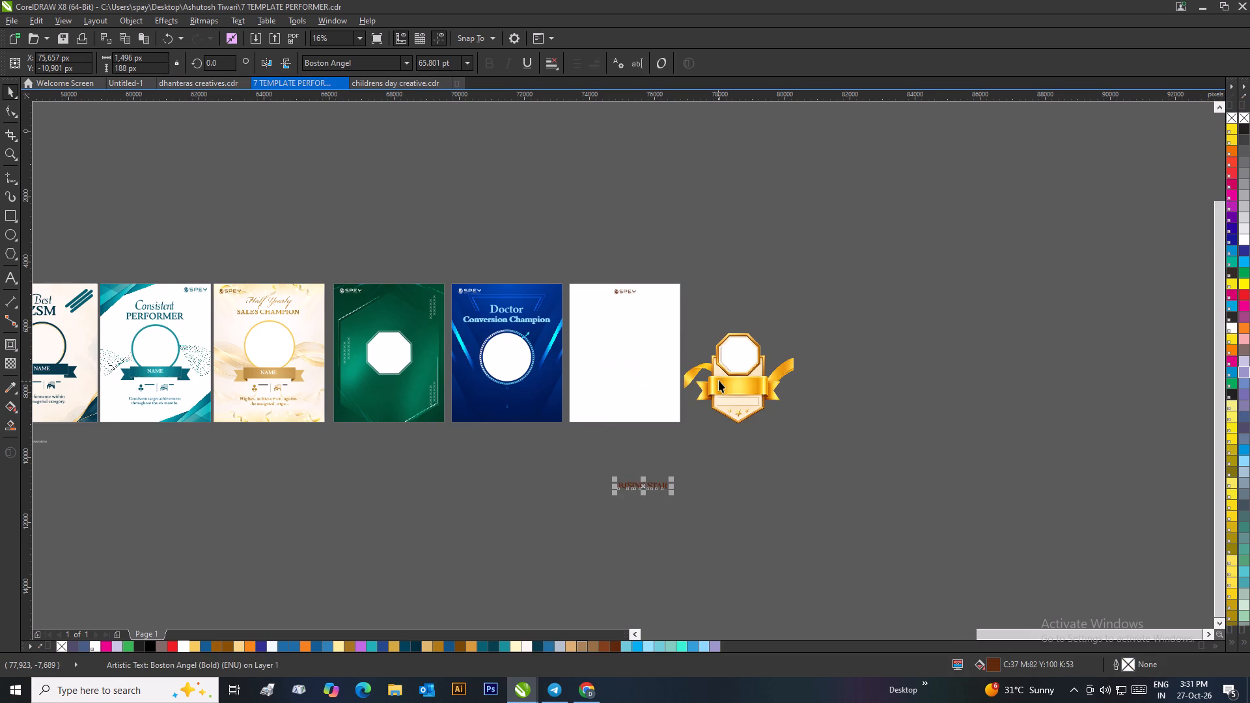
Place a copy of the gold badge on the blank white template and delete the original beside it.
drag(723, 379, 619, 362)
right_drag(619, 362, 632, 361)
click(725, 371)
key(Delete)
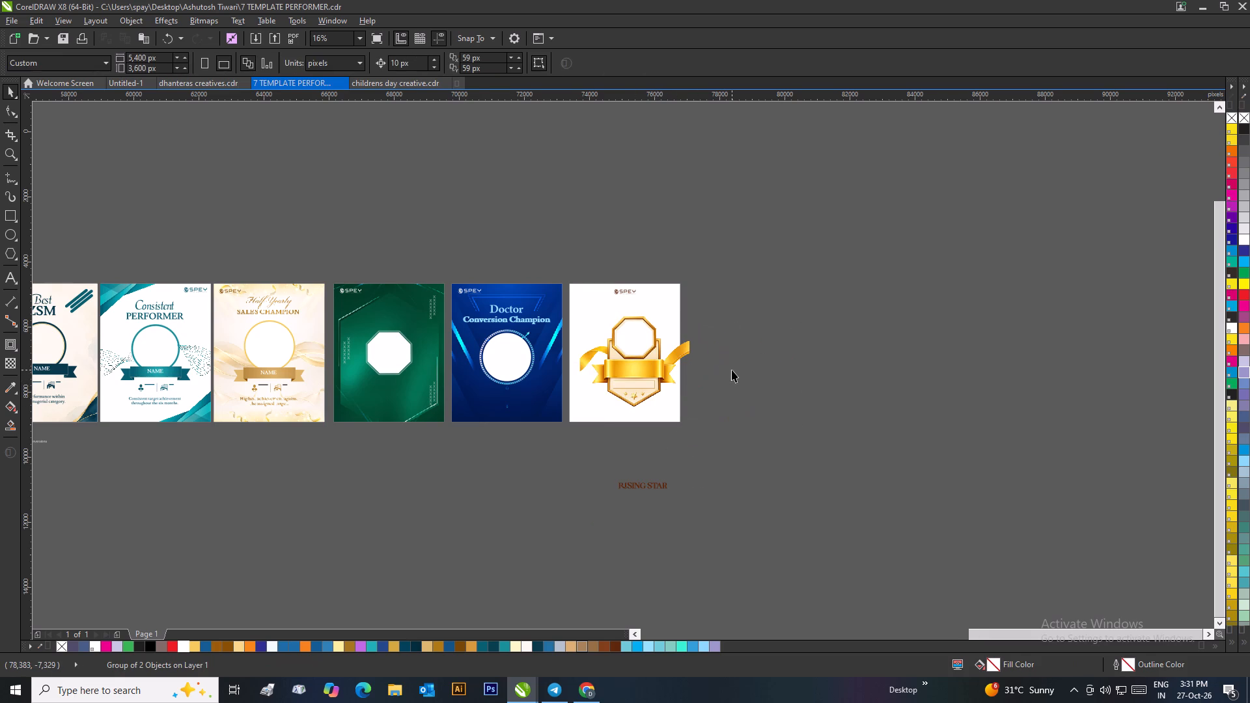
Move the gold badge to the horizontal centre of the white template, at about X 75,067 px, Y -7,024 px.
scroll(659, 361, up, 1)
drag(590, 368, 561, 368)
drag(556, 359, 557, 358)
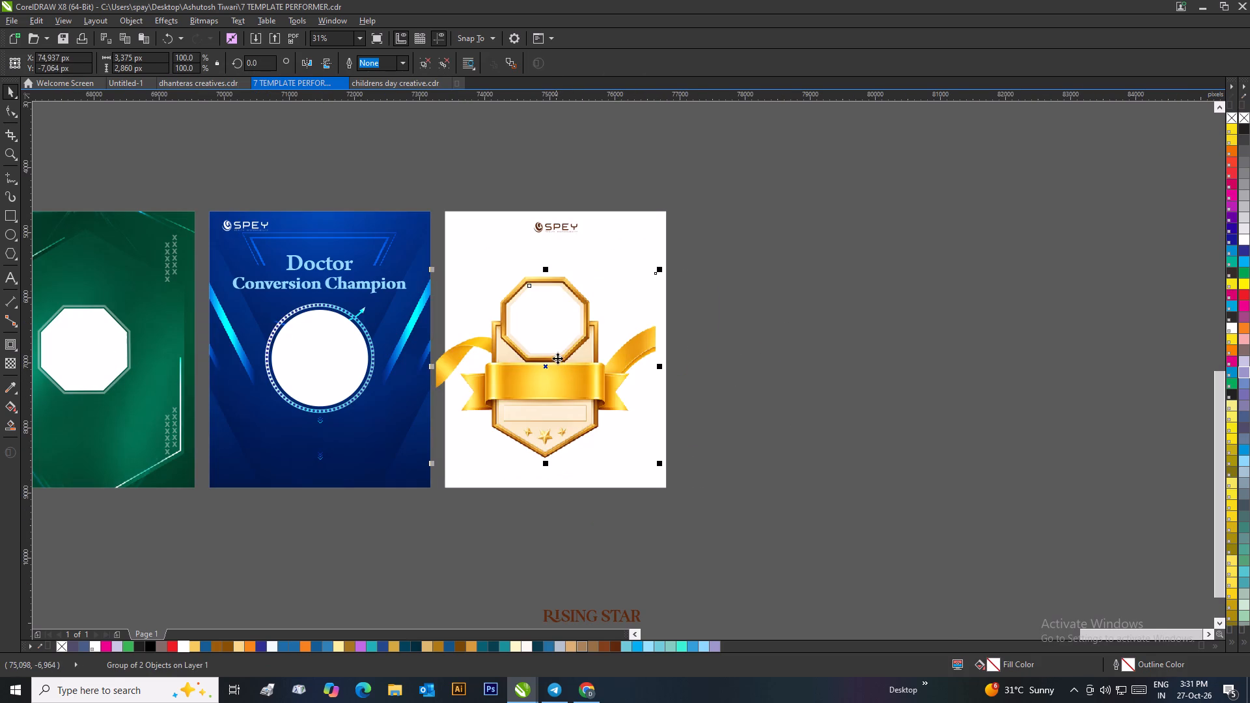
drag(557, 358, 564, 356)
click(574, 368)
click(753, 374)
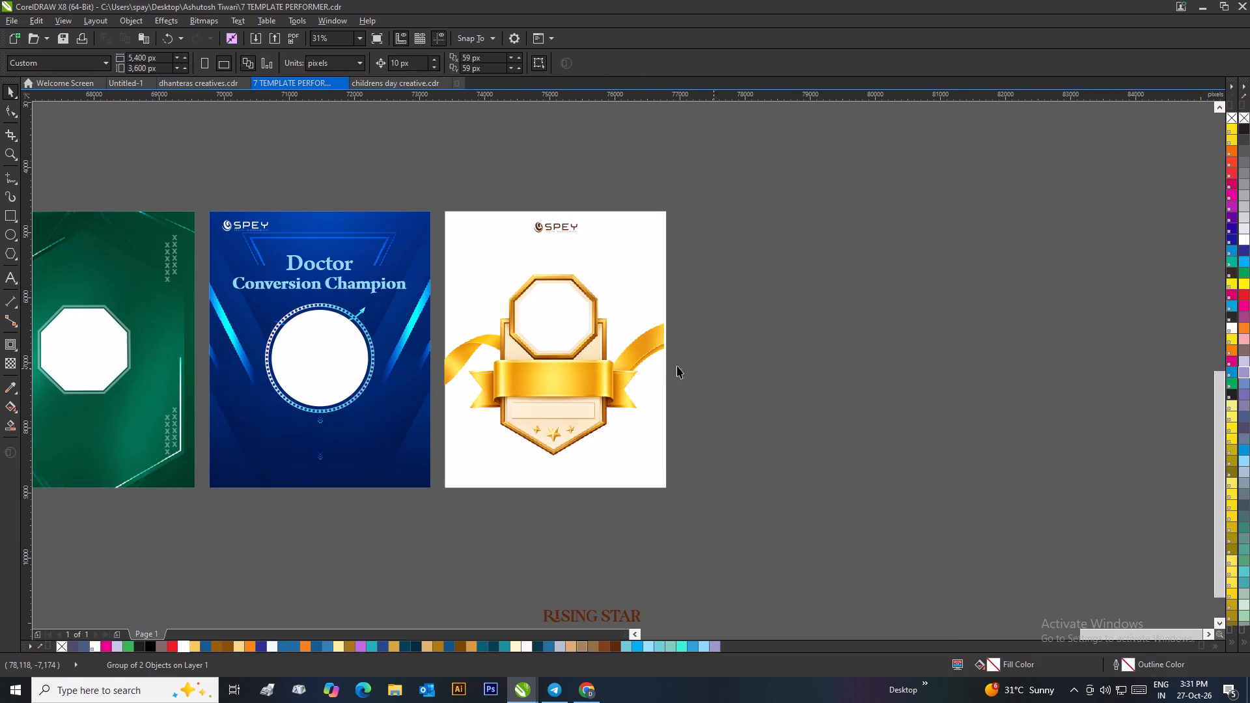
Scale the gold badge up slightly to about 3,415 by 2,893 px so its ribbons span the template's width.
scroll(487, 358, up, 3)
scroll(623, 365, down, 3)
click(680, 365)
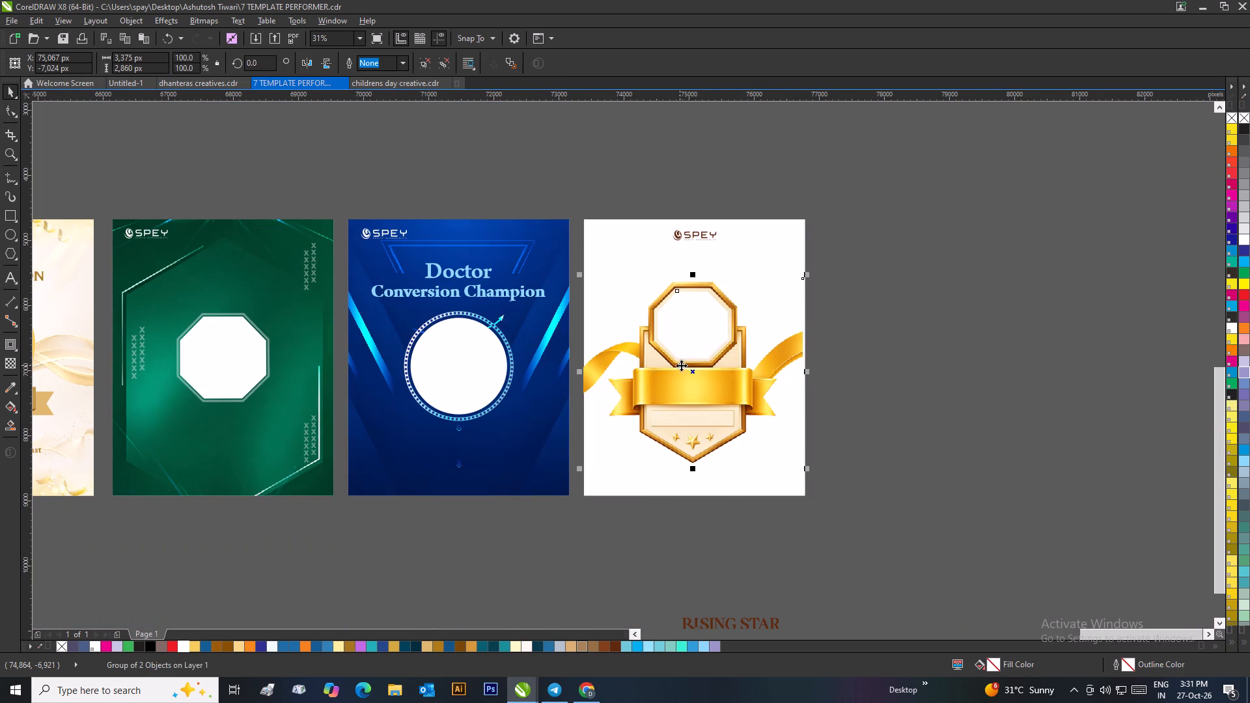
click(812, 273)
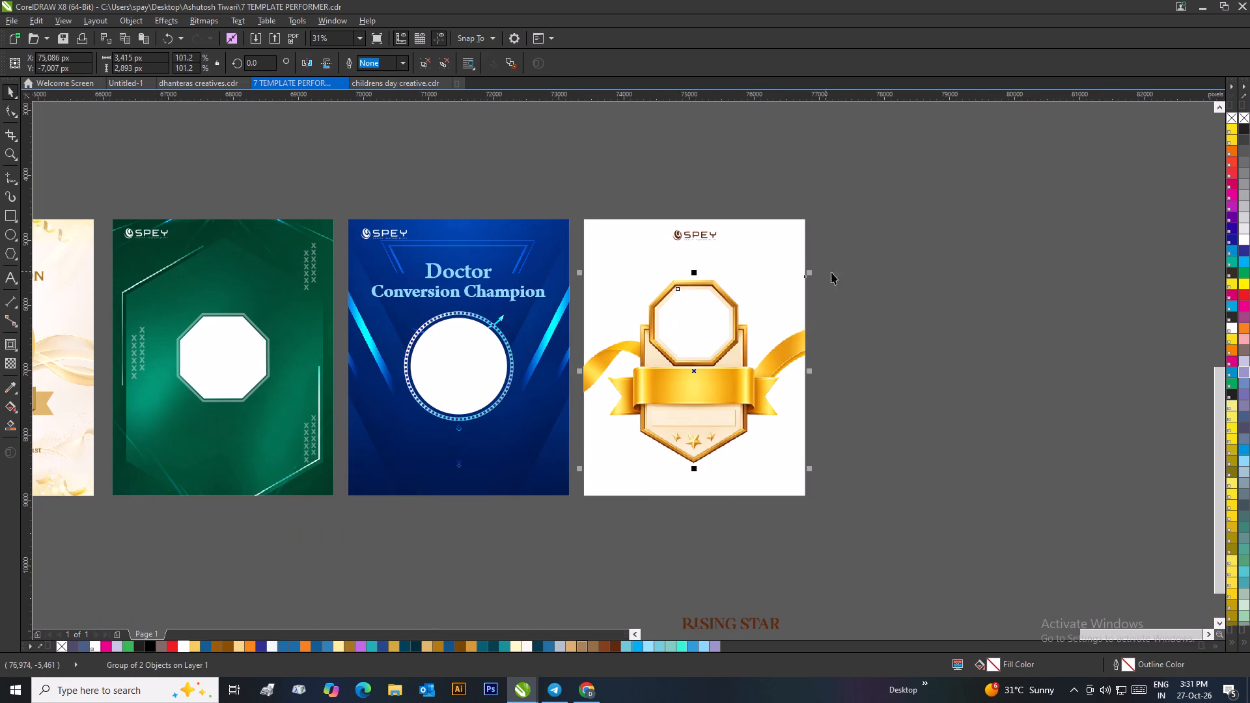
click(865, 284)
click(723, 318)
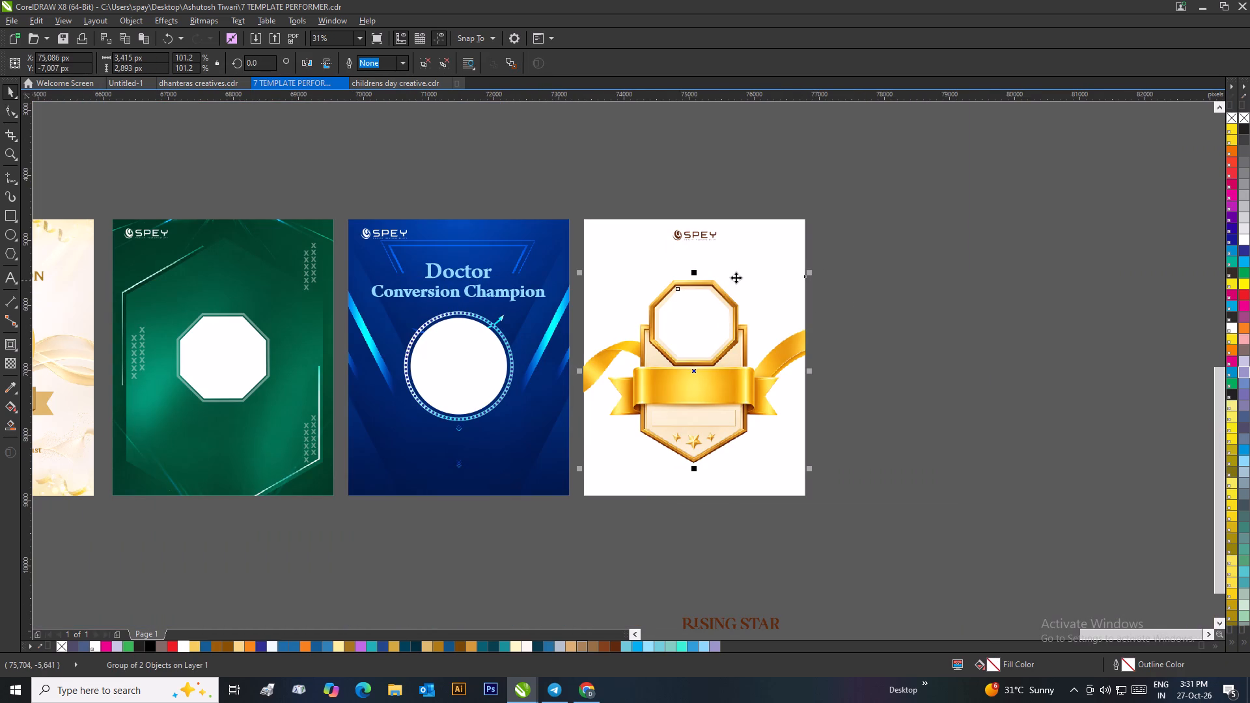
Align the gold badge vertically with the centre of the white template.
shift+click(736, 275)
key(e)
click(897, 312)
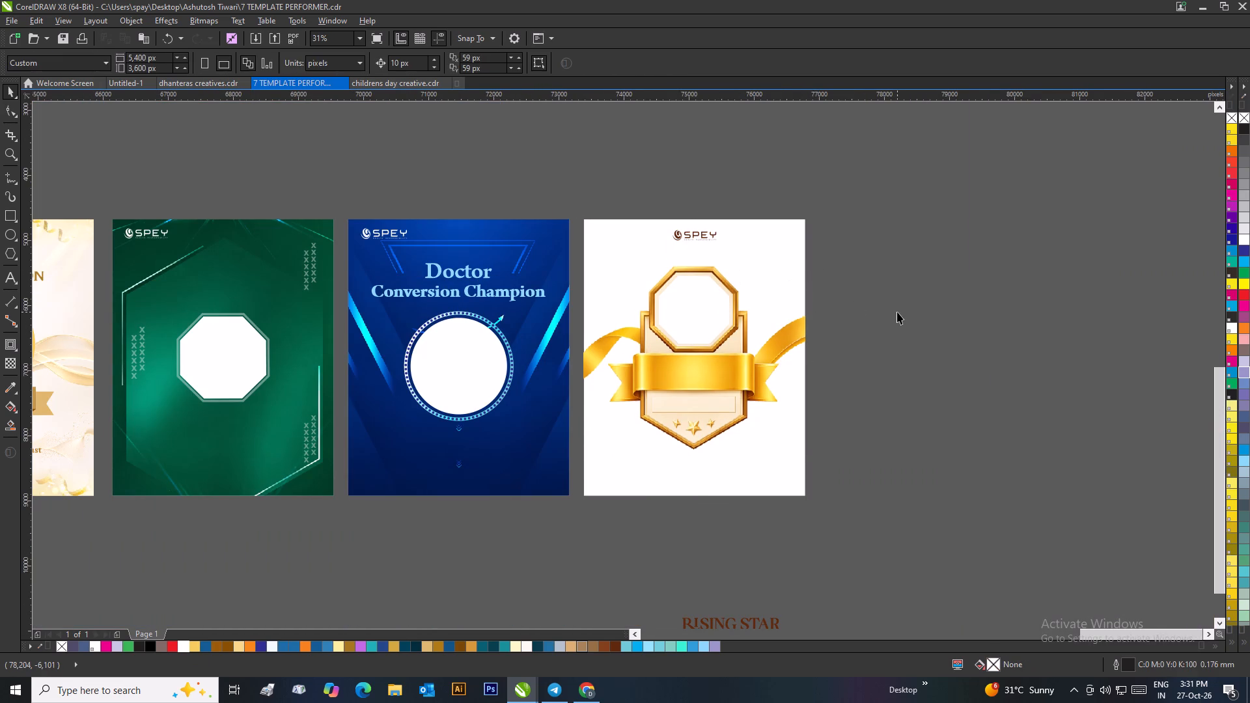
click(874, 337)
Place a copy of the RISING STAR text on the badge's gold ribbon and delete the original text below the template.
click(726, 616)
click(723, 625)
drag(749, 622, 719, 358)
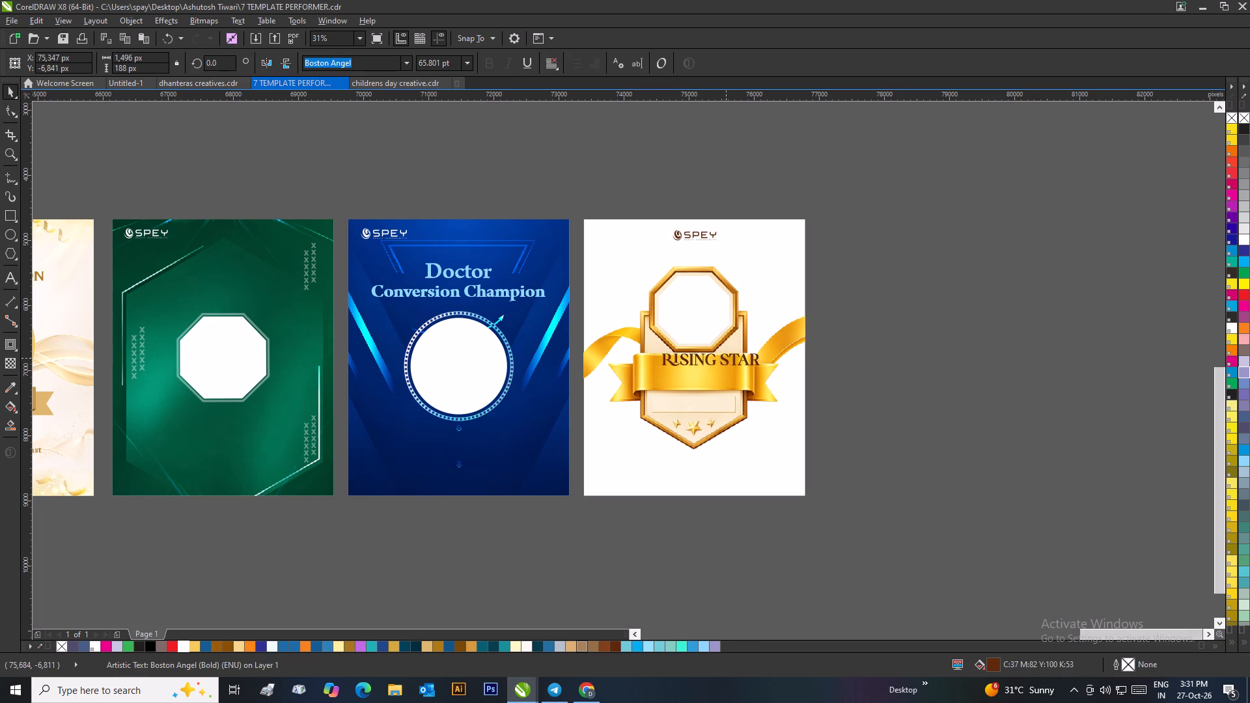
drag(719, 358, 704, 361)
right_click(704, 361)
click(715, 622)
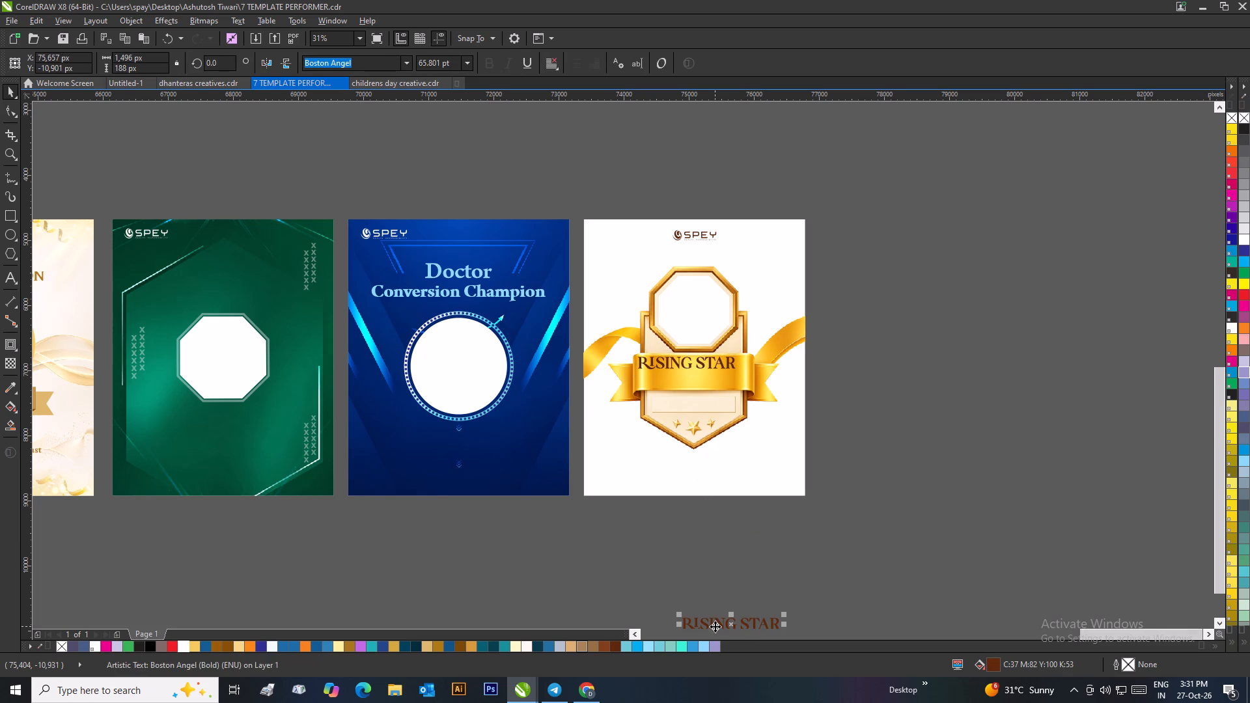
key(Delete)
Centre the RISING STAR text on the gold ribbon and shrink it slightly to about 1,481 by 186 px.
drag(704, 364, 710, 372)
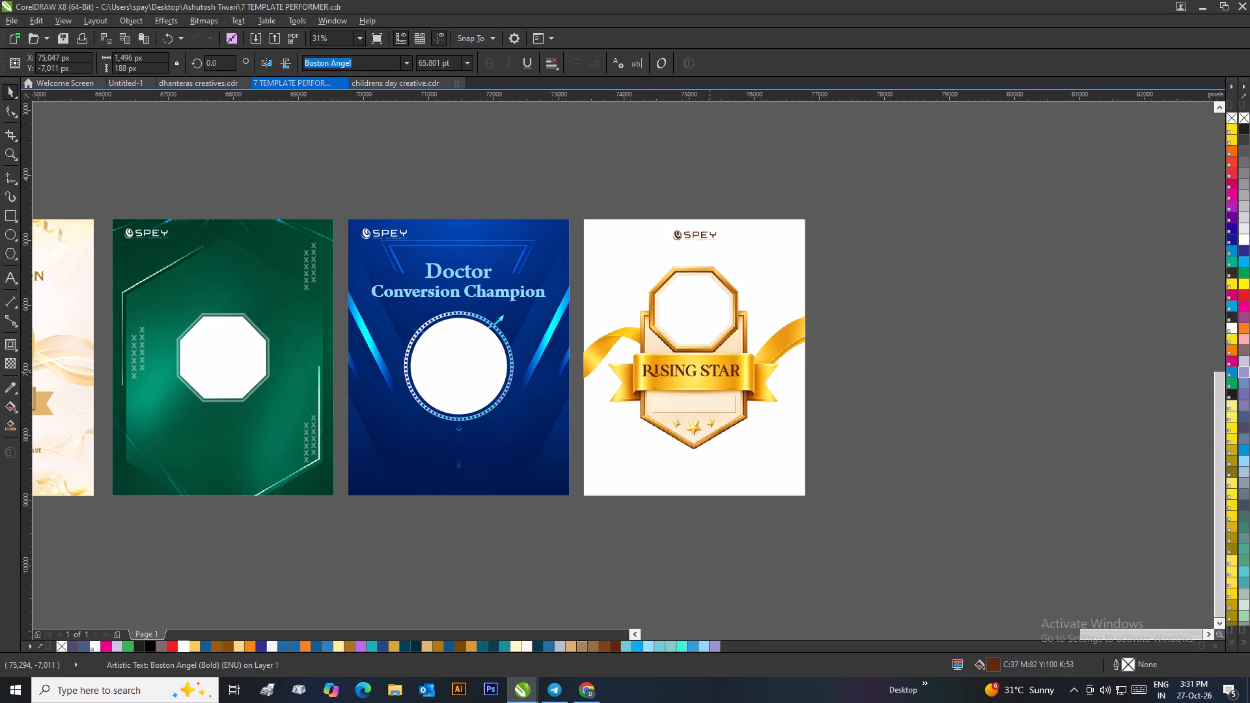
drag(710, 372, 712, 374)
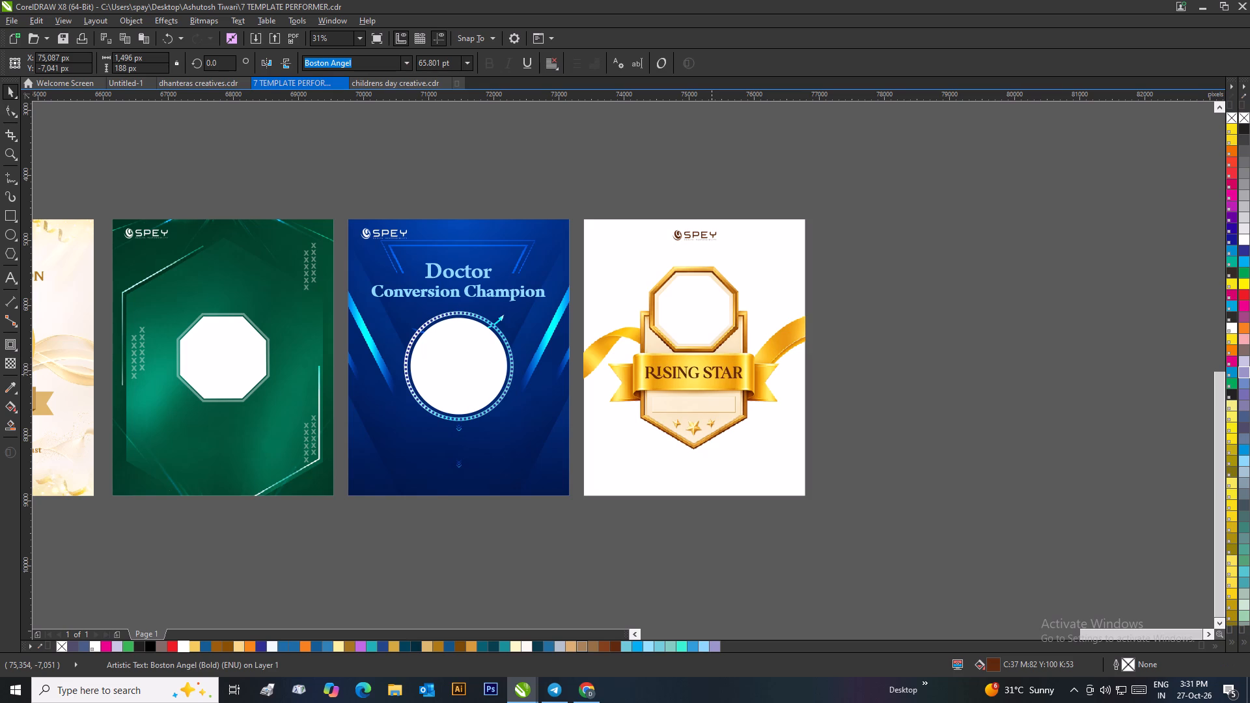
drag(712, 374, 713, 374)
scroll(737, 365, up, 2)
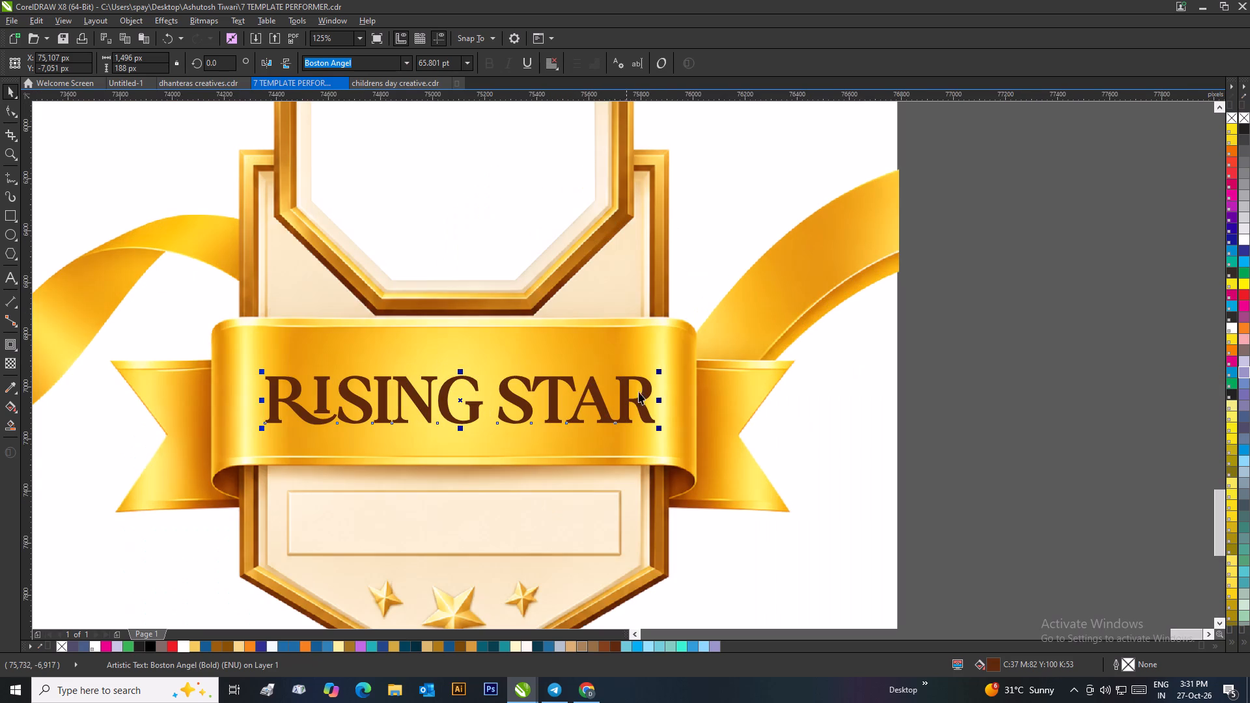
drag(663, 433, 659, 443)
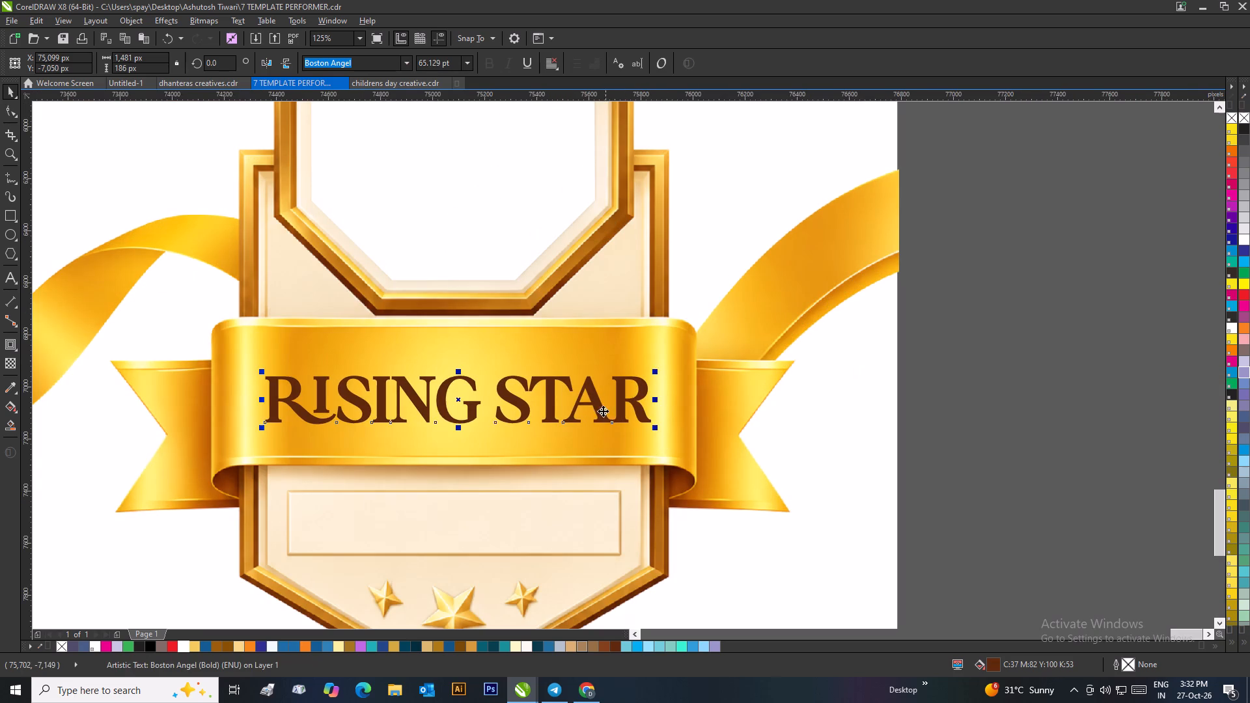
scroll(596, 408, down, 1)
drag(849, 386, 842, 386)
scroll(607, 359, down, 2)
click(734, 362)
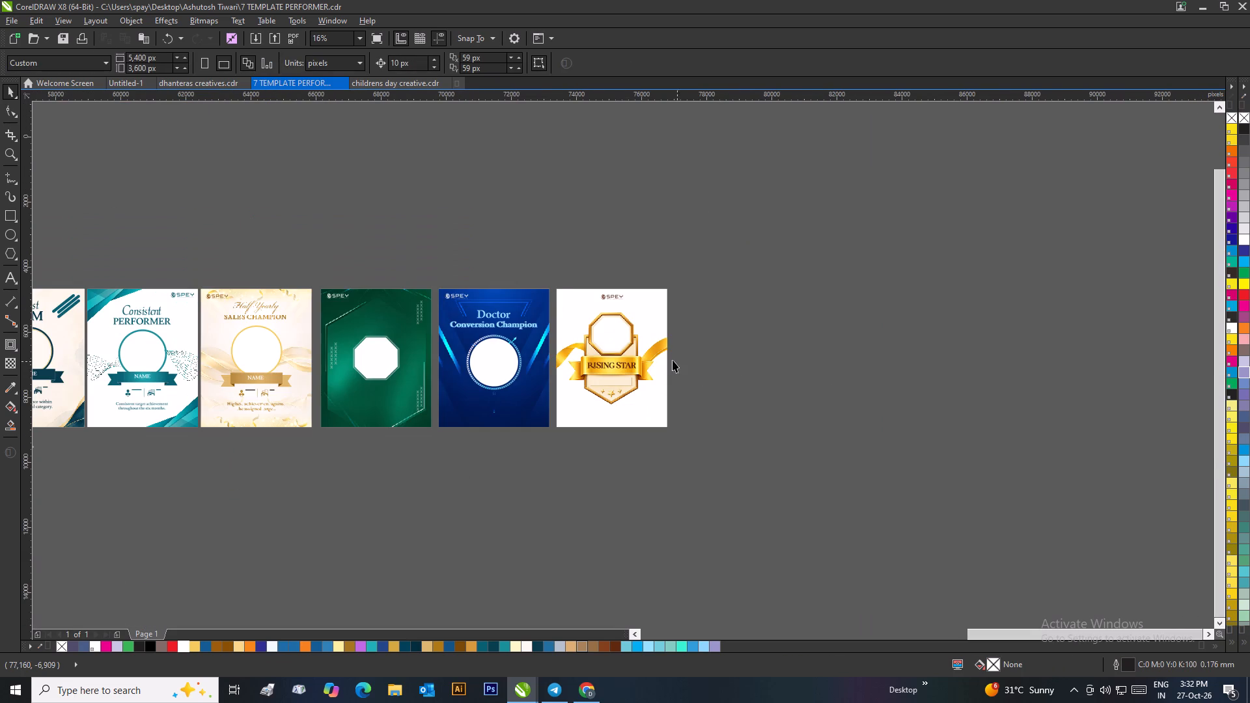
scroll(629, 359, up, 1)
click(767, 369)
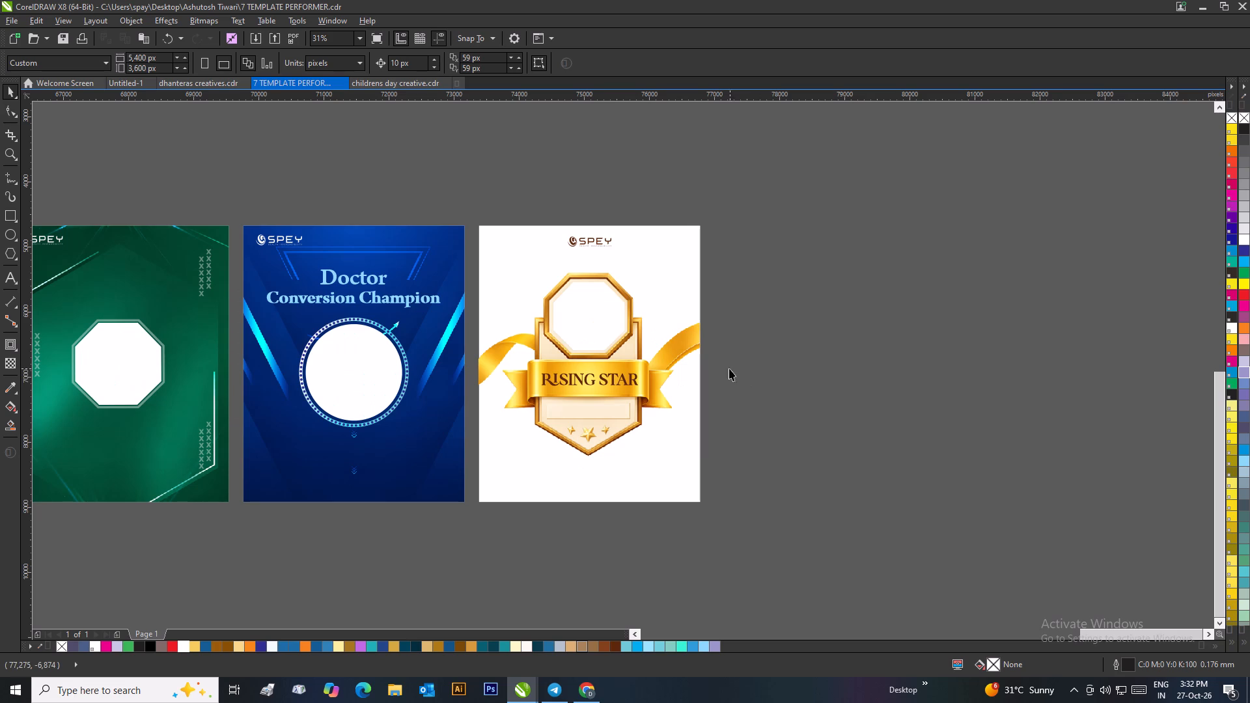
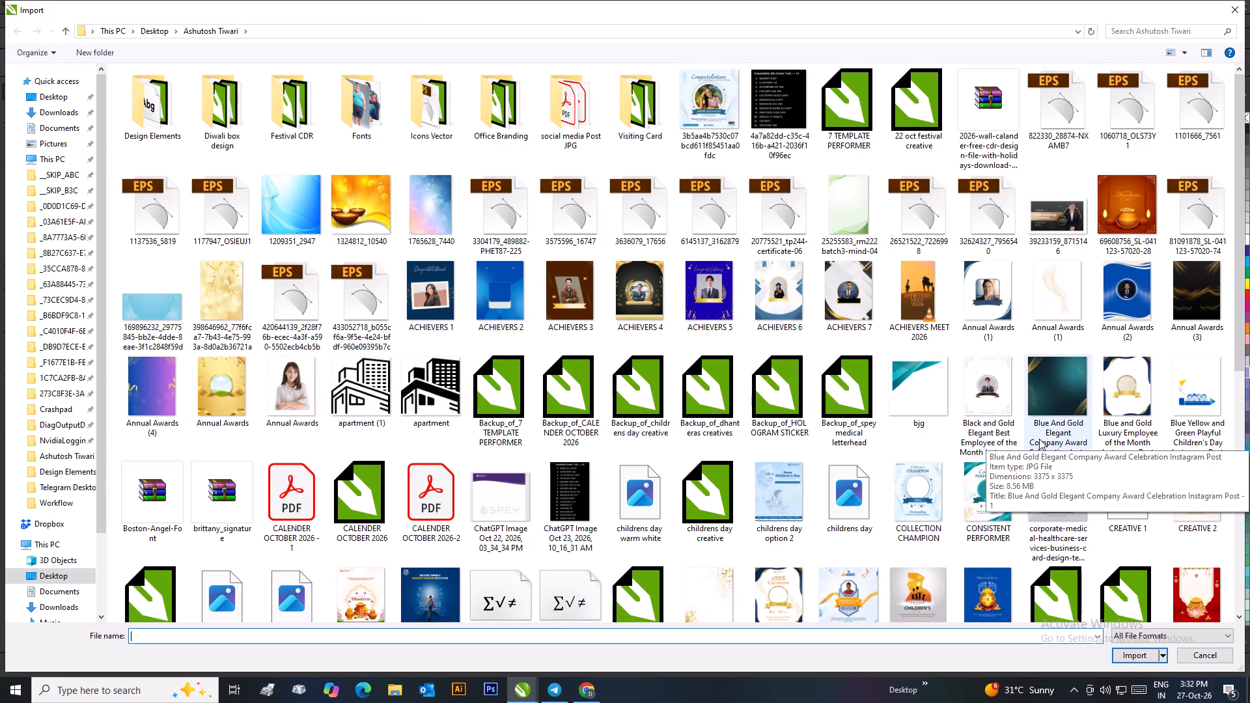
click(1192, 297)
click(1122, 652)
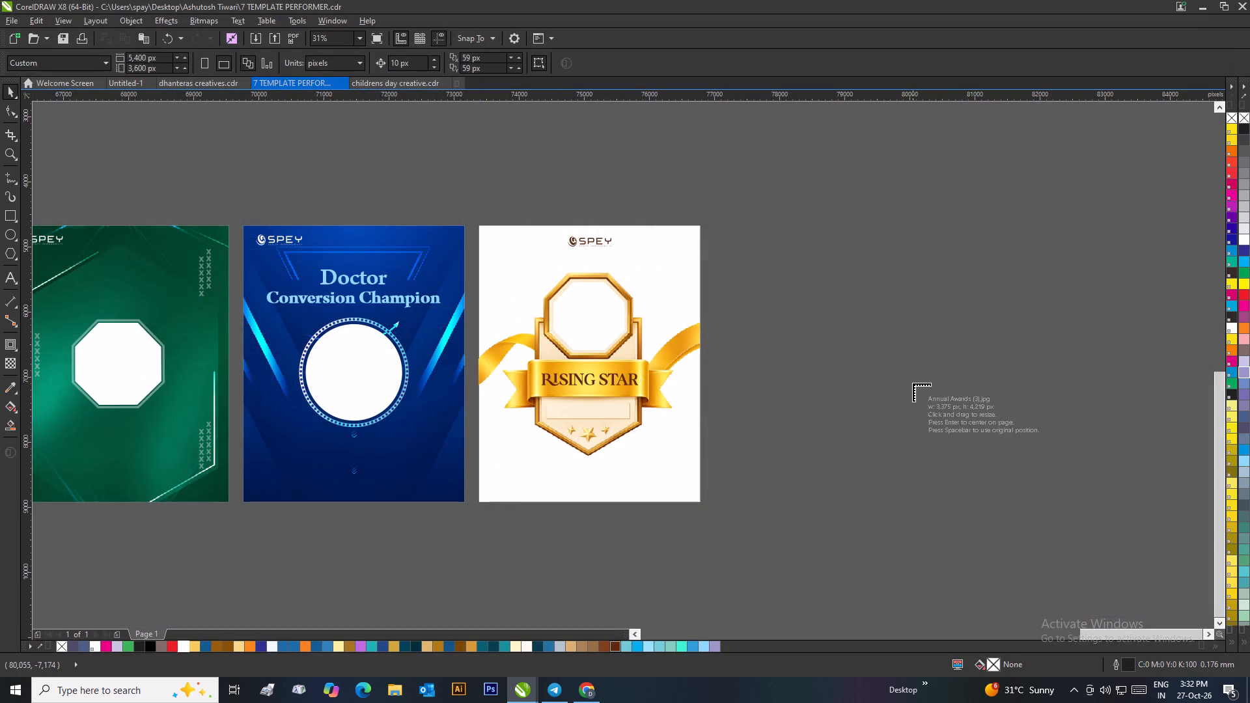
Place the Annual Awards (3) image and PowerClip it into the white Rising Star template, scaled to cover the whole frame behind the badge.
click(913, 383)
scroll(933, 382, down, 1)
drag(660, 413, 576, 343)
right_click(579, 341)
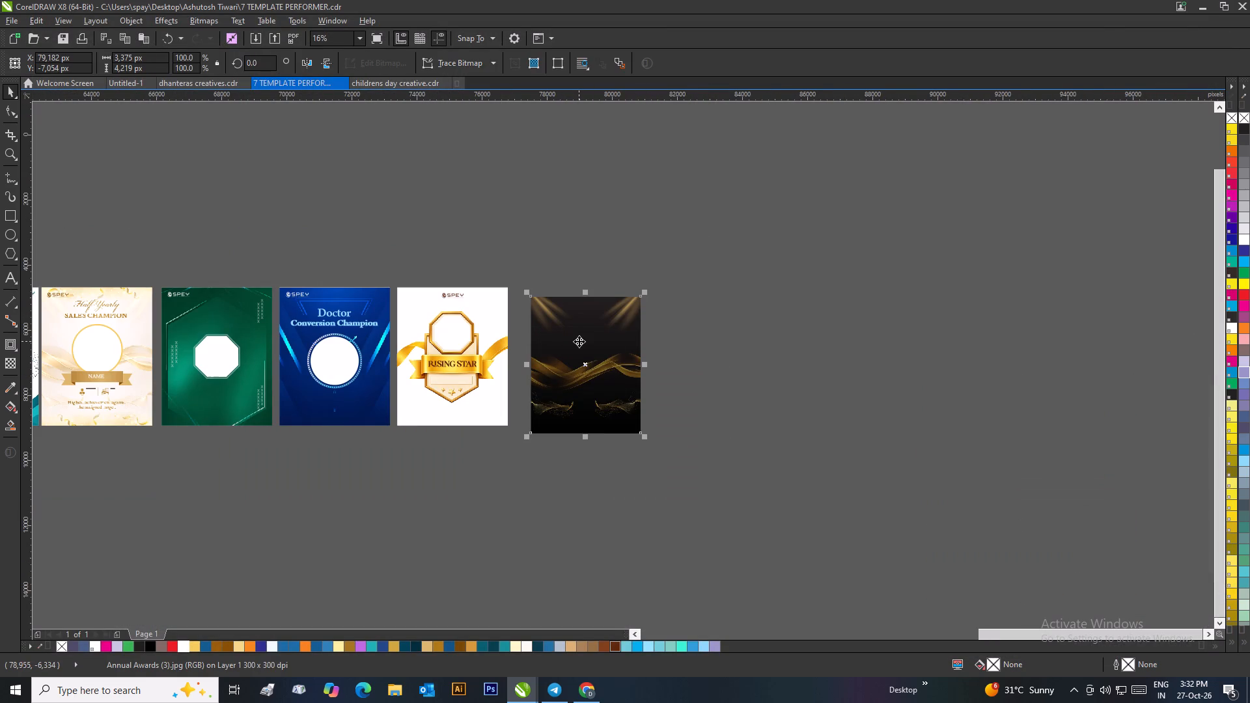
click(619, 307)
click(493, 292)
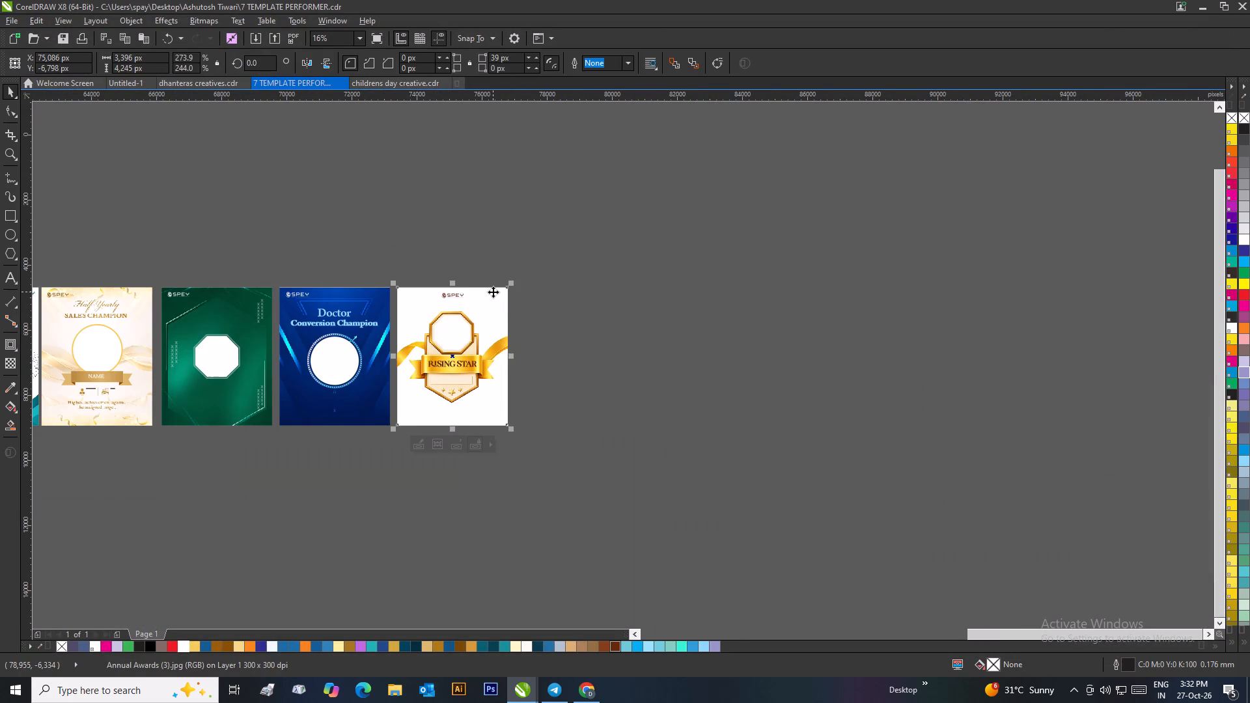
right_click(493, 292)
click(537, 314)
drag(555, 329, 517, 333)
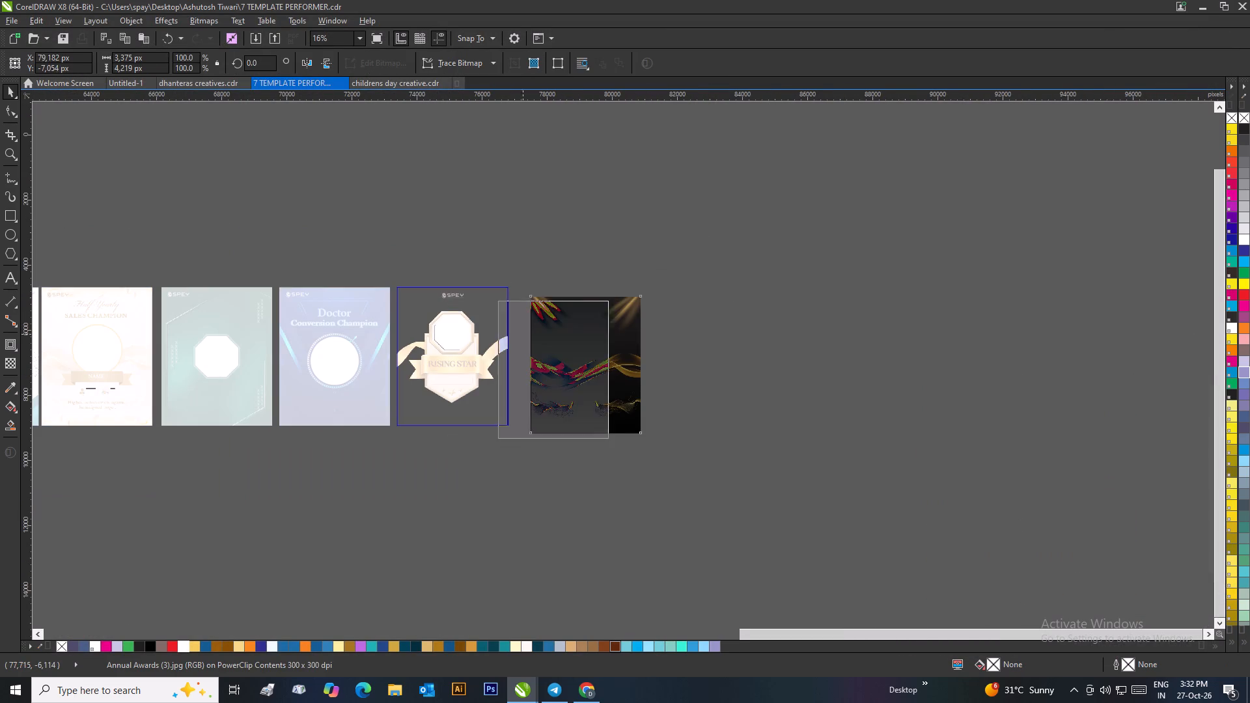
drag(517, 333, 420, 318)
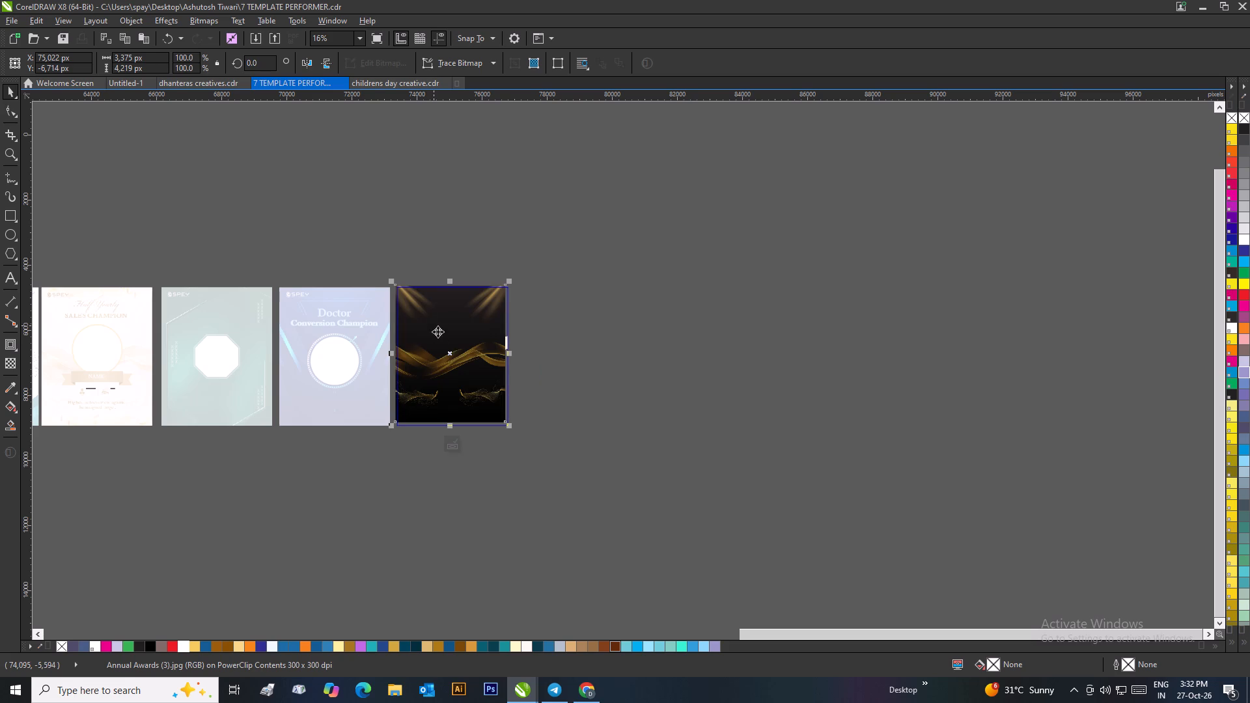
drag(510, 428, 519, 434)
click(456, 439)
click(536, 435)
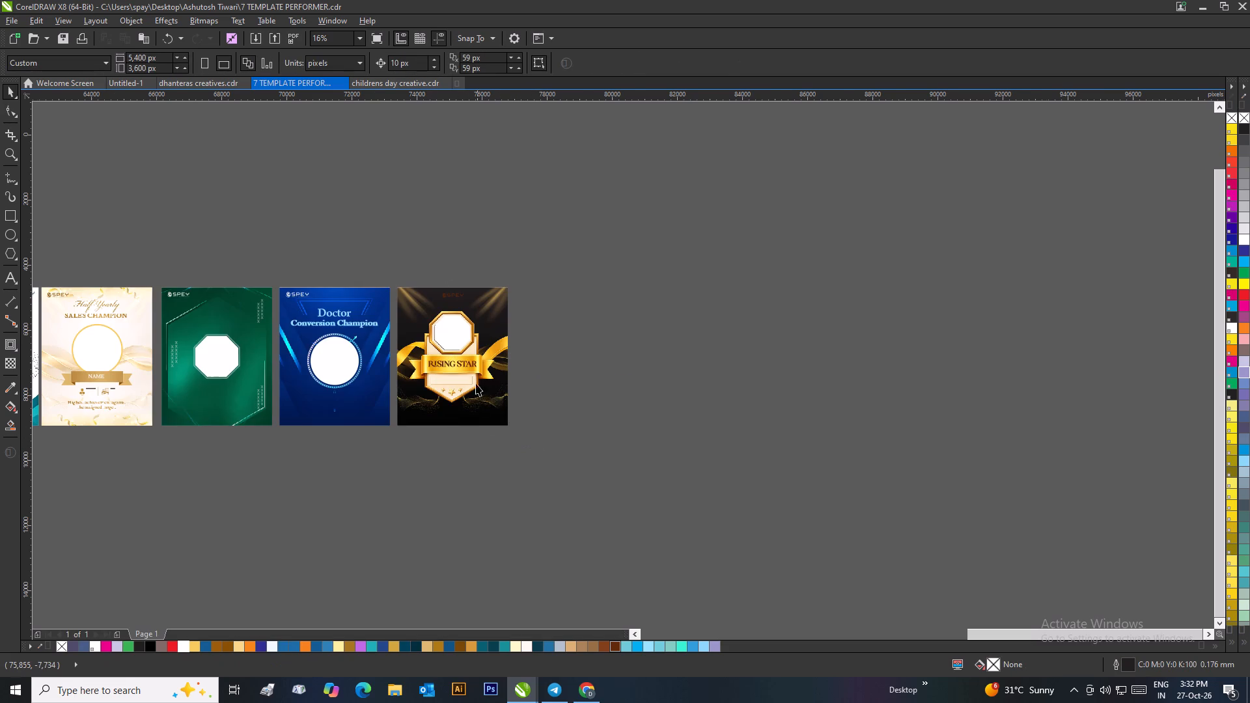
Recolour the SPEY logo at the top of the Rising Star template to white.
scroll(473, 379, up, 1)
scroll(622, 344, up, 1)
scroll(623, 365, down, 1)
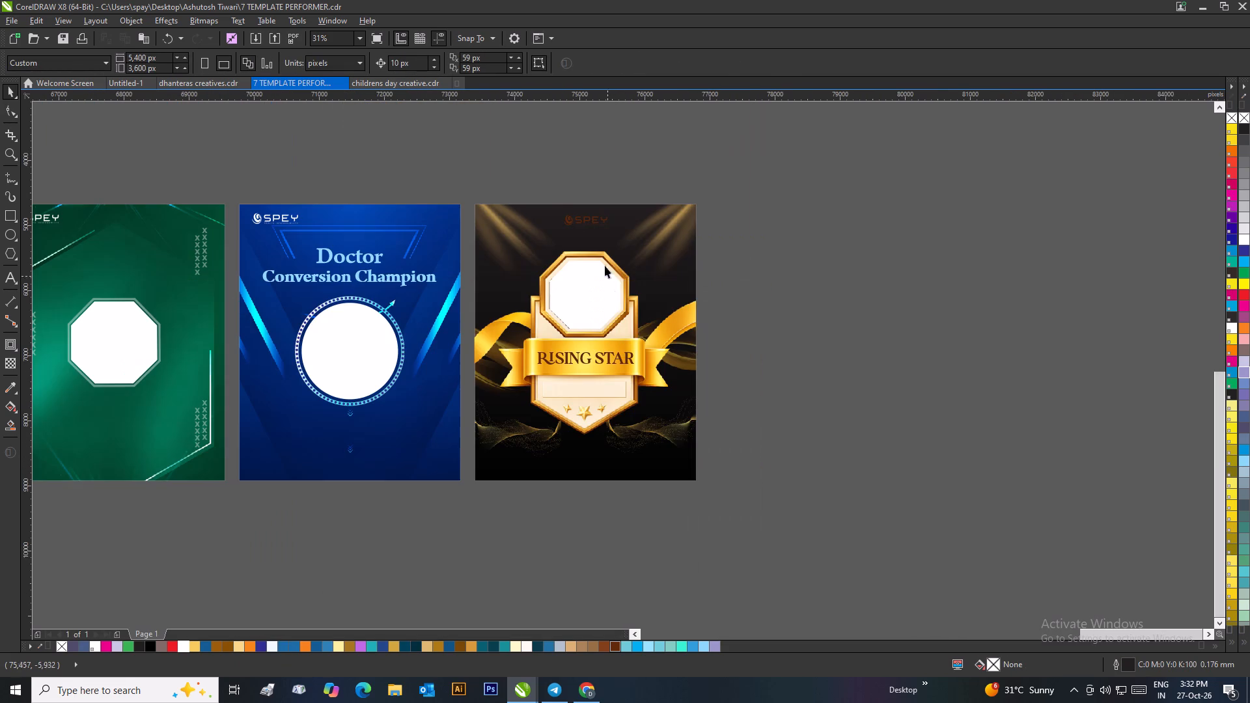
drag(548, 189, 648, 244)
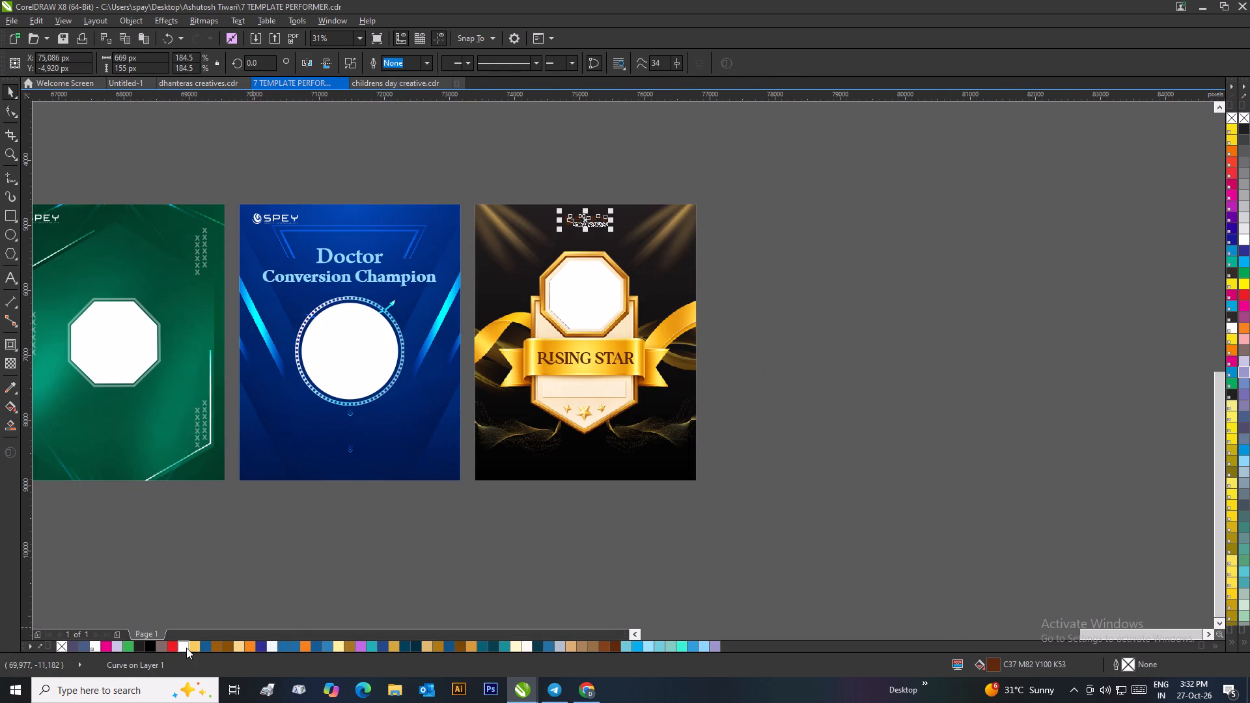
click(185, 648)
click(738, 417)
click(744, 398)
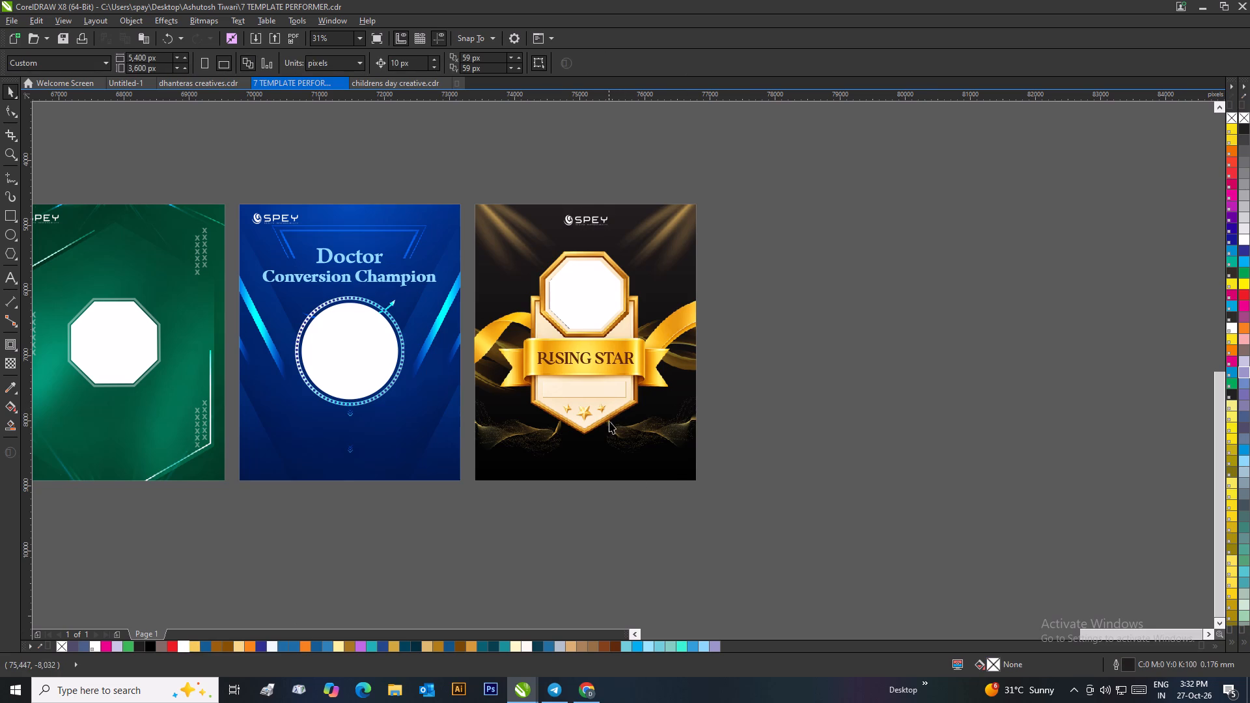
Examine the Rising Star badge, text and logo against the new black-and-gold background.
scroll(615, 368, up, 1)
scroll(623, 365, down, 1)
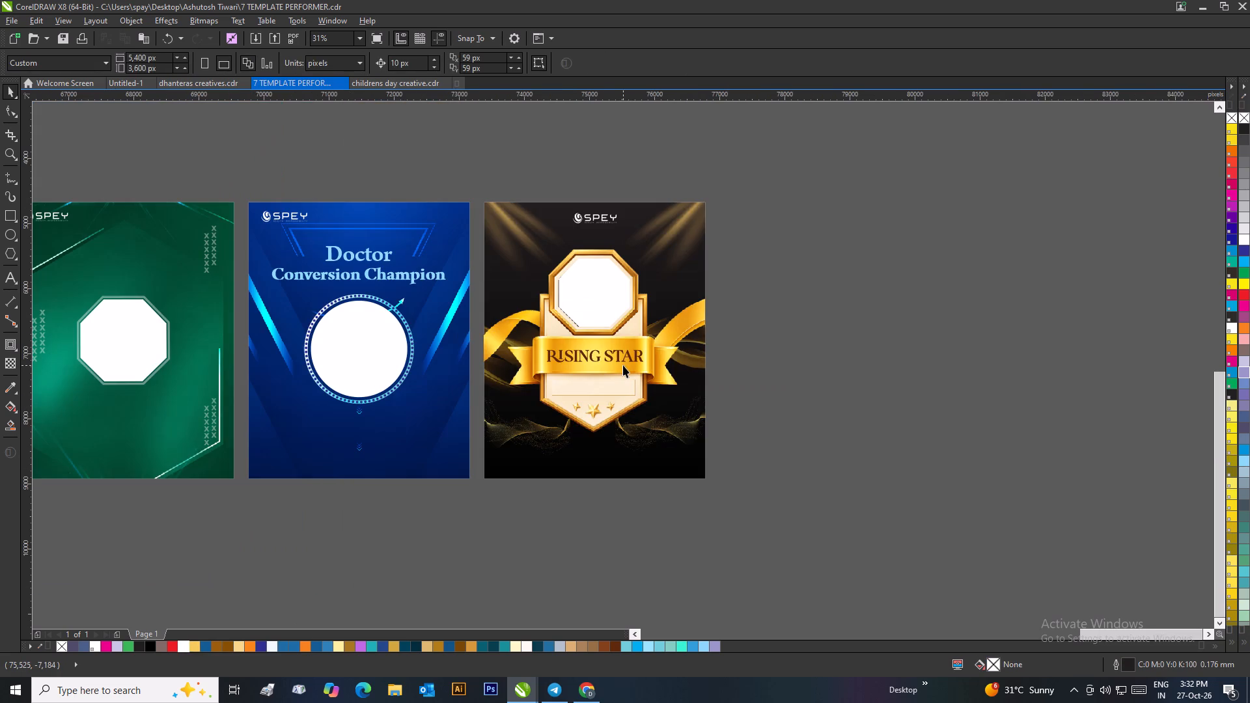
scroll(623, 365, up, 1)
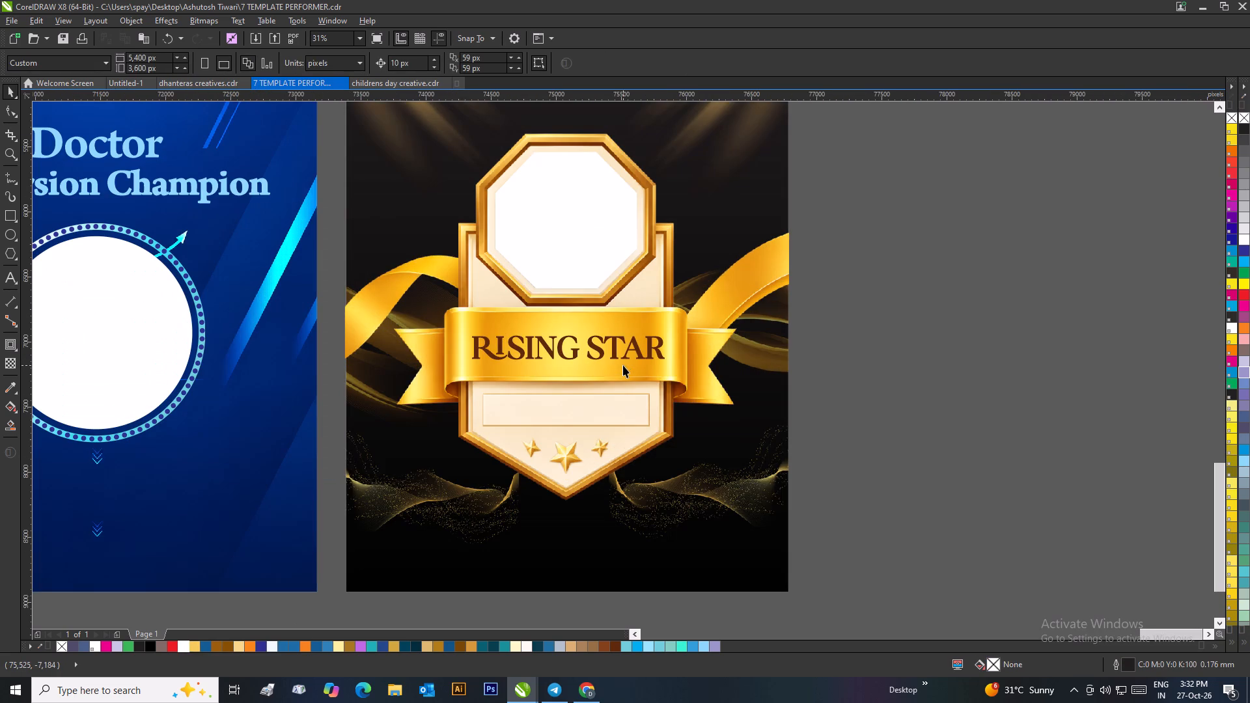
scroll(623, 365, down, 1)
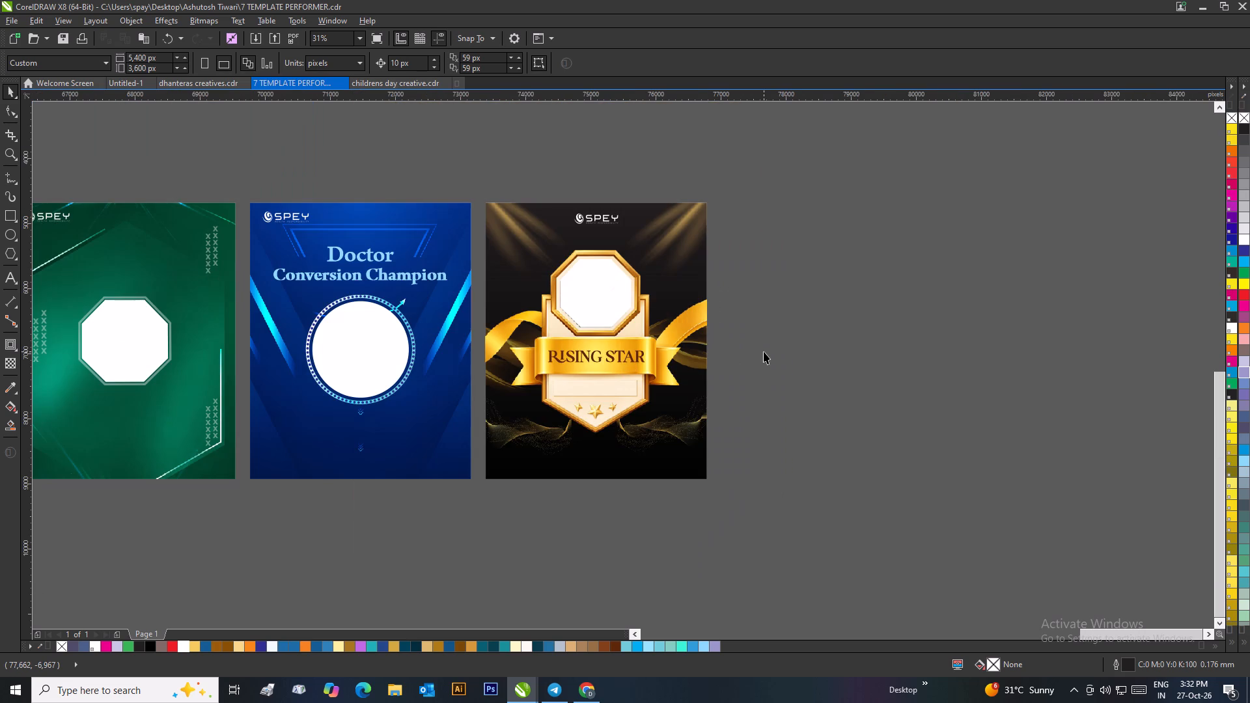
click(764, 351)
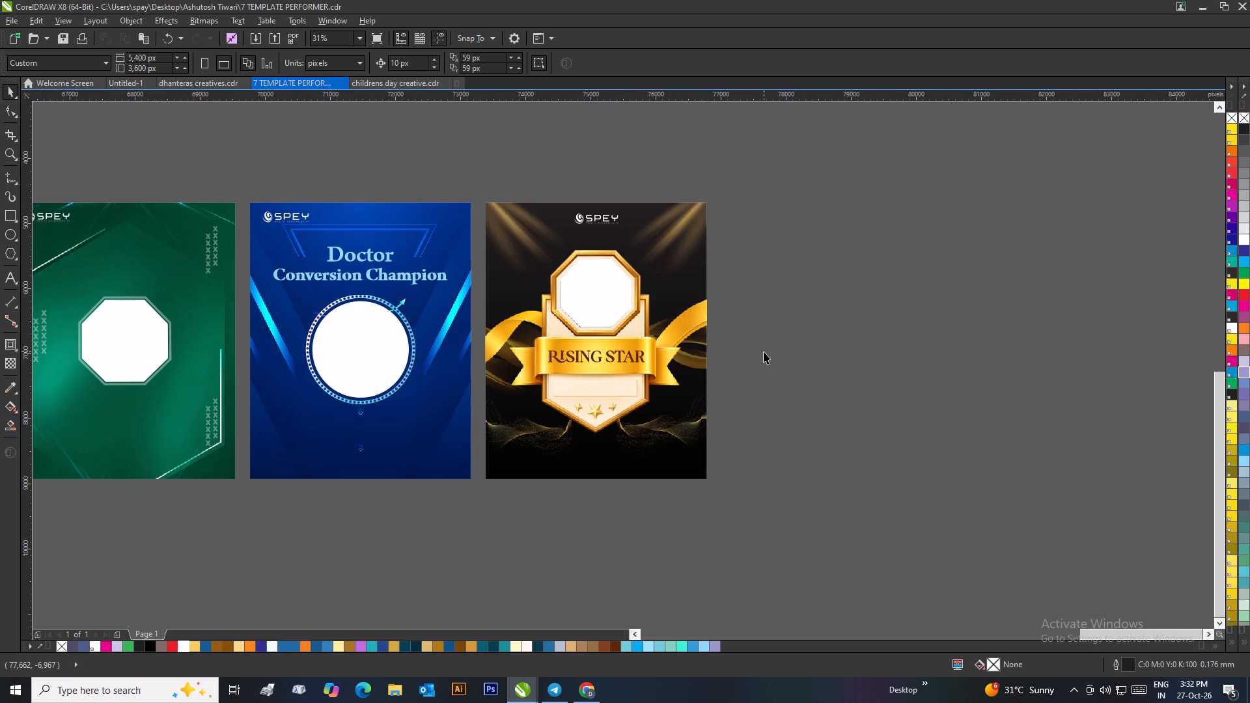
click(764, 351)
click(794, 366)
scroll(794, 366, down, 1)
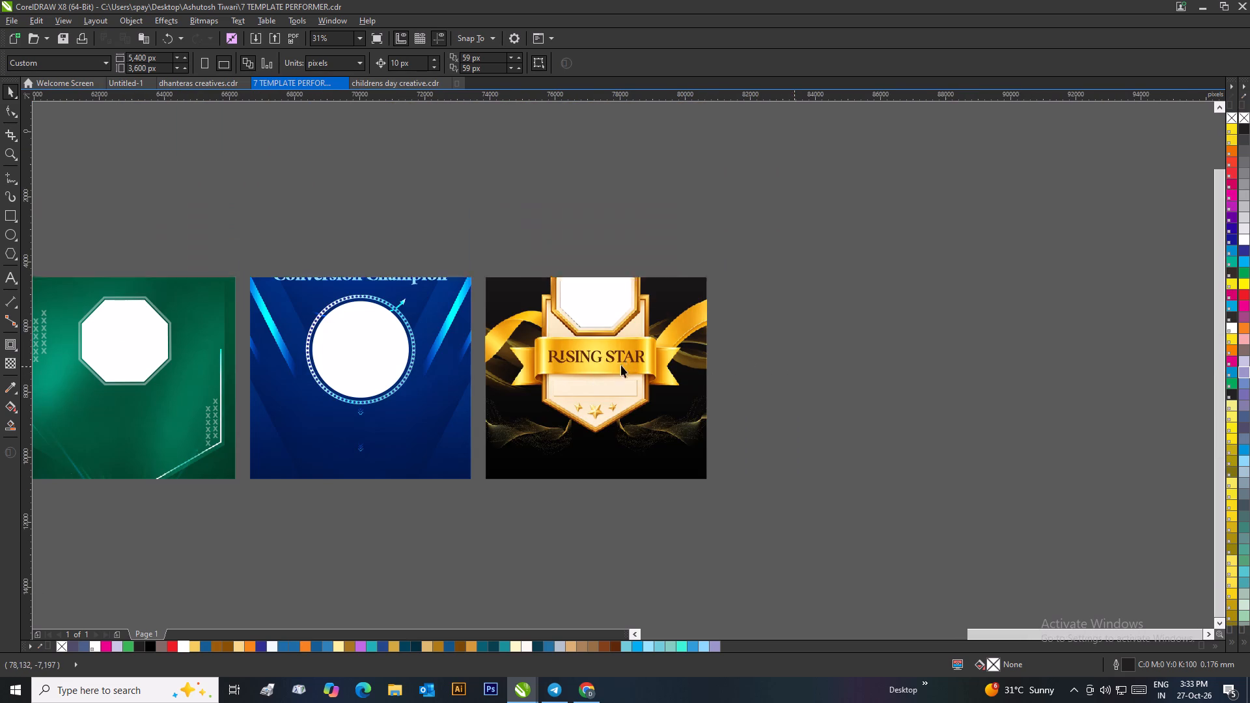
scroll(529, 350, up, 1)
click(848, 383)
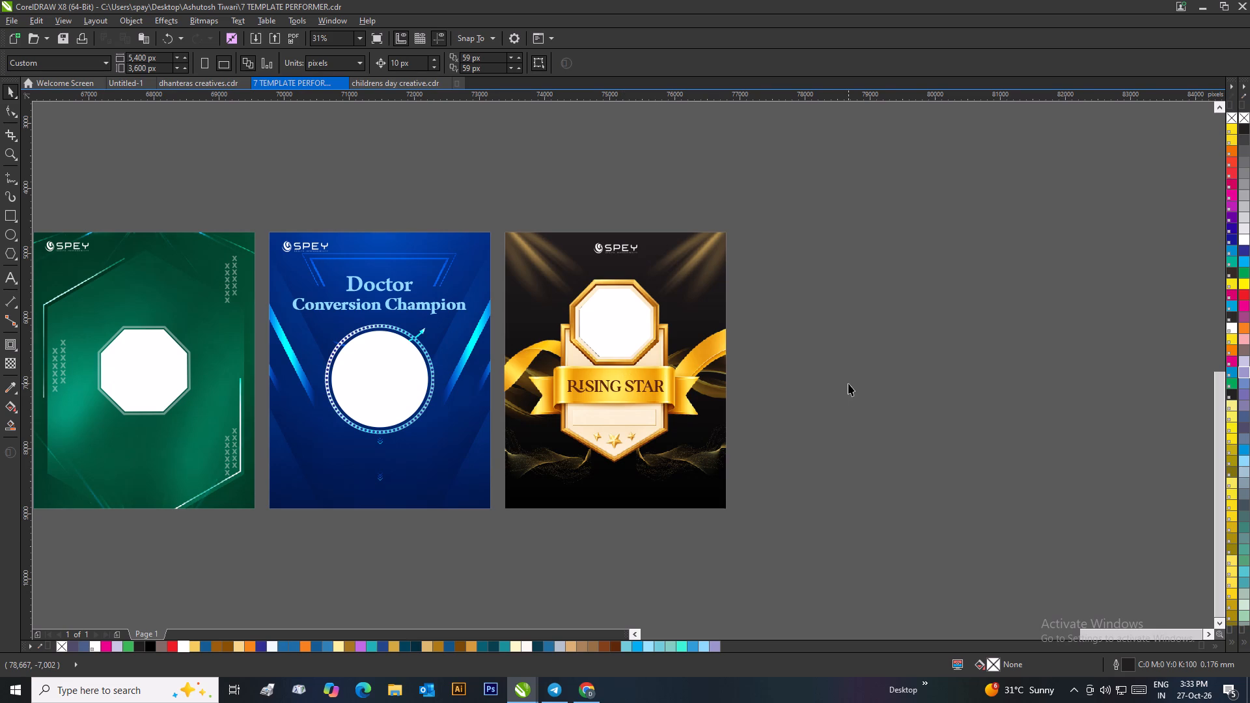
scroll(848, 383, down, 1)
scroll(529, 357, up, 1)
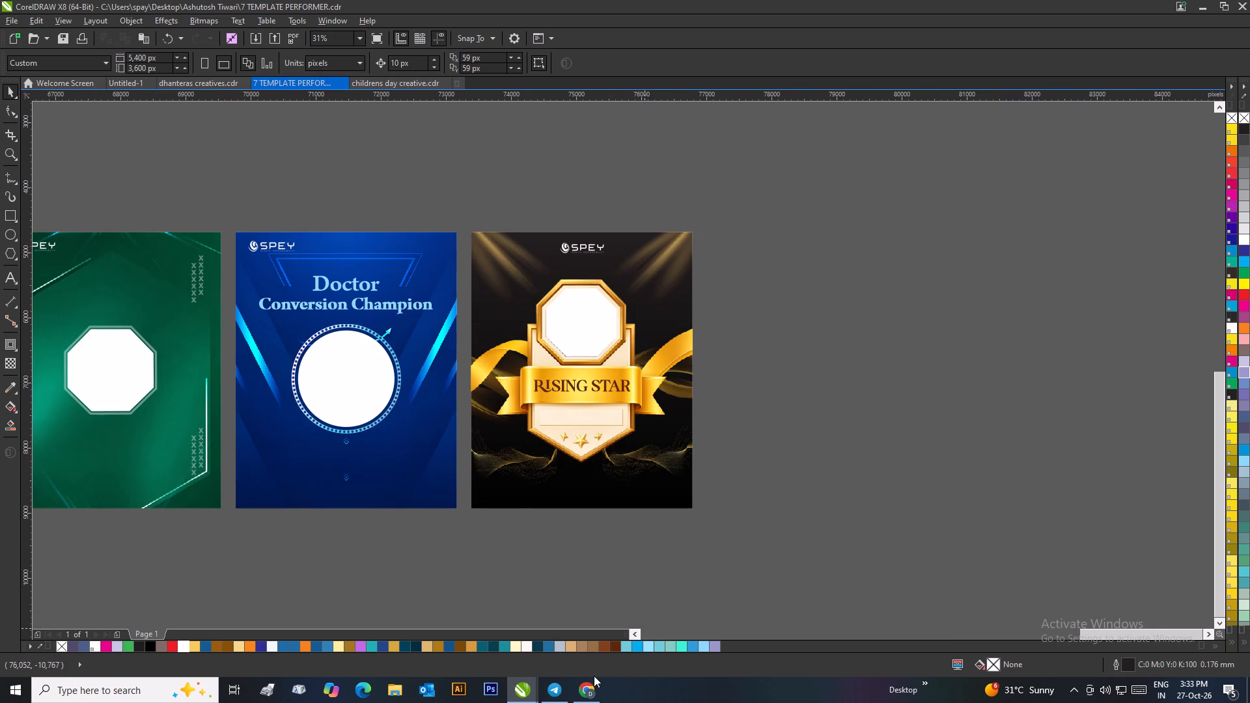
click(713, 498)
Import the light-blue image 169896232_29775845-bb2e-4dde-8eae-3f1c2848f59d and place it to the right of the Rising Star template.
click(261, 37)
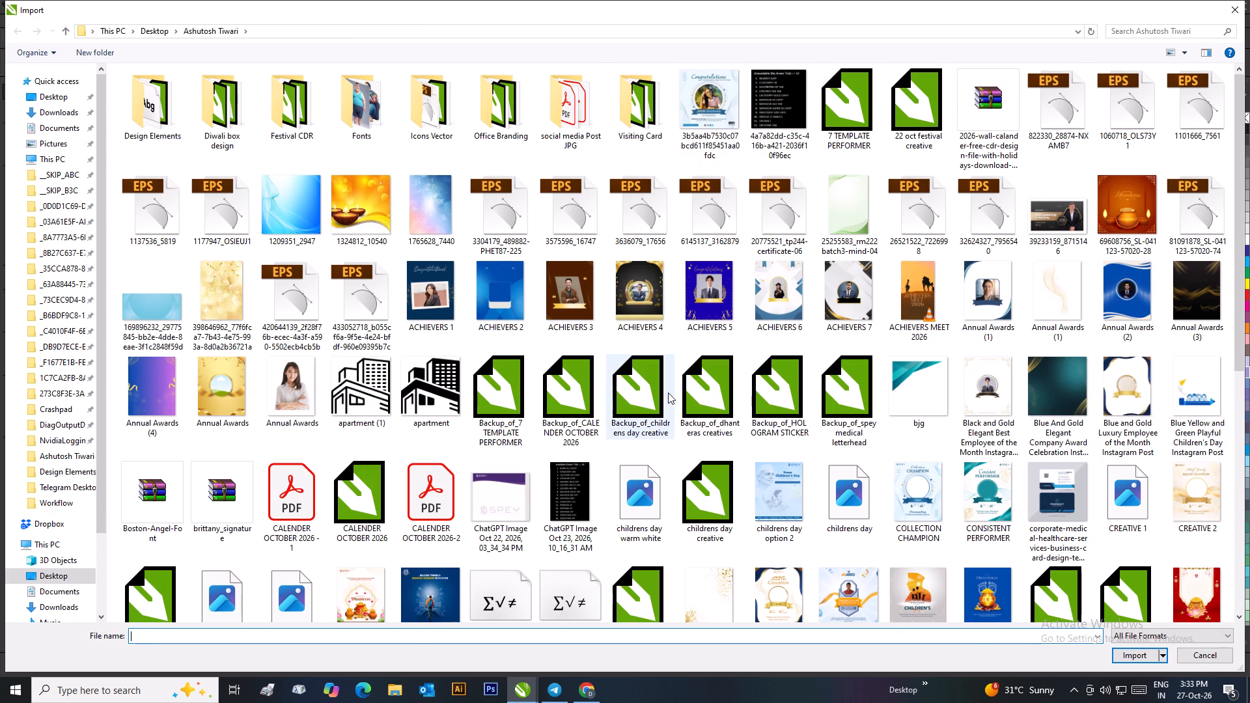
scroll(670, 394, down, 1)
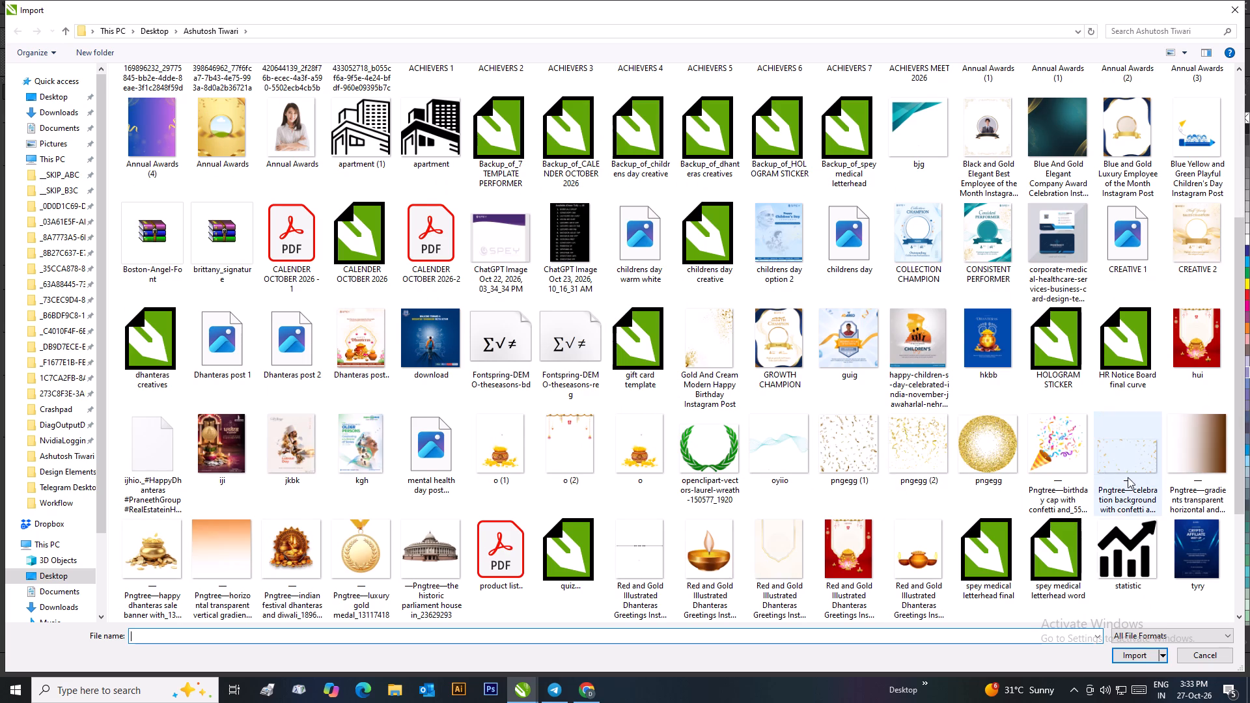
scroll(1129, 480, down, 1)
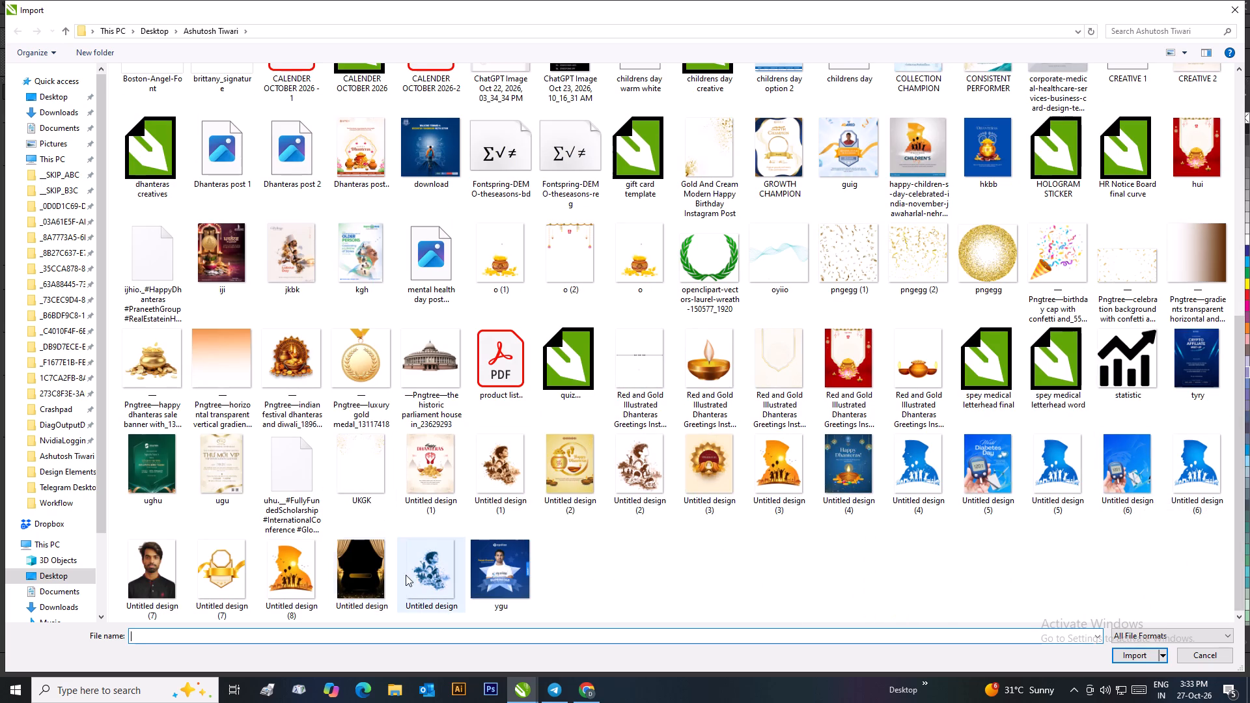
scroll(583, 466, up, 3)
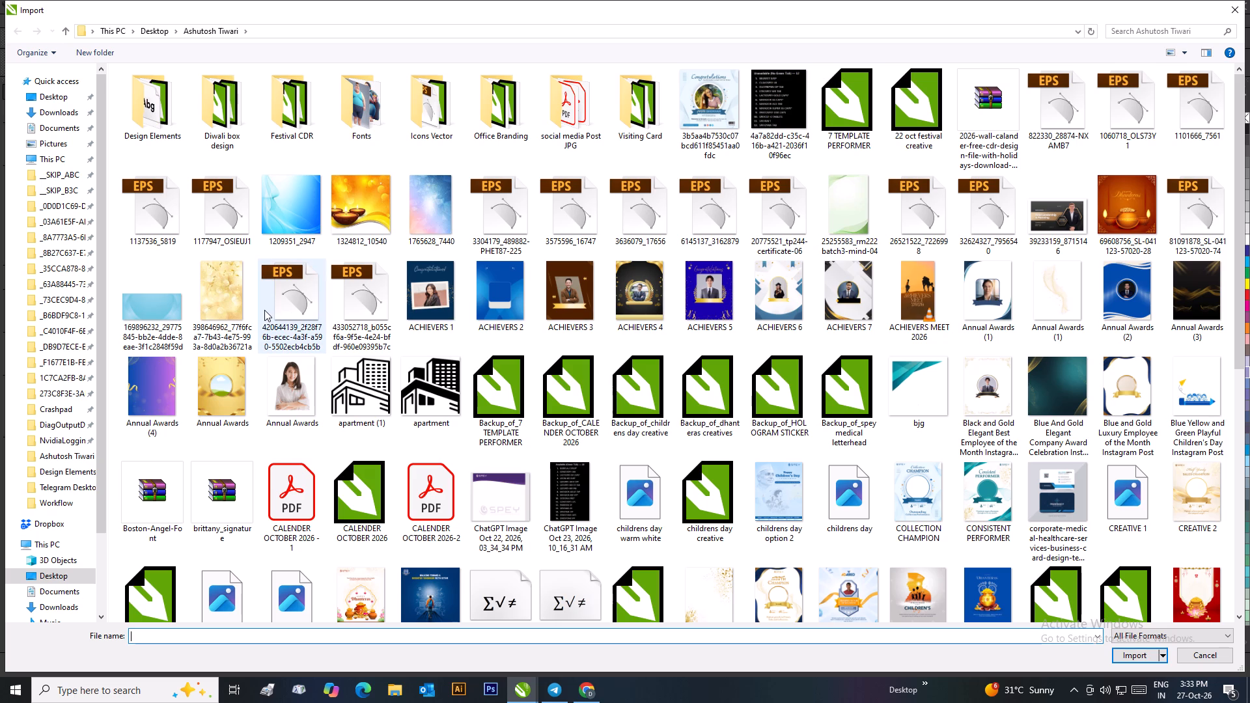
click(163, 304)
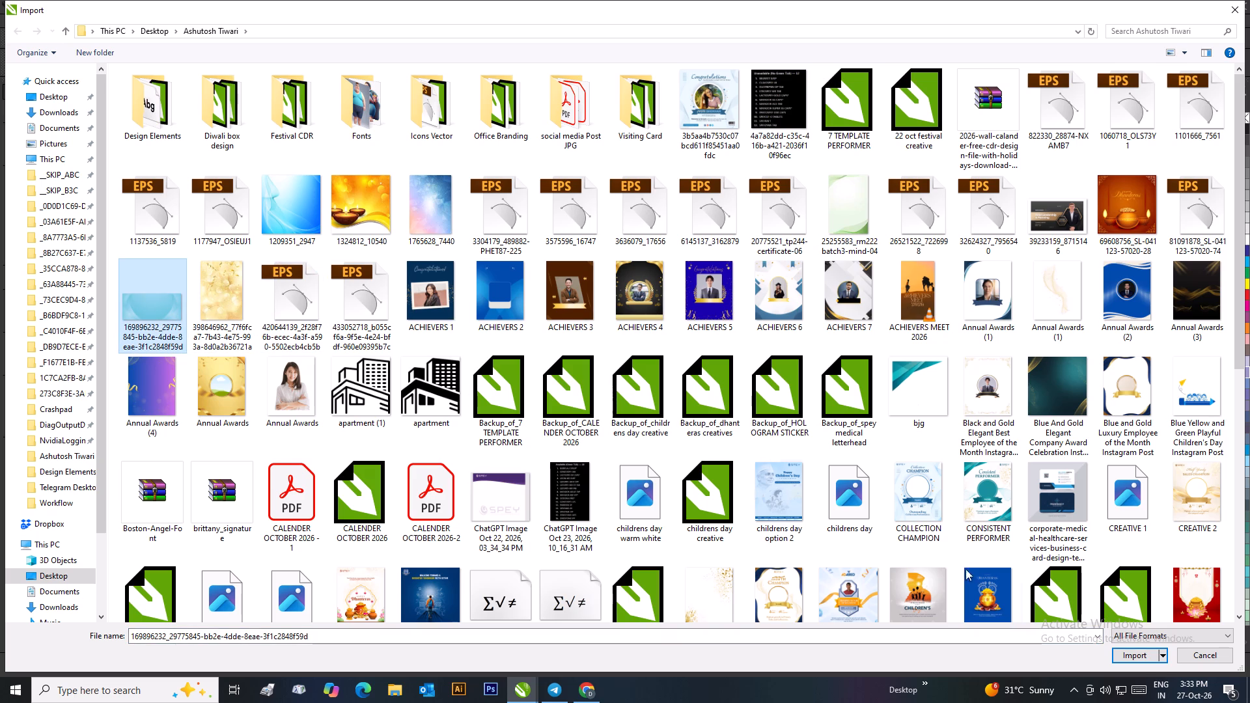
click(1139, 661)
click(766, 322)
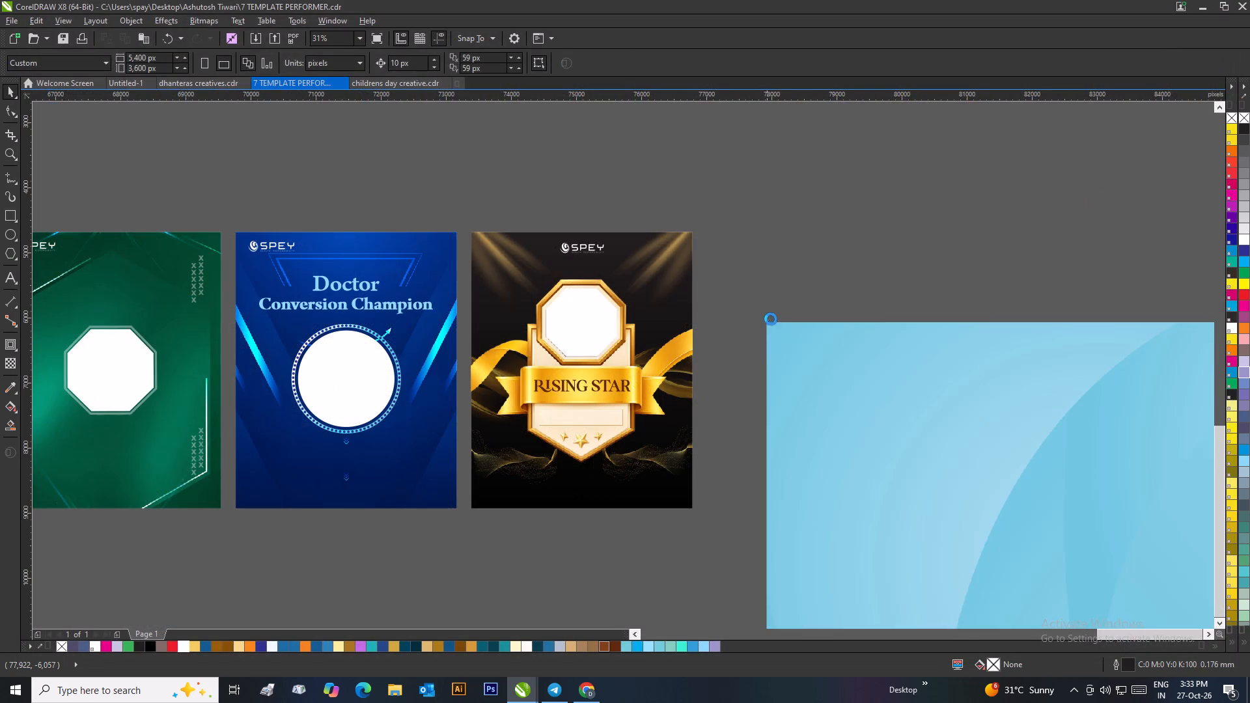
Rotate the imported light-blue image by 90 degrees.
scroll(863, 342, down, 2)
scroll(643, 380, down, 2)
scroll(661, 387, up, 1)
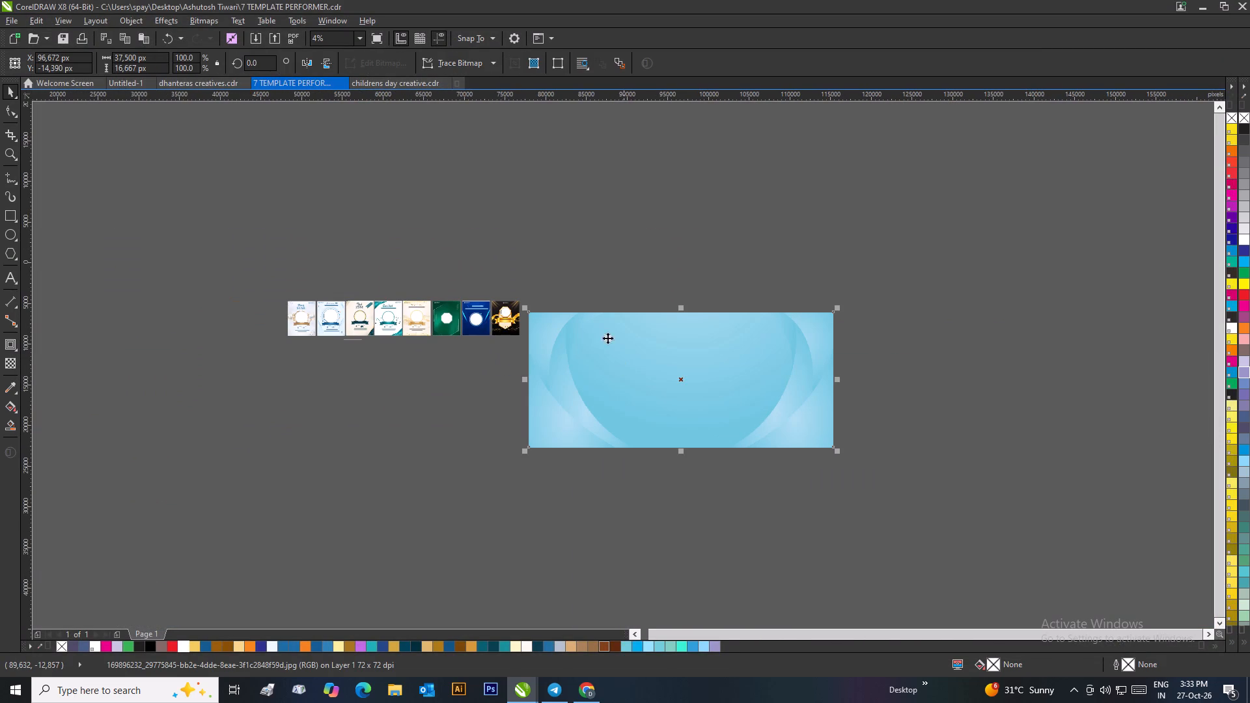
drag(268, 62, 253, 66)
key(BackSpace)
key(BackSpace)
key(BackSpace)
text(90)
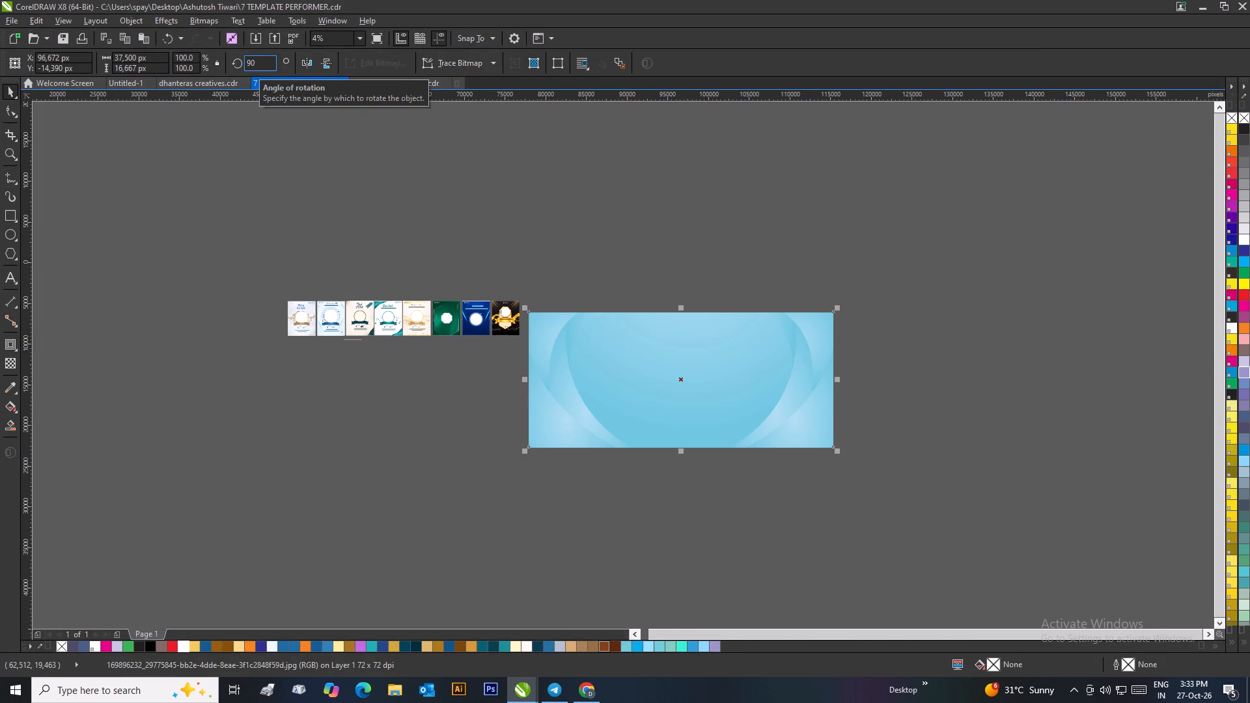
key(Return)
Scale the rotated blue image down to about 4,243 by 9,548 px and move it closer to the Rising Star template.
drag(640, 334, 557, 394)
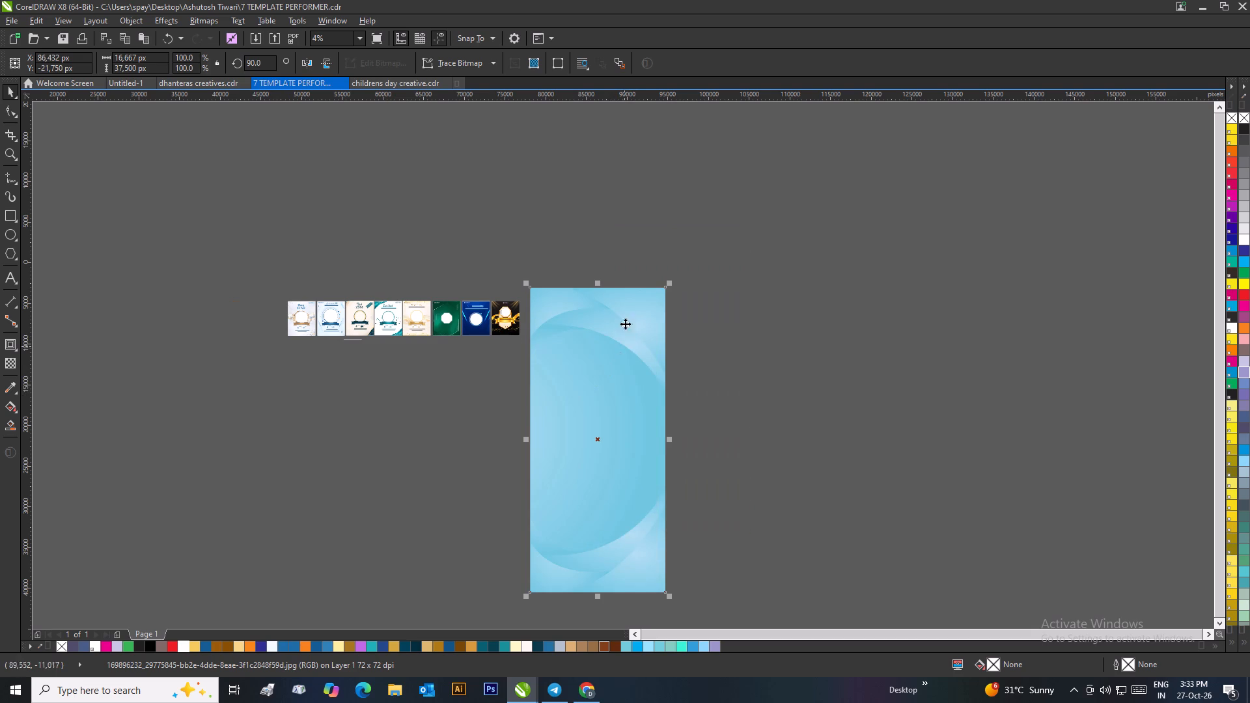
drag(671, 281, 608, 430)
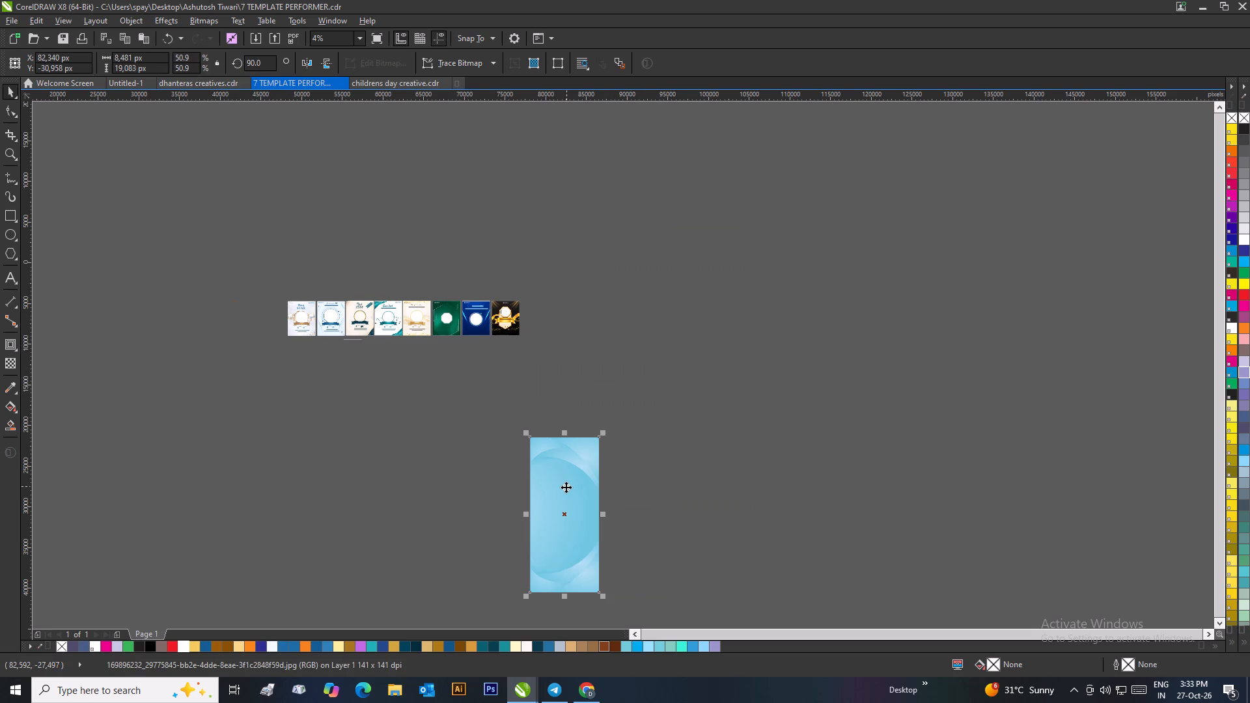
drag(565, 475, 577, 335)
scroll(561, 331, up, 2)
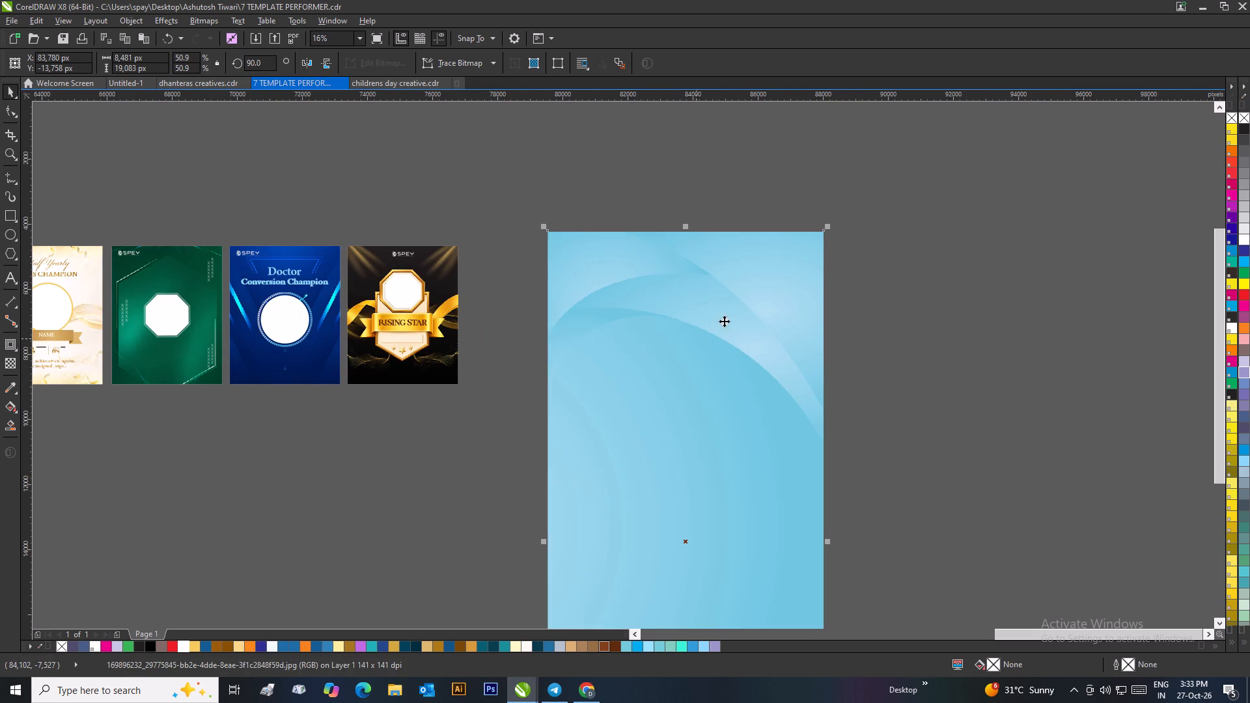
drag(831, 225, 693, 445)
drag(613, 586, 570, 361)
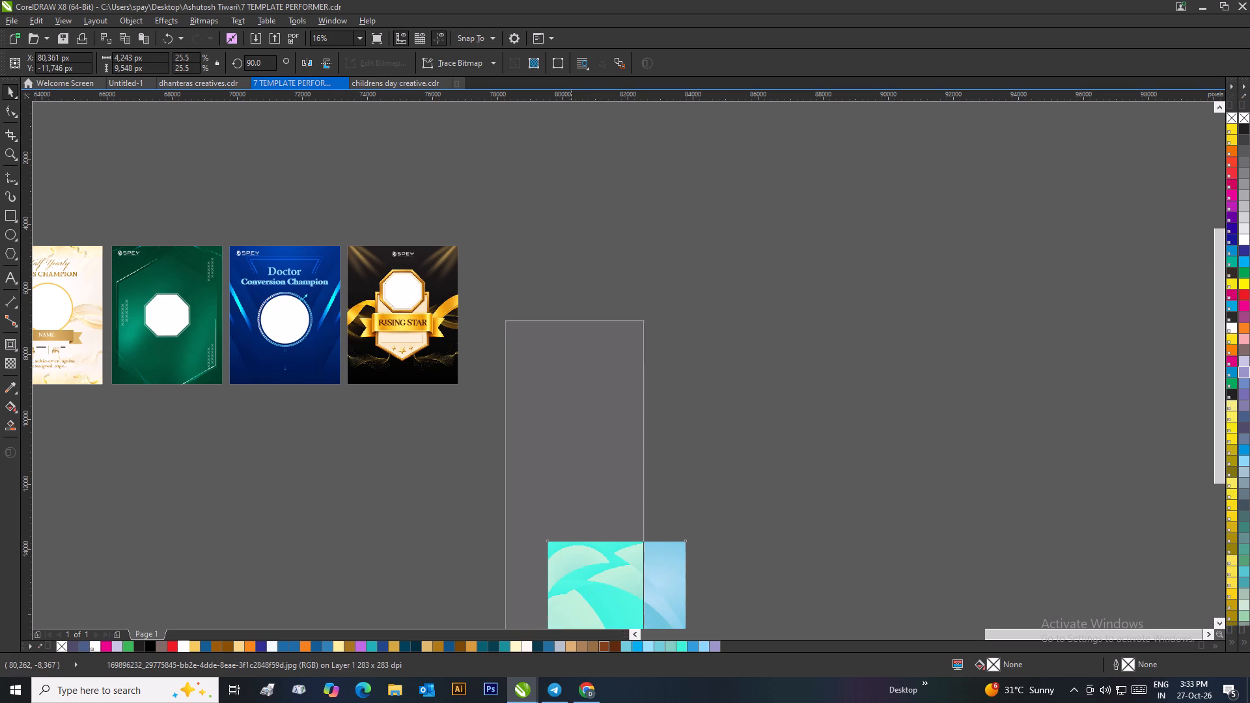
drag(570, 361, 558, 343)
scroll(515, 322, up, 1)
Align the blue image with the Rising Star template's left edge and scale it to about 3,438 by 7,736 px, matching the template's width.
drag(687, 436, 398, 333)
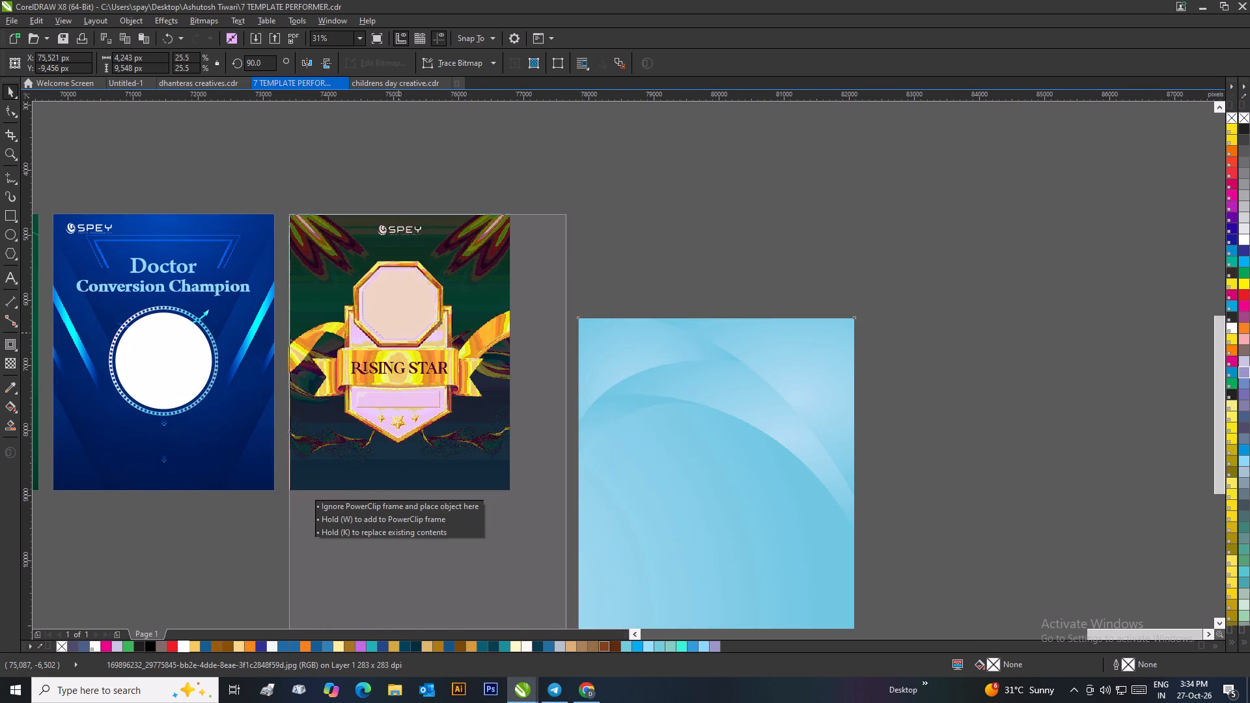
drag(398, 333, 398, 333)
drag(570, 210, 568, 215)
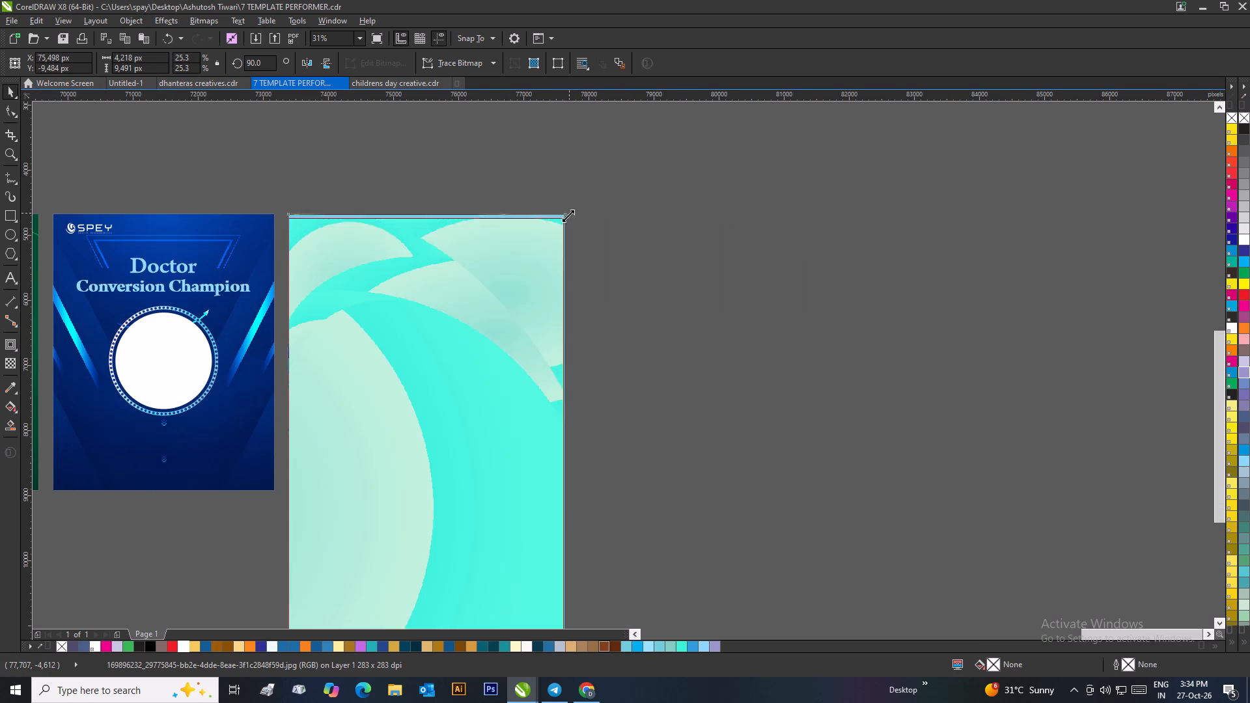
drag(568, 215, 536, 262)
drag(536, 289, 531, 296)
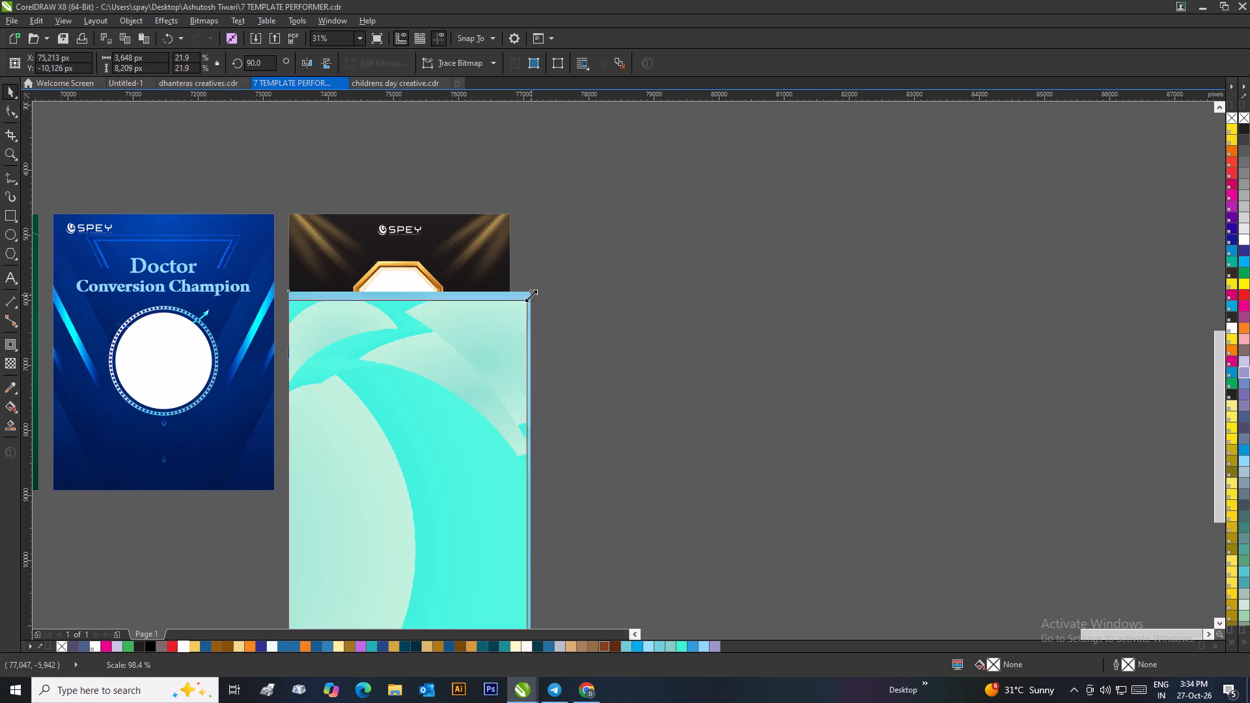
drag(531, 296, 518, 320)
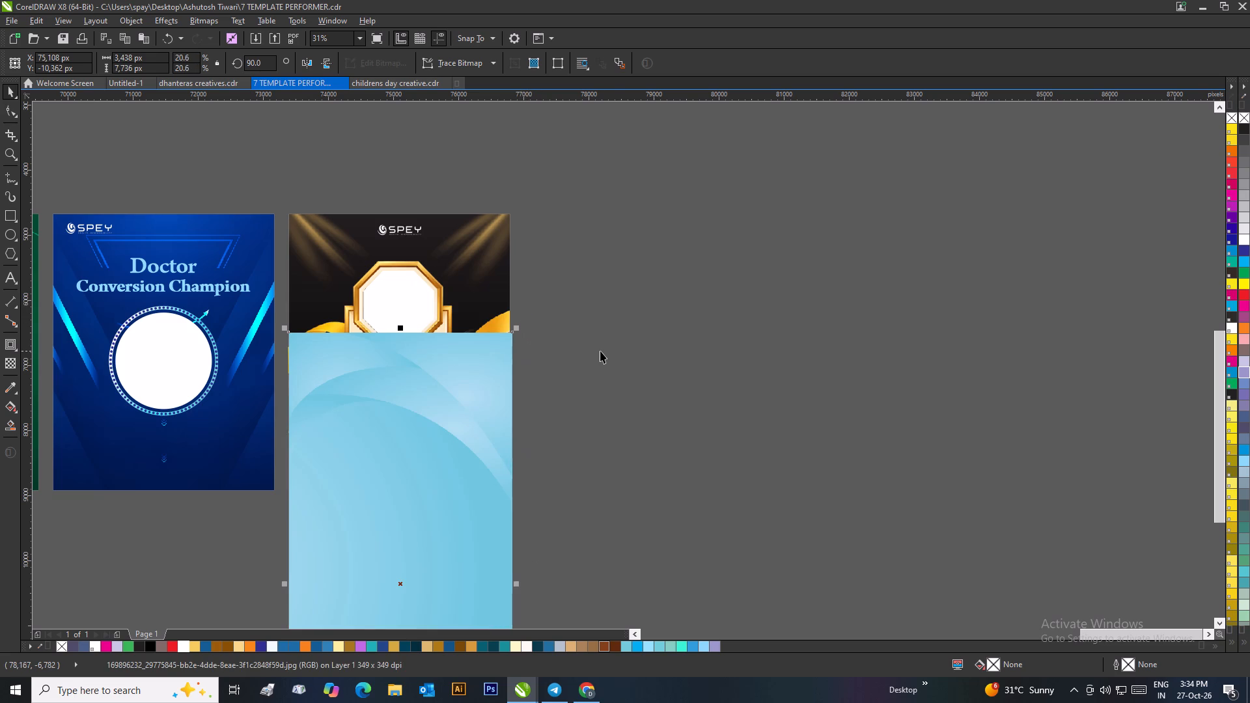
Move the blue image to the right of the Rising Star template and PowerClip it inside that template's background frame.
click(613, 351)
drag(458, 403, 715, 246)
right_click(695, 226)
click(721, 236)
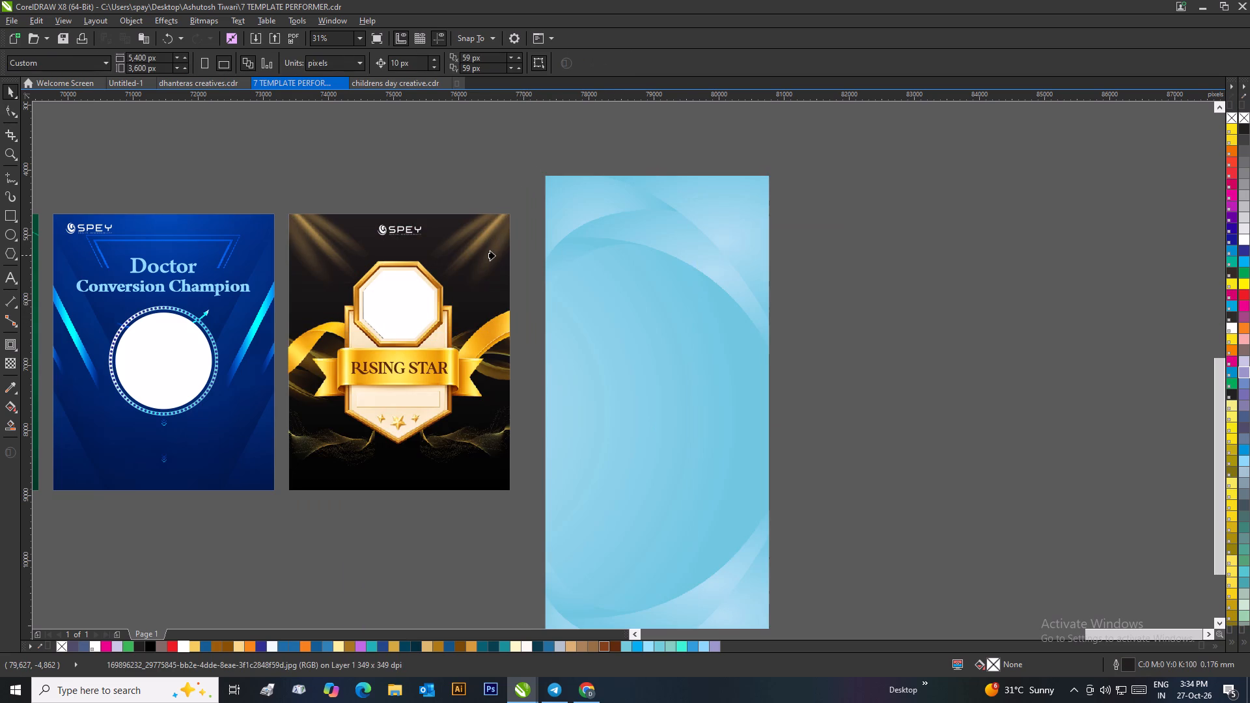
click(493, 256)
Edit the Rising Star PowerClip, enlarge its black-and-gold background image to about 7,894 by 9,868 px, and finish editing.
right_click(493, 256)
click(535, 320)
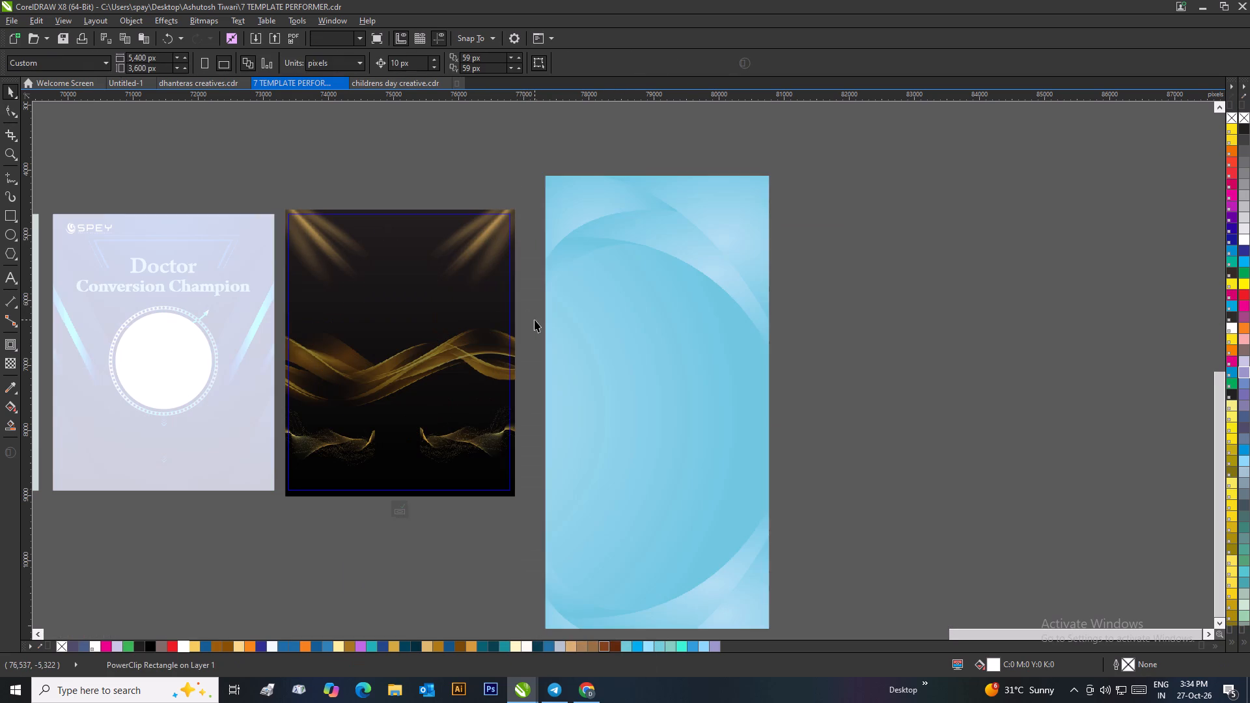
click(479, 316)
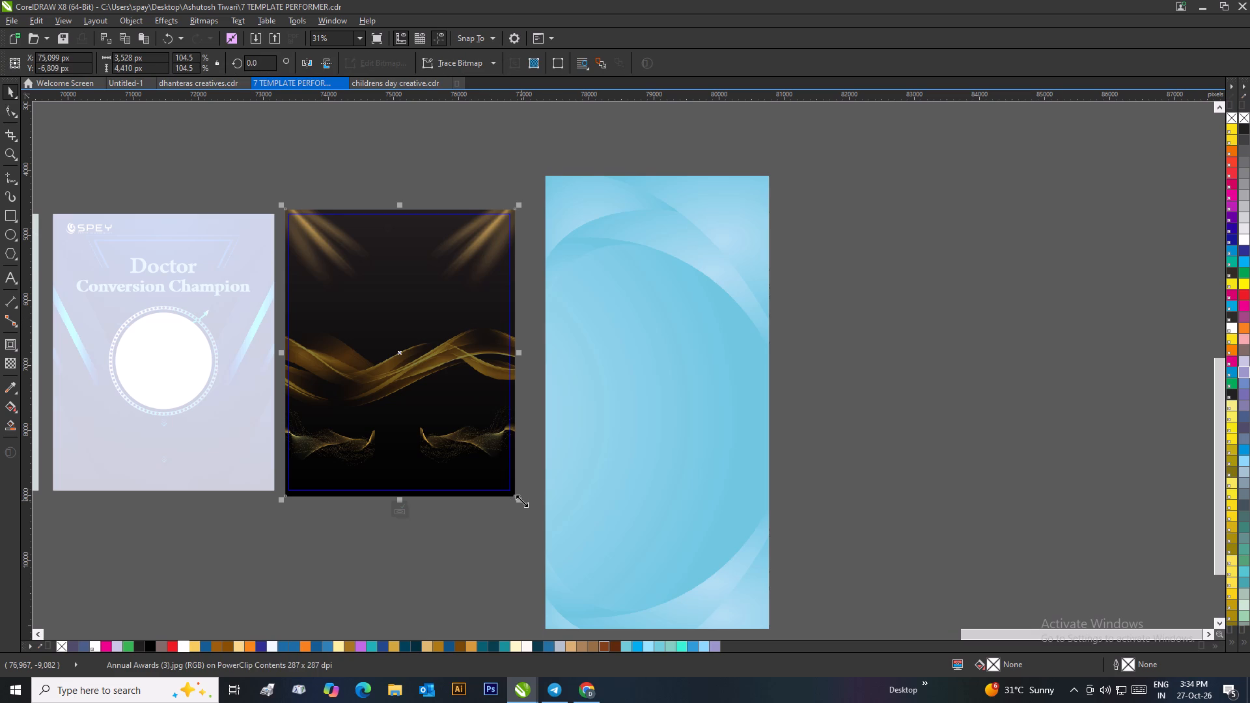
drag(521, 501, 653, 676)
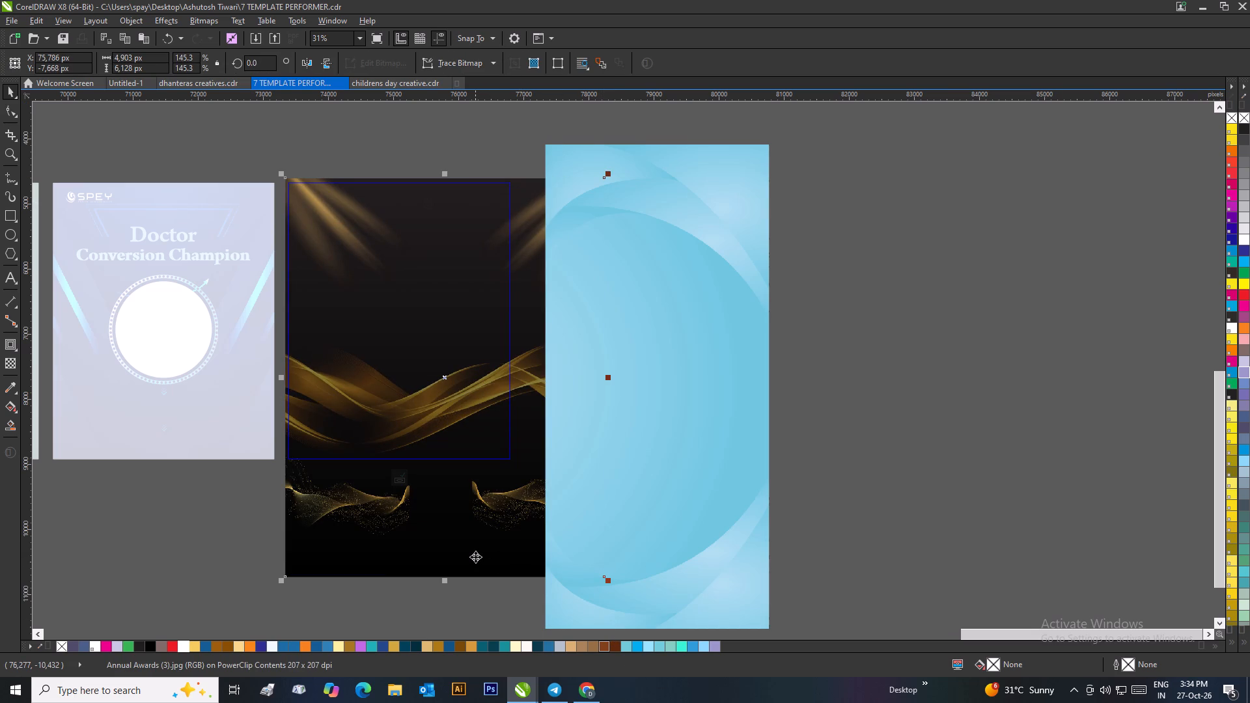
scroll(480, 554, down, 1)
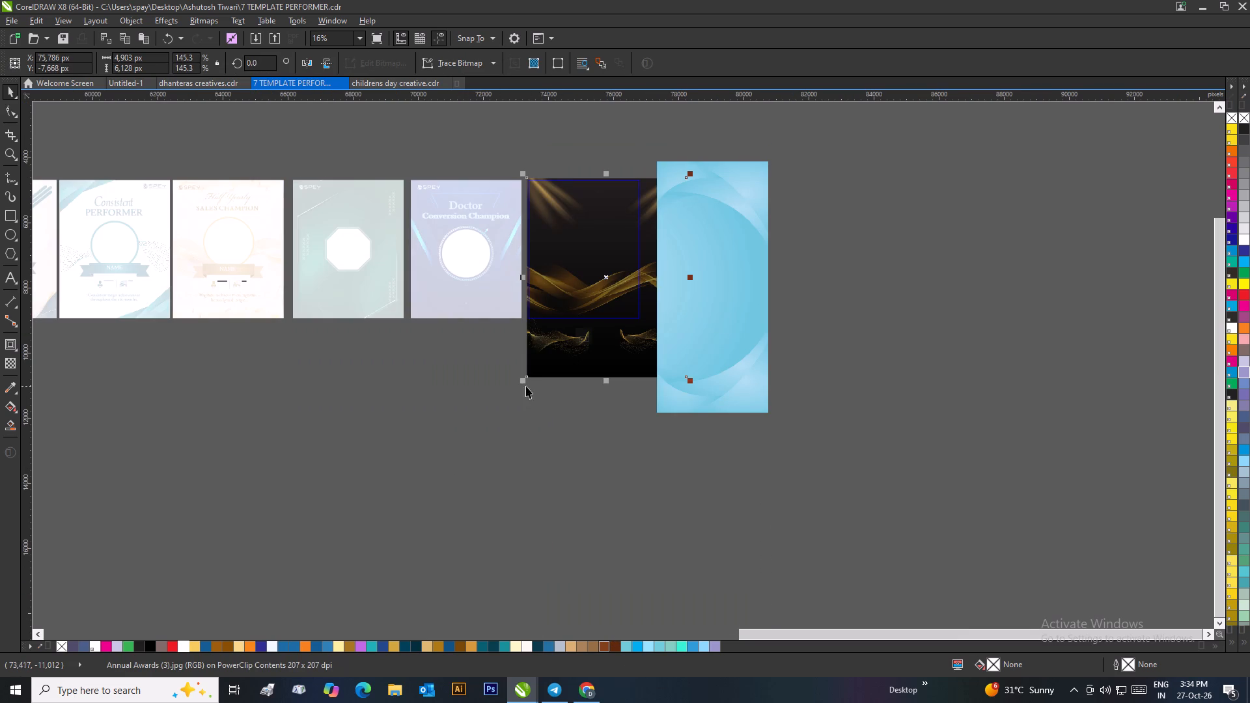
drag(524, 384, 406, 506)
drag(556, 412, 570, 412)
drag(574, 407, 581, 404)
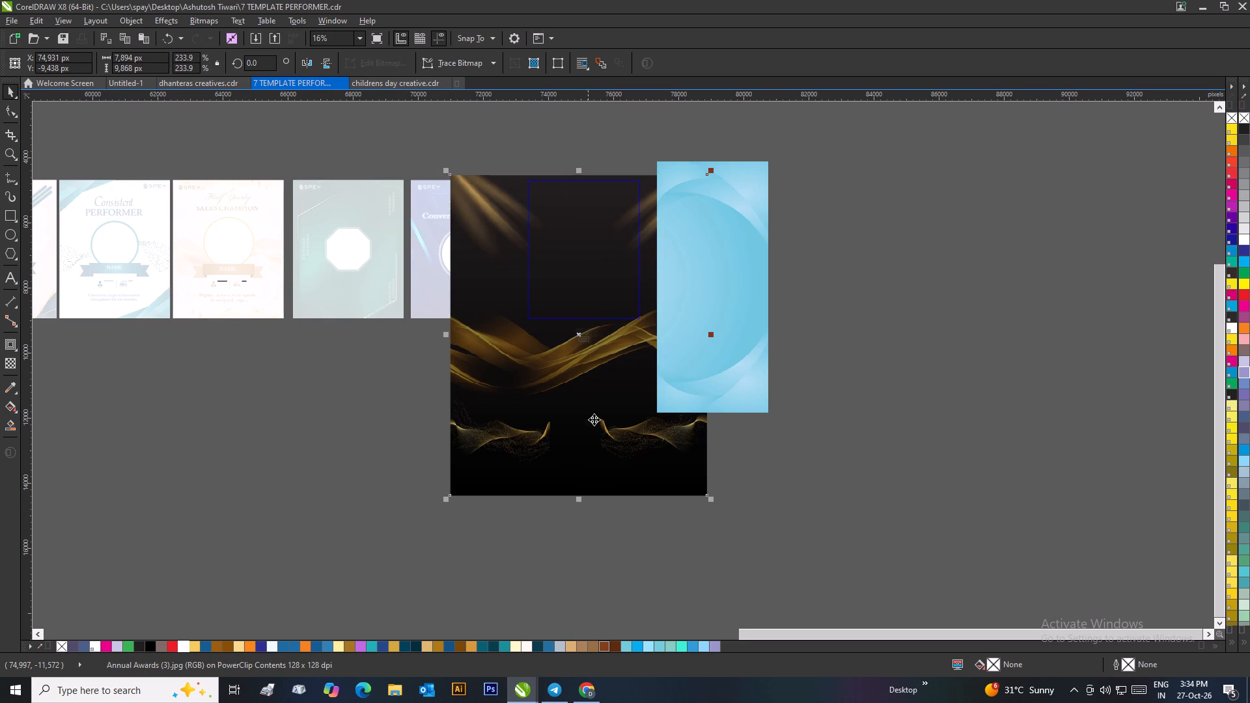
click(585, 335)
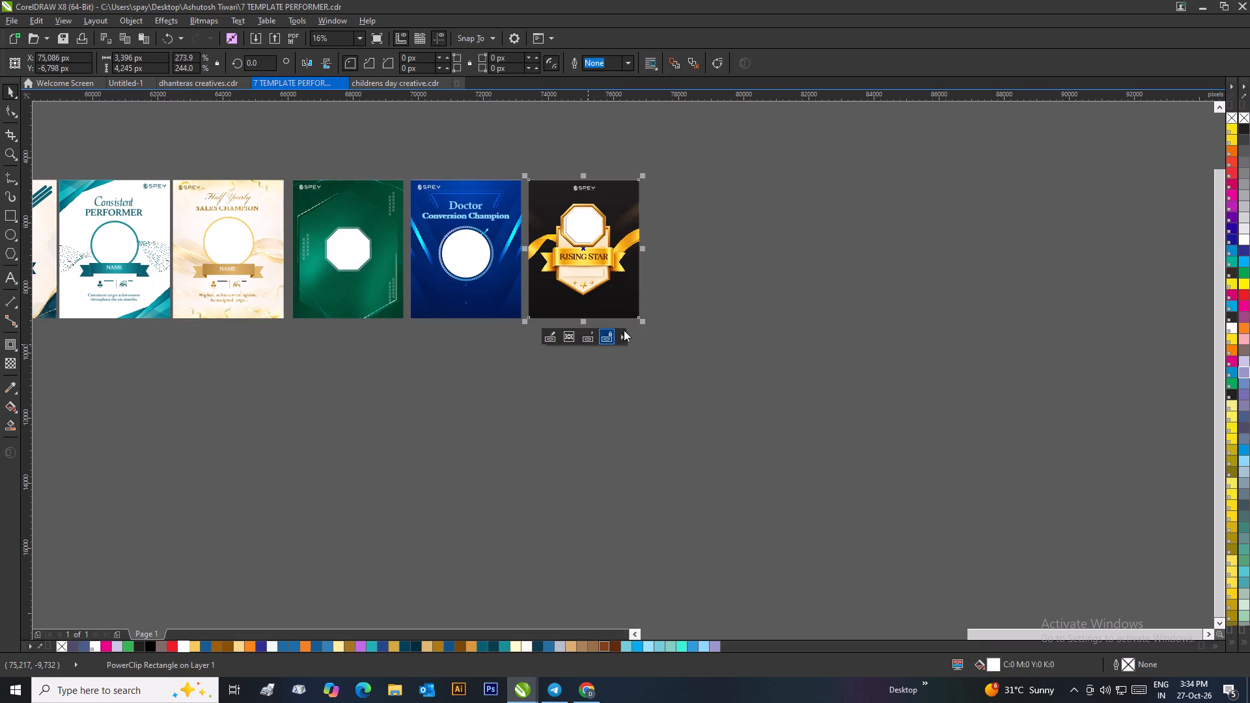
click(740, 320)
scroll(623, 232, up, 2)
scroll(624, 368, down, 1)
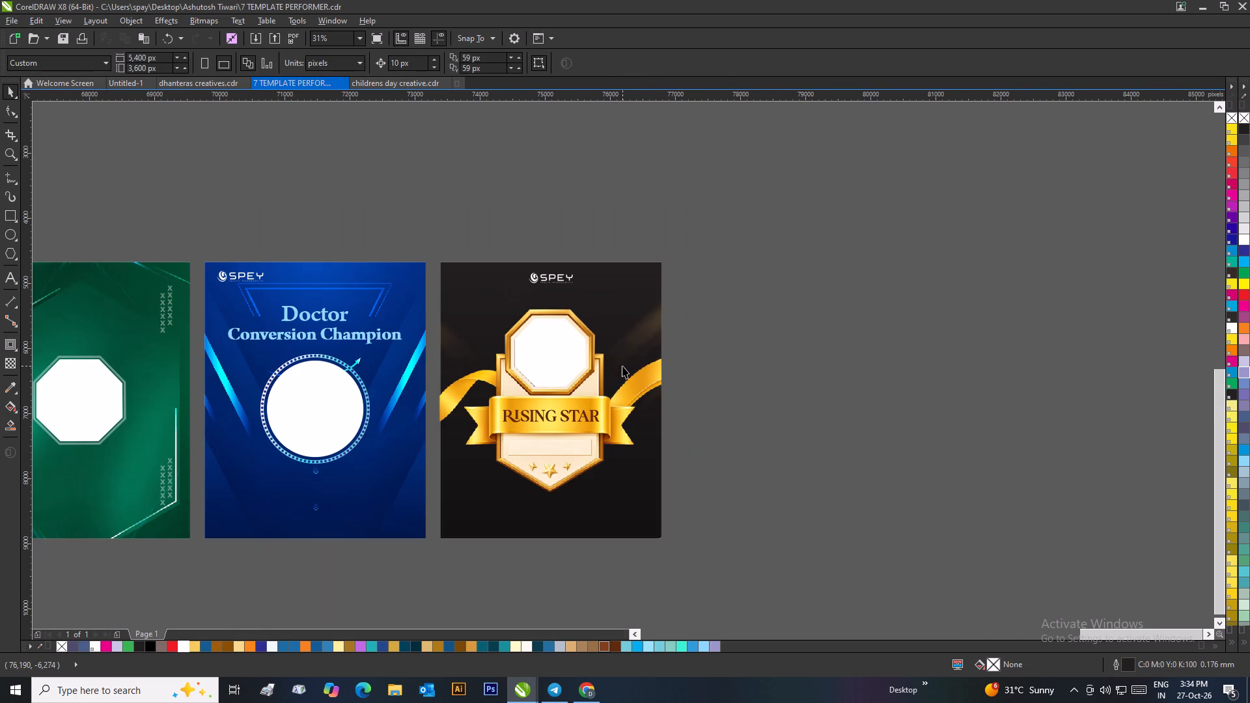
Undo leaving the PowerClip edit and delete the black-and-gold background image from the frame's contents.
key(ctrl+z)
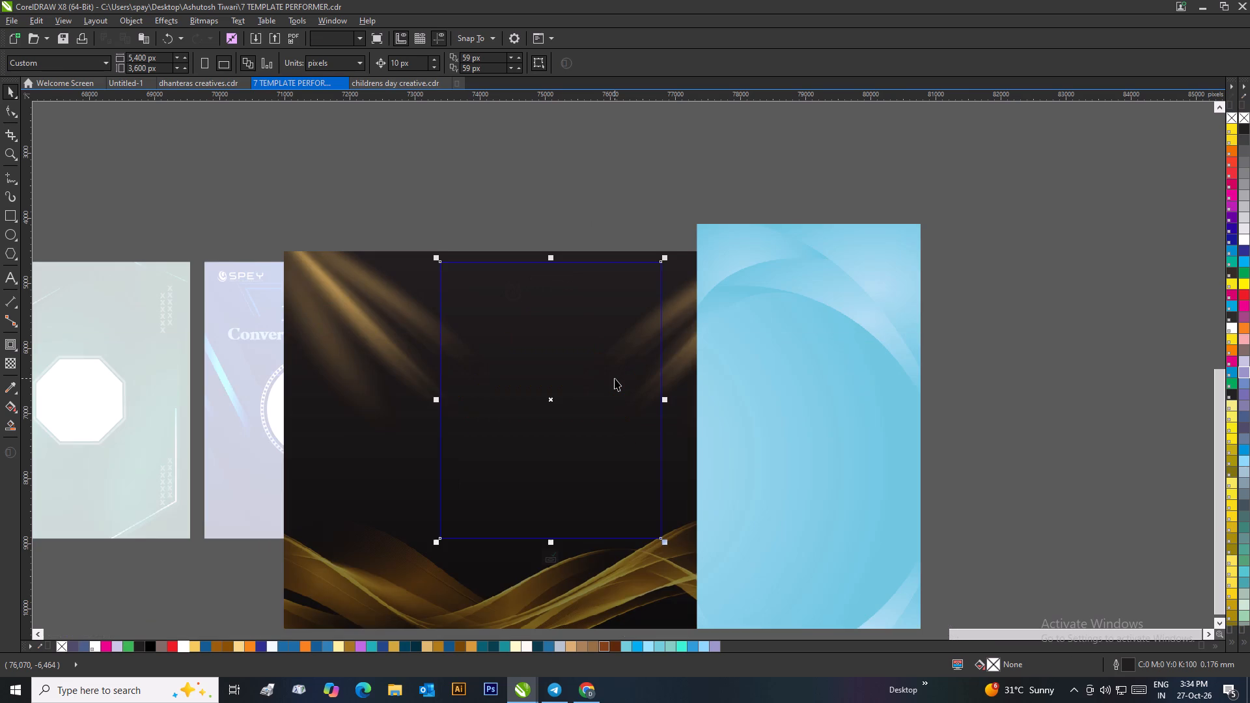
click(354, 381)
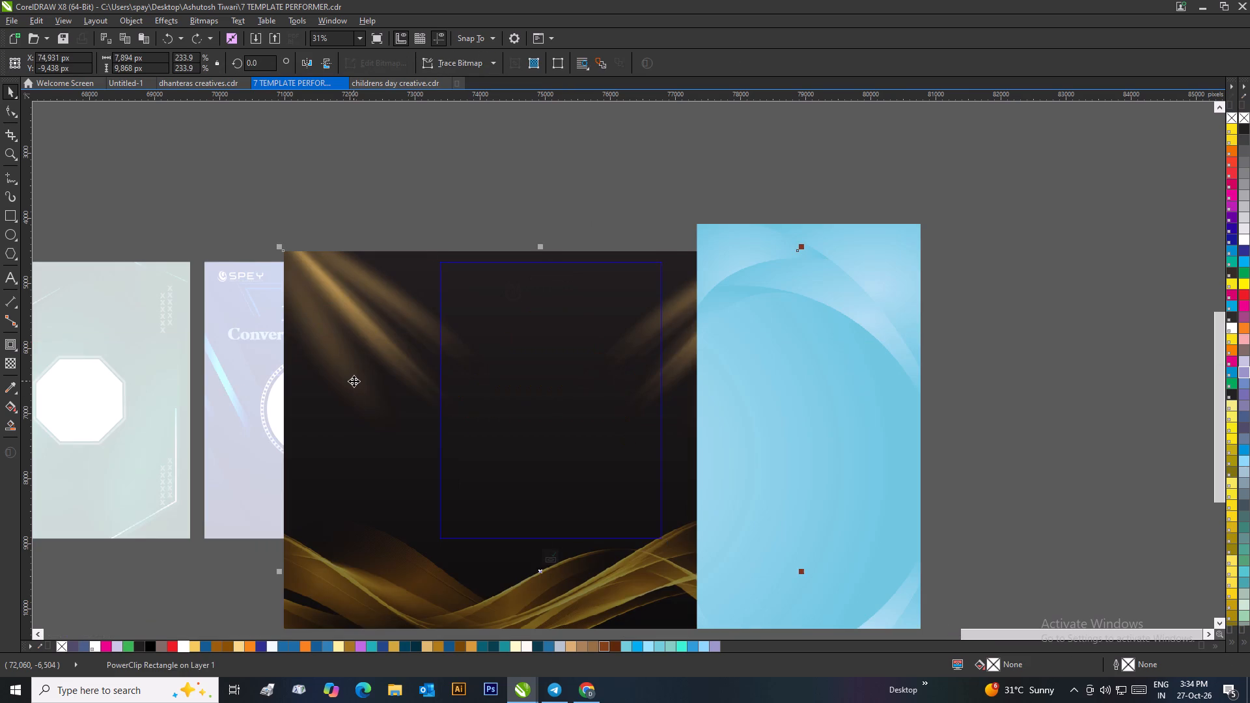
key(Delete)
Position the blue image over the Rising Star frame, scale it to about 3,571 by 8,034 px, and finish editing the PowerClip.
click(723, 351)
drag(761, 331, 749, 350)
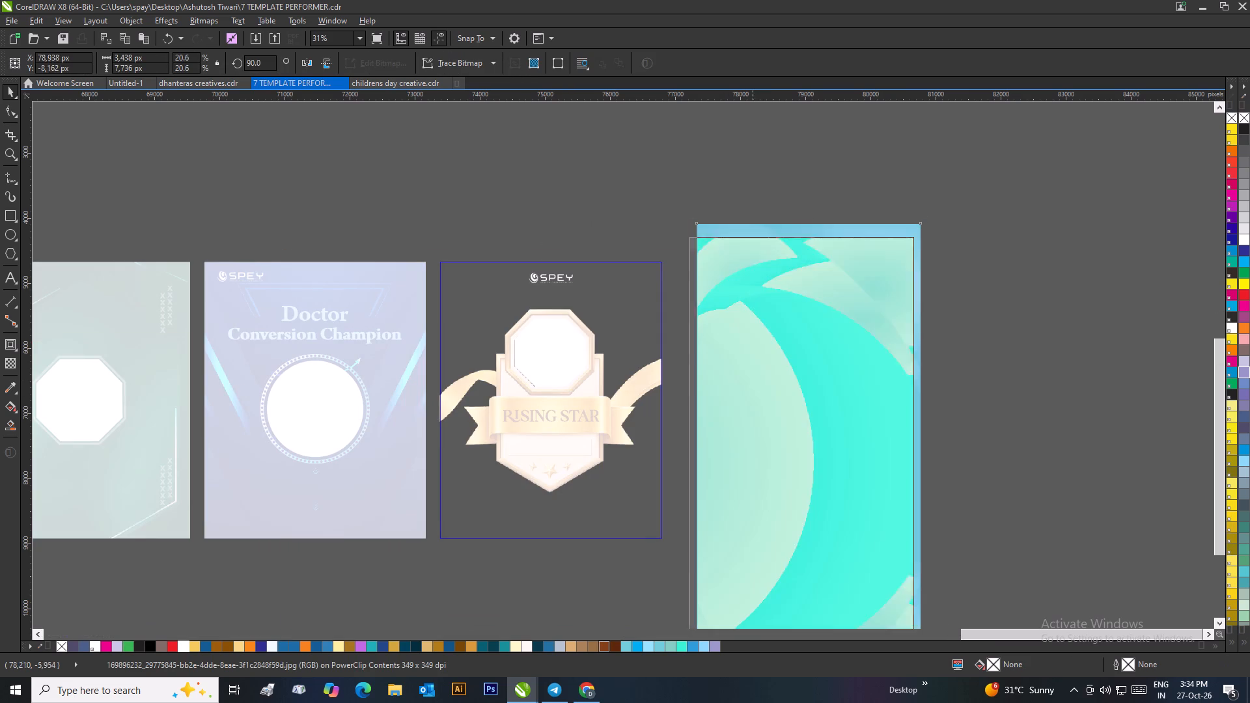
drag(749, 350, 499, 366)
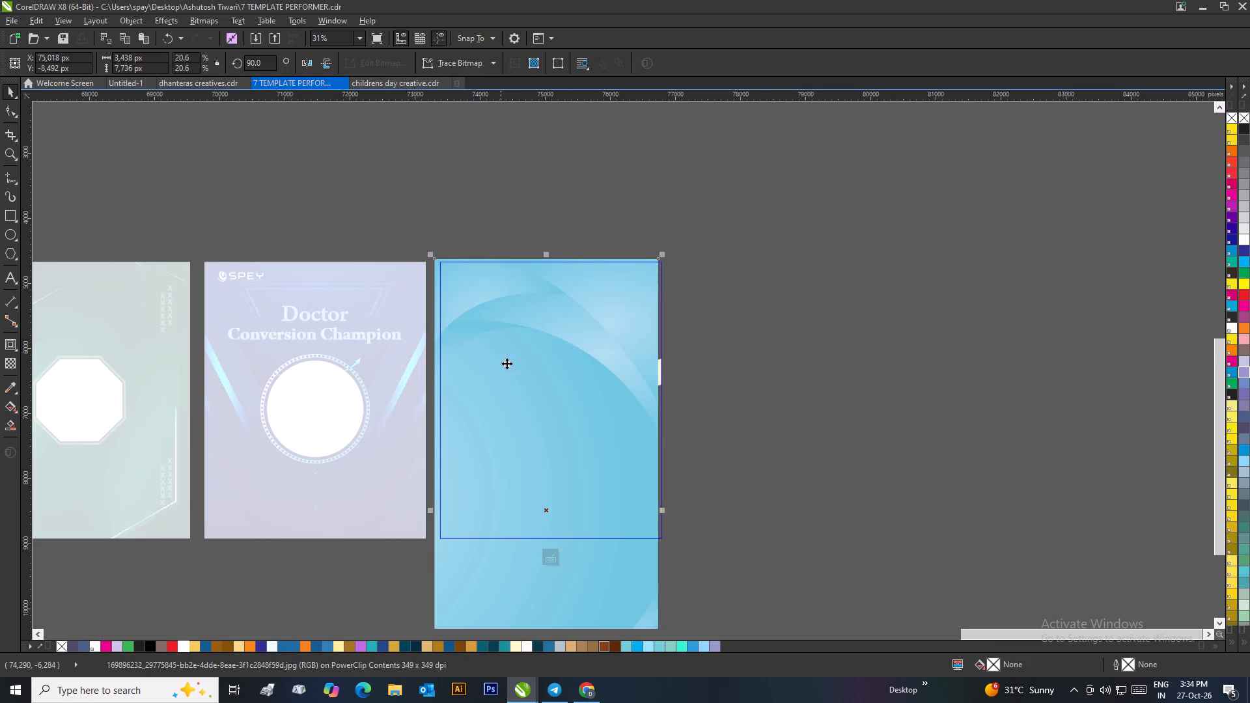
scroll(632, 419, down, 1)
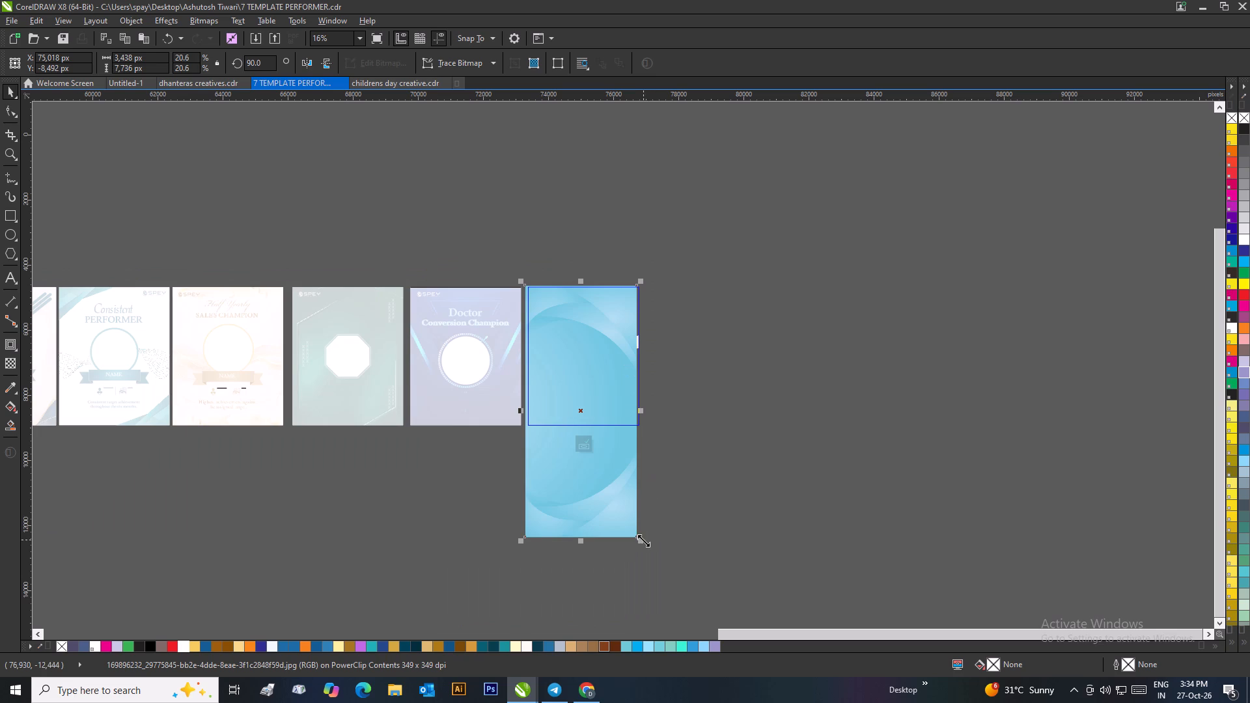
drag(643, 542, 648, 555)
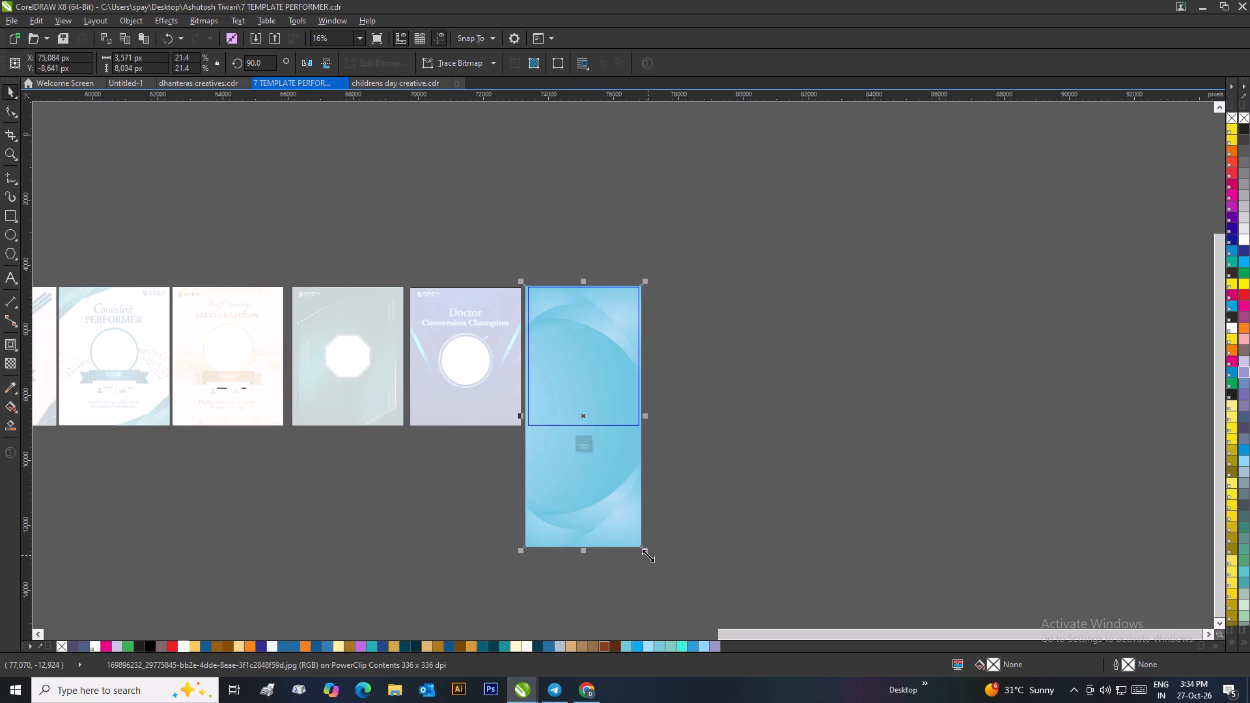
click(576, 441)
click(683, 436)
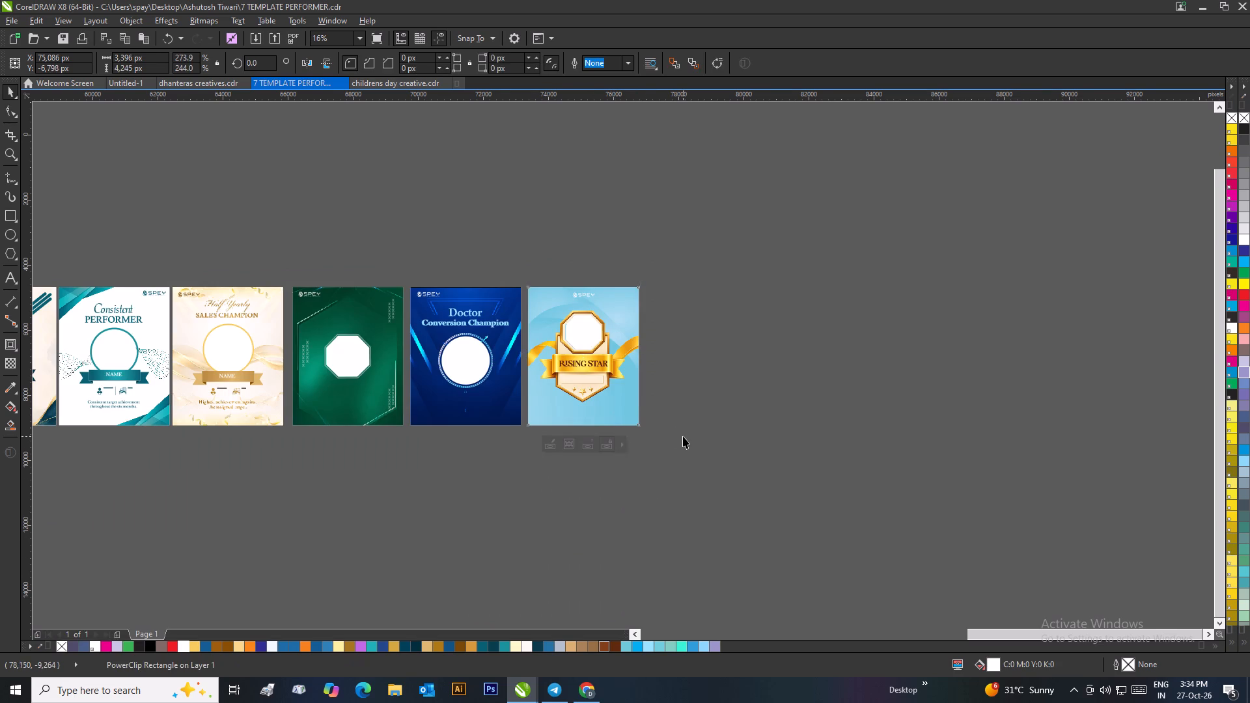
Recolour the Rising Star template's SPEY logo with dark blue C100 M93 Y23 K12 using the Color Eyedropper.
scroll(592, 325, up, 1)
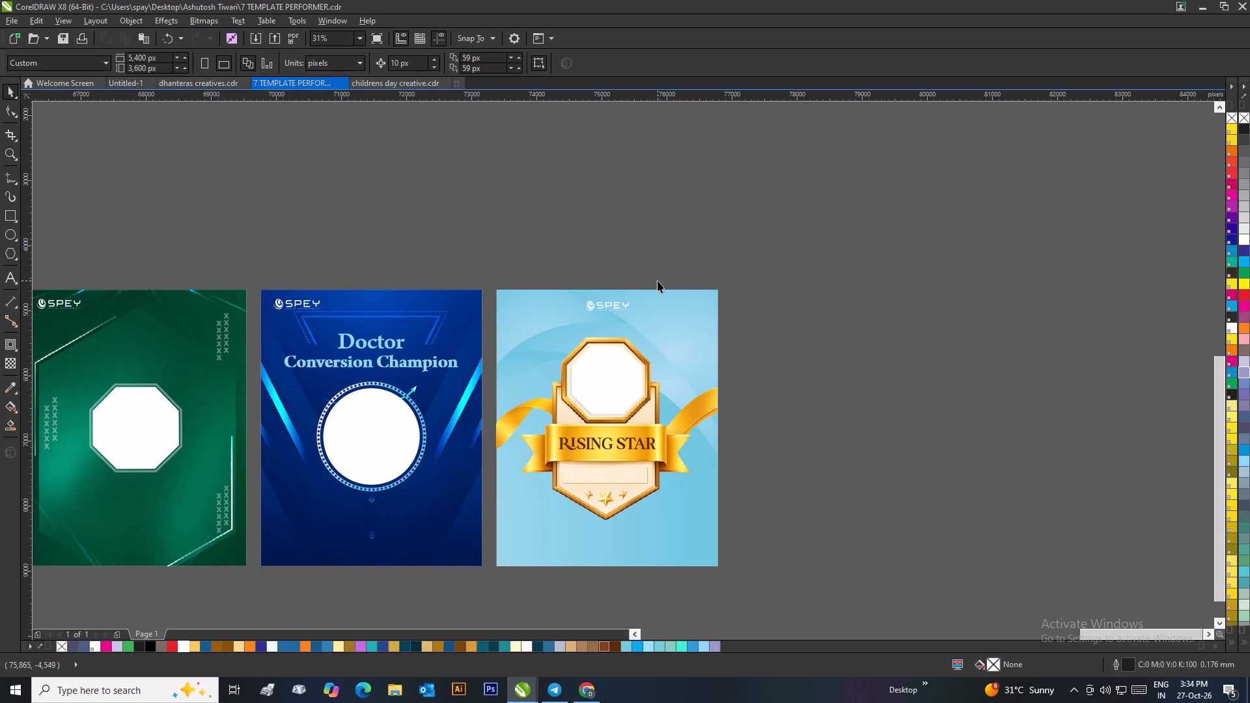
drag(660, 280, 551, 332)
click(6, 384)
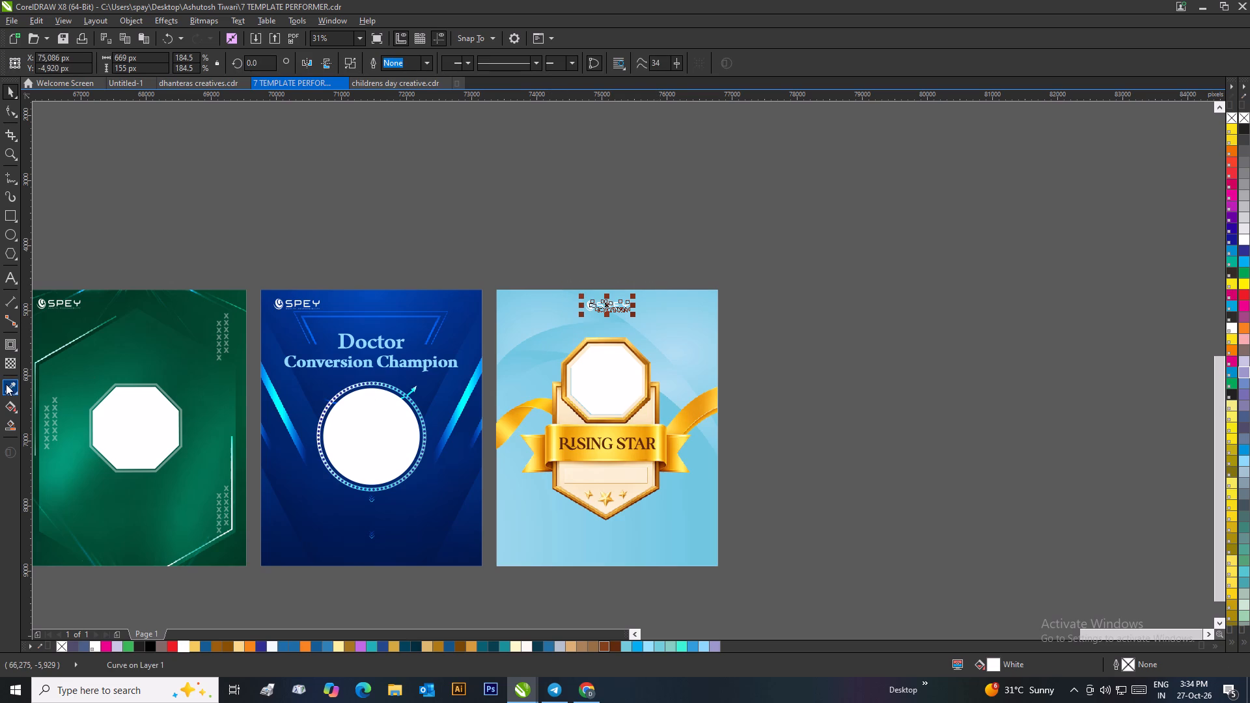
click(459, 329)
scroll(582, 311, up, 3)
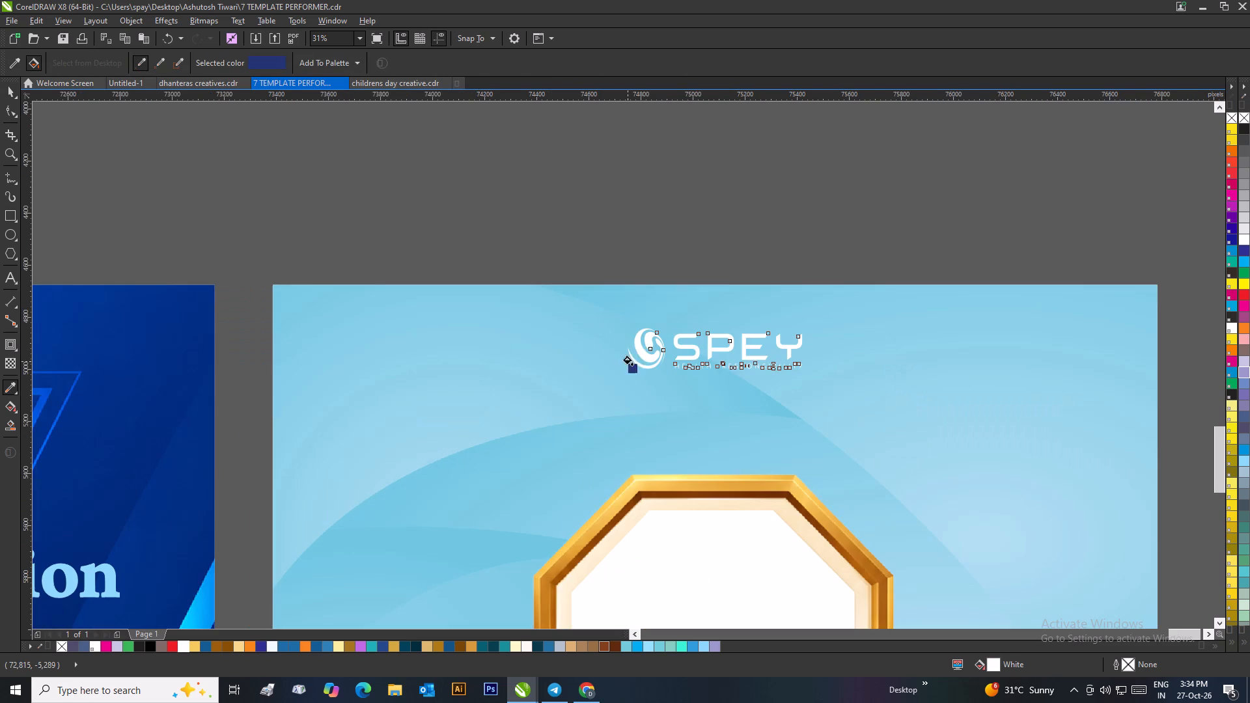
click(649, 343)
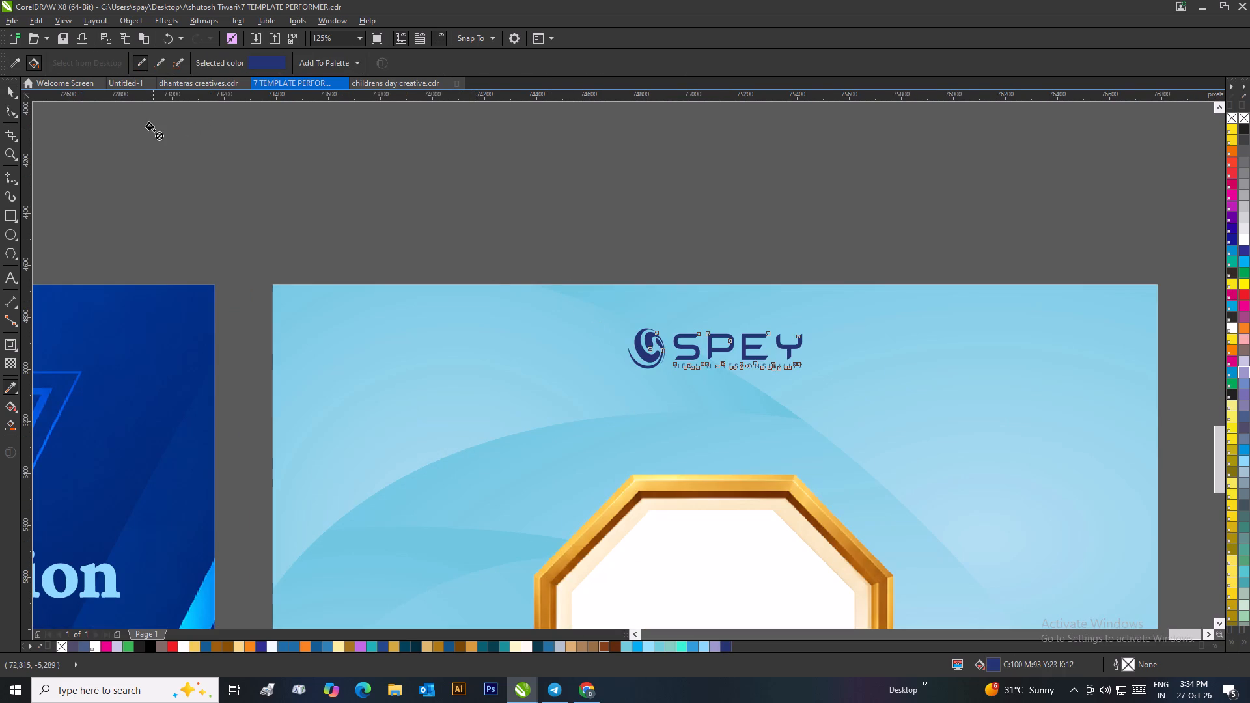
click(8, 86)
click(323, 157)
Fill the Rising Star template's SPEY logo with the dark brown palette colour.
scroll(325, 167, down, 2)
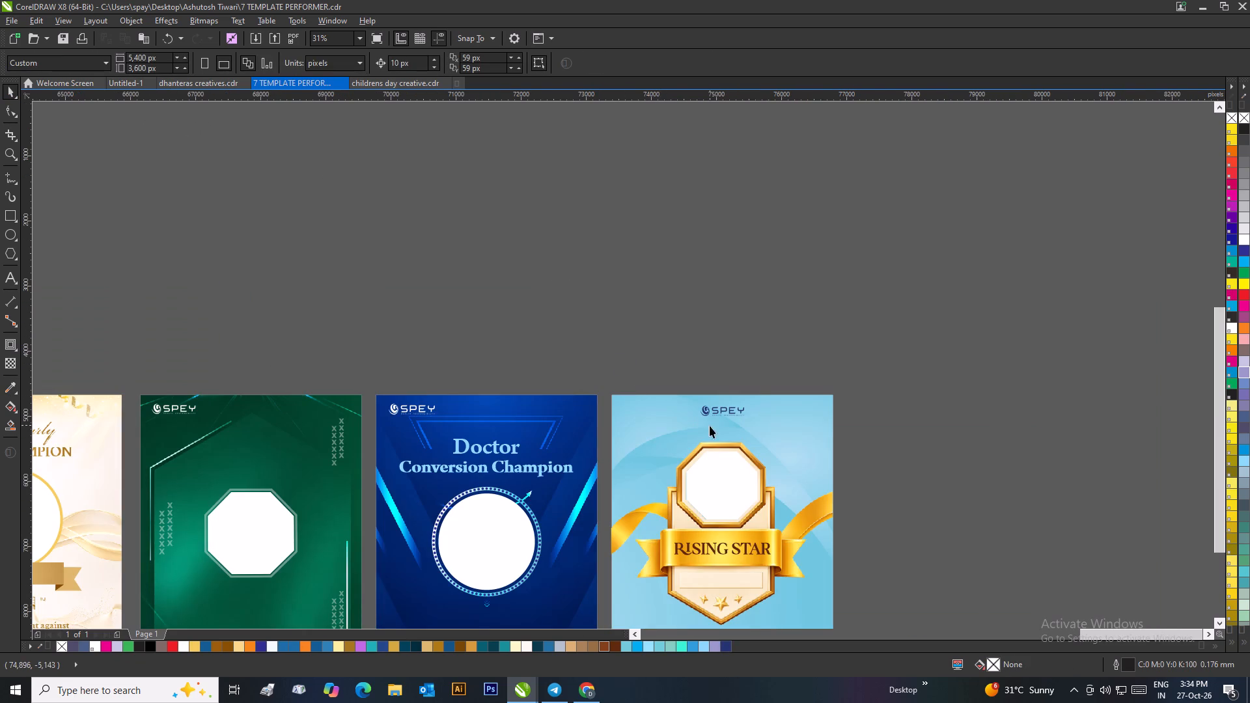
drag(673, 385, 773, 465)
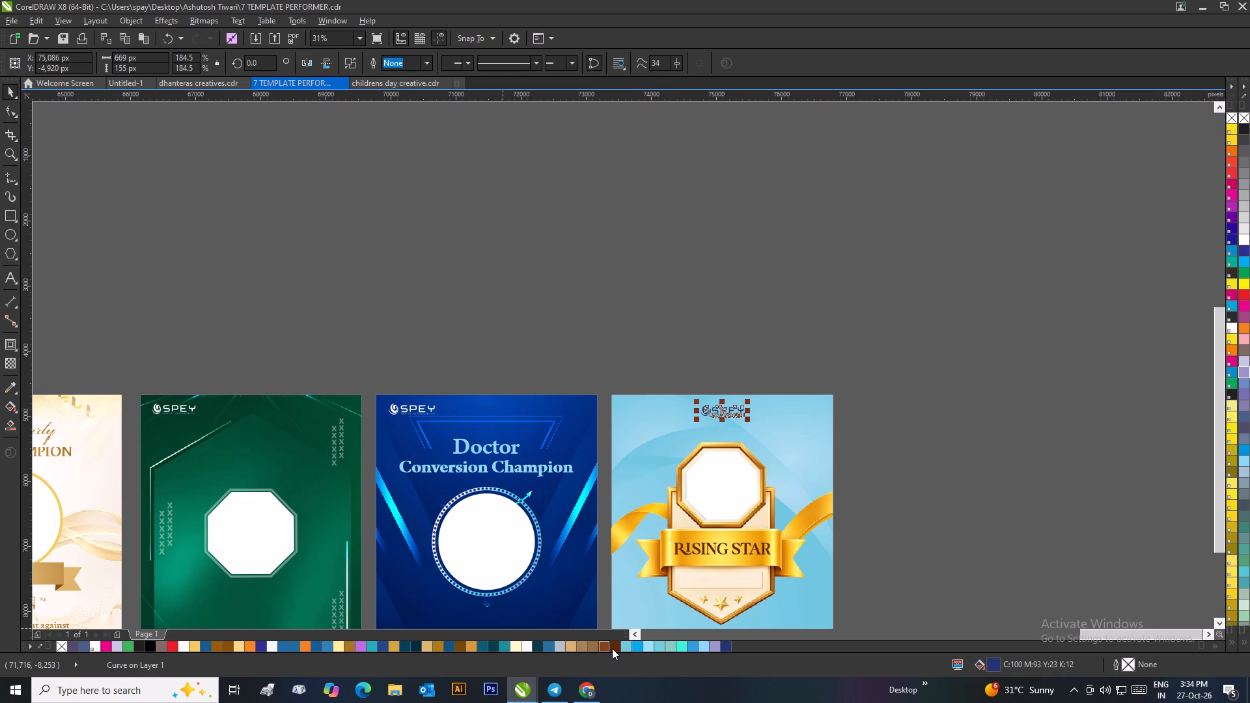
click(614, 648)
click(933, 555)
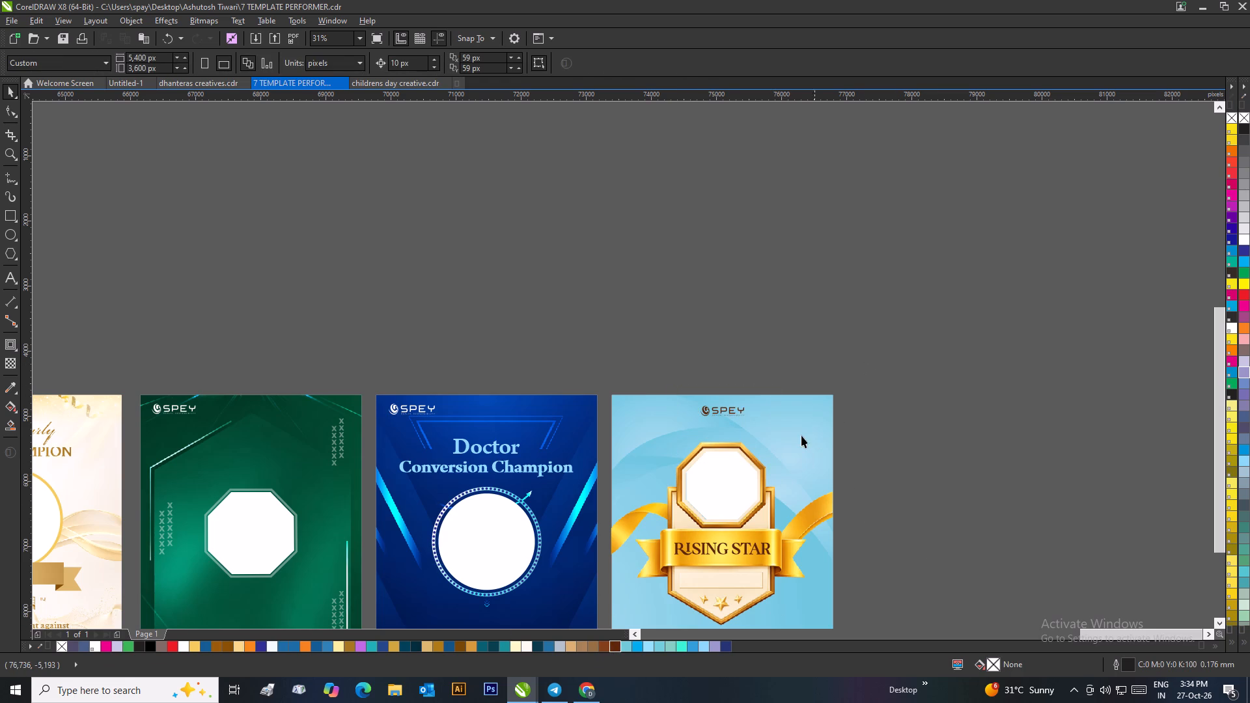
Edit the Rising Star PowerClip, apply partial uniform transparency to the blue background image, and finish editing.
click(799, 435)
right_click(799, 435)
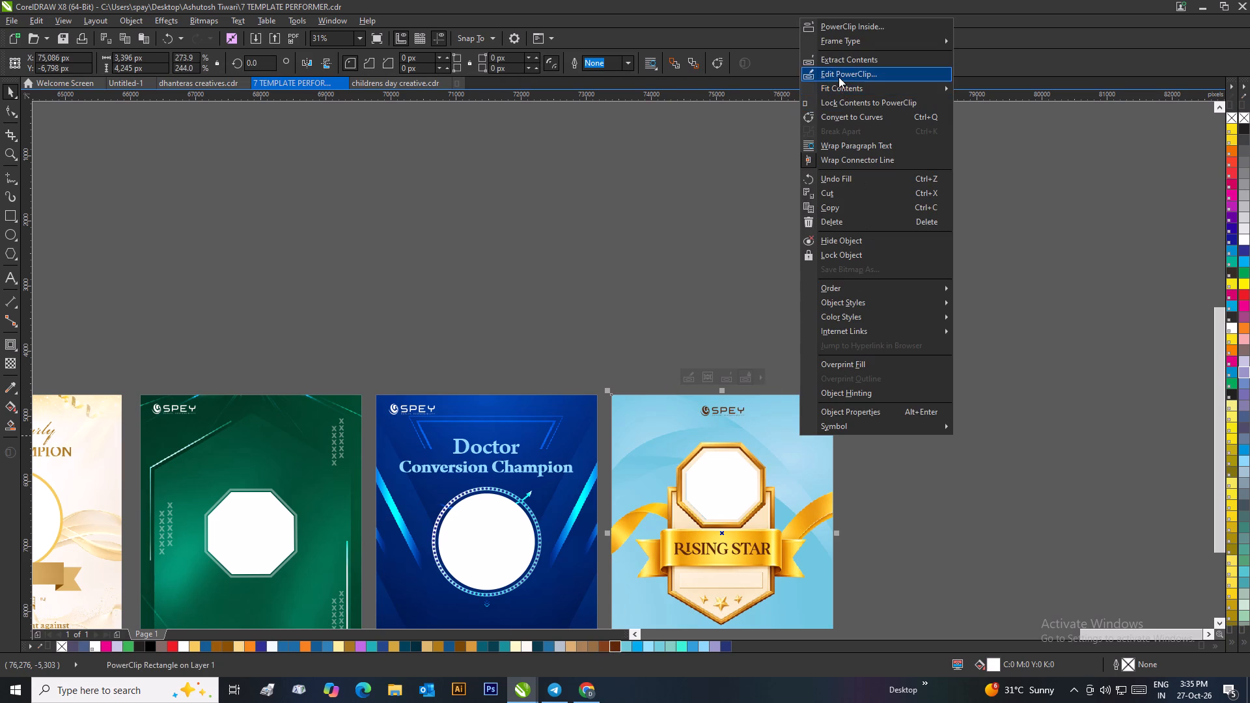
click(837, 75)
click(823, 285)
click(781, 445)
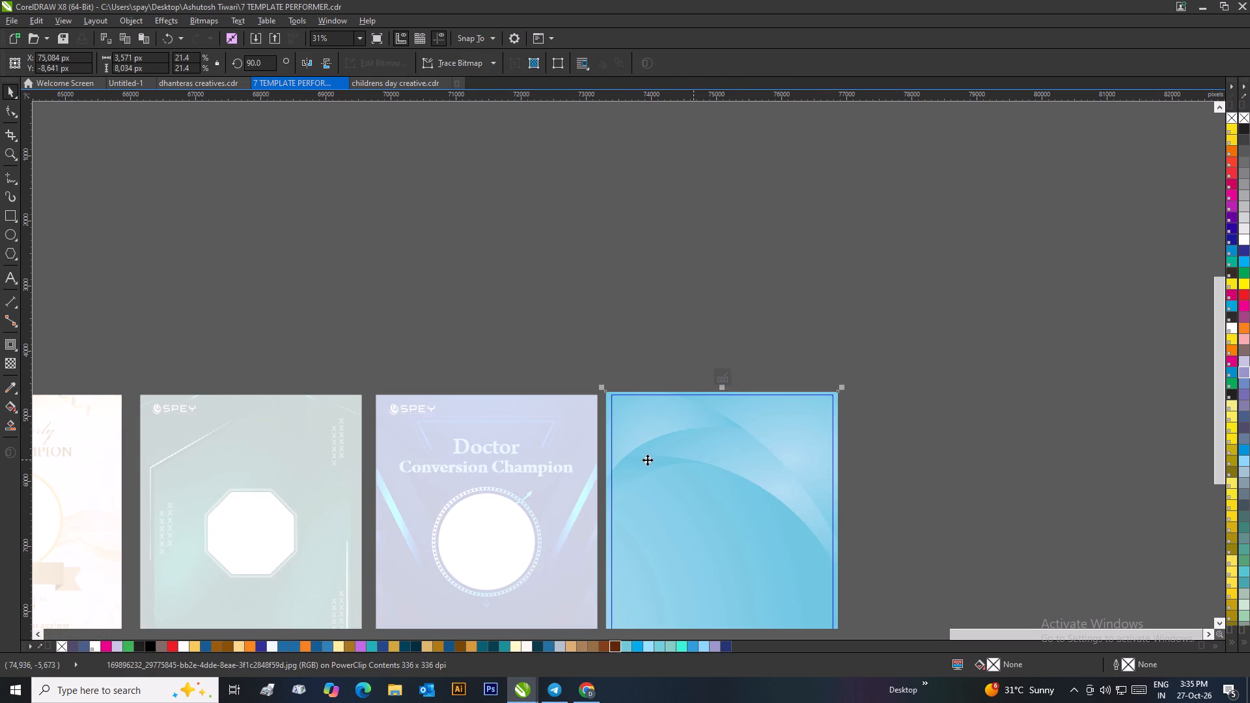
drag(8, 361, 23, 365)
scroll(398, 411, down, 1)
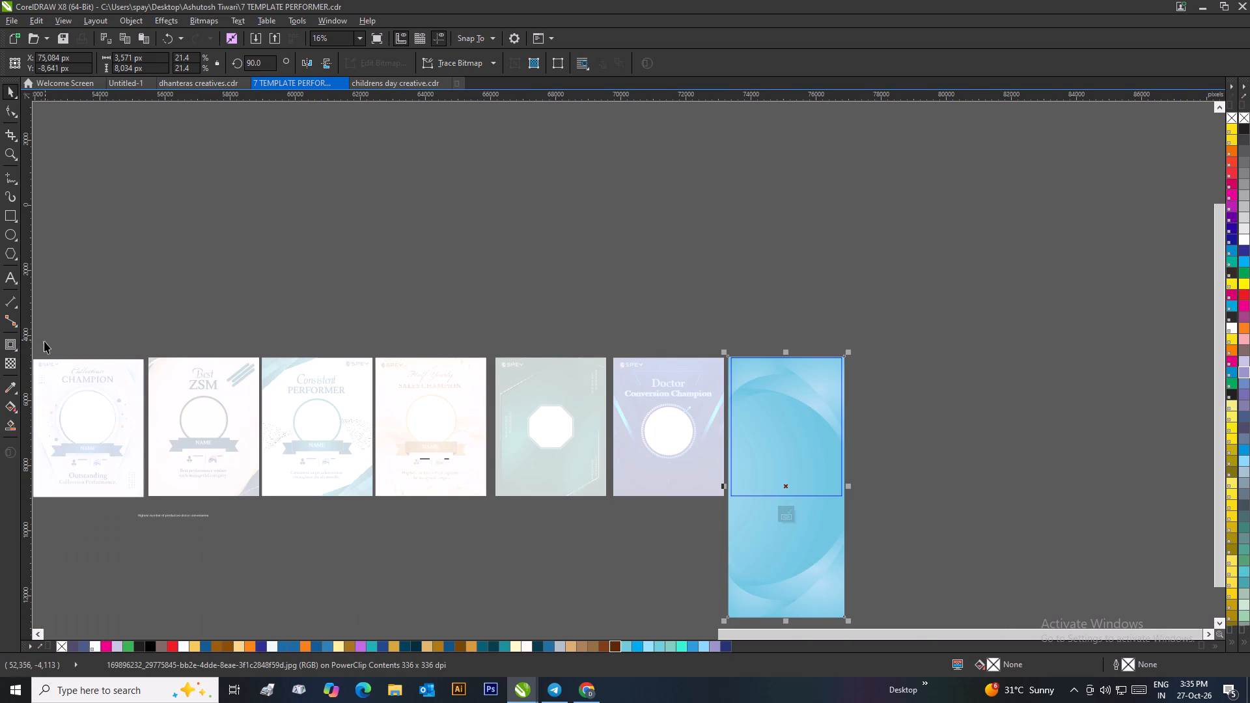
click(7, 358)
click(770, 340)
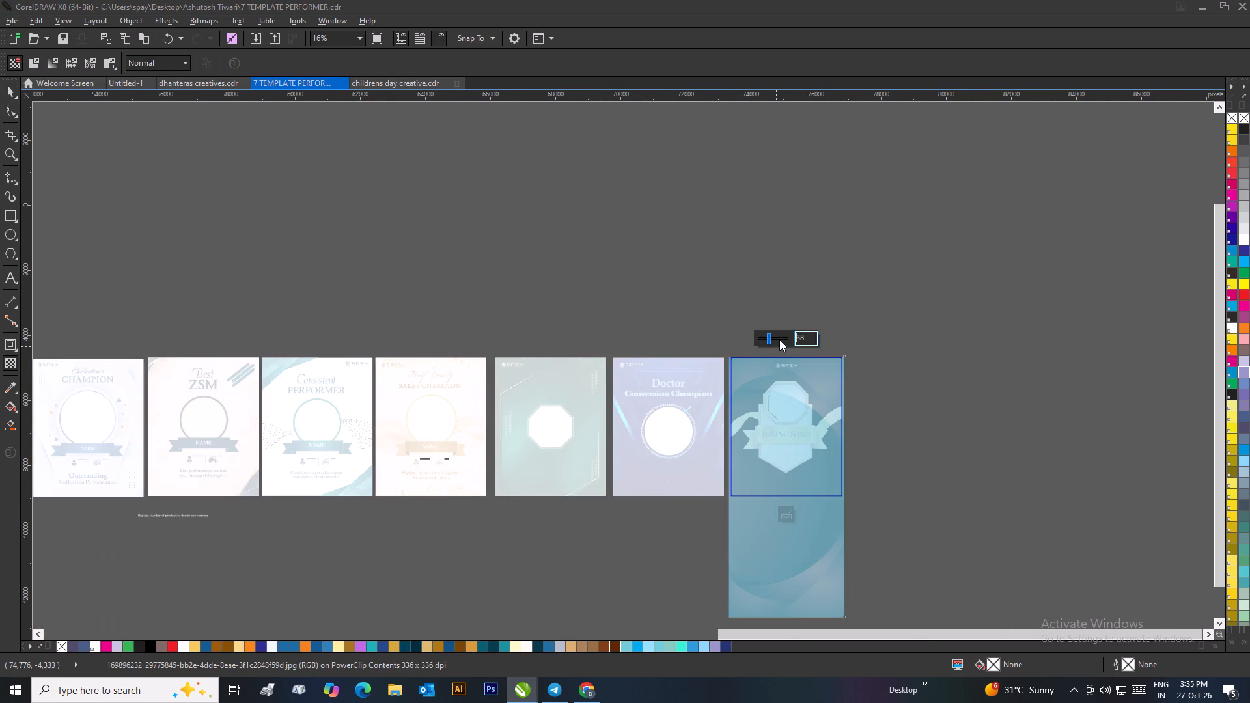
click(777, 338)
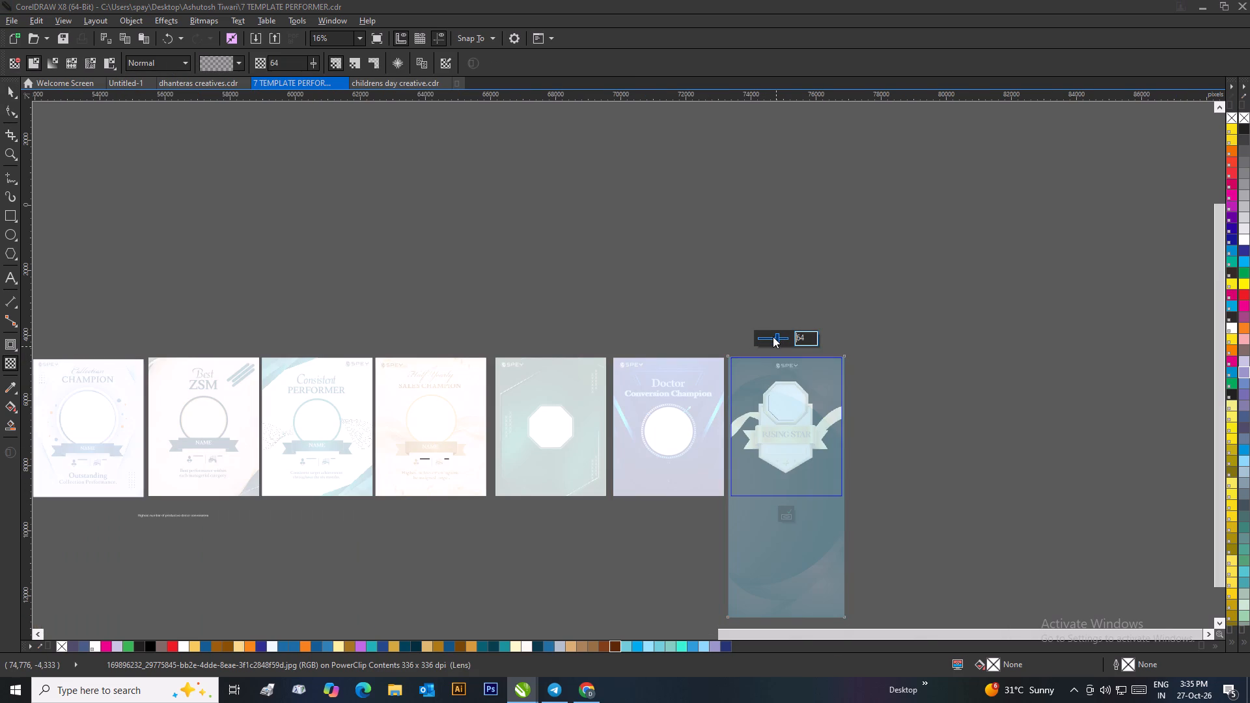
click(773, 337)
click(11, 87)
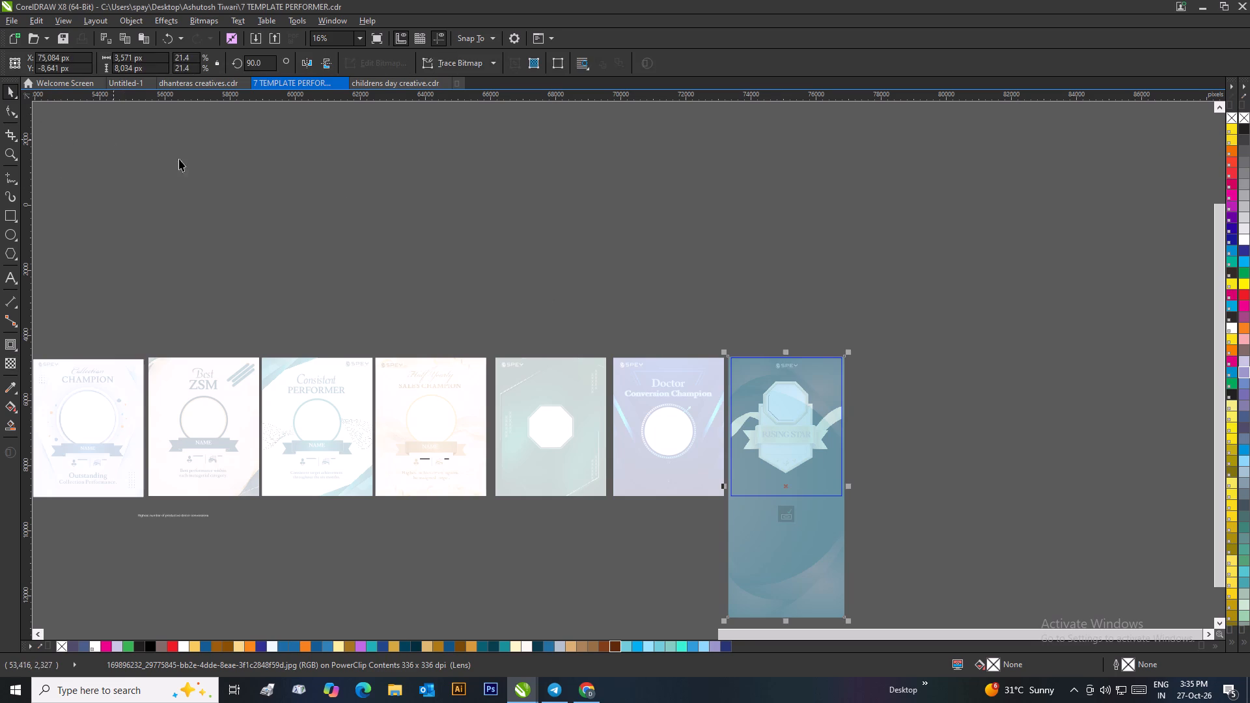
click(475, 195)
click(695, 288)
click(788, 511)
click(932, 492)
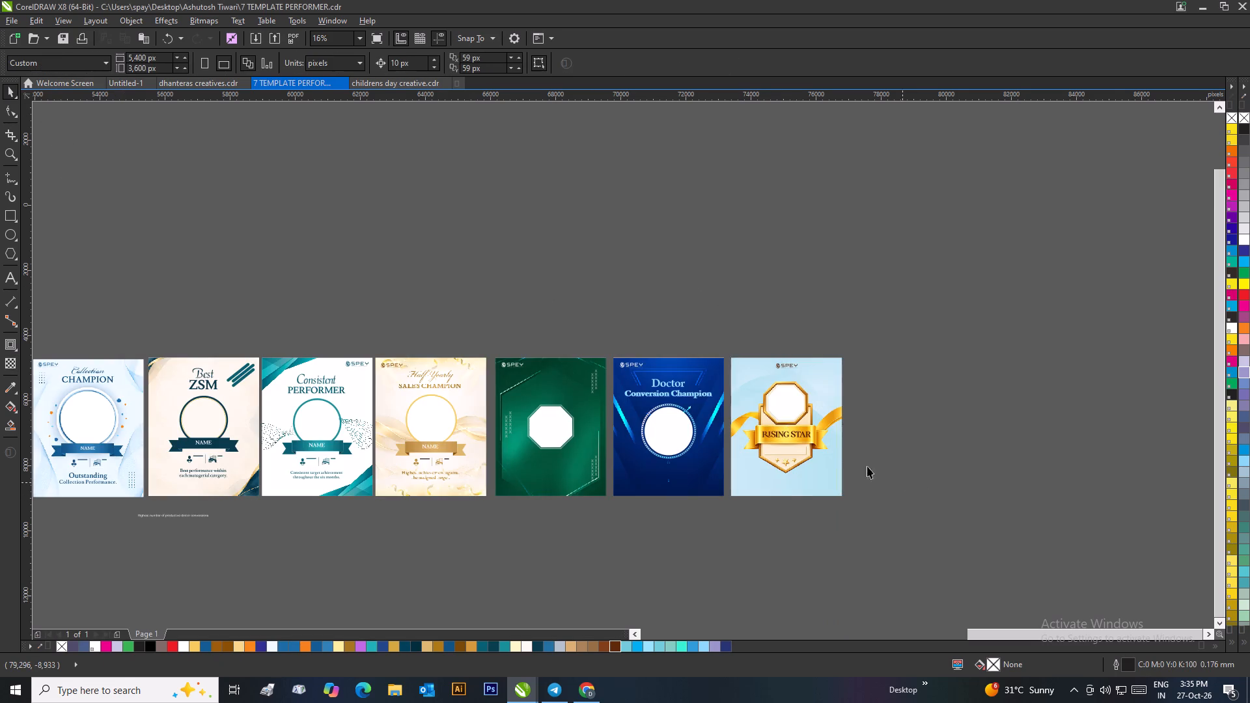
Fill the Rising Star template's background frame with white behind the blue image.
scroll(830, 422, up, 1)
click(605, 273)
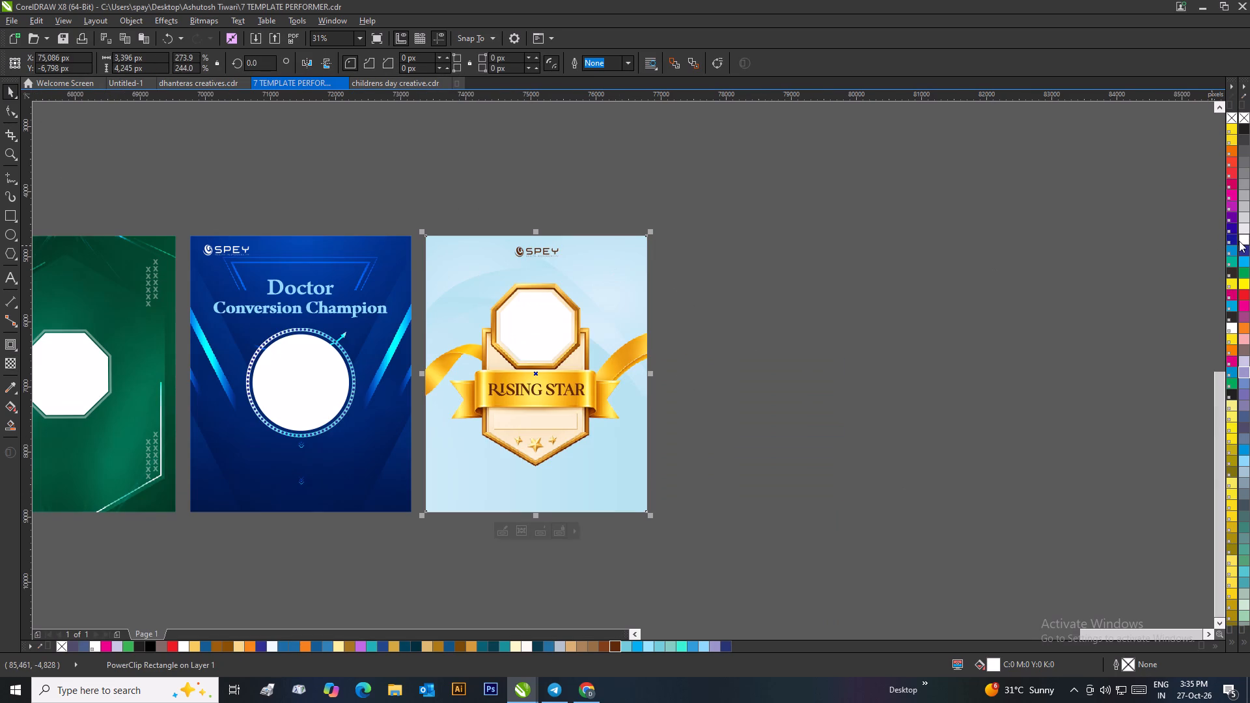
click(1239, 241)
click(1243, 241)
click(1050, 249)
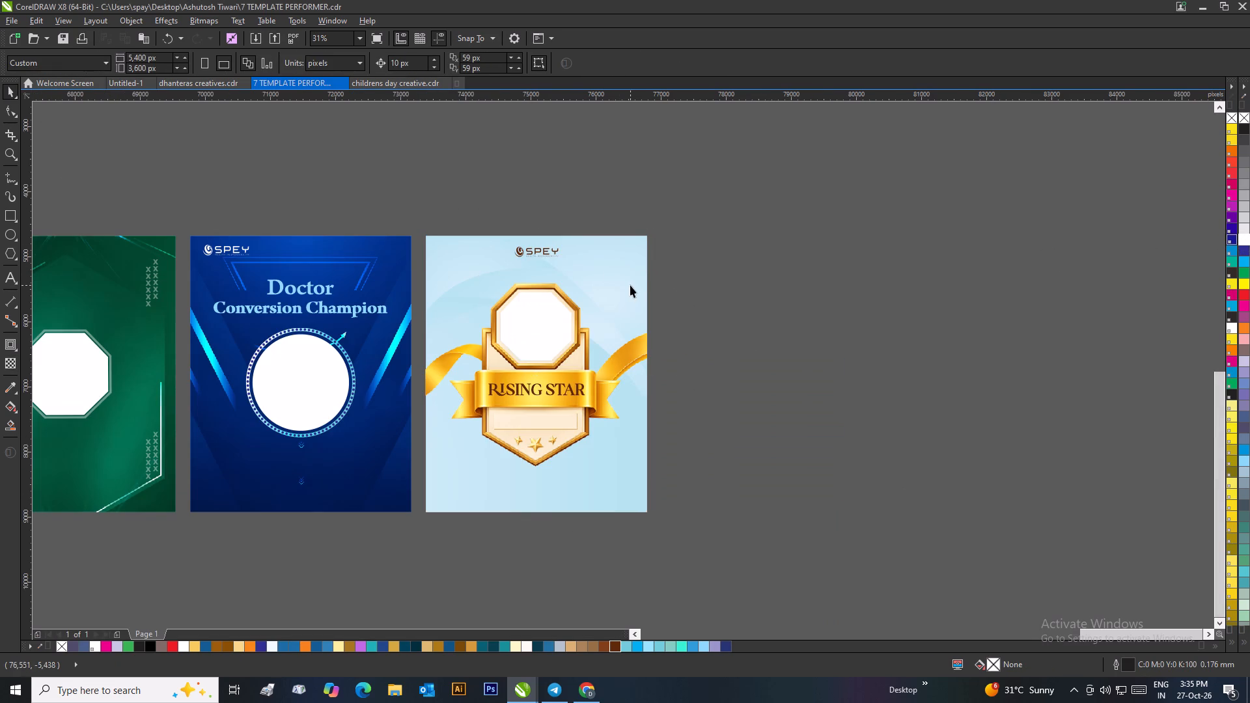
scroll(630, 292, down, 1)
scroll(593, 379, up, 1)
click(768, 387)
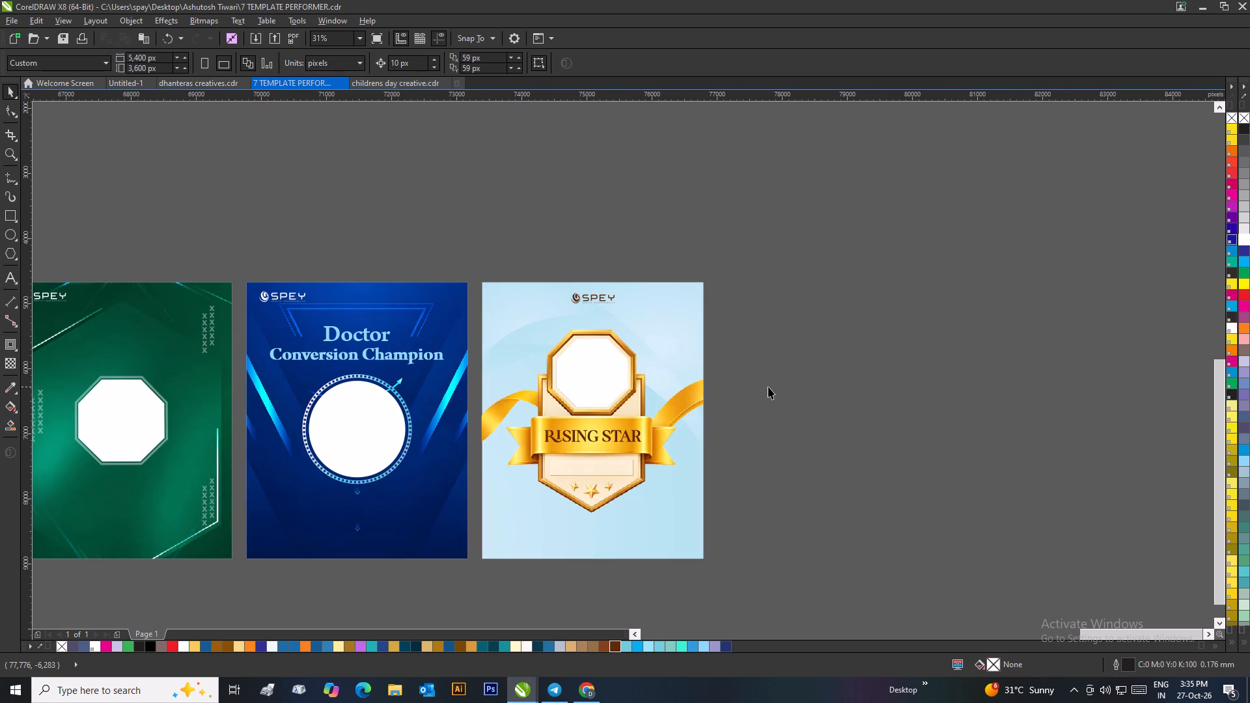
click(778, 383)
Edit the Rising Star background PowerClip, duplicate its blue background image beside the template, and crop the copy to its lower half.
right_click(656, 308)
click(698, 320)
click(671, 335)
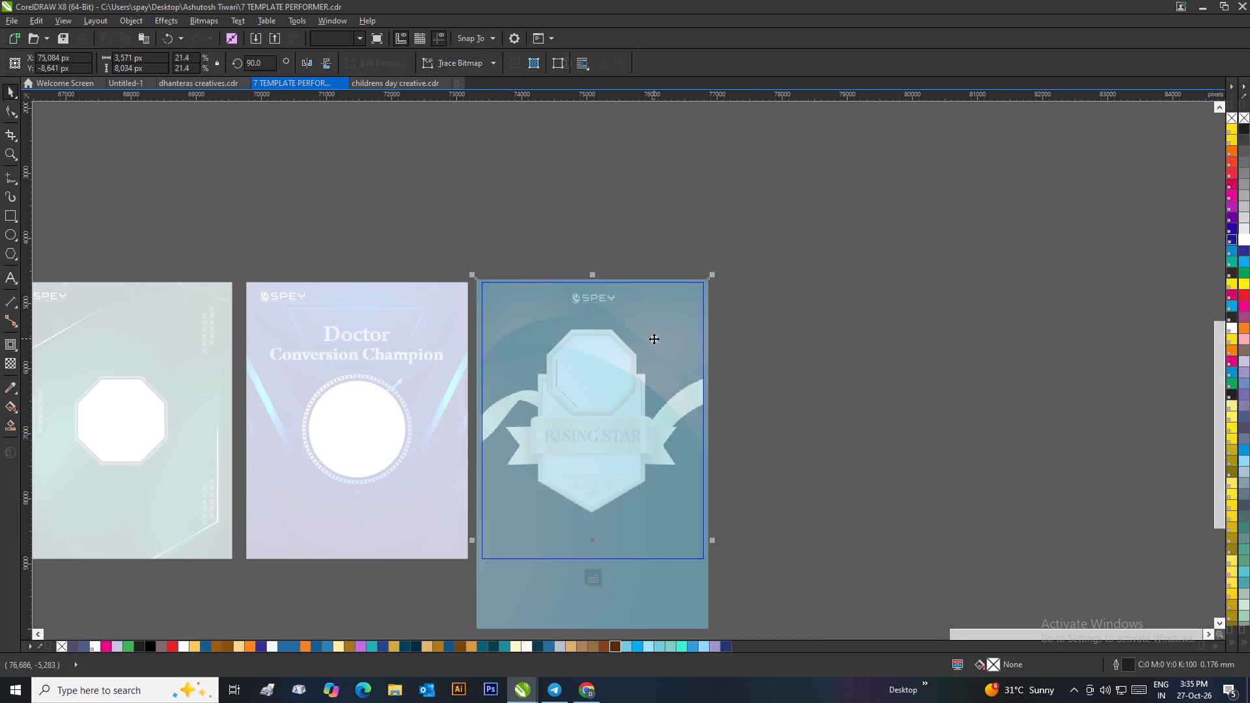
scroll(654, 337, down, 1)
drag(594, 517, 803, 483)
right_click(803, 483)
drag(5, 135, 12, 137)
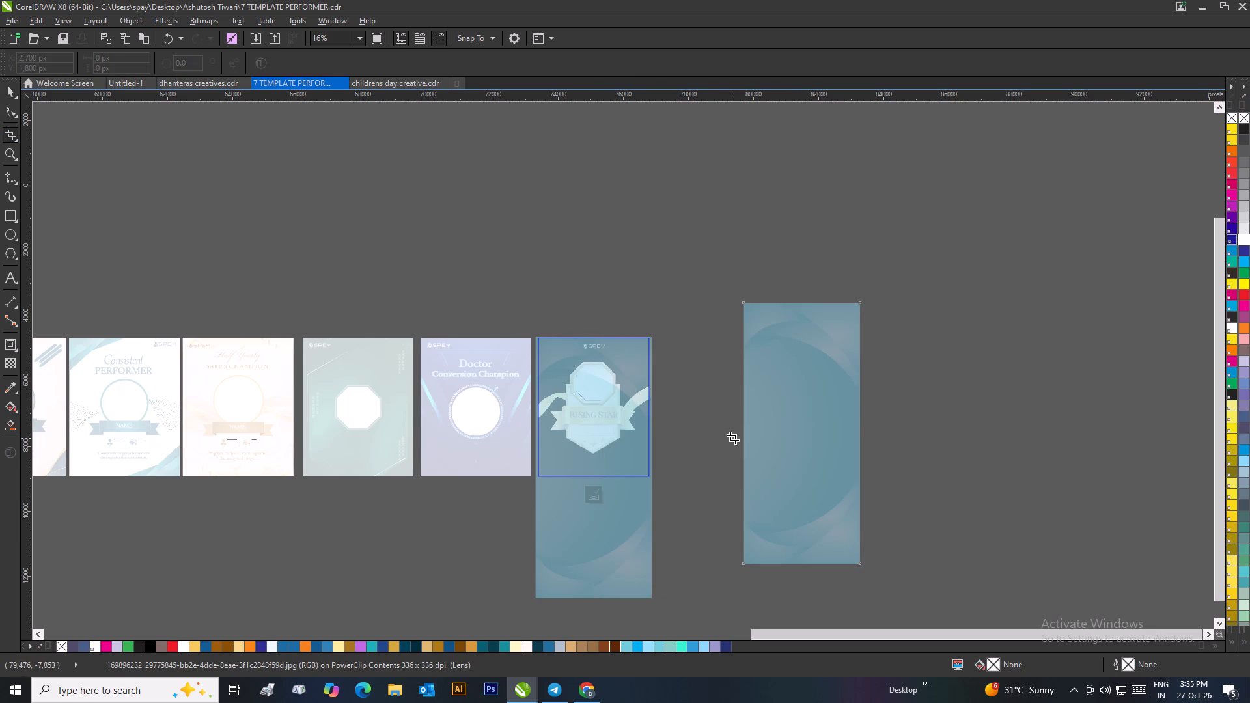
drag(732, 437, 882, 576)
double_click(813, 514)
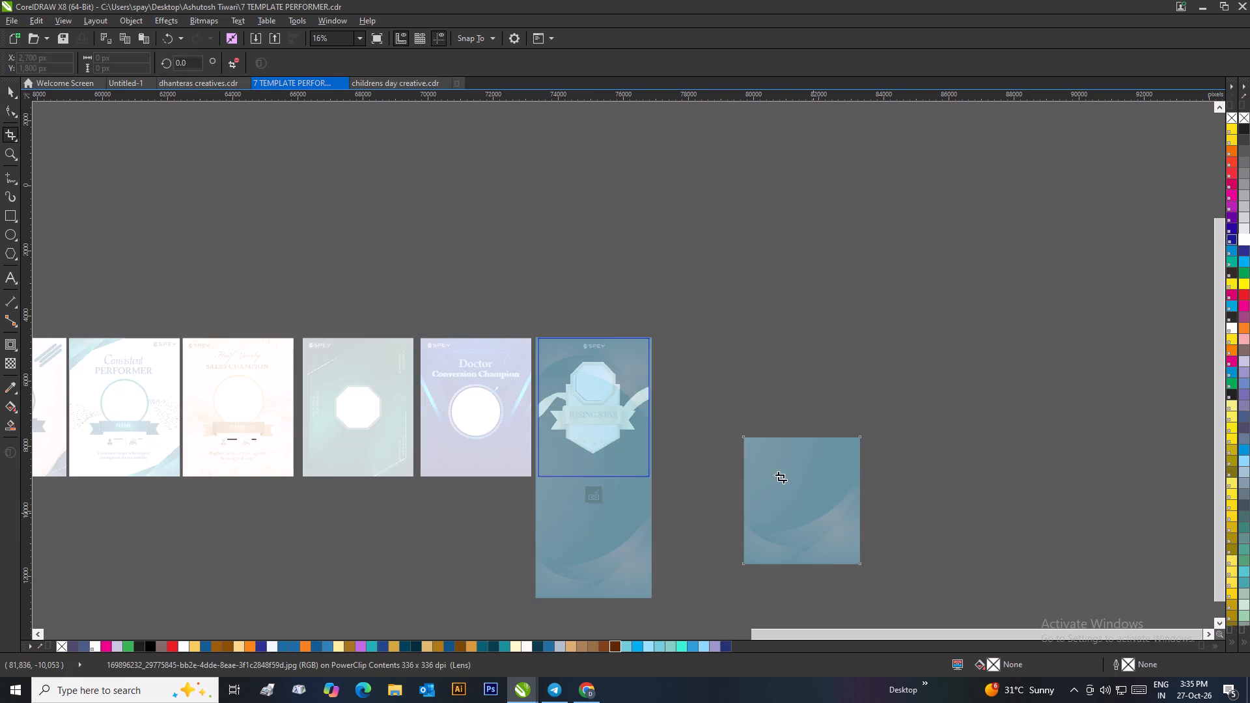
Move the cropped blue image copy over the lower part of the Rising Star frame and finish editing the PowerClip.
click(5, 92)
drag(798, 515, 637, 469)
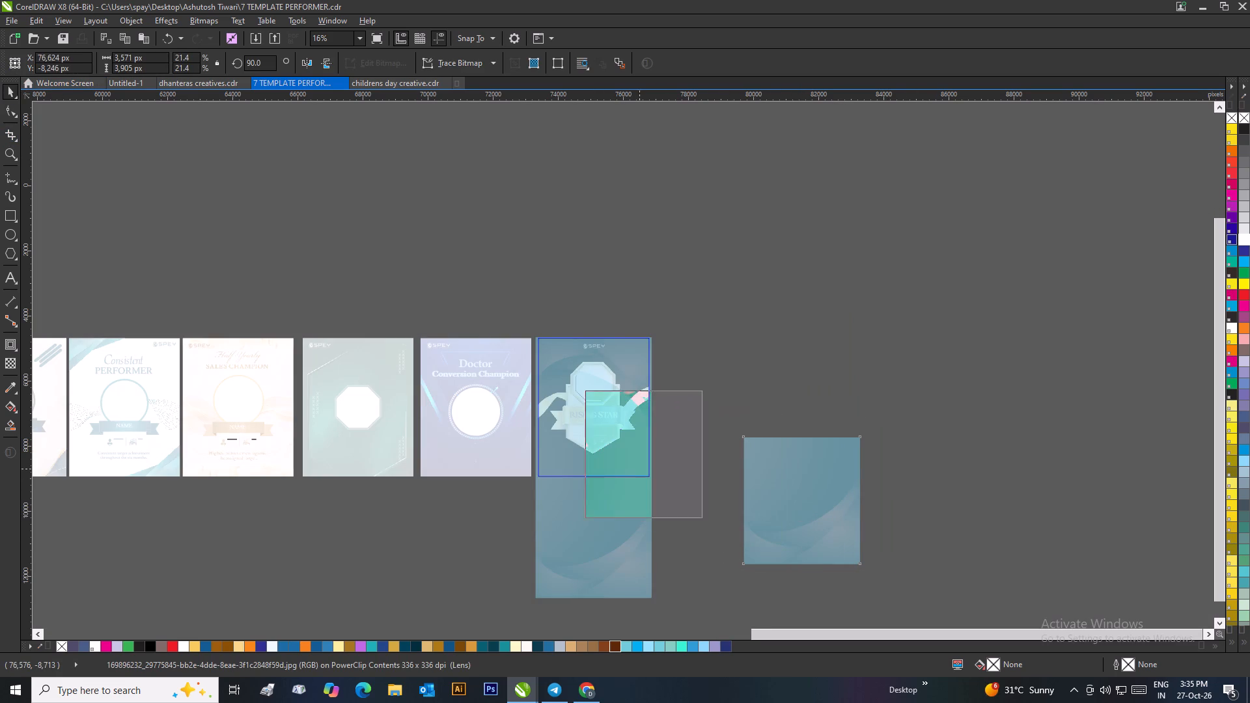
drag(637, 469, 589, 429)
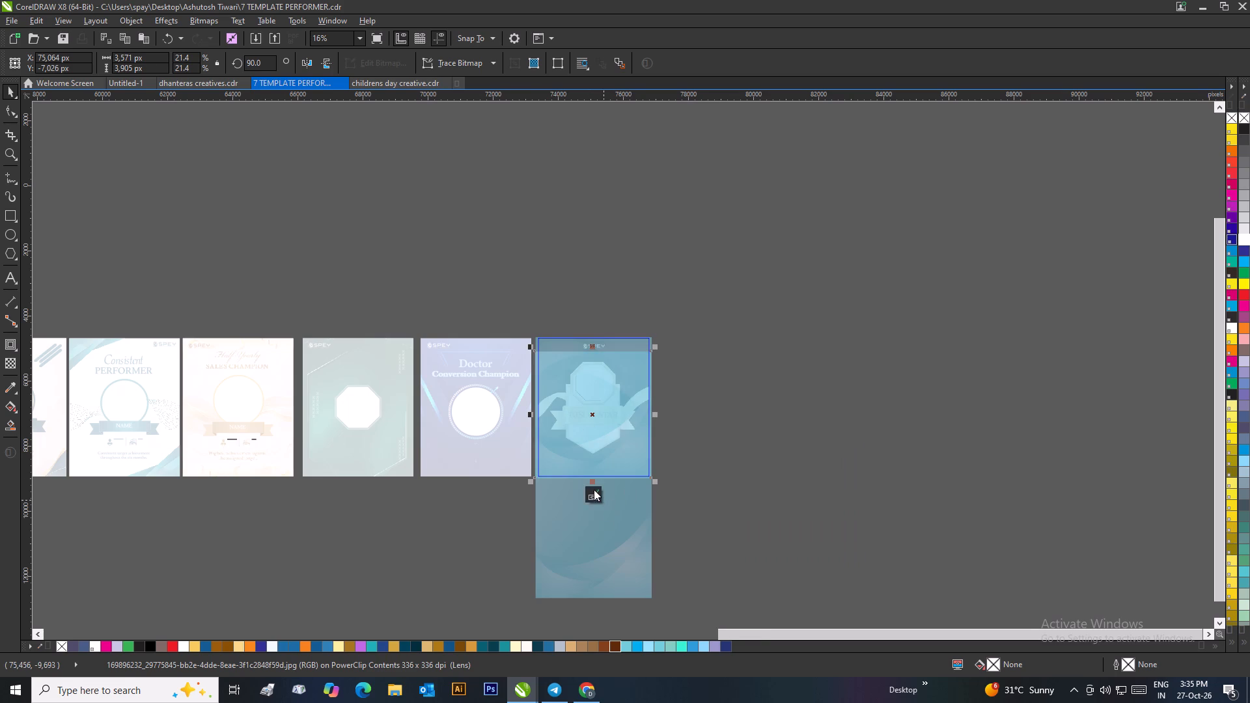
click(594, 489)
click(684, 473)
scroll(609, 423, up, 1)
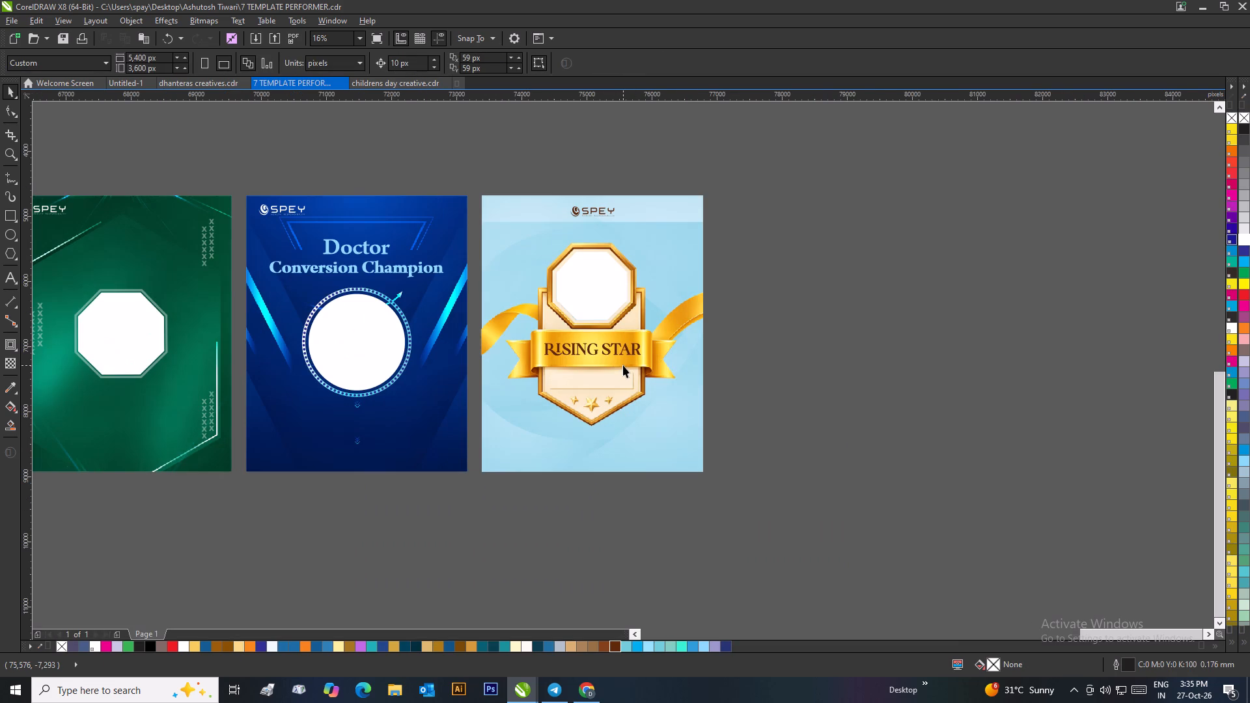
Ungroup all objects in the Rising Star badge artwork group.
click(646, 238)
right_click(646, 238)
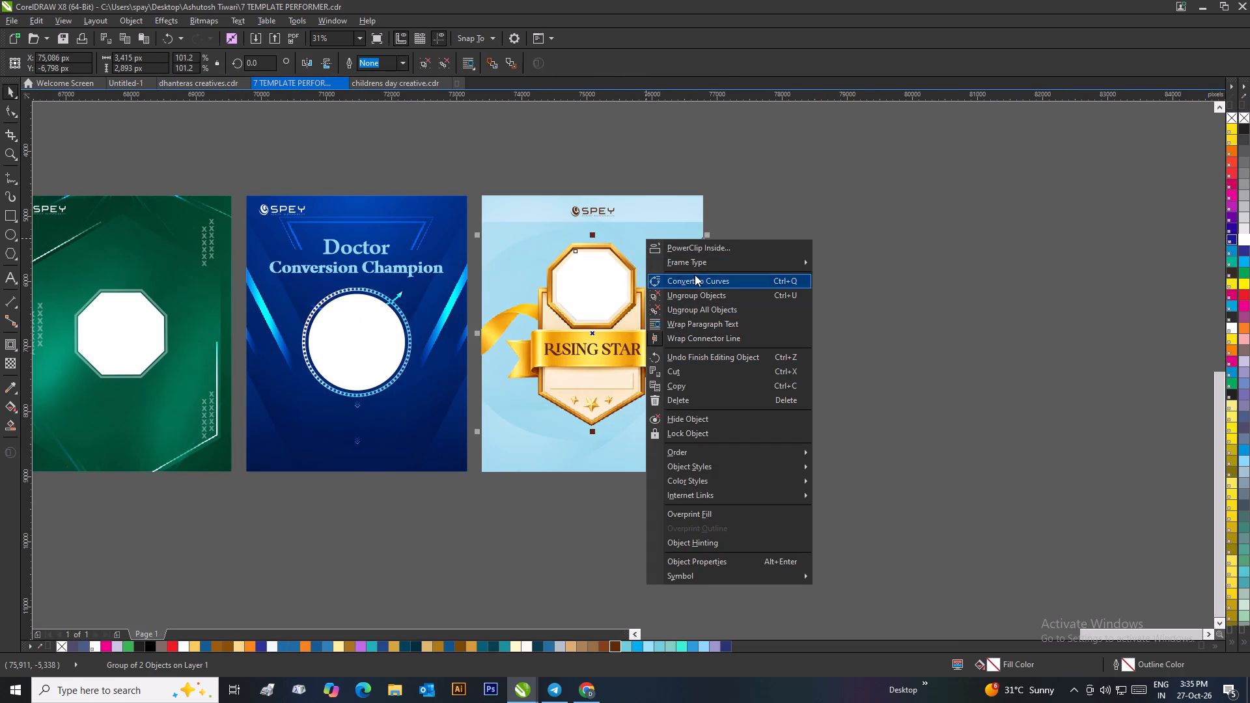
click(695, 310)
click(769, 291)
right_click(674, 240)
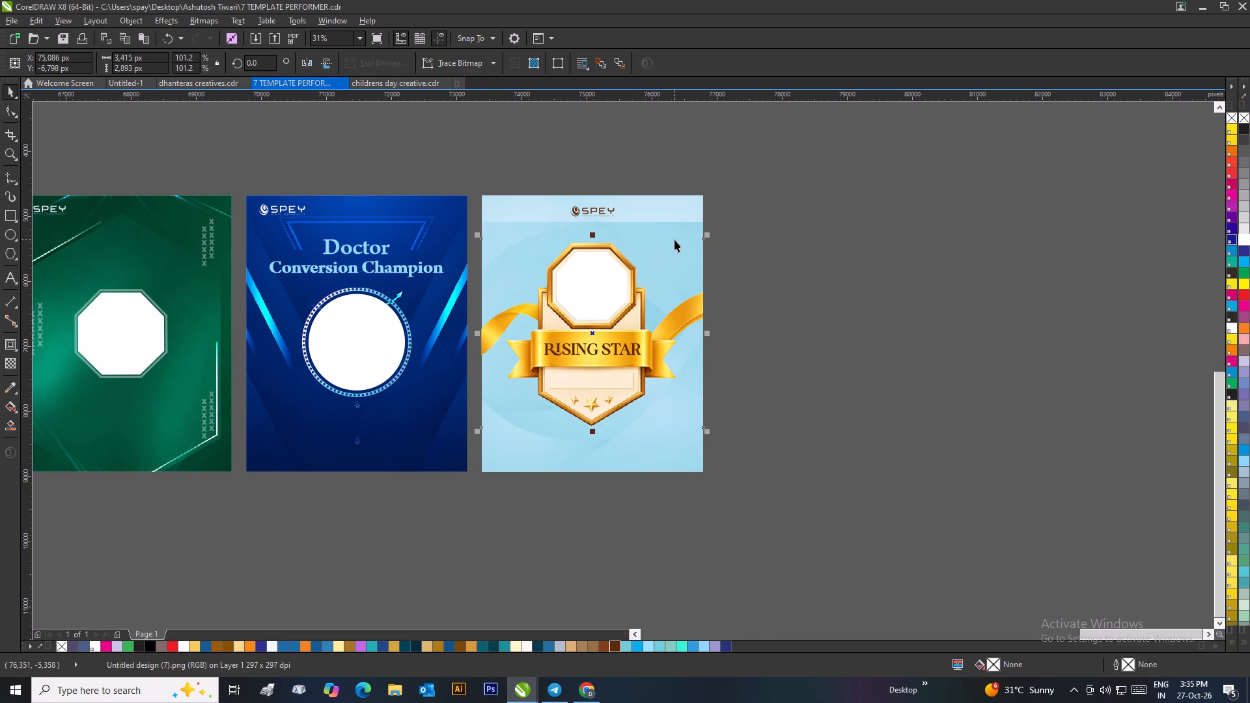
click(752, 194)
click(734, 200)
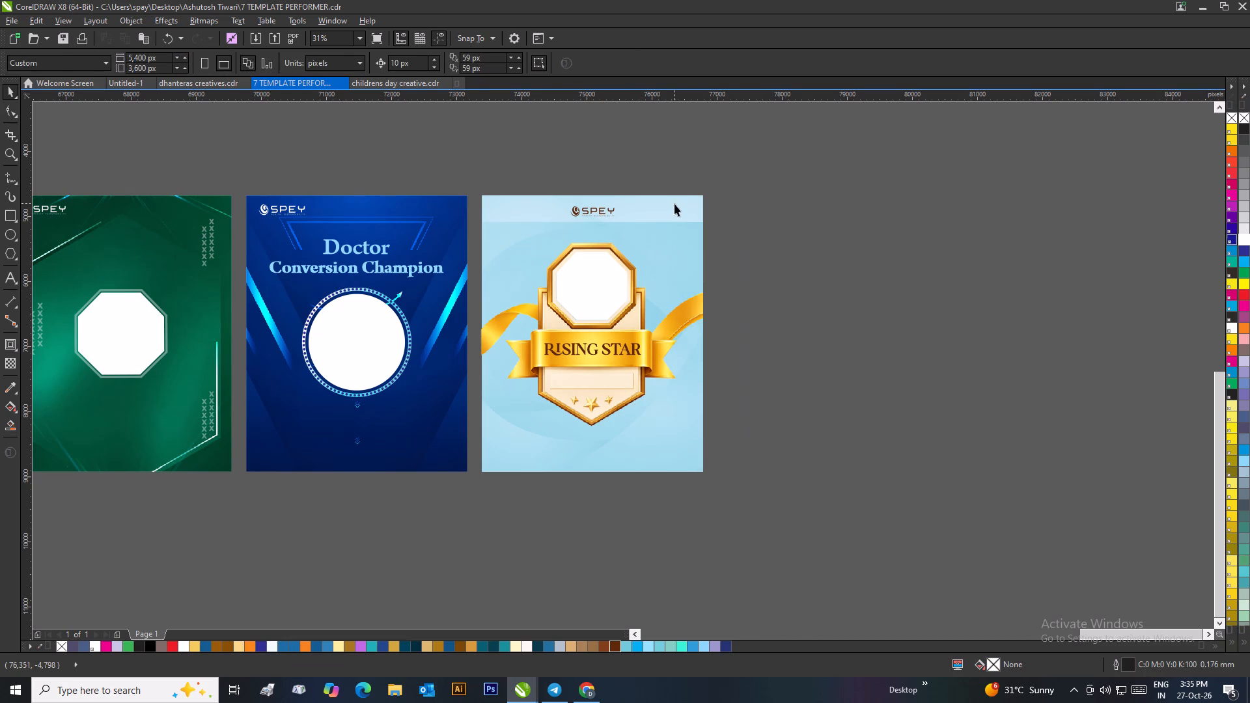
Edit the Rising Star PowerClip again and enlarge the cropped blue image copy to about 4,014 × 4,390 px, beyond the frame's top.
click(674, 204)
right_click(674, 204)
click(719, 264)
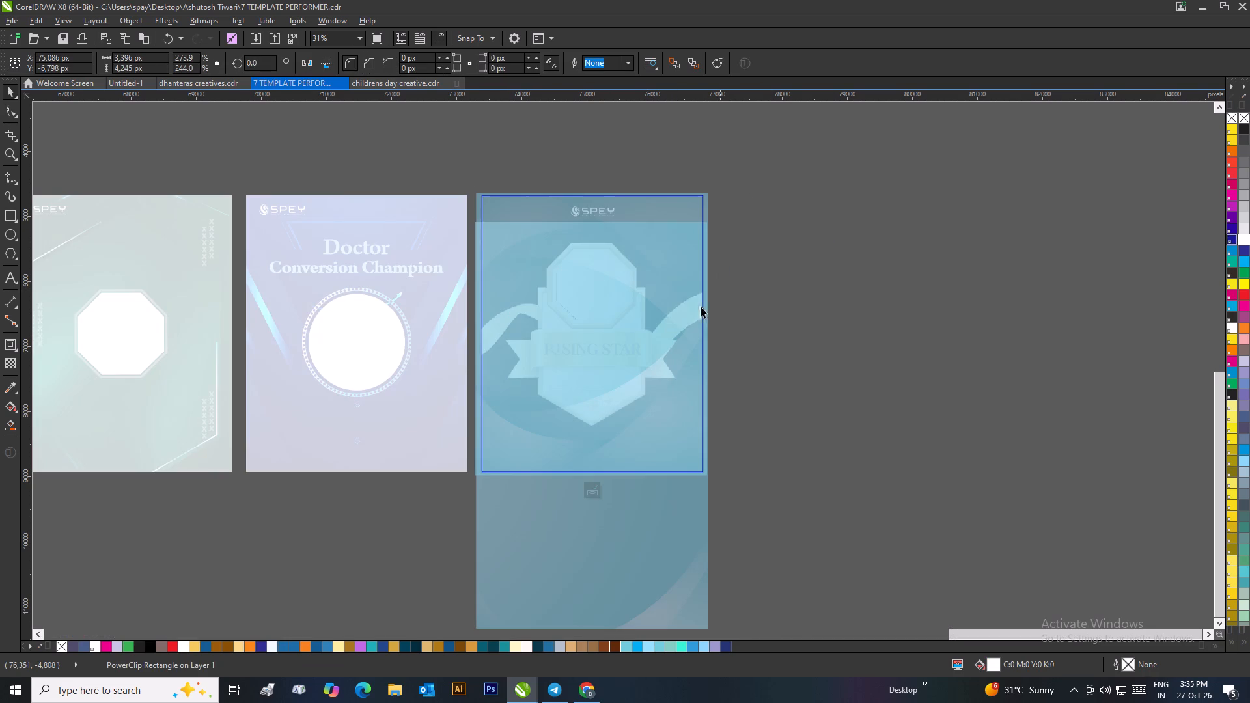
click(660, 265)
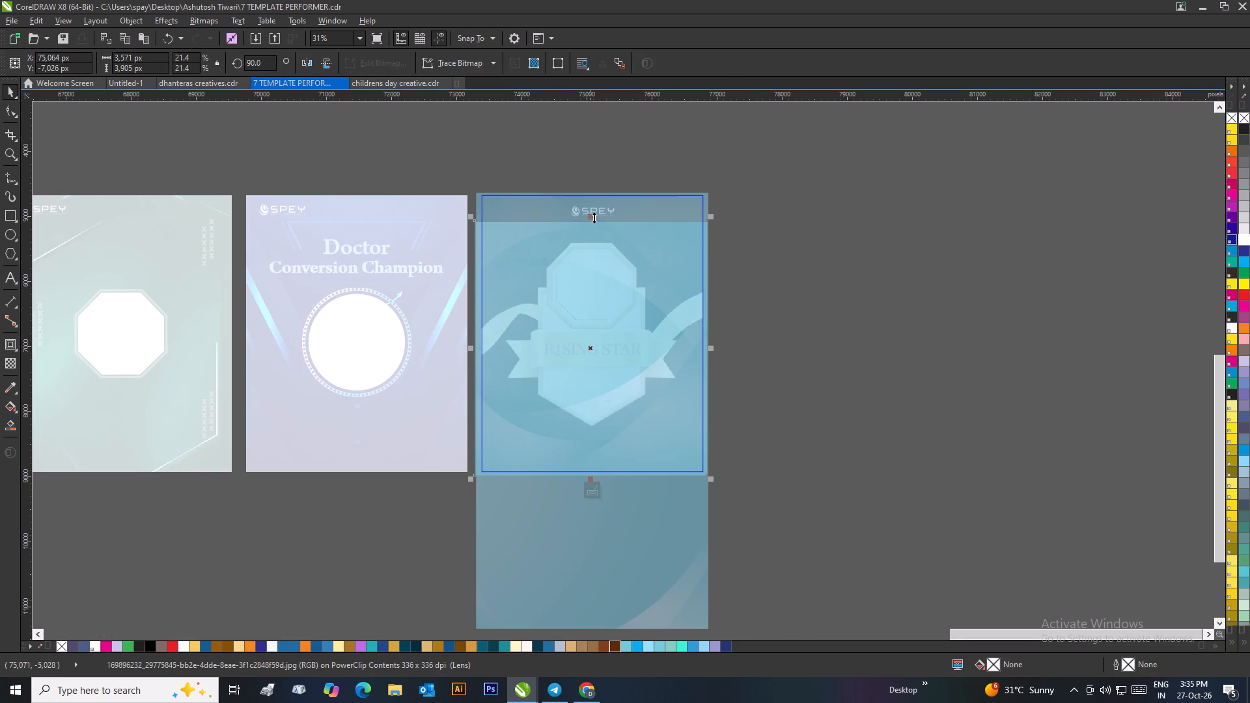
drag(715, 214, 750, 183)
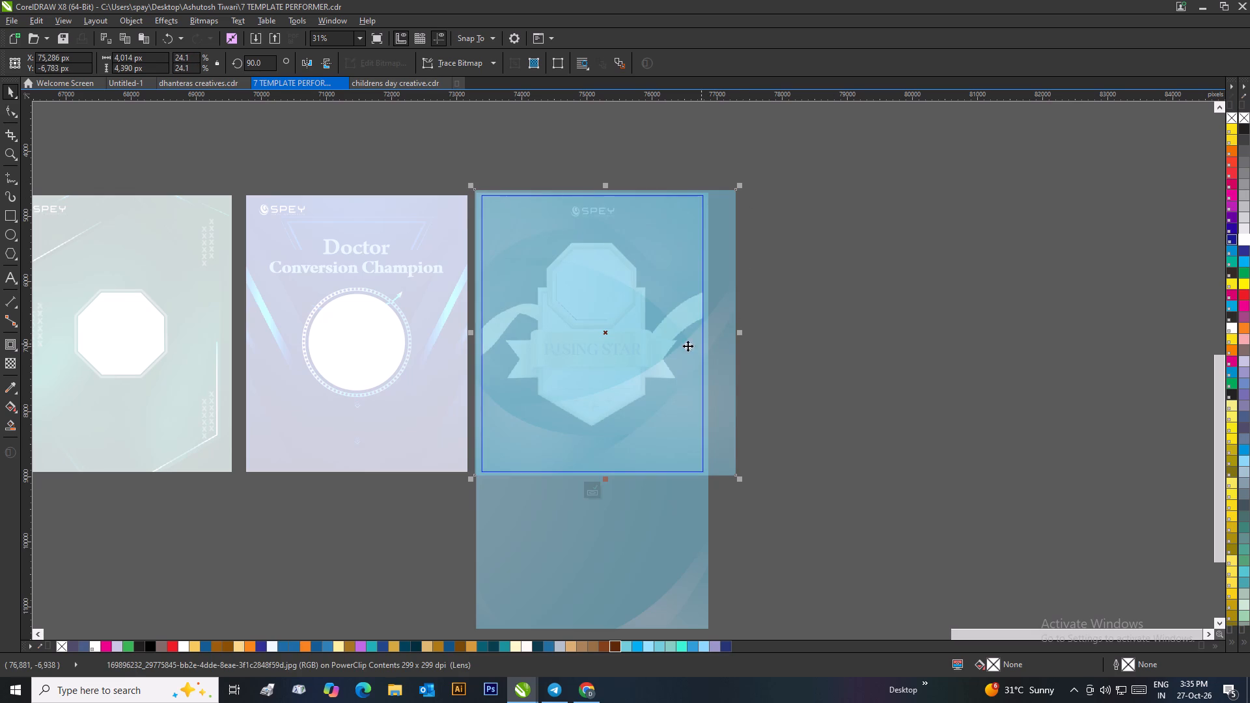
Apply a near-vertical linear transparency to the enlarged image copy so it fades out towards the top, and finish editing the PowerClip.
click(9, 366)
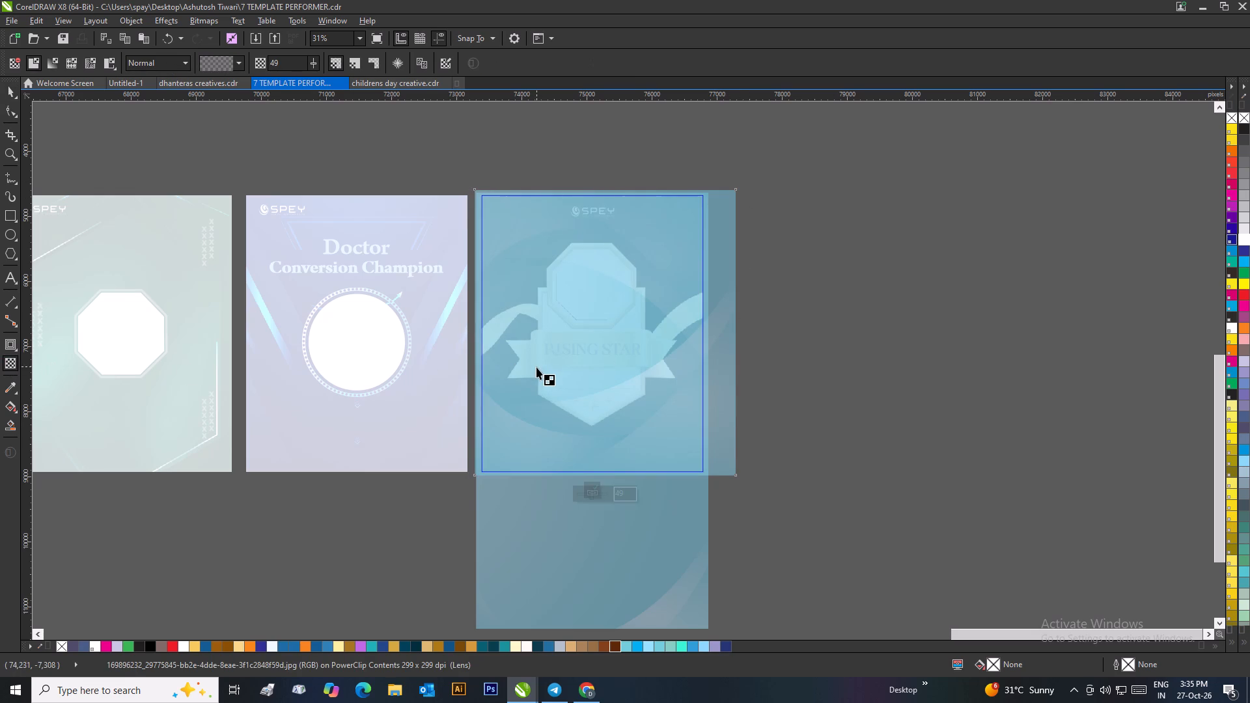
drag(549, 337, 553, 247)
drag(549, 335, 547, 407)
drag(546, 407, 543, 432)
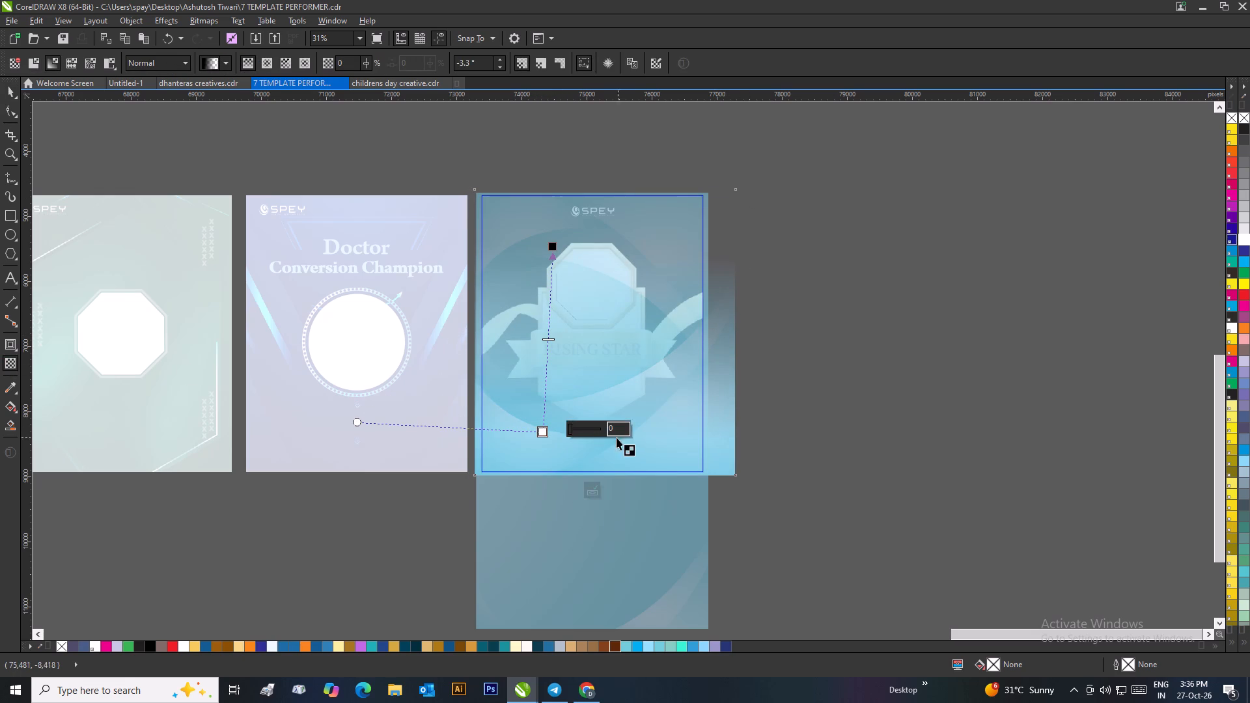
click(591, 486)
click(755, 450)
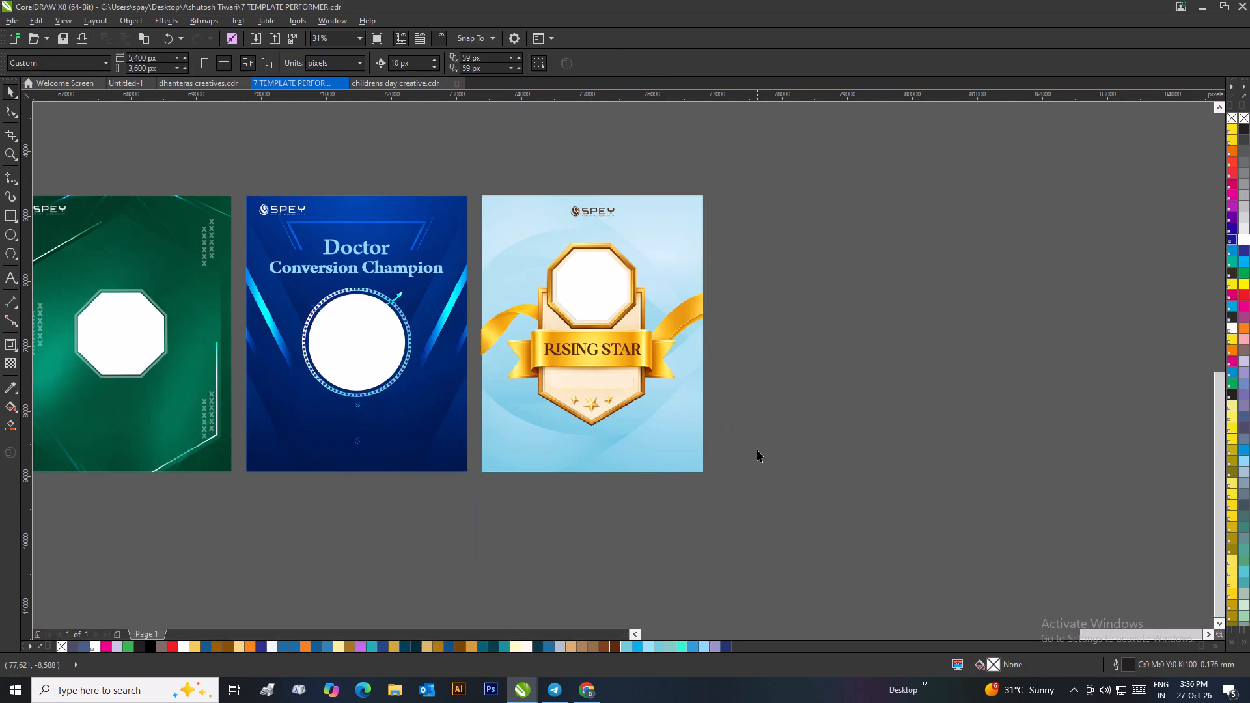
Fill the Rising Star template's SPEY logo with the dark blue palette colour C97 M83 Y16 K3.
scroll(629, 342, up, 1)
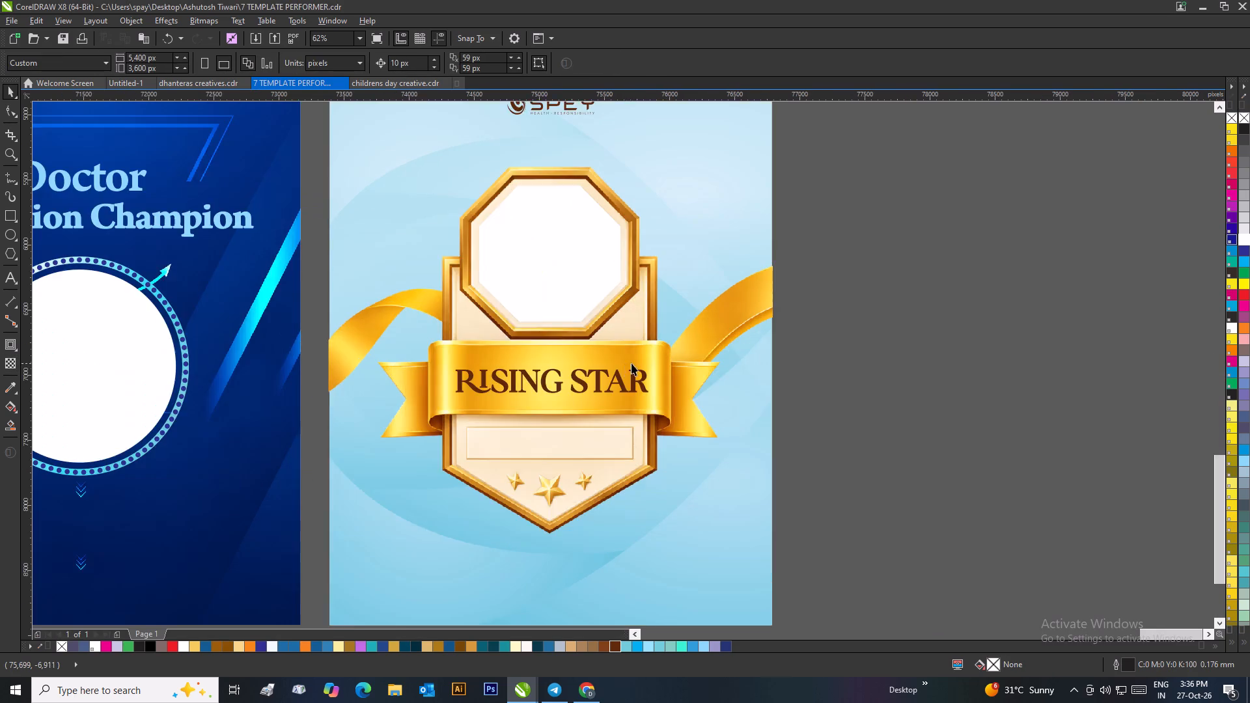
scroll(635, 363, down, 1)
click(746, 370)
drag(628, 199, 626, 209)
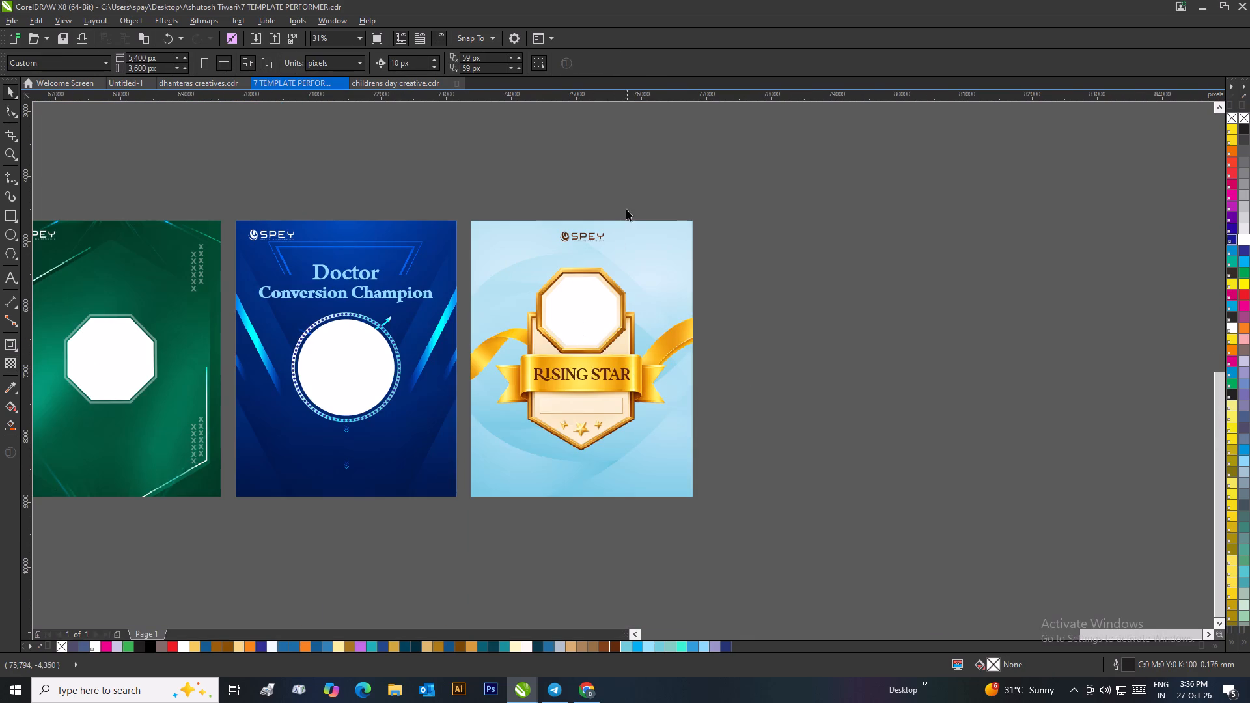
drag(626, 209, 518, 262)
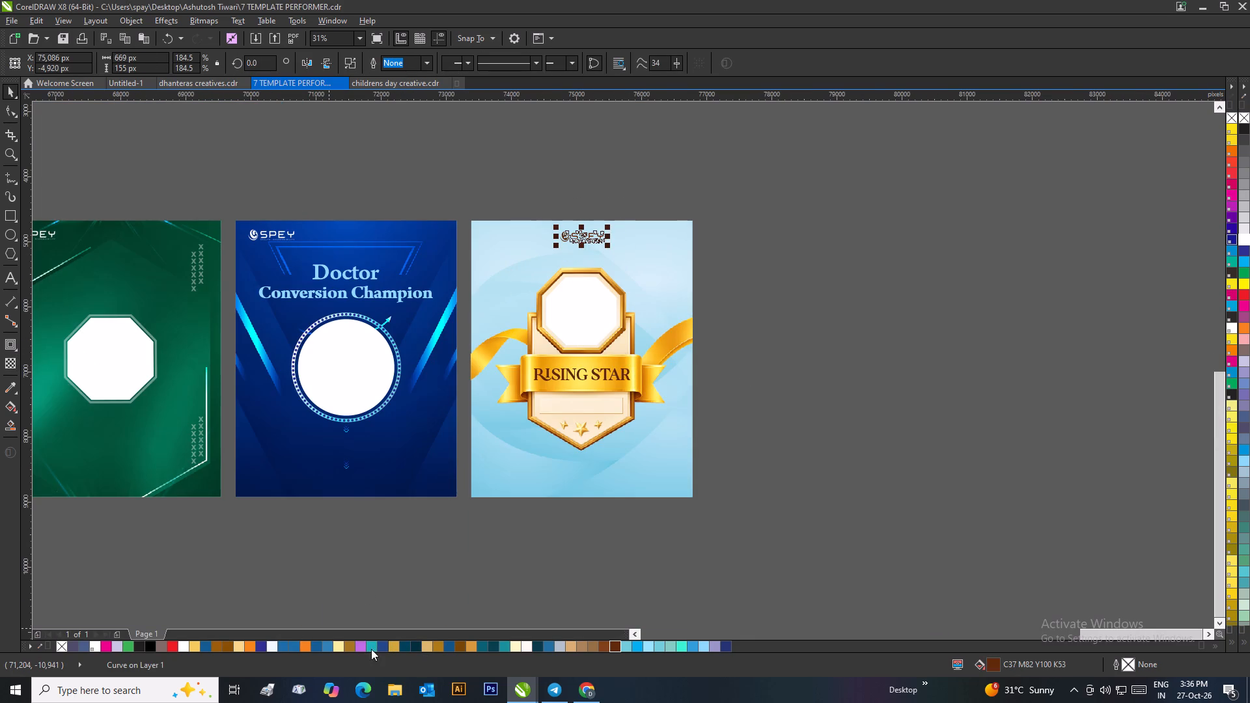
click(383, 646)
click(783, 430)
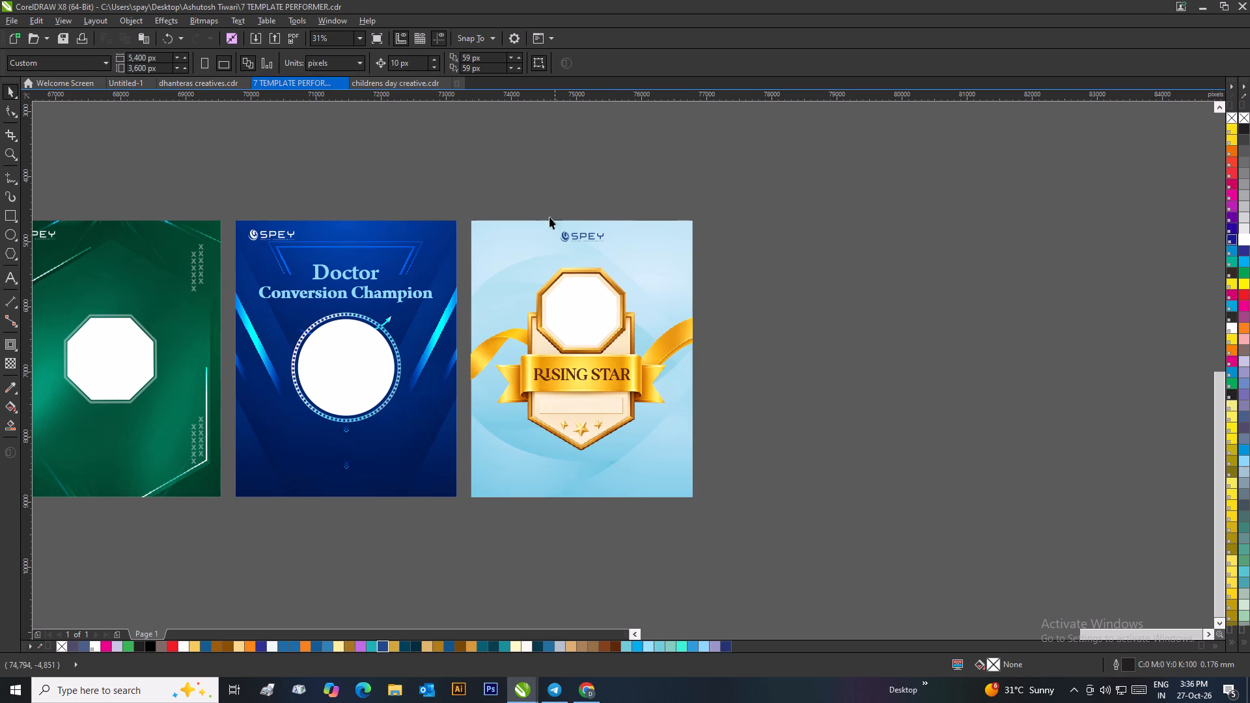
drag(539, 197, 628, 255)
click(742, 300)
Recolour the Rising Star SPEY logo with light blue C69 M13 Y0 K0 sampled from the Doctor Conversion Champion template.
drag(664, 181, 632, 219)
drag(632, 219, 486, 257)
click(13, 383)
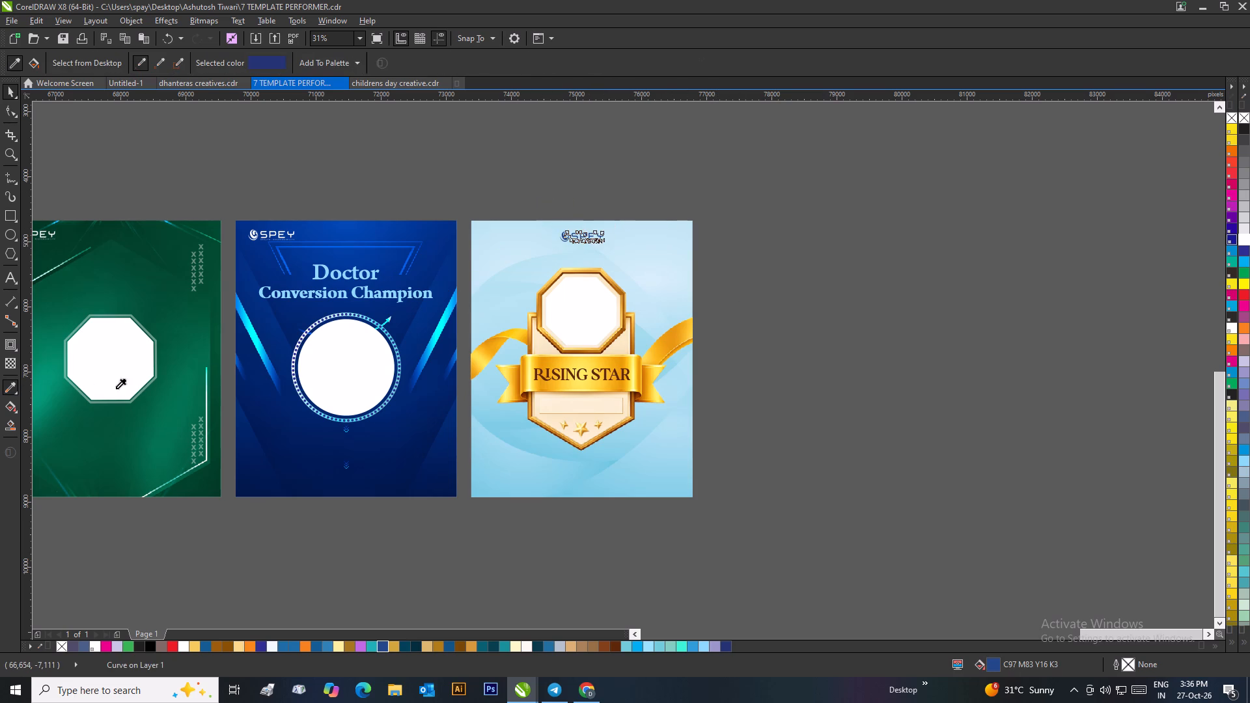
click(430, 348)
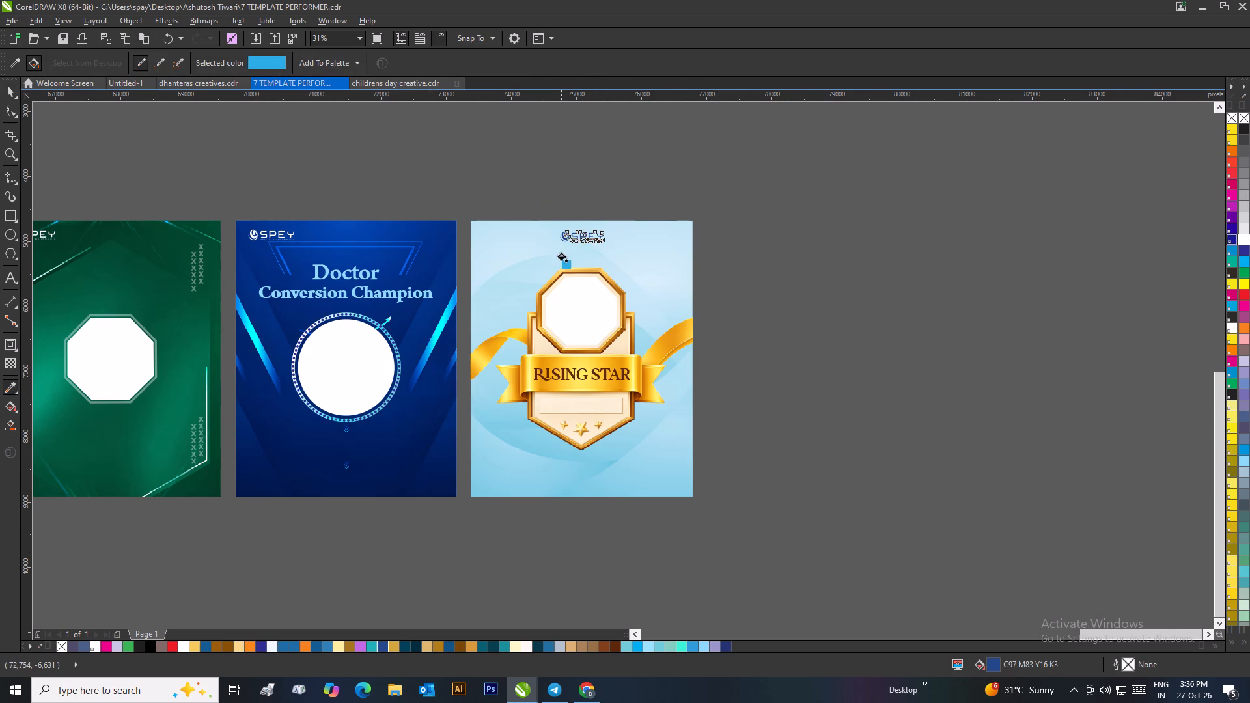
scroll(571, 242, up, 3)
click(681, 329)
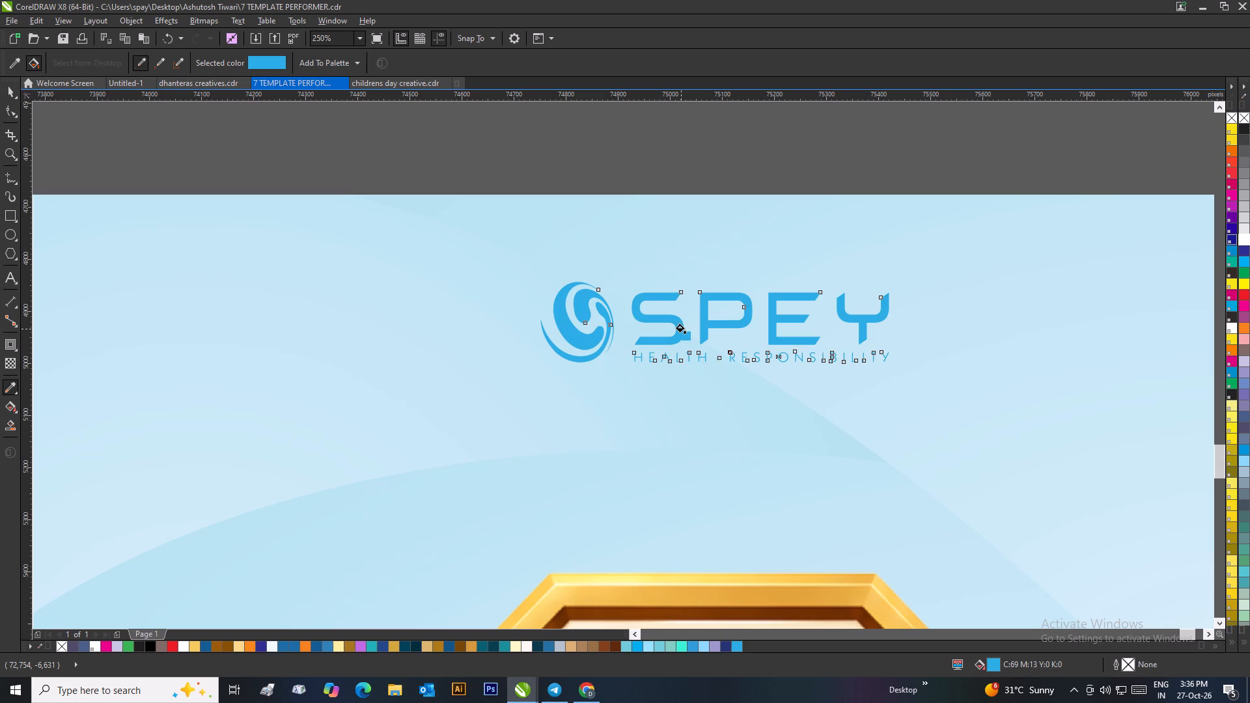
scroll(649, 356, down, 2)
Edit the SPEY logo's fill using the RGB model and darken it to teal blue R14 G97 B130.
click(5, 88)
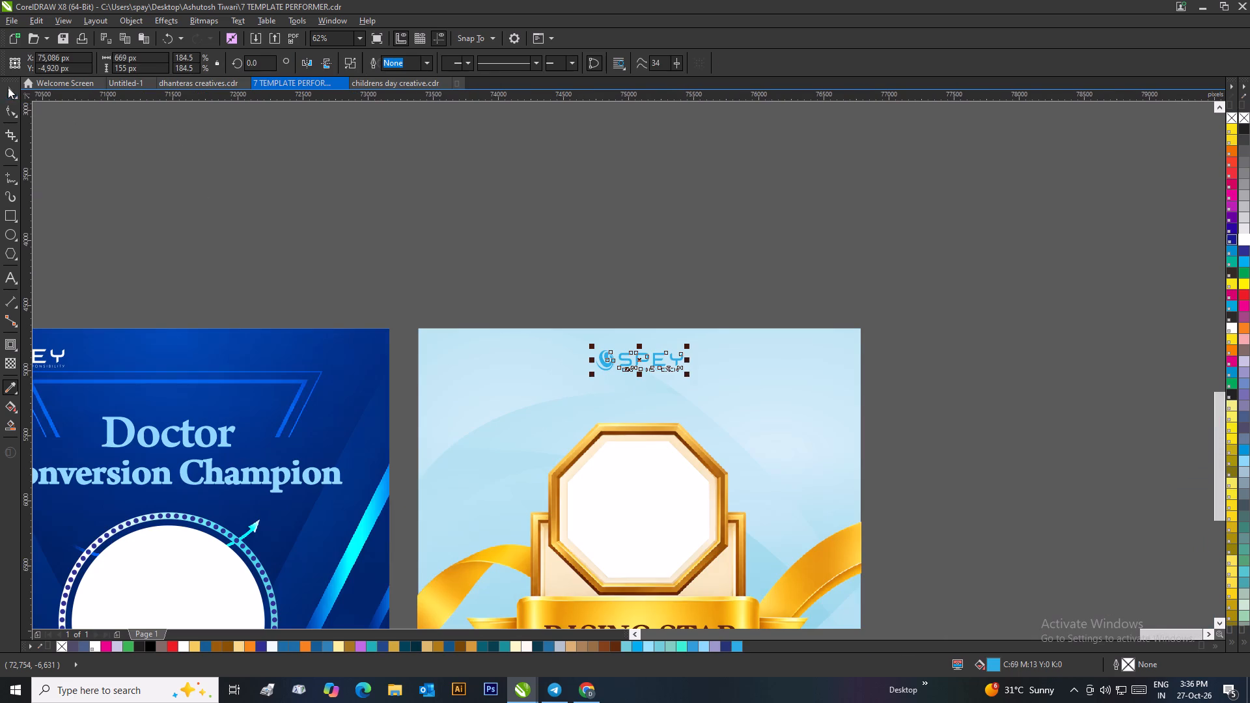
double_click(996, 663)
drag(755, 216, 1007, 210)
click(900, 327)
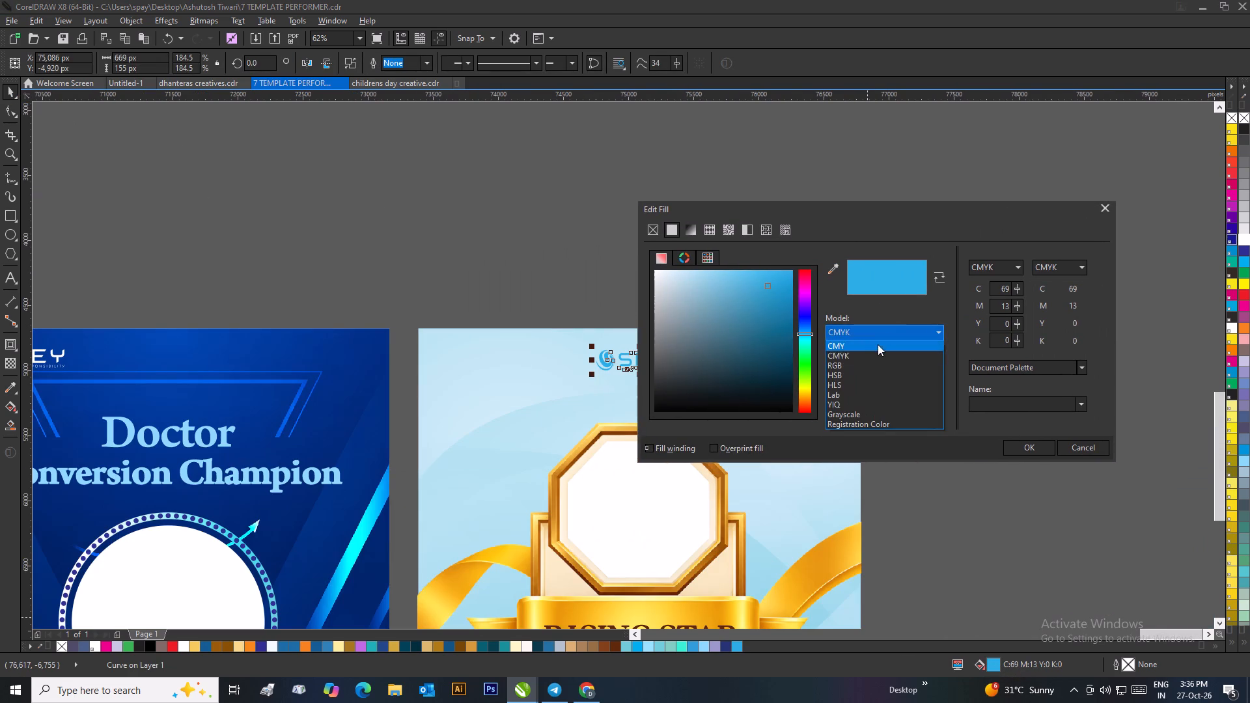
click(854, 363)
click(778, 308)
click(785, 324)
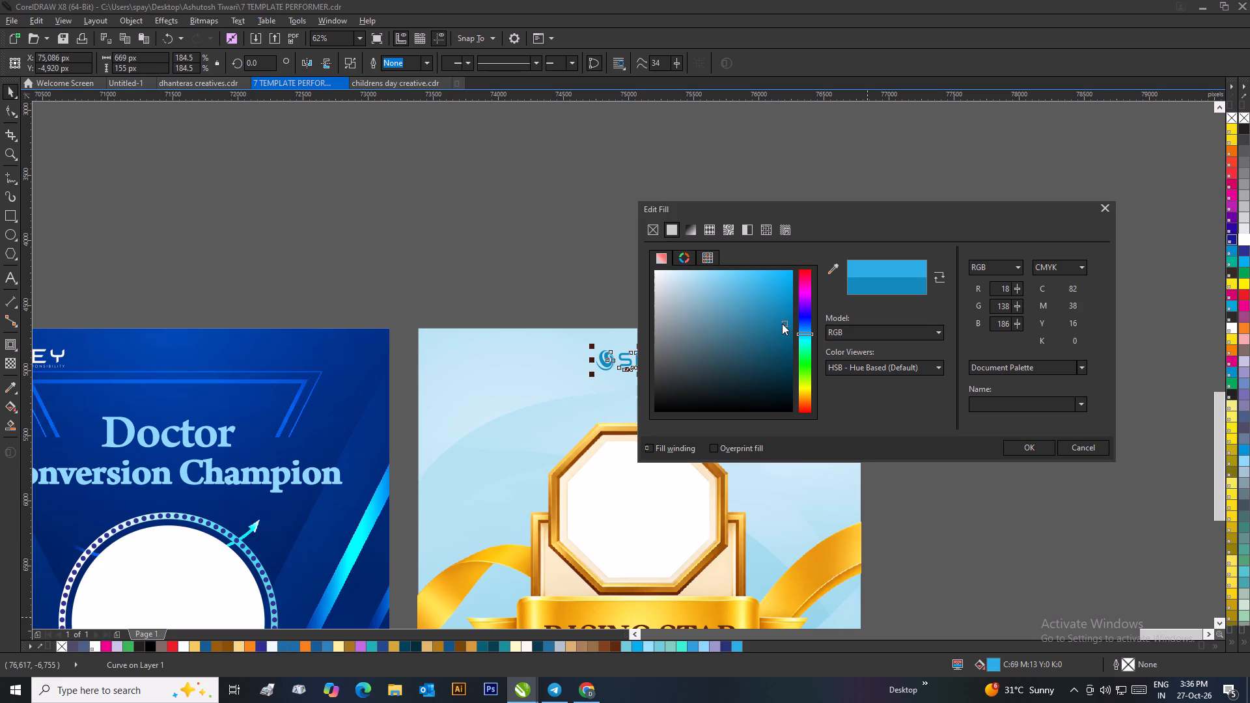
click(766, 327)
click(777, 340)
double_click(1014, 445)
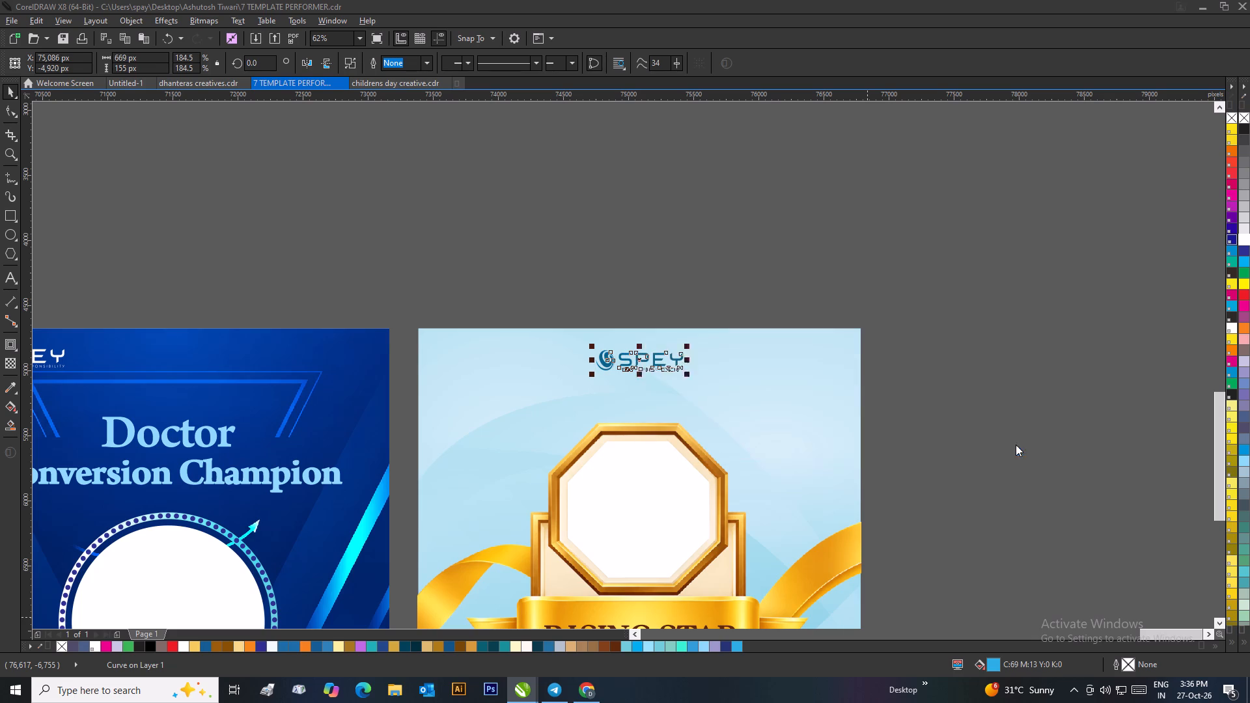
Fill the RISING STAR title text with the logo's teal blue R14 G97 B130 (#0E6182) from the document palette.
scroll(755, 351, down, 1)
scroll(559, 499, up, 1)
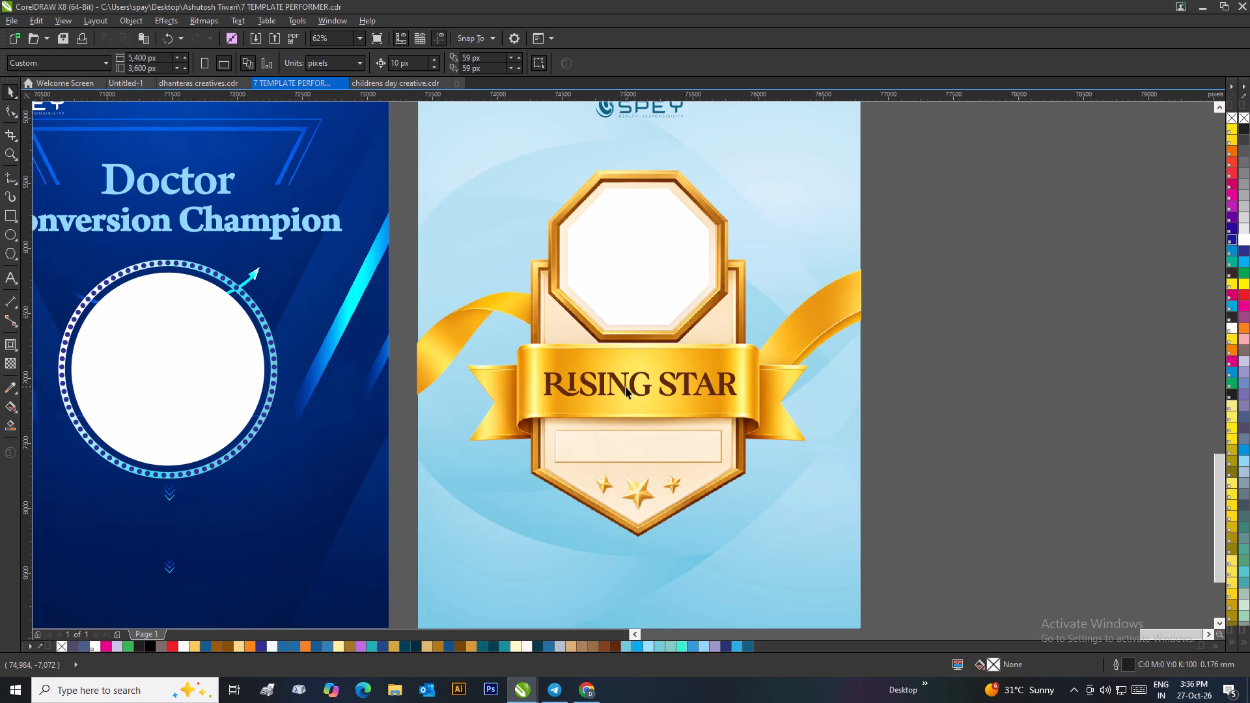
click(626, 386)
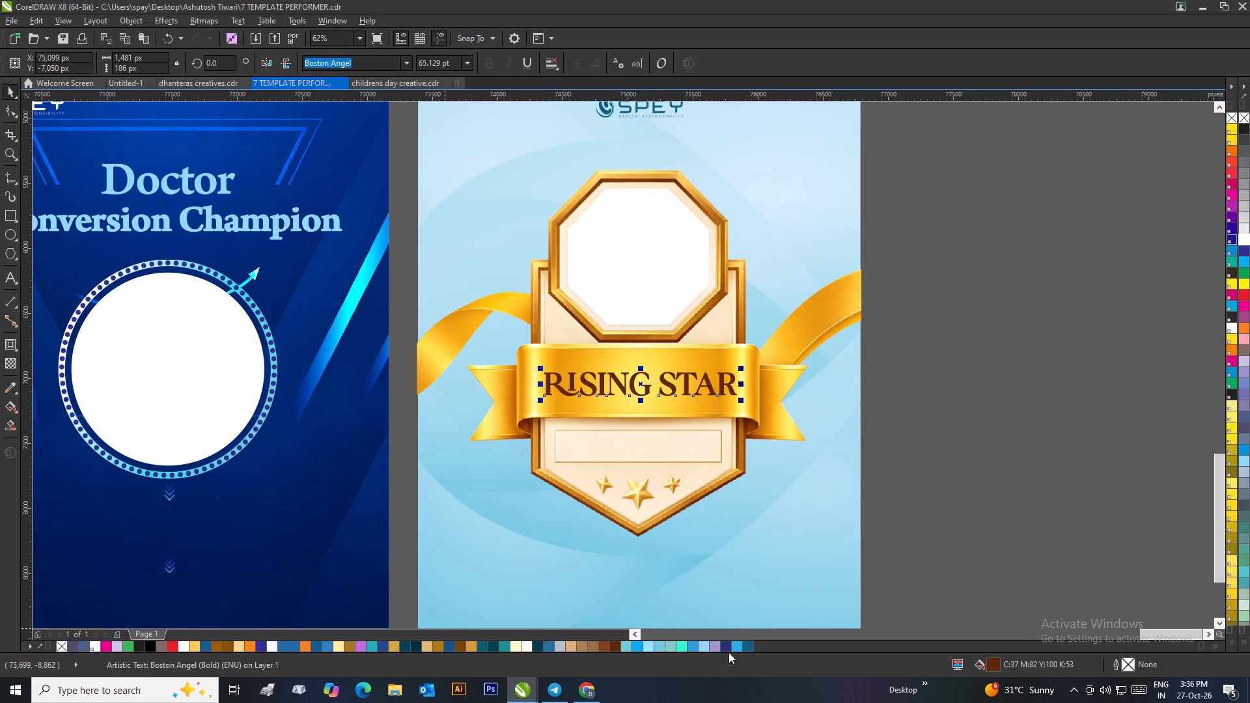
click(748, 647)
click(893, 502)
Examine the colours of the RISING STAR title and the SPEY logo against the blue background.
scroll(803, 385, down, 1)
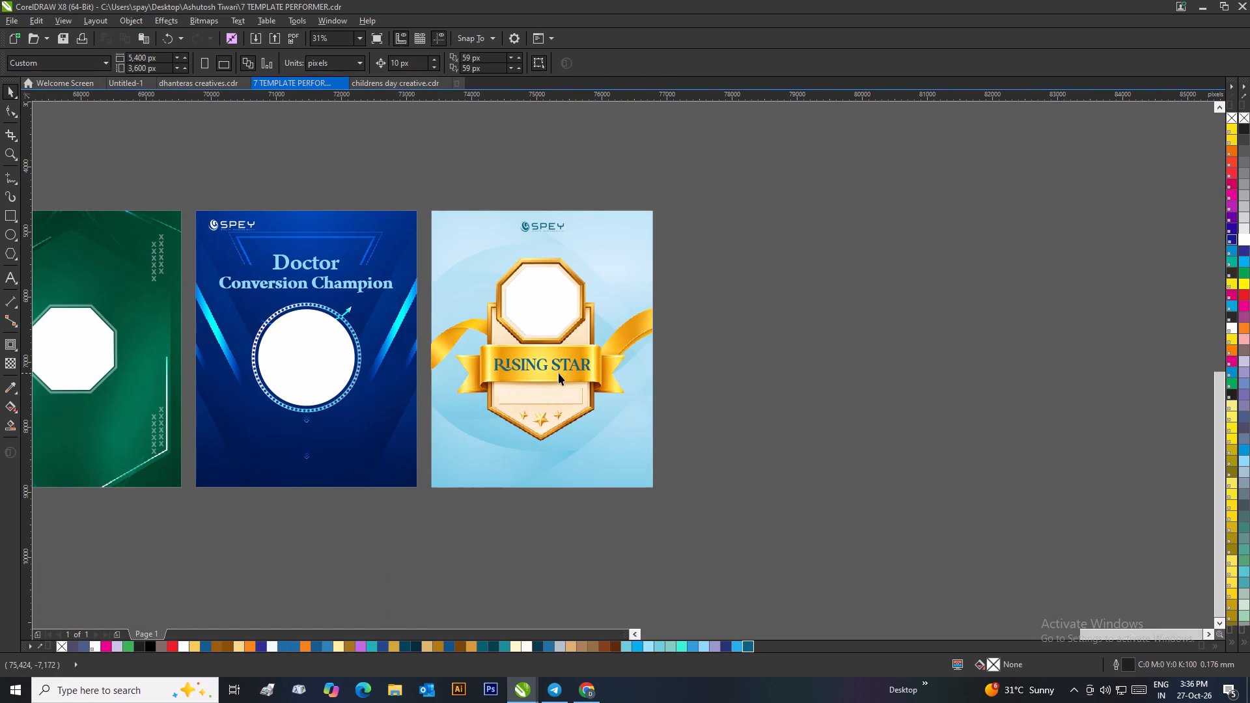
scroll(543, 374, up, 1)
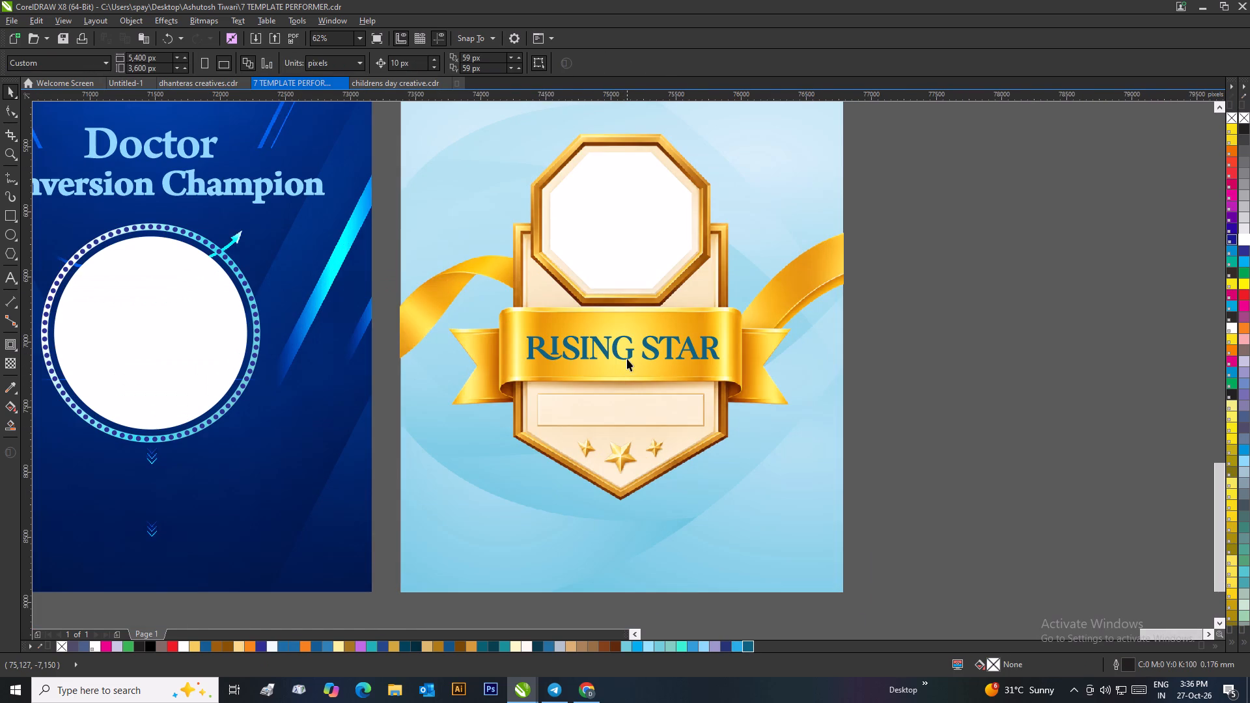
click(627, 355)
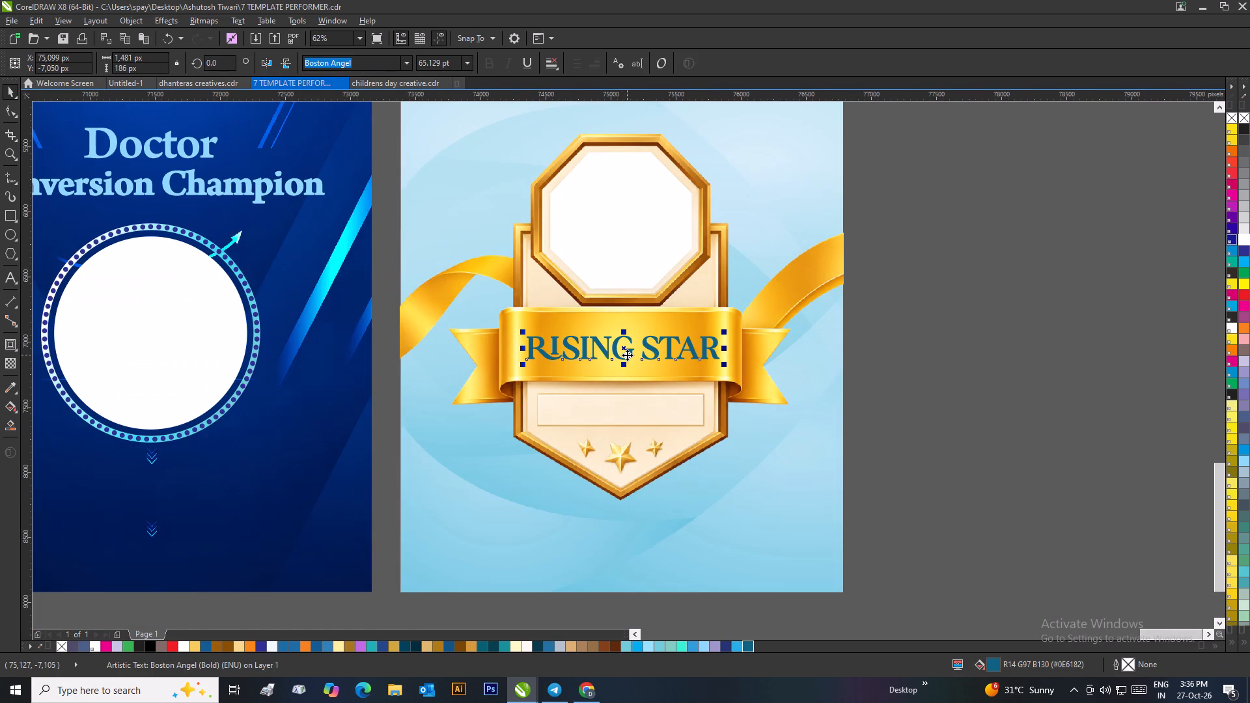
click(932, 338)
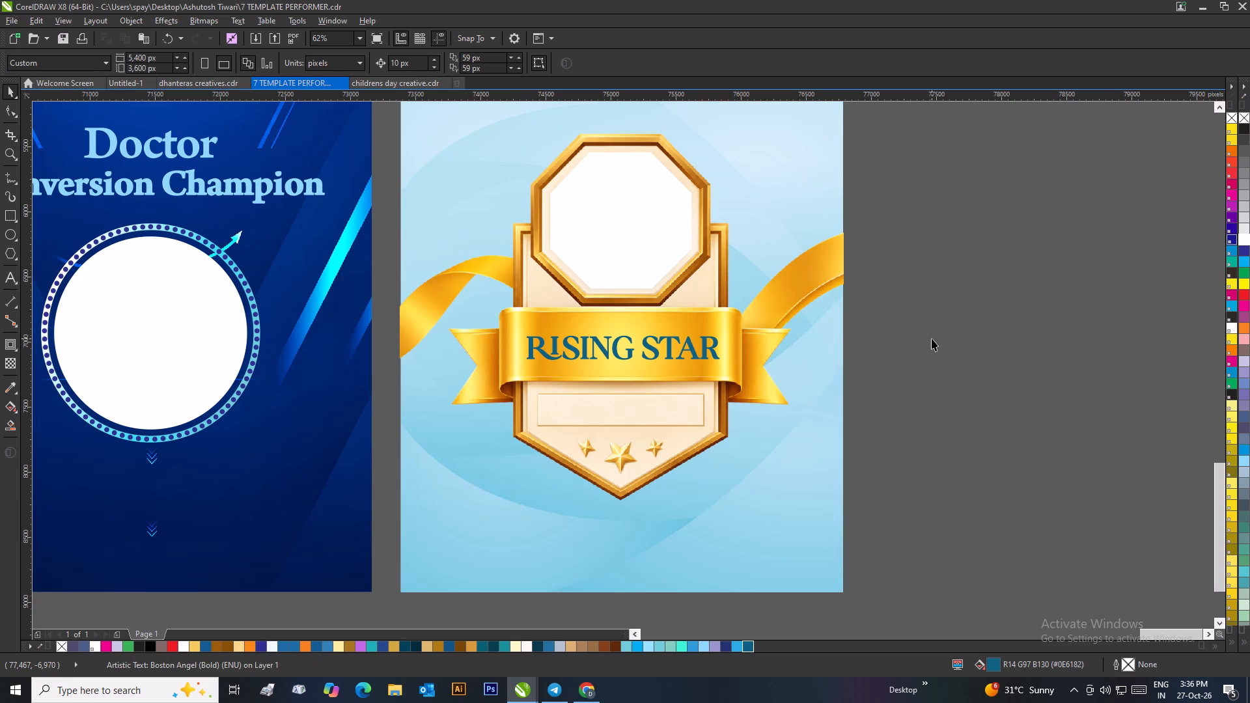
scroll(909, 340, down, 1)
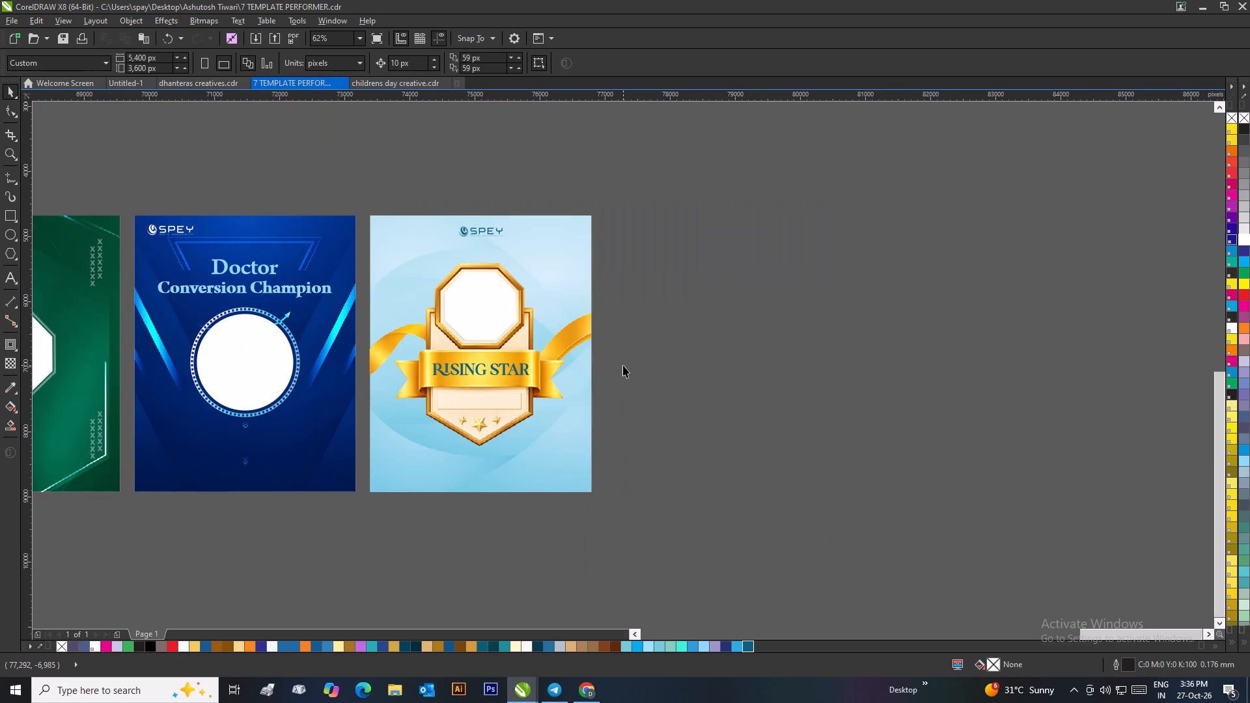
click(667, 364)
click(413, 189)
click(465, 181)
drag(424, 200, 545, 249)
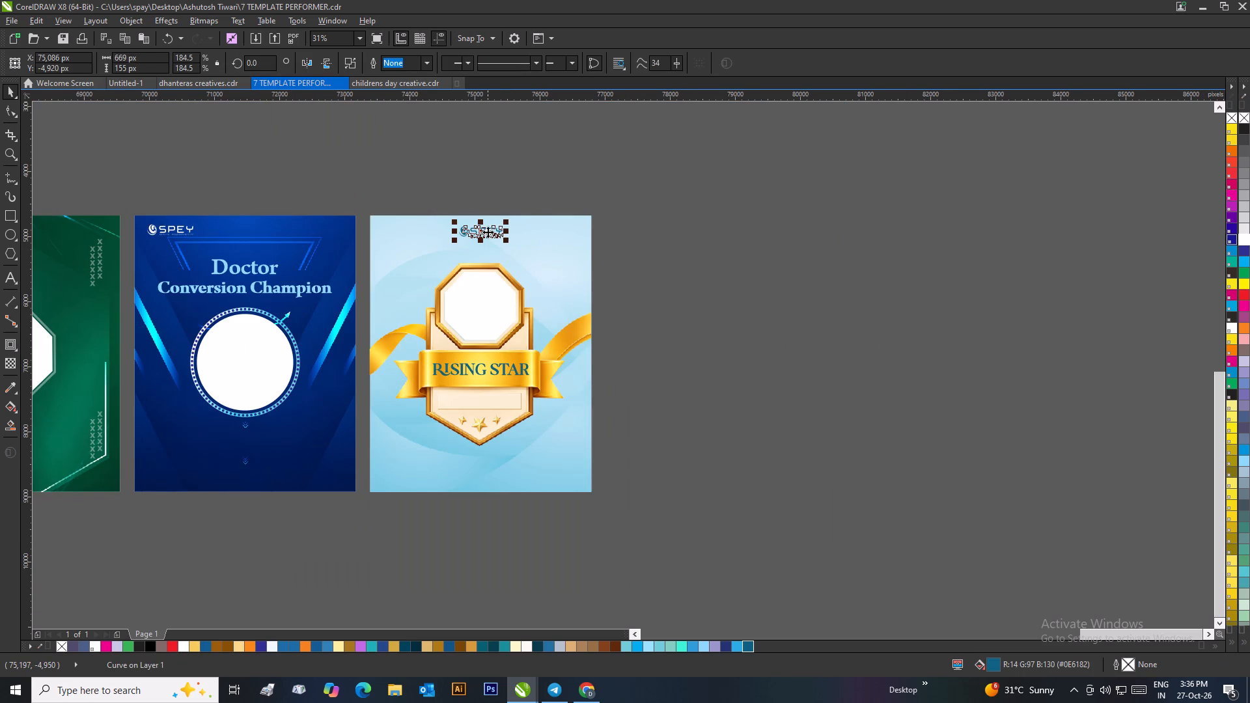
click(503, 188)
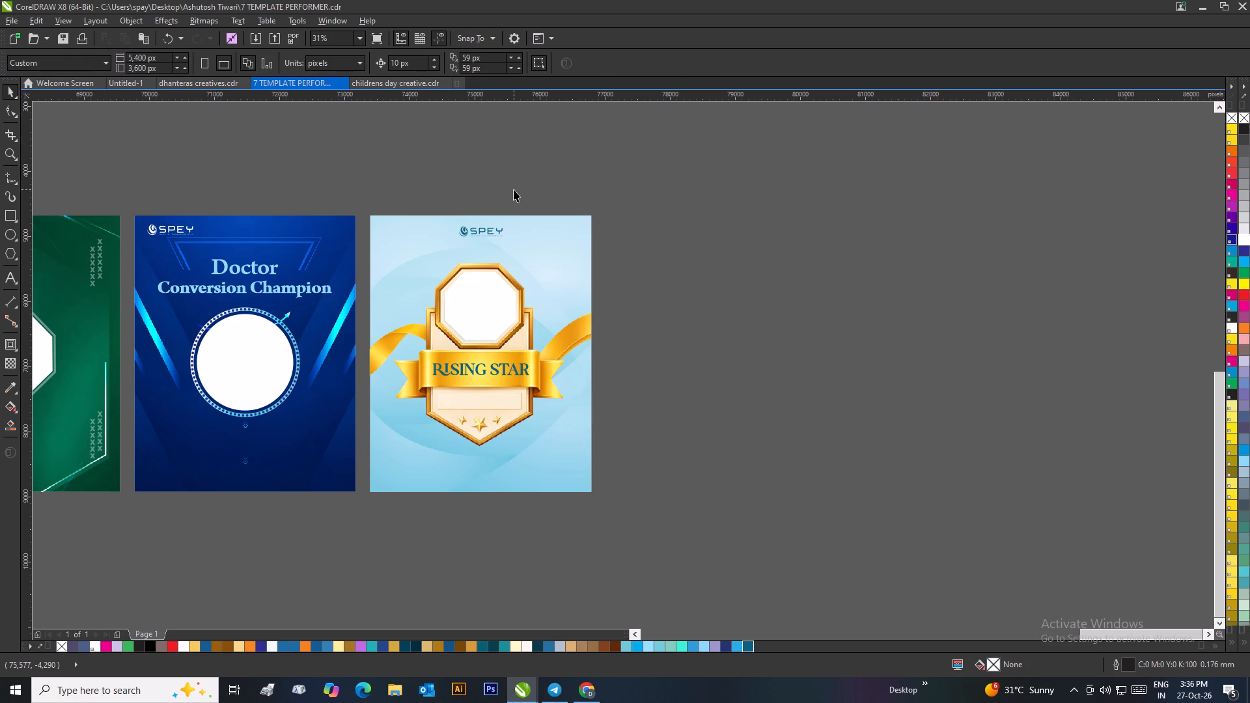
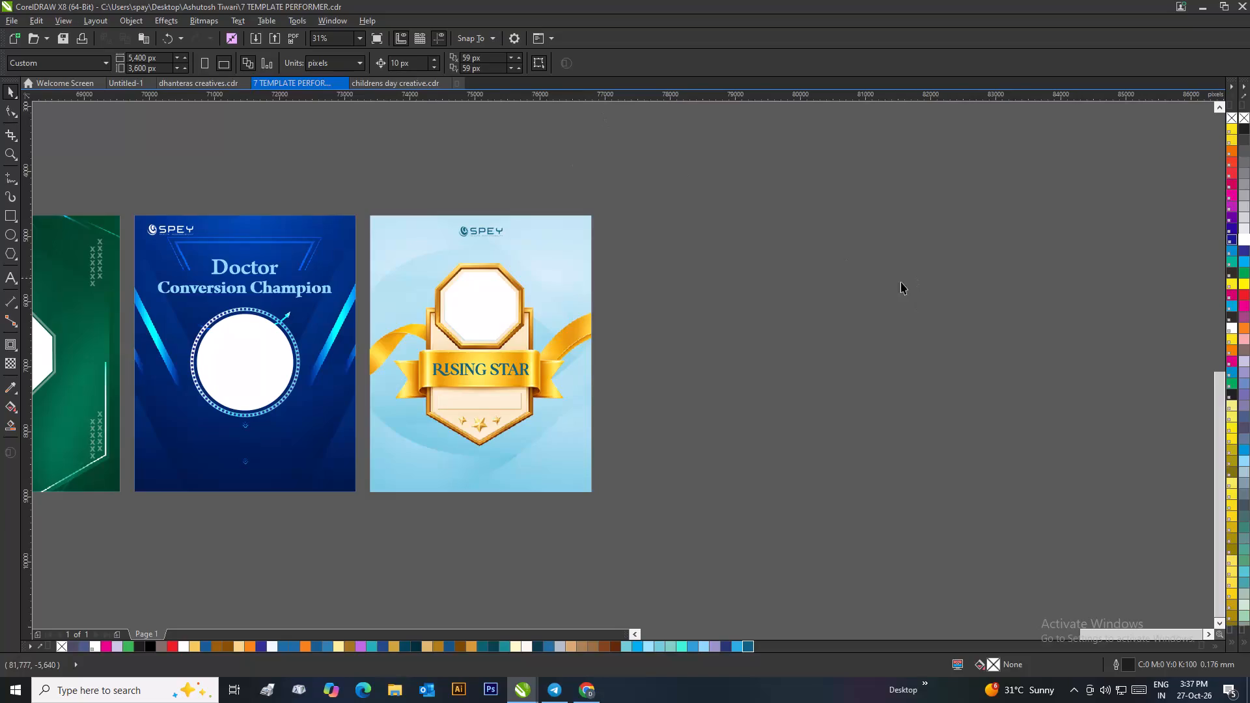
Draw a small circle about 120 px across near the upper-left corner of the Rising Star poster.
scroll(671, 253, down, 1)
scroll(585, 383, down, 1)
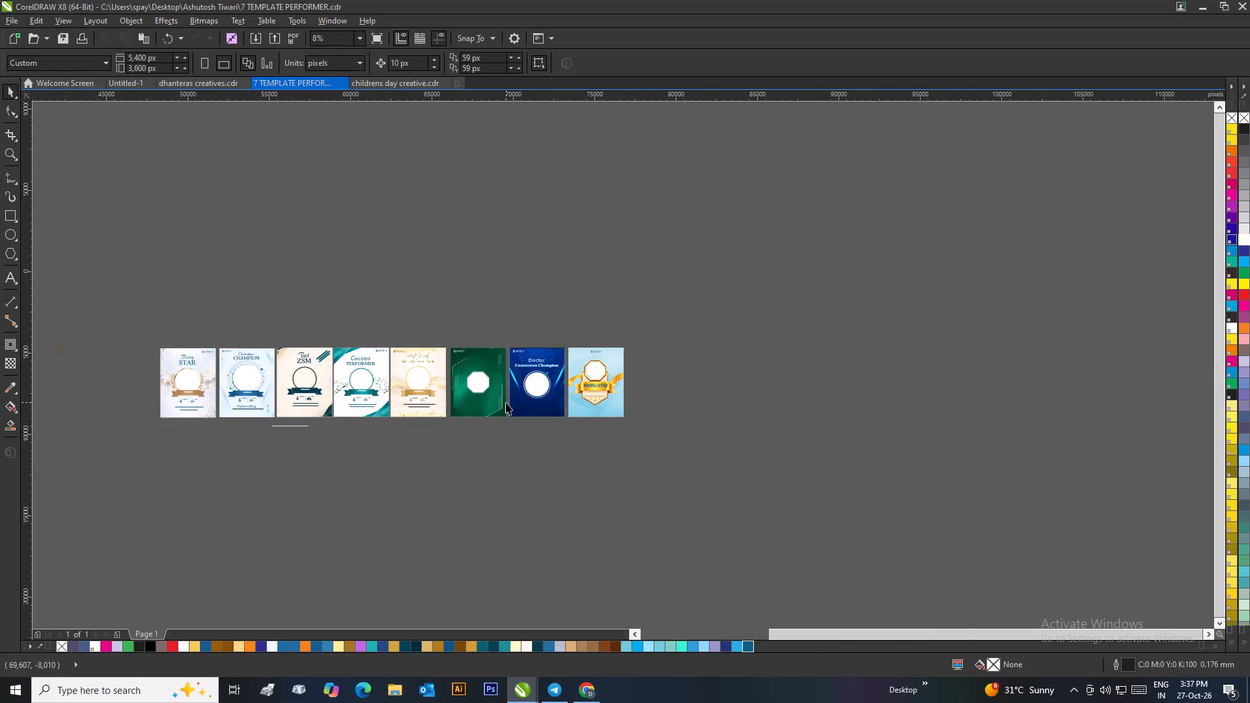
scroll(506, 402, up, 1)
click(731, 478)
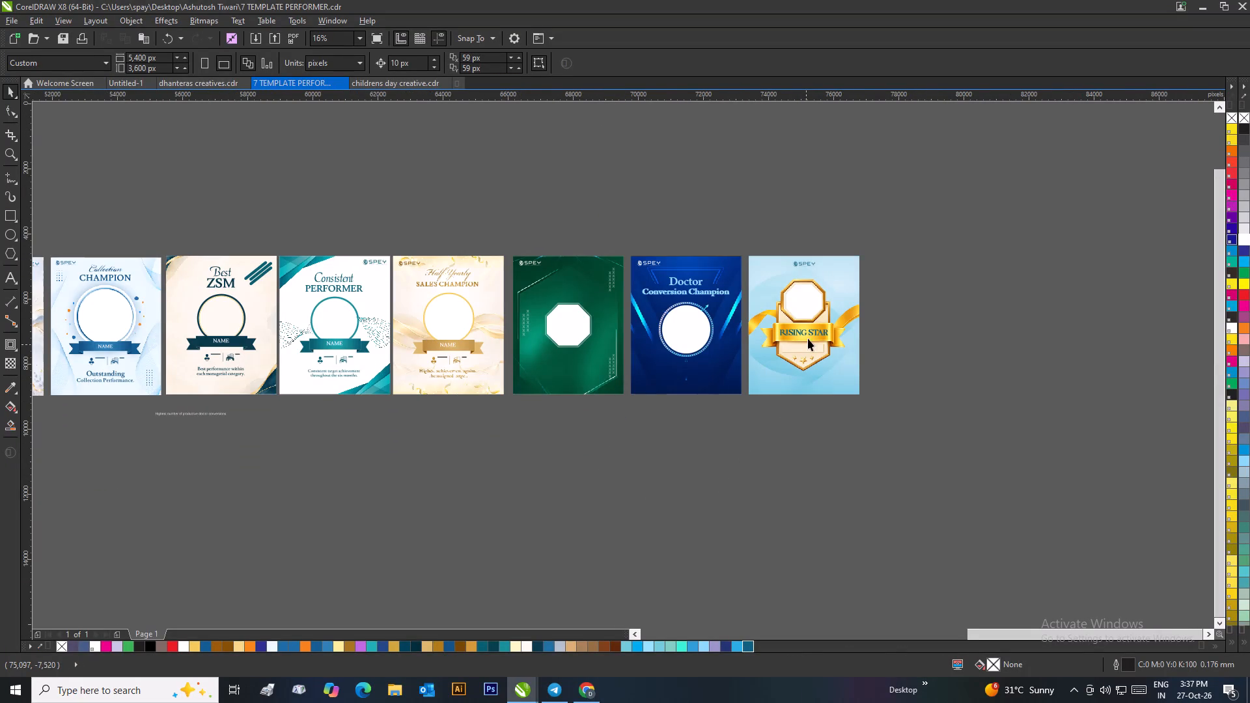
scroll(809, 337, up, 1)
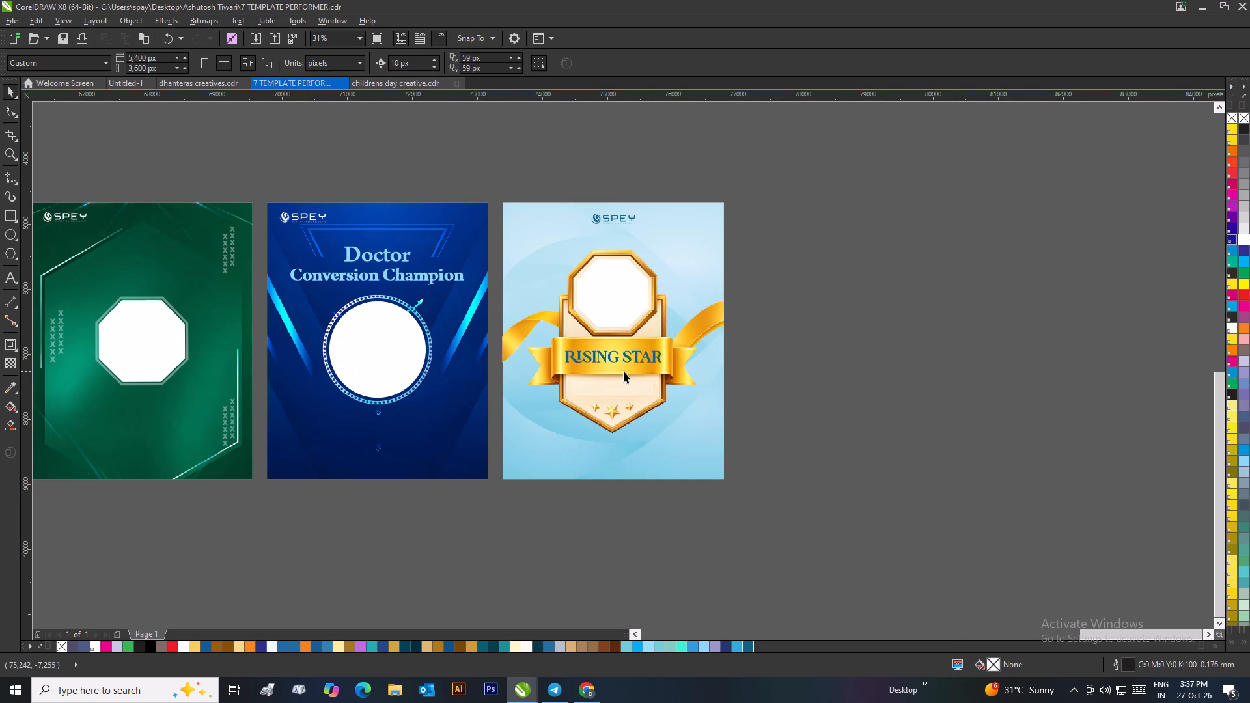
click(815, 314)
click(8, 232)
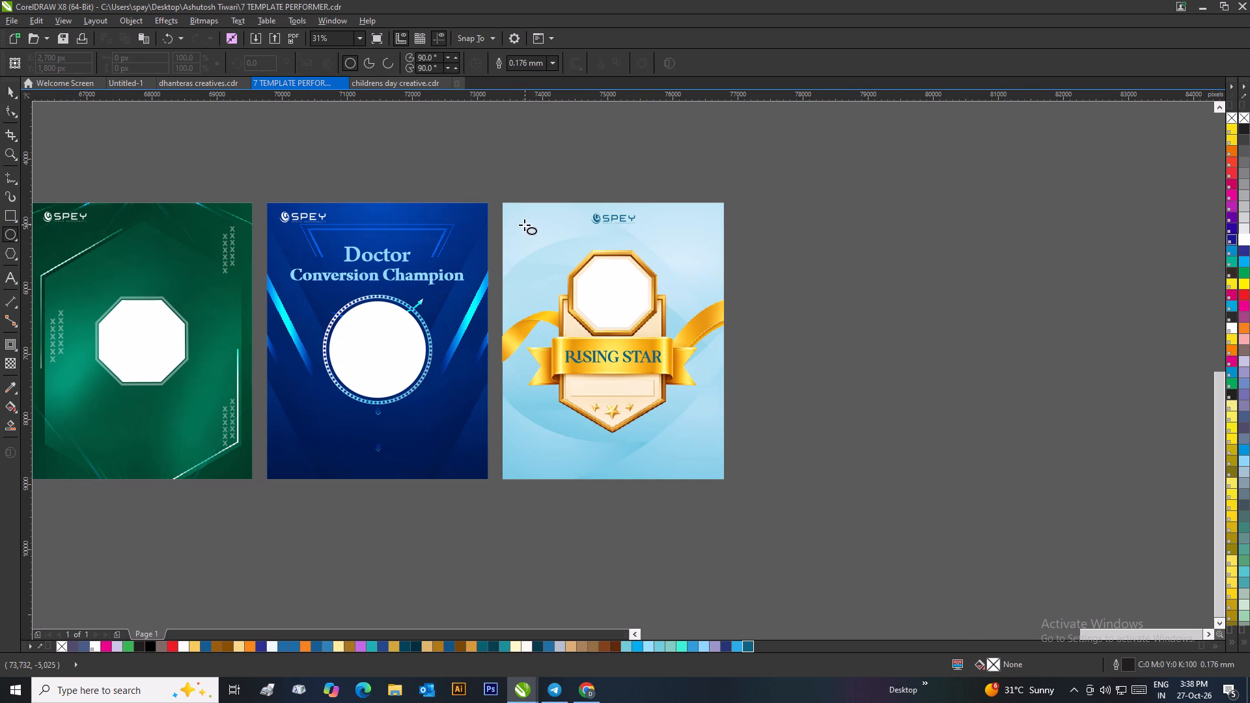
ctrl+drag(505, 217, 510, 225)
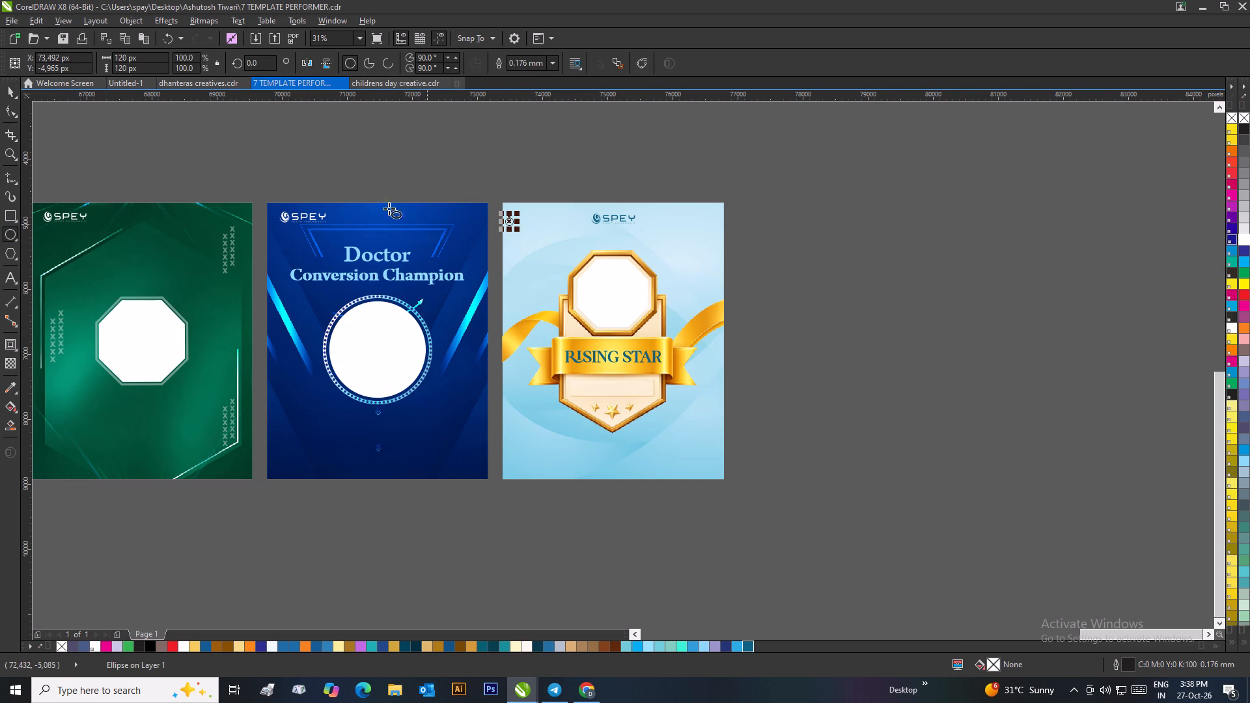
click(10, 91)
drag(349, 154, 356, 156)
Scale the new circle on the Rising Star poster down to about 28 px.
scroll(518, 221, up, 1)
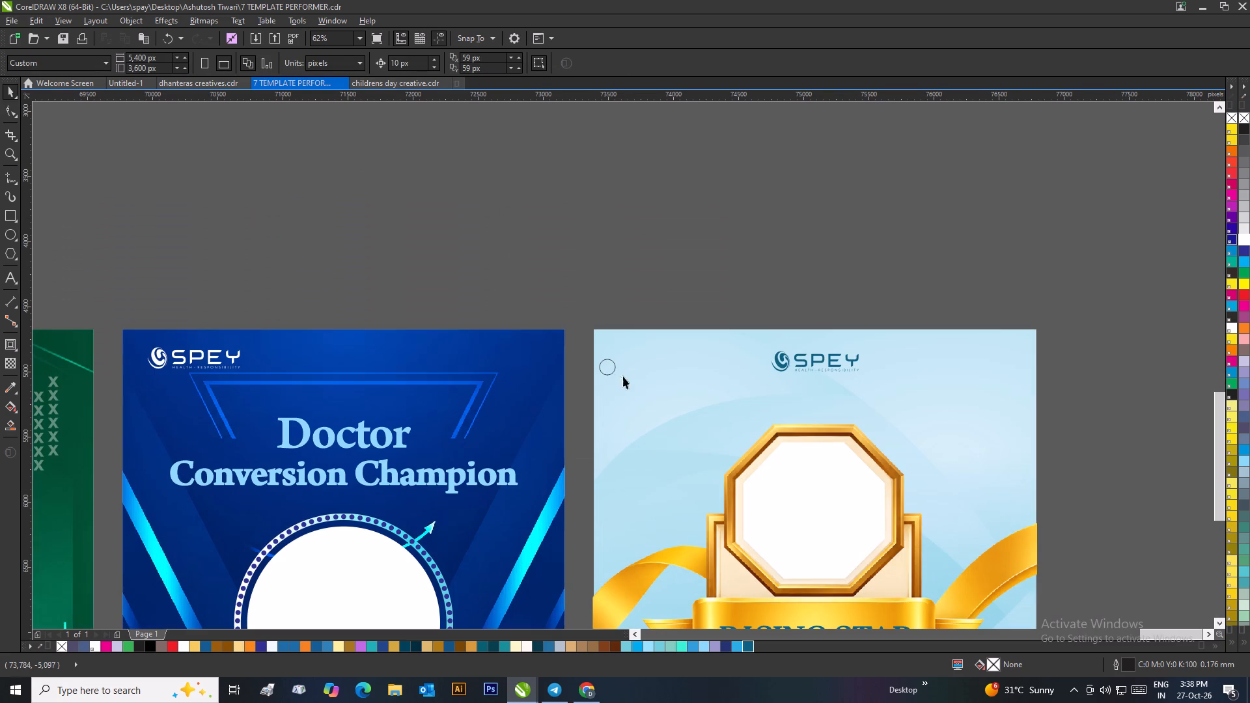
click(605, 370)
scroll(617, 377, up, 2)
drag(625, 362, 577, 375)
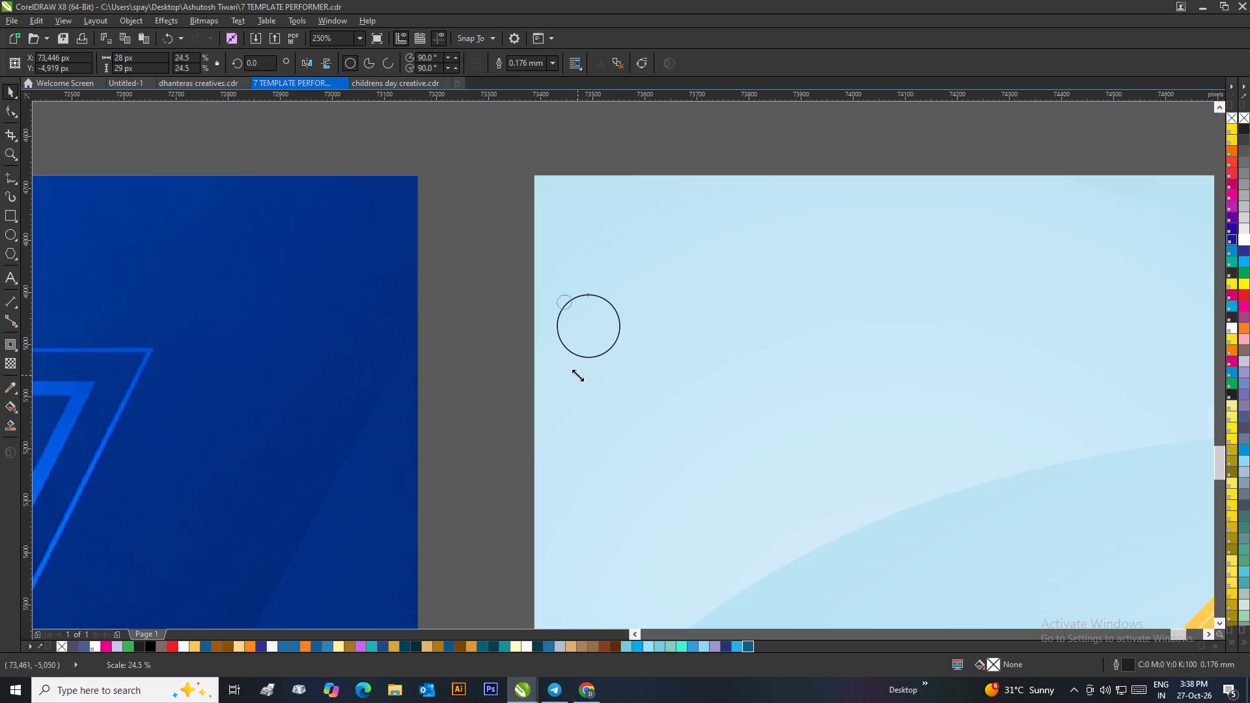
drag(577, 375, 577, 374)
Copy the small circle beside itself and repeat the duplication to build a horizontal row of 15 circles.
drag(562, 303, 585, 305)
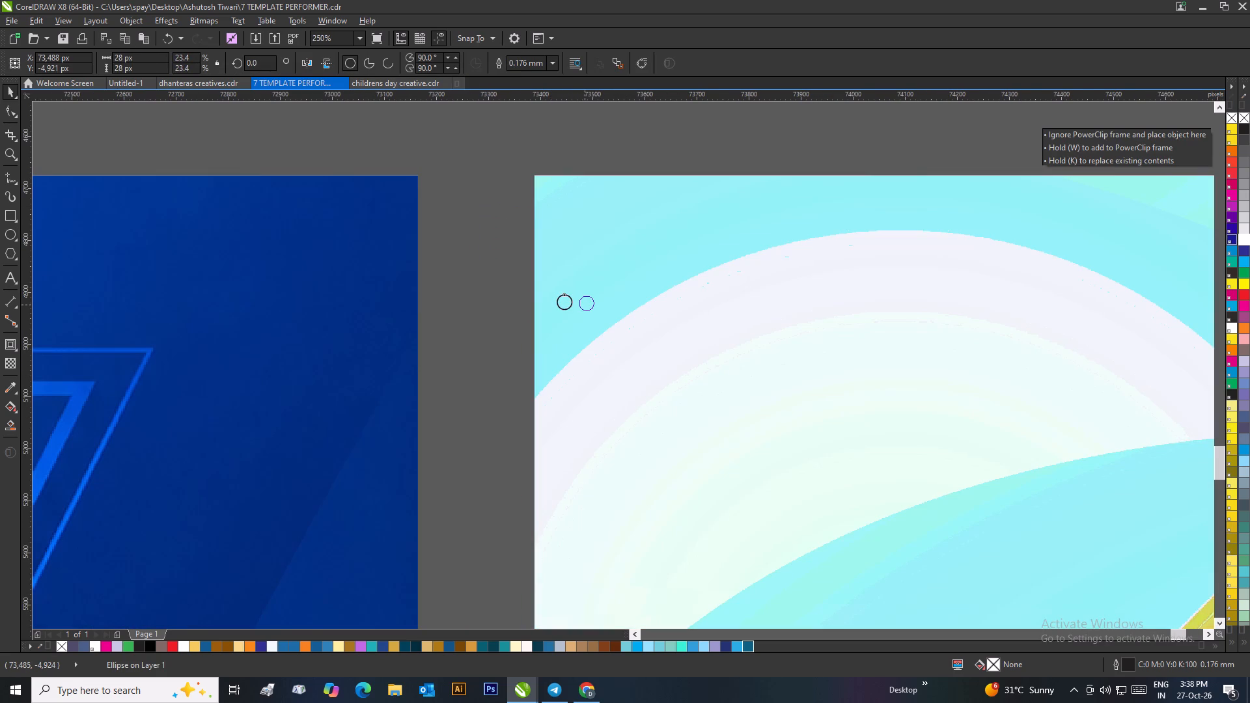
drag(585, 305, 584, 303)
right_click(584, 303)
key(ctrl+d)
key(ctrl+d)
key(ctrl+d)
key(ctrl+d)
key(ctrl+d)
key(ctrl+d)
key(ctrl+d)
key(ctrl+d)
key(ctrl+d)
key(ctrl+d)
key(ctrl+d)
key(ctrl+d)
key(ctrl+d)
key(ctrl+d)
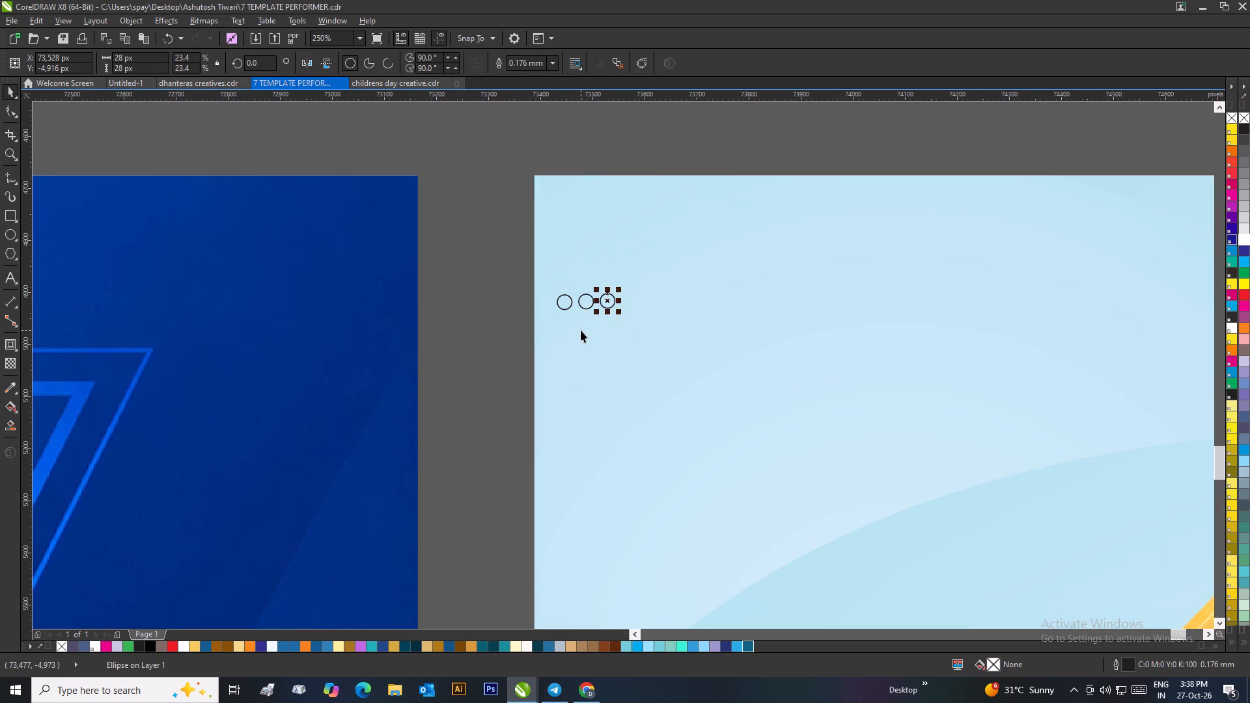
Align the 15 circles on one horizontal centre line and distribute them evenly.
drag(507, 262, 900, 363)
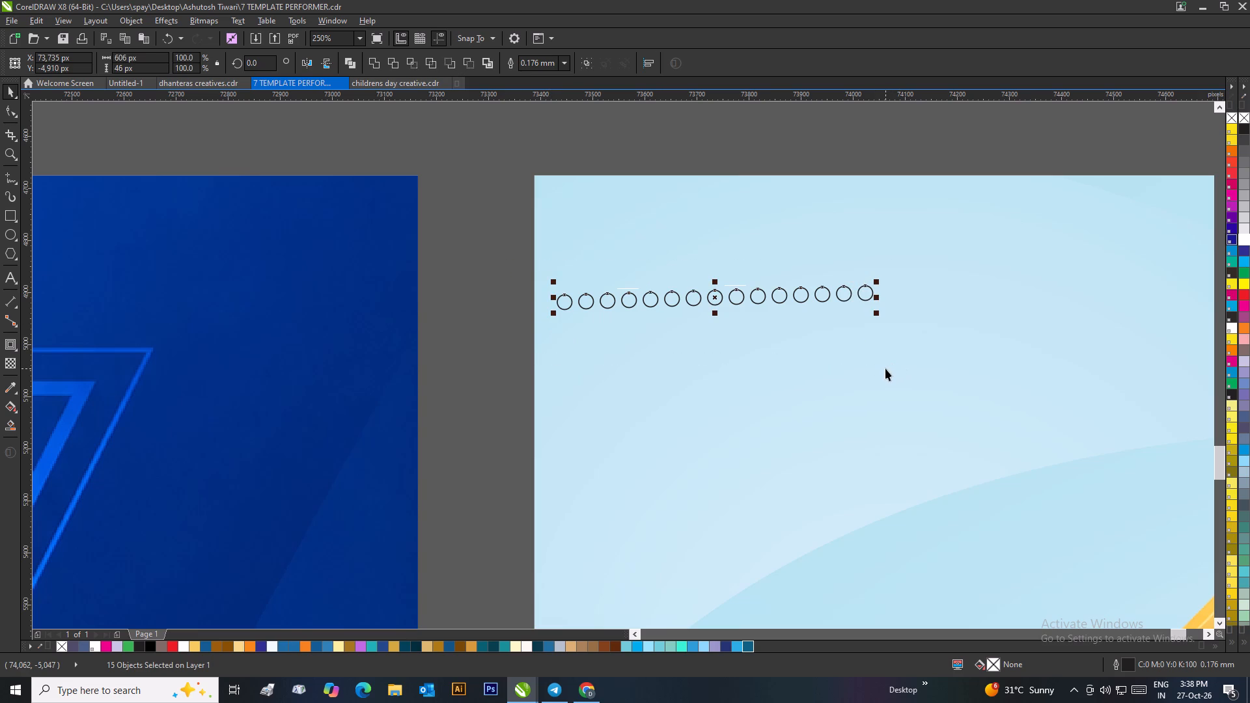
key(e)
key(shift+e)
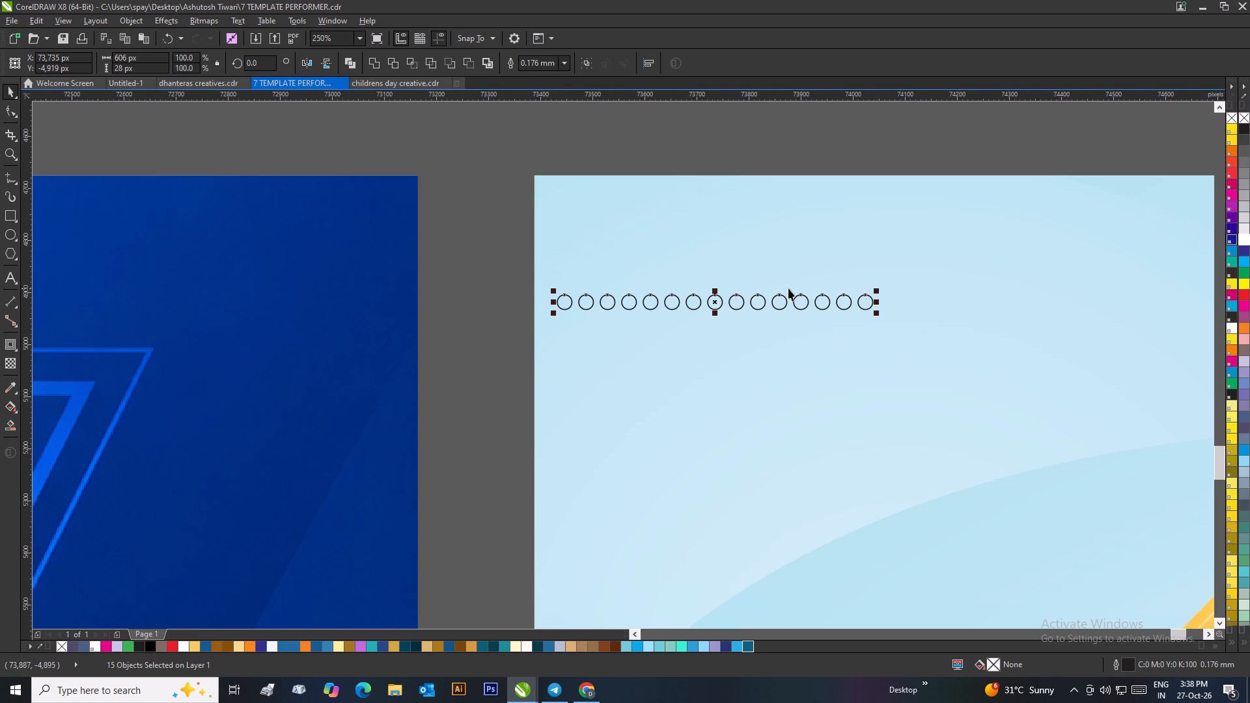
Delete the last five circles at the inner end of the row, keeping ten.
scroll(785, 290, down, 2)
click(645, 316)
drag(574, 359, 489, 434)
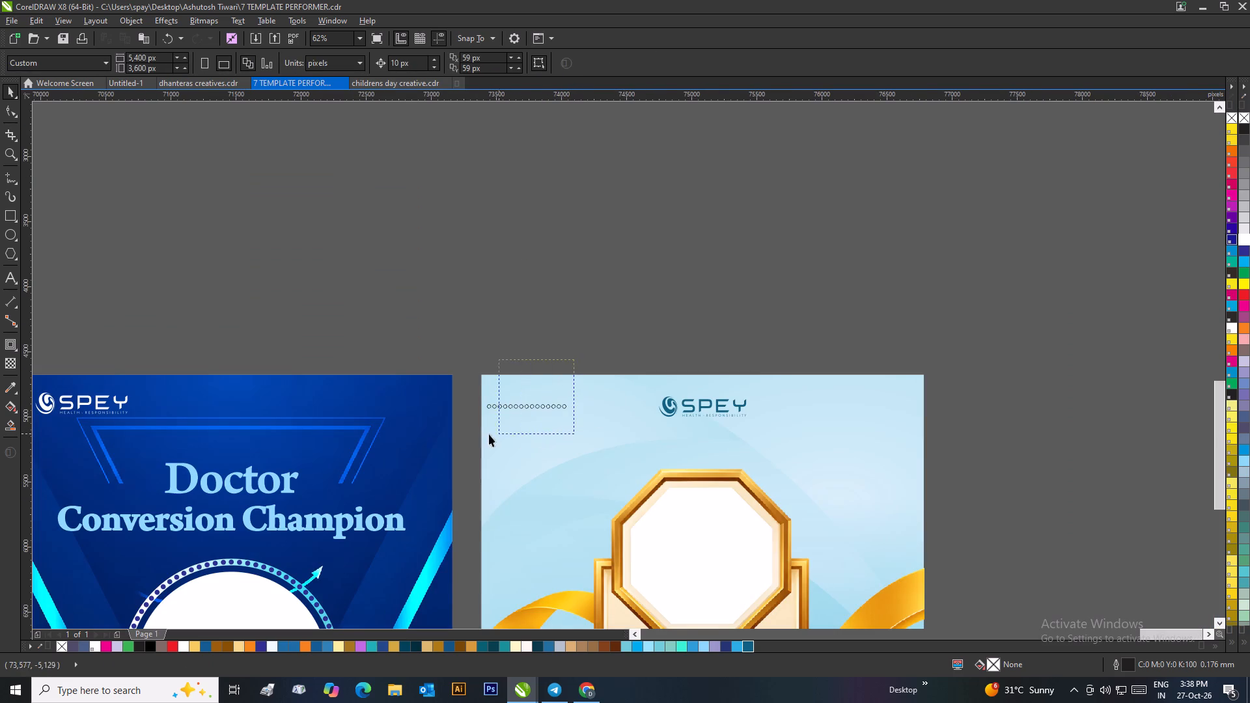
drag(489, 434, 487, 434)
click(542, 351)
drag(538, 352, 598, 433)
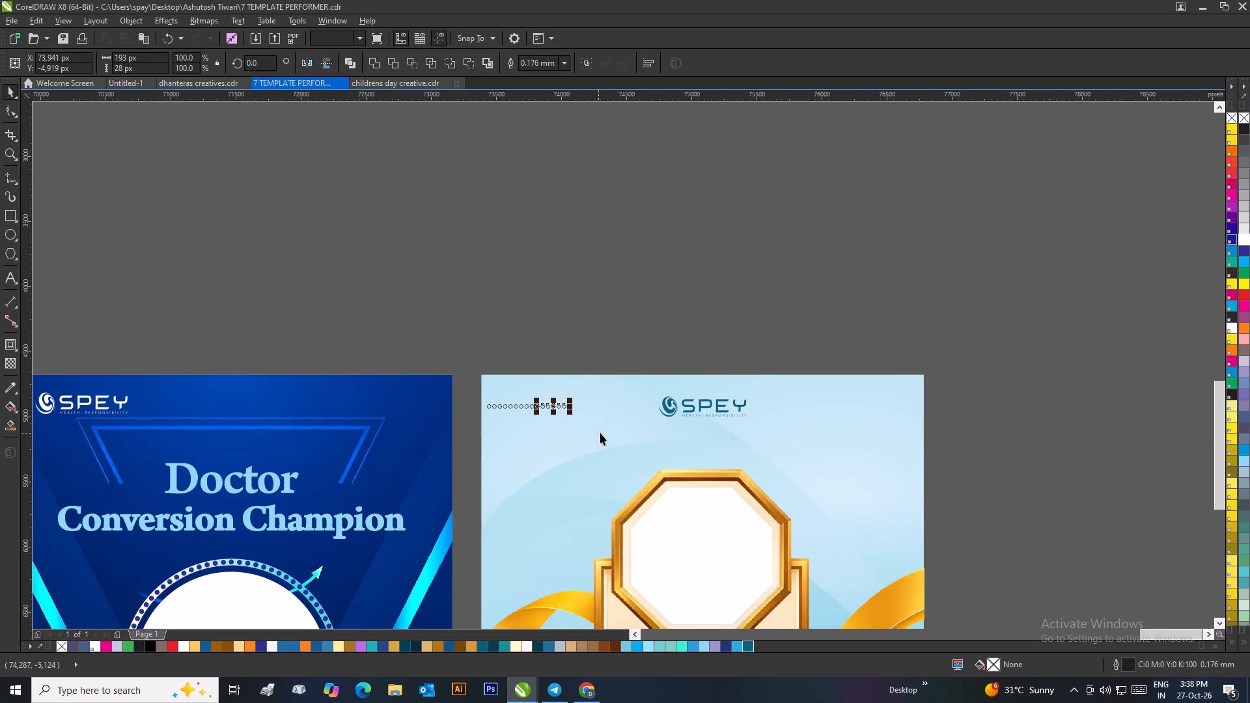
key(Delete)
Enlarge the row of ten circles to about 566 px wide.
drag(475, 396, 552, 426)
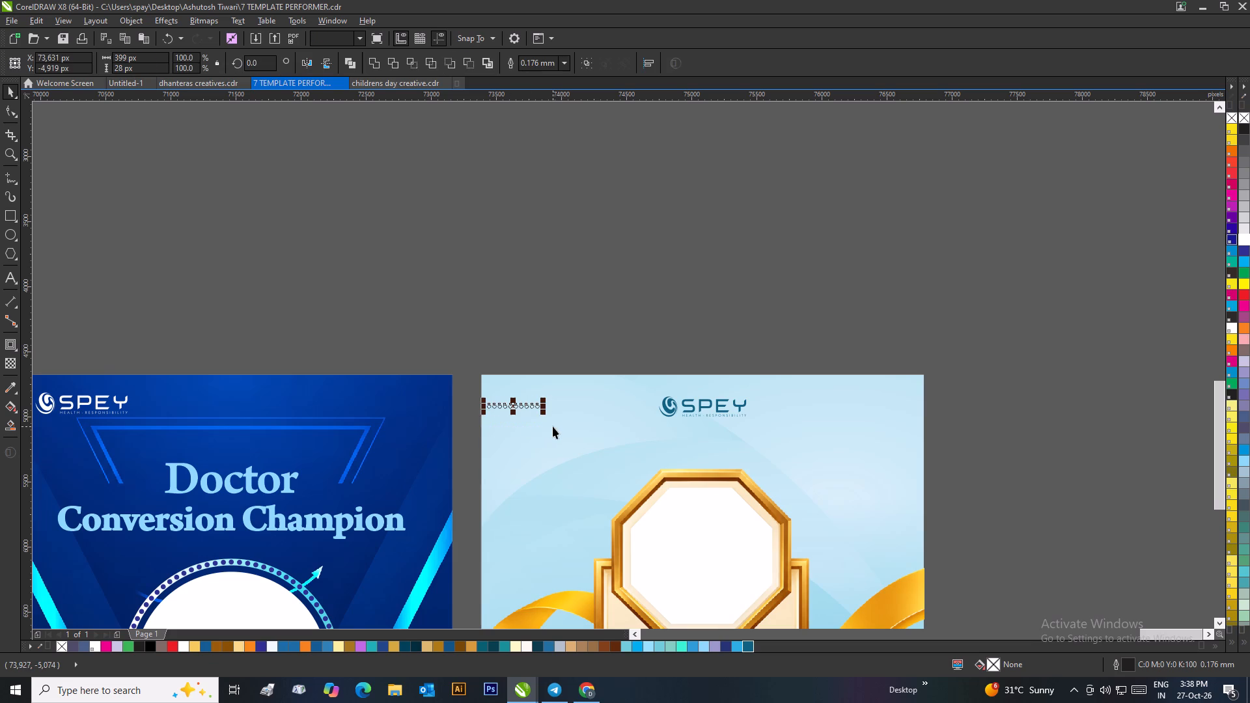
drag(540, 414, 562, 429)
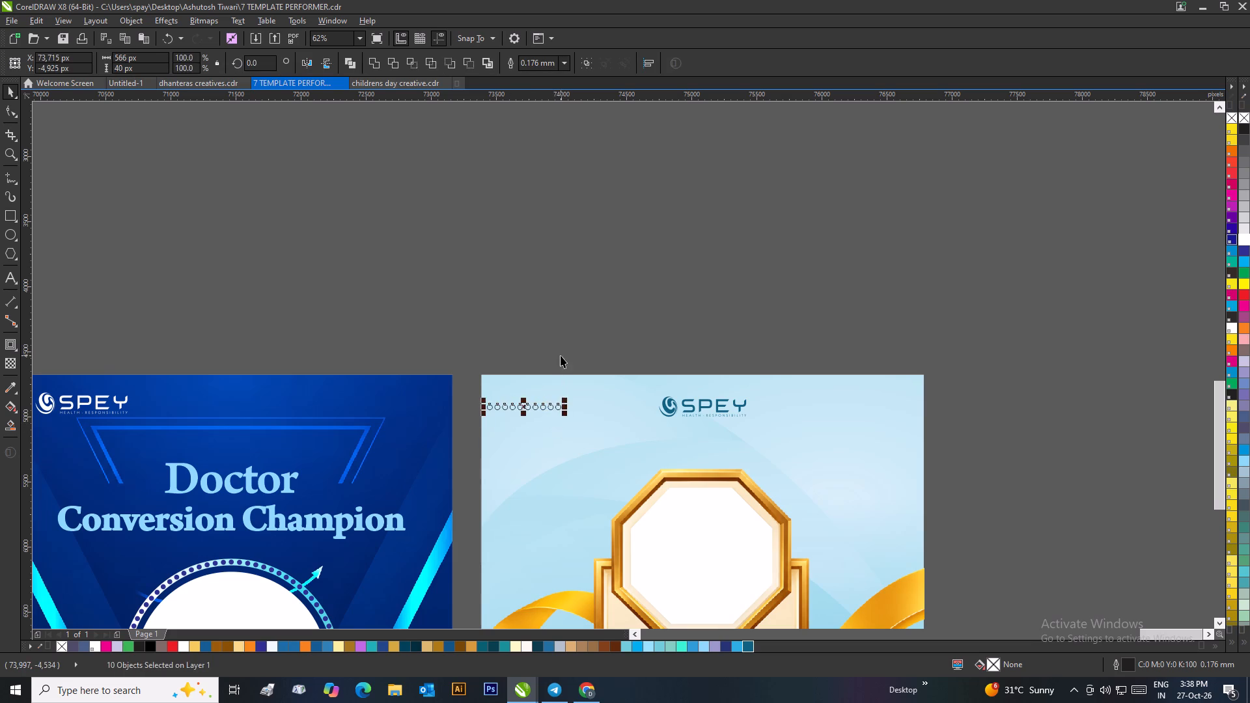
Weld the ten circles of the row into a single object.
click(561, 355)
drag(582, 359, 484, 431)
scroll(533, 415, up, 1)
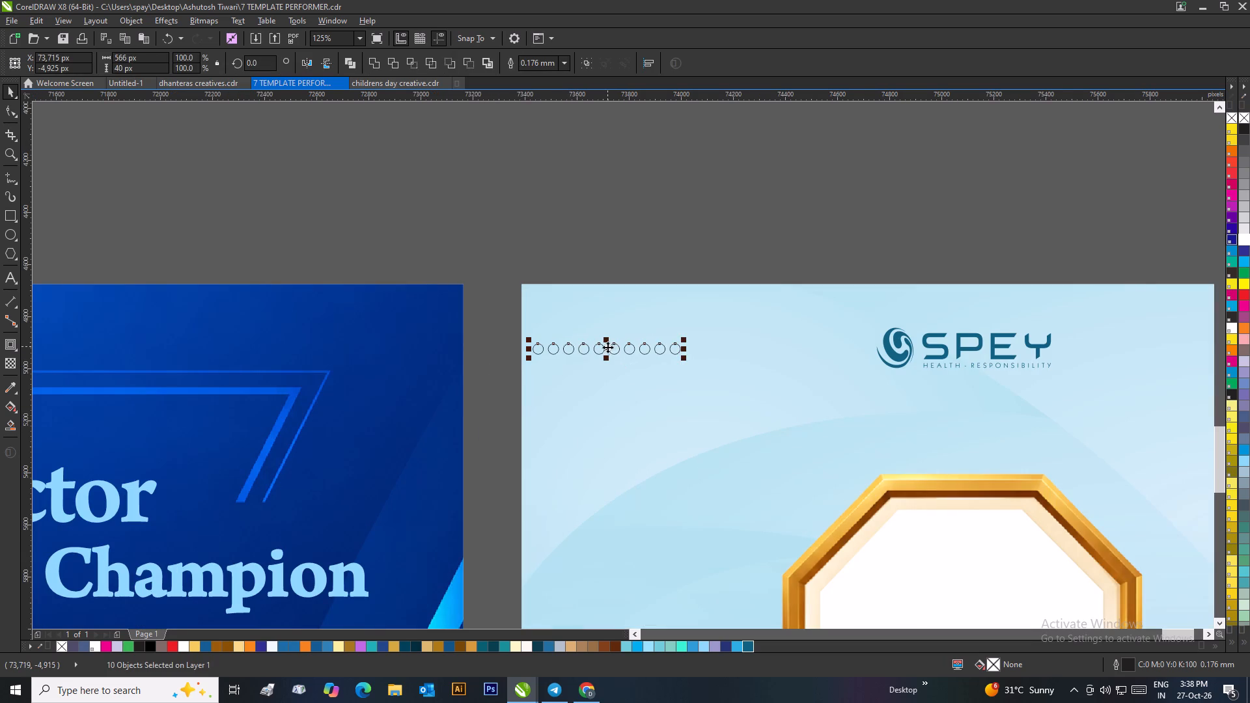
click(374, 61)
click(531, 167)
Duplicate the circle row twice directly below itself to make three evenly spaced rows.
drag(505, 239, 712, 405)
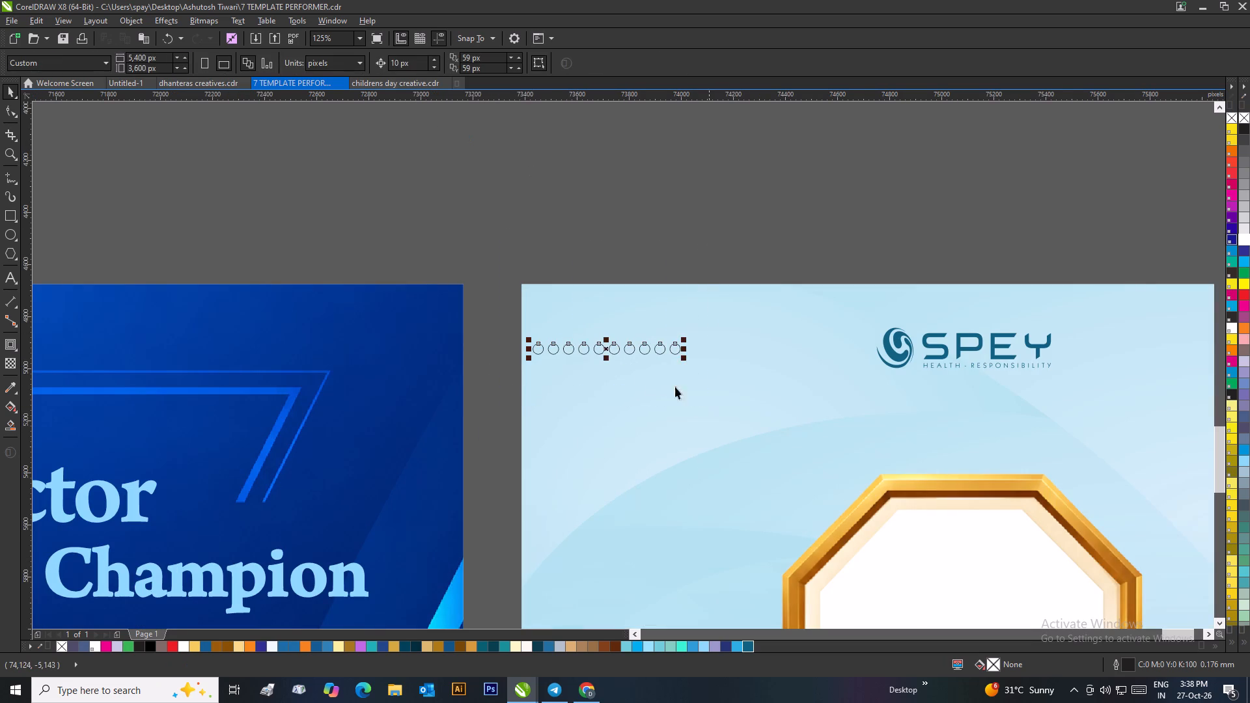
drag(605, 348, 607, 362)
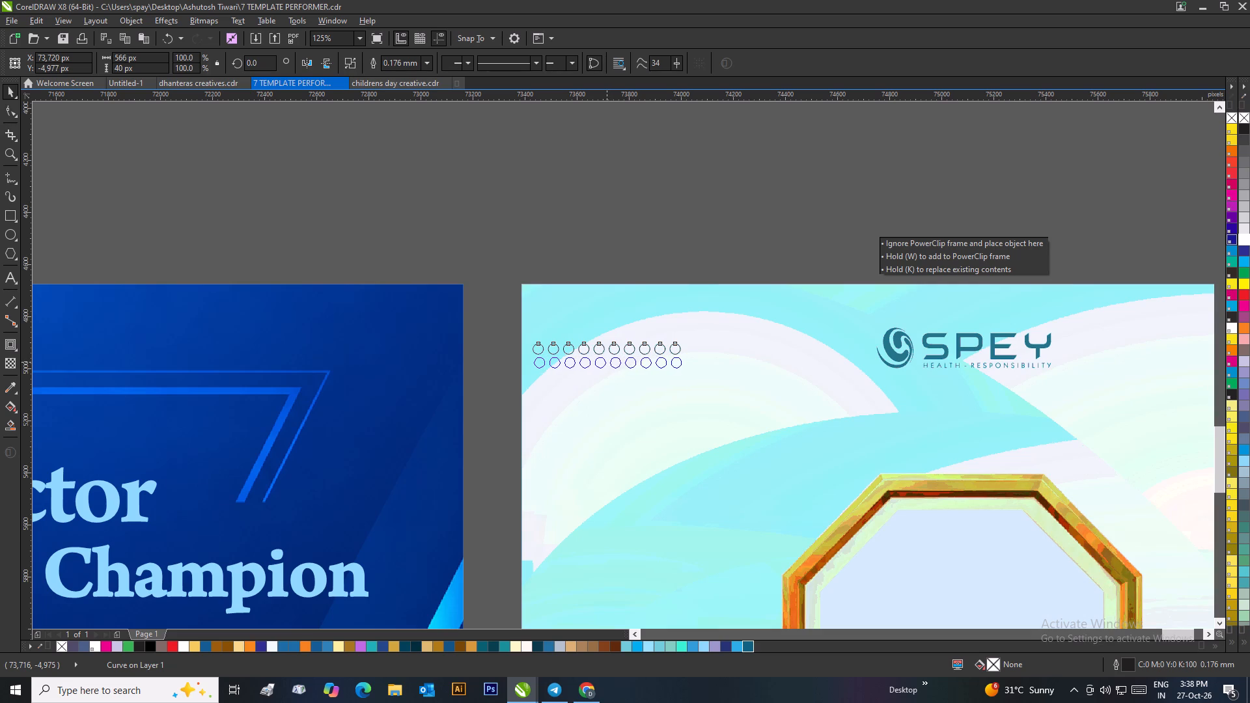
drag(607, 362, 606, 363)
right_click(606, 363)
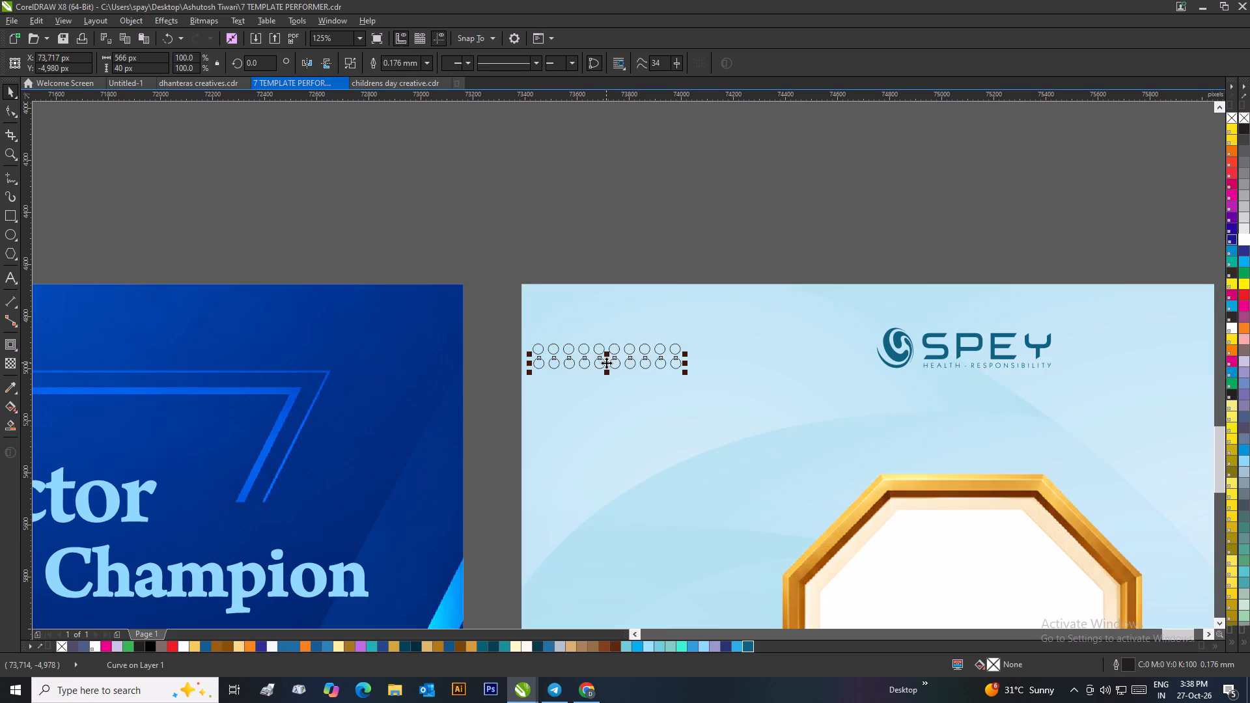
key(ctrl+d)
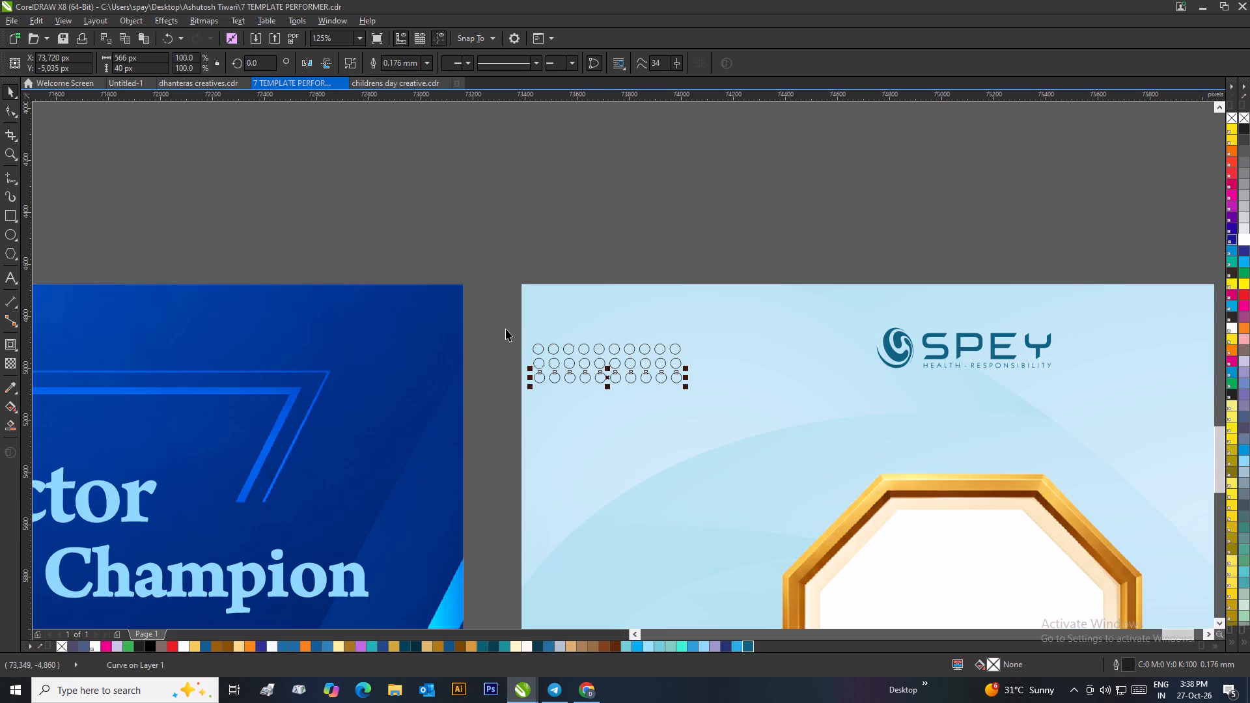
Align the three circle rows on a common vertical centre line and weld them into one dot pattern.
drag(507, 323, 786, 445)
key(c)
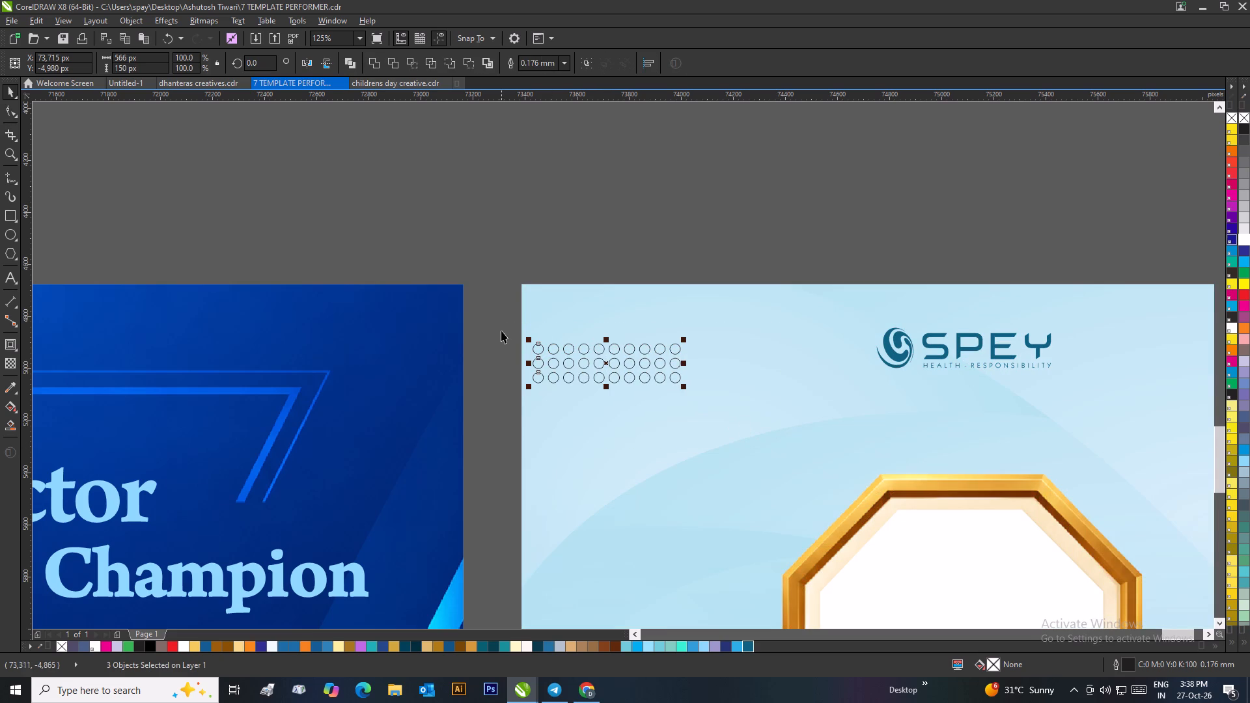
click(374, 62)
drag(444, 99, 456, 105)
scroll(512, 191, down, 1)
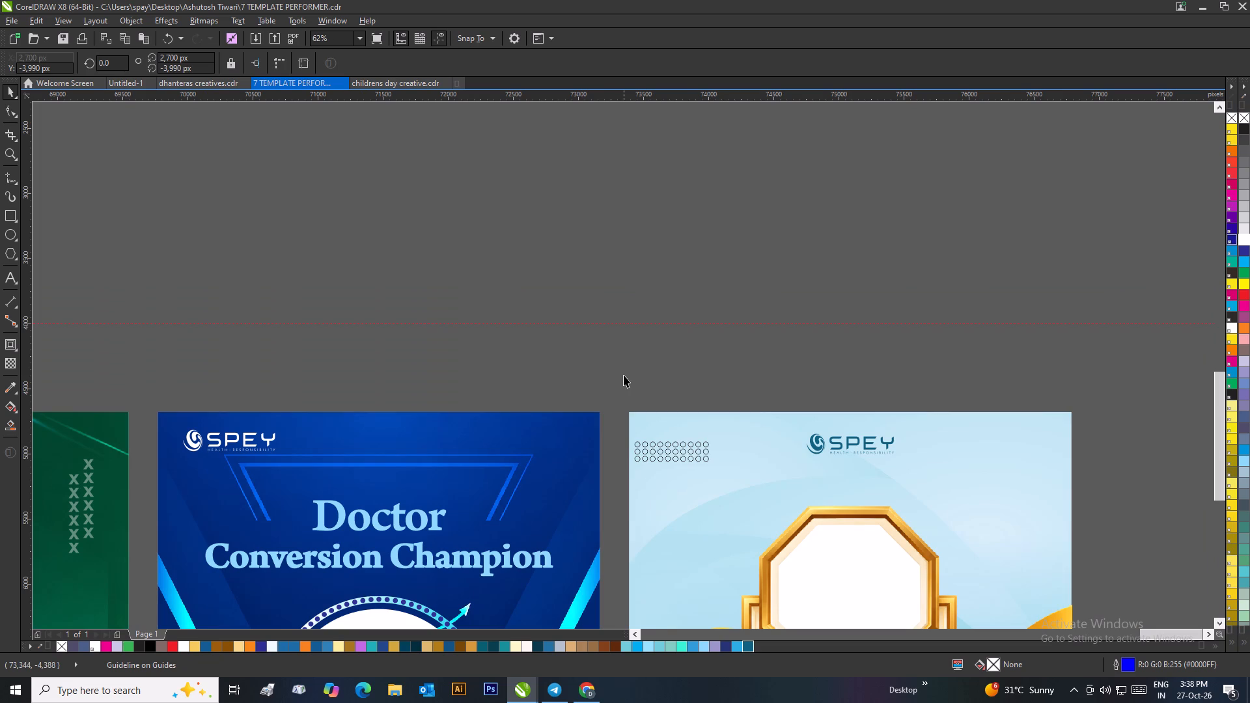
Fill the dot pattern with dark teal #0E6182 and set its outline to None.
drag(620, 389, 726, 497)
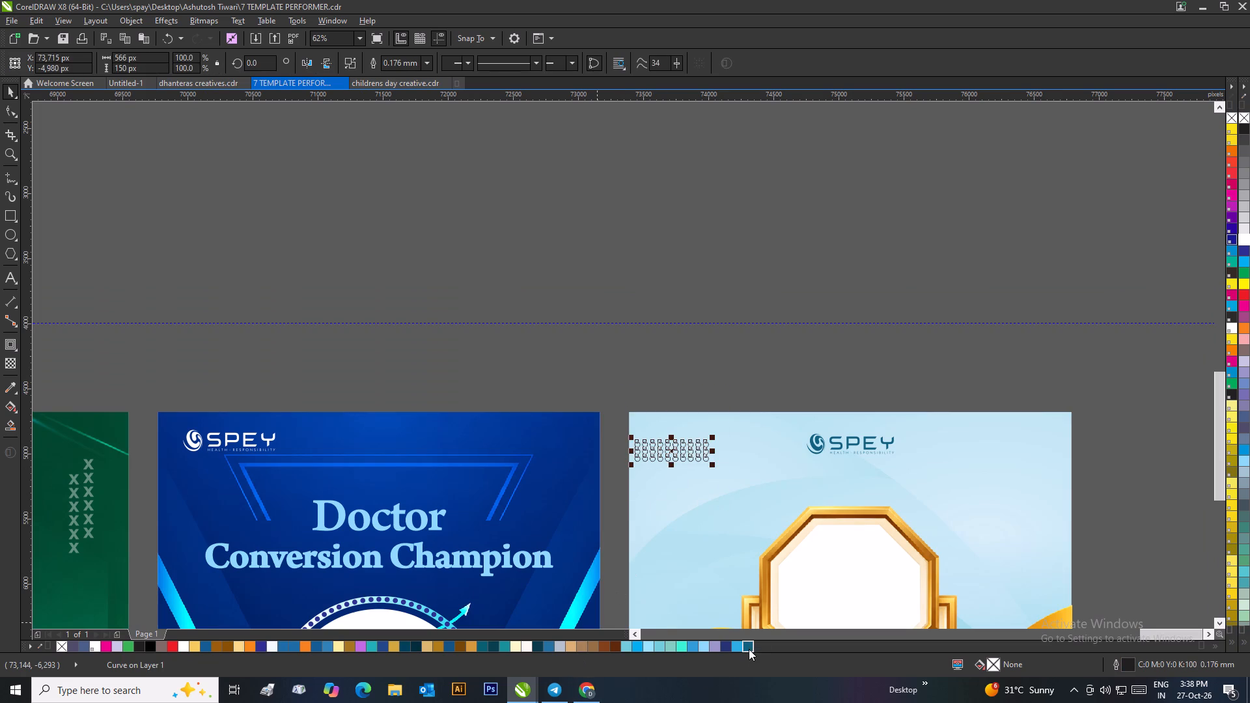
click(749, 649)
click(428, 64)
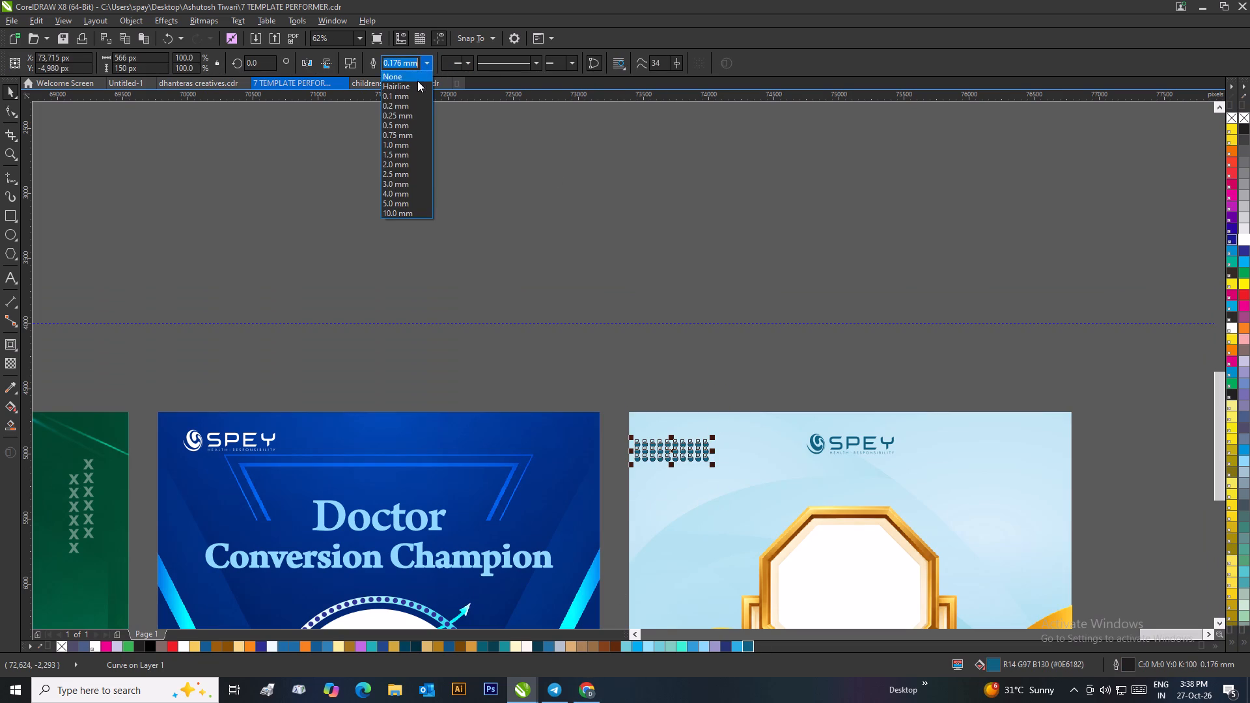
click(417, 81)
click(519, 187)
drag(601, 329, 735, 489)
click(431, 57)
click(411, 74)
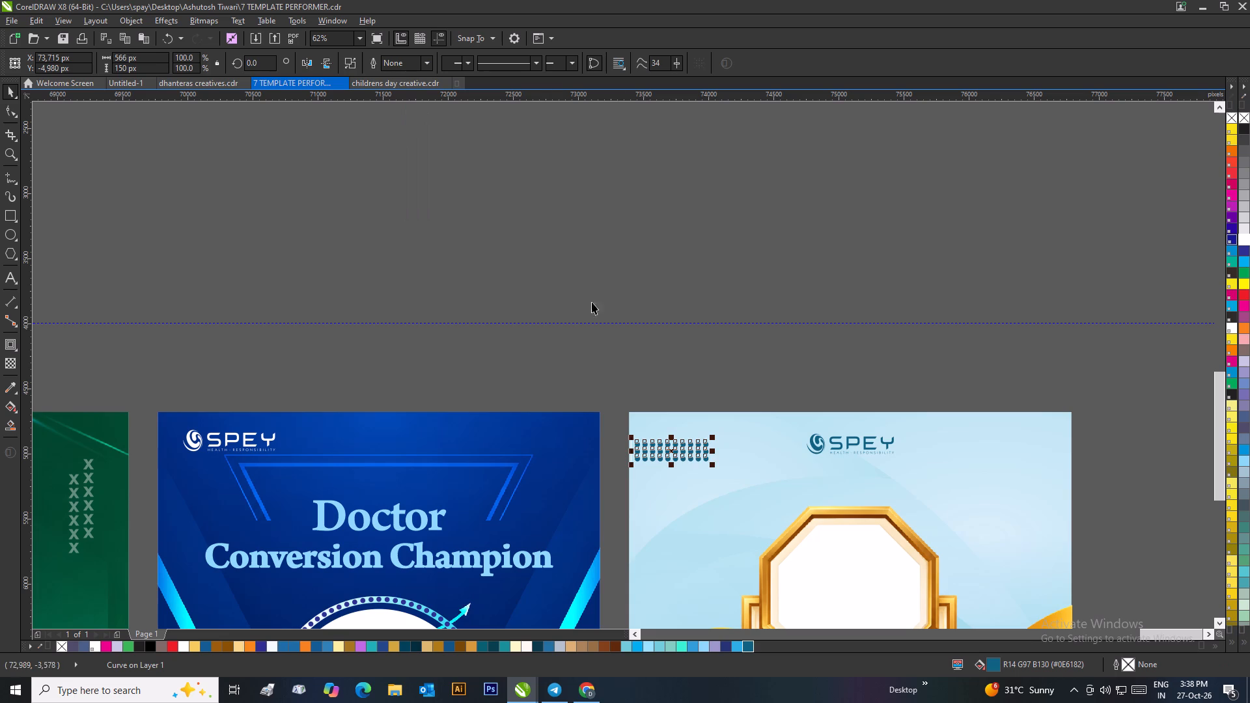
Apply a uniform transparency to the teal dot pattern so it blends into the light blue background.
drag(9, 361, 16, 366)
click(651, 476)
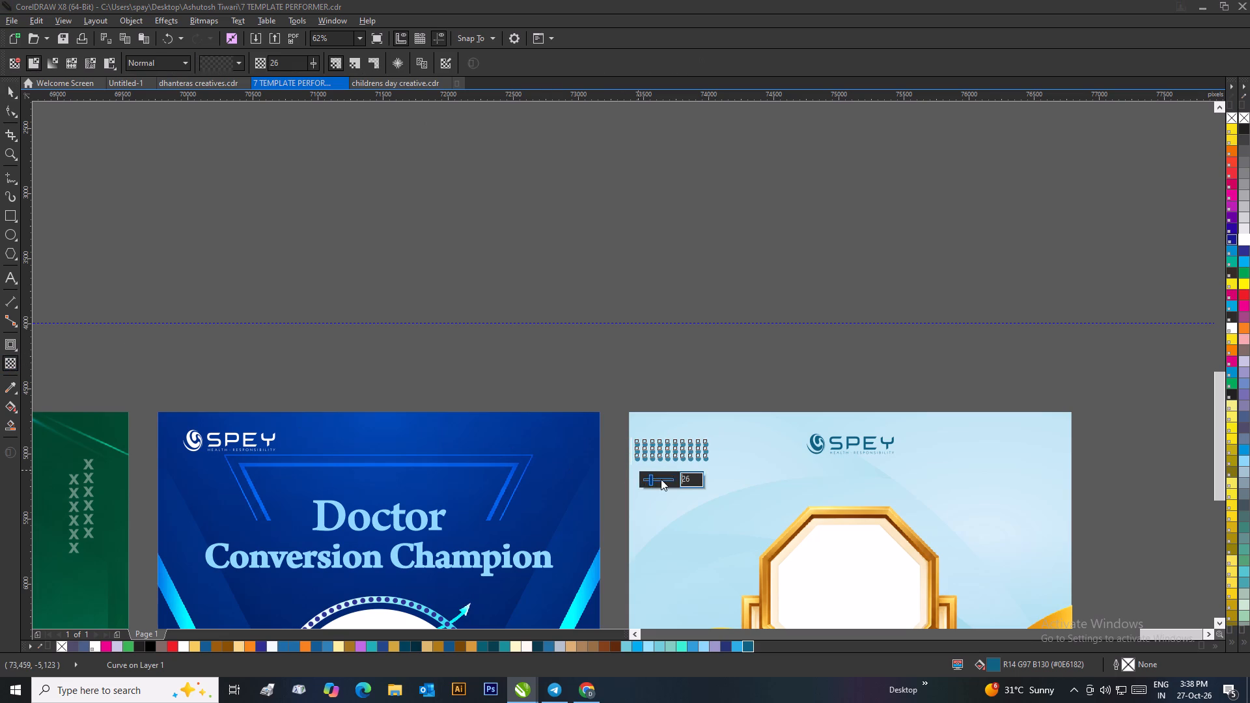
click(661, 479)
click(669, 481)
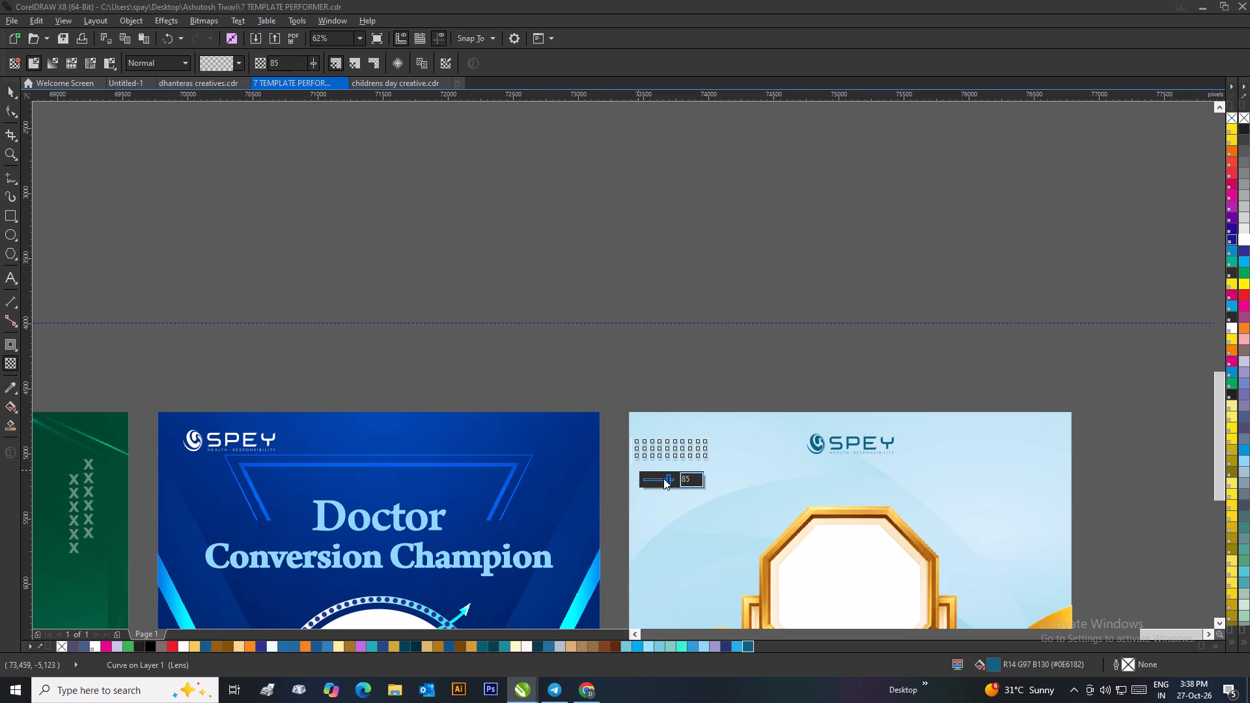
click(663, 478)
click(7, 90)
click(193, 154)
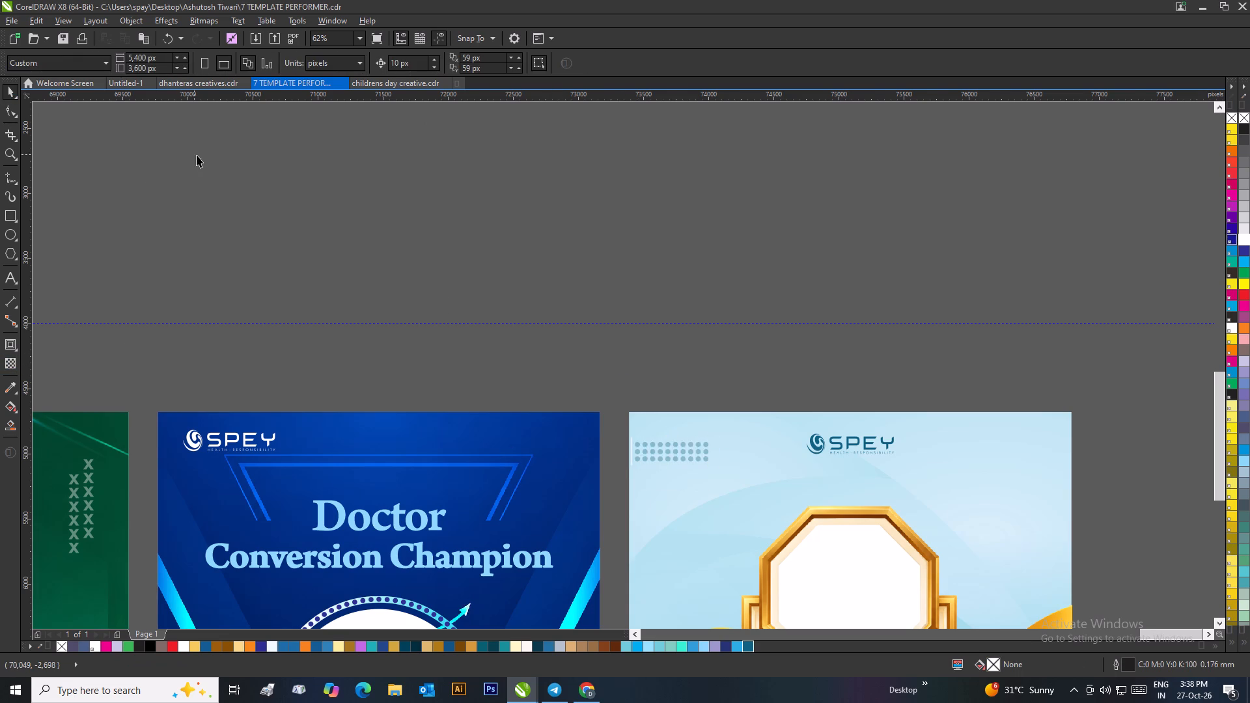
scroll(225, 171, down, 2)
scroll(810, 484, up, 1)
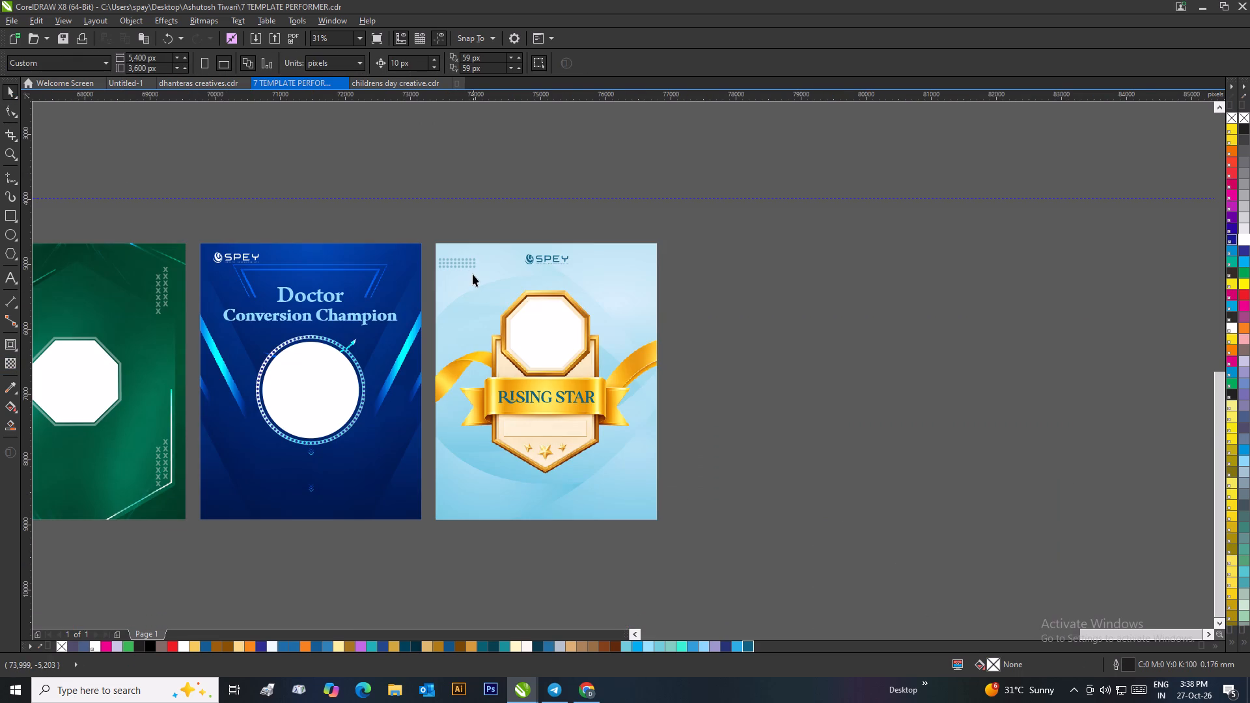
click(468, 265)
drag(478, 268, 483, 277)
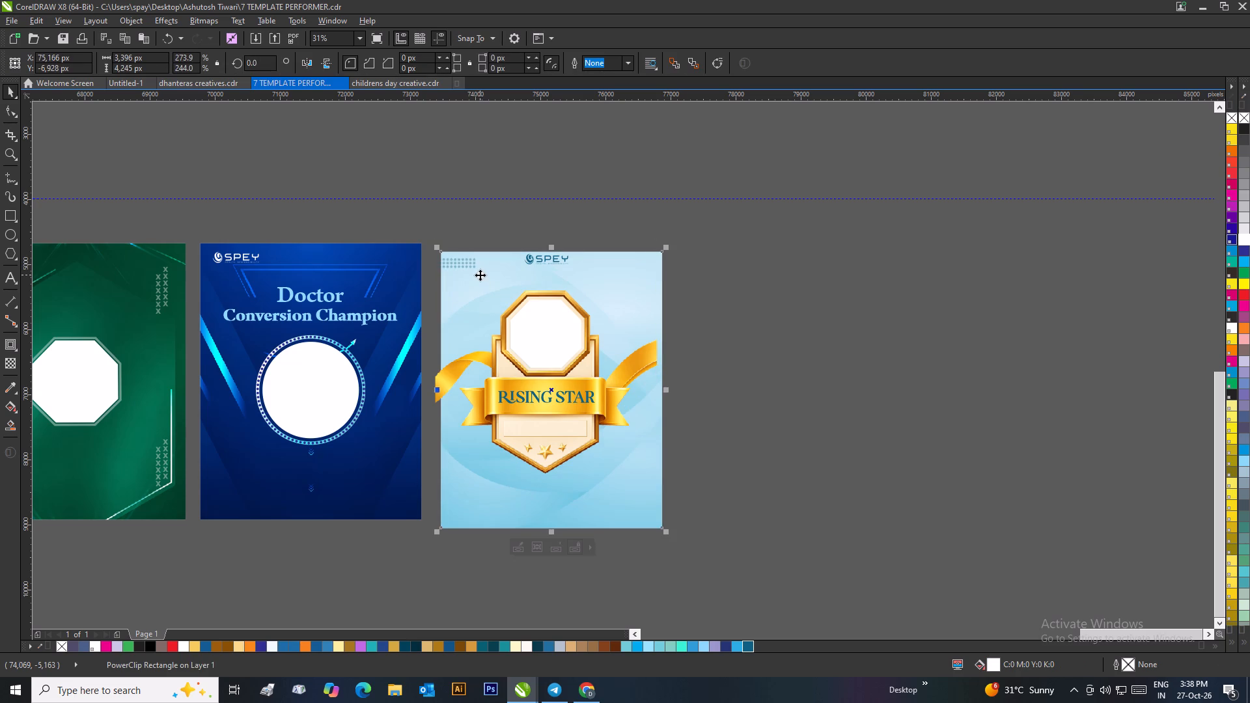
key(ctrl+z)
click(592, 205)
Enlarge the dot pattern to about 857 px wide and move it slightly inward from the poster's upper-left corner.
click(474, 260)
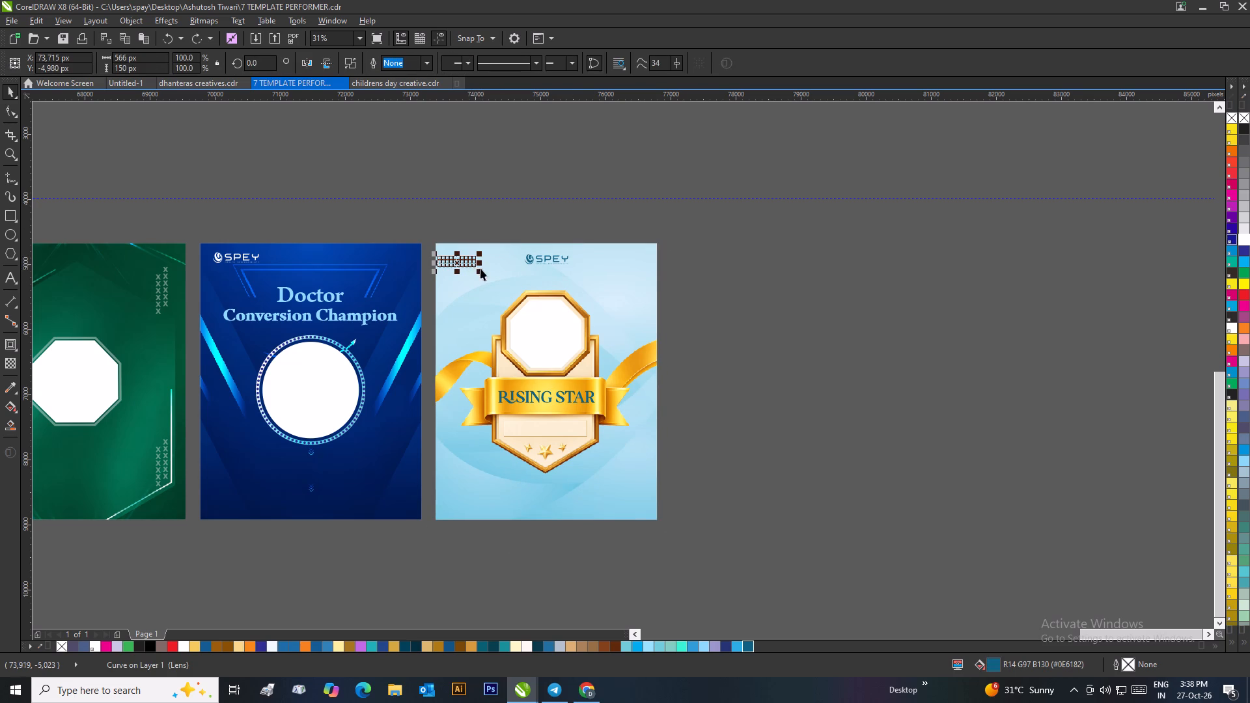
drag(480, 273, 499, 290)
drag(476, 266, 488, 271)
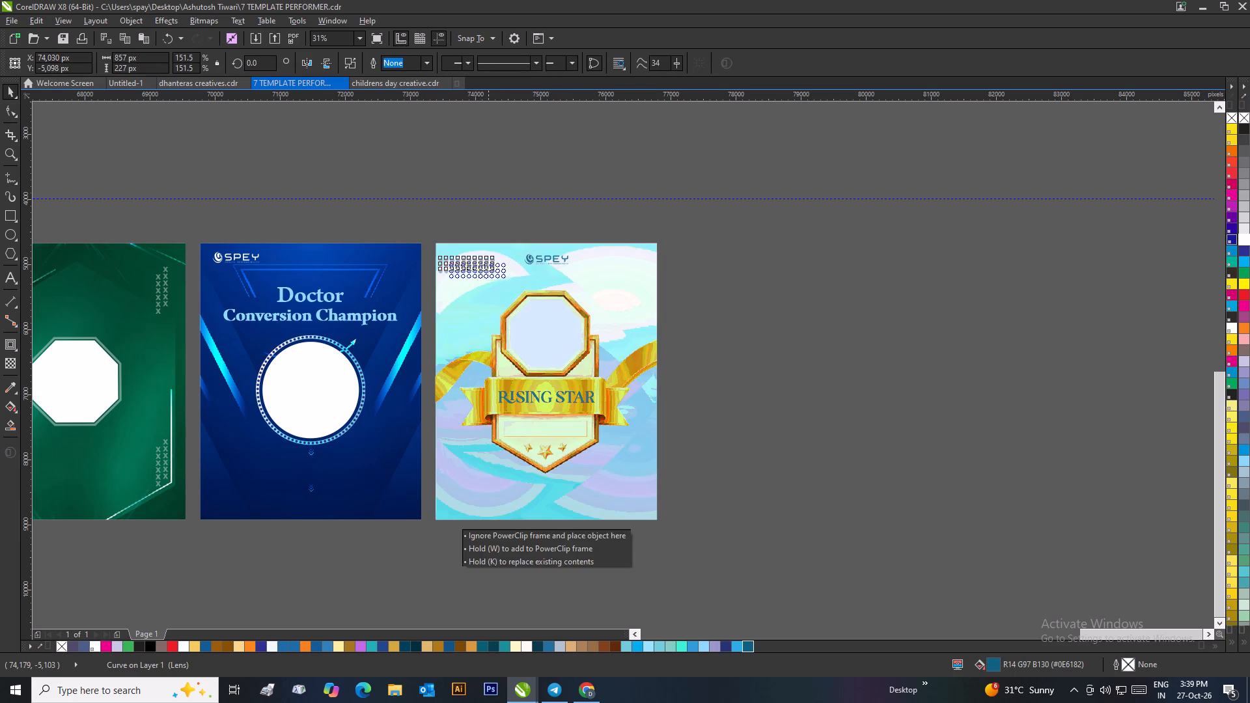
drag(488, 271, 488, 273)
click(509, 212)
Place a copy of the dot pattern near the lower-right corner of the Rising Star poster.
drag(495, 274, 562, 328)
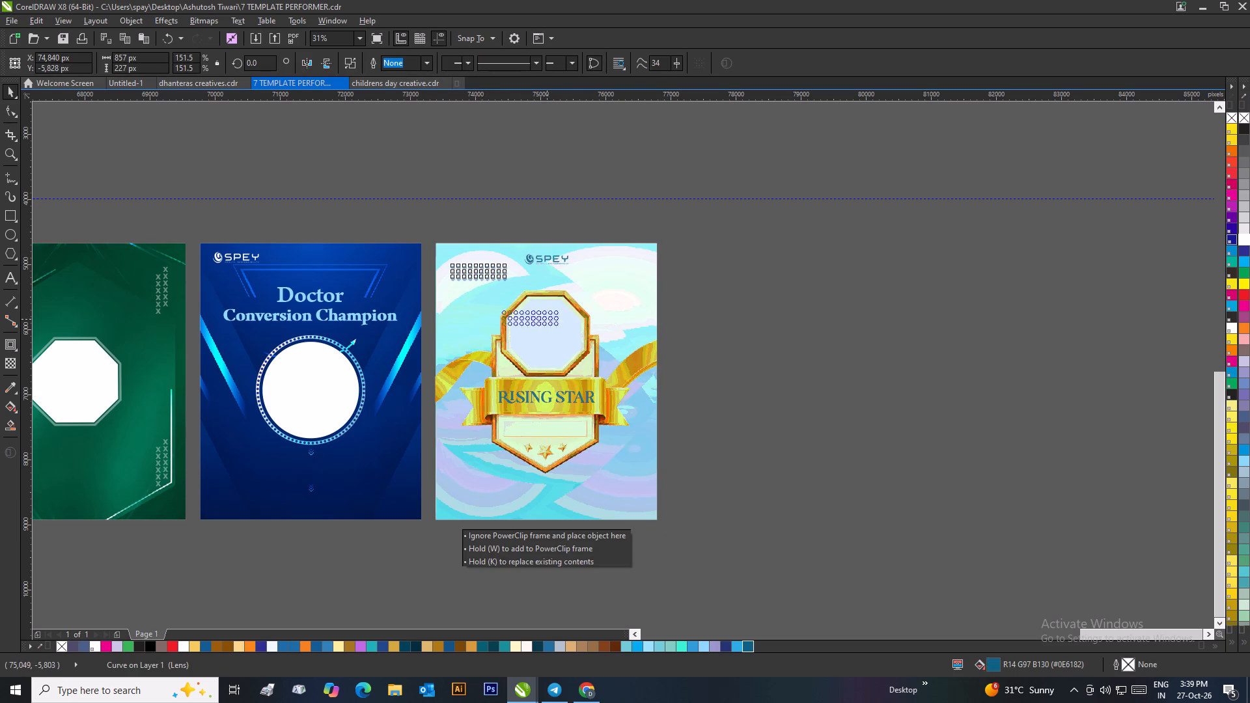
drag(562, 328, 636, 465)
right_click(636, 465)
click(690, 447)
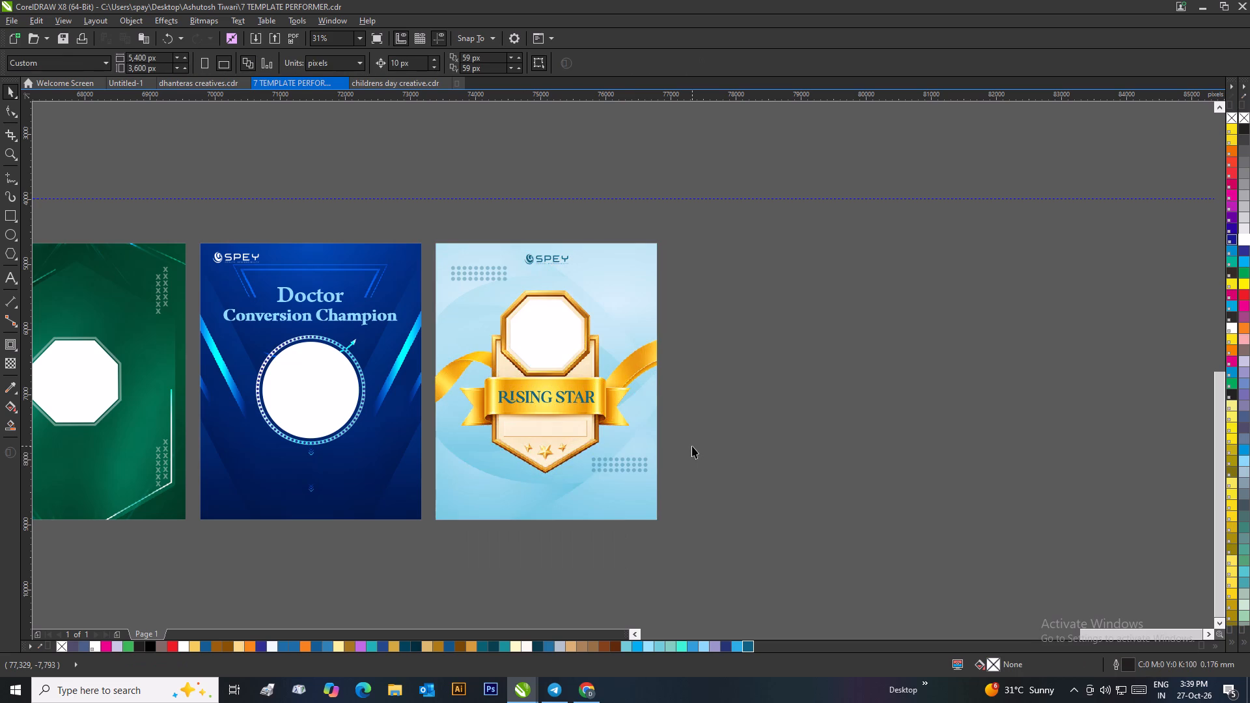
Shrink the dot pattern near the lower-right corner of the Rising Star poster, keeping its proportions.
click(628, 464)
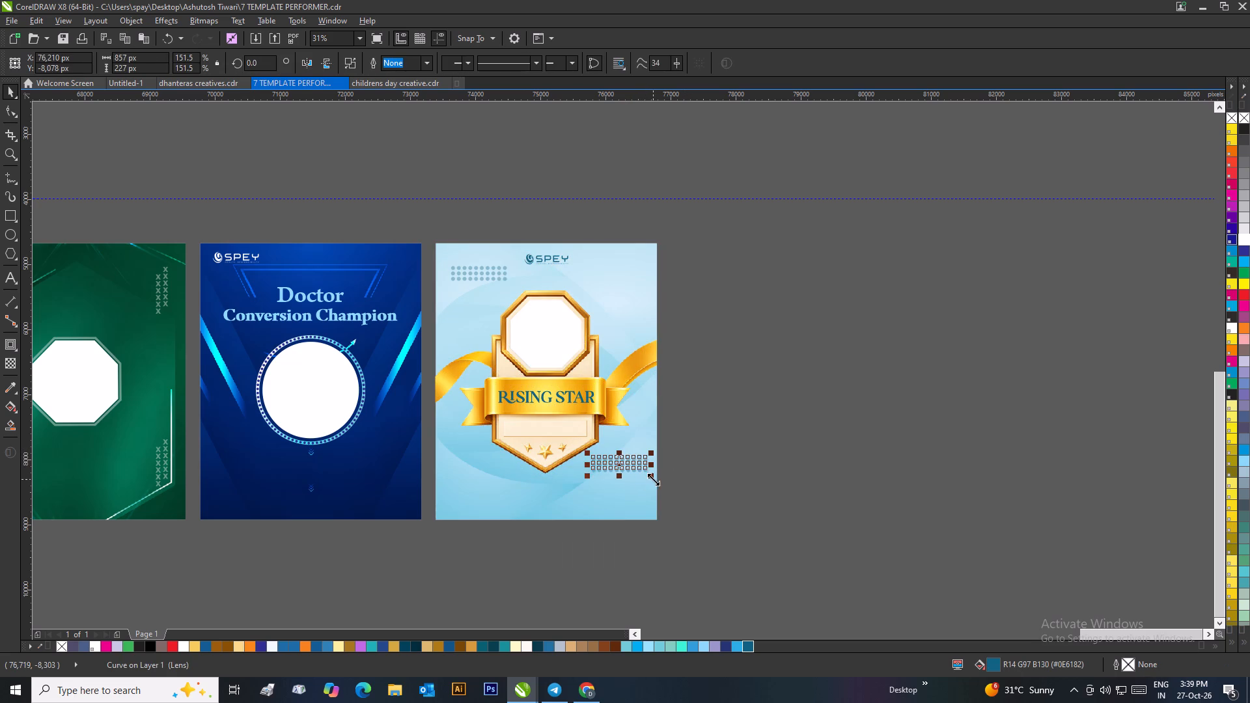
drag(653, 479, 643, 499)
click(710, 488)
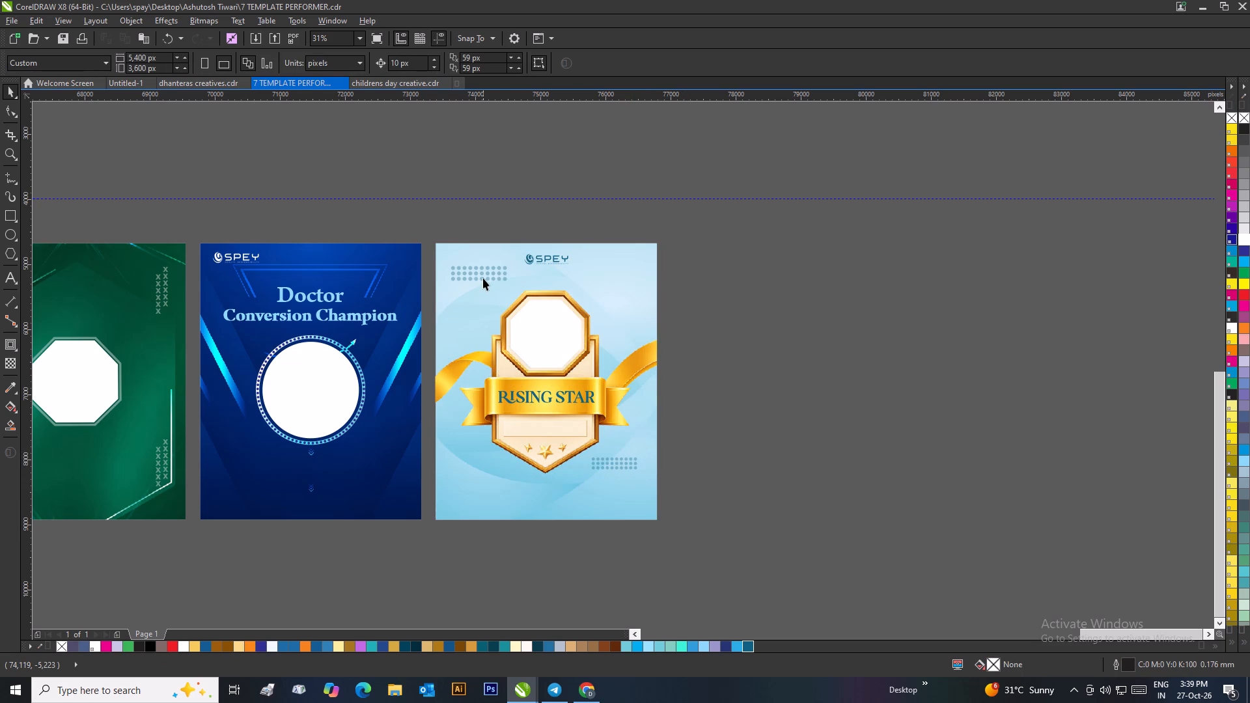
Shrink the dot pattern near the Rising Star poster's upper-left corner to about 657 px wide and shift it slightly down.
click(483, 277)
drag(510, 288, 497, 310)
click(718, 311)
click(483, 276)
click(477, 271)
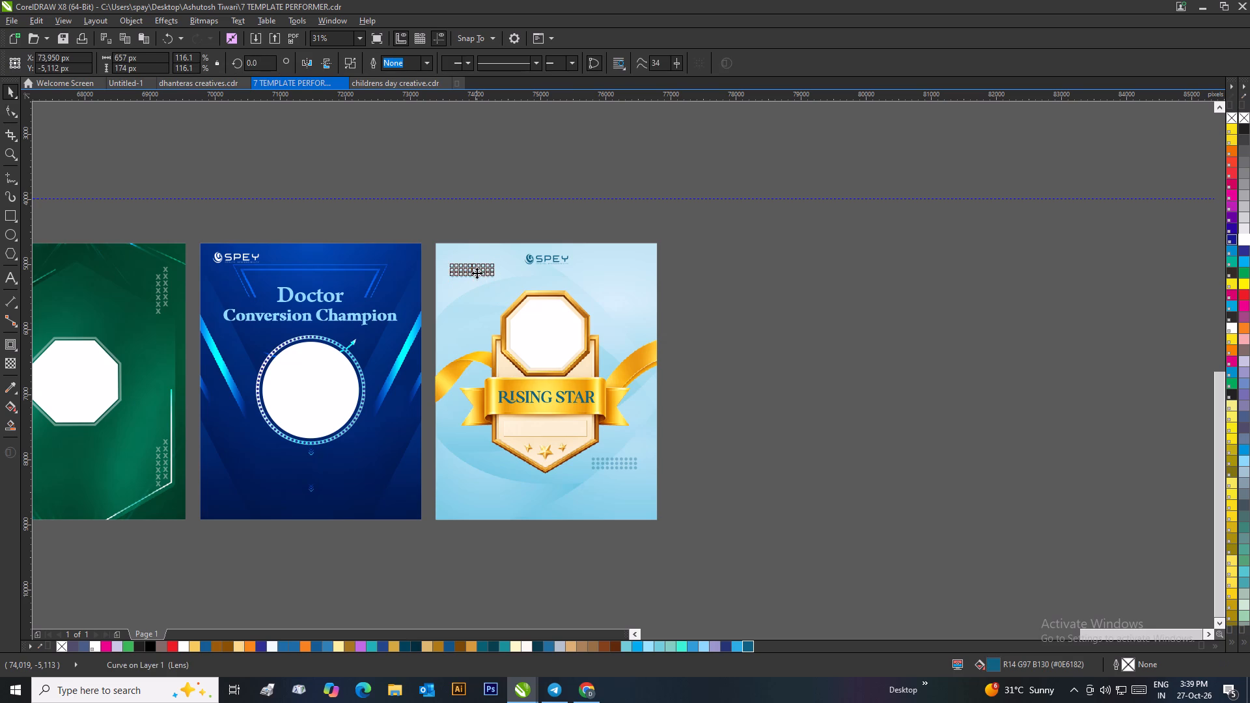
click(777, 302)
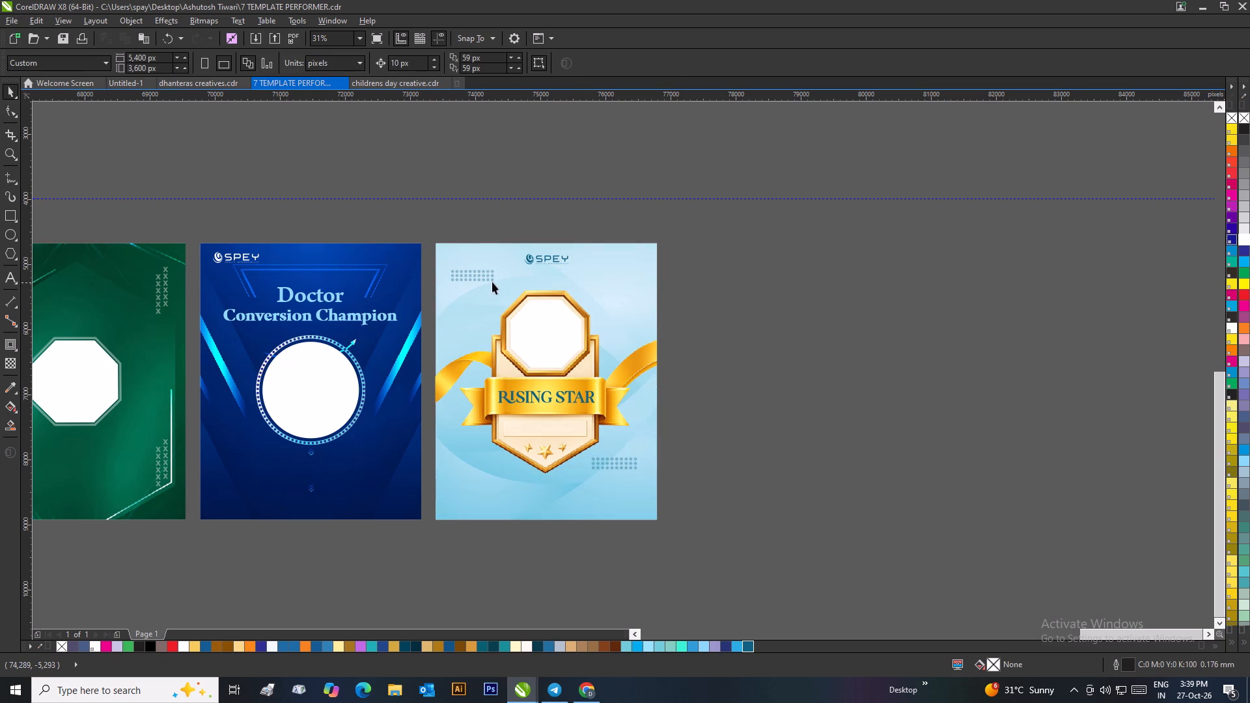
Place a copy of the upper-left dot pattern in the upper-right corner of the Rising Star poster.
drag(484, 273, 639, 254)
right_click(639, 254)
click(719, 253)
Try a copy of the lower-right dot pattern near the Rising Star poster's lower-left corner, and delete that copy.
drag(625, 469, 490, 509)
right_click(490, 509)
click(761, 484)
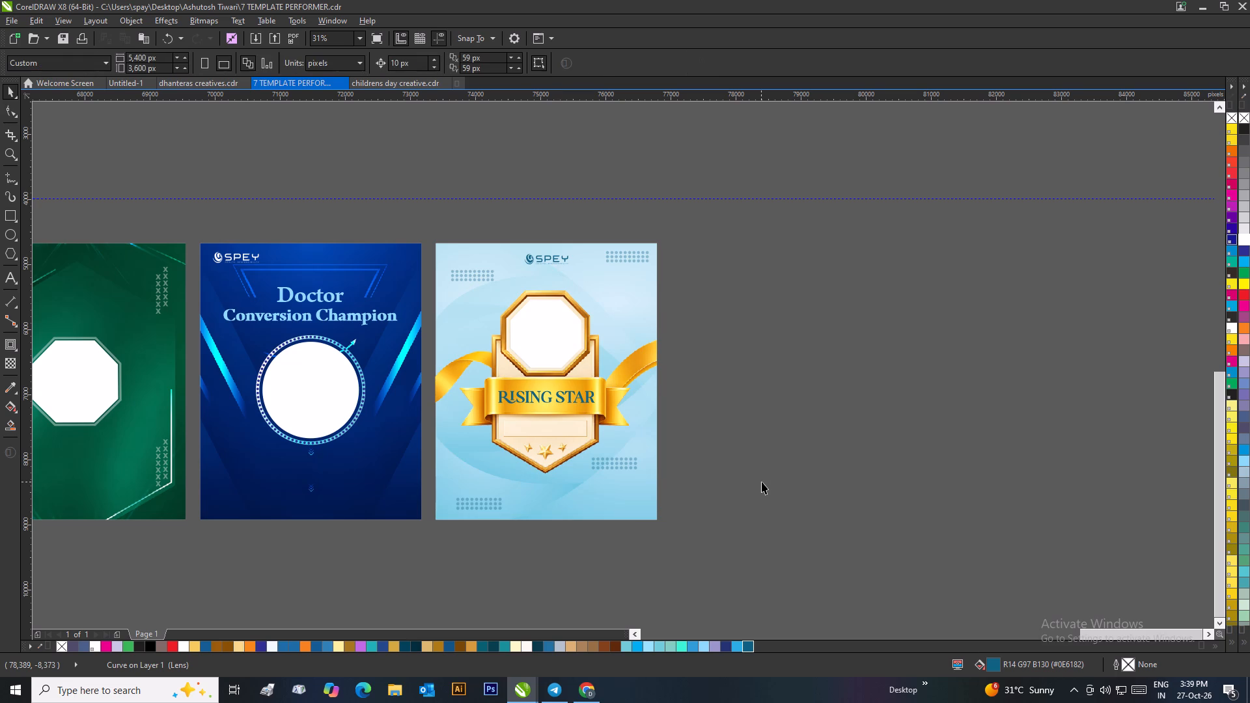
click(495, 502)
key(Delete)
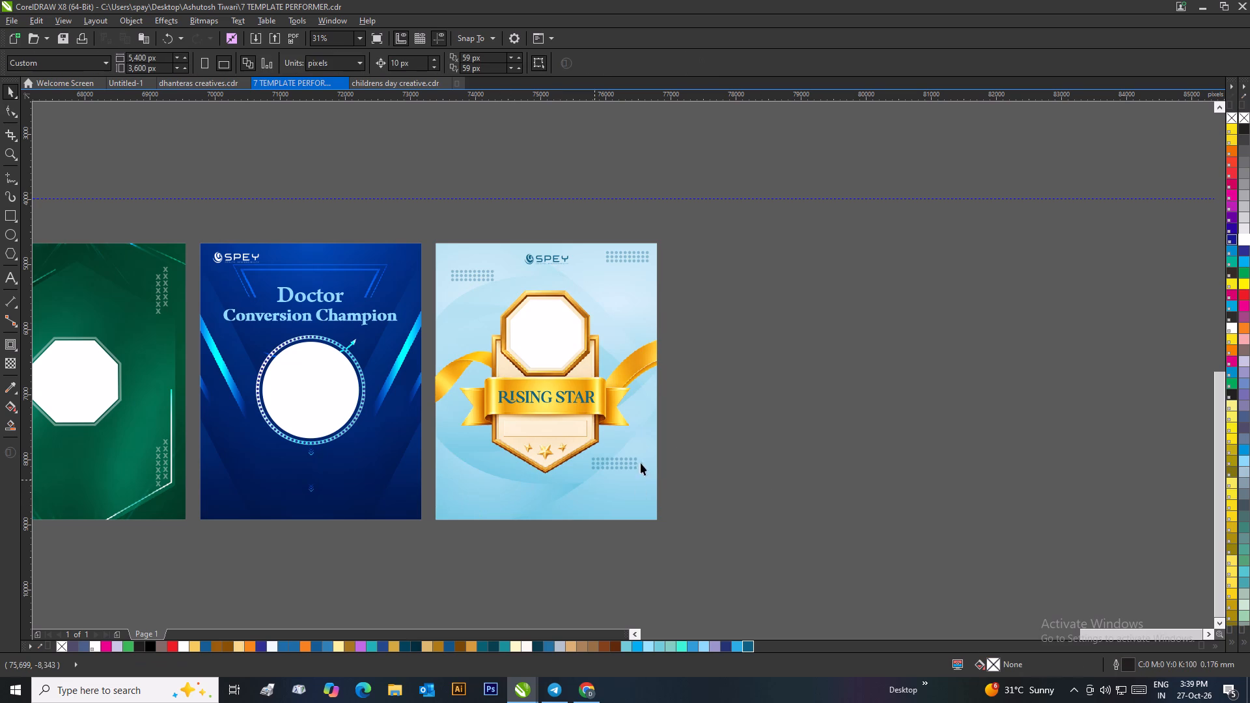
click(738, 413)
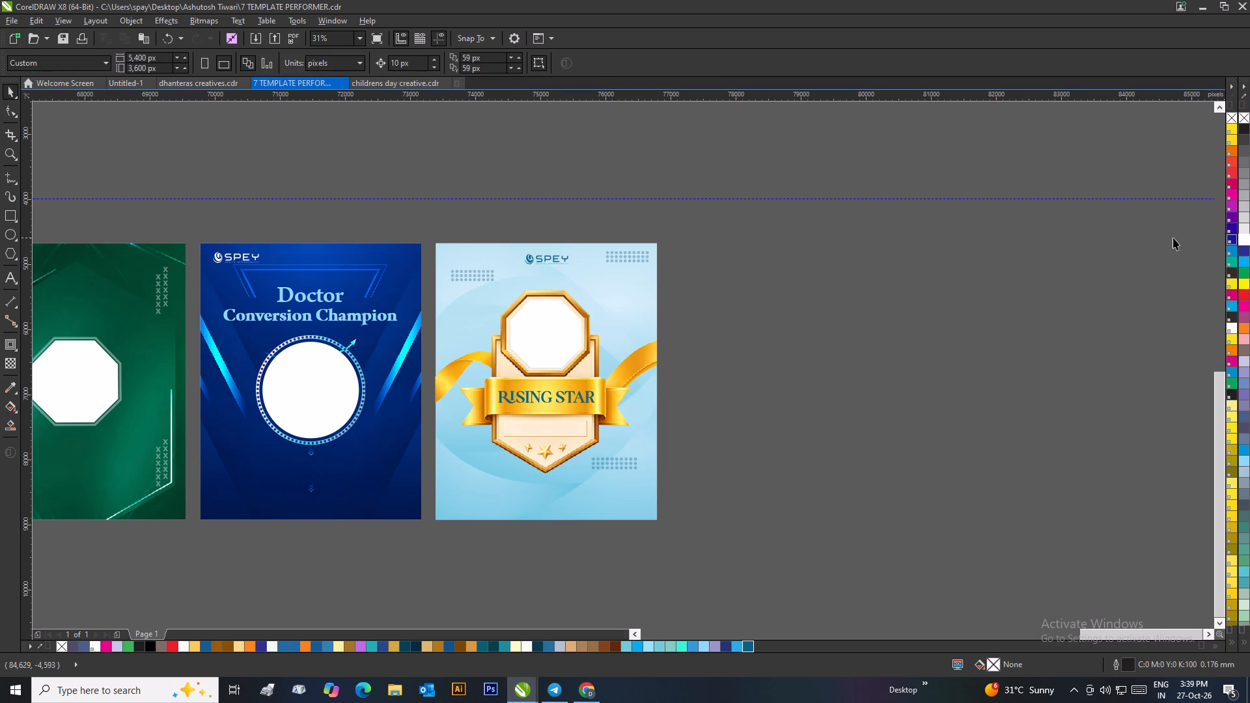
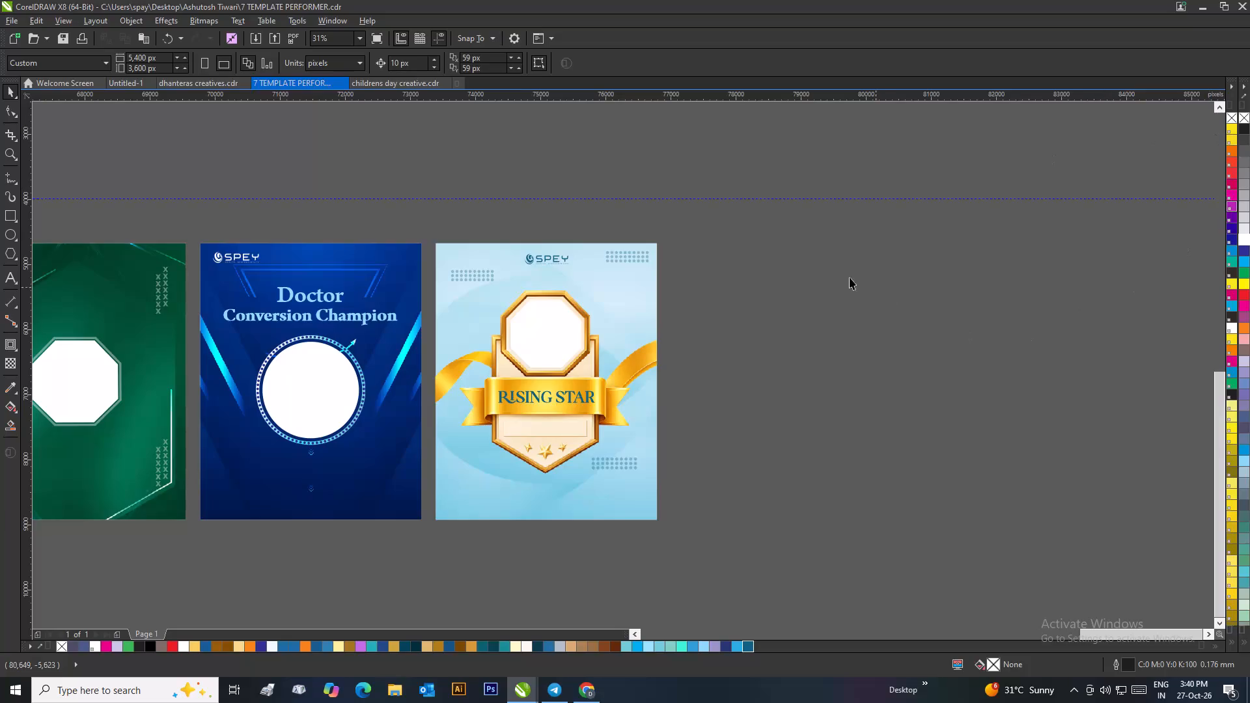
Delete the horizontal guideline running above the award posters.
click(719, 199)
key(Delete)
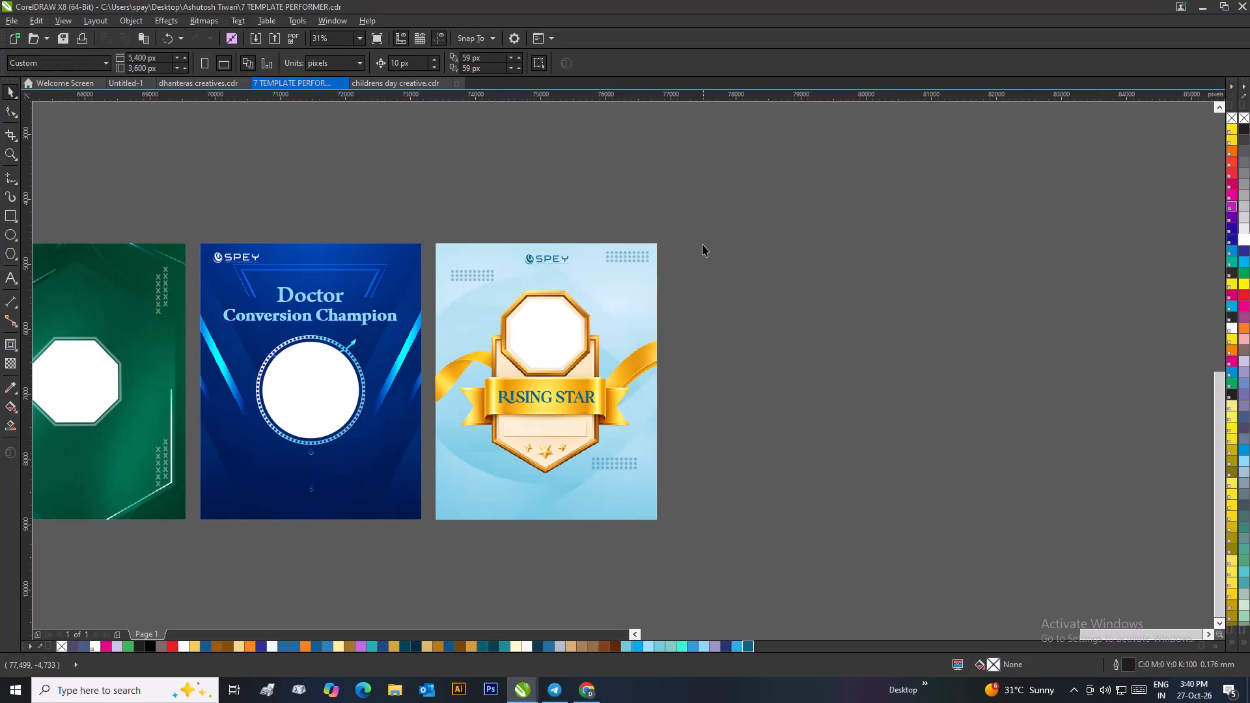
Delete the dot pattern in the upper-right corner of the Rising Star poster.
drag(693, 233, 597, 281)
key(Delete)
click(701, 330)
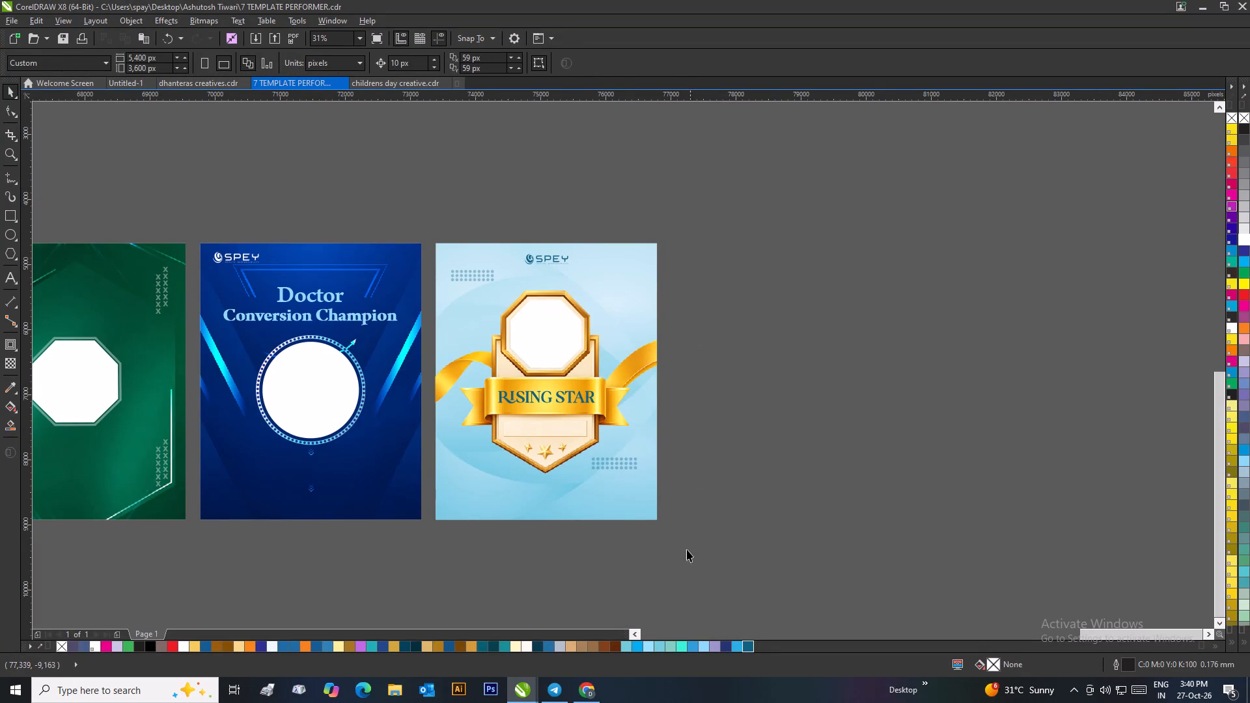
Look over the poster designs in the dhanteras creatives document, then return to the 7 TEMPLATE PERFORMER document.
click(597, 685)
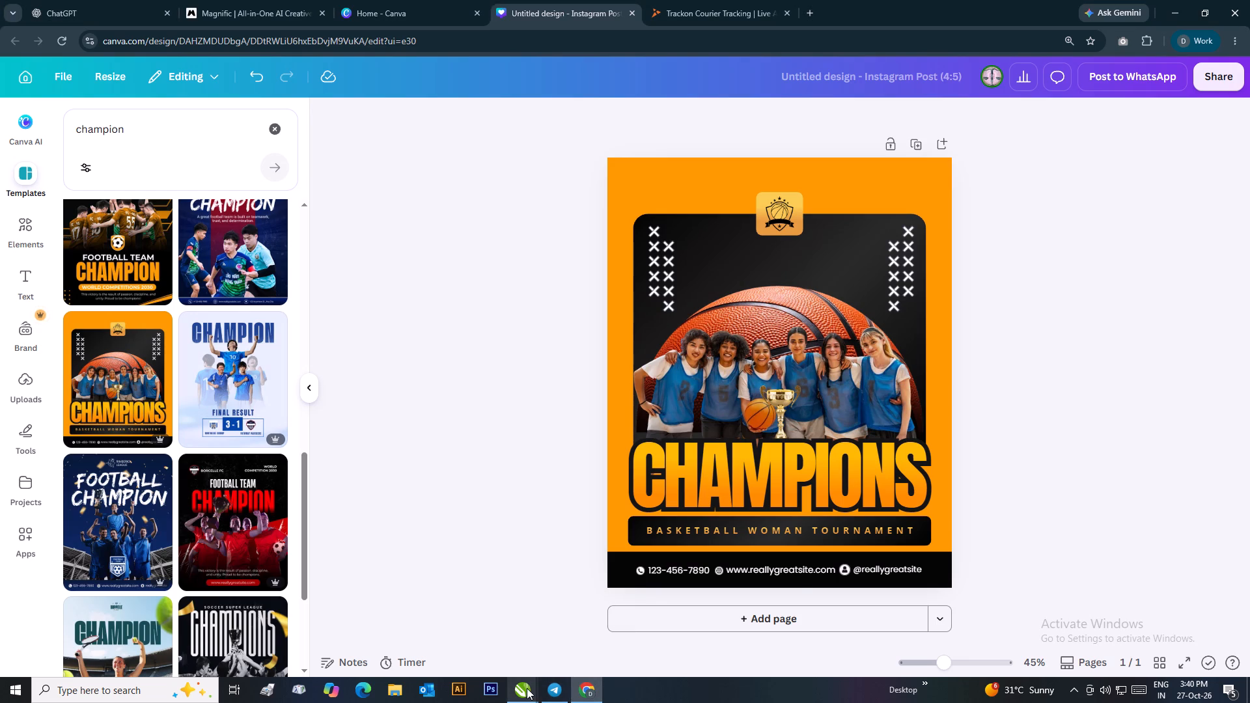
click(526, 689)
click(486, 650)
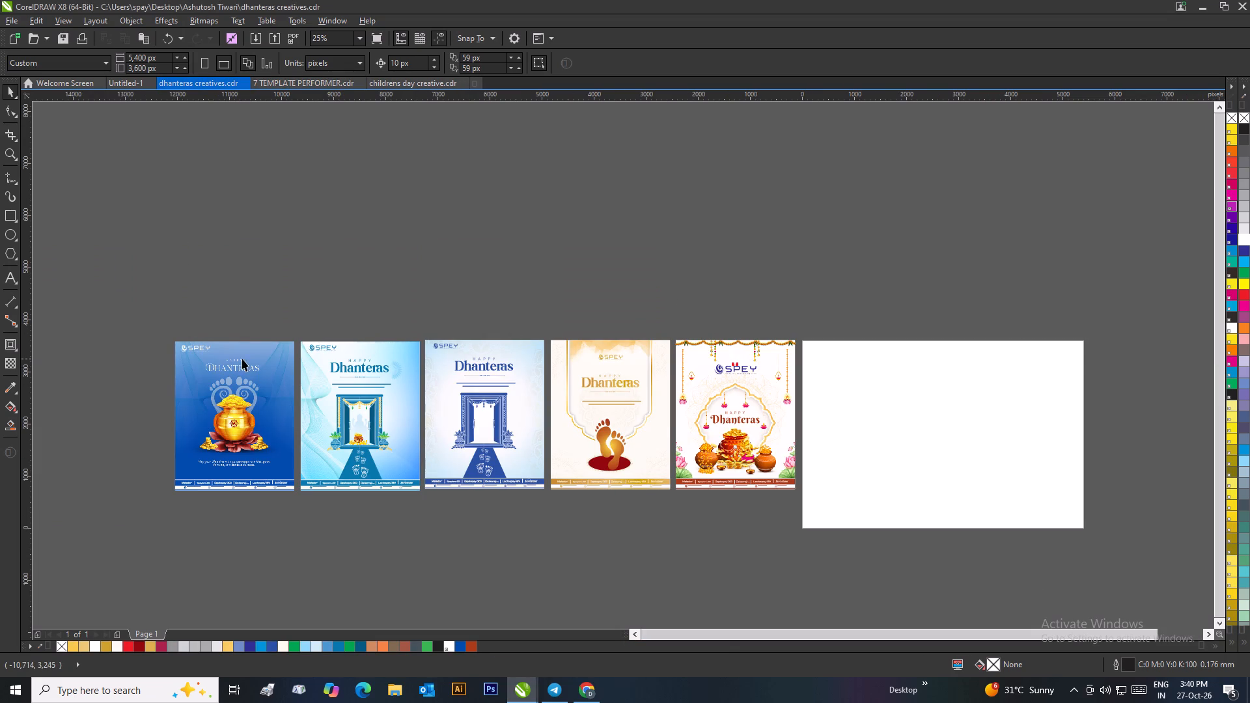
scroll(235, 359, up, 2)
scroll(643, 376, down, 1)
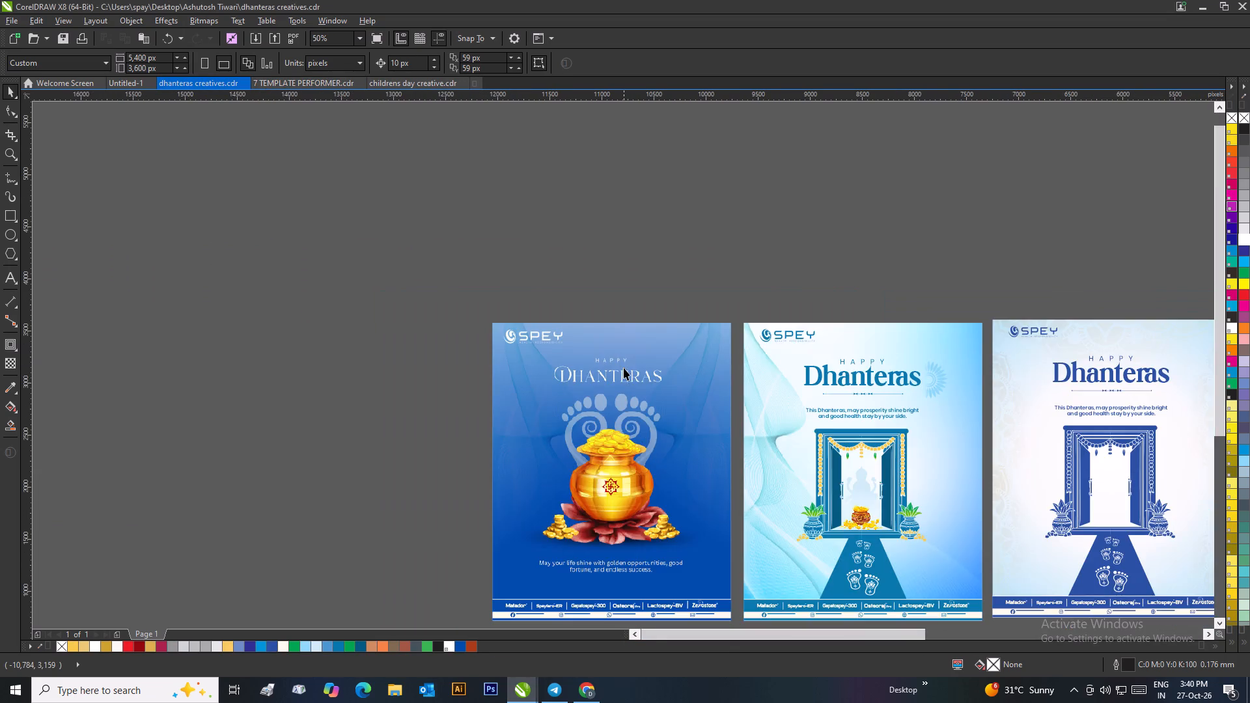
scroll(624, 369, down, 1)
scroll(631, 368, up, 1)
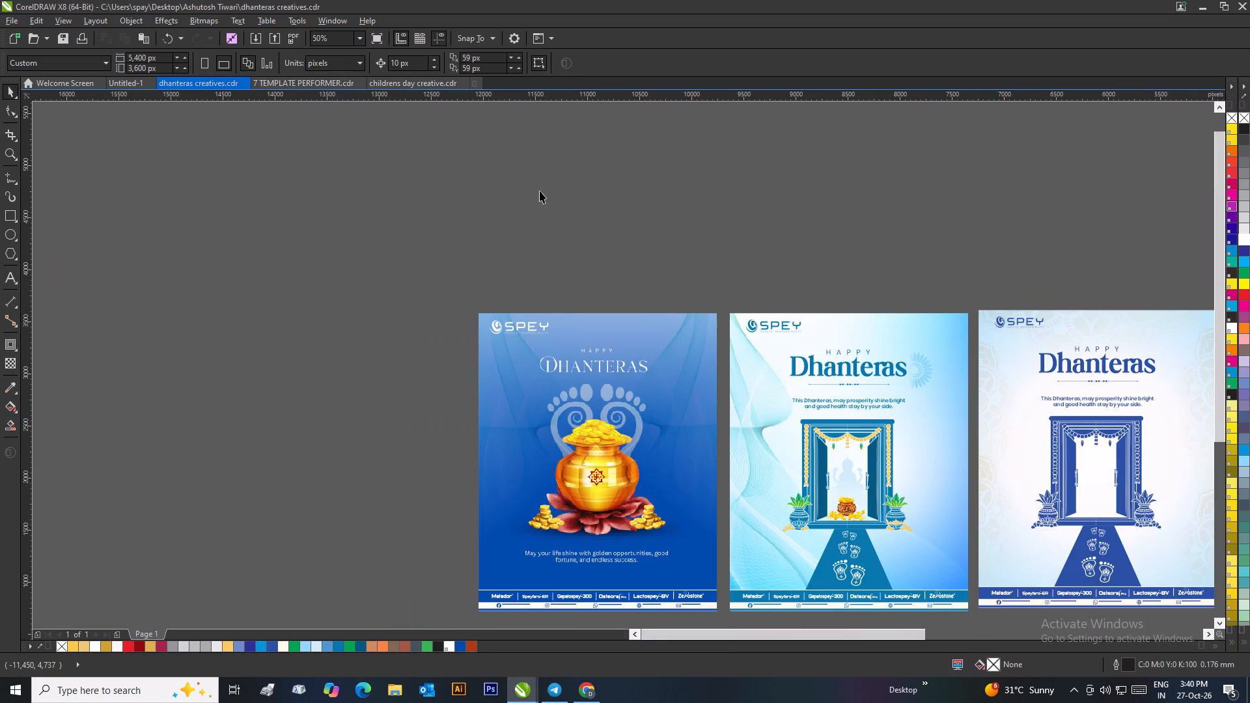
click(314, 83)
click(610, 215)
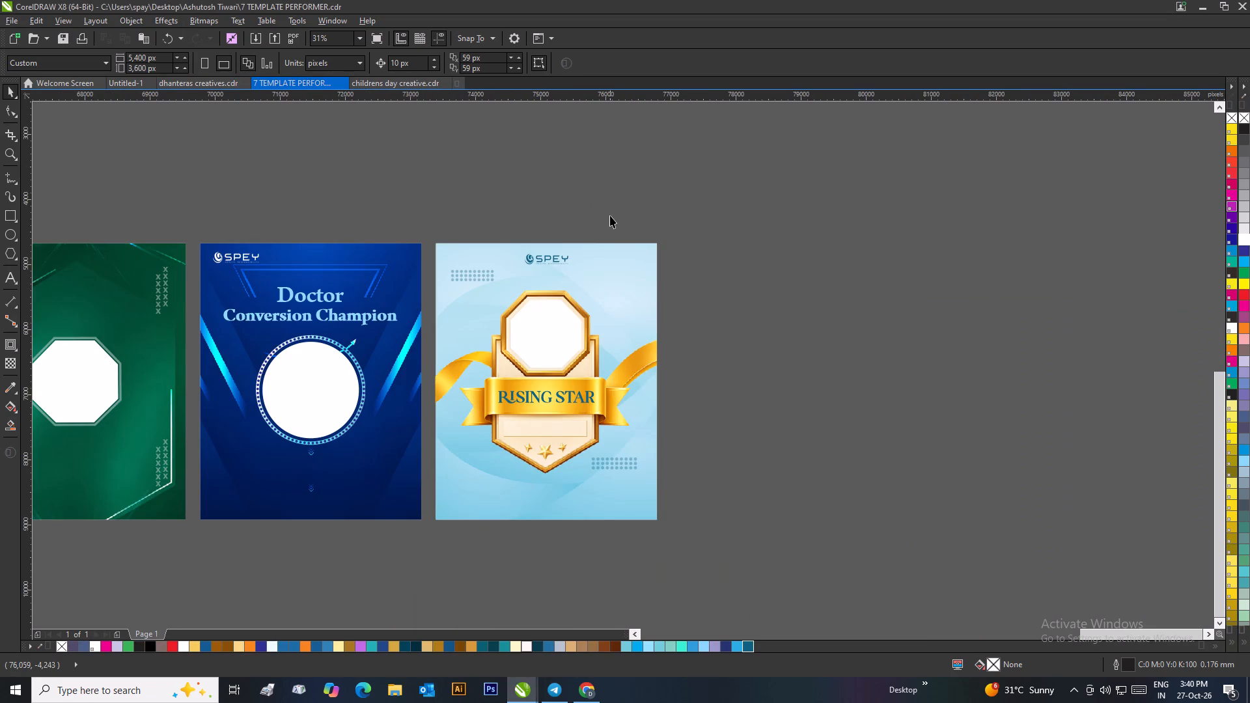
click(837, 288)
Switch to Canva in Chrome and browse the champion template results for design reference.
click(591, 696)
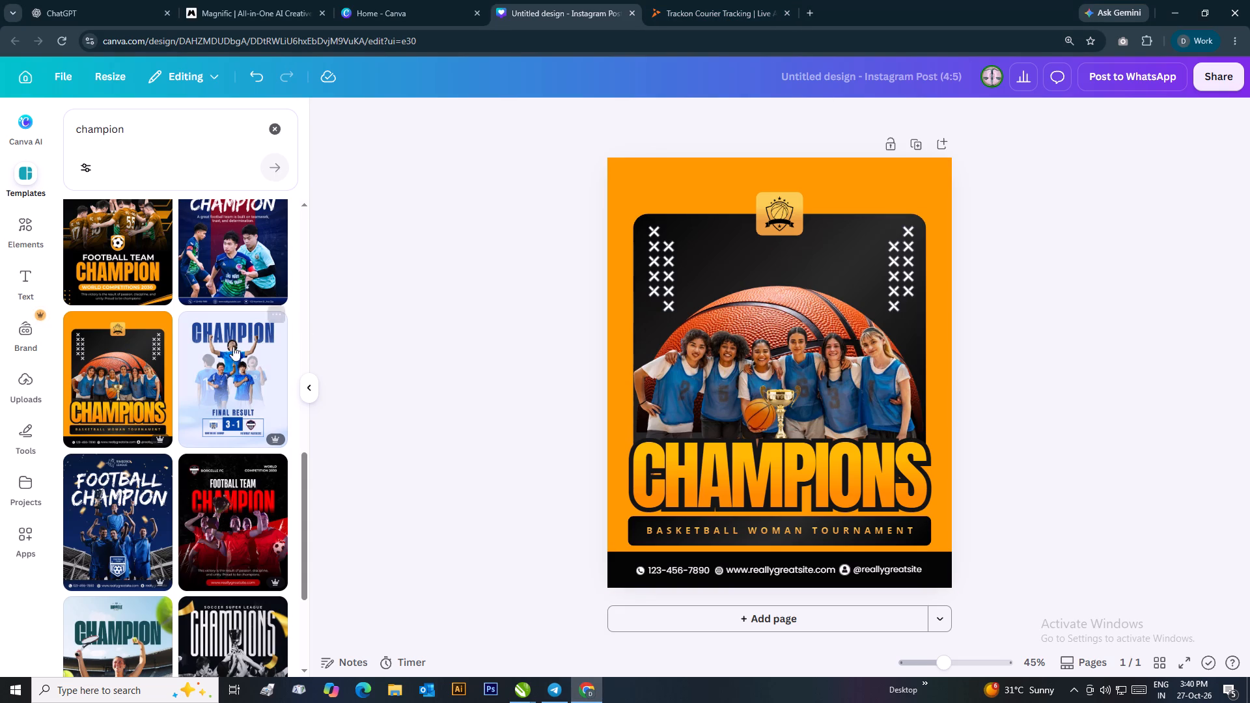
scroll(209, 386, down, 8)
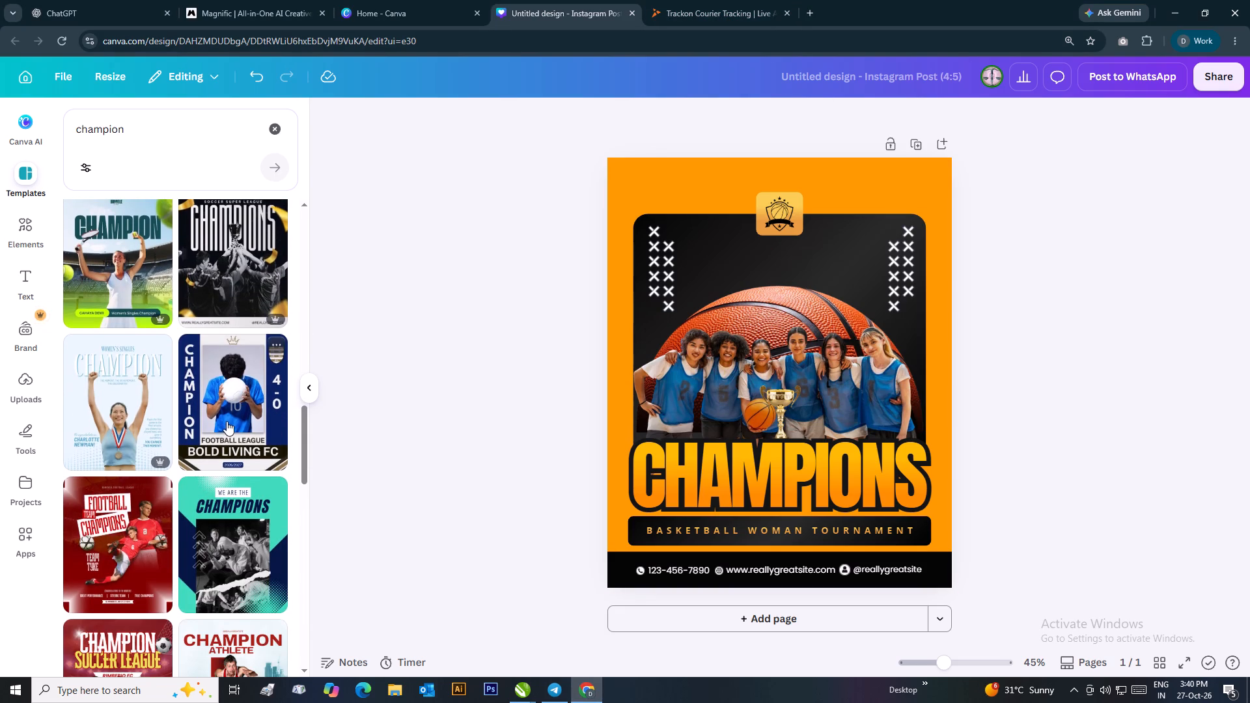
scroll(227, 421, down, 7)
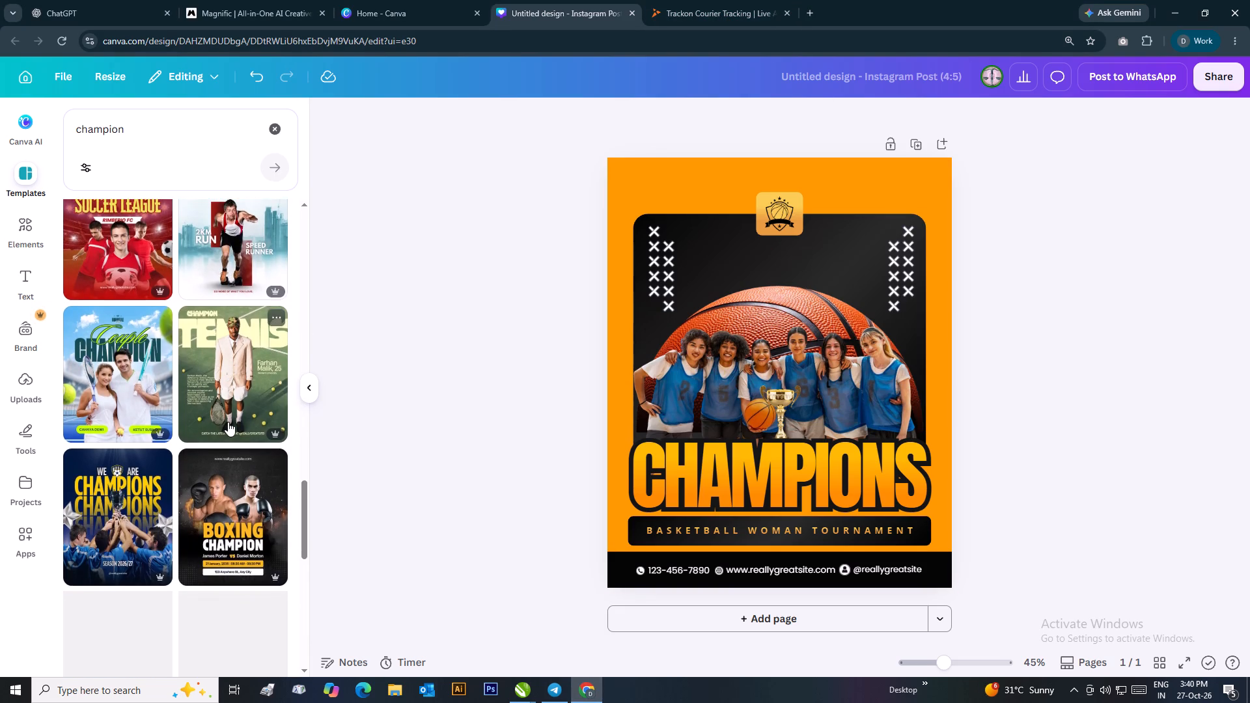
scroll(228, 422, down, 4)
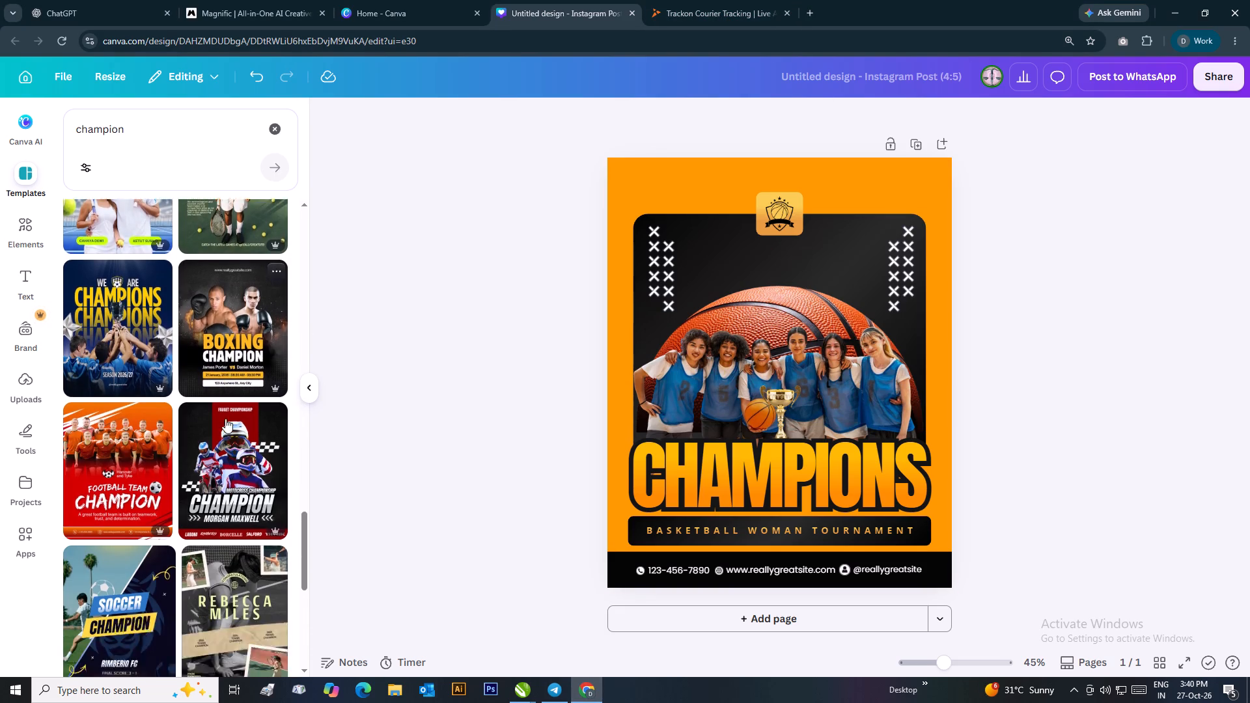
scroll(221, 417, down, 1)
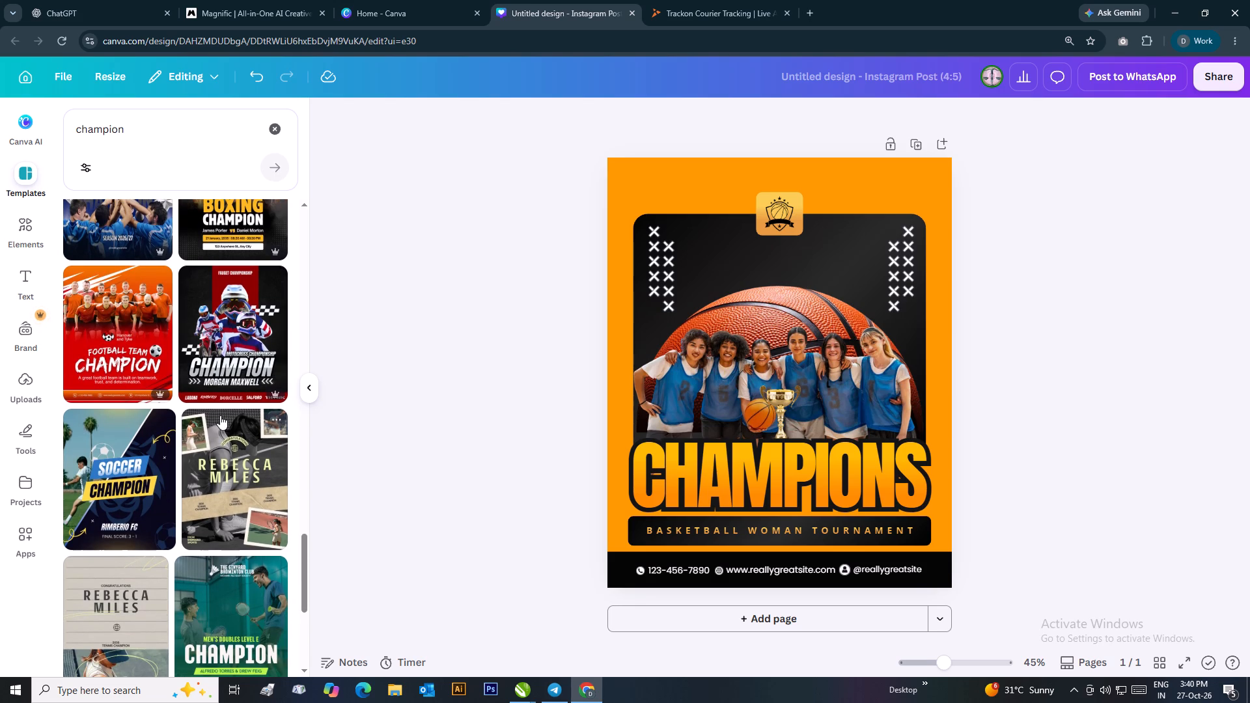
scroll(220, 415, down, 4)
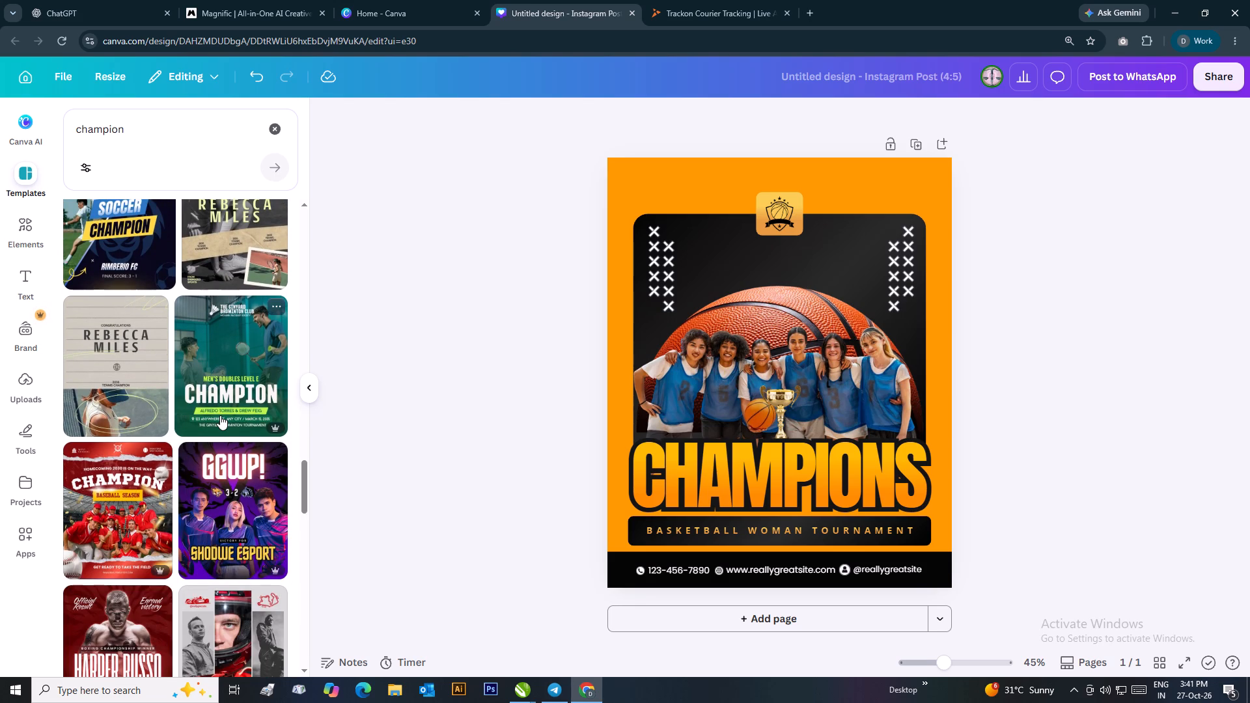
scroll(220, 415, down, 4)
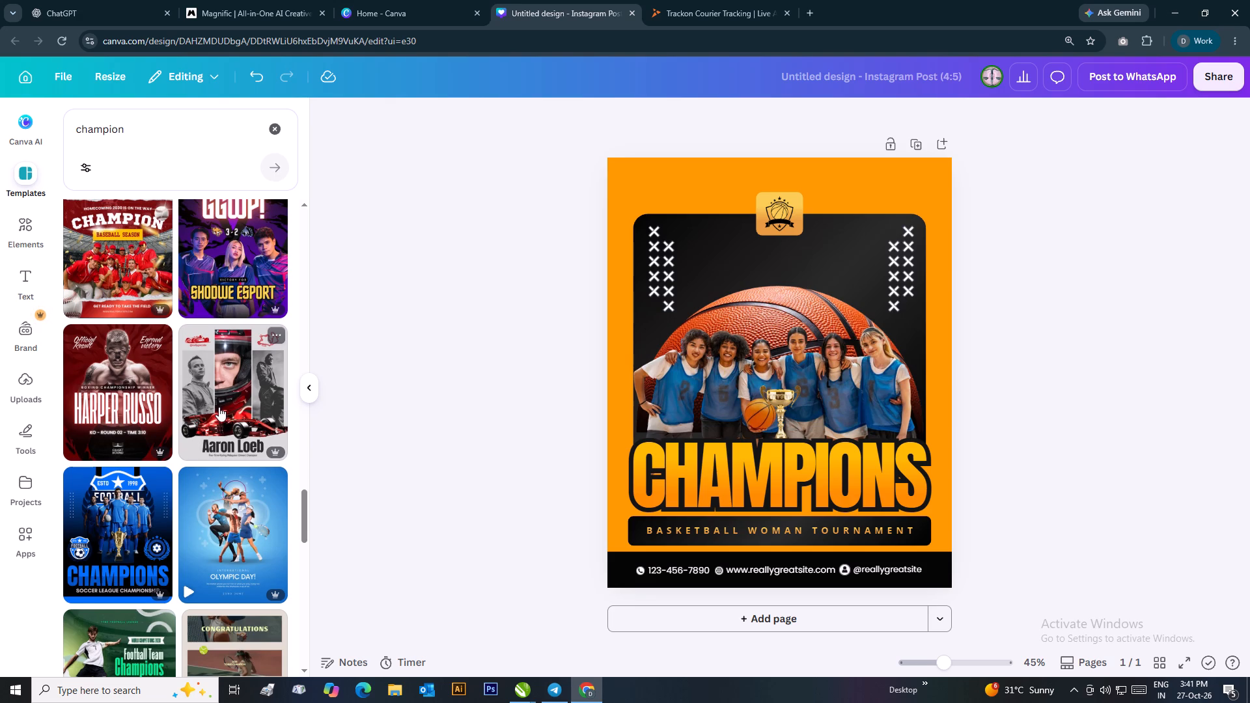
scroll(224, 405, down, 2)
scroll(224, 405, up, 1)
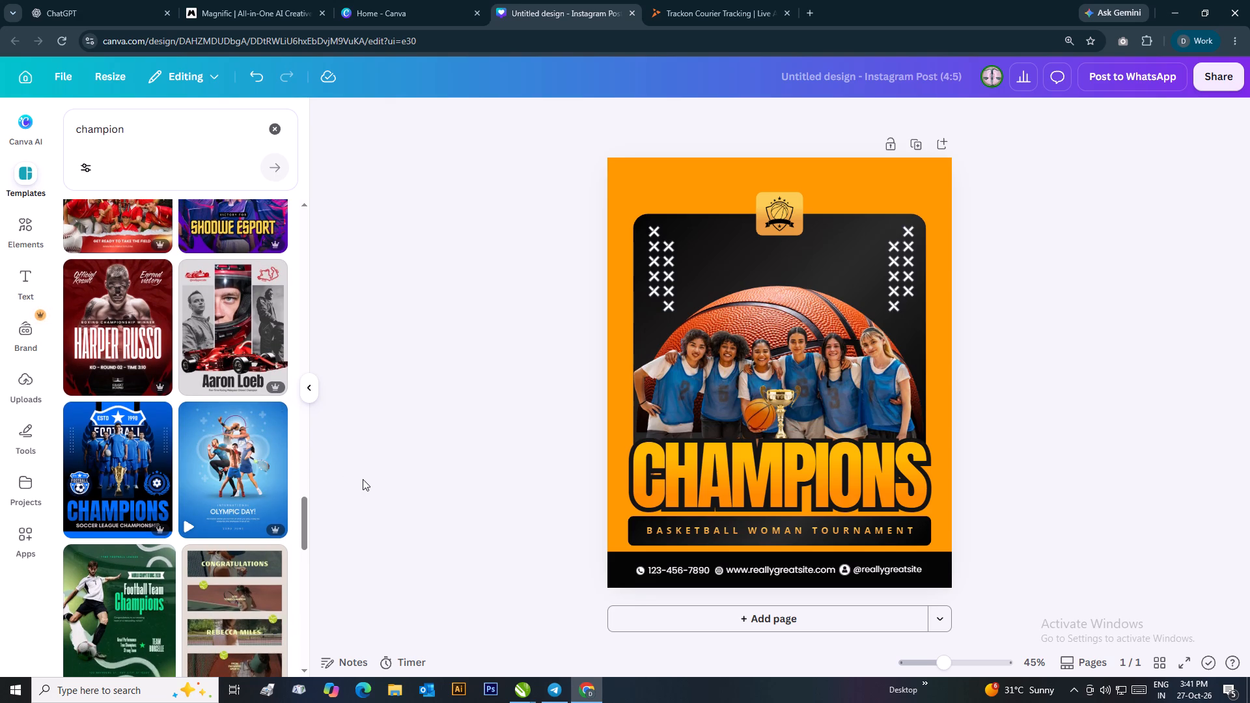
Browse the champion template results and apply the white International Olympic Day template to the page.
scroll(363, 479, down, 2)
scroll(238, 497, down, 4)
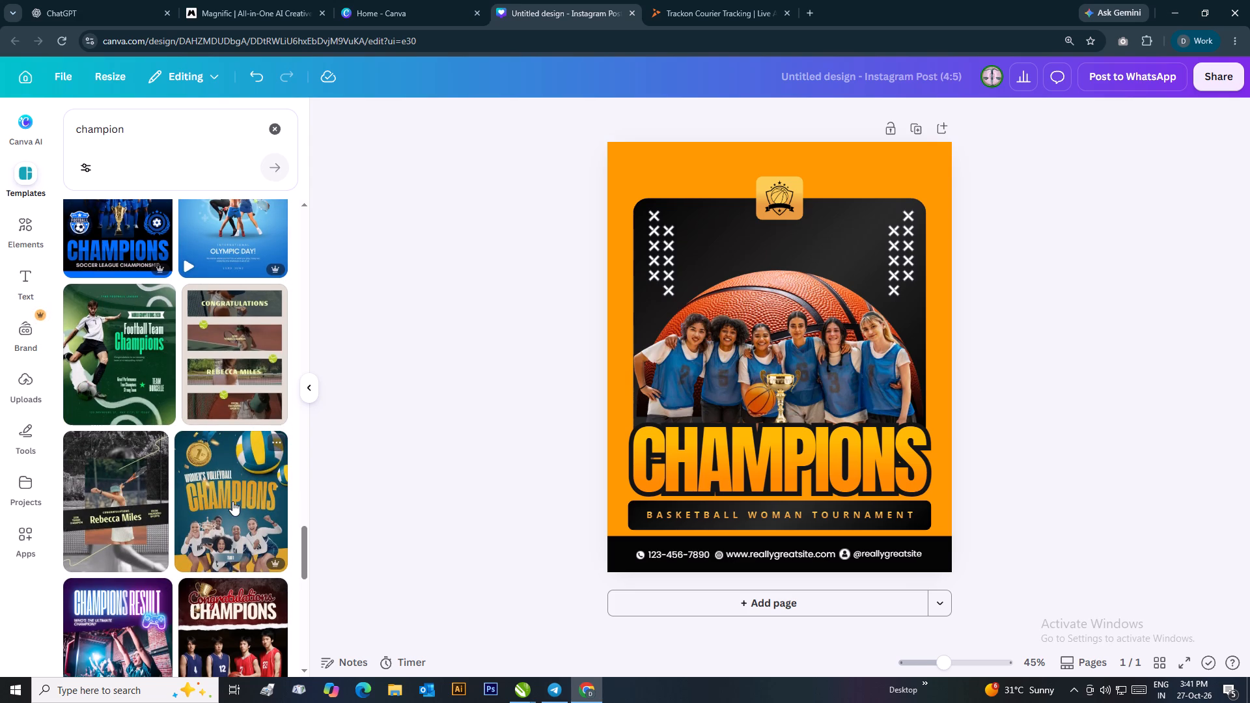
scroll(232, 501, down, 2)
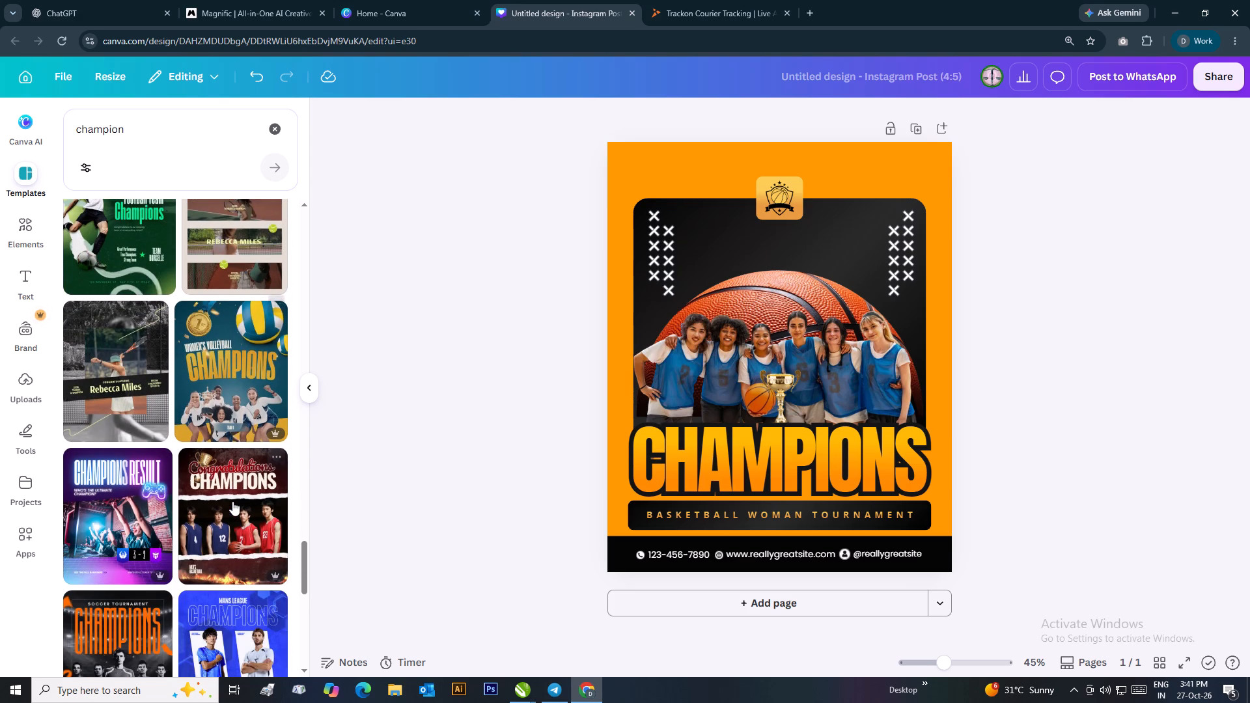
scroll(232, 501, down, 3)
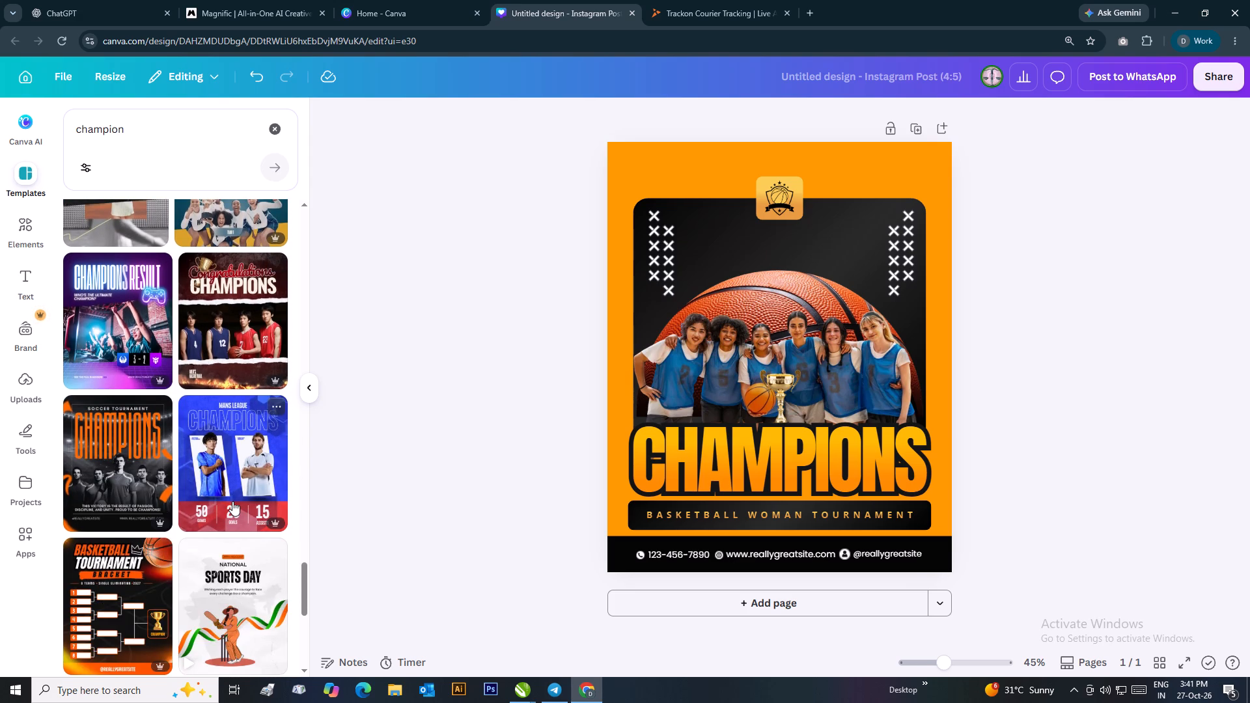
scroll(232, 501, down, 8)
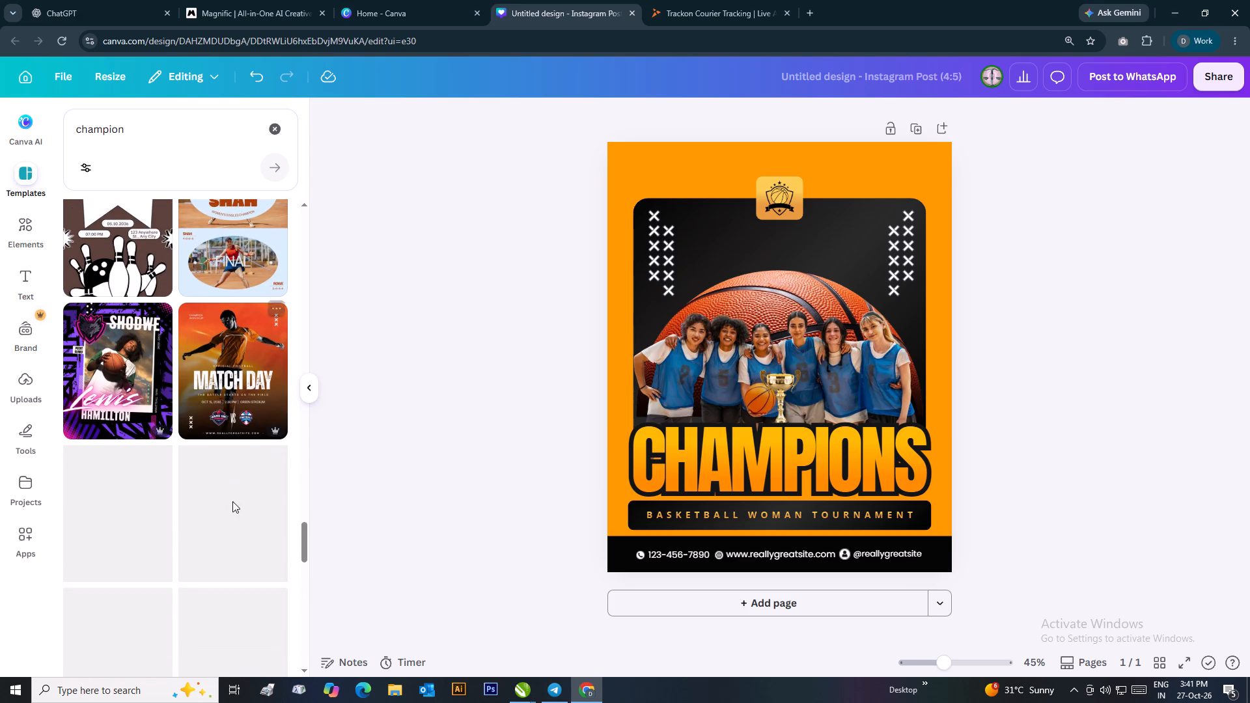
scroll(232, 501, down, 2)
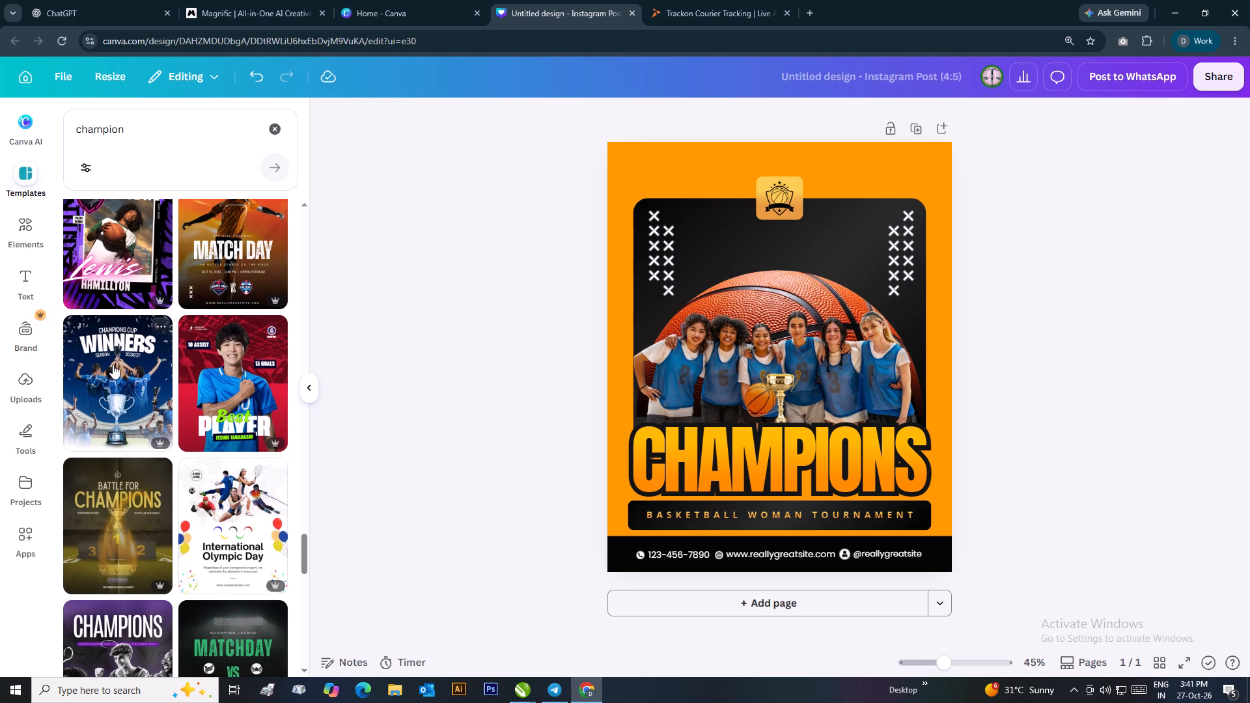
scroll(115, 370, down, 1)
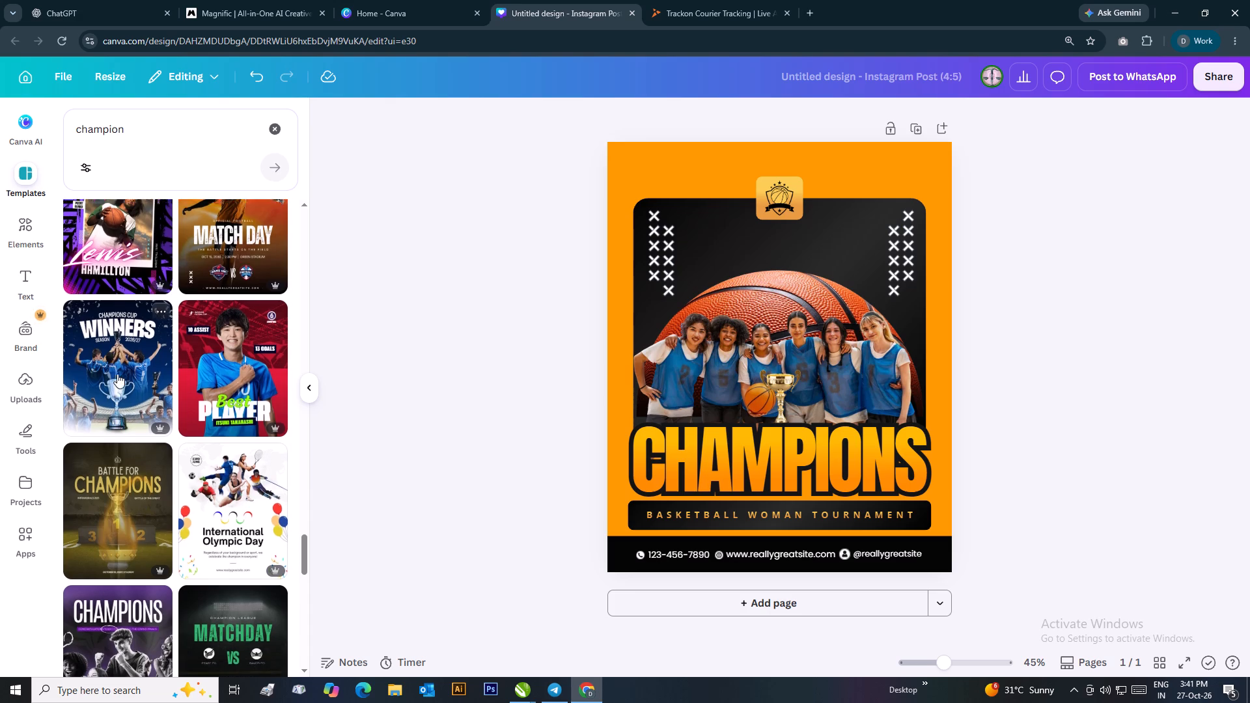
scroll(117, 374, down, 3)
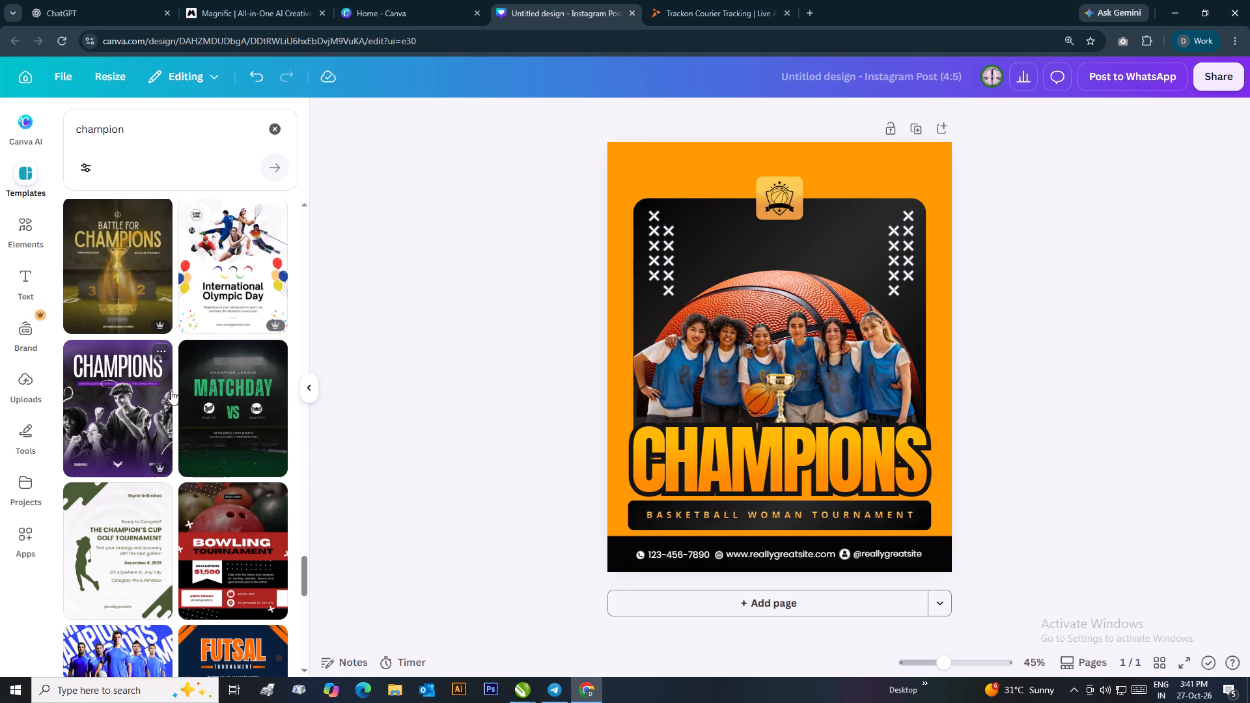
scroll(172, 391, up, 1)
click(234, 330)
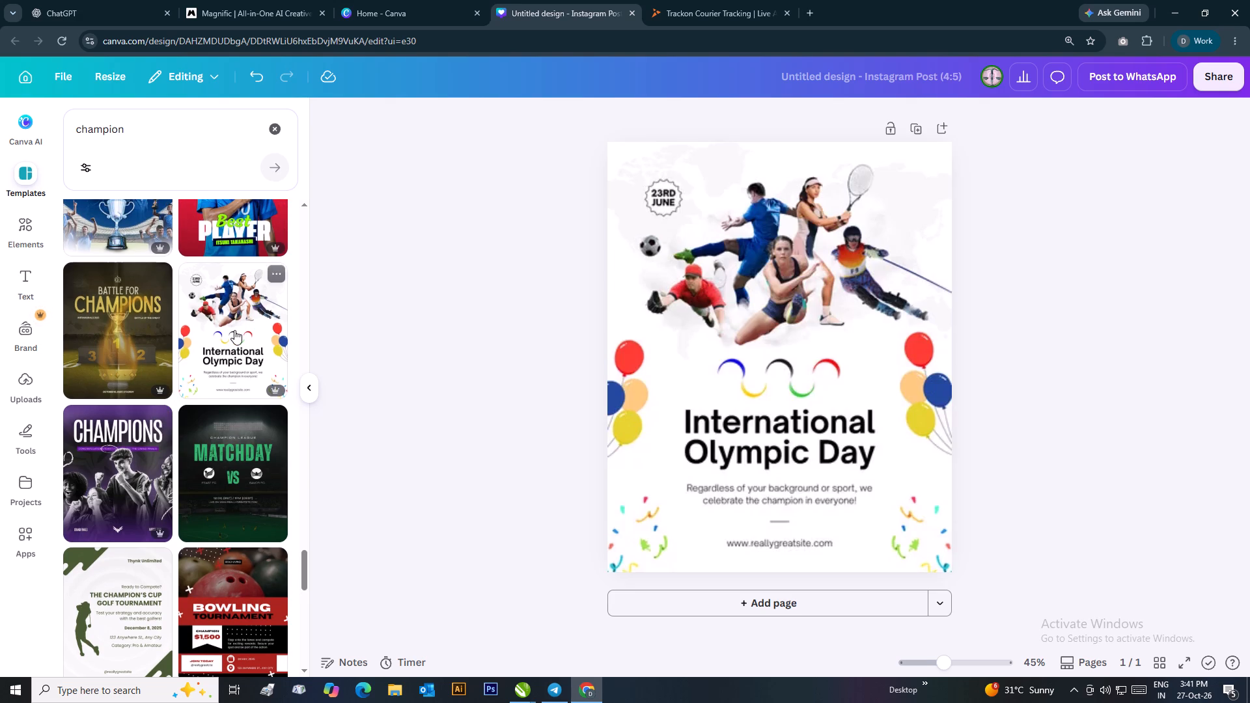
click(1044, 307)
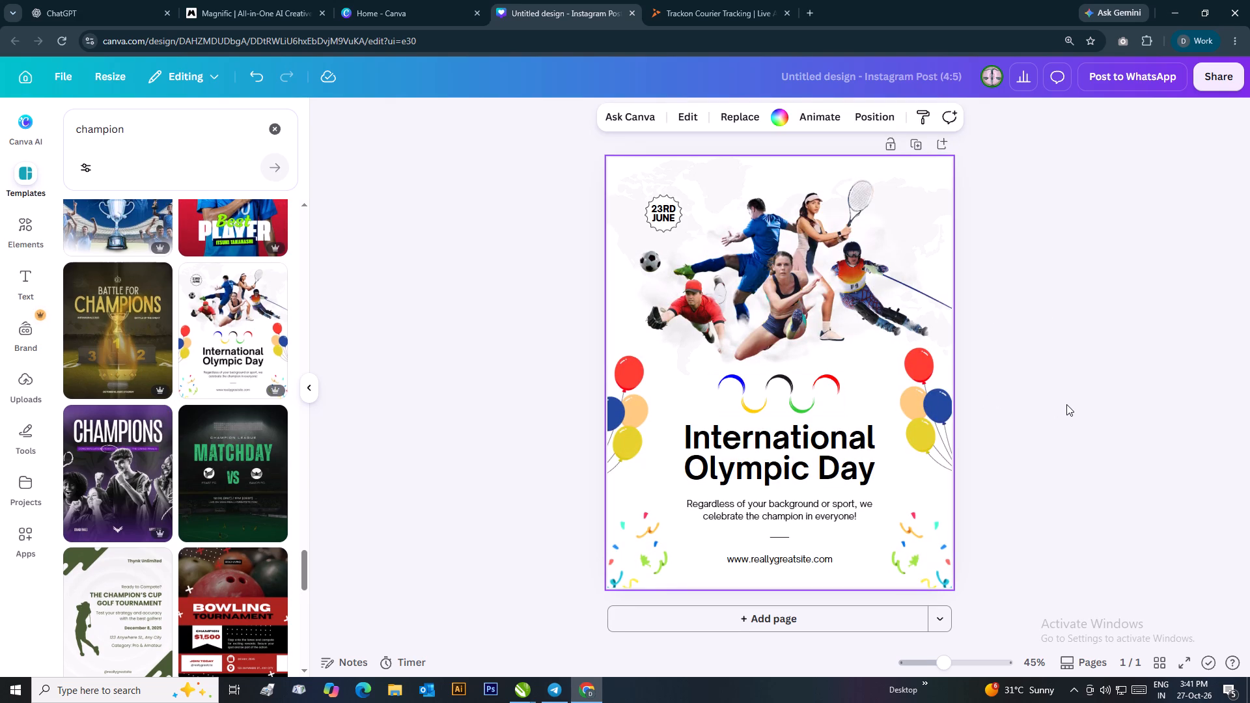
Examine the remaining champion templates for a more suitable poster design.
scroll(1066, 404, down, 1)
scroll(288, 499, down, 3)
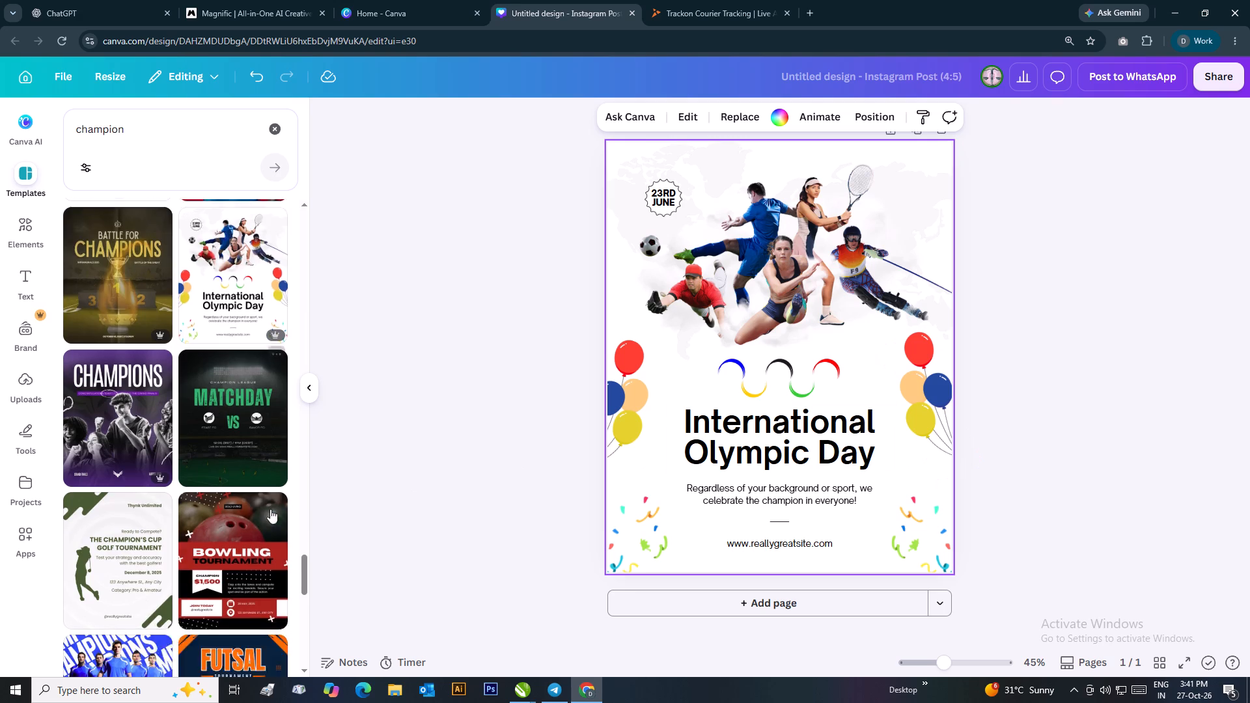
scroll(260, 508, down, 3)
scroll(258, 509, up, 2)
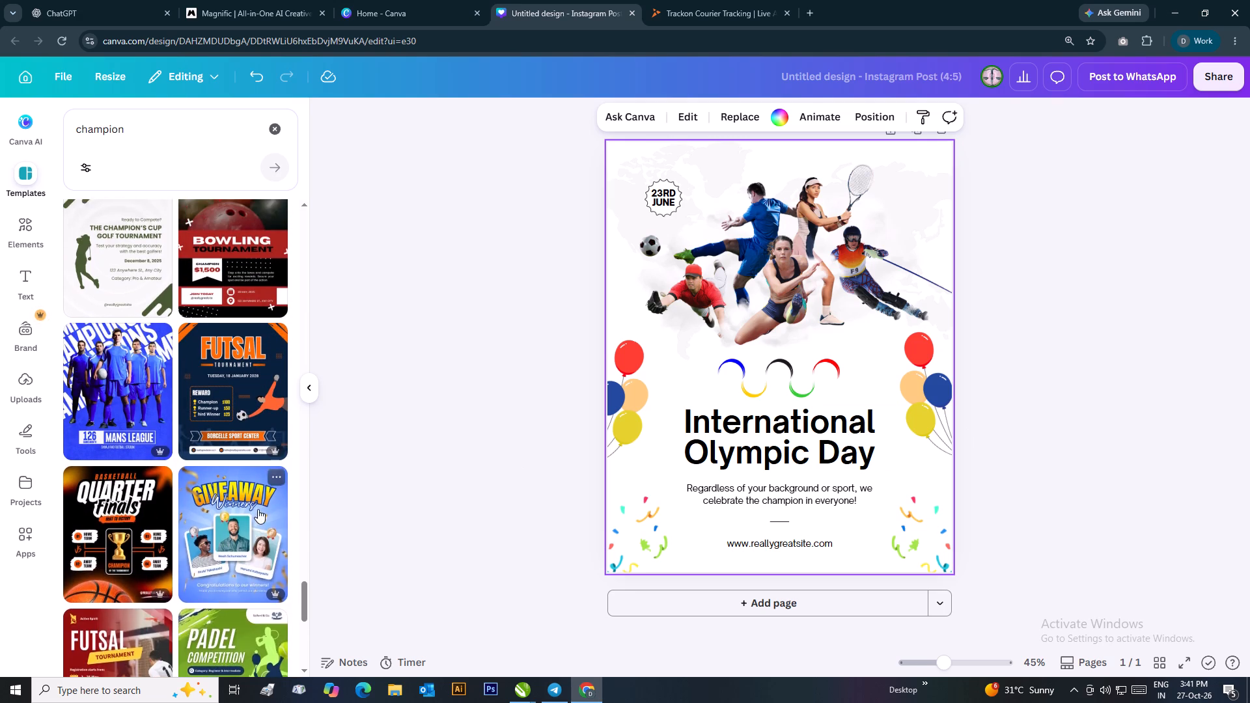
scroll(255, 508, down, 3)
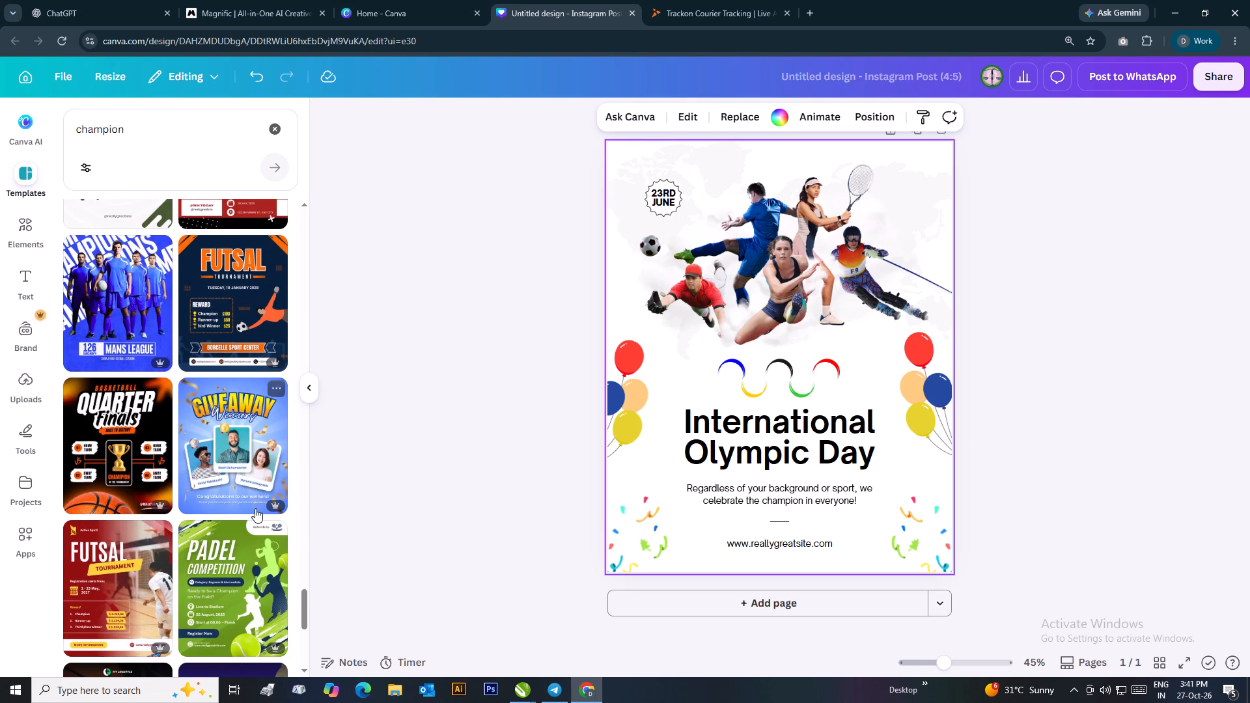
scroll(255, 505, down, 2)
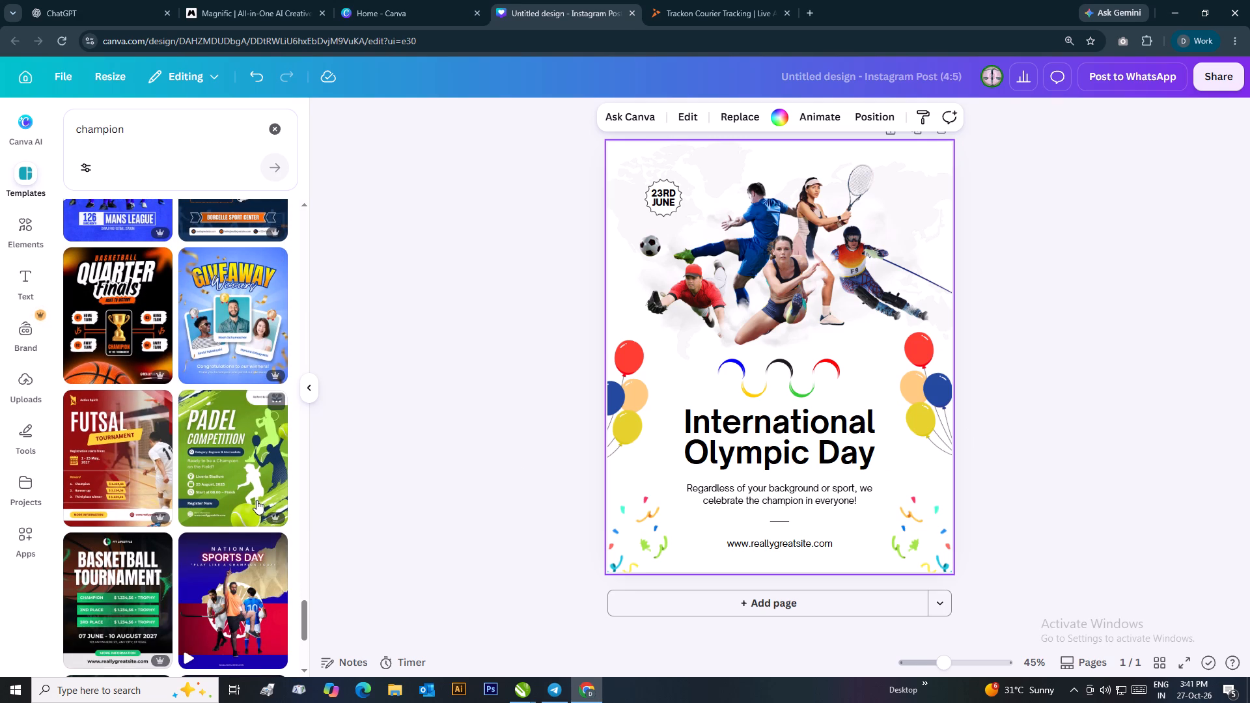
scroll(212, 460, down, 3)
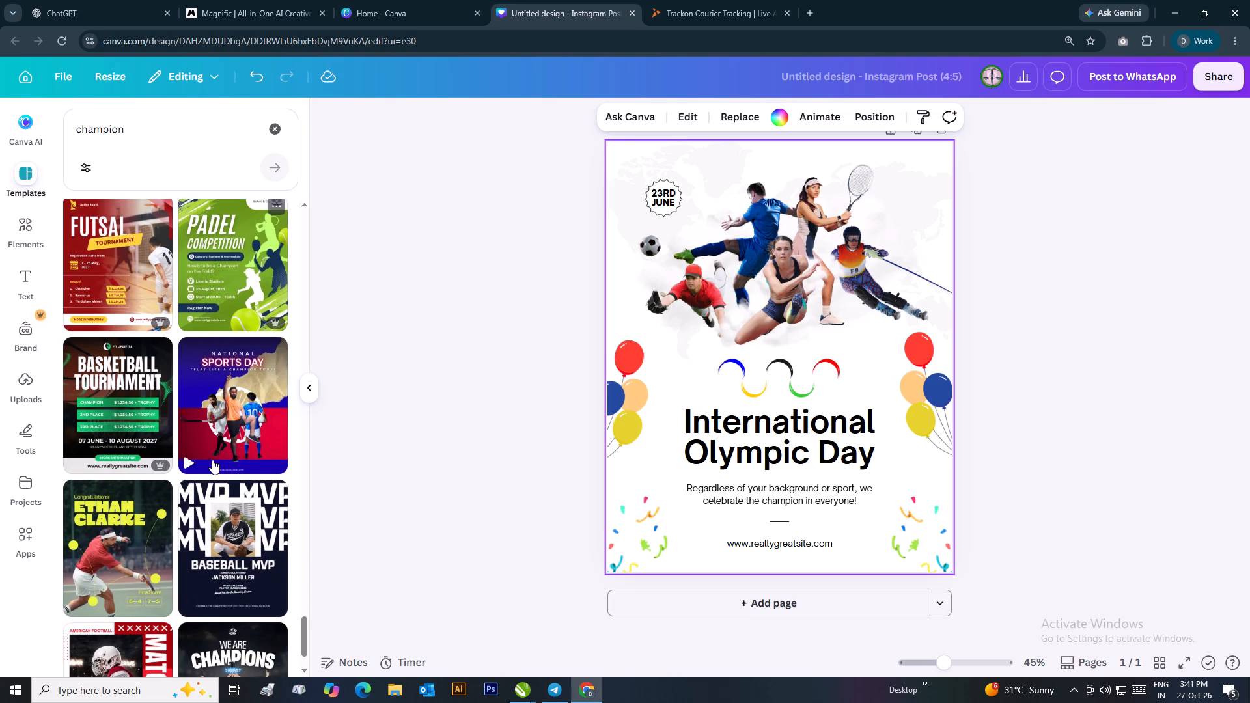
scroll(212, 460, down, 7)
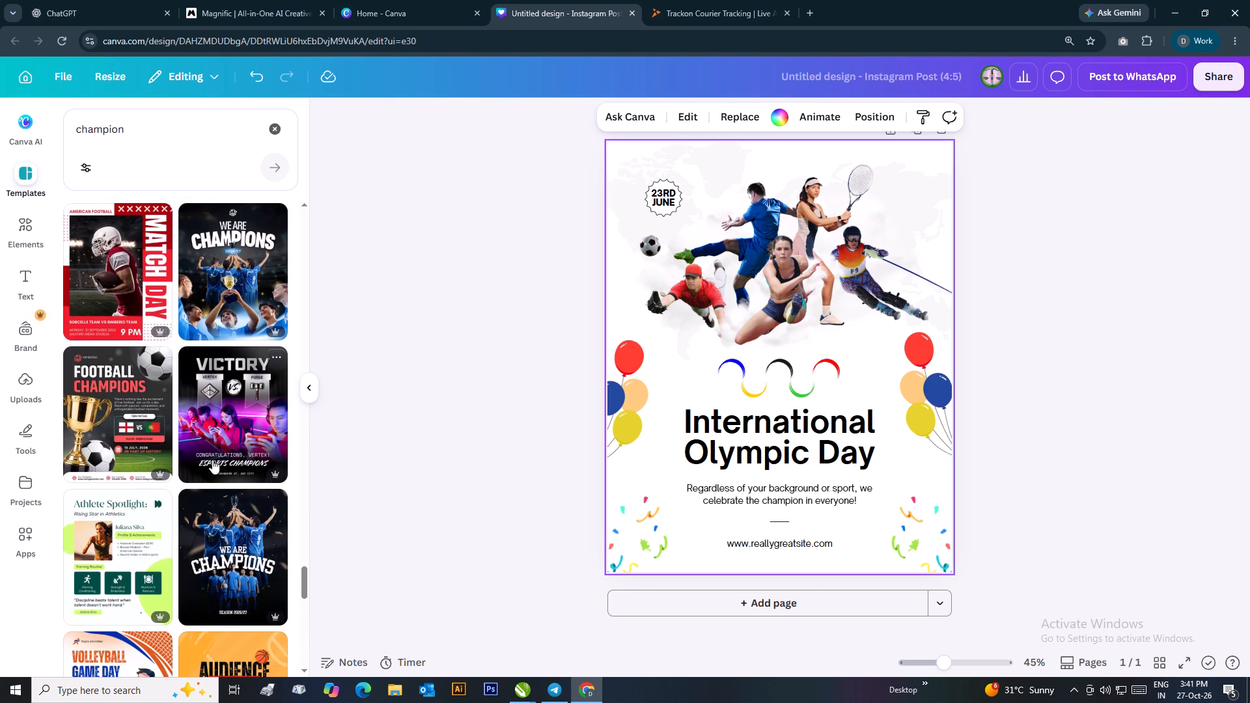
scroll(212, 460, down, 4)
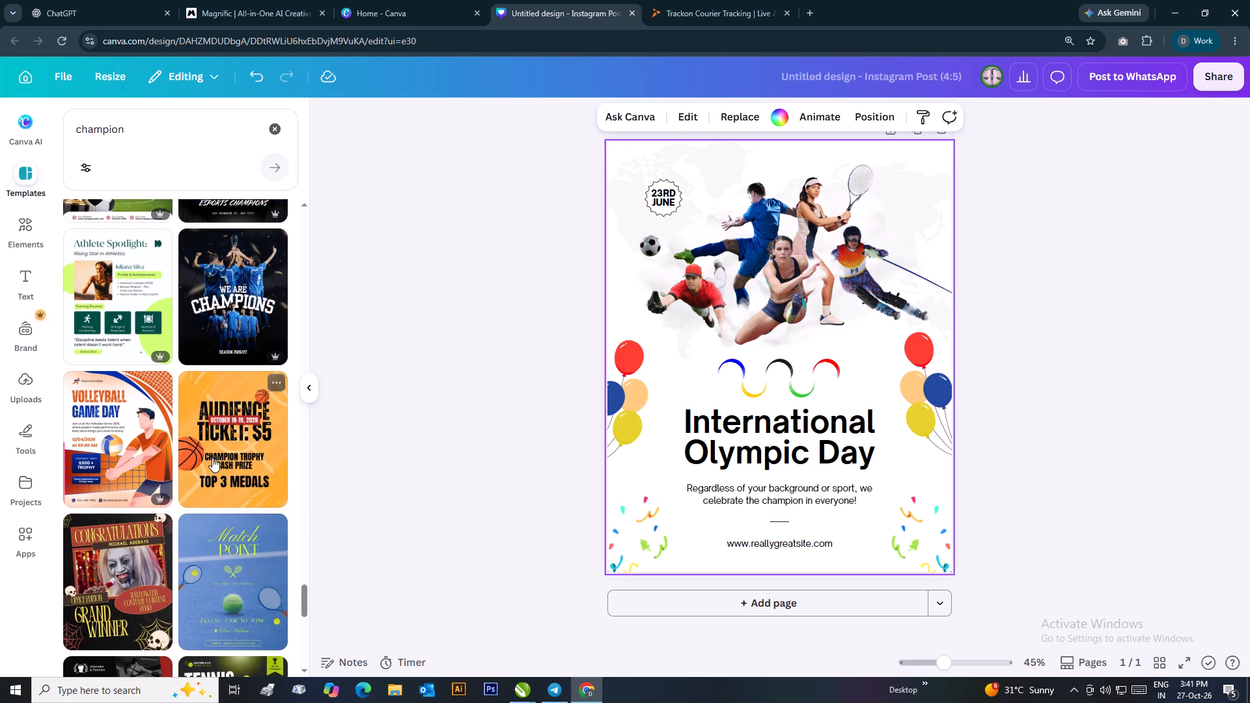
Replace the champion search with a template search for "awaed".
click(277, 125)
click(142, 128)
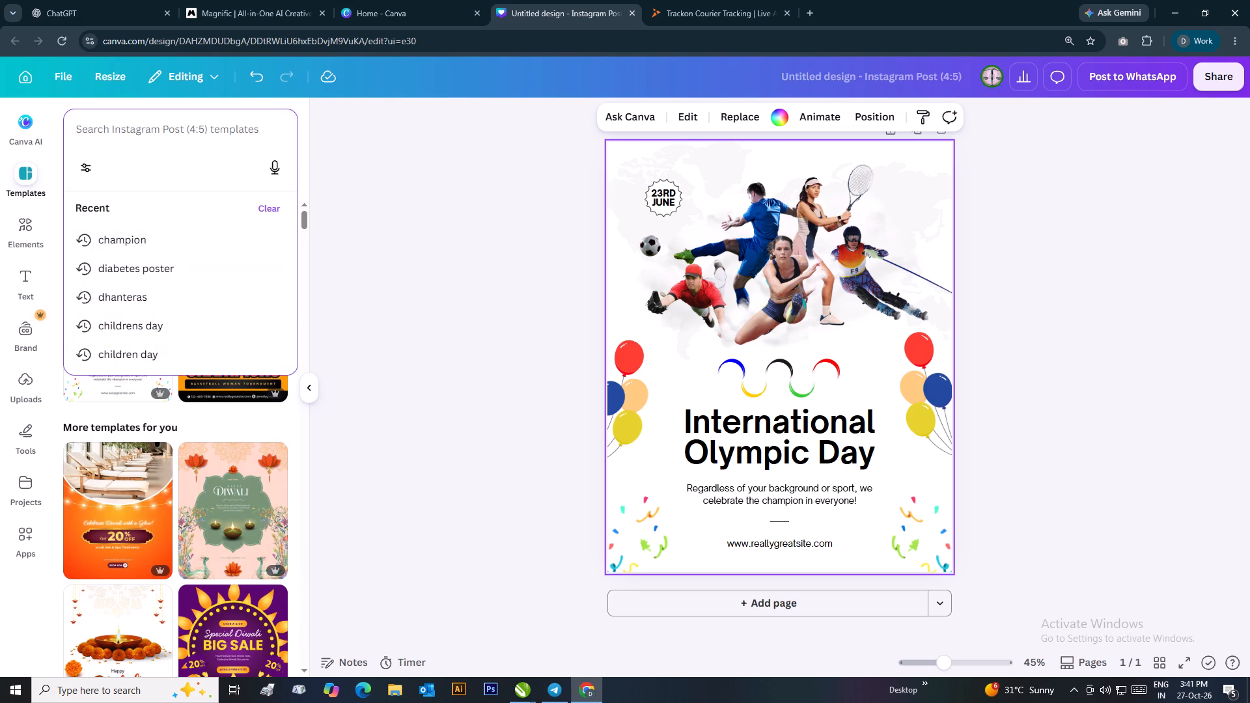
text(awaed)
key(Return)
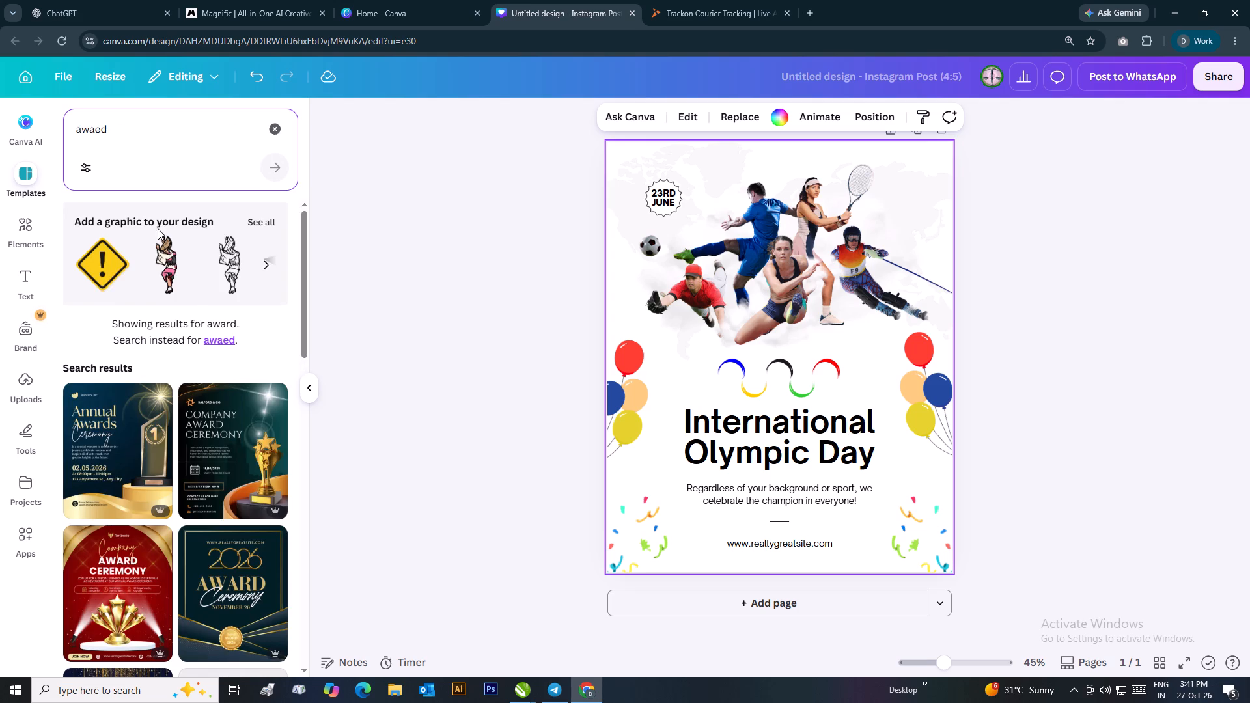
Apply the cream-and-gold Company Annual Award template from the award results to the page.
scroll(244, 420, down, 3)
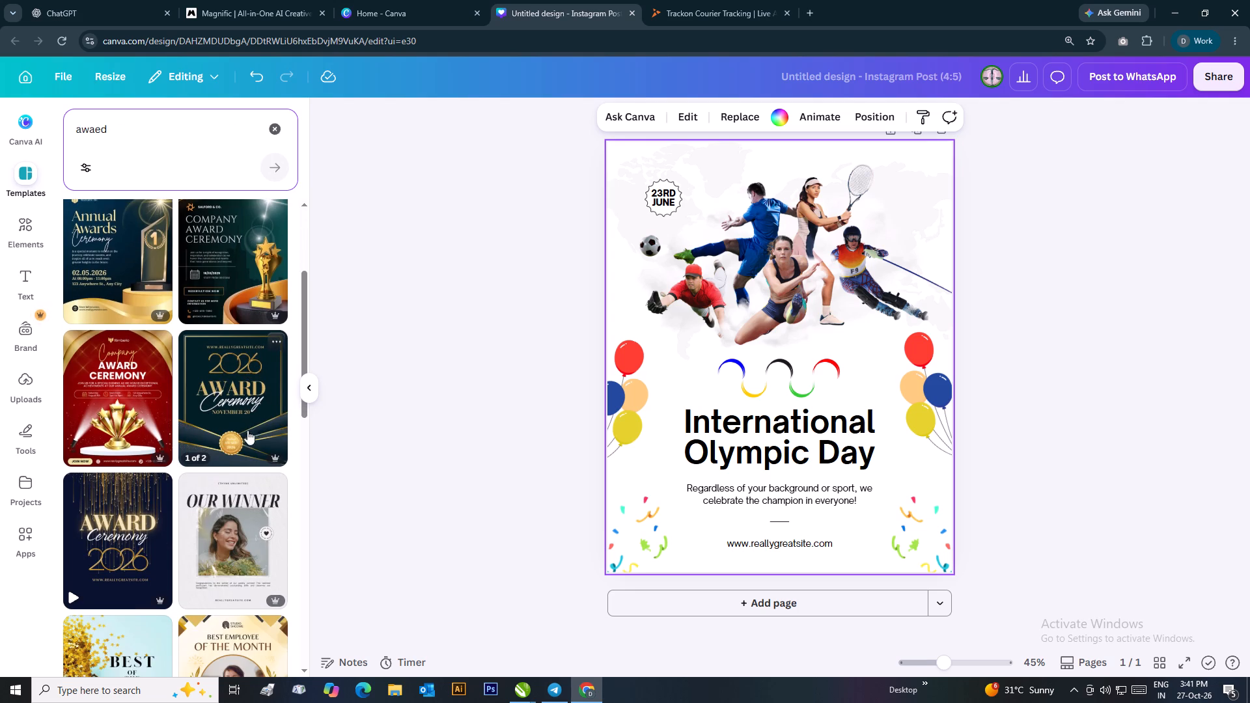
scroll(242, 448, down, 4)
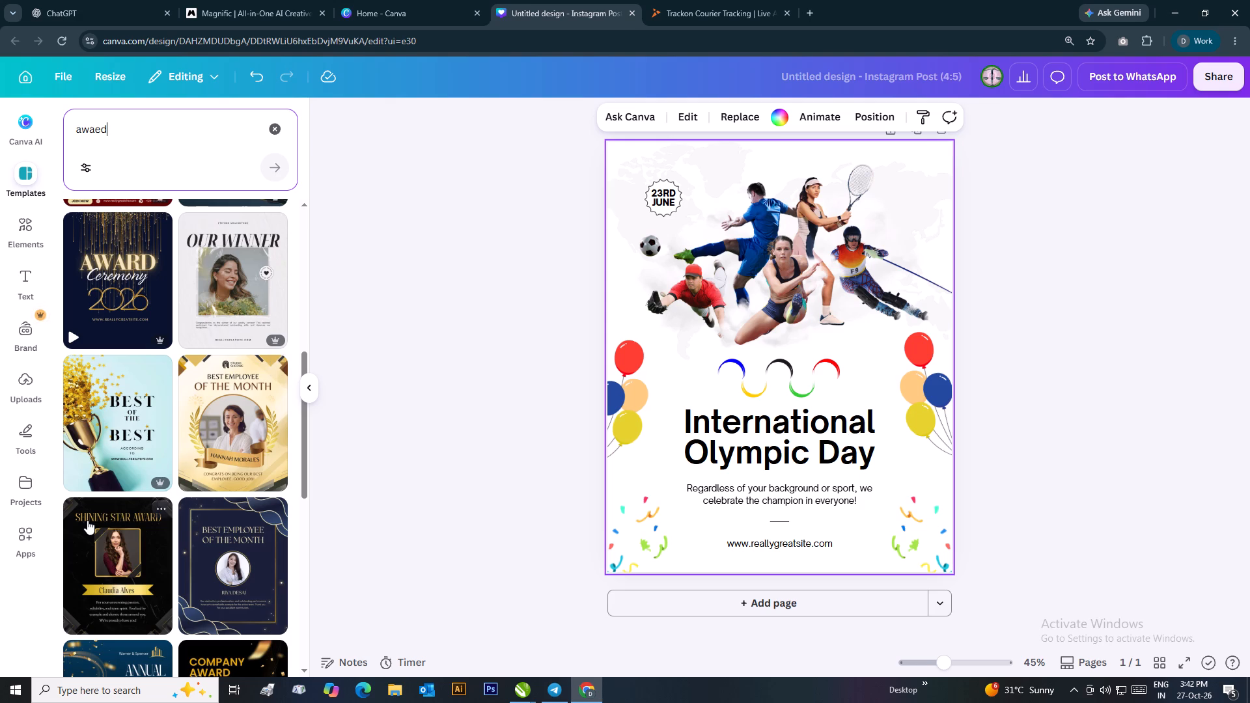
scroll(87, 520, down, 1)
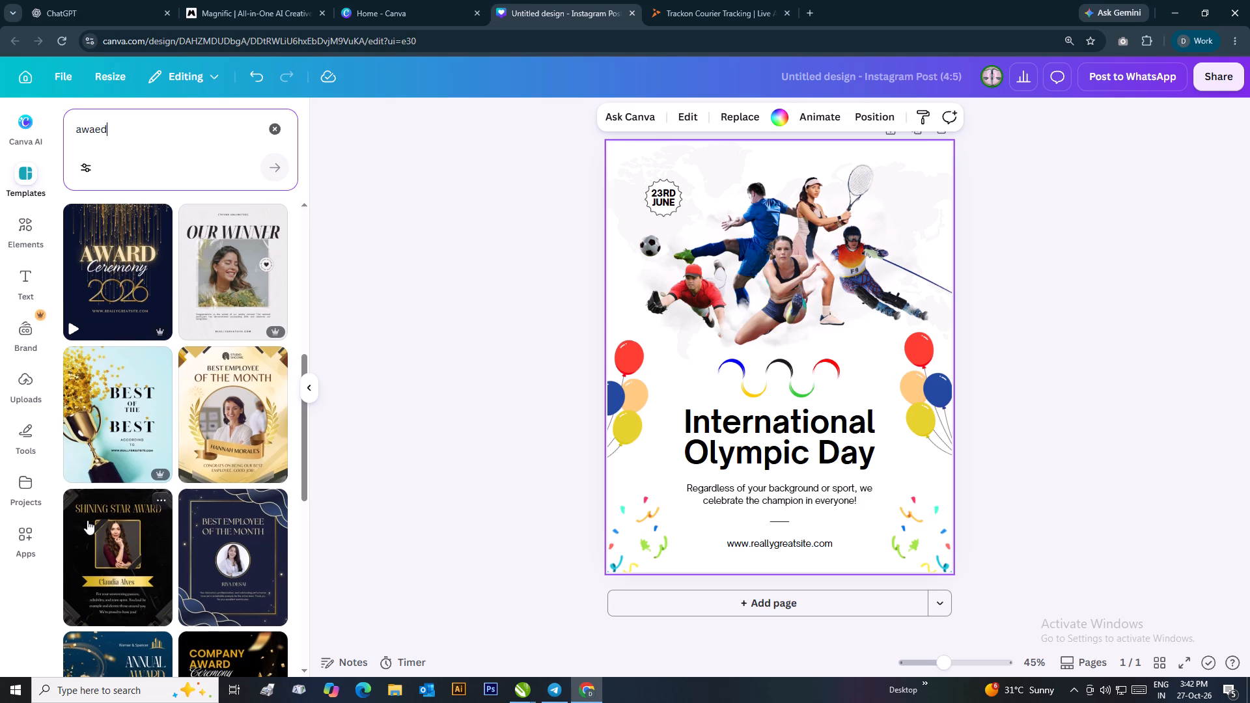
scroll(87, 520, down, 3)
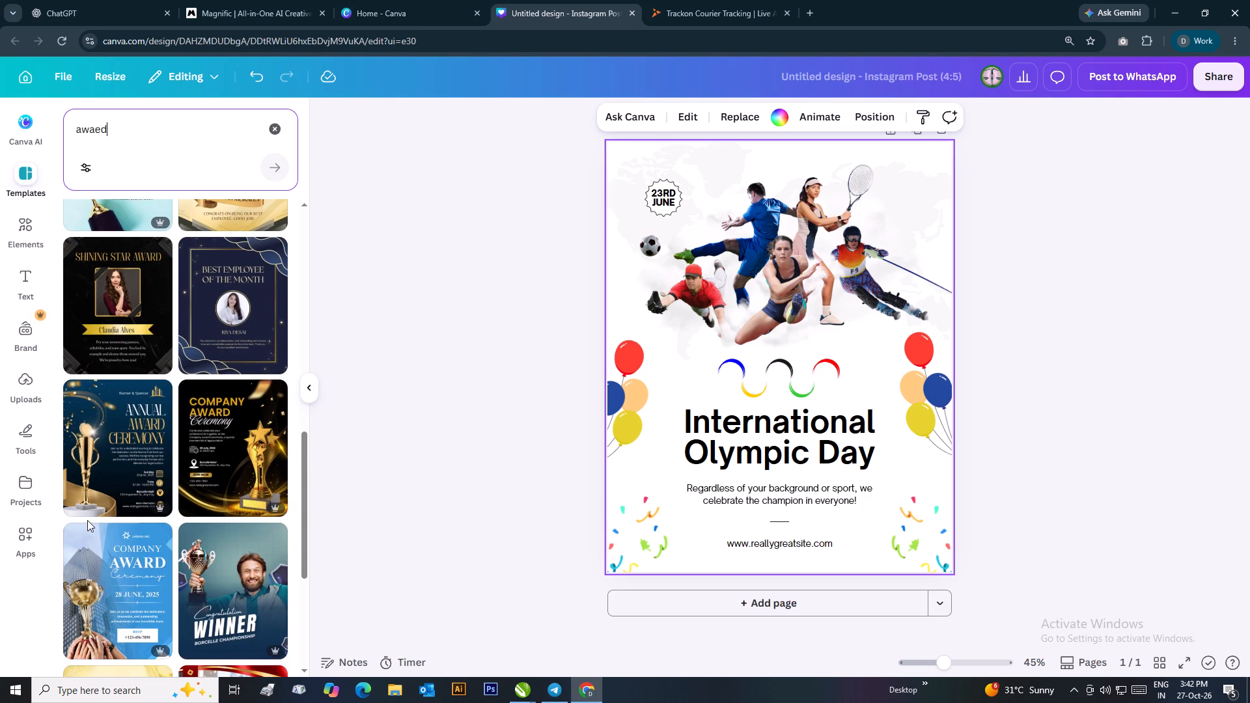
scroll(87, 520, down, 4)
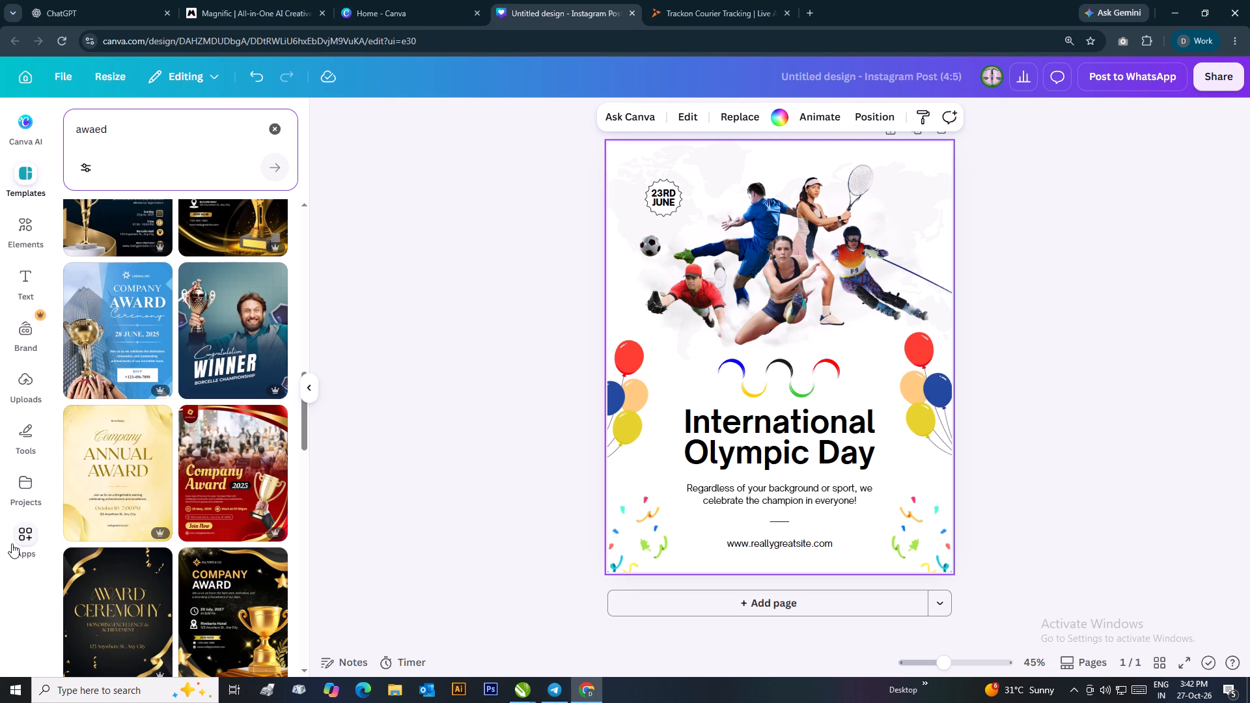
scroll(17, 542, down, 2)
scroll(109, 494, down, 1)
click(149, 391)
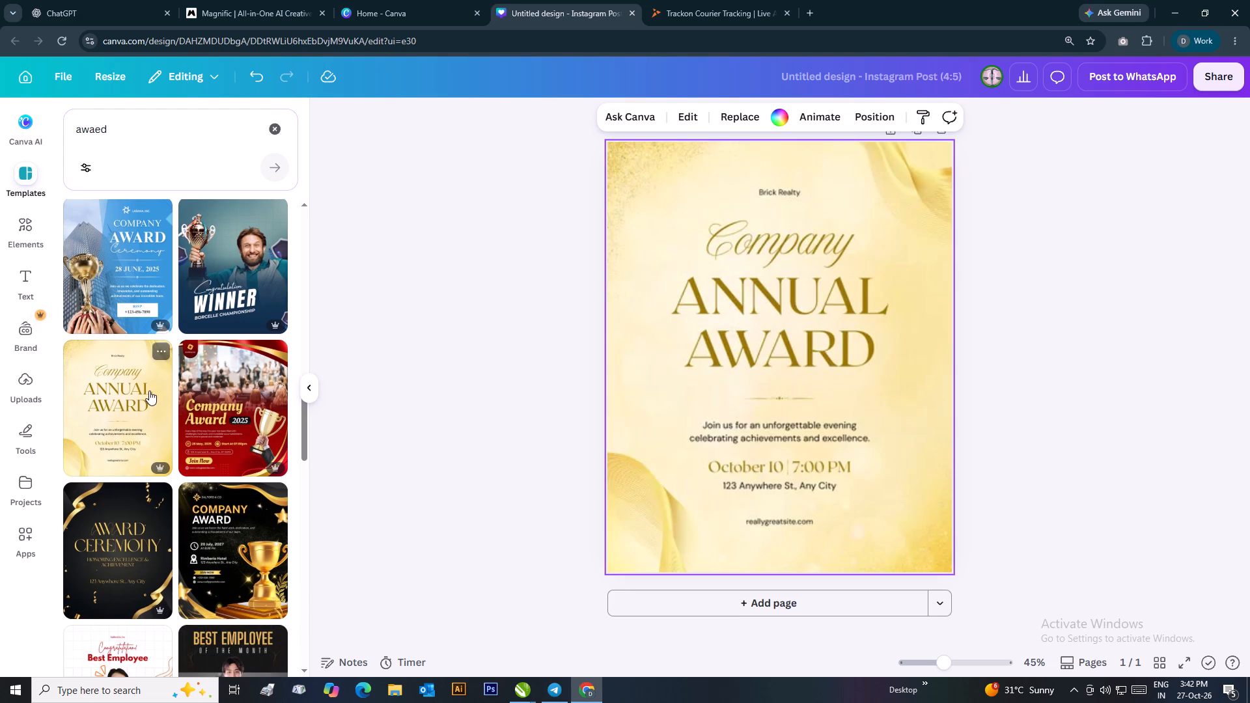
click(1034, 405)
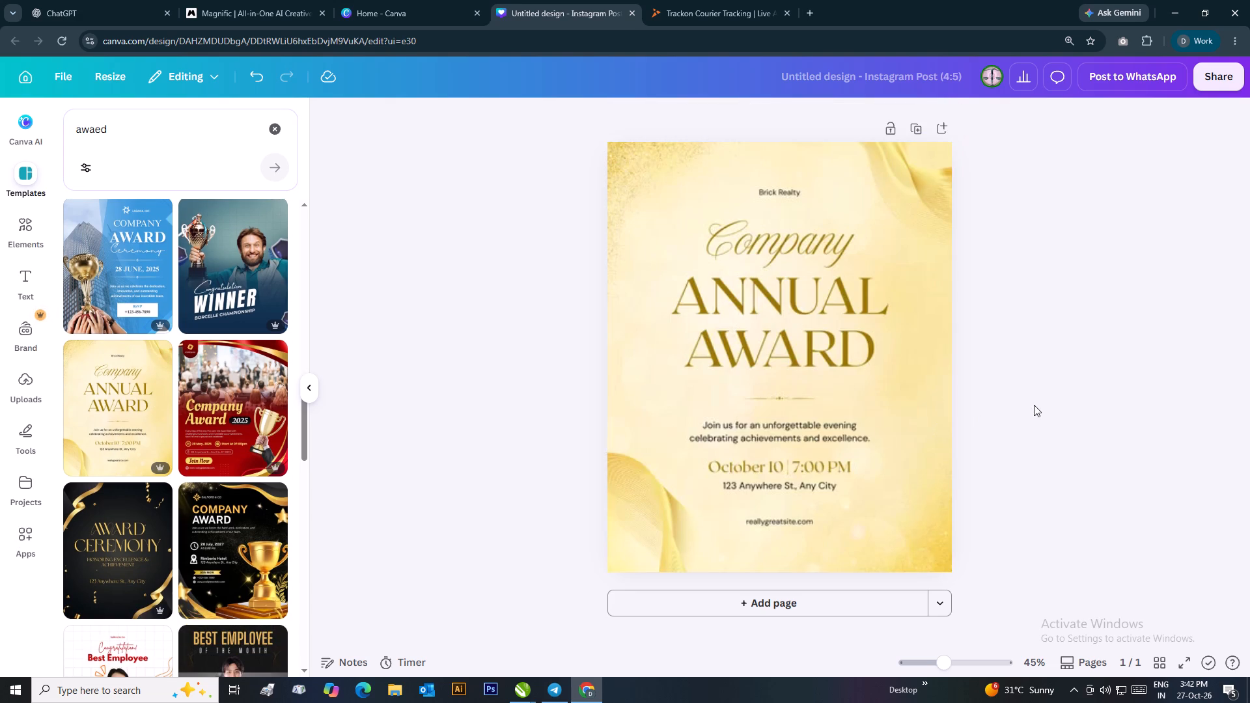
Delete the "ANNUAL AWARD" and "Company" headings and the "Brick Realty" line from the award poster.
click(792, 318)
key(Delete)
click(773, 269)
key(Delete)
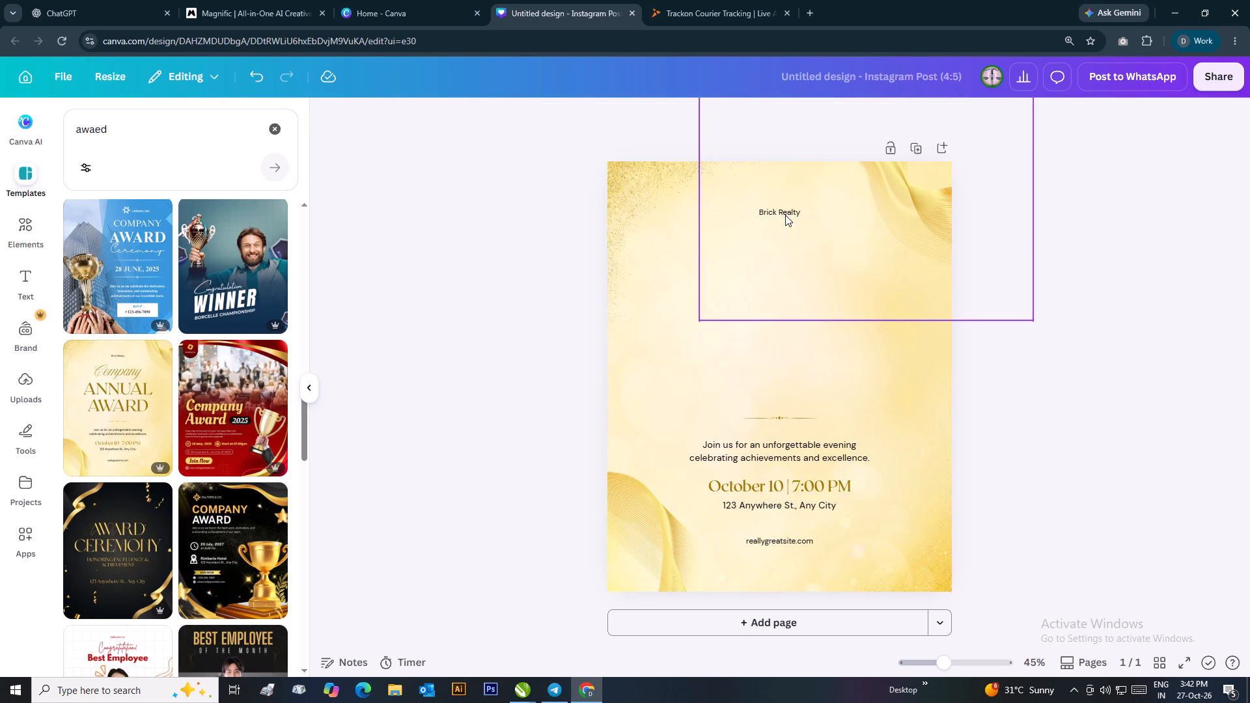
click(785, 214)
key(Delete)
Delete the invitation text, ornamental divider, date and time, address and website from the award poster's lower half.
click(786, 447)
key(Delete)
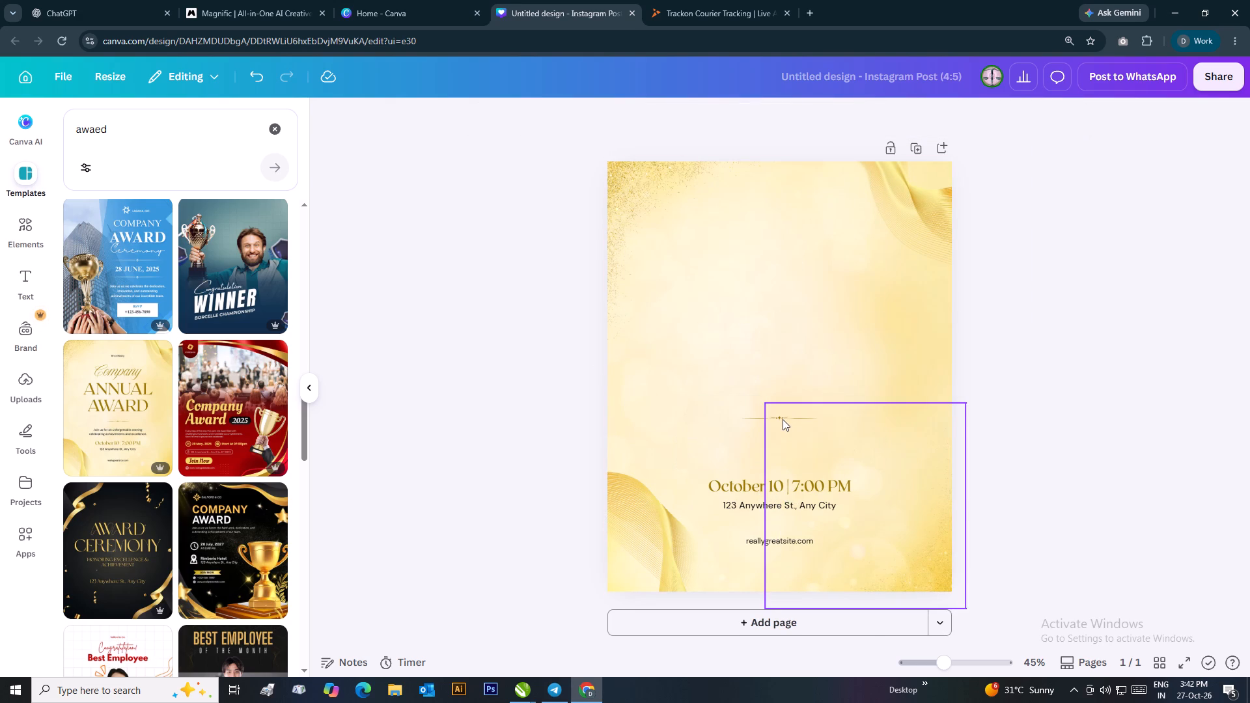
click(783, 419)
click(755, 420)
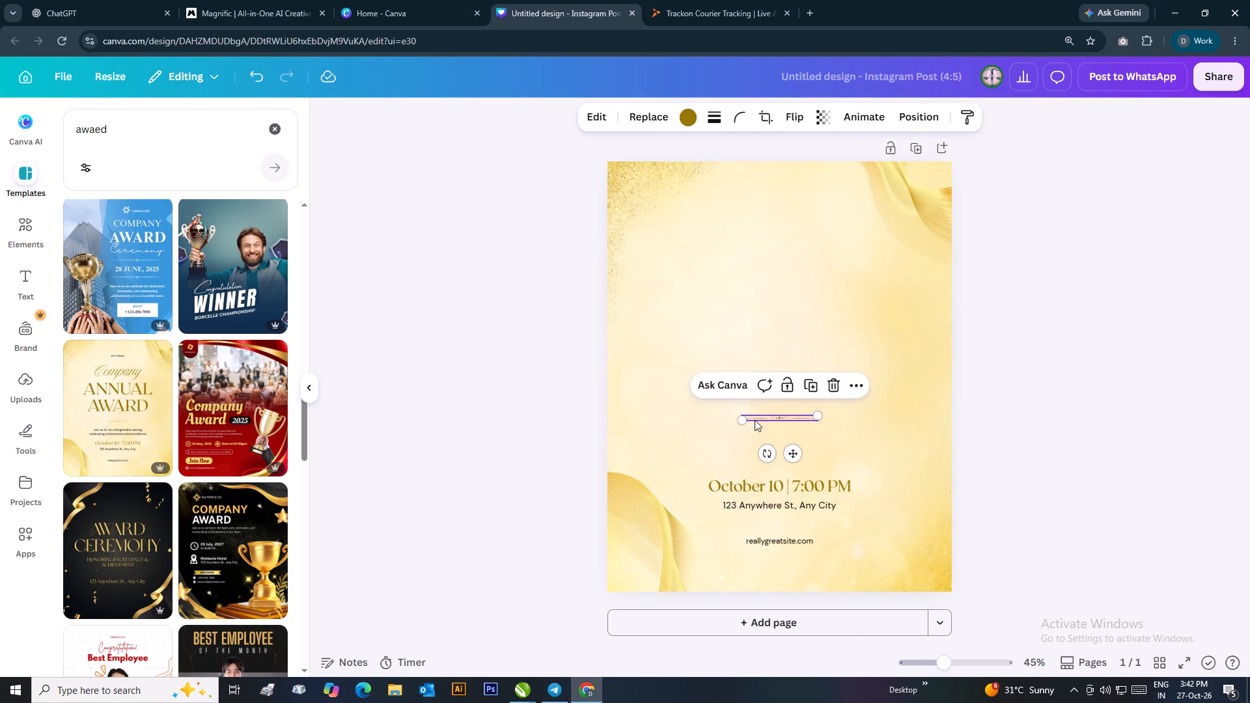
key(Delete)
click(772, 490)
key(Delete)
click(757, 504)
key(Delete)
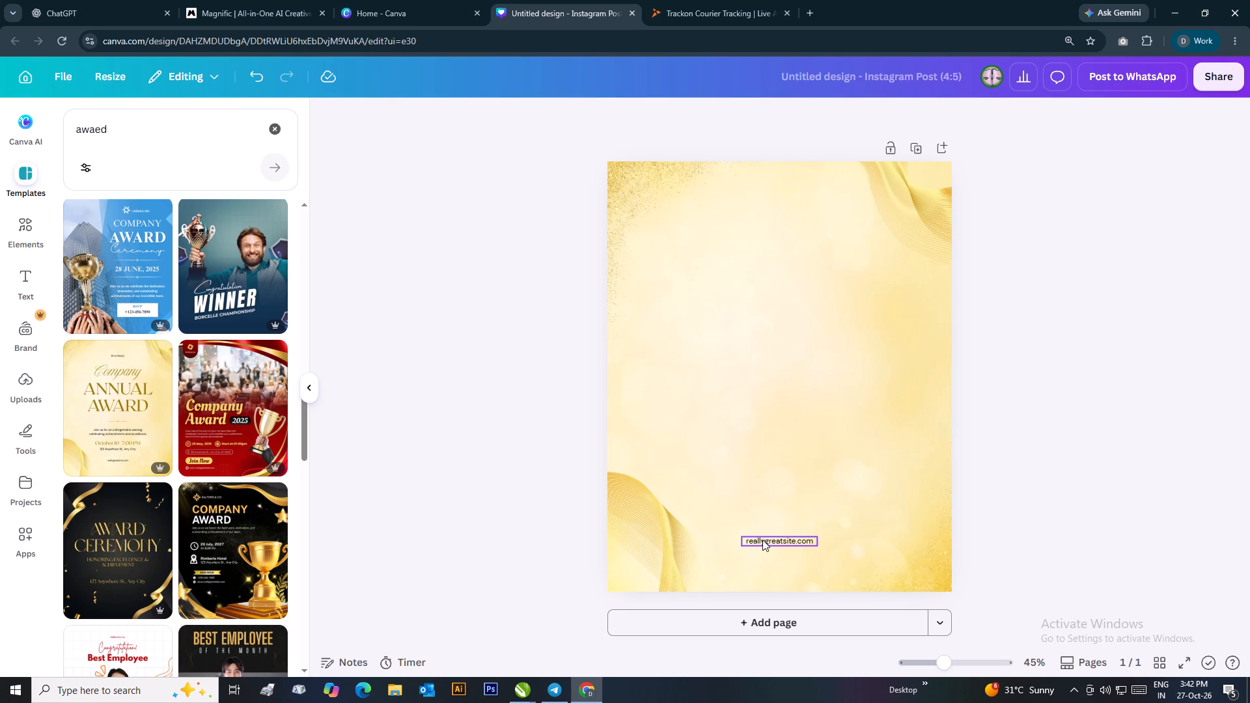
click(762, 540)
key(Delete)
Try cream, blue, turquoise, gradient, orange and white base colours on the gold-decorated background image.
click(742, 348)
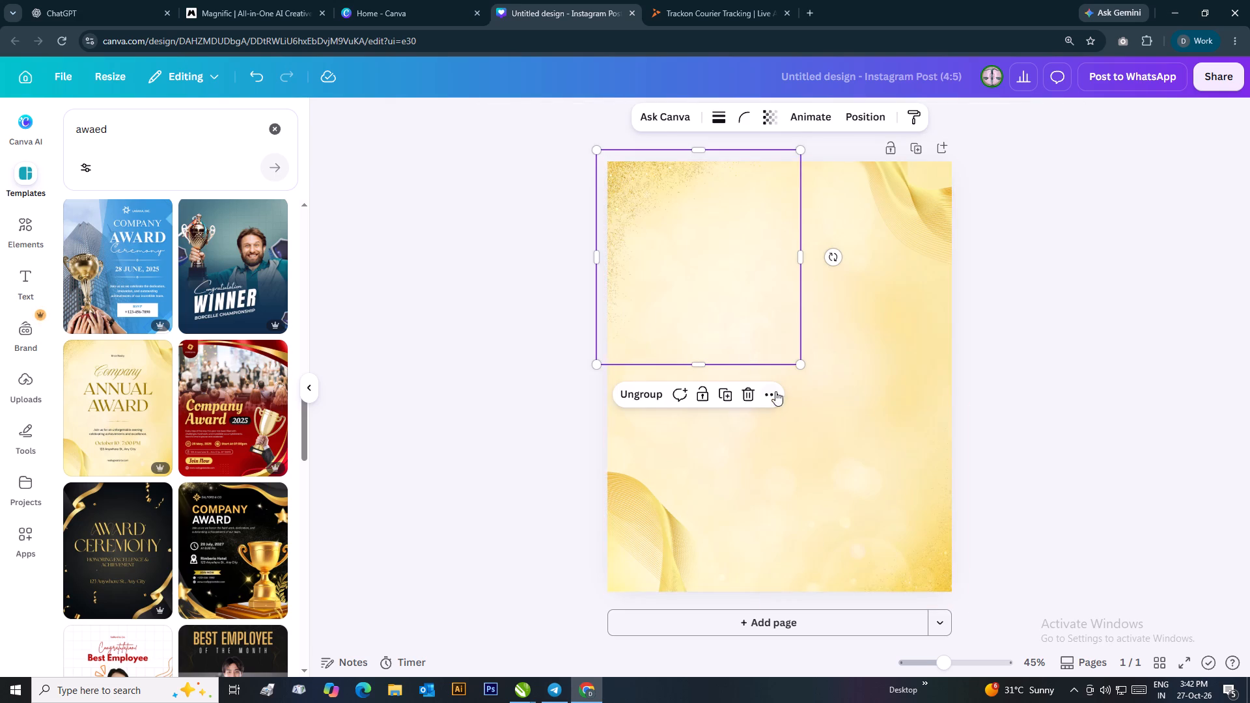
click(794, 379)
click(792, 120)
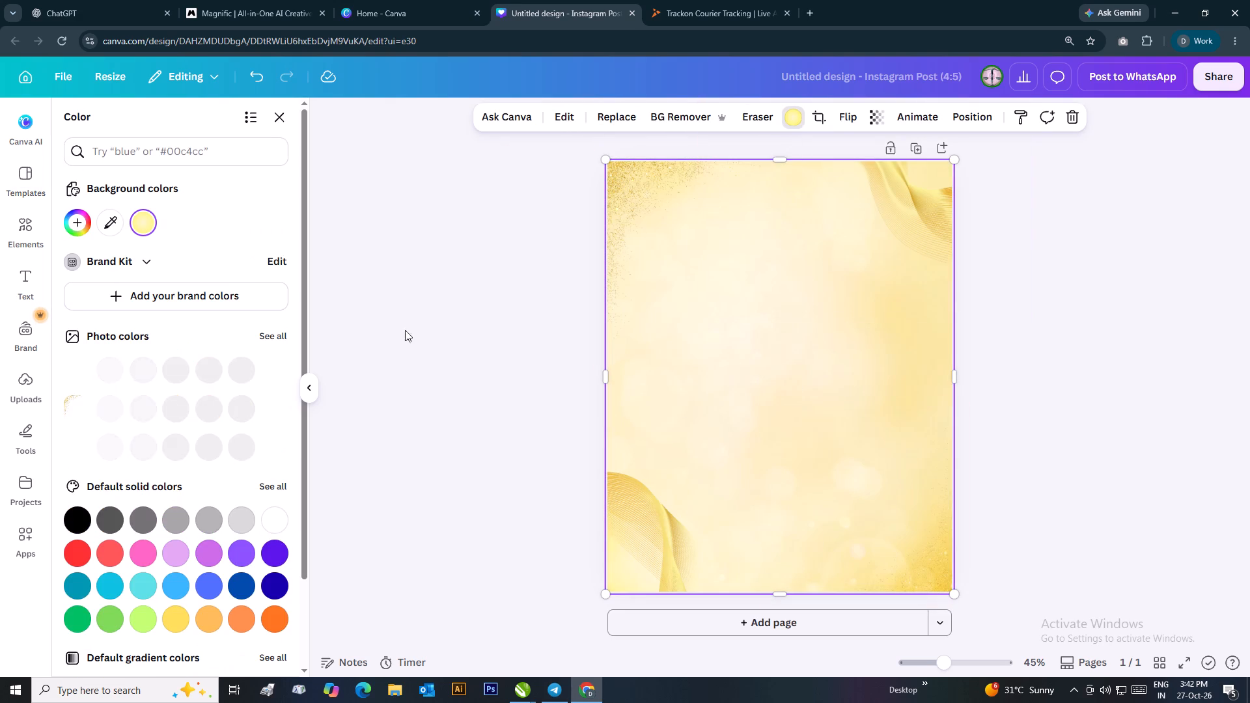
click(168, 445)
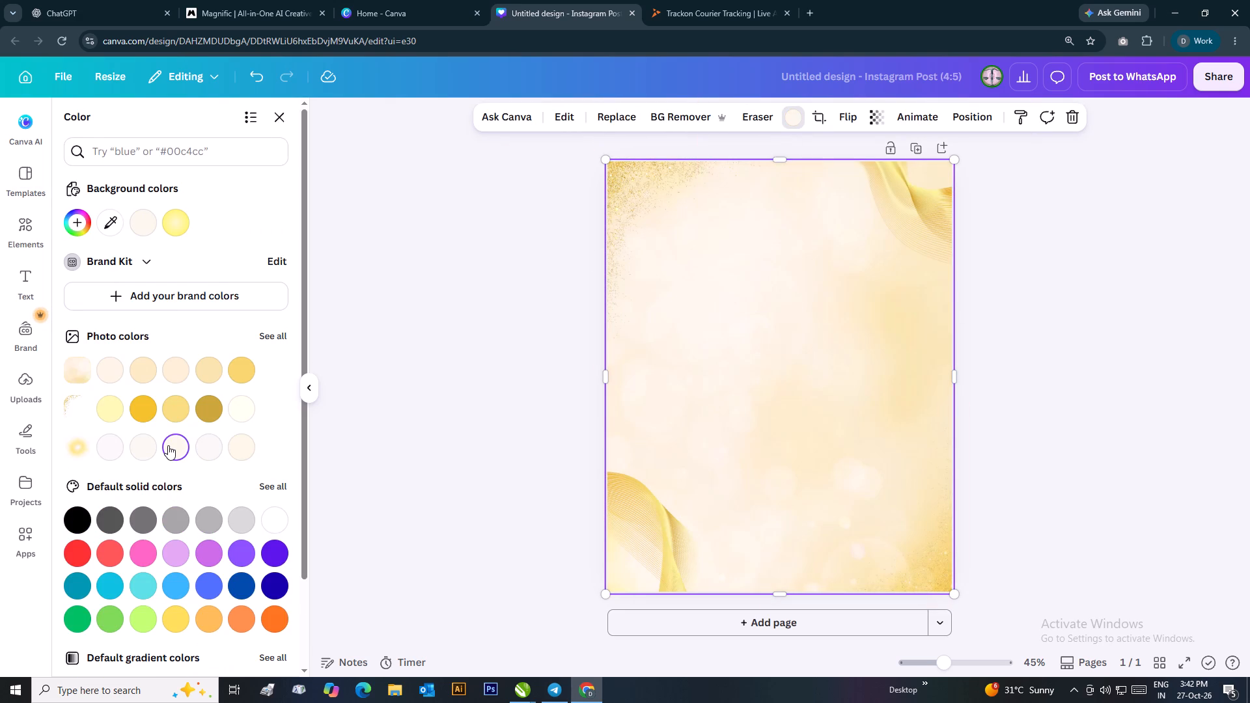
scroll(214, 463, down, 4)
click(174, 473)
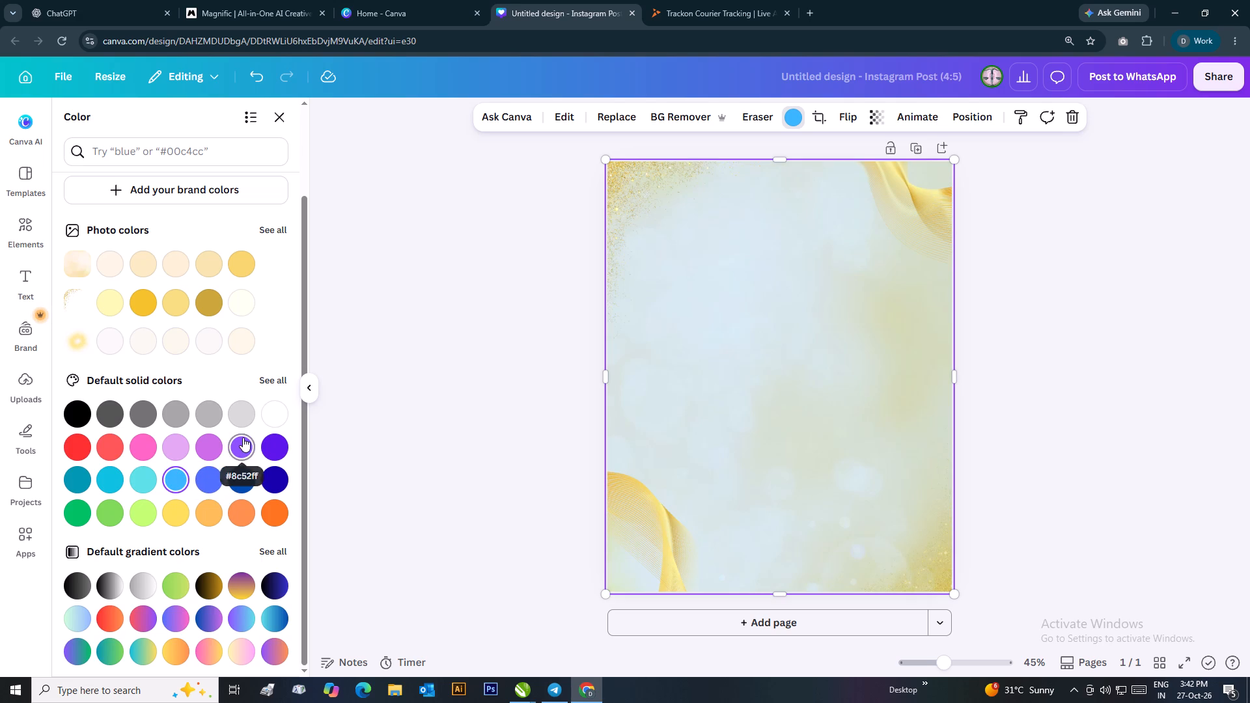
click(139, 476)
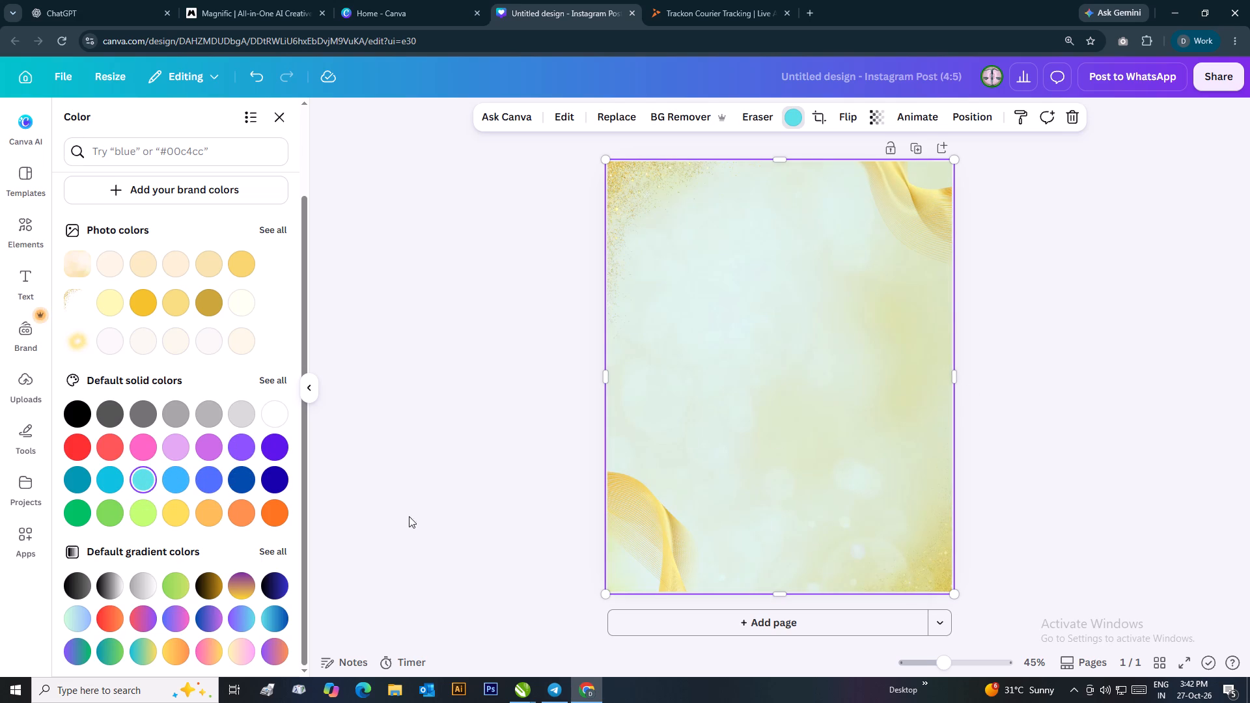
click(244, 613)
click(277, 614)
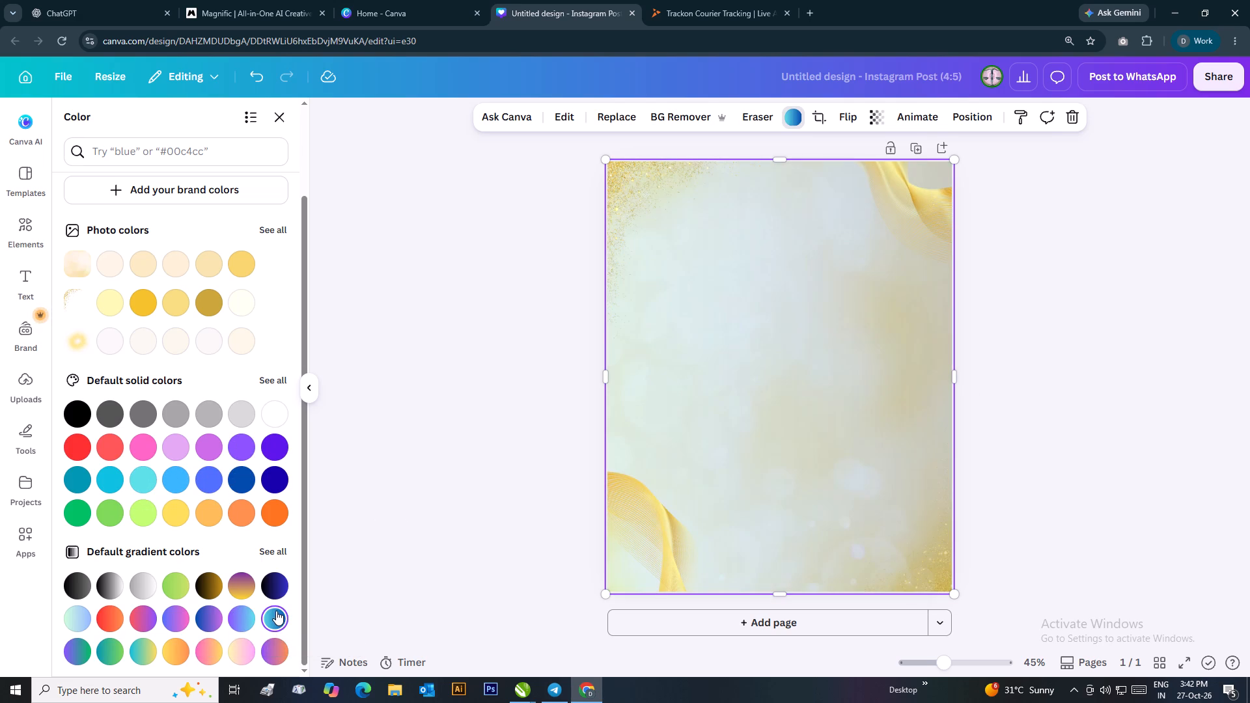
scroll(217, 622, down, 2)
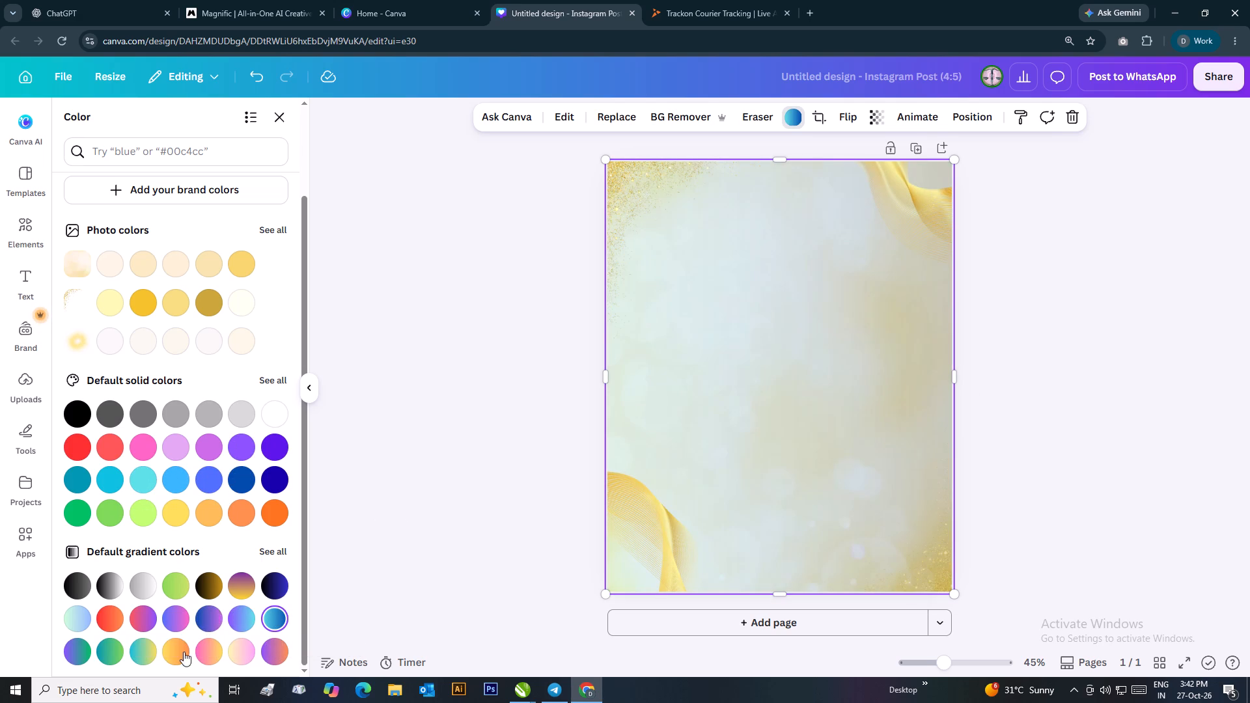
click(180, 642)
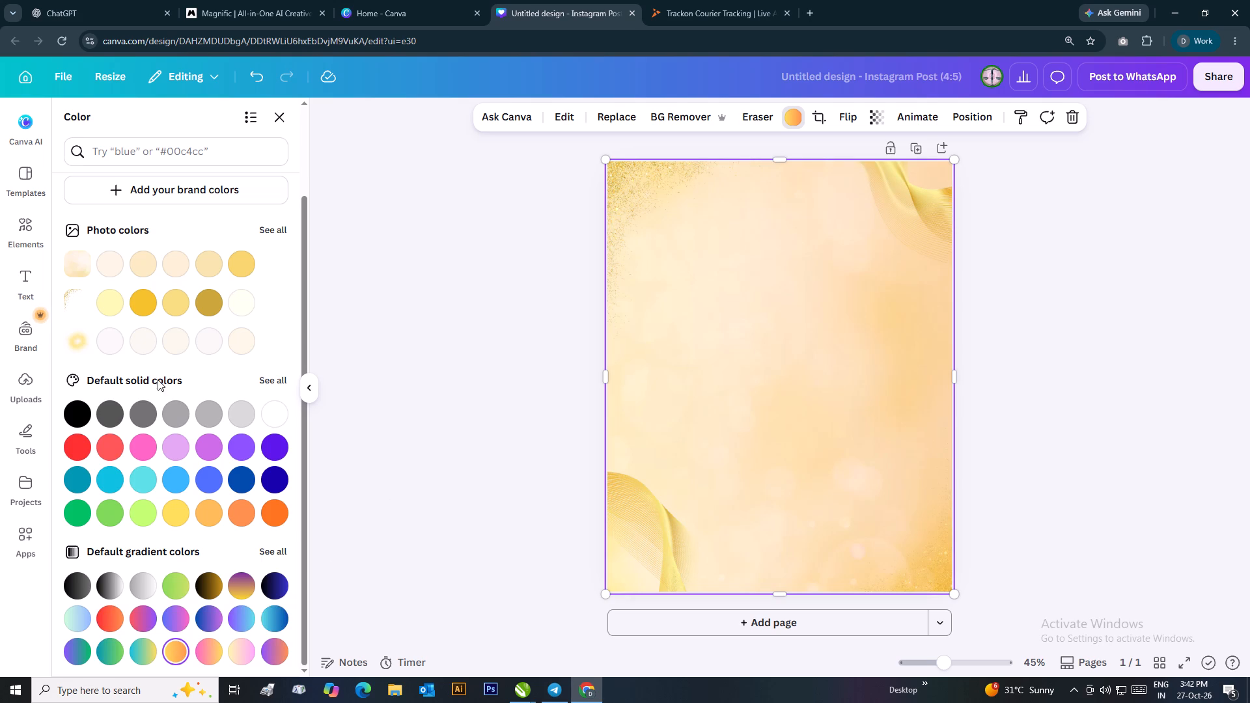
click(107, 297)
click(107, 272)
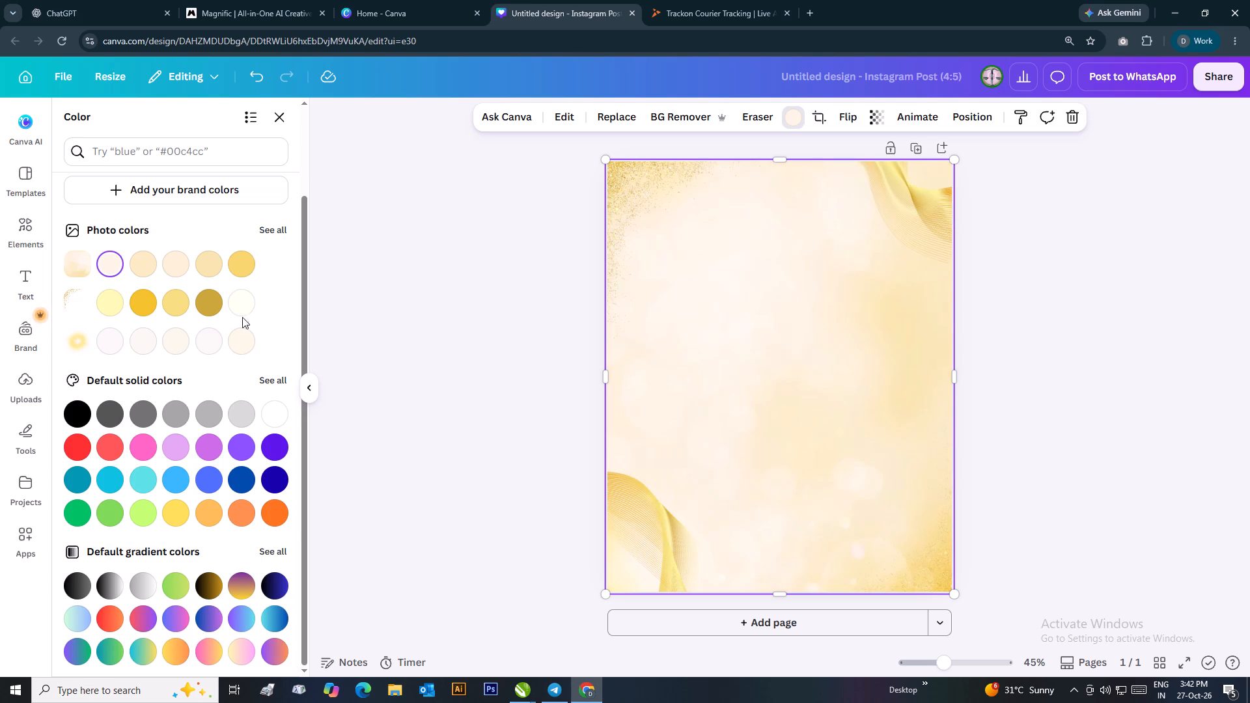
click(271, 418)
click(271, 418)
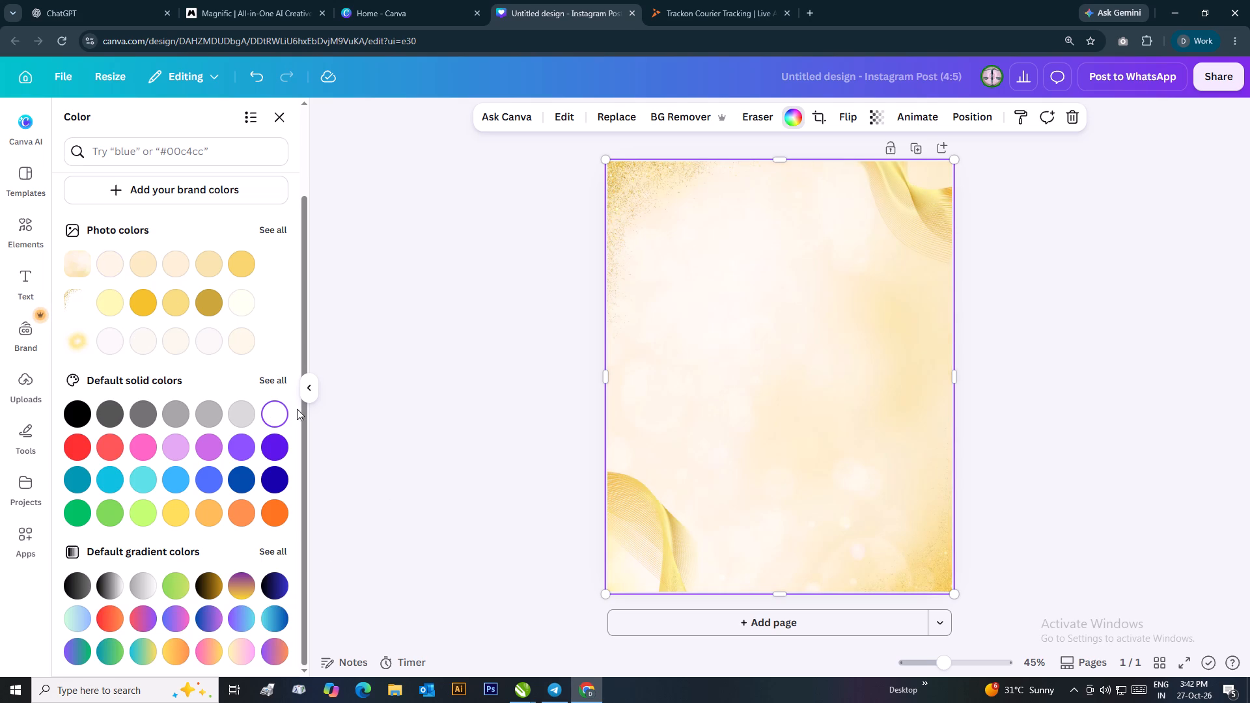
Set the background image's transparency to 0.
click(874, 113)
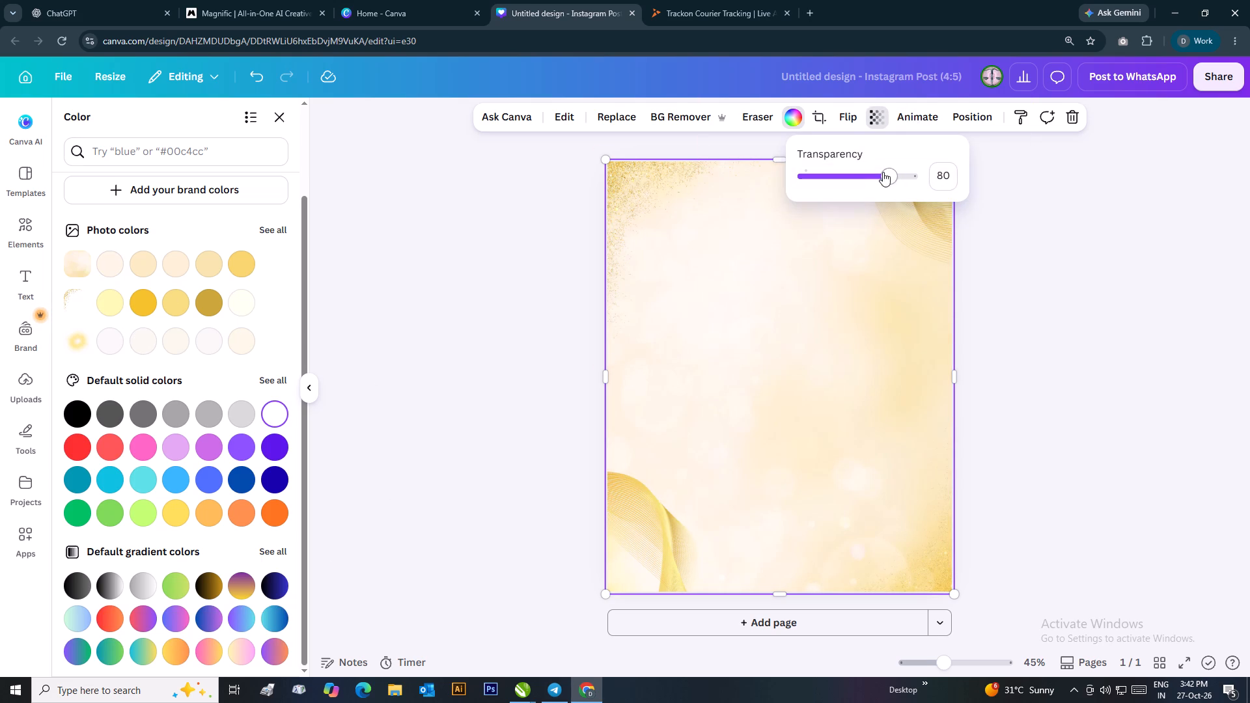
drag(884, 174, 916, 181)
drag(916, 181, 810, 184)
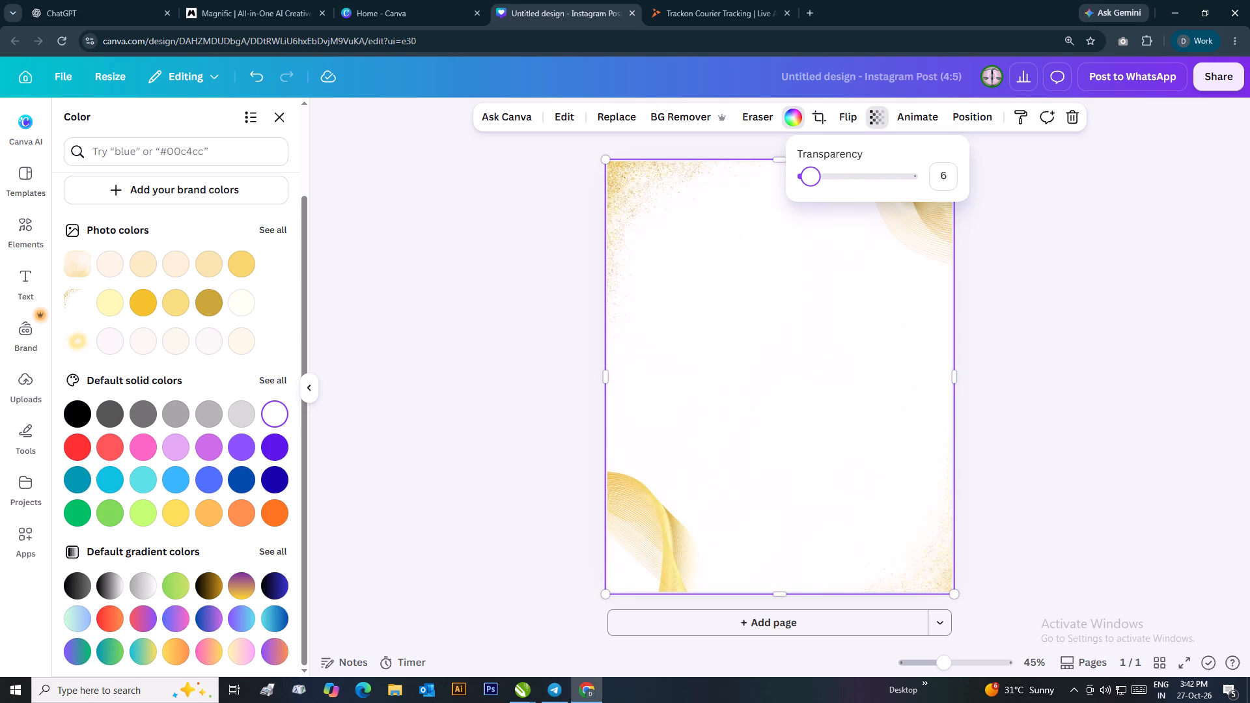
drag(808, 180, 771, 195)
click(1094, 333)
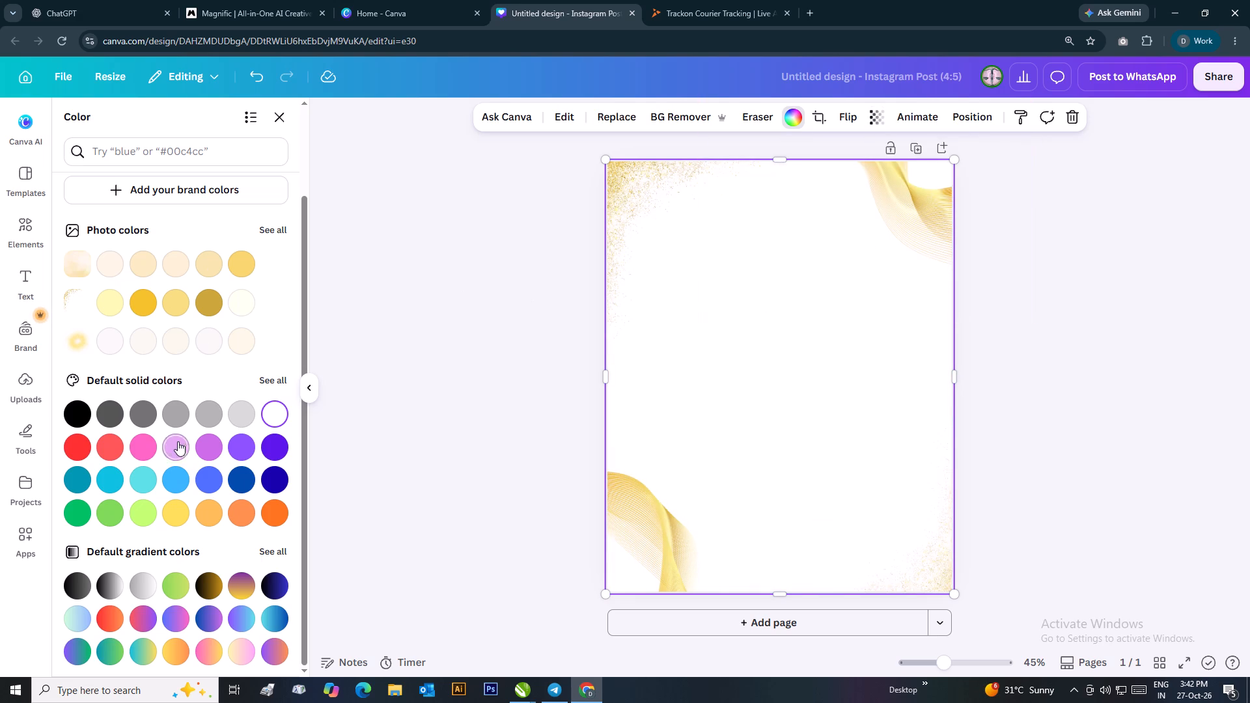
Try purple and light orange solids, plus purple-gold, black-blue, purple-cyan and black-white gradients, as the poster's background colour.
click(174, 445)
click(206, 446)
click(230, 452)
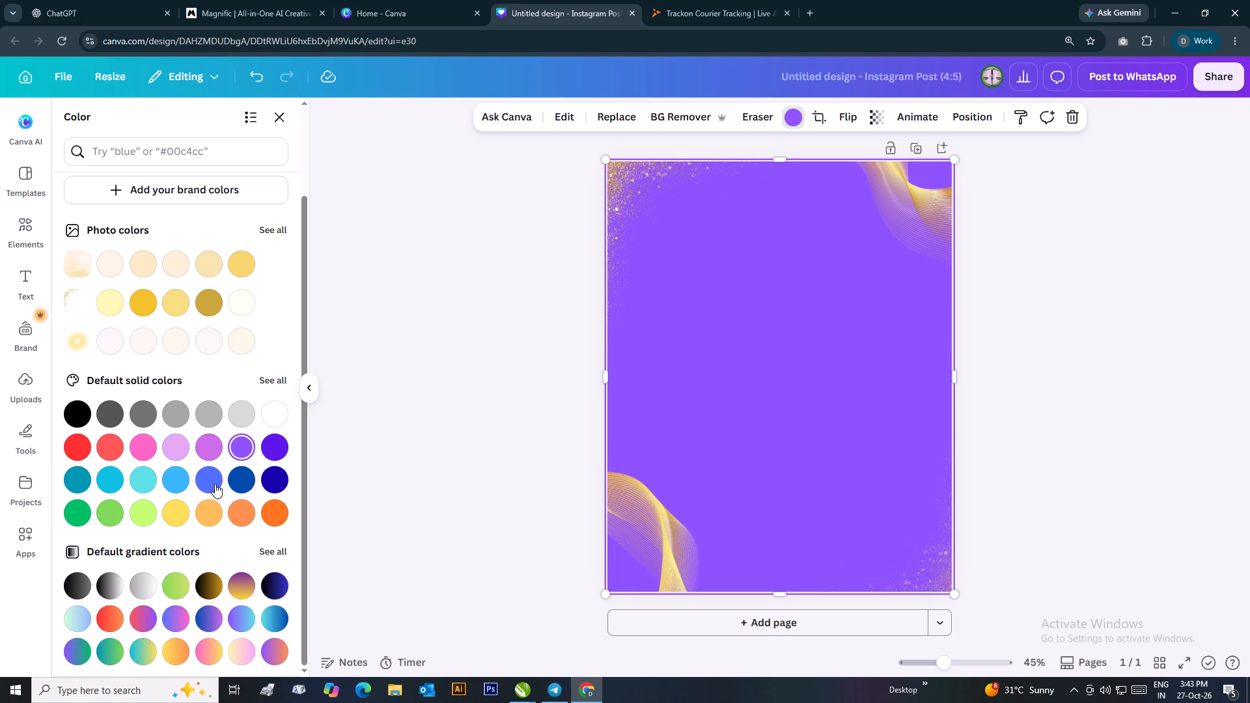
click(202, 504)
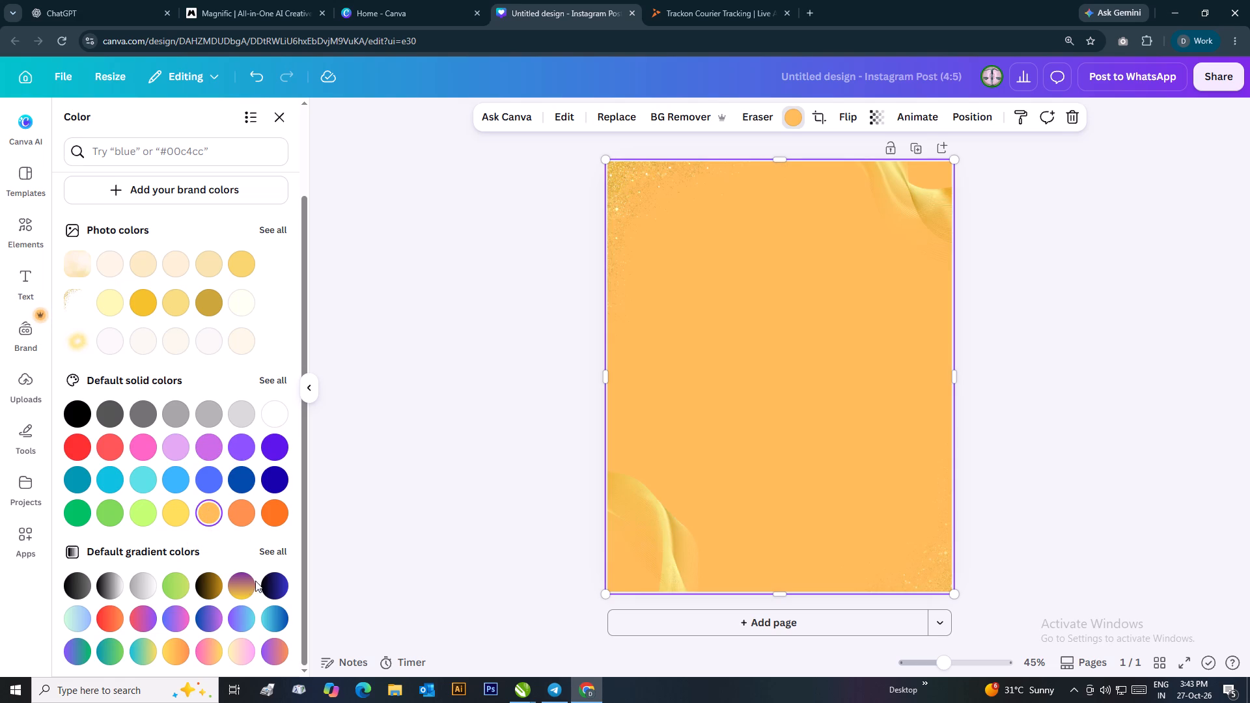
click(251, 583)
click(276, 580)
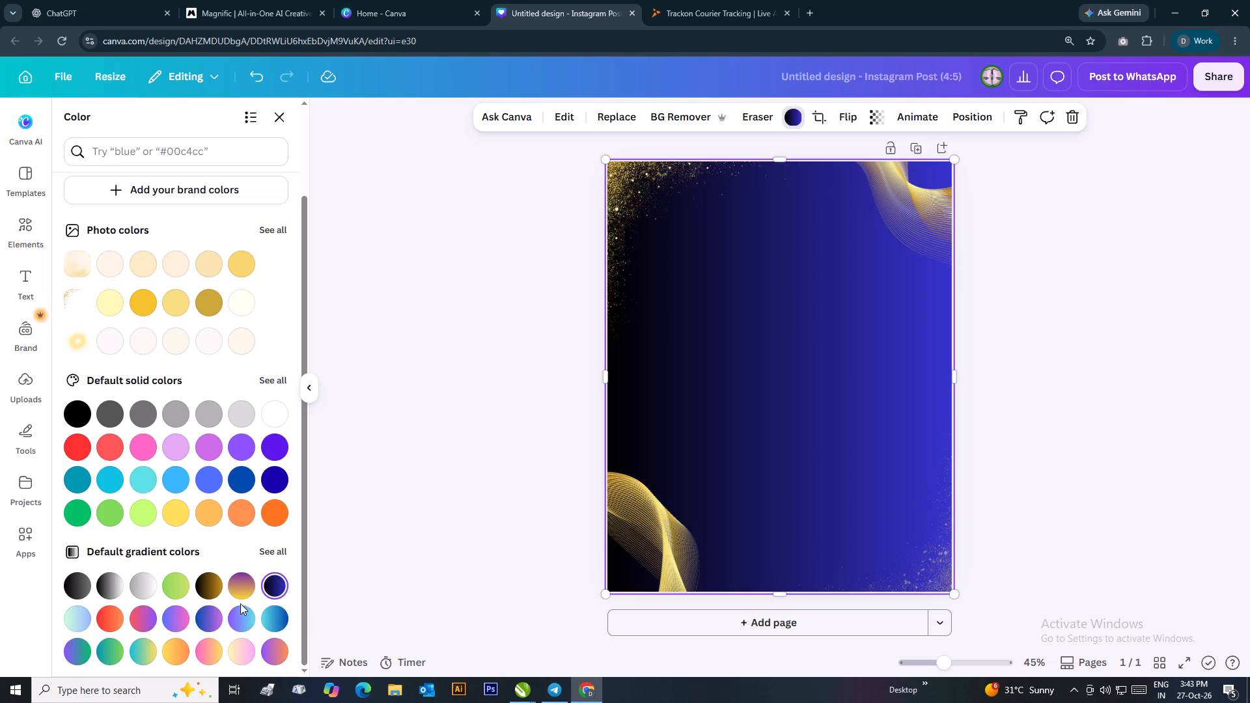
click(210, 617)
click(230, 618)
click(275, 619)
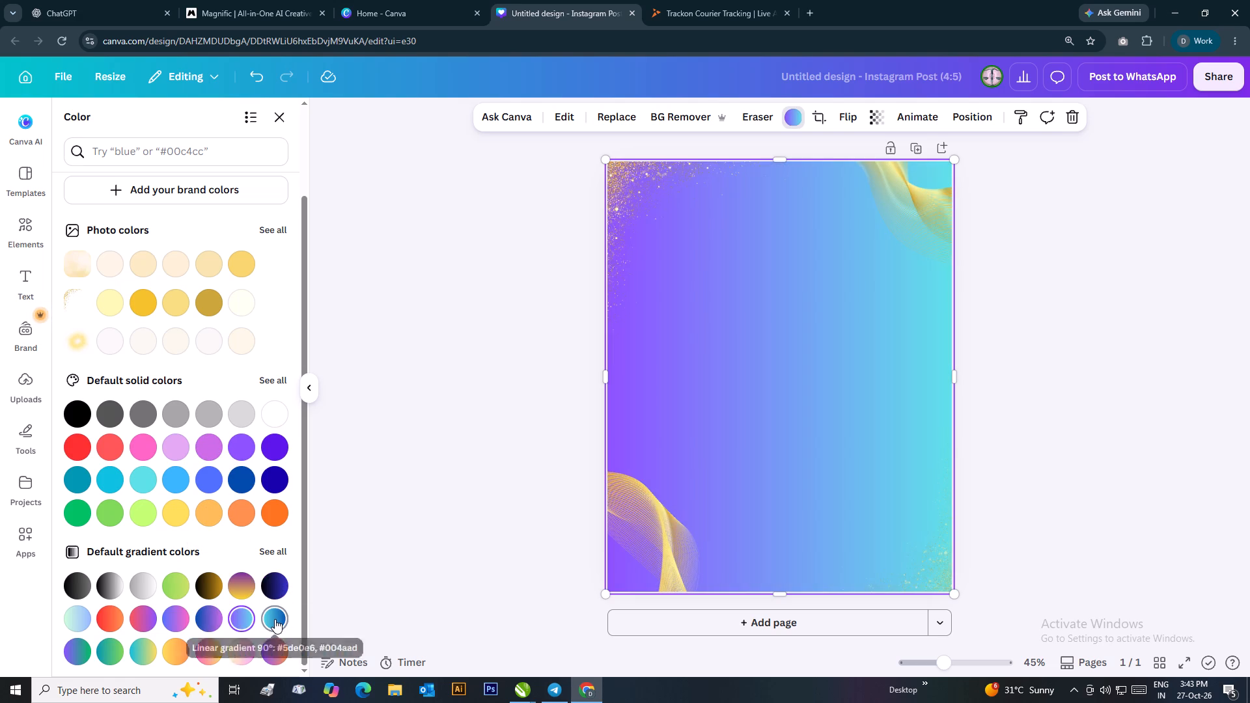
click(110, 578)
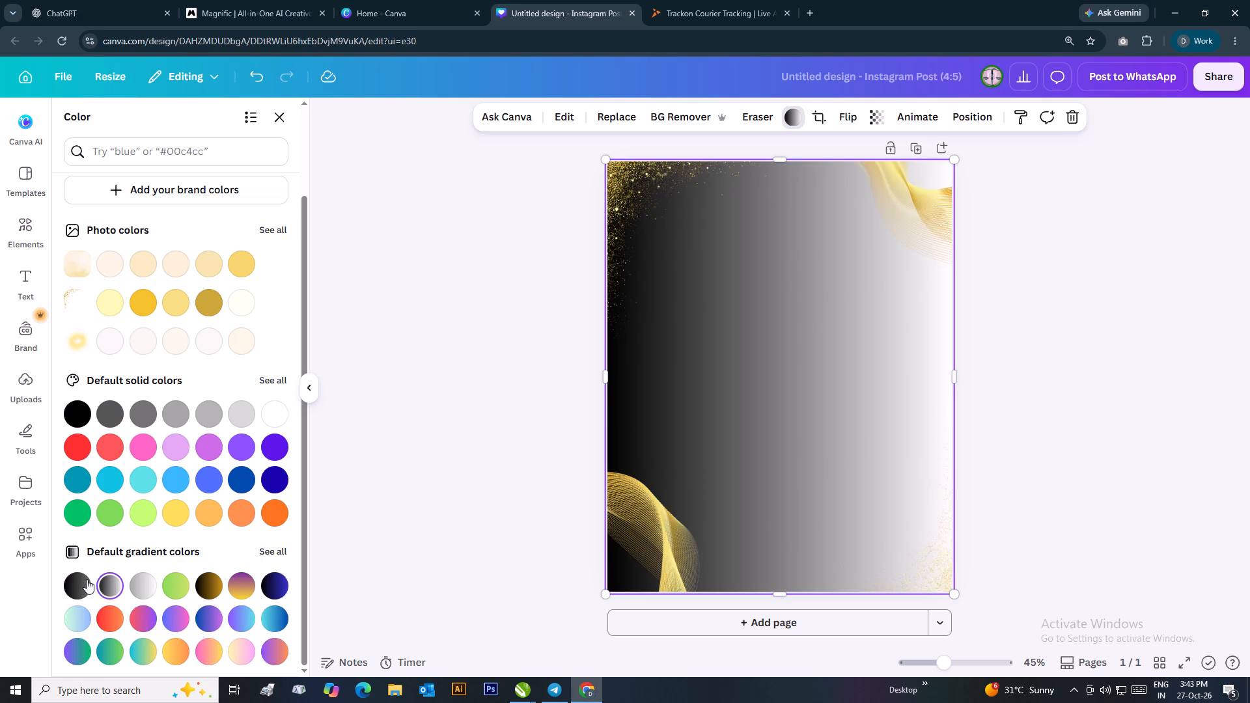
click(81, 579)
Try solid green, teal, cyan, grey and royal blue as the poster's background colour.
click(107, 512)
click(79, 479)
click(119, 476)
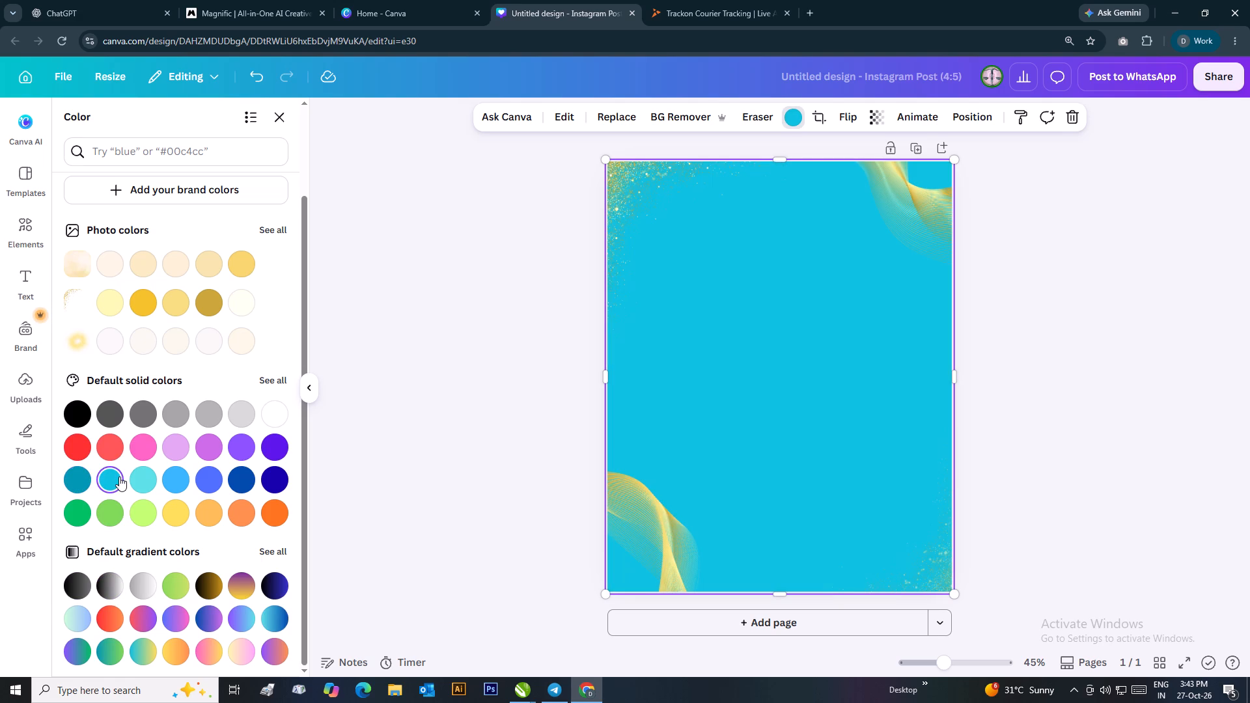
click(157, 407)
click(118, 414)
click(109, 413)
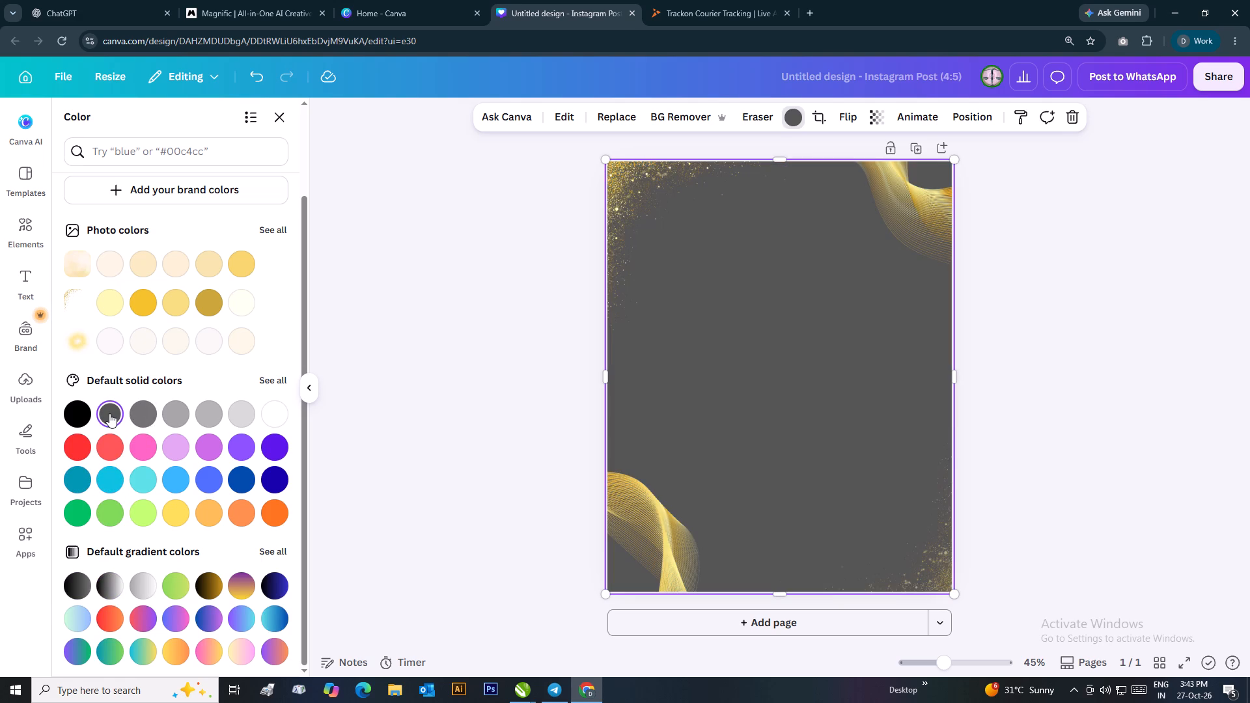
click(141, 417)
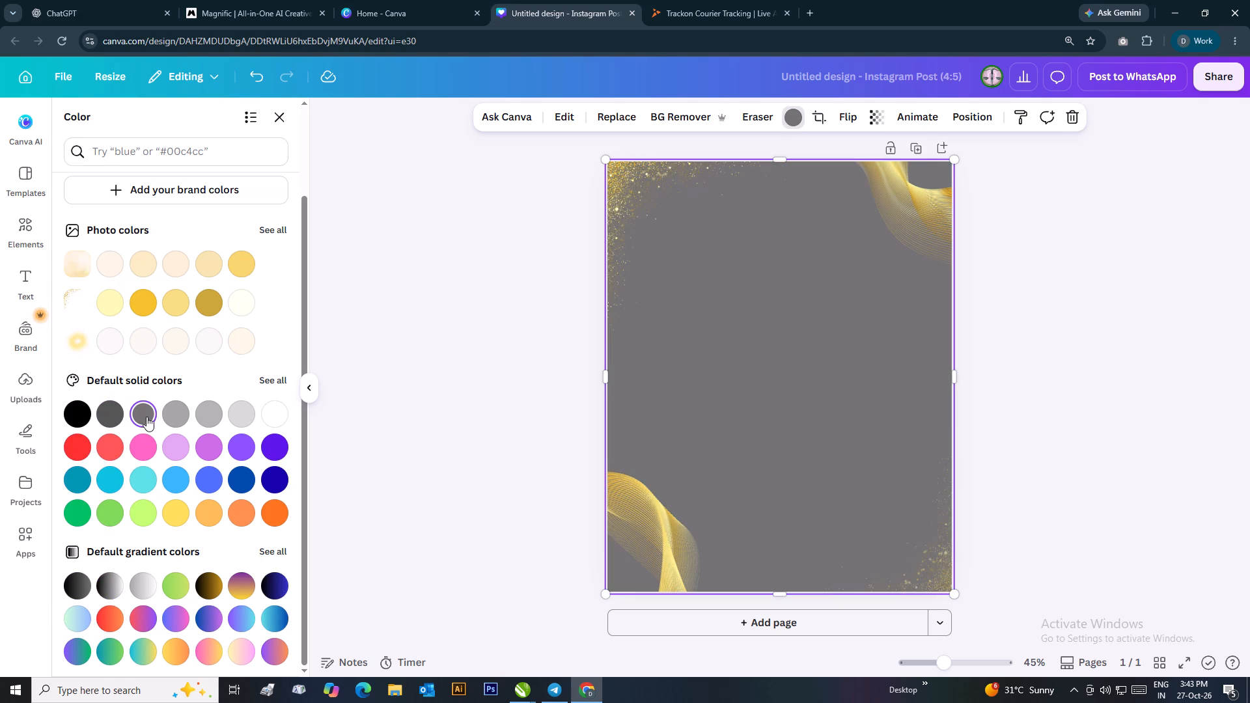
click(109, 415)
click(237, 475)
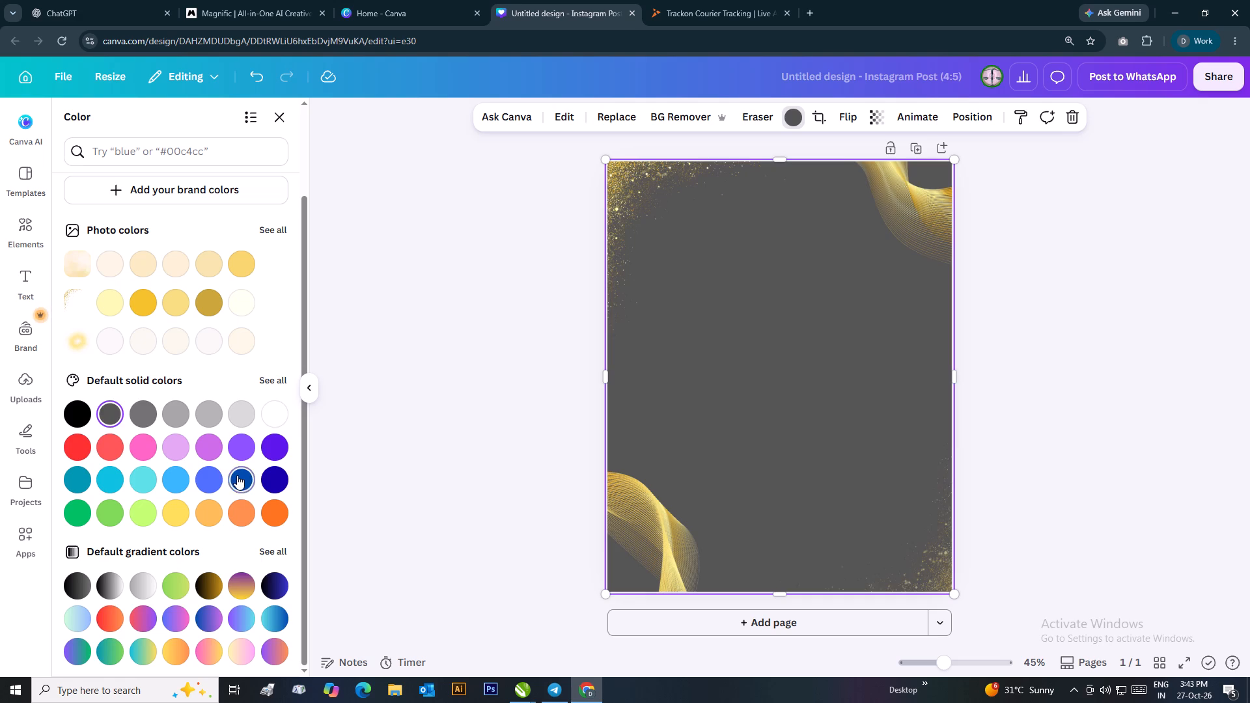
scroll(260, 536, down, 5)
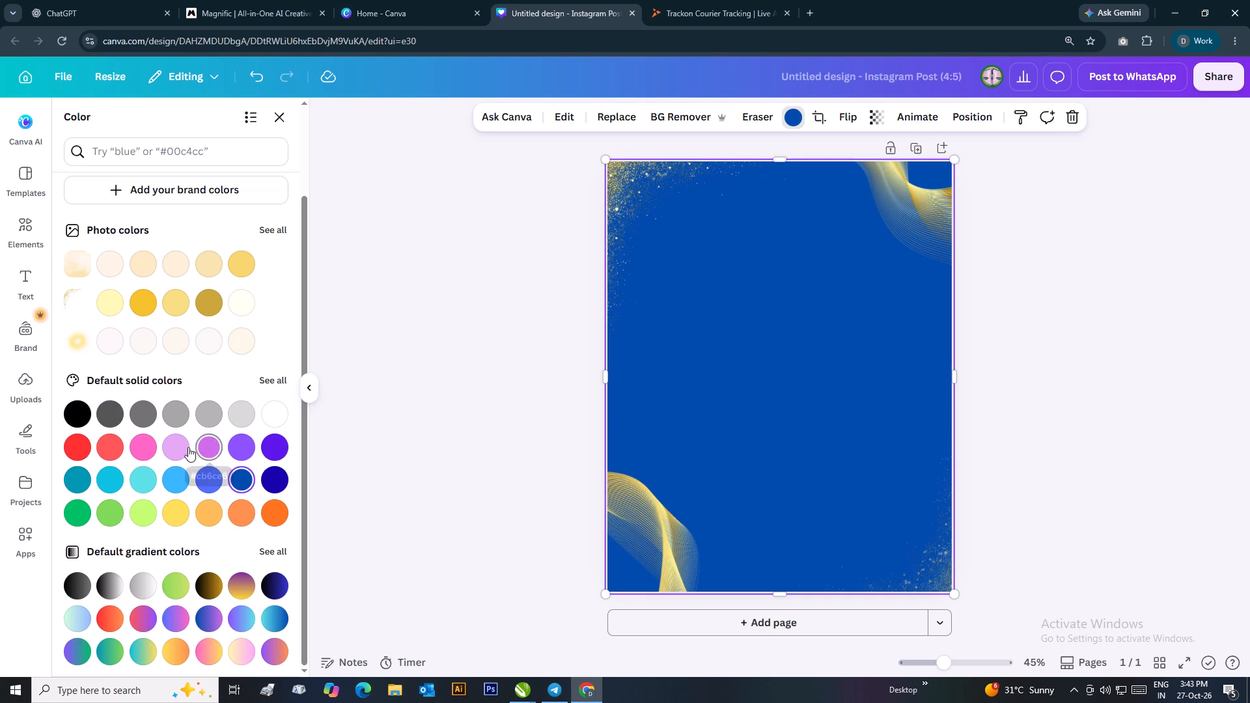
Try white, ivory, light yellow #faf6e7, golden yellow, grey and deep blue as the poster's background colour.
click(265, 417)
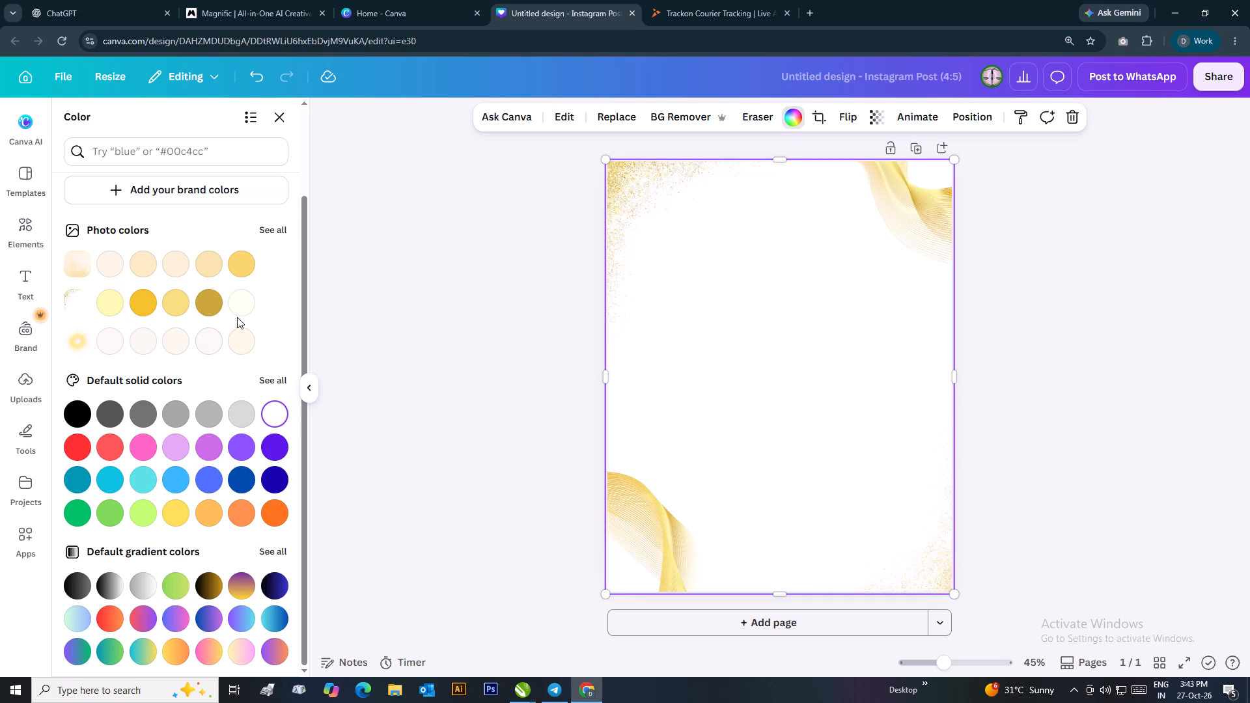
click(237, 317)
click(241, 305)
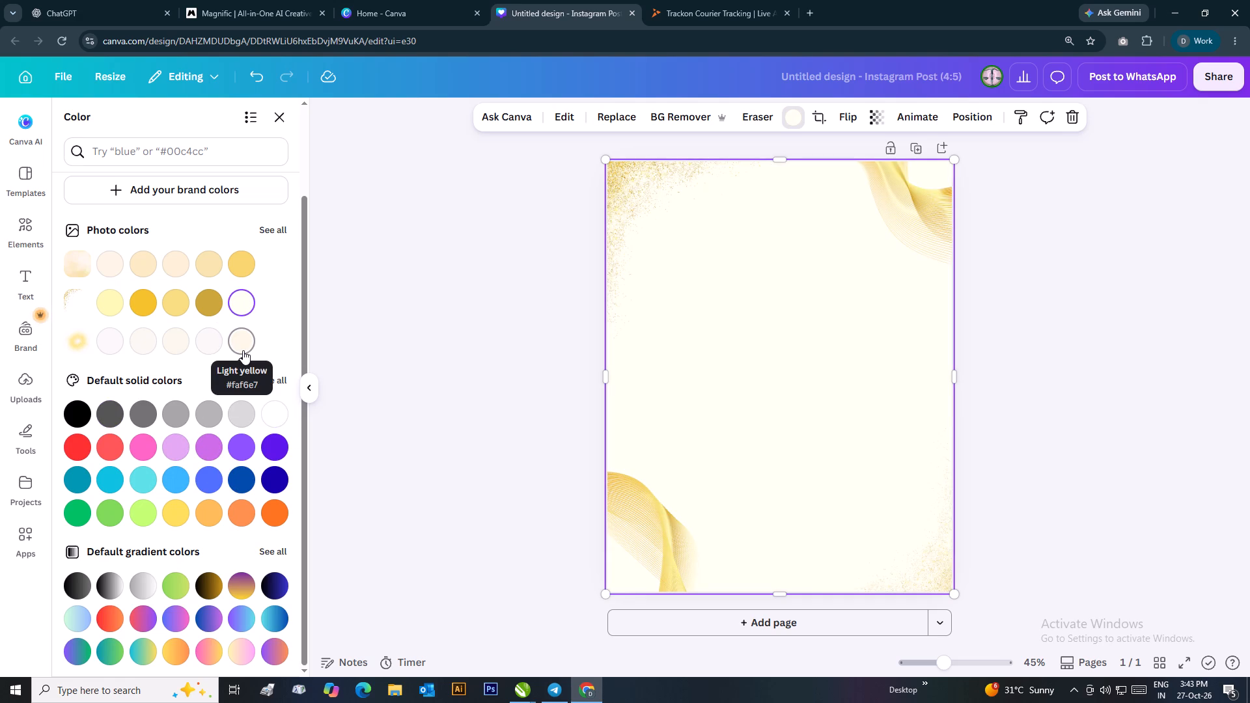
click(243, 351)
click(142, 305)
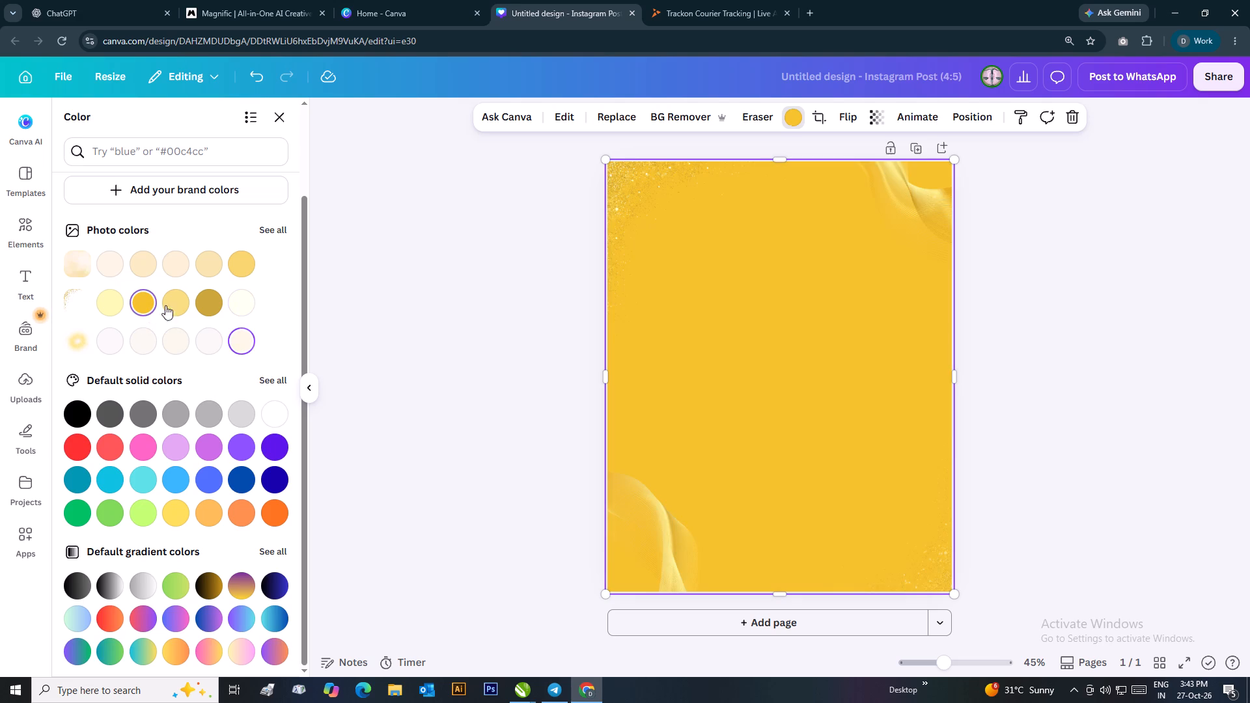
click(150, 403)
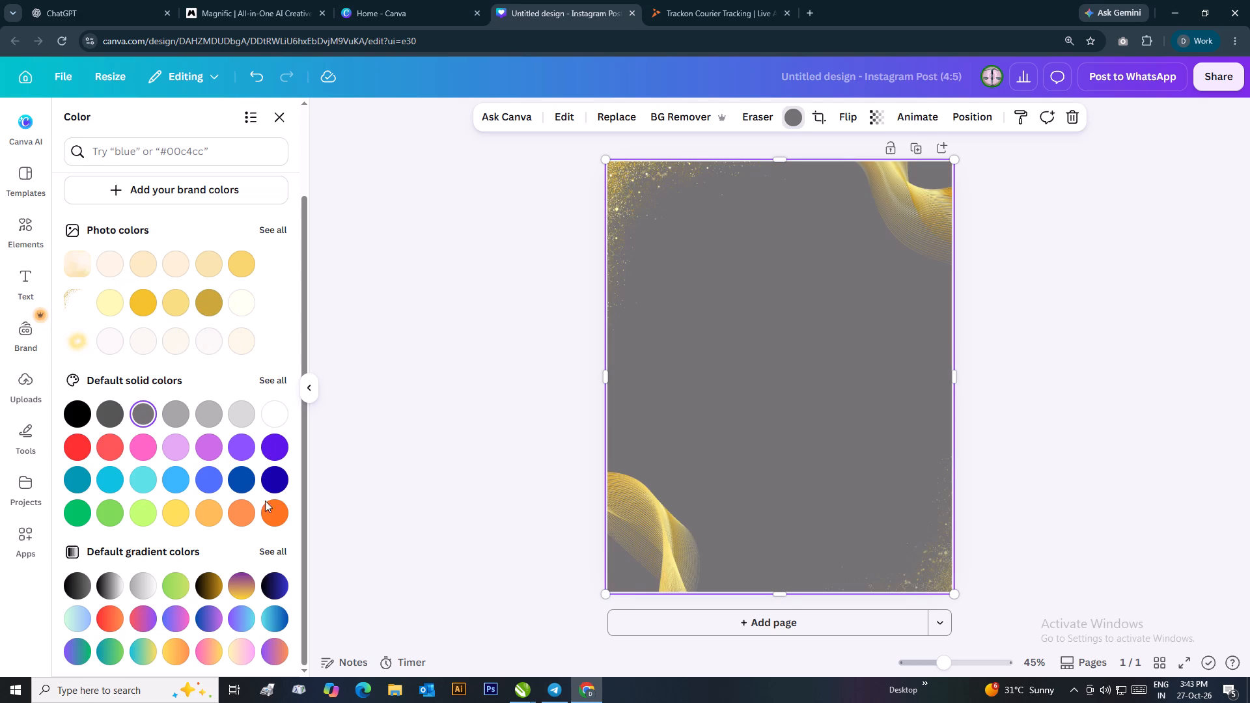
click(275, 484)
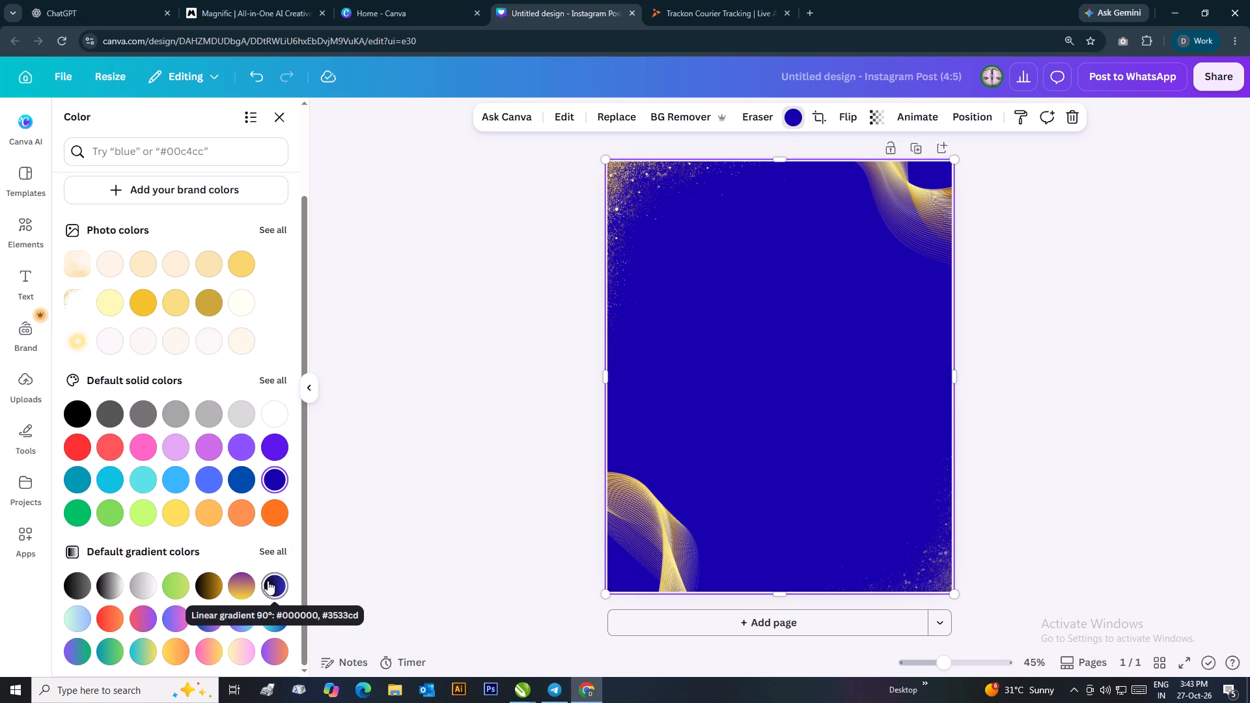
Set the poster's background to the ivory off-white from the photo colours and deselect it.
click(141, 339)
click(232, 308)
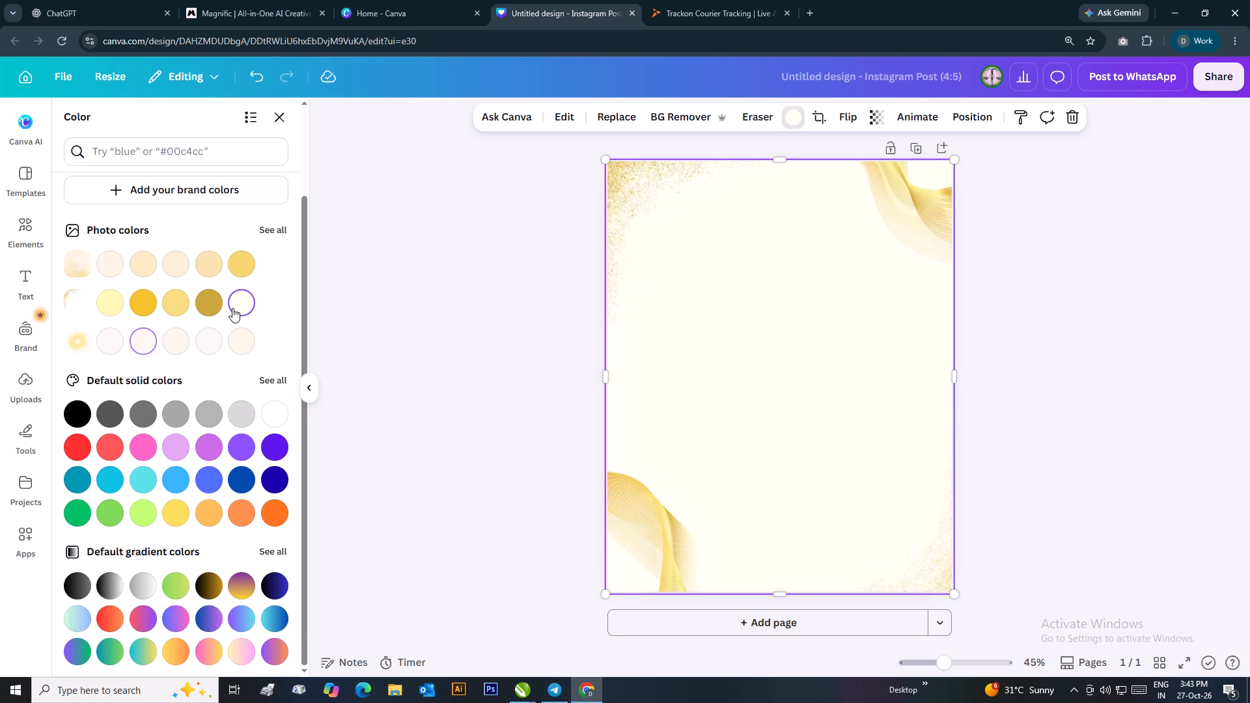
double_click(385, 335)
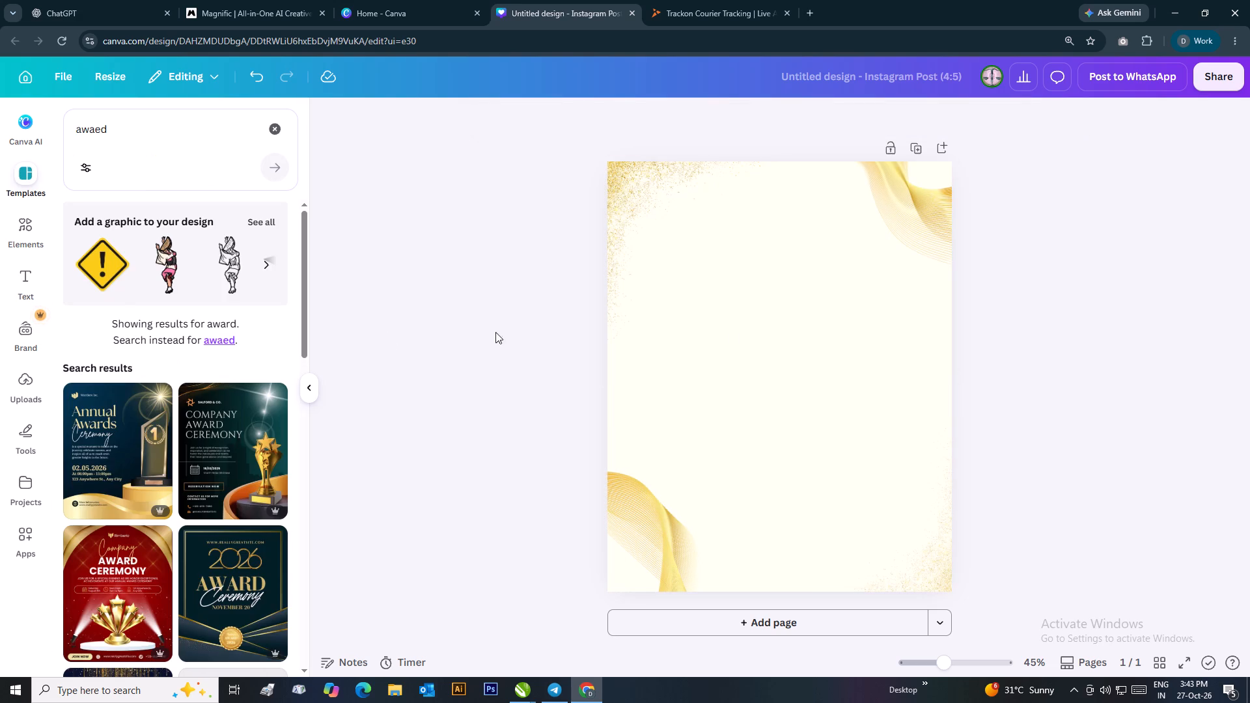
Download the gold-decorated background as a high-quality JPG at size 3.125 (3,375 × 4,219 px).
click(1208, 81)
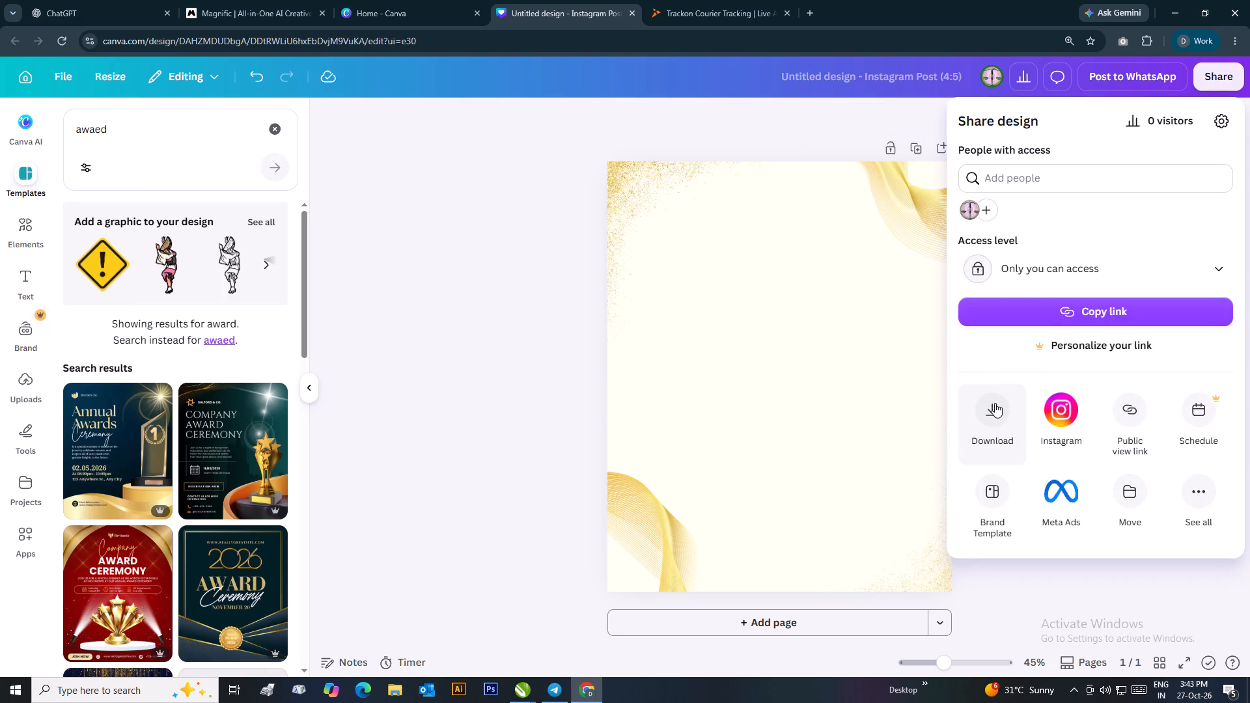
click(995, 403)
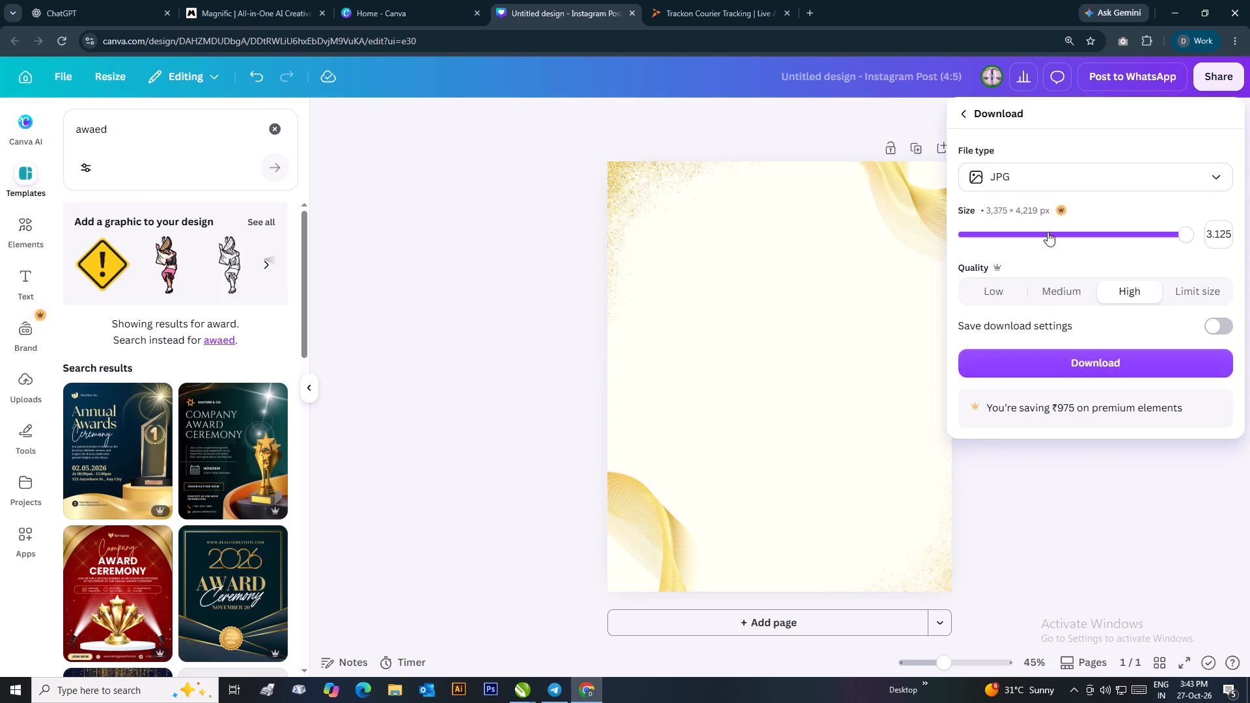
click(1065, 368)
Look through the award template search results for further poster designs.
scroll(279, 447, down, 4)
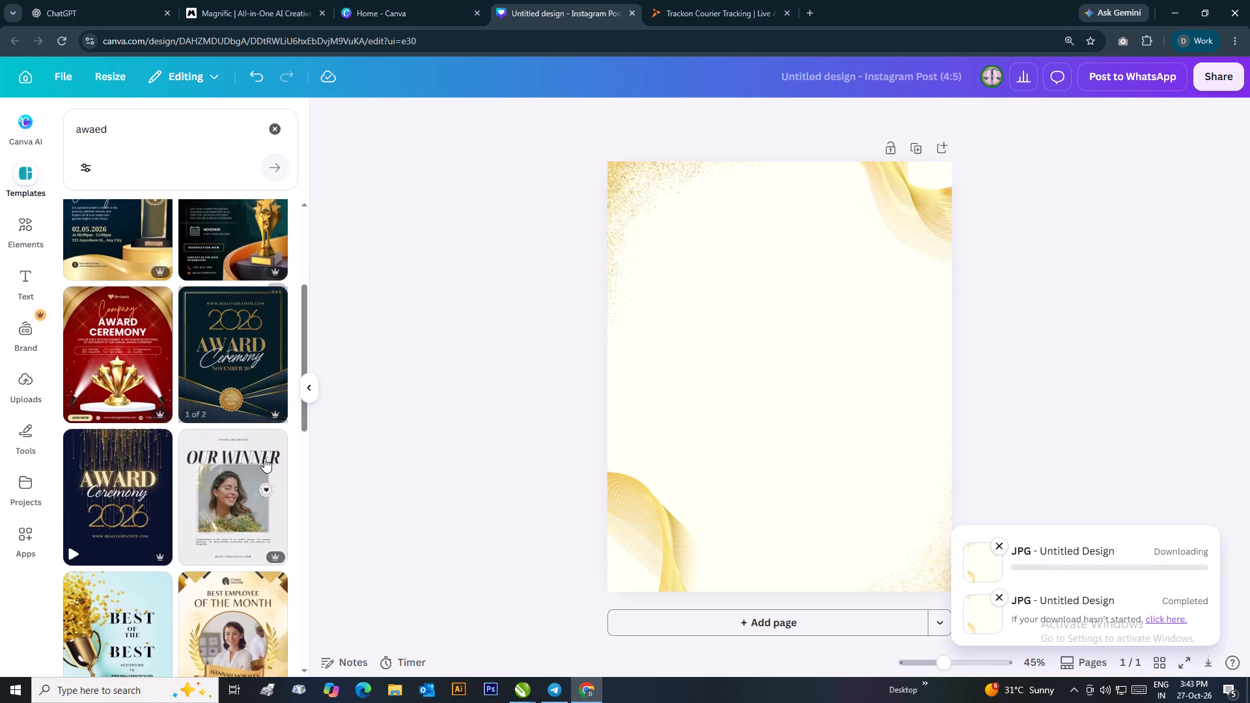
scroll(255, 460, down, 2)
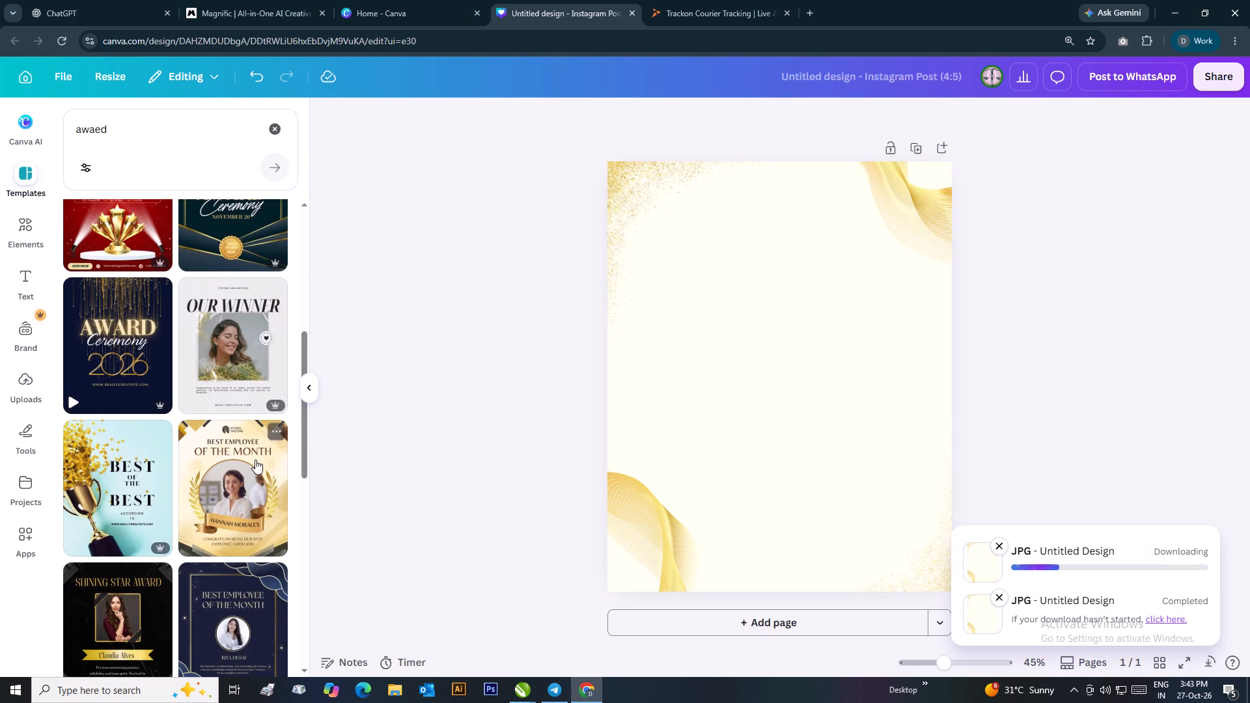
scroll(255, 460, down, 1)
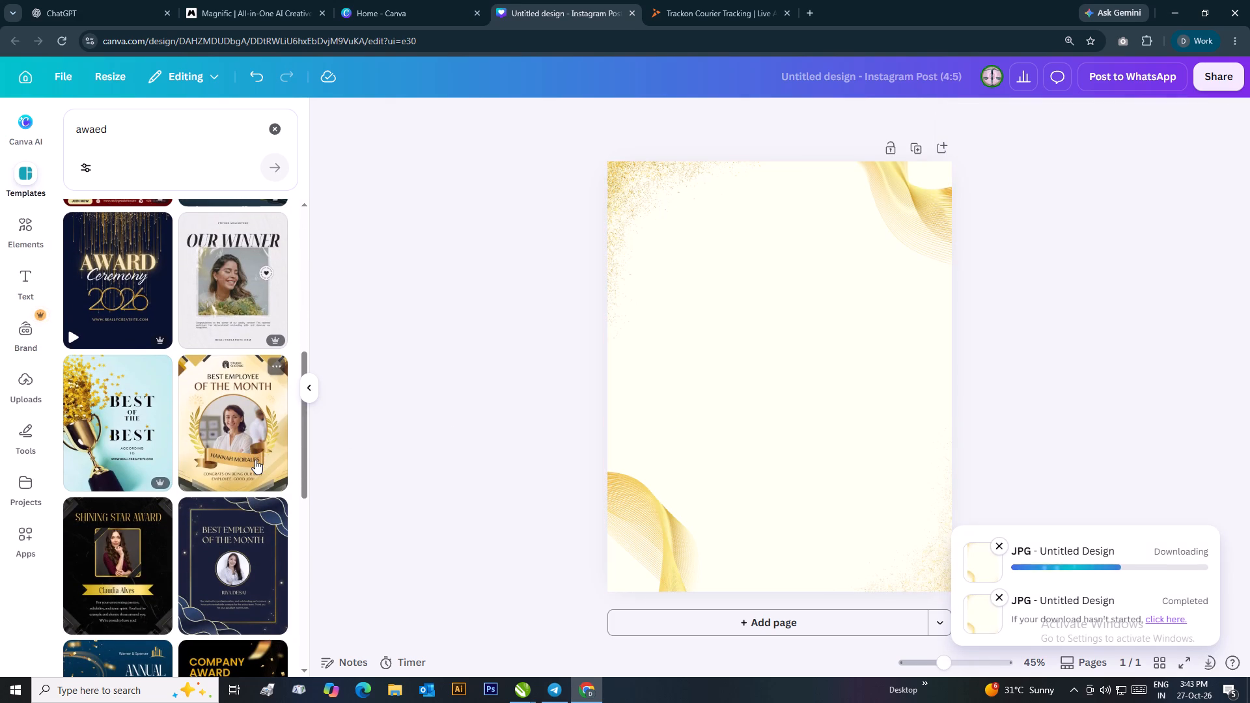
scroll(255, 460, down, 5)
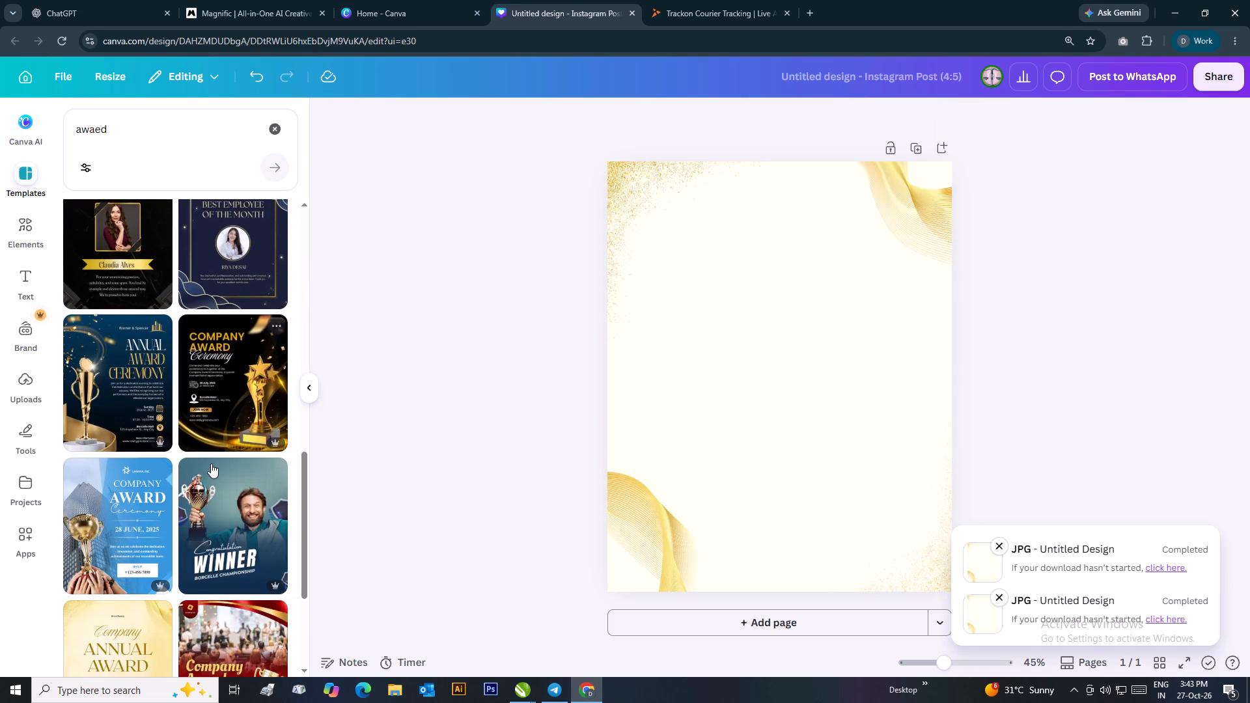
scroll(211, 462, down, 5)
click(704, 423)
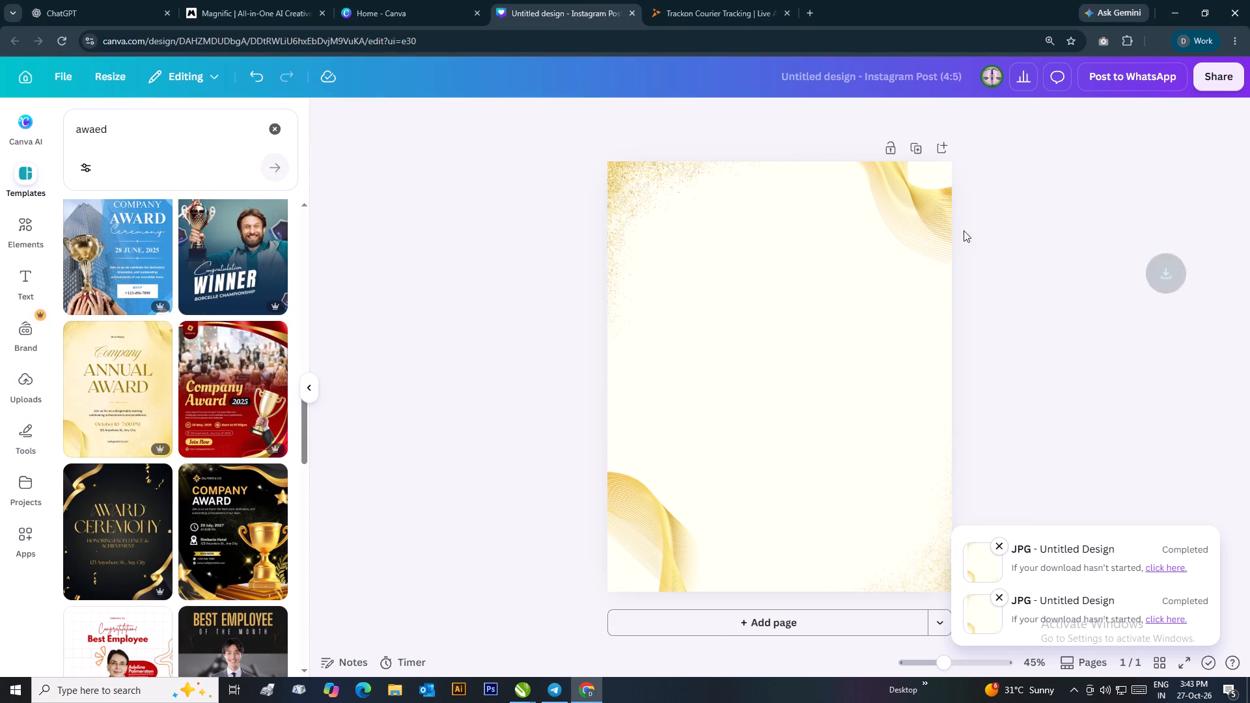
Switch to CorelDRAW and place the downloaded Untitled design (9).jpg beside the Rising Star poster in the 7 TEMPLATE PERFORMER document.
drag(1008, 79, 522, 688)
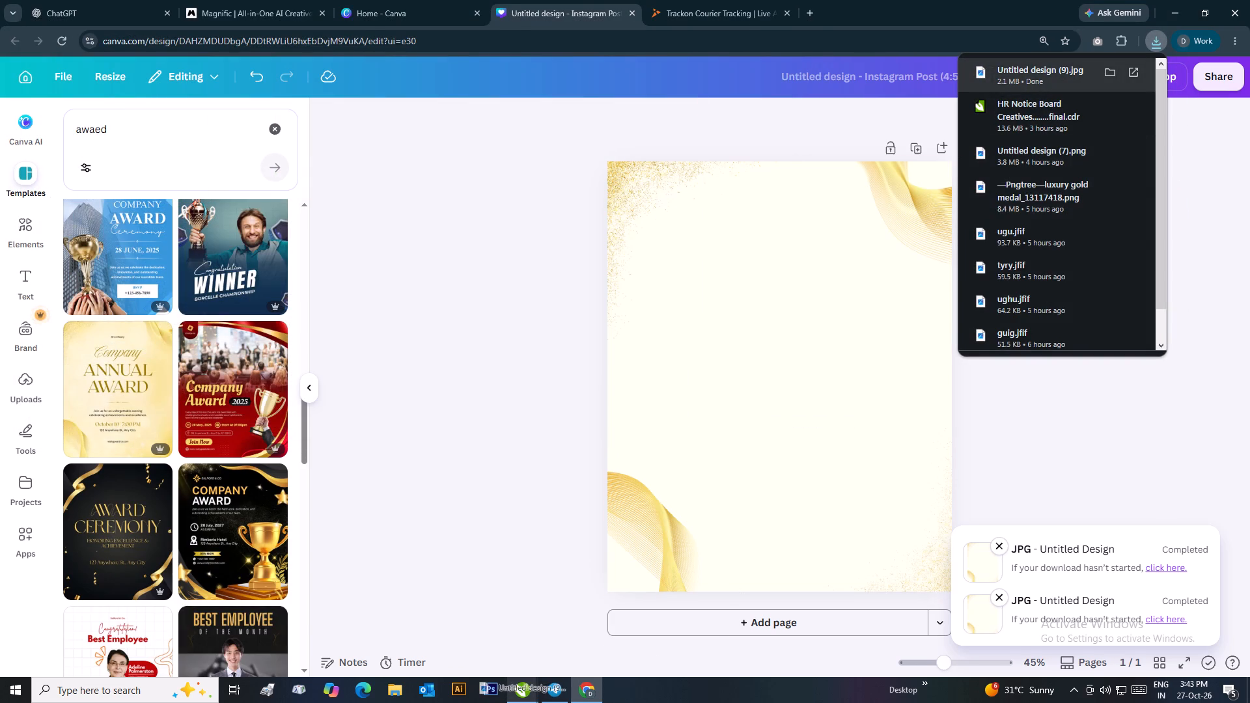
drag(522, 688, 866, 378)
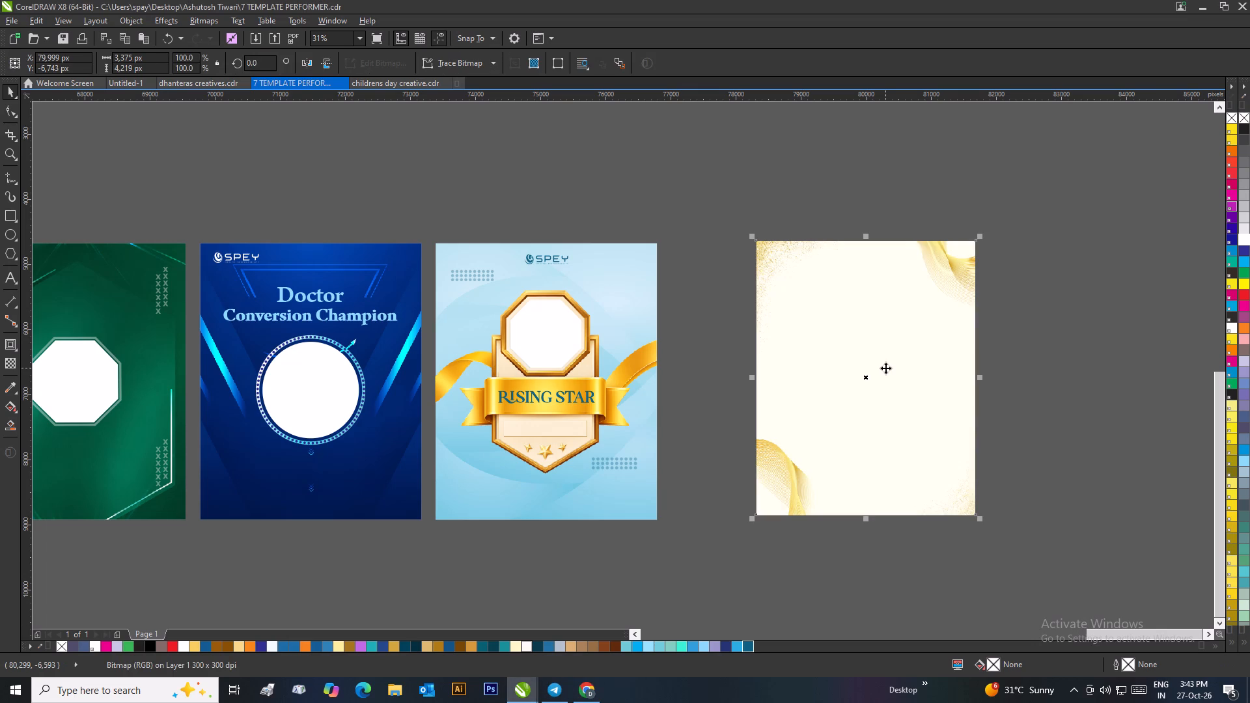
Group the Rising Star badge image with its white octagon, title text and lower dot pattern.
click(645, 294)
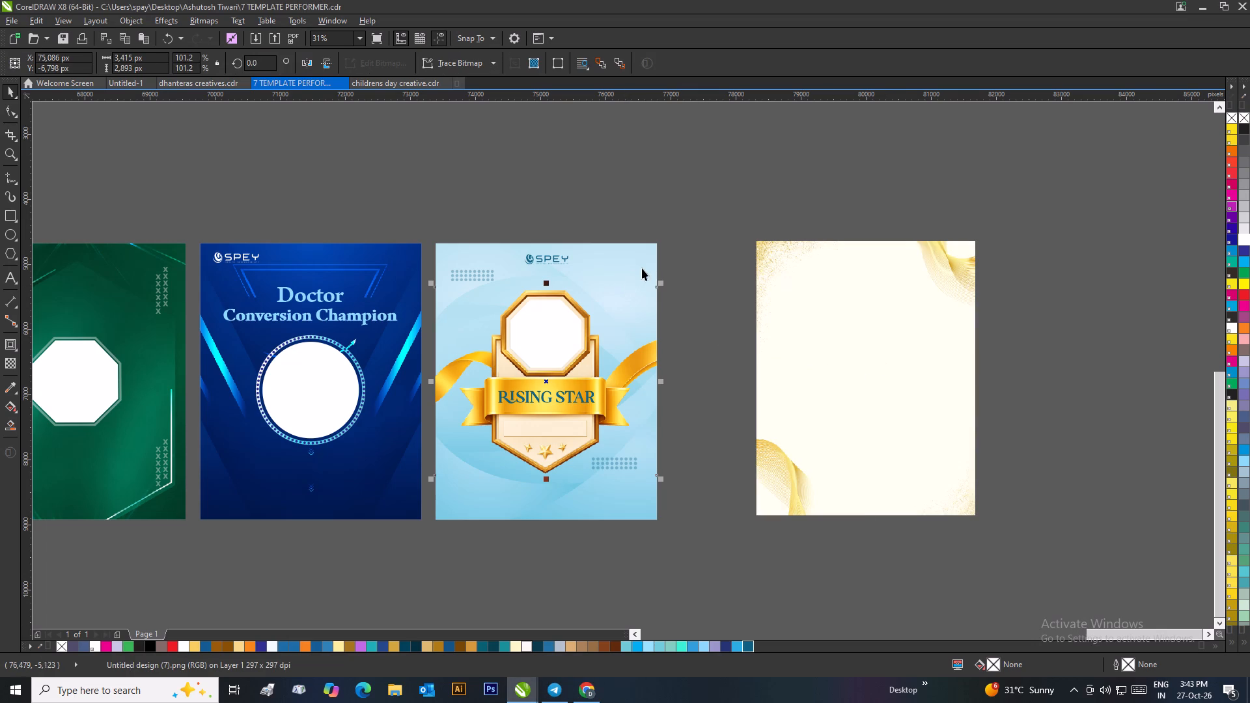
drag(678, 228, 433, 529)
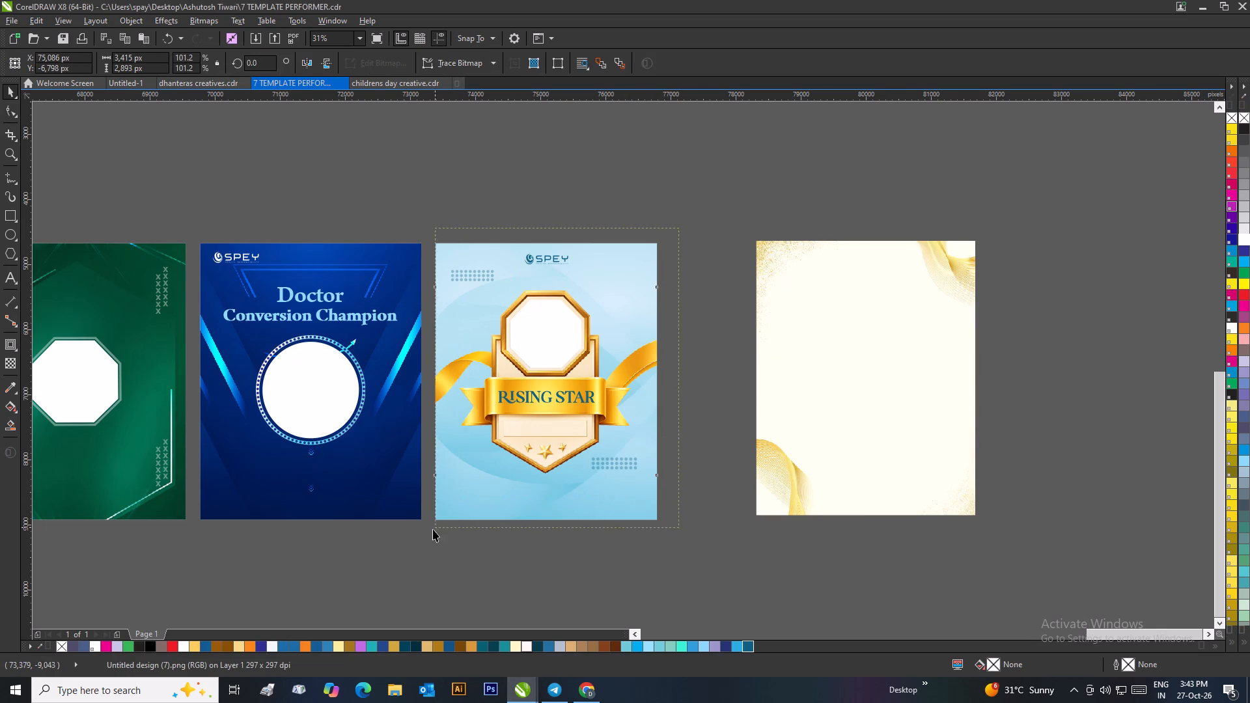
drag(433, 529, 736, 483)
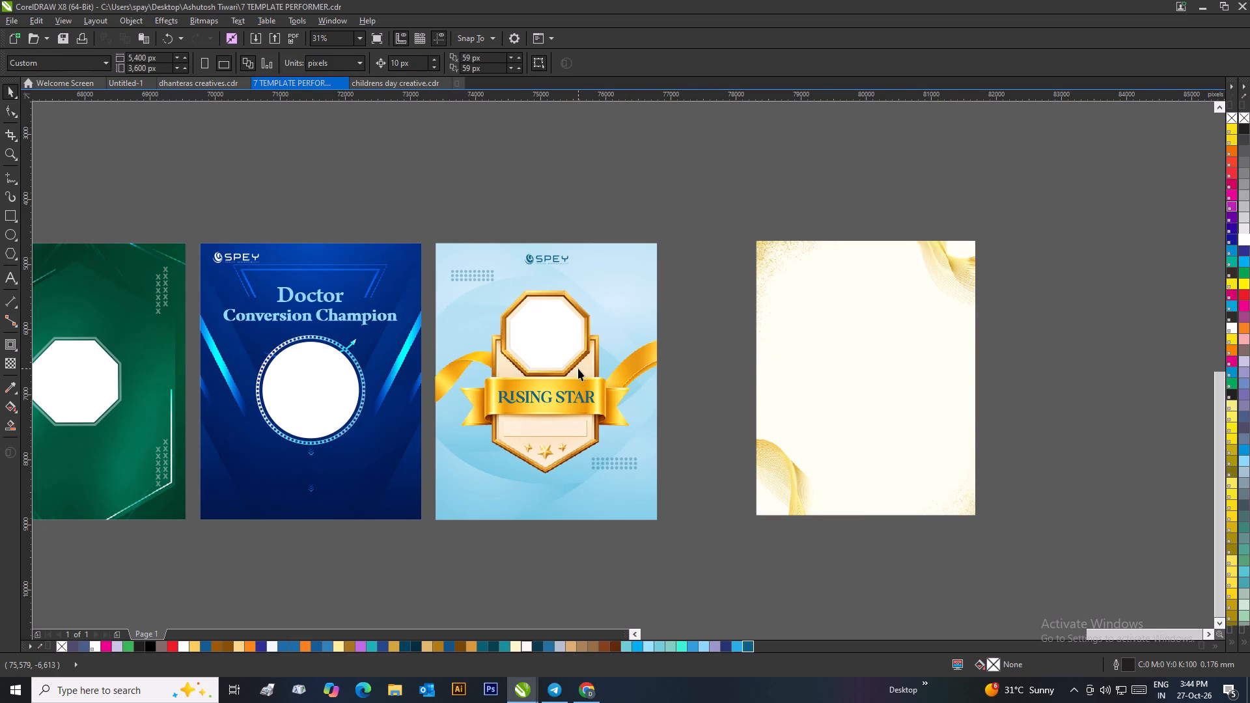
click(578, 368)
click(726, 290)
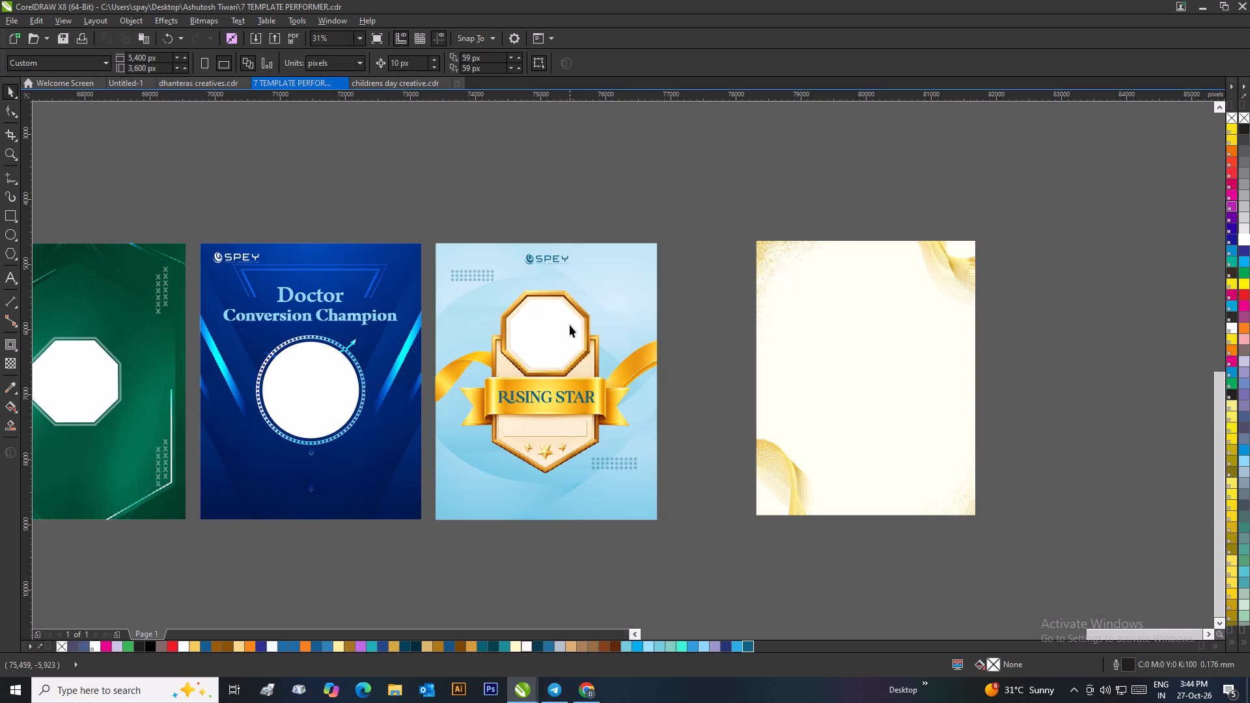
click(570, 325)
drag(709, 277, 431, 473)
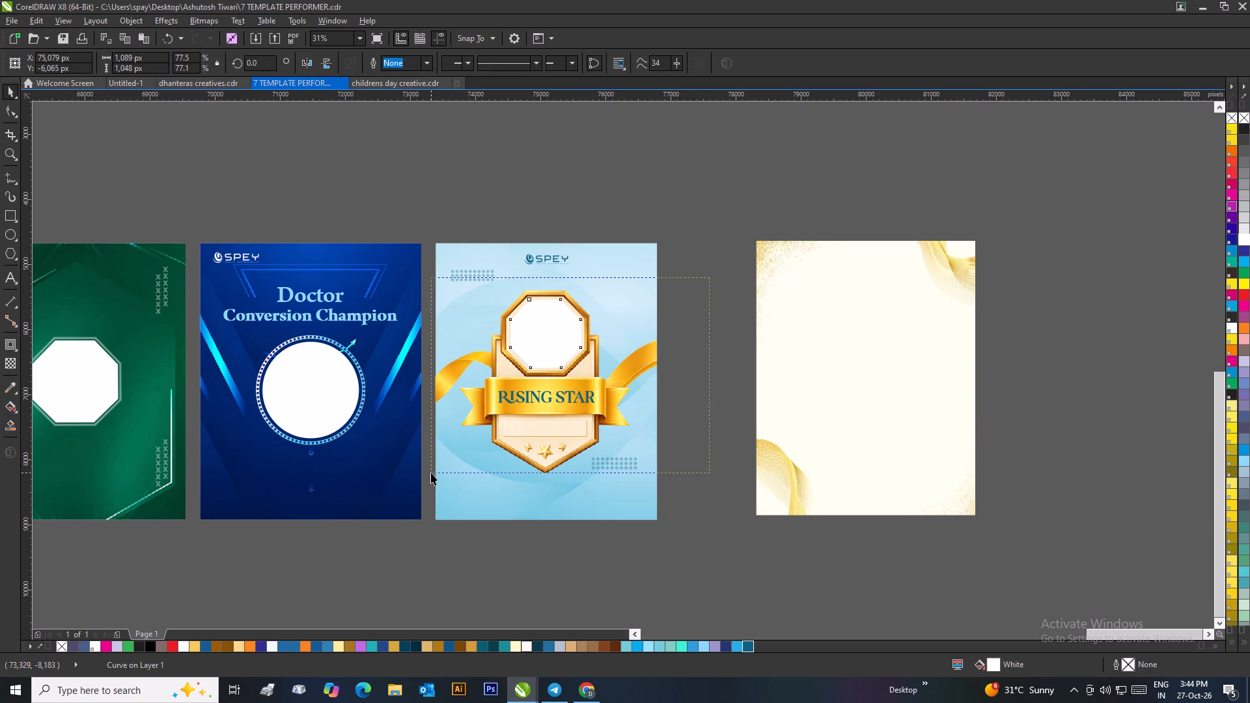
drag(431, 473, 428, 474)
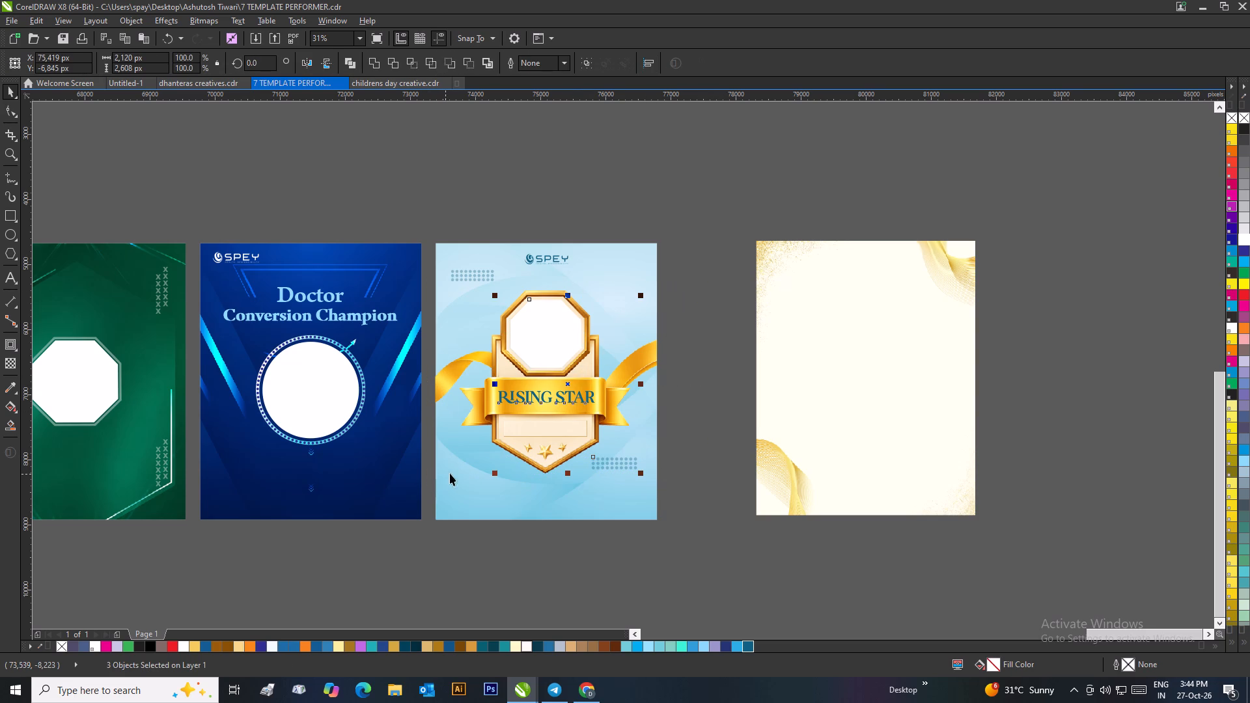
shift+click(450, 378)
key(ctrl+g)
PowerClip the badge group inside the light-blue Rising Star poster frame and deselect it.
right_click(546, 342)
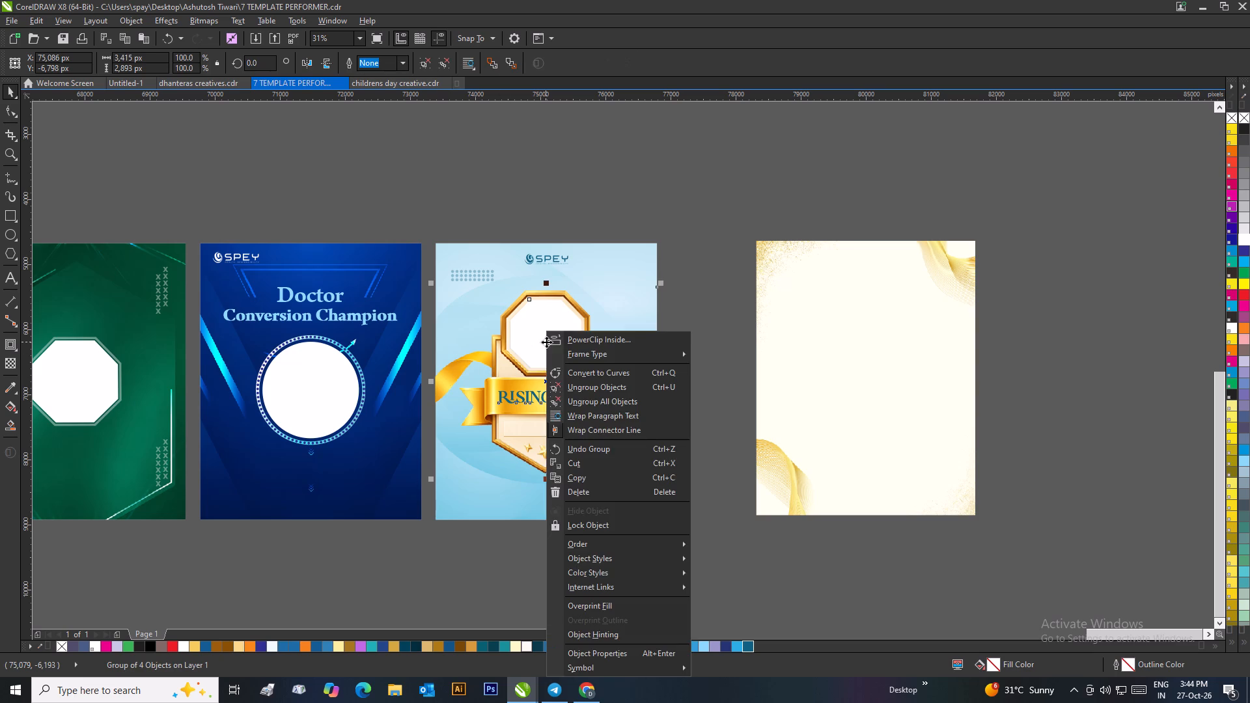
click(592, 345)
click(641, 248)
click(698, 238)
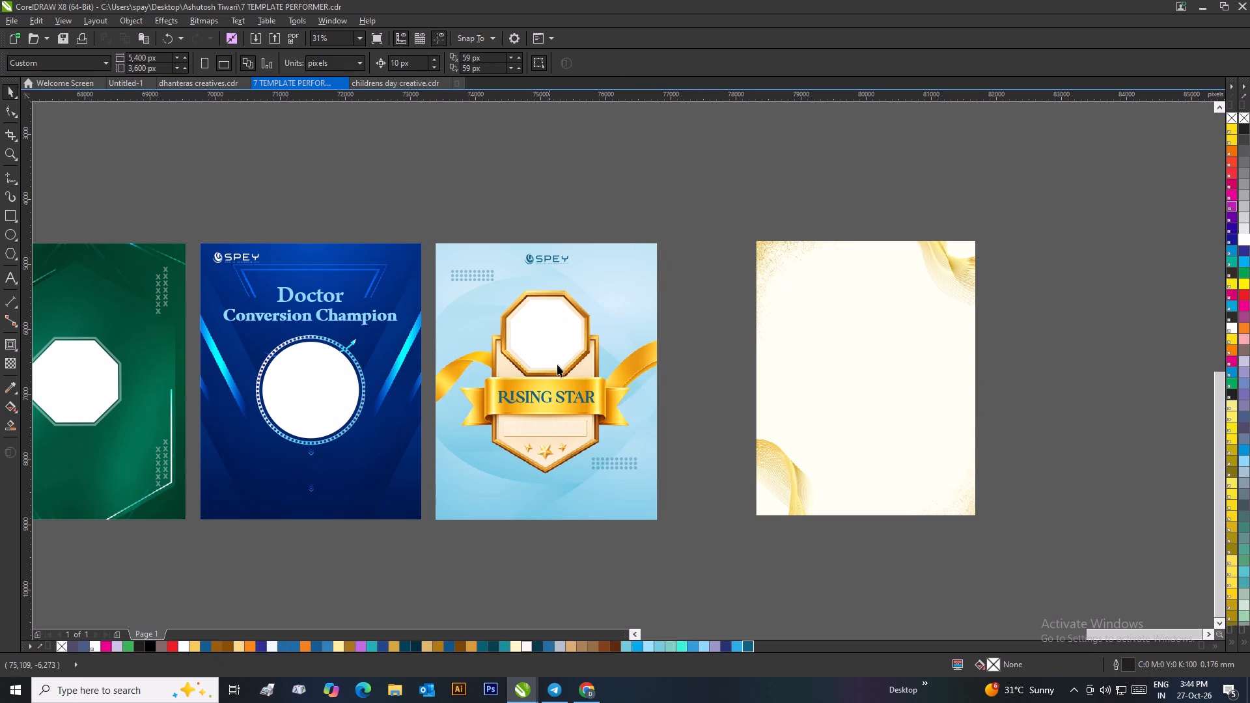
Place a duplicate of the Rising Star poster over the loose gold-decorated background.
click(630, 259)
drag(607, 297, 956, 303)
right_click(956, 303)
click(1040, 297)
Open the duplicate poster's PowerClip for editing and delete the blue background image showing above the badge.
right_click(929, 342)
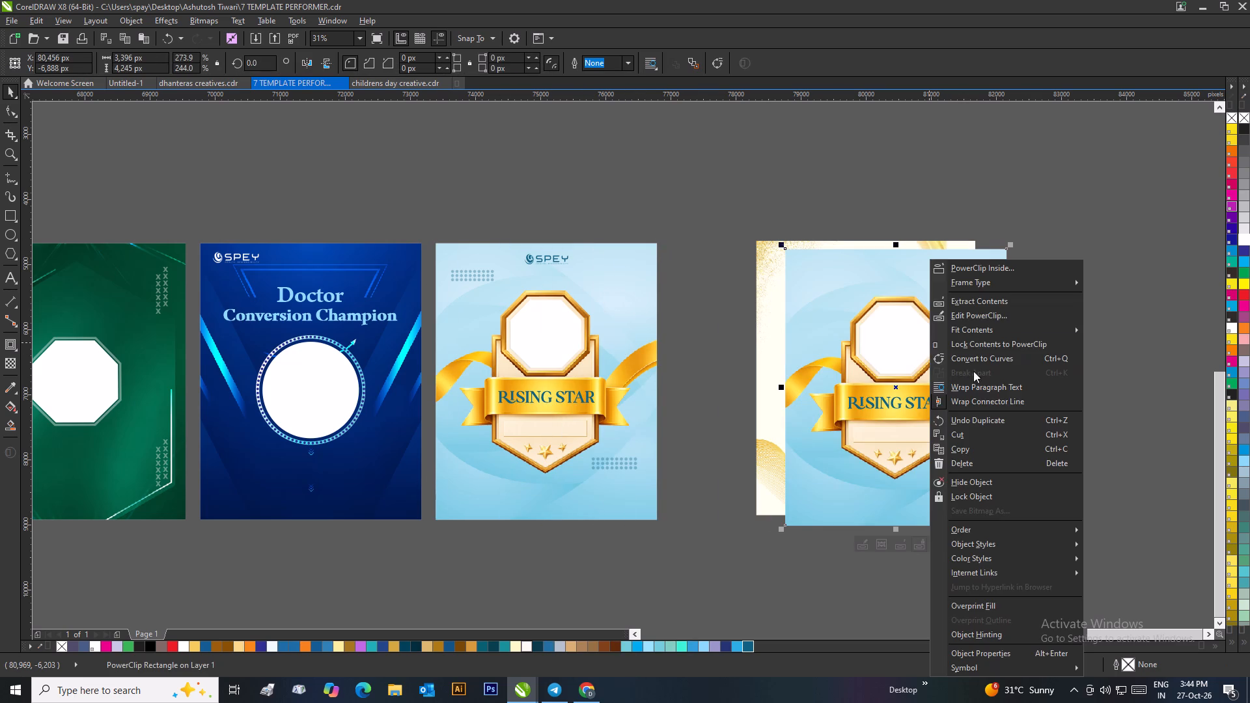
click(989, 316)
click(925, 352)
right_click(925, 352)
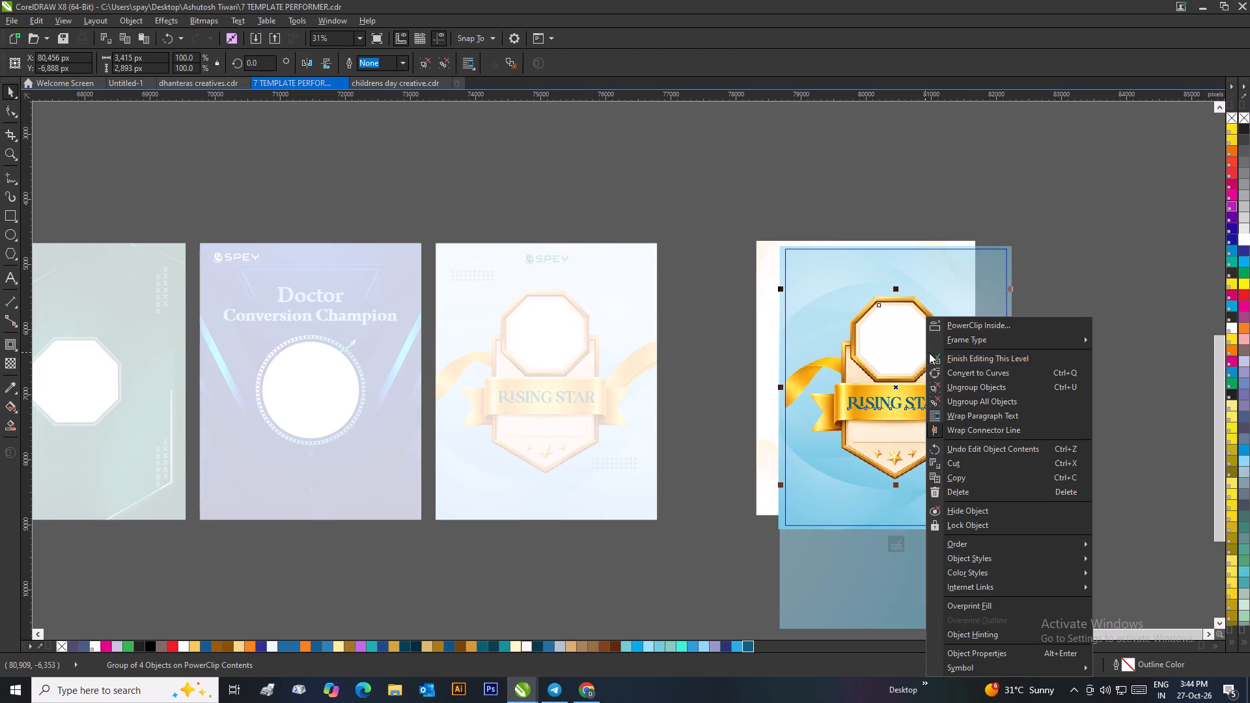
click(1062, 277)
click(901, 290)
key(Delete)
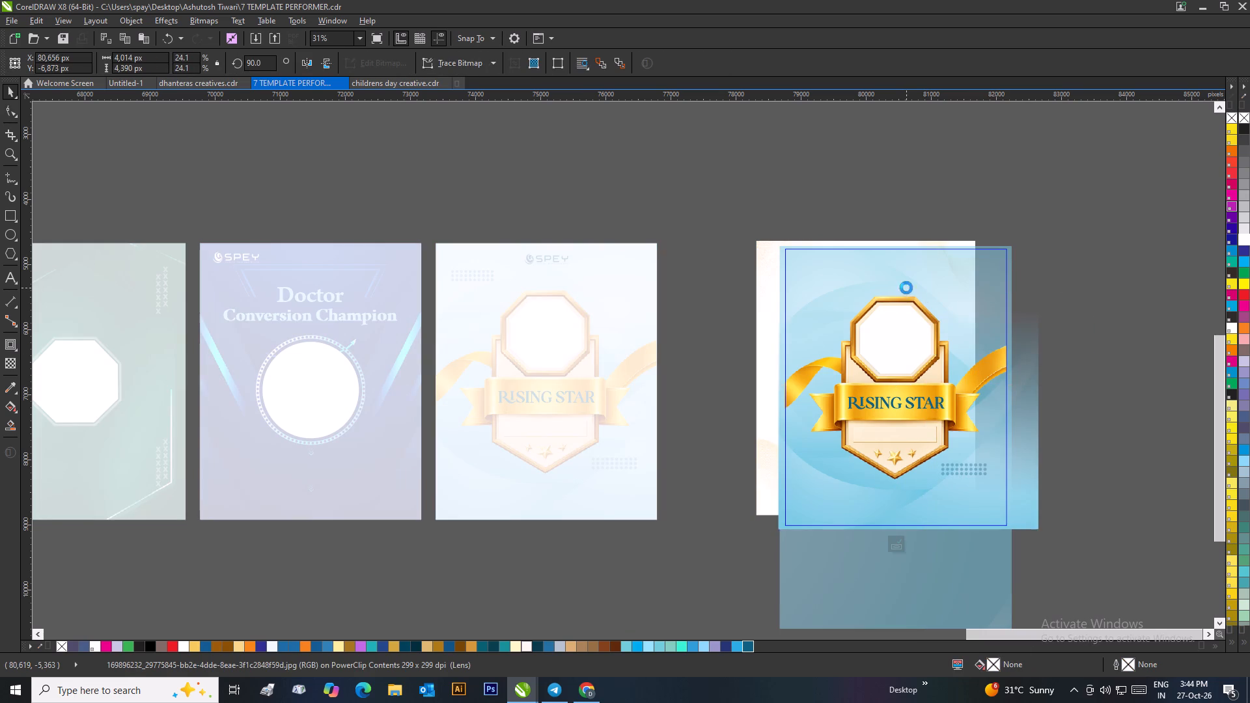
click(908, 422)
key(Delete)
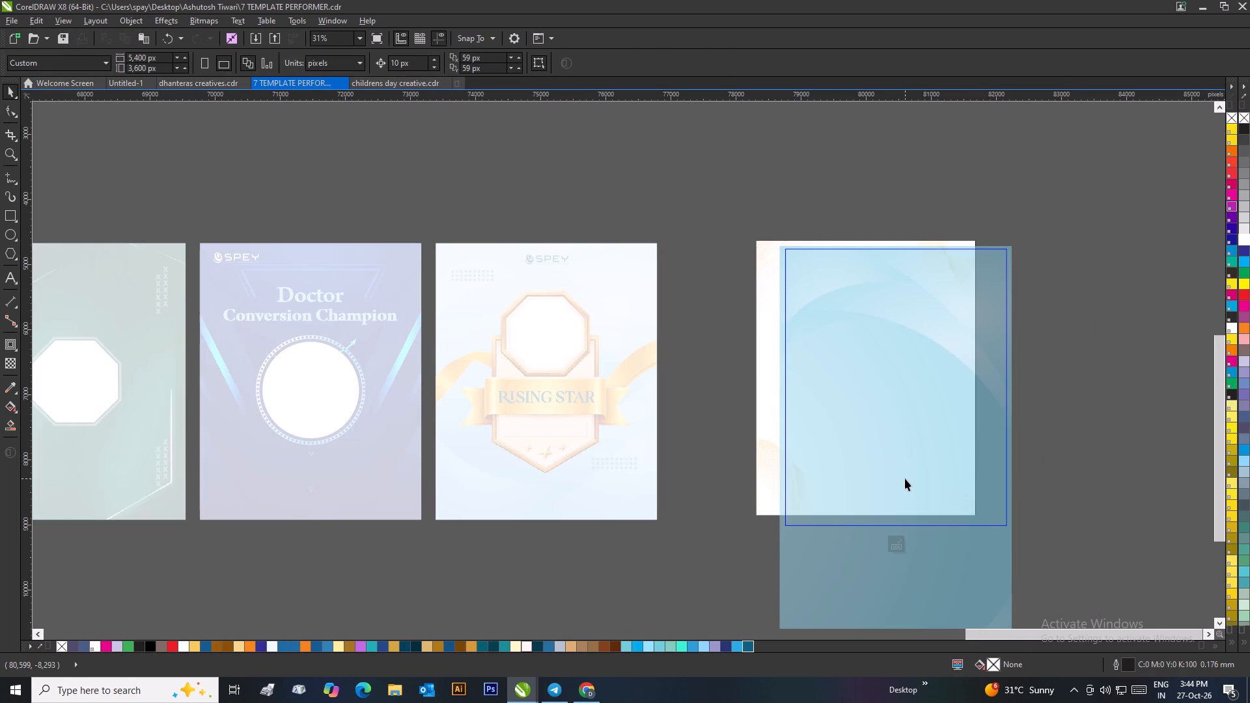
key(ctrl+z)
Delete the remaining light-blue background image that extends below the duplicate poster's frame.
click(1100, 455)
click(920, 555)
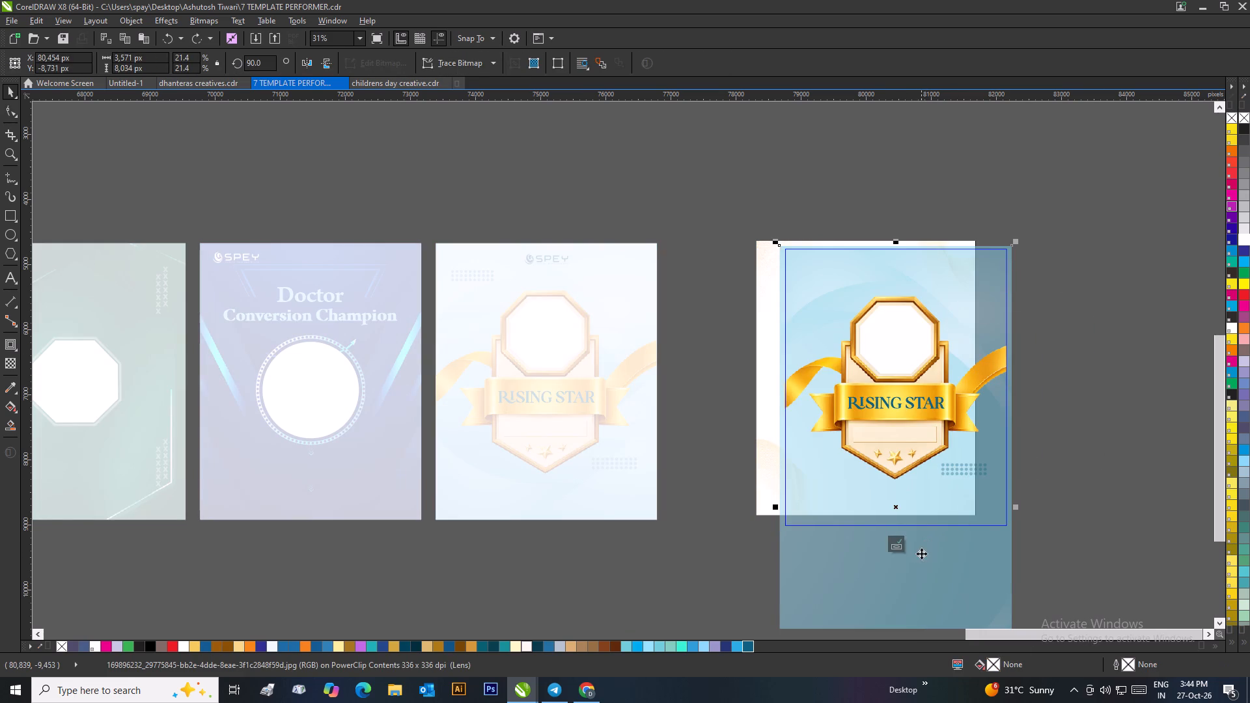
key(Delete)
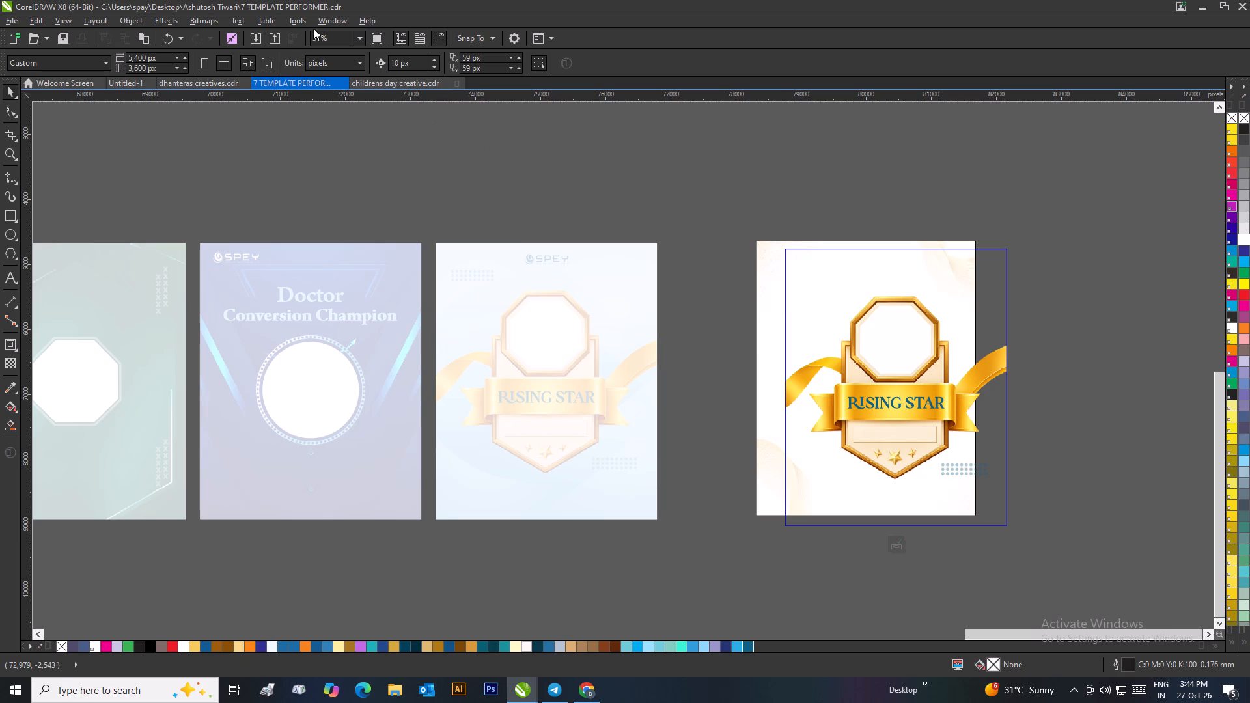
Import Untitled design (9) from the recent files into the duplicate poster's PowerClip contents.
click(245, 35)
click(263, 40)
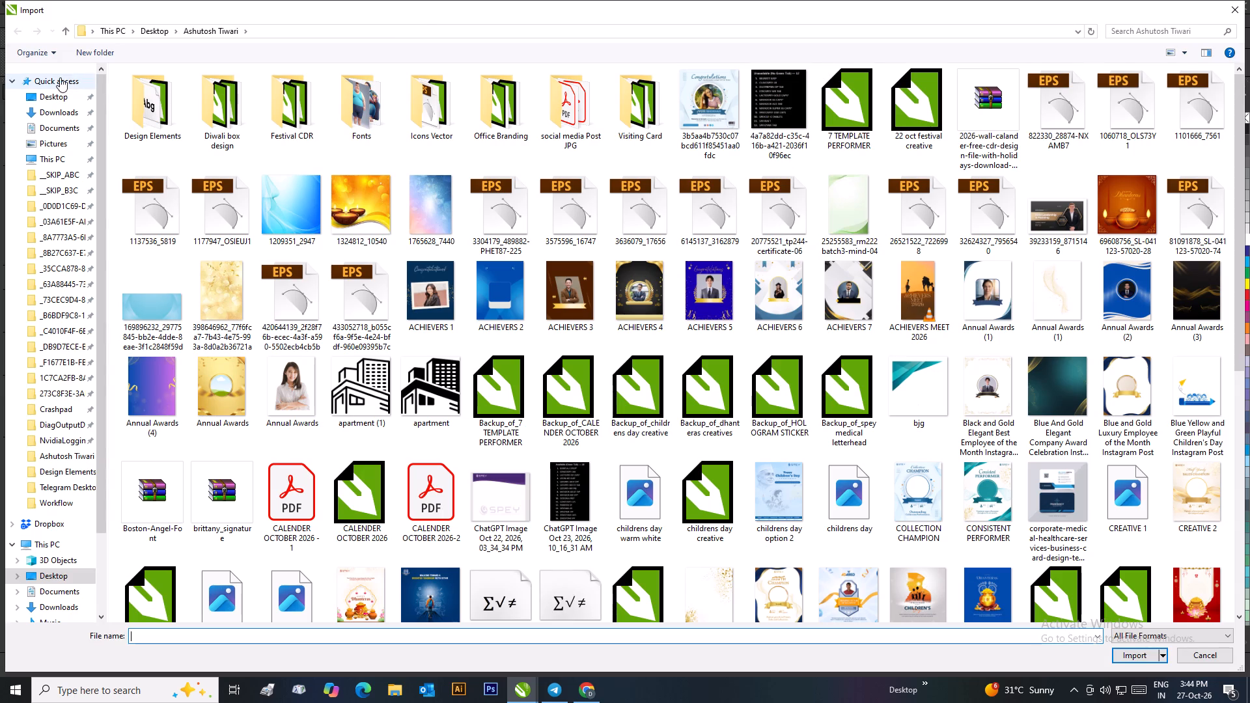
click(60, 77)
click(199, 290)
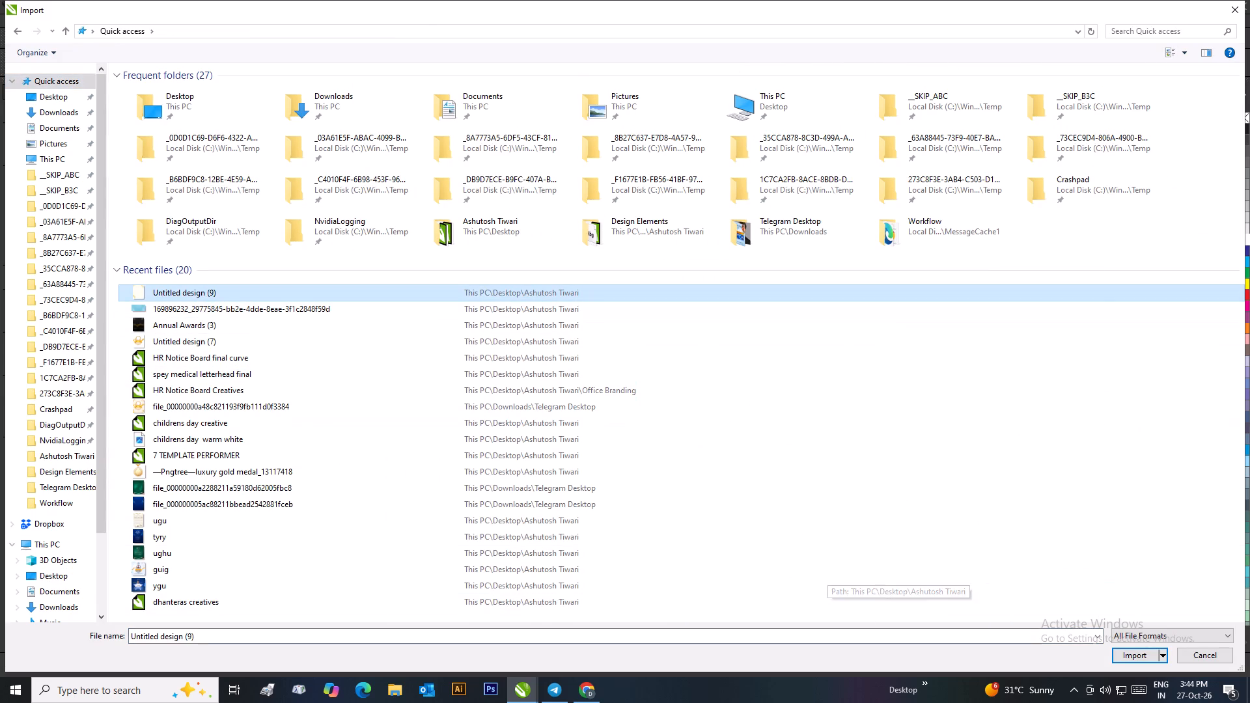
click(1120, 654)
click(641, 227)
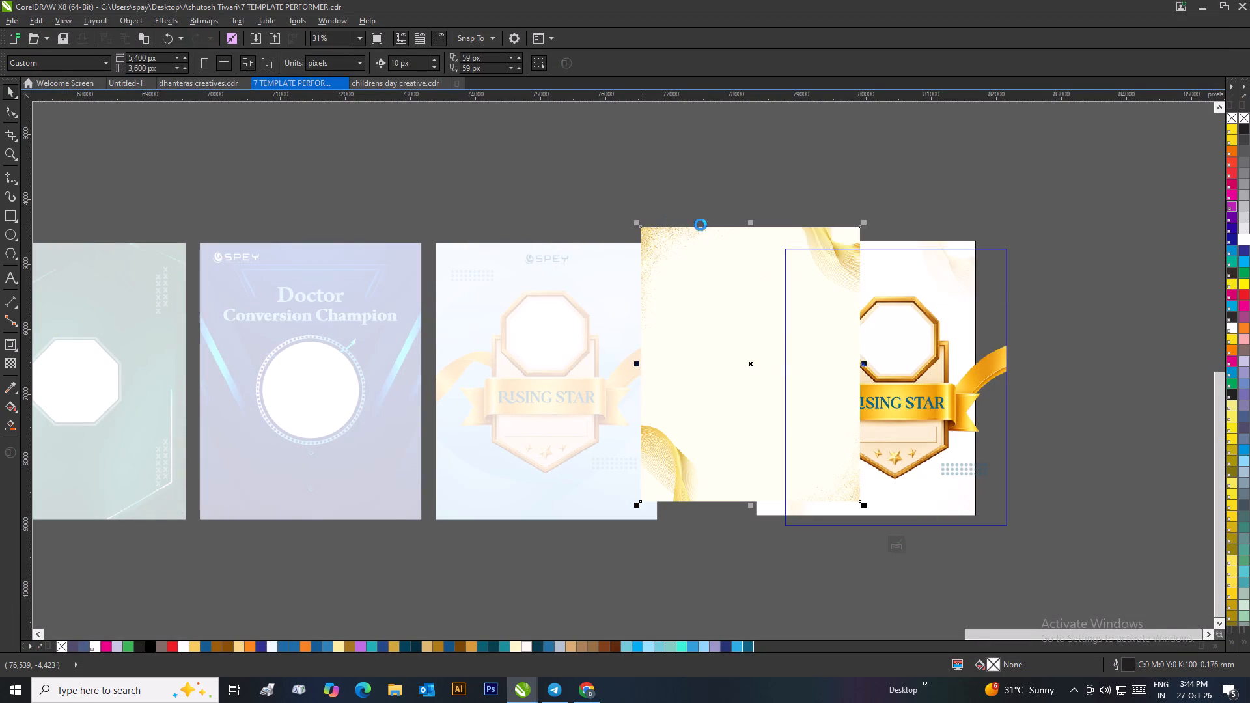
Move the imported background over the poster frame, scale it to about 103% to cover it, and finish editing the PowerClip.
drag(734, 286, 740, 297)
drag(740, 283, 877, 302)
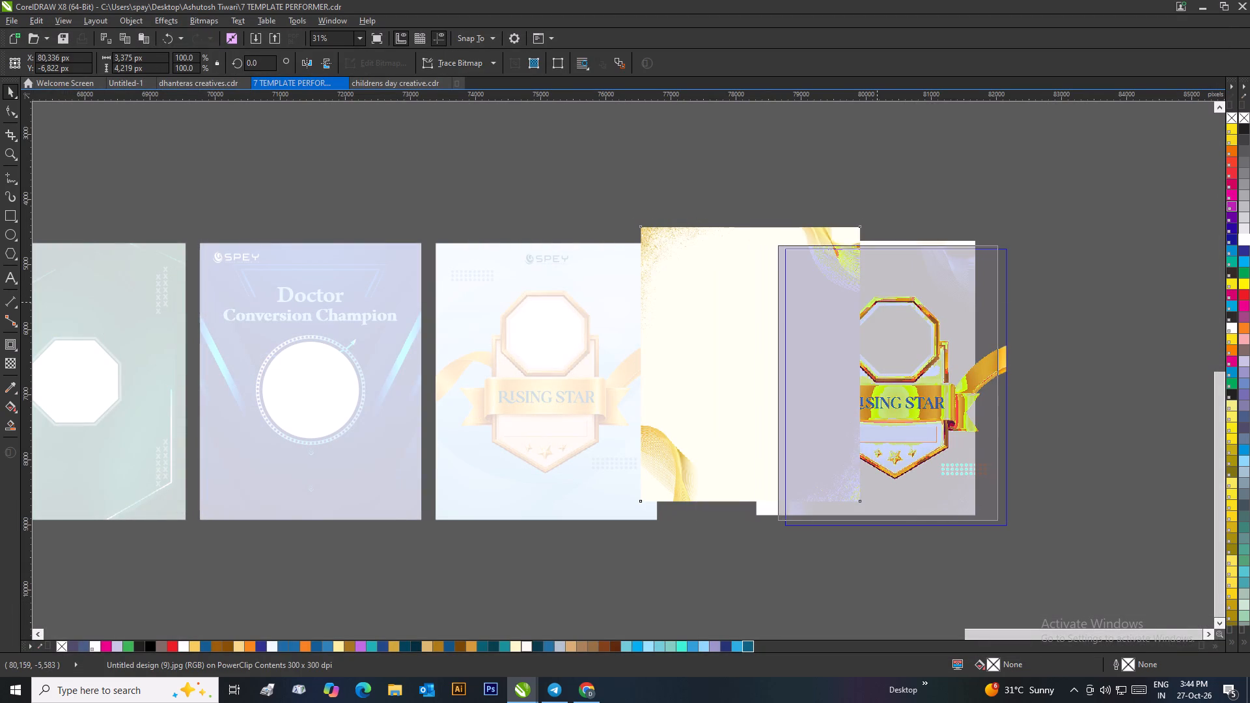
drag(877, 302, 882, 303)
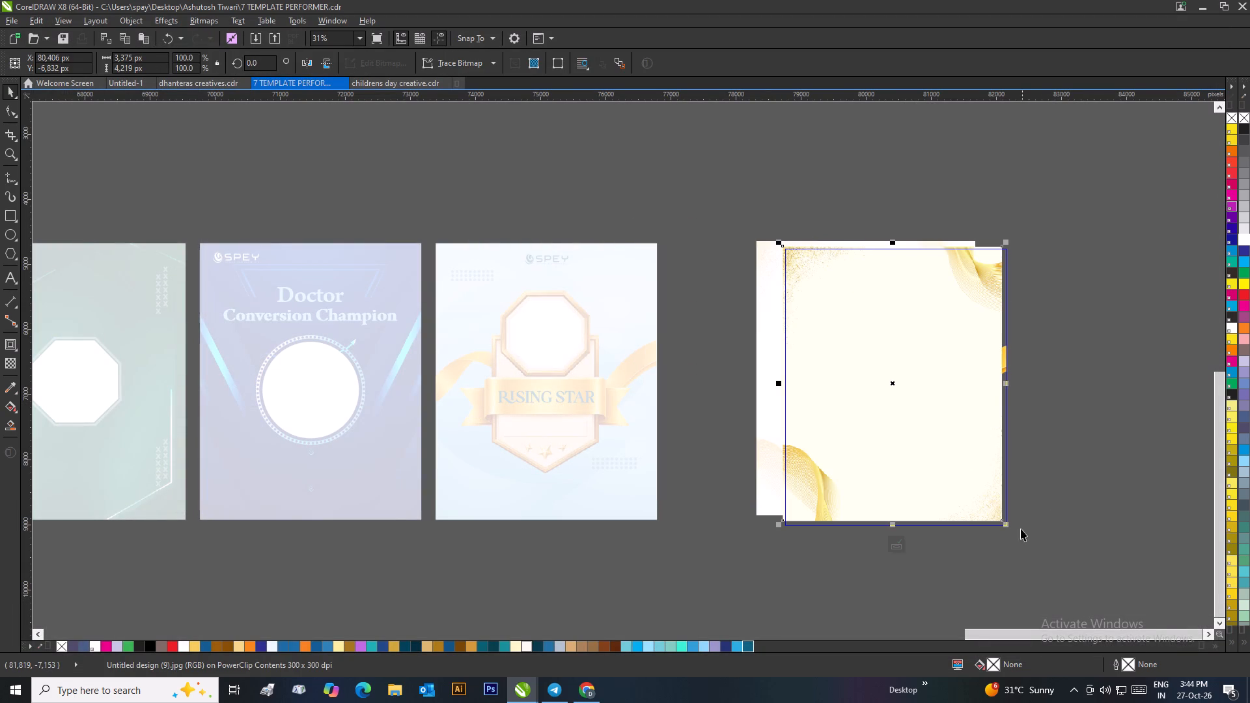
drag(1008, 528, 1017, 536)
click(1032, 538)
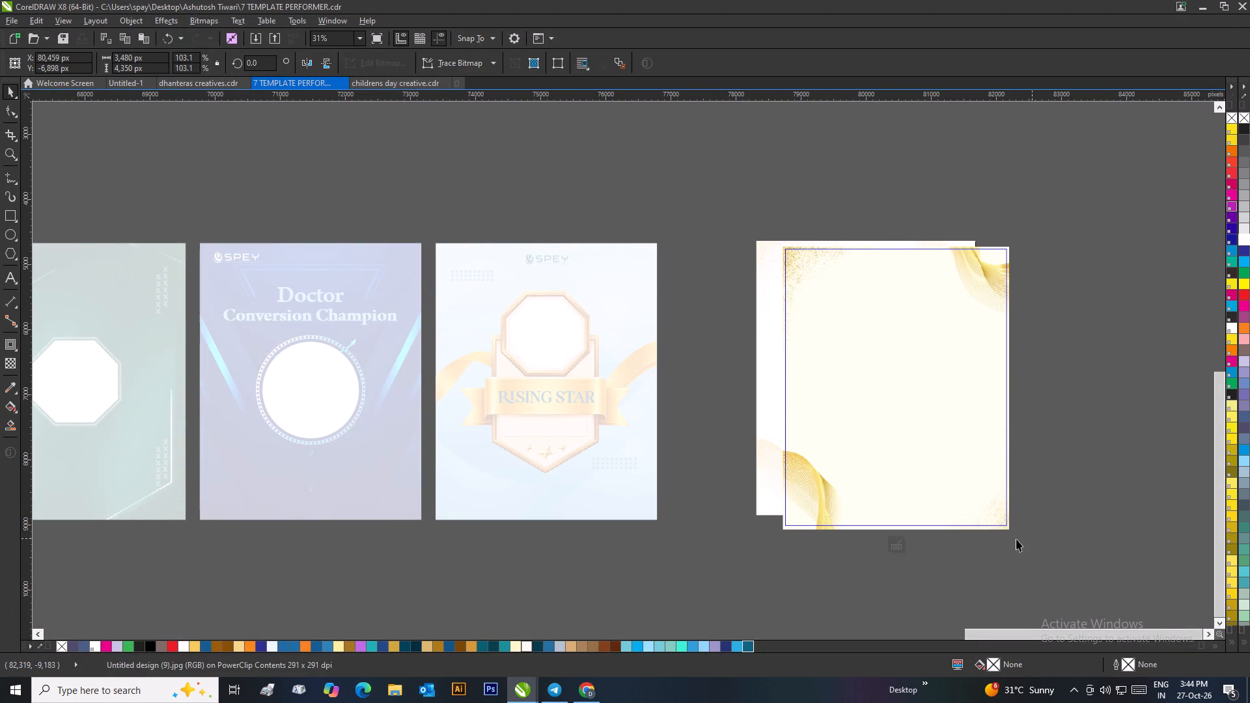
click(902, 538)
click(960, 559)
Move the duplicate poster up and away from the loose gold-decorated background.
click(896, 473)
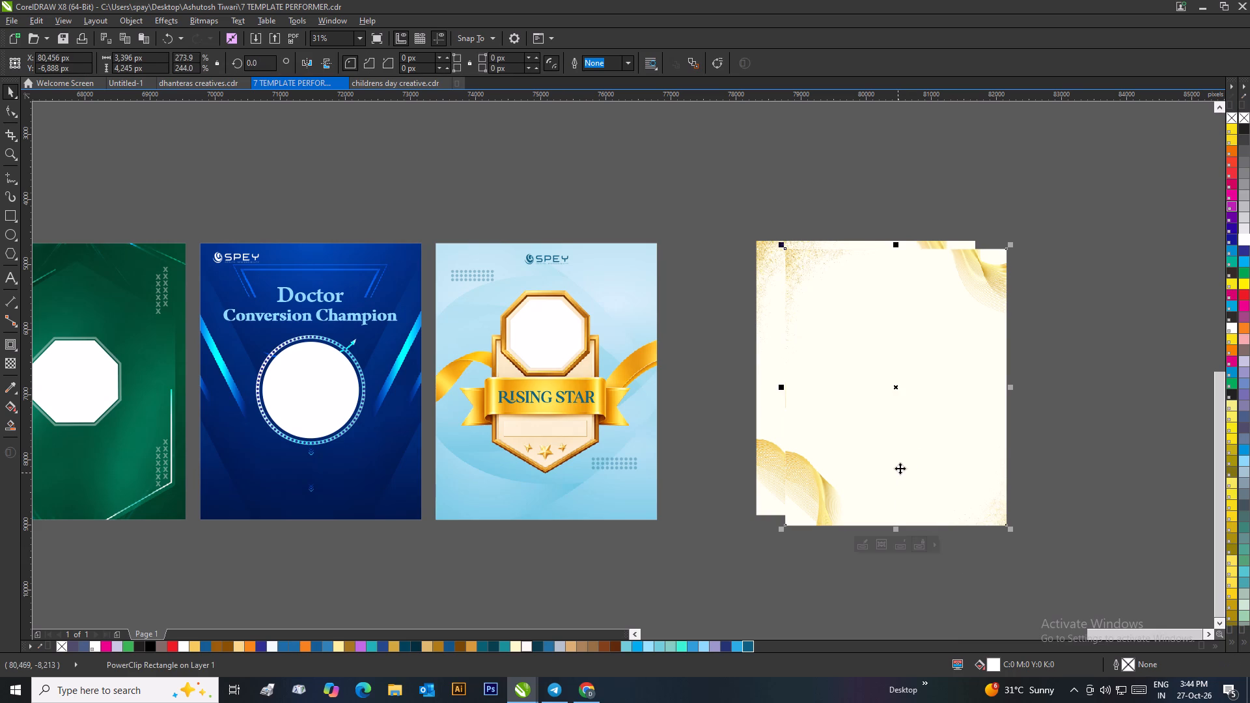
drag(911, 424, 1007, 460)
drag(1007, 456, 1055, 351)
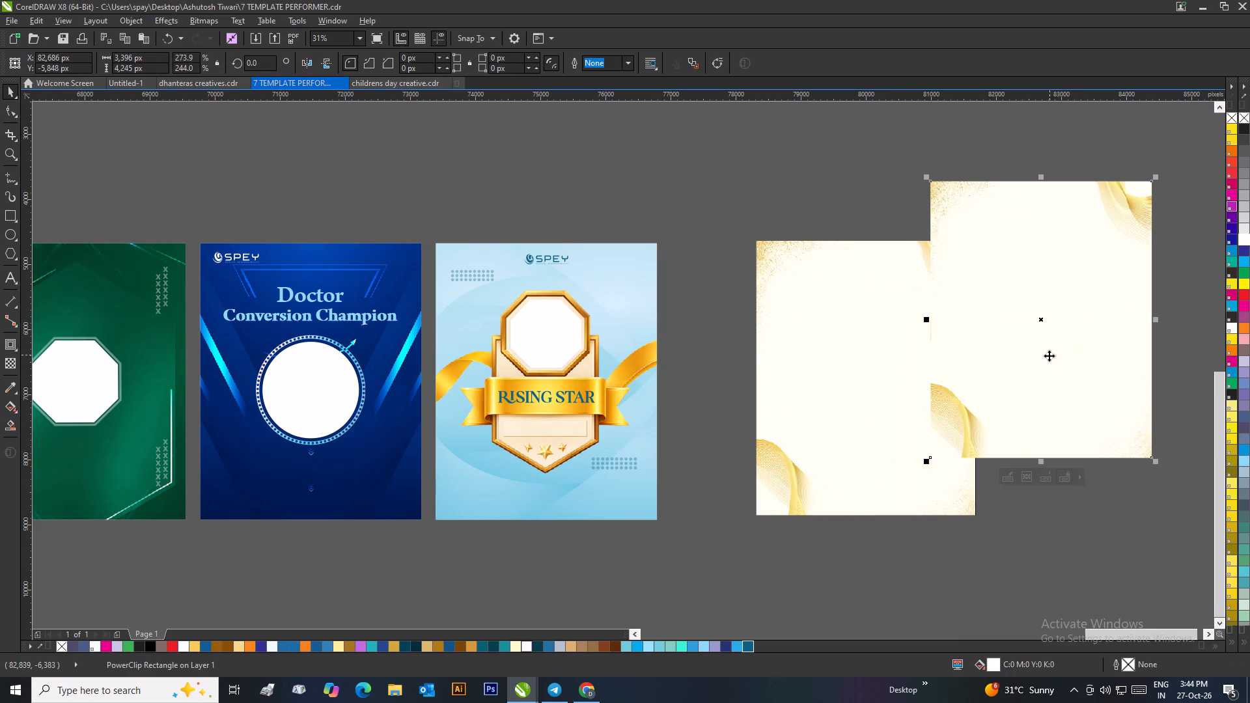
Reopen the duplicate poster's PowerClip and send the ivory-and-gold background image behind the Rising Star badge group.
right_click(973, 370)
click(1023, 318)
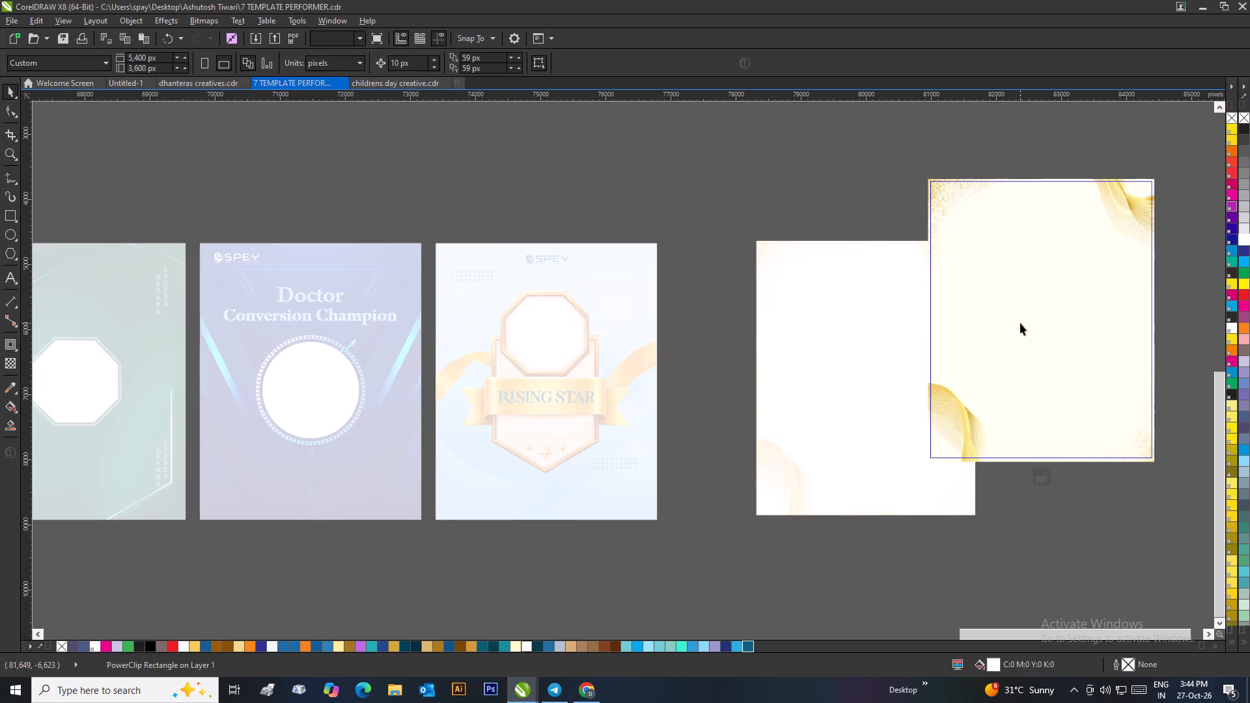
click(1020, 324)
key(ctrl+Page_Down)
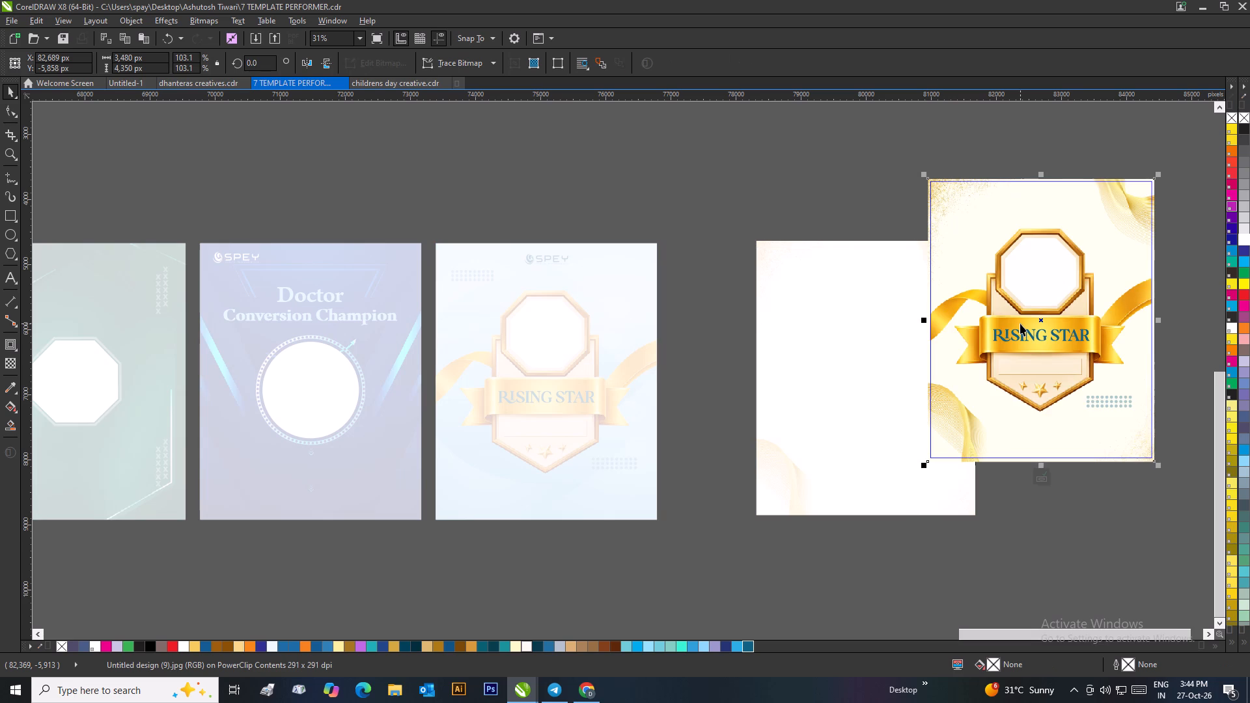
click(1203, 282)
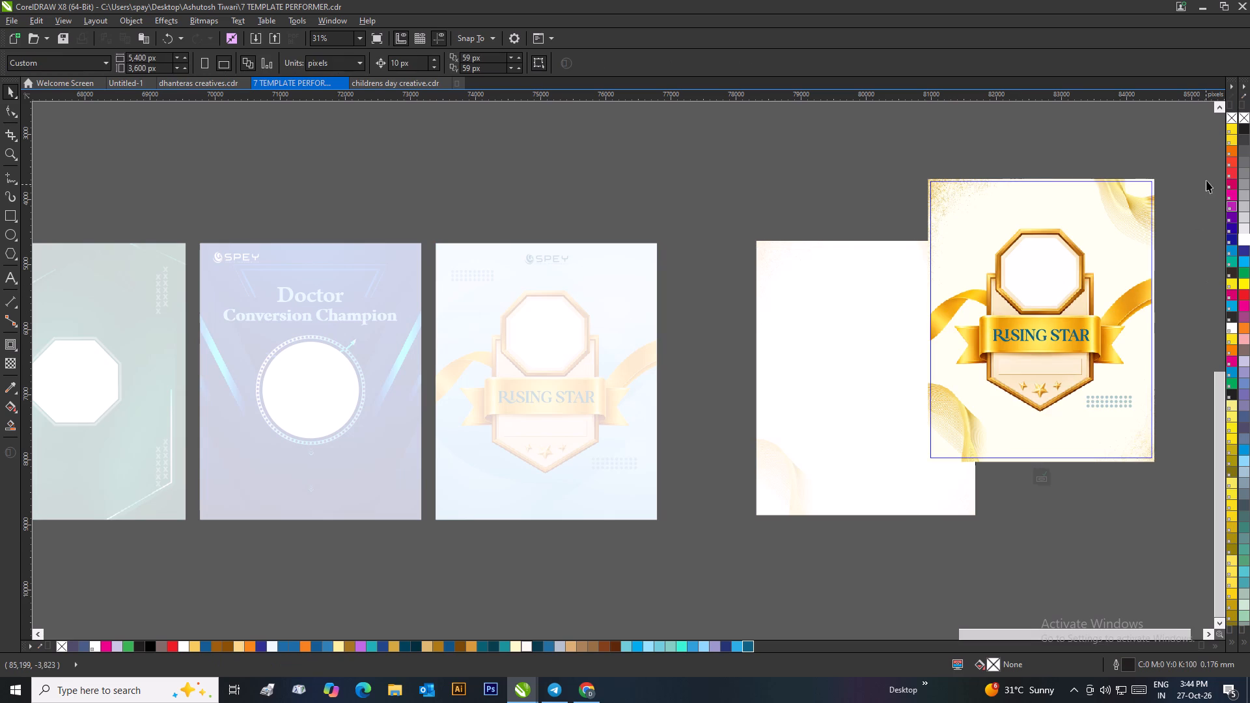
click(1111, 222)
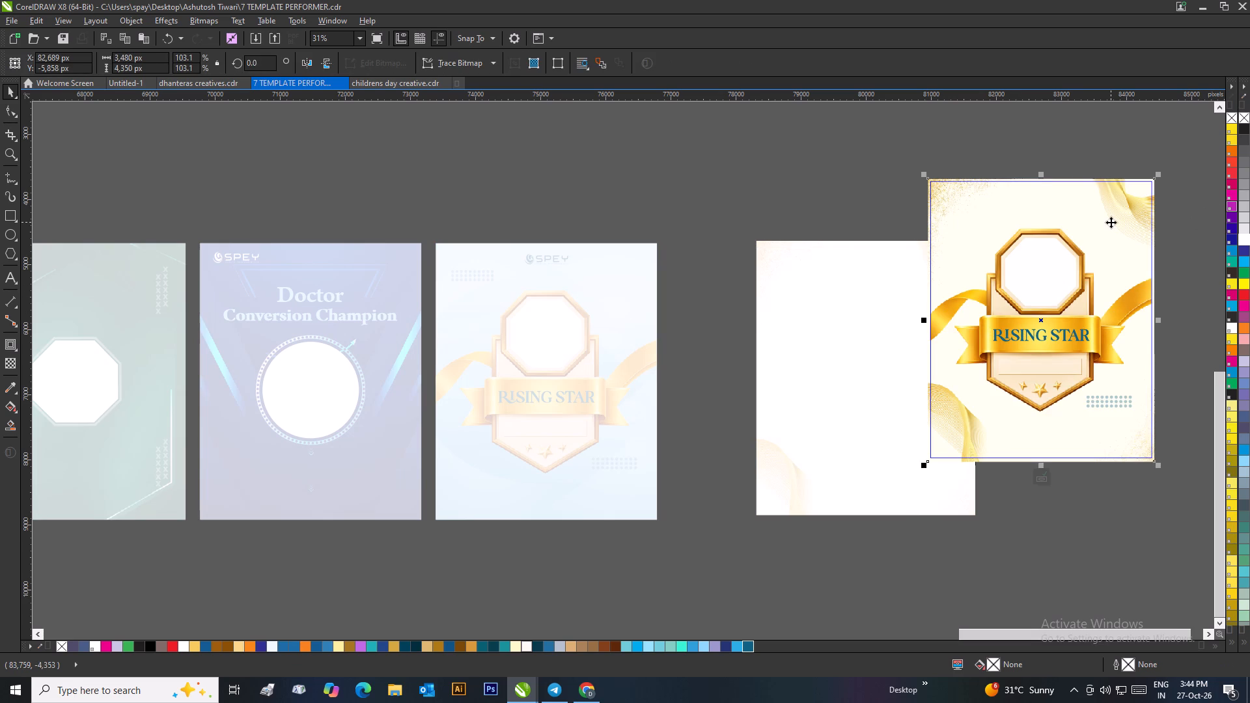
Send the background image back one level and finish editing the duplicate poster's PowerClip.
key(ctrl+Page_Down)
click(1045, 471)
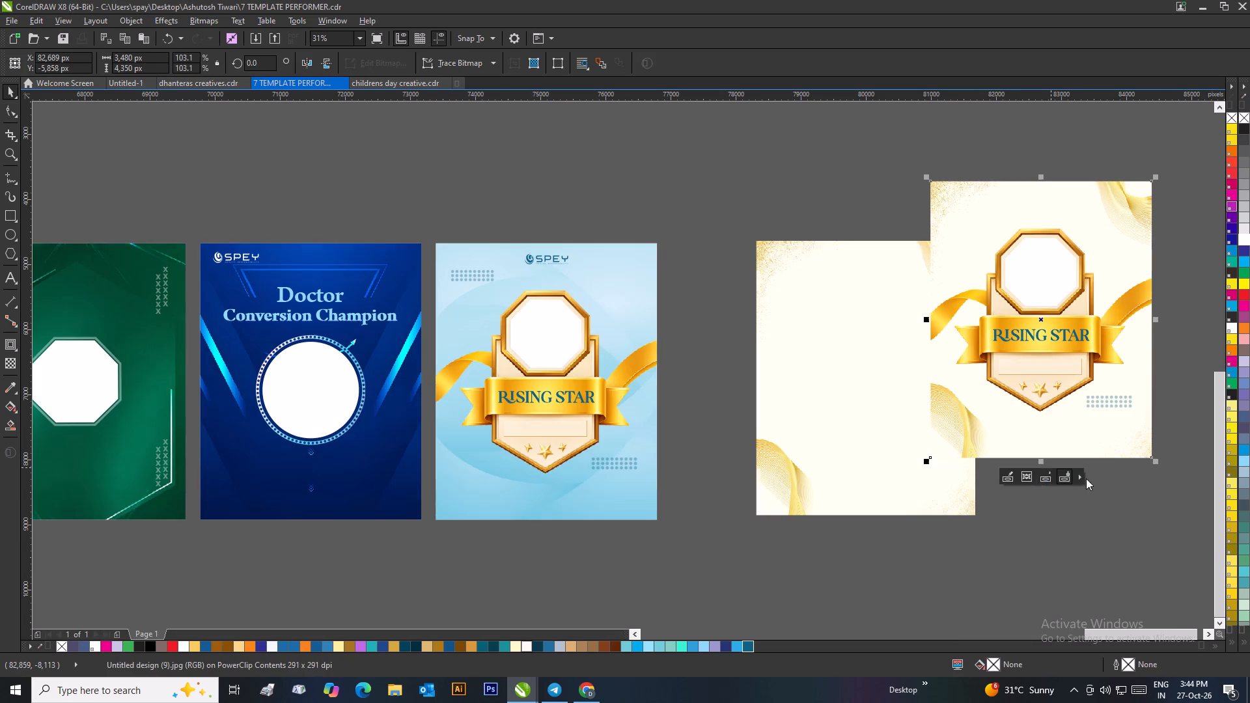
click(1125, 498)
Delete the loose gold-decorated background beside the duplicate poster.
click(1036, 319)
click(839, 277)
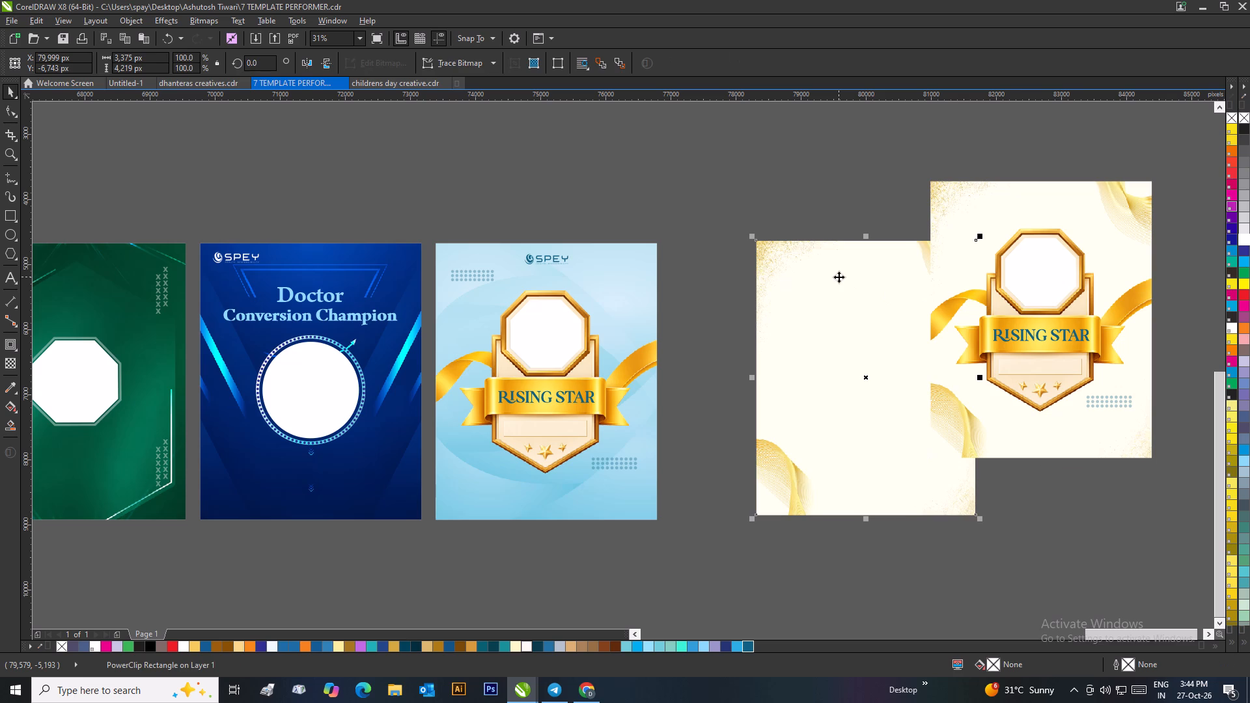
key(Delete)
Move the ivory-and-gold poster into the row, directly beside the blue Rising Star poster.
drag(970, 247, 712, 308)
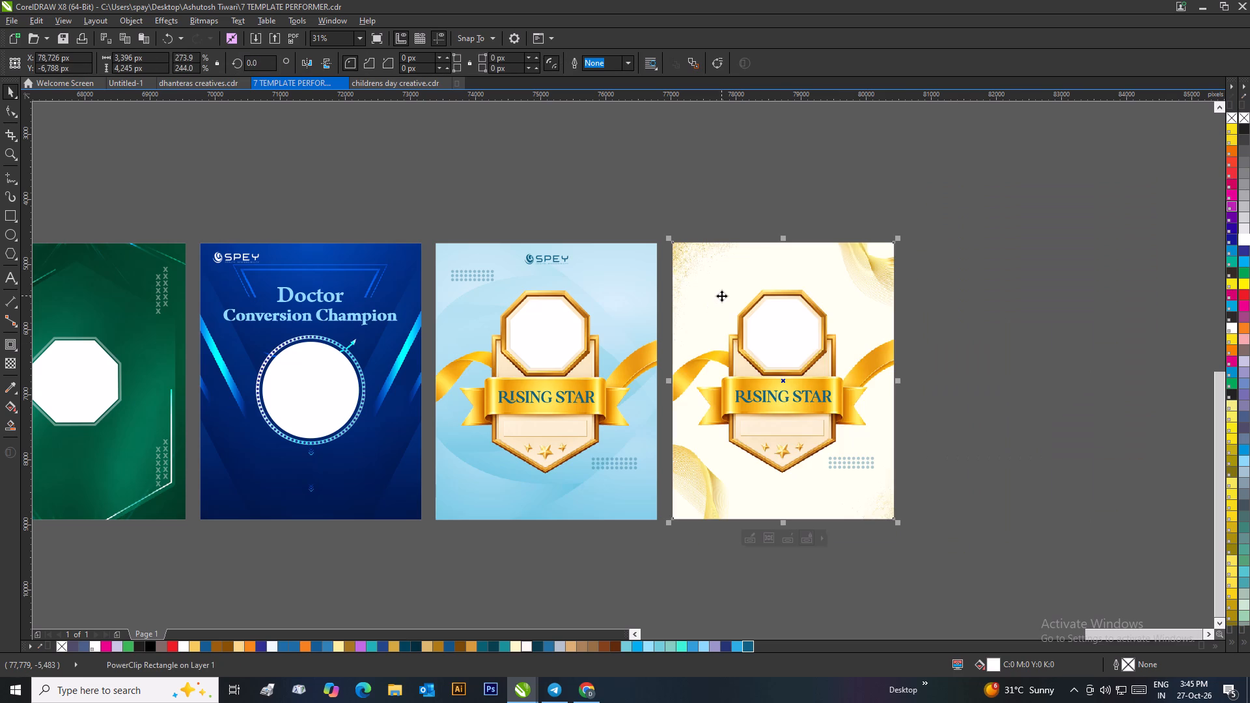
click(645, 156)
click(770, 300)
click(973, 330)
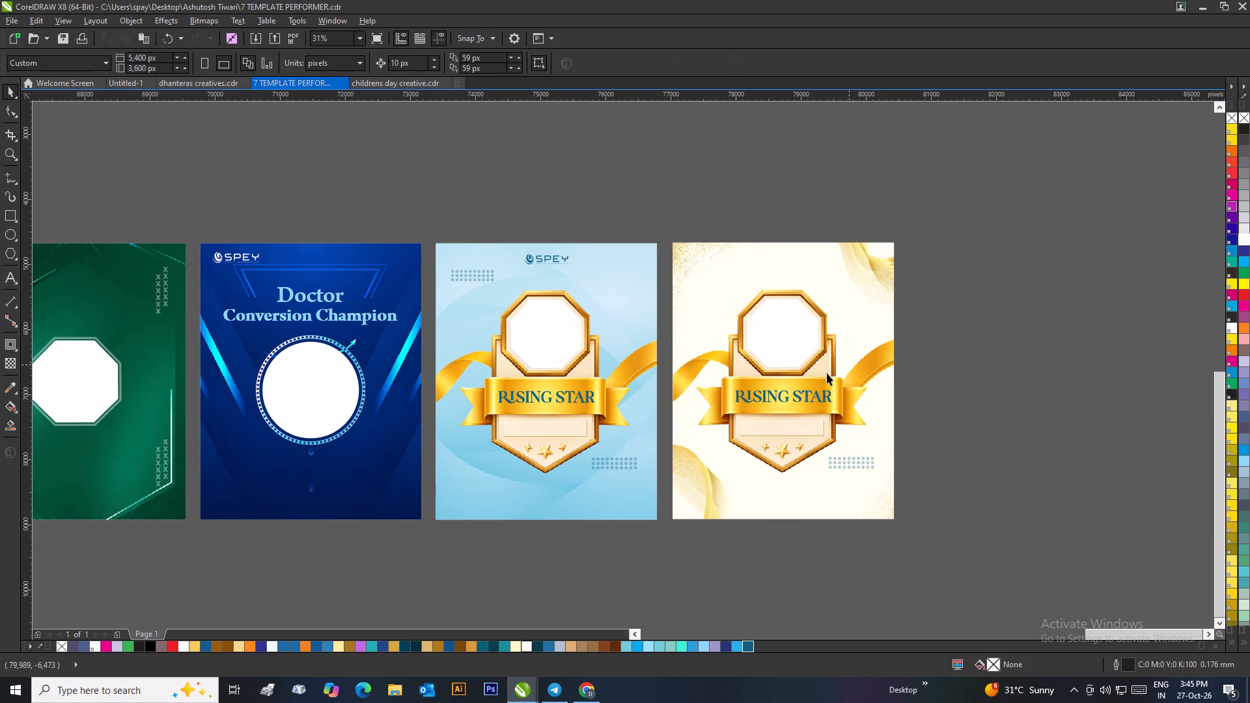
Review the ivory-and-gold poster alongside the other award posters in the row.
scroll(792, 419, up, 1)
scroll(635, 361, down, 1)
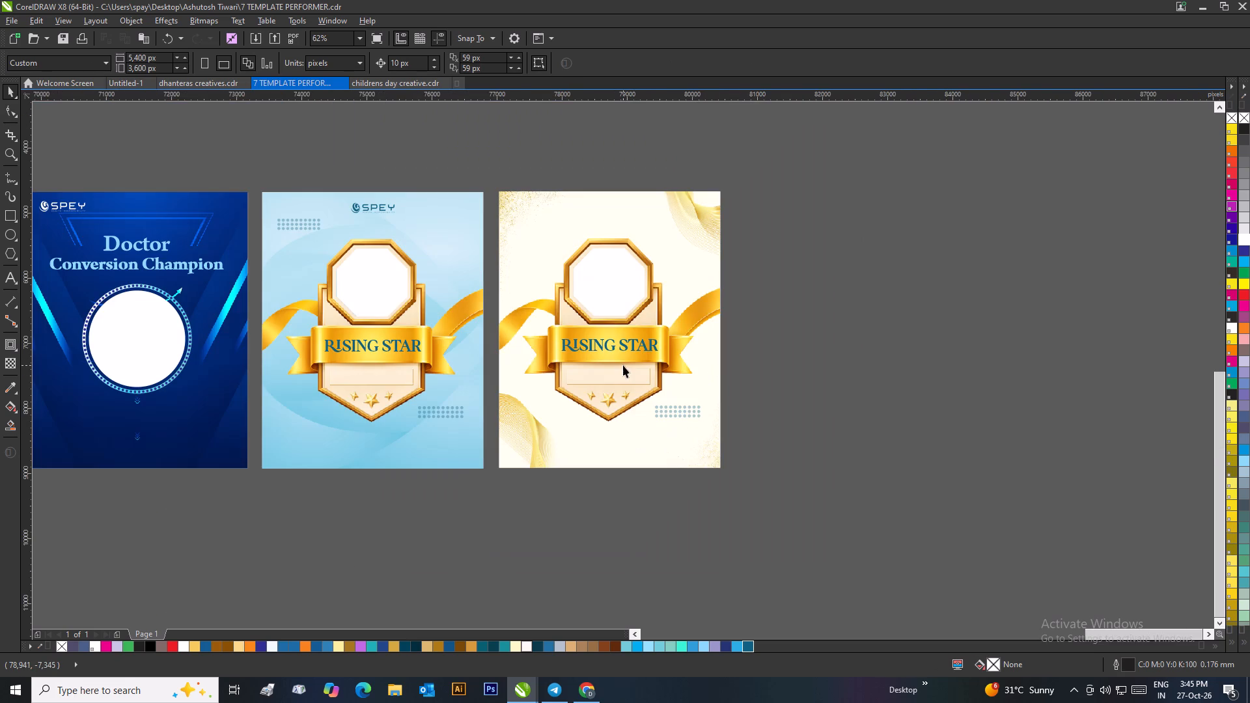
scroll(632, 363, down, 2)
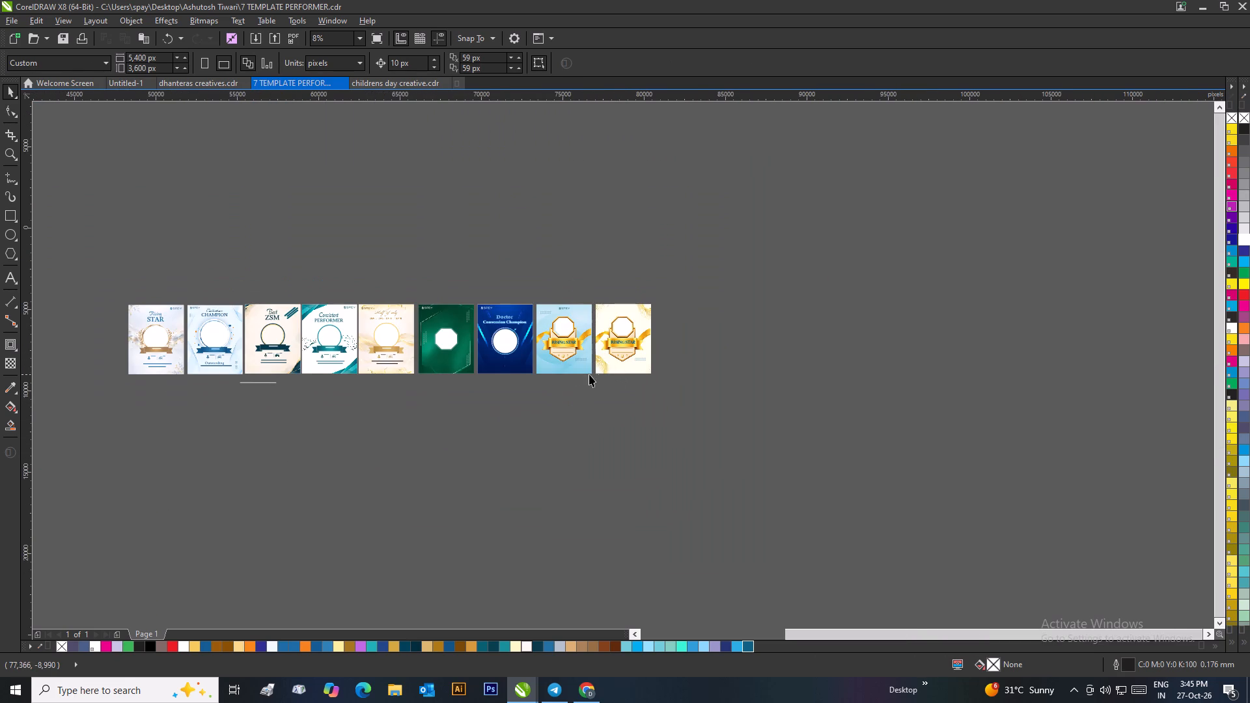
scroll(580, 348, up, 1)
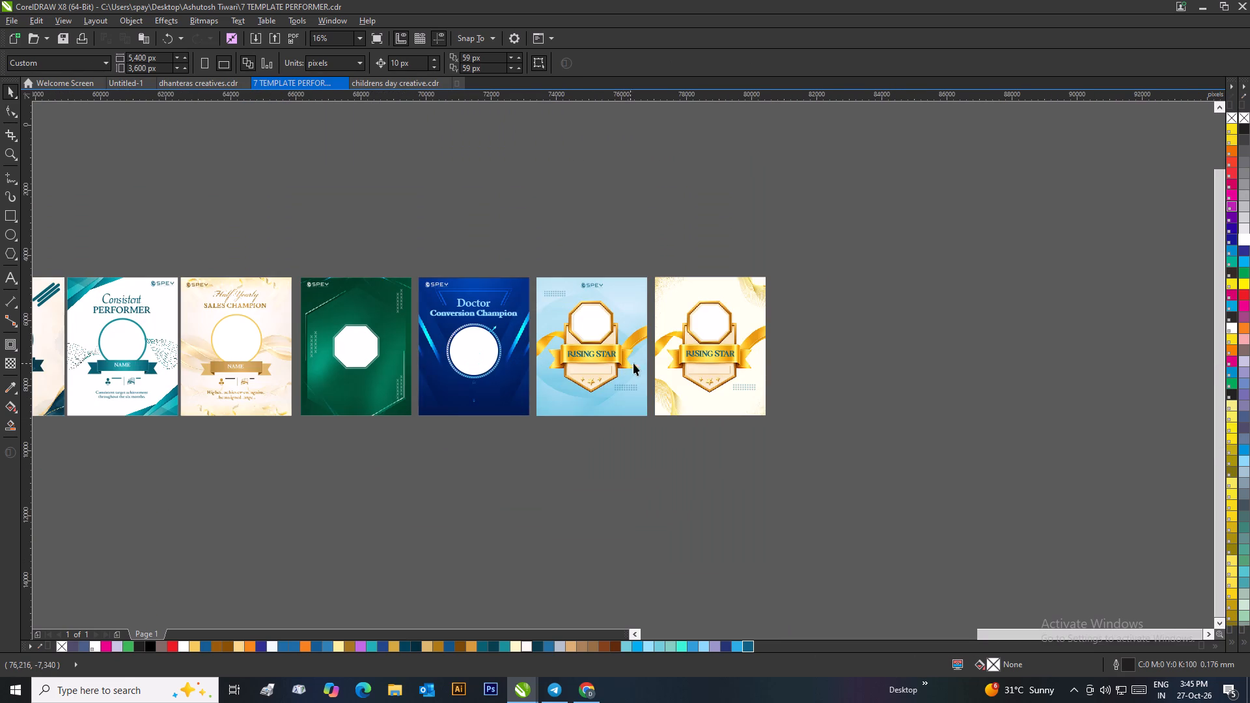
click(826, 359)
scroll(622, 339, up, 1)
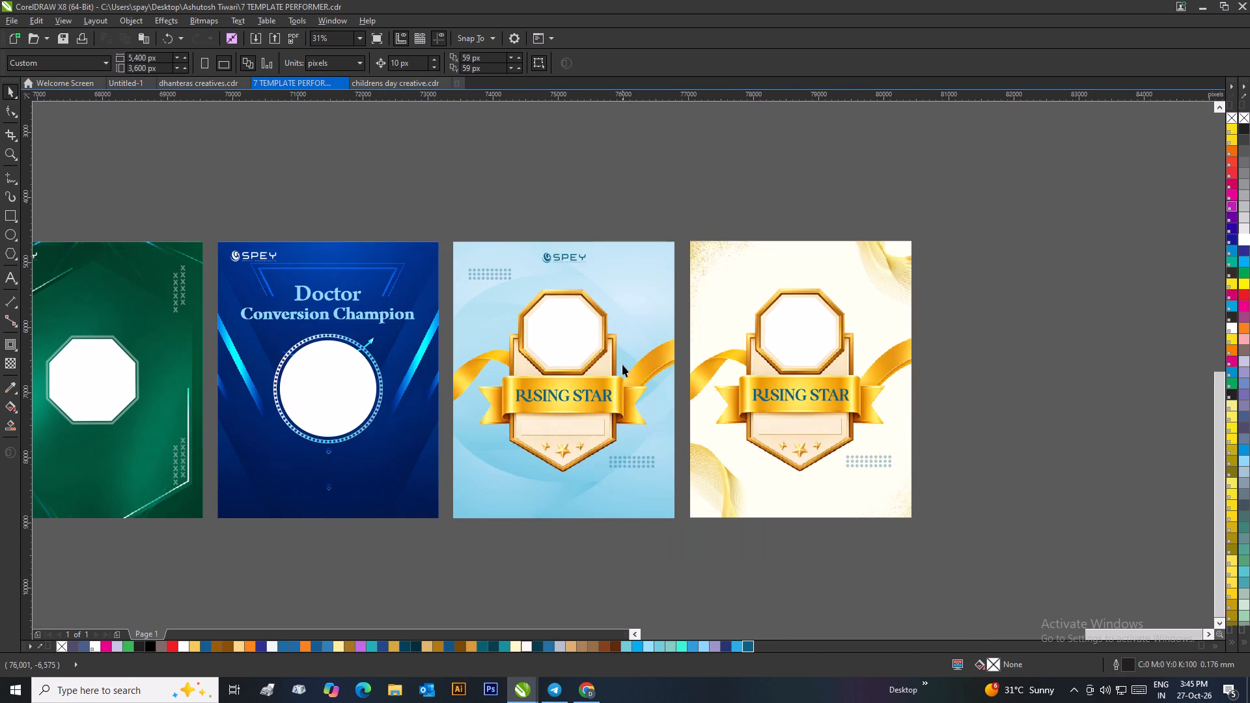
click(983, 383)
scroll(859, 358, up, 1)
scroll(624, 367, down, 2)
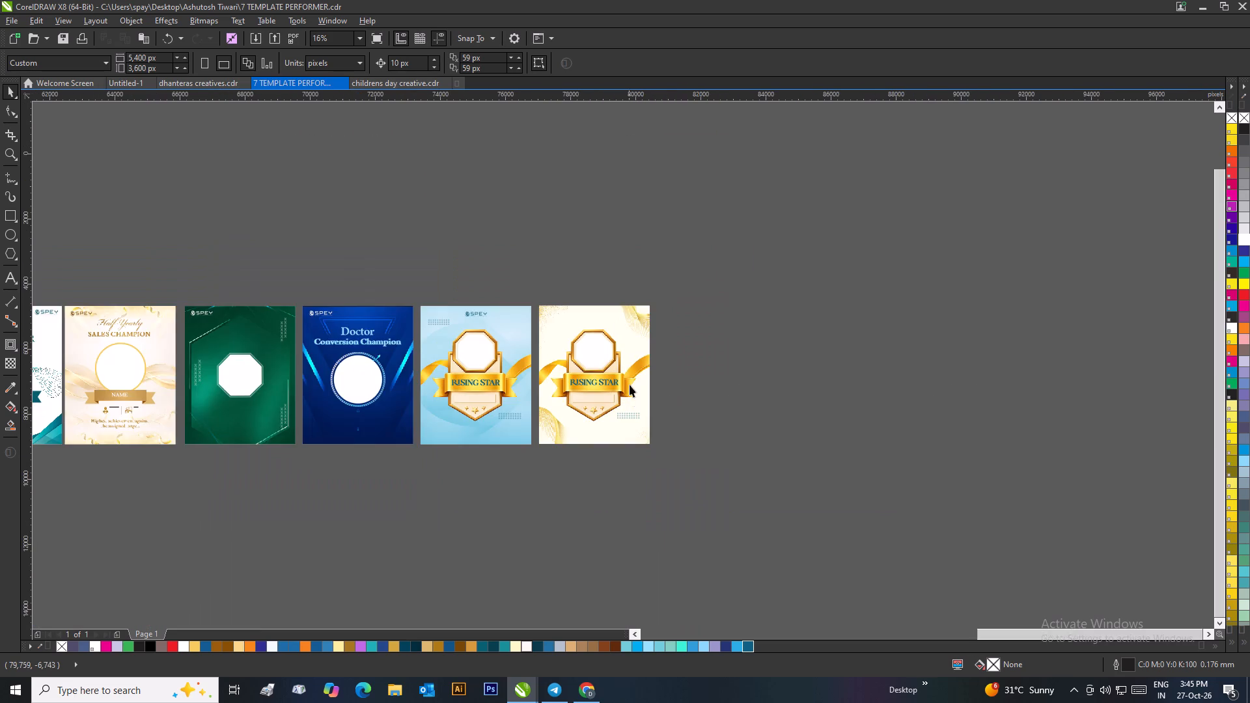
Reopen the ivory-and-gold poster's PowerClip and ungroup its Rising Star badge group.
scroll(622, 421, up, 1)
click(631, 351)
right_click(631, 351)
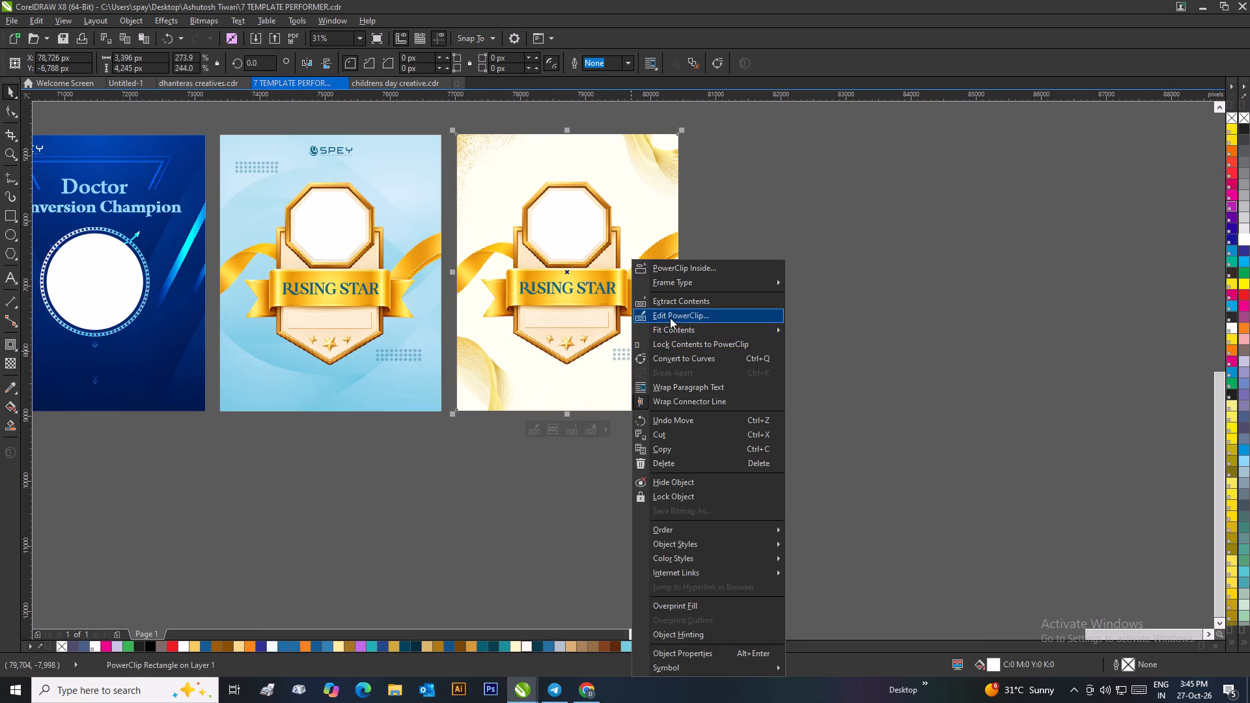
click(670, 318)
click(701, 337)
drag(700, 335, 583, 384)
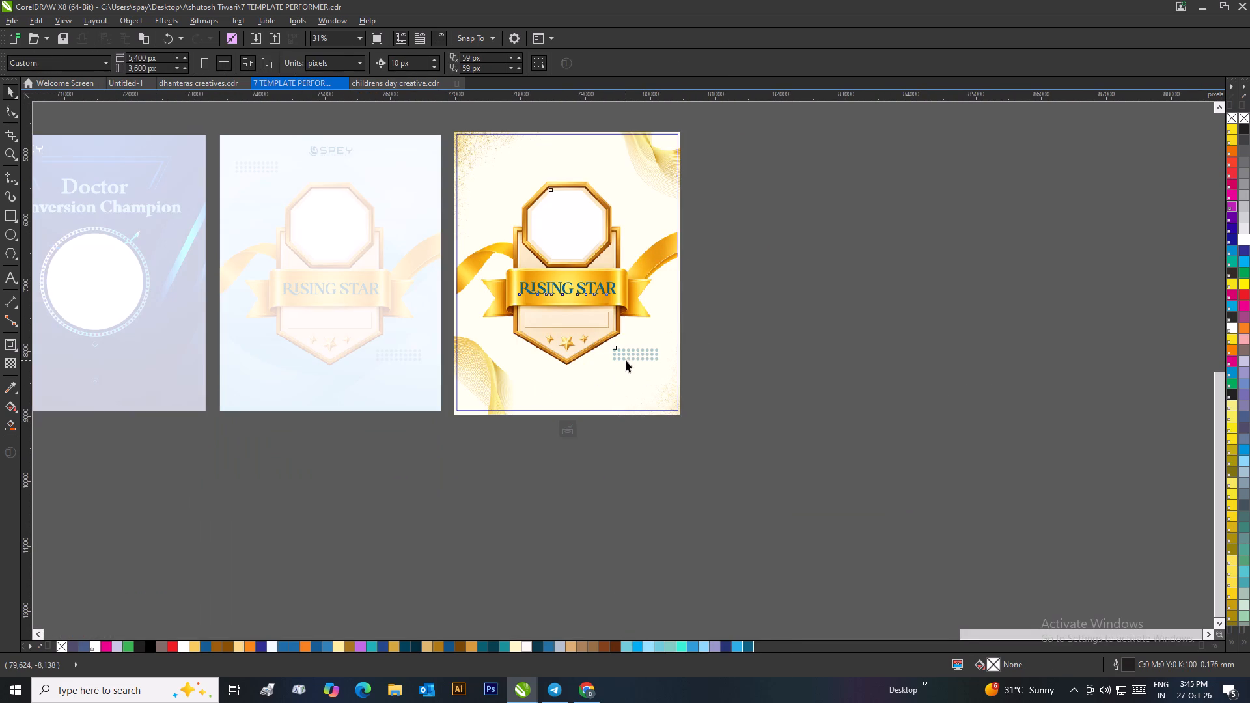
click(626, 360)
right_click(626, 359)
click(671, 398)
click(768, 372)
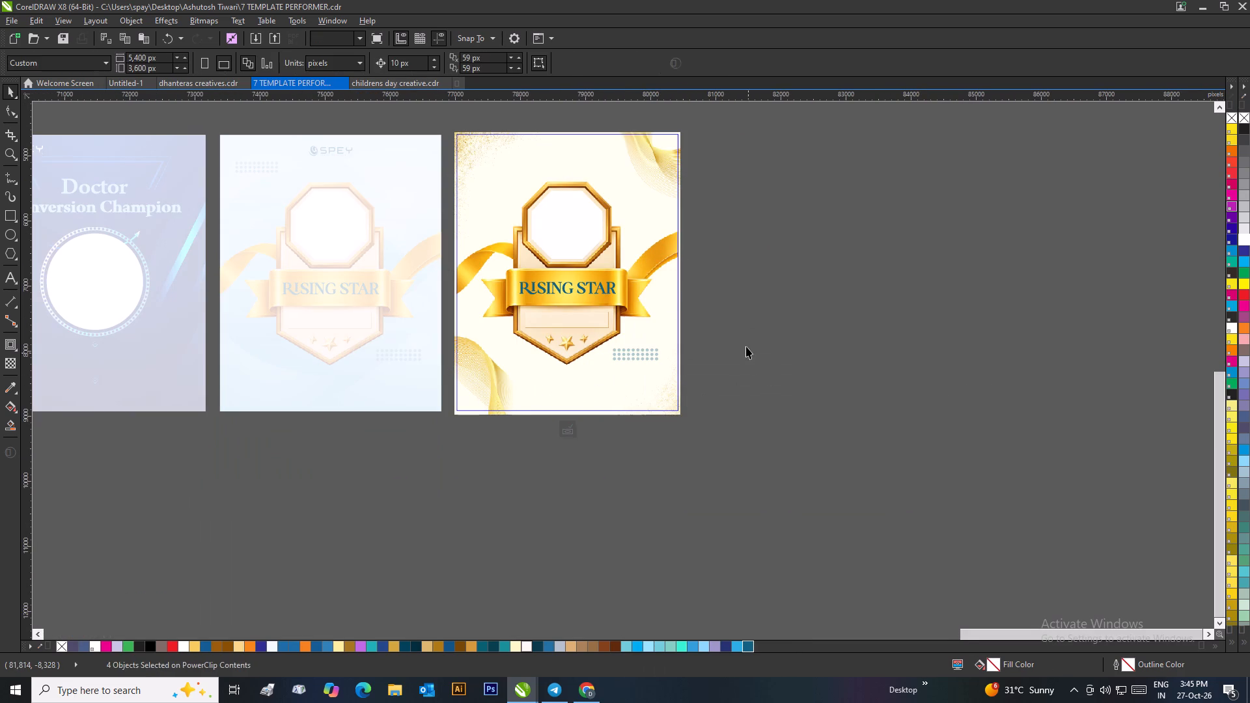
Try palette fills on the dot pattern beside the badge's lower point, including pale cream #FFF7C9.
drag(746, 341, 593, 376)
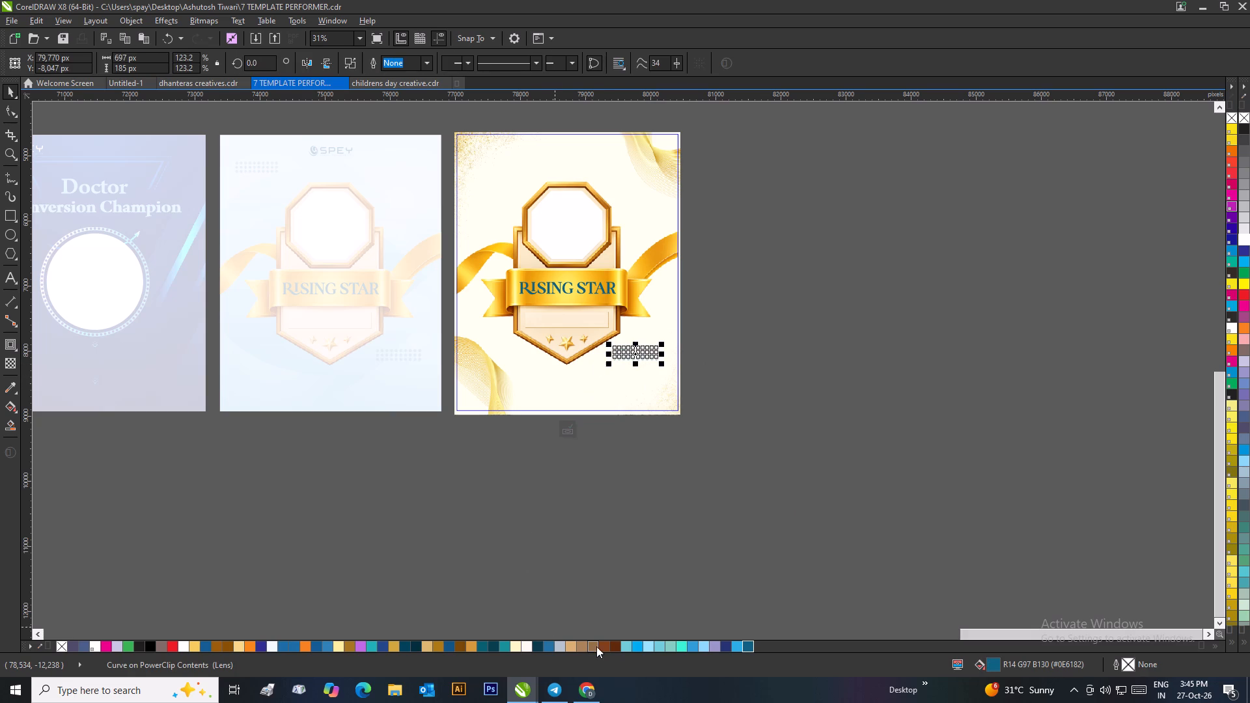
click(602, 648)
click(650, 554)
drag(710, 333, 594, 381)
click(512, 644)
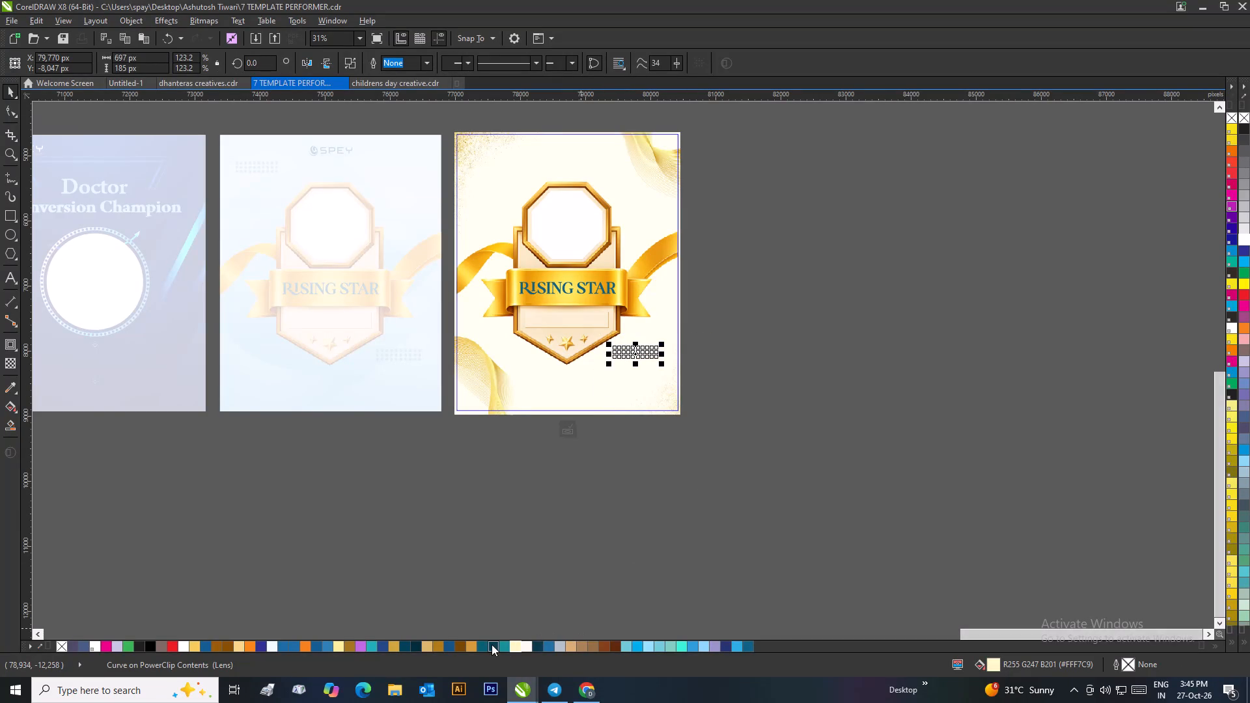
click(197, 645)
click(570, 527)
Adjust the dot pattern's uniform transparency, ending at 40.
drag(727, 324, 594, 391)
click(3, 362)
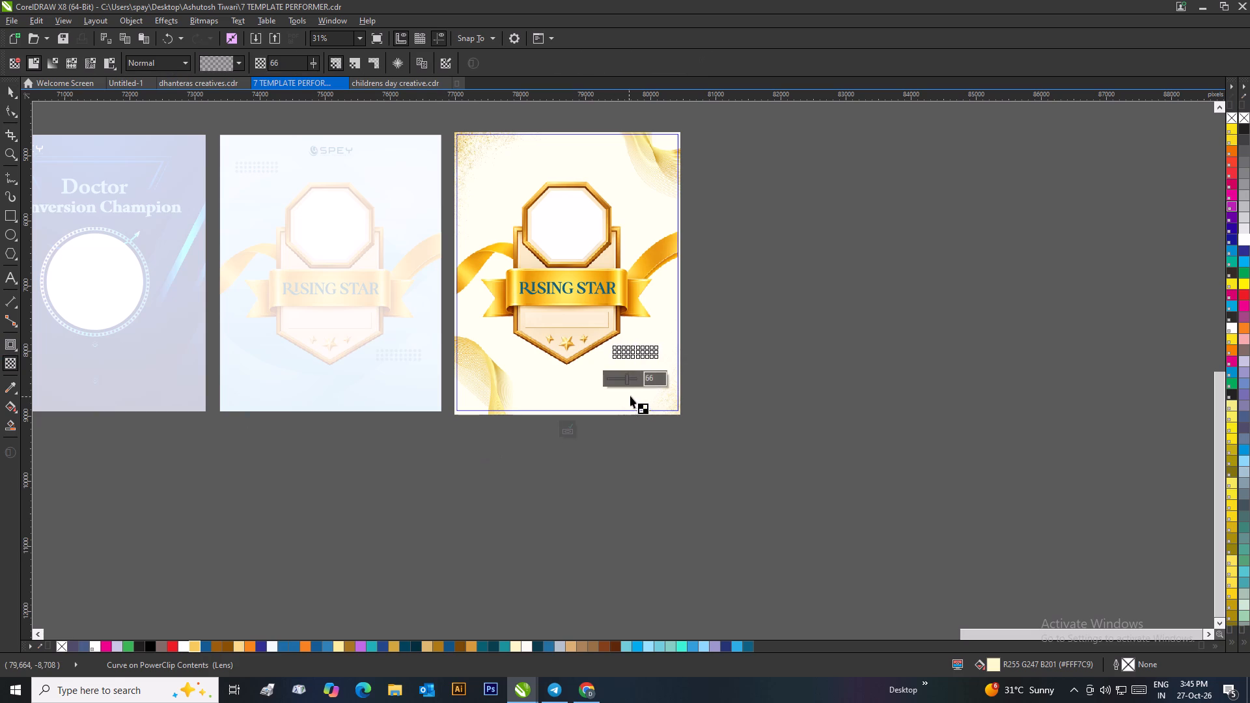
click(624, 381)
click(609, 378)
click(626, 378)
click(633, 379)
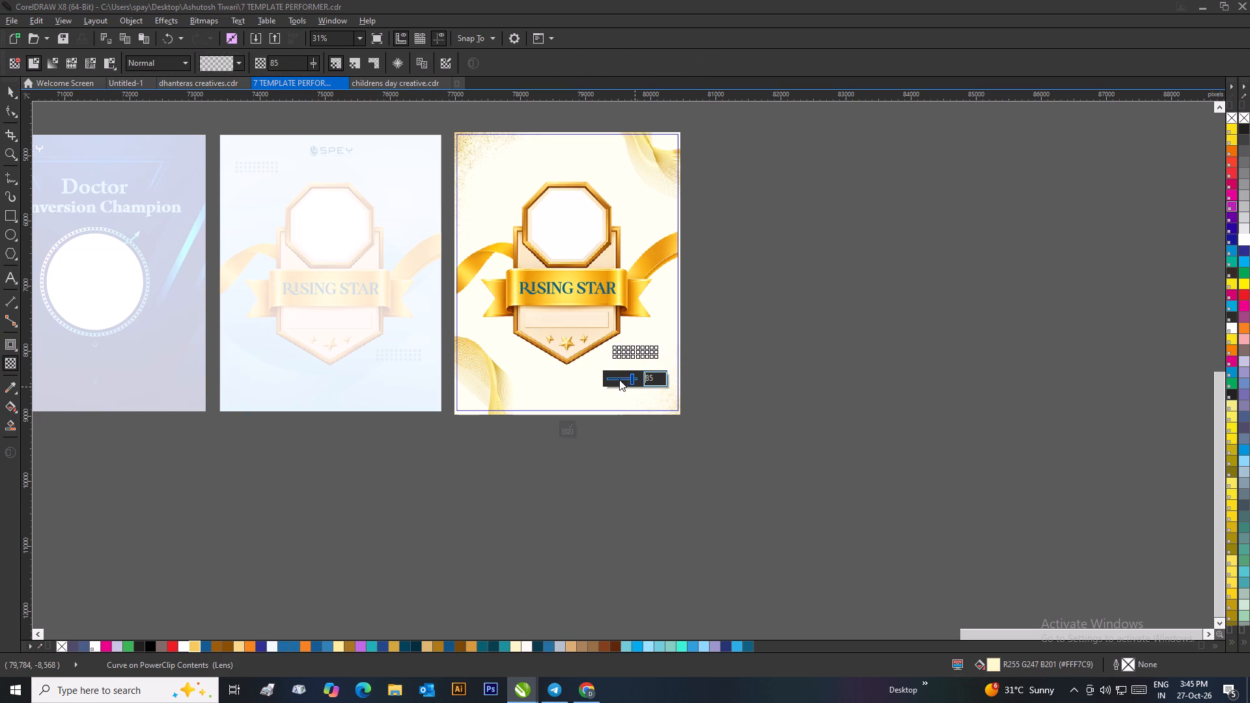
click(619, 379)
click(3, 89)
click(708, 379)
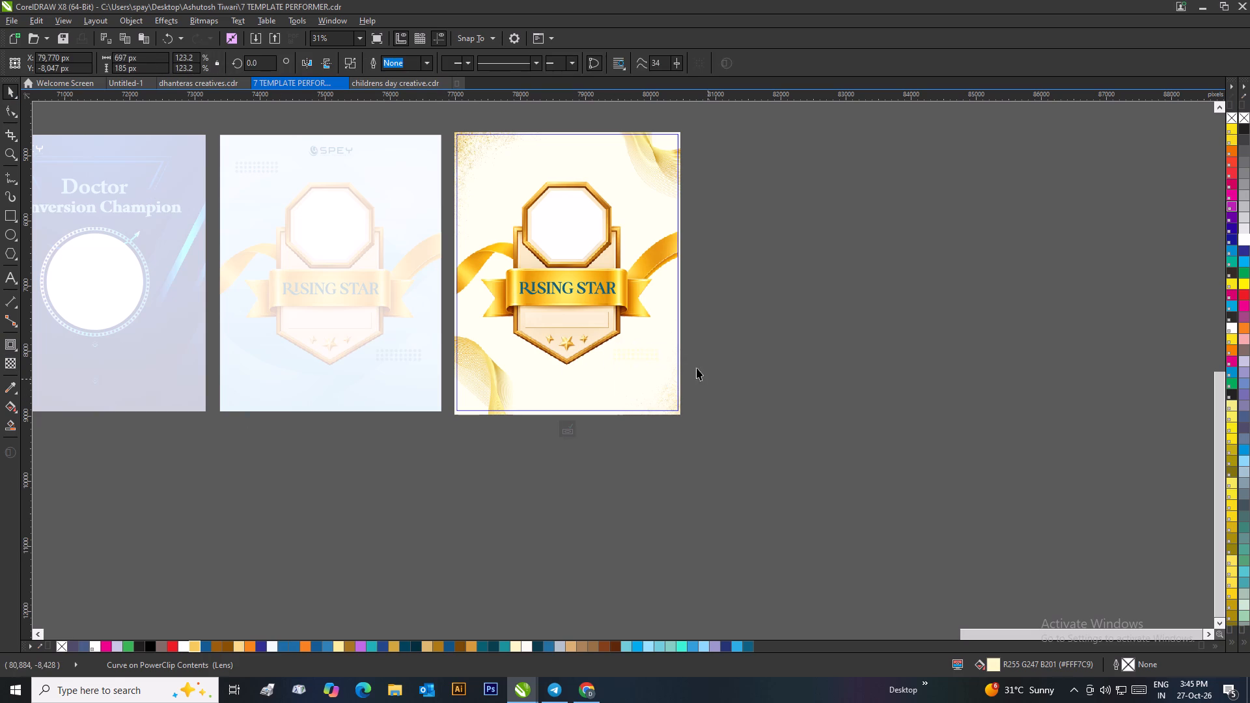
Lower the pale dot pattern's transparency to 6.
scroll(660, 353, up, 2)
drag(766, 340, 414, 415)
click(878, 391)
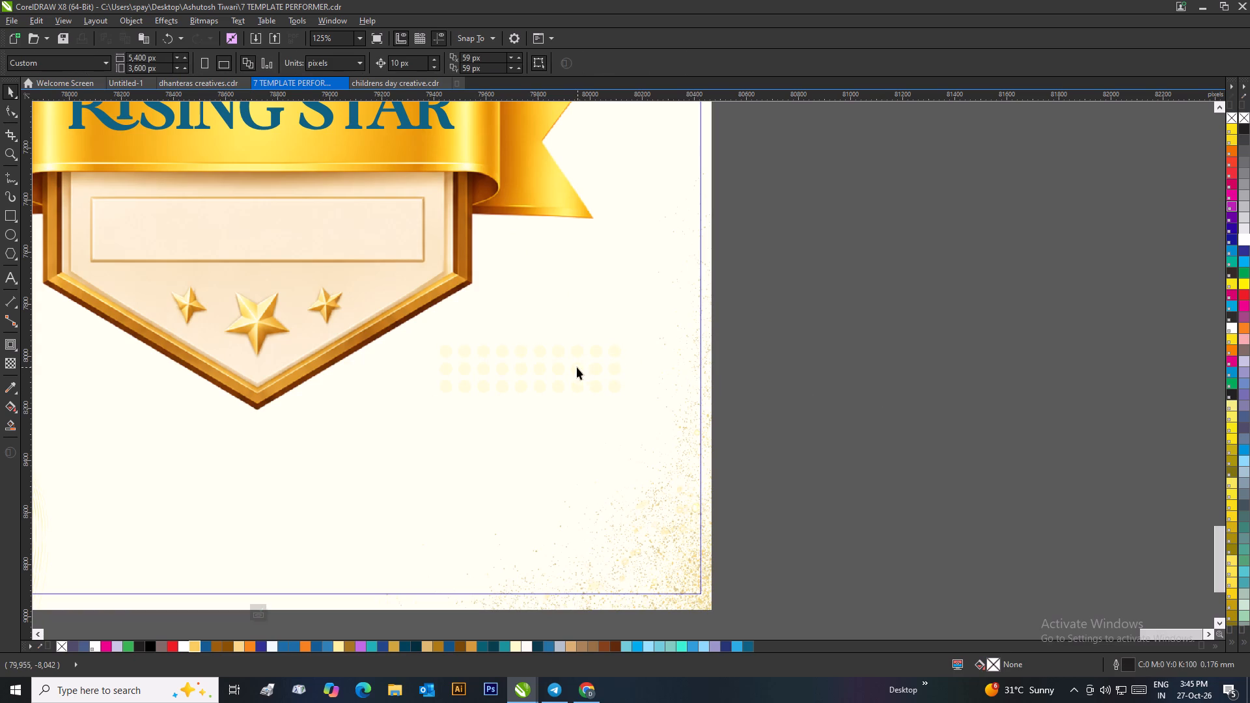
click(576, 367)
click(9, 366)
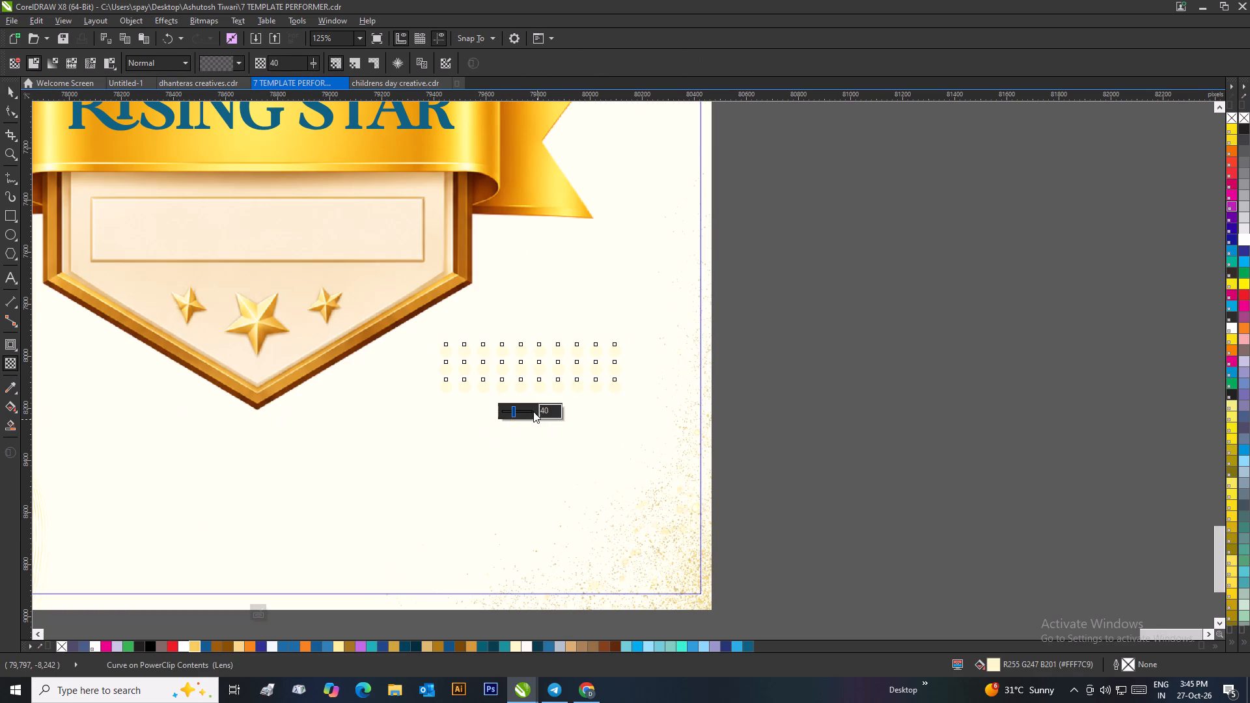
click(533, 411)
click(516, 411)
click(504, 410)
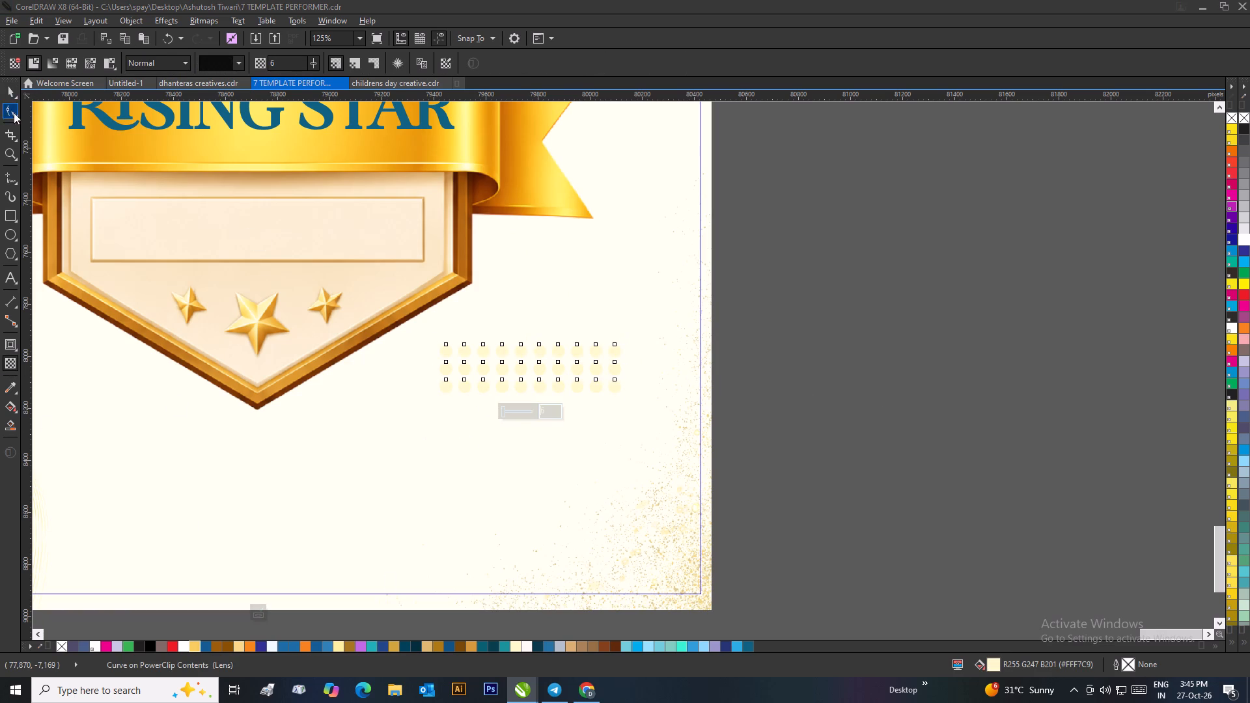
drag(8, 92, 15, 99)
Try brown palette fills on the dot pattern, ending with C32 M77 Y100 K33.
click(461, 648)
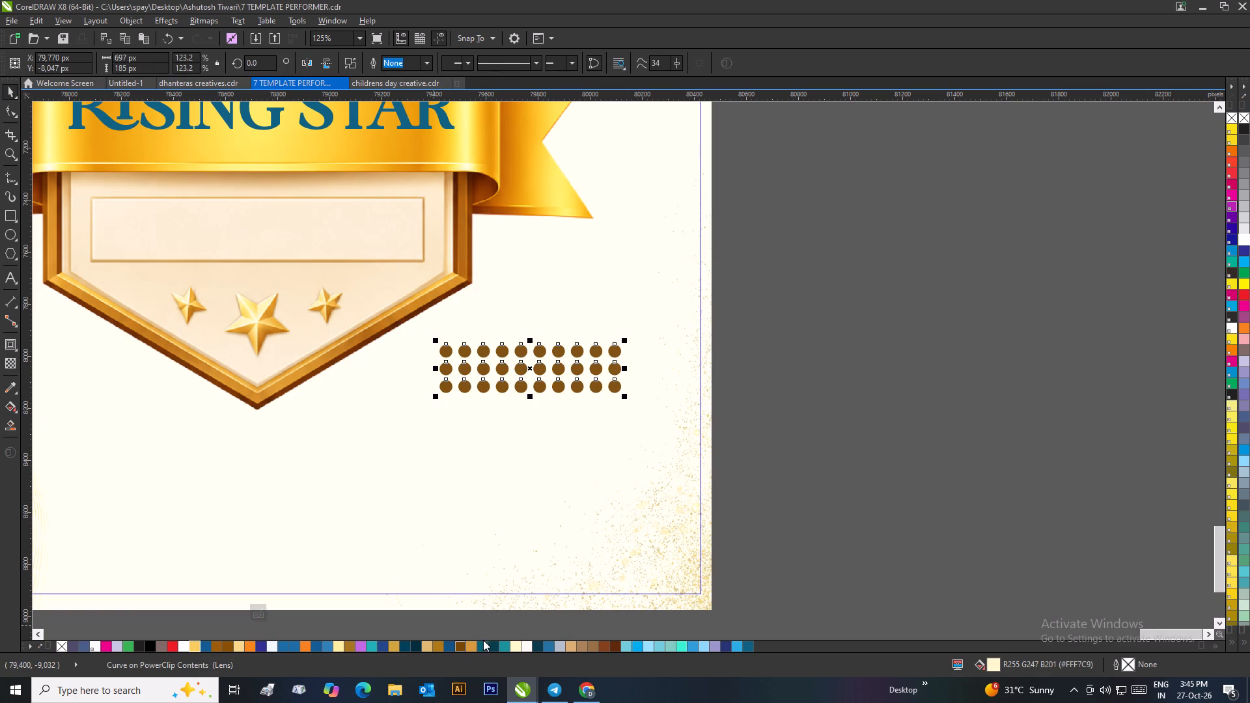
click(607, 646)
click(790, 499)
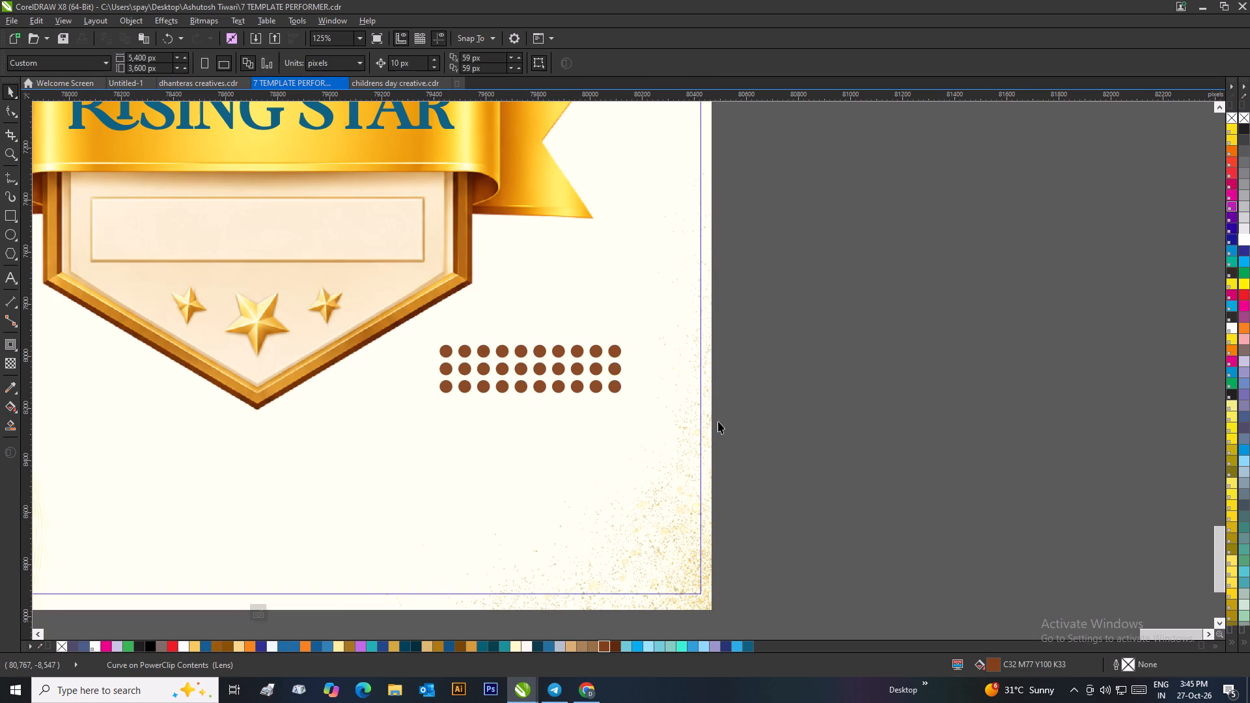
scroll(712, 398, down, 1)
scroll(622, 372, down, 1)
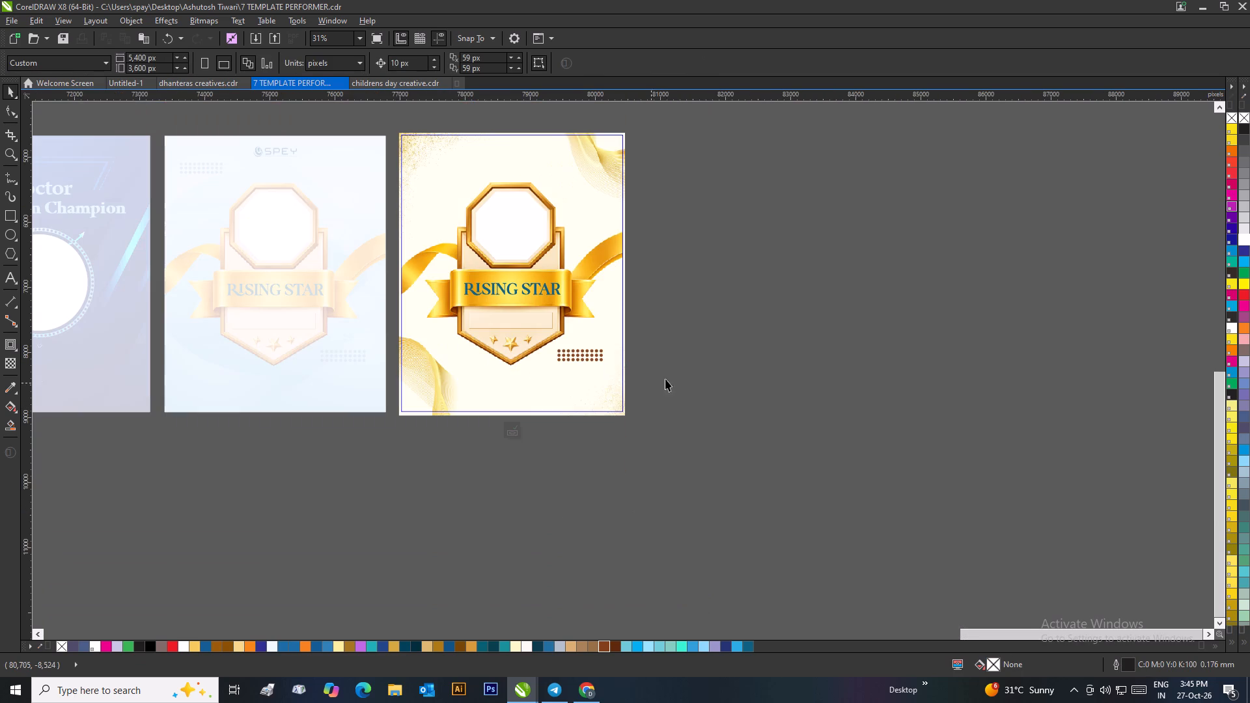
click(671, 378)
Sample a gold from the background's lower-left wave and fill the dot pattern with it (#EAB83D).
click(585, 361)
click(12, 383)
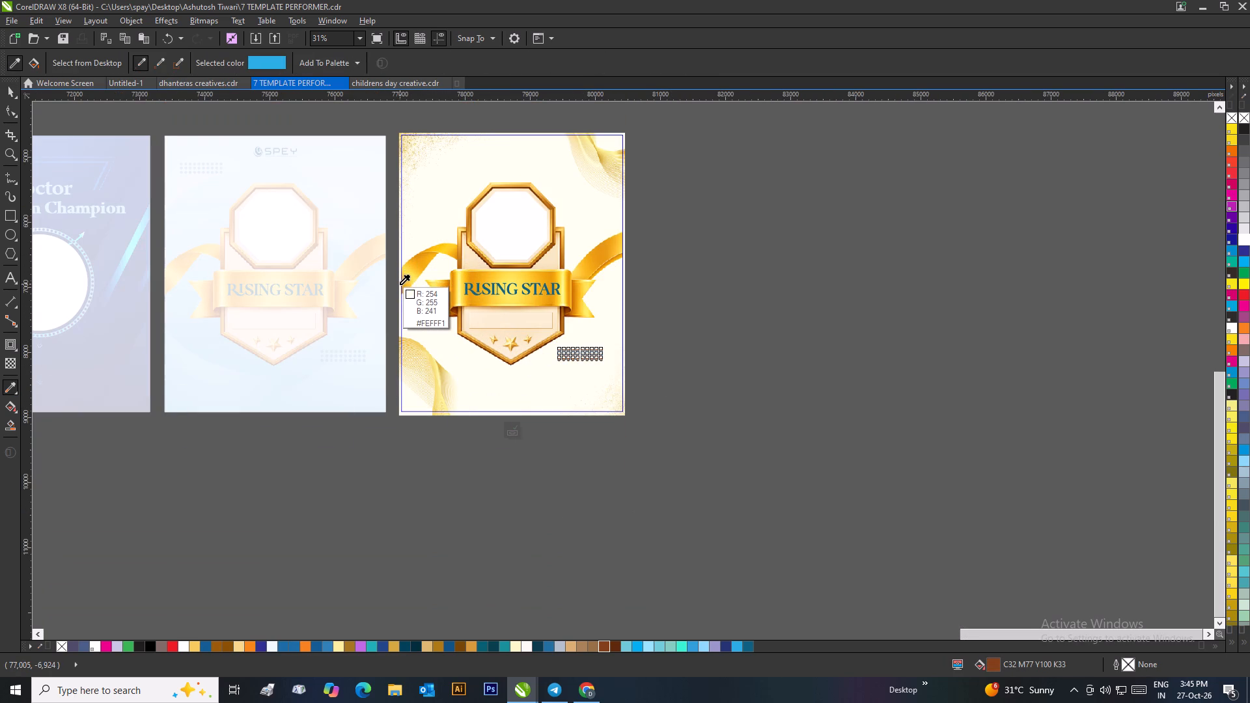
click(399, 344)
scroll(589, 359, up, 4)
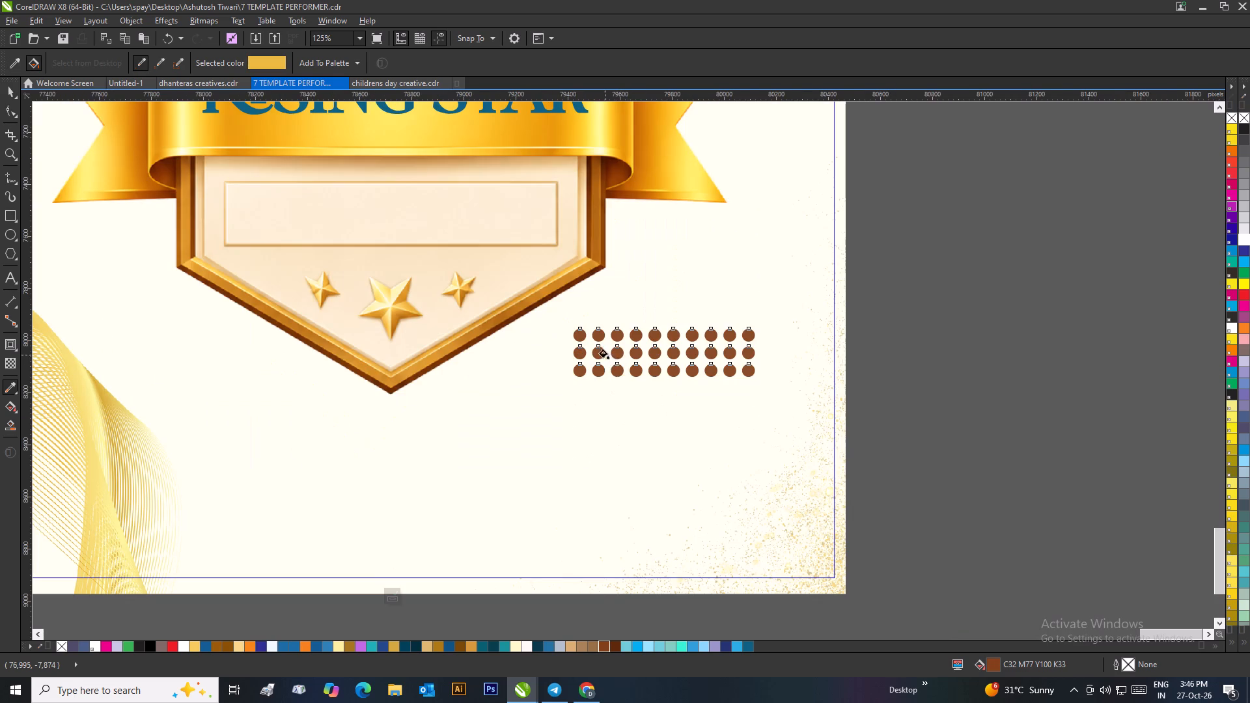
click(601, 353)
click(11, 89)
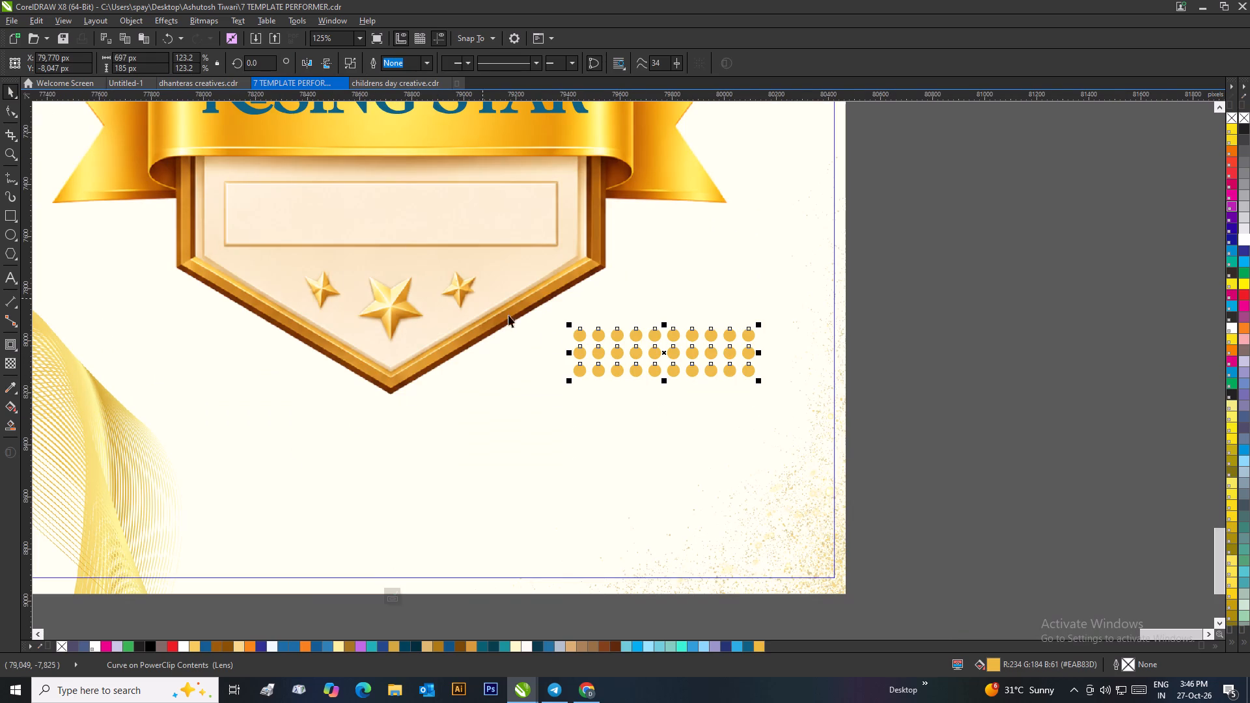
Set the gold dot pattern's uniform transparency to 53.
click(16, 366)
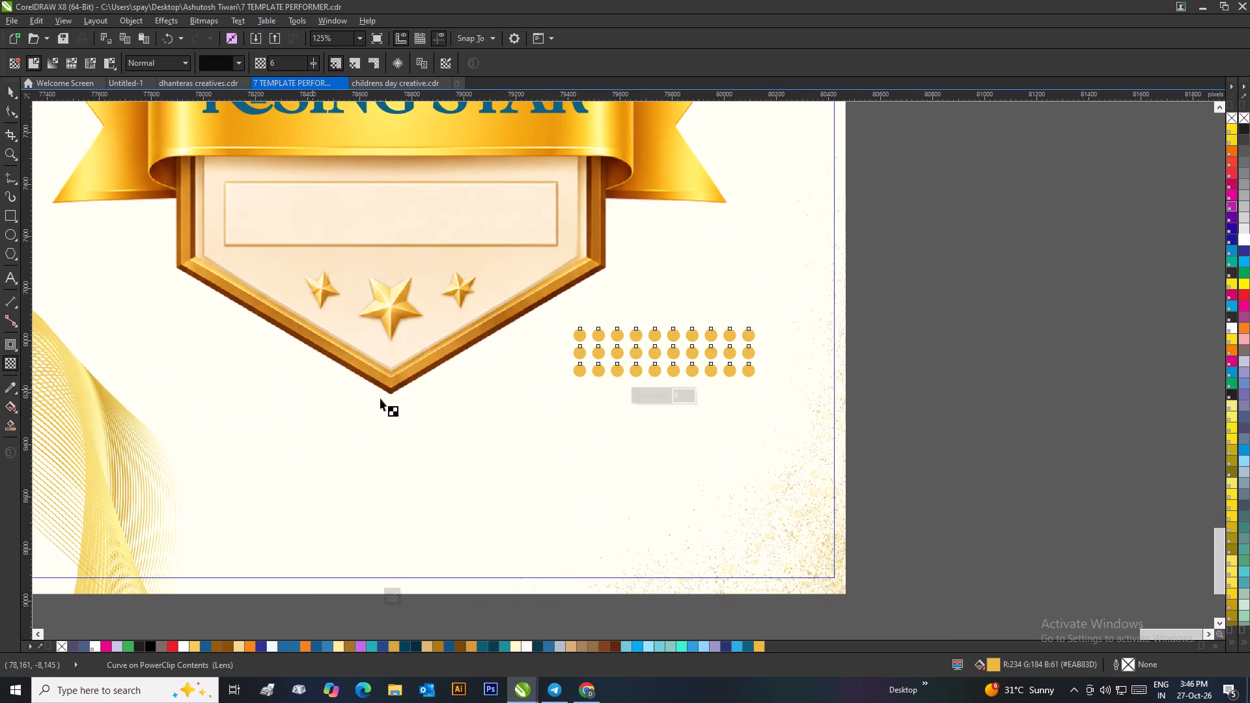
click(645, 396)
click(652, 394)
click(652, 394)
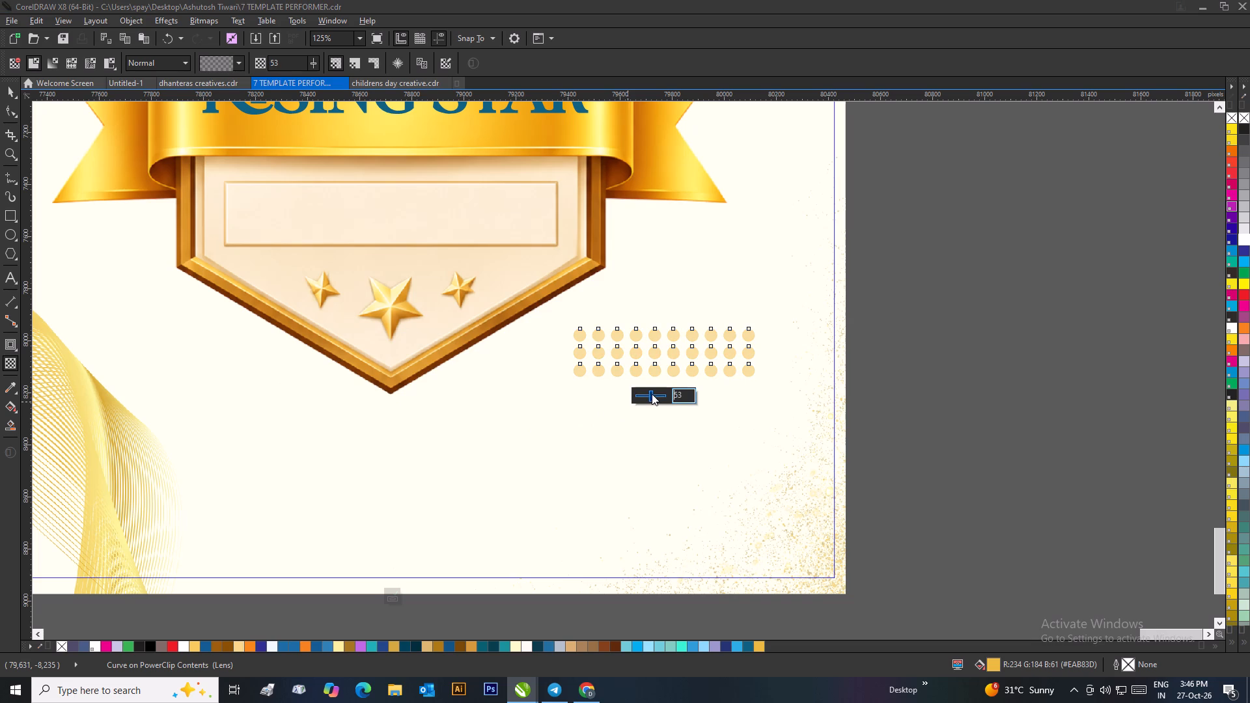
drag(10, 90, 21, 94)
click(958, 235)
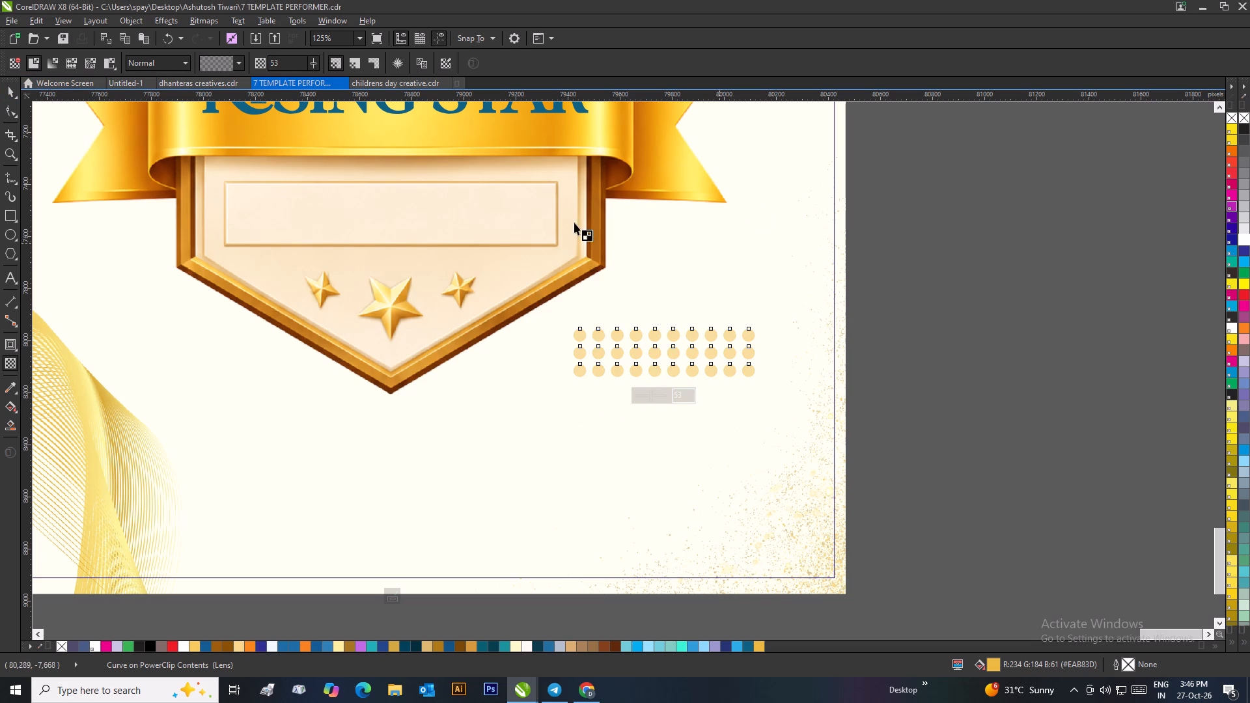
click(6, 90)
click(1031, 300)
Place a copy of the gold dot pattern in the poster's upper-left area, beside the octagonal photo frame.
scroll(913, 325, down, 3)
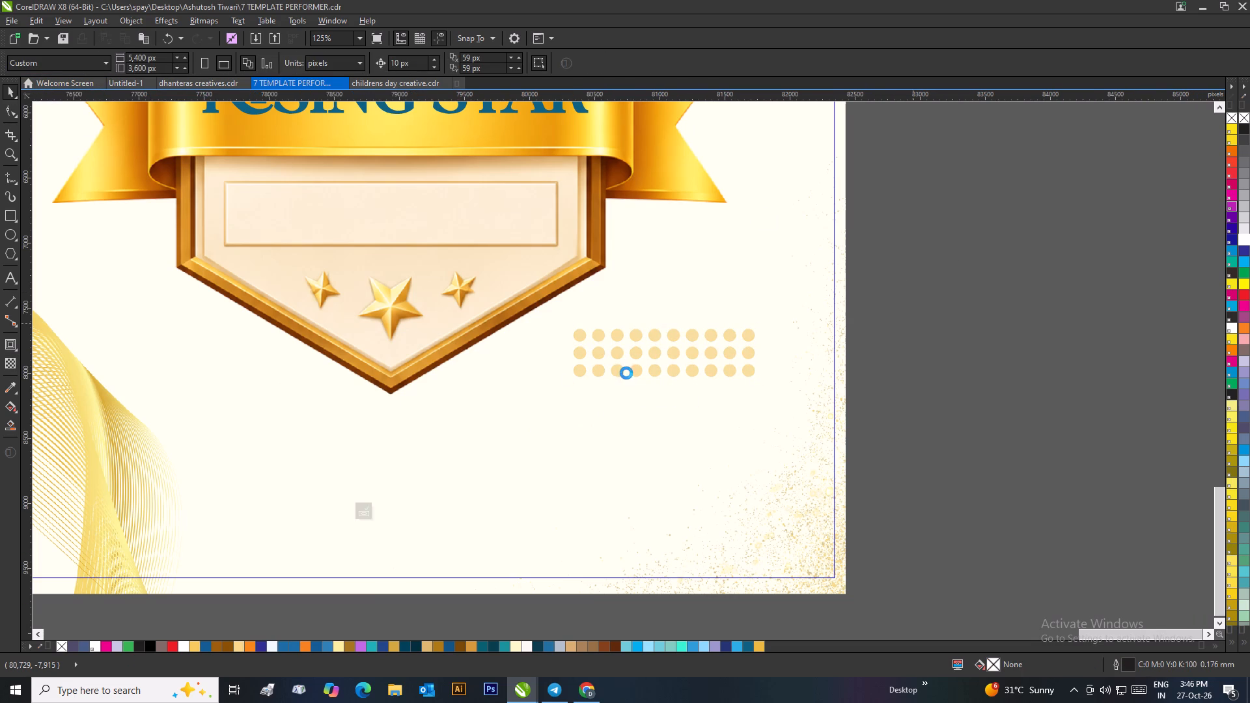
scroll(673, 379, down, 1)
click(624, 366)
scroll(499, 295, up, 1)
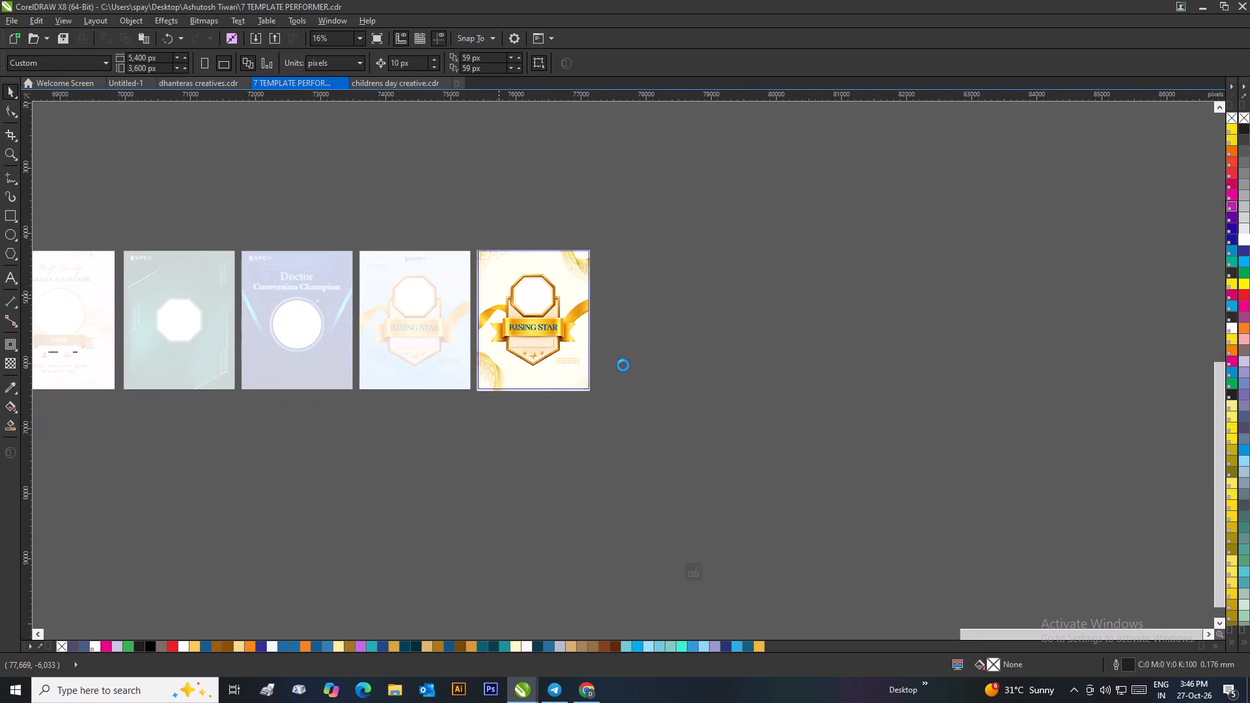
click(750, 497)
drag(764, 498, 766, 506)
click(867, 501)
drag(773, 503, 637, 329)
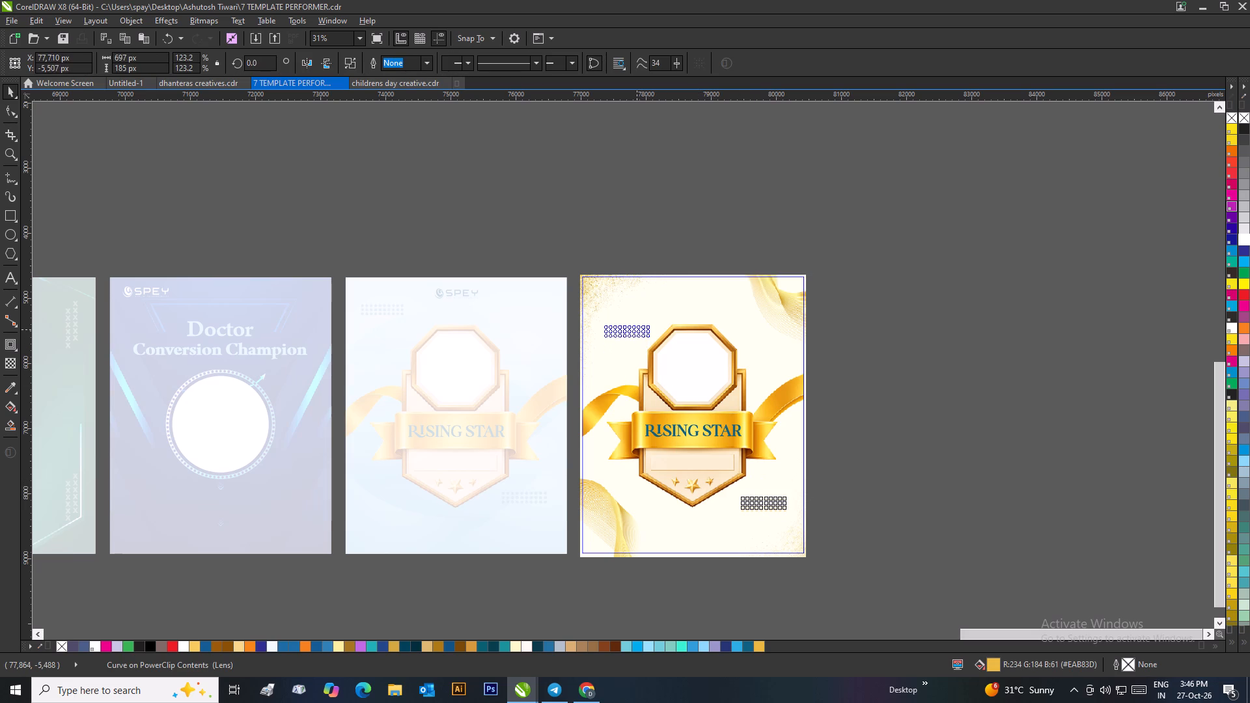
drag(637, 329, 636, 325)
right_click(636, 325)
click(894, 361)
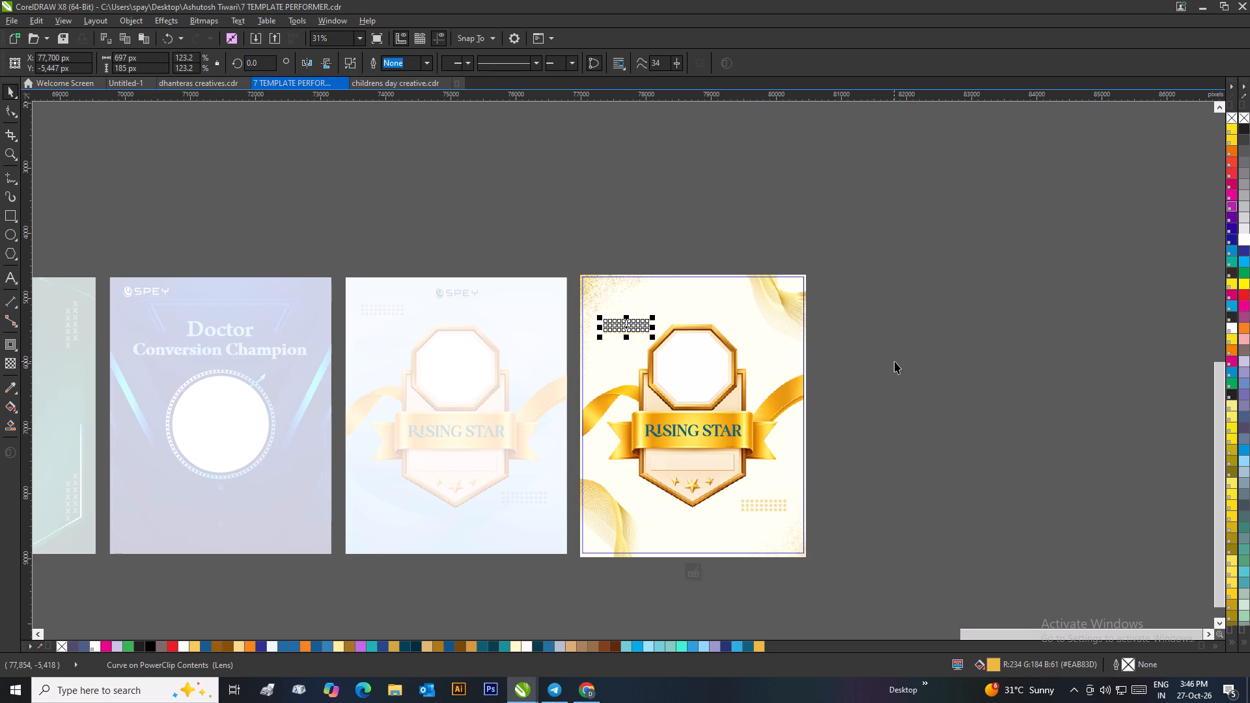
click(908, 382)
click(868, 484)
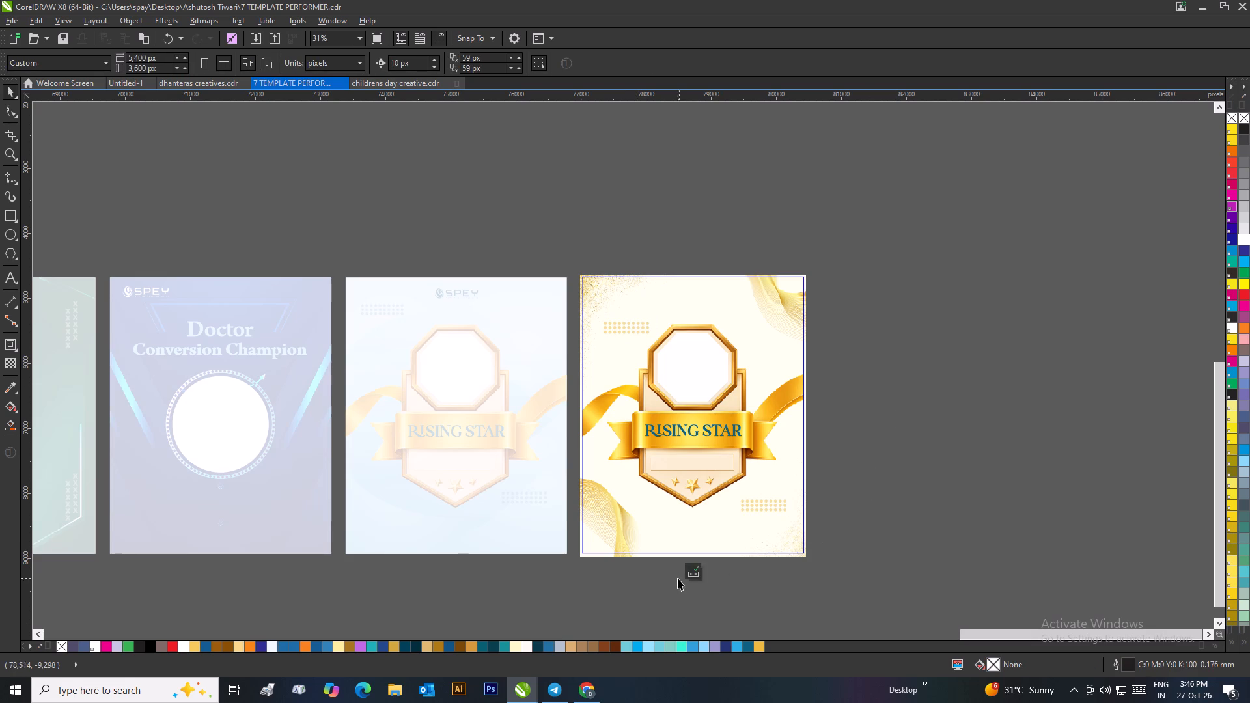
Finish editing the ivory Rising Star poster's PowerClip contents and leave nothing selected.
click(697, 567)
click(880, 512)
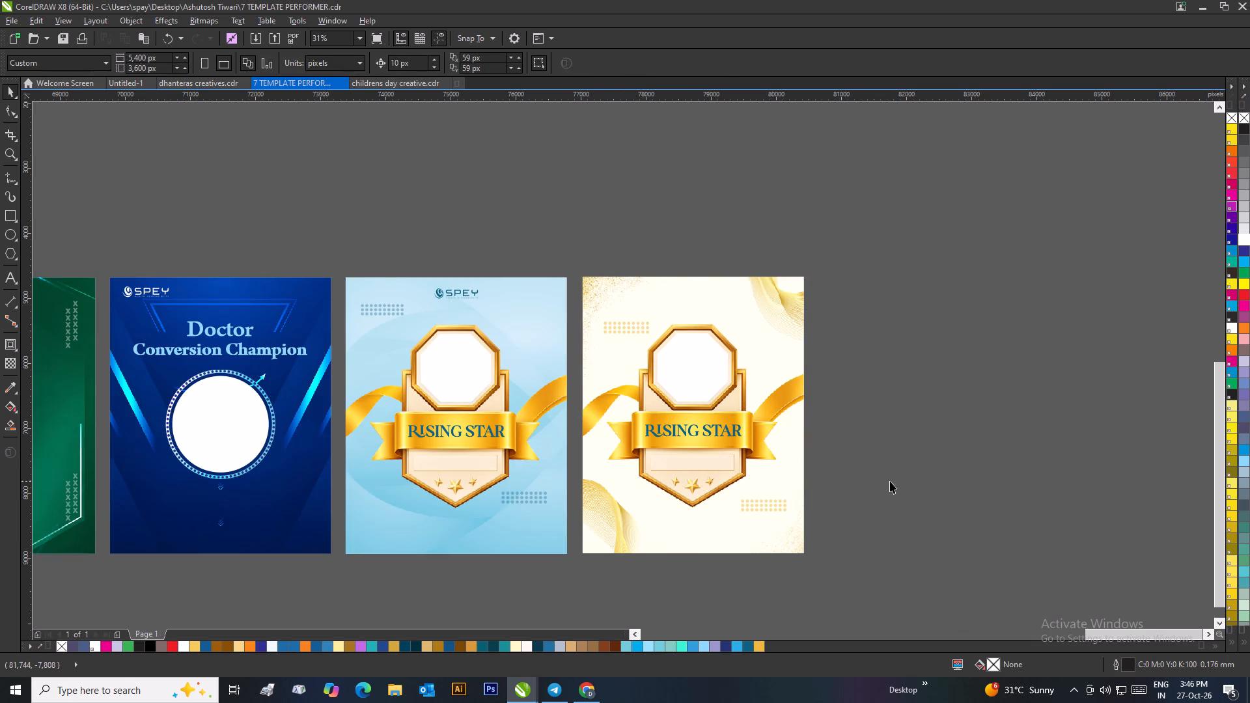
click(890, 482)
Inside the ivory poster's PowerClip, nudge the lower-right gold dot pattern 70 px to the left, and finish editing the contents.
scroll(768, 514, up, 1)
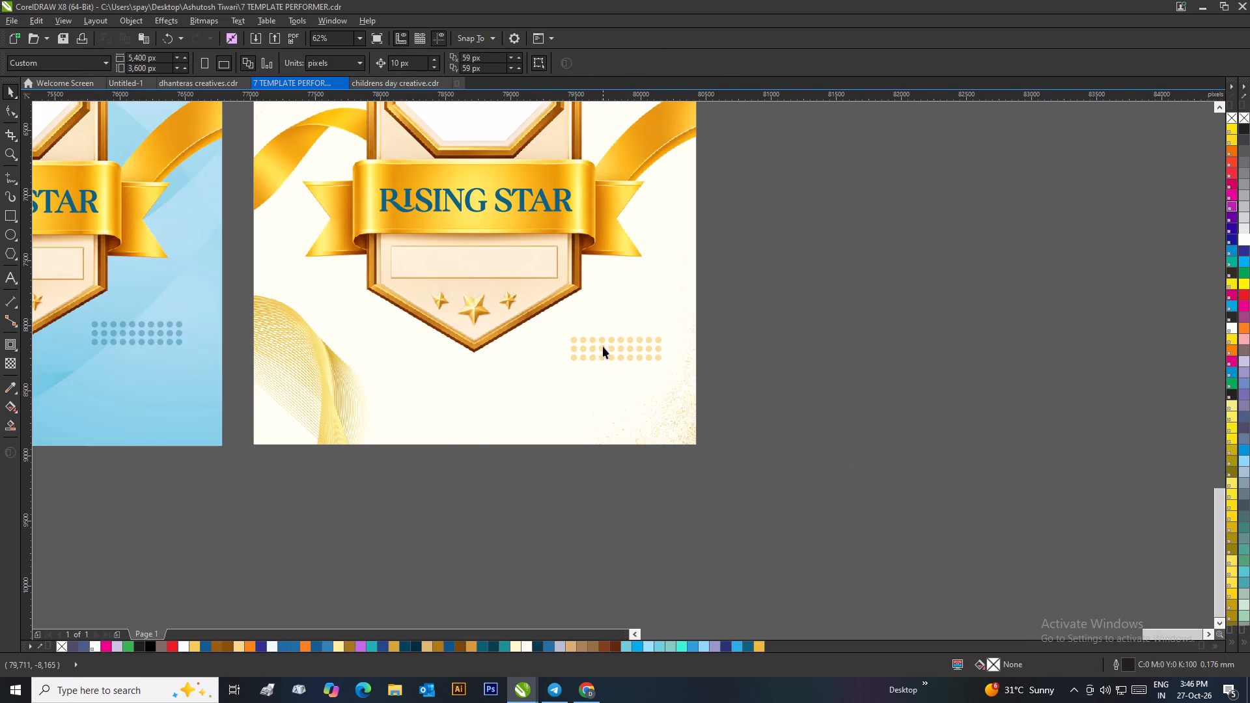
scroll(603, 346, down, 1)
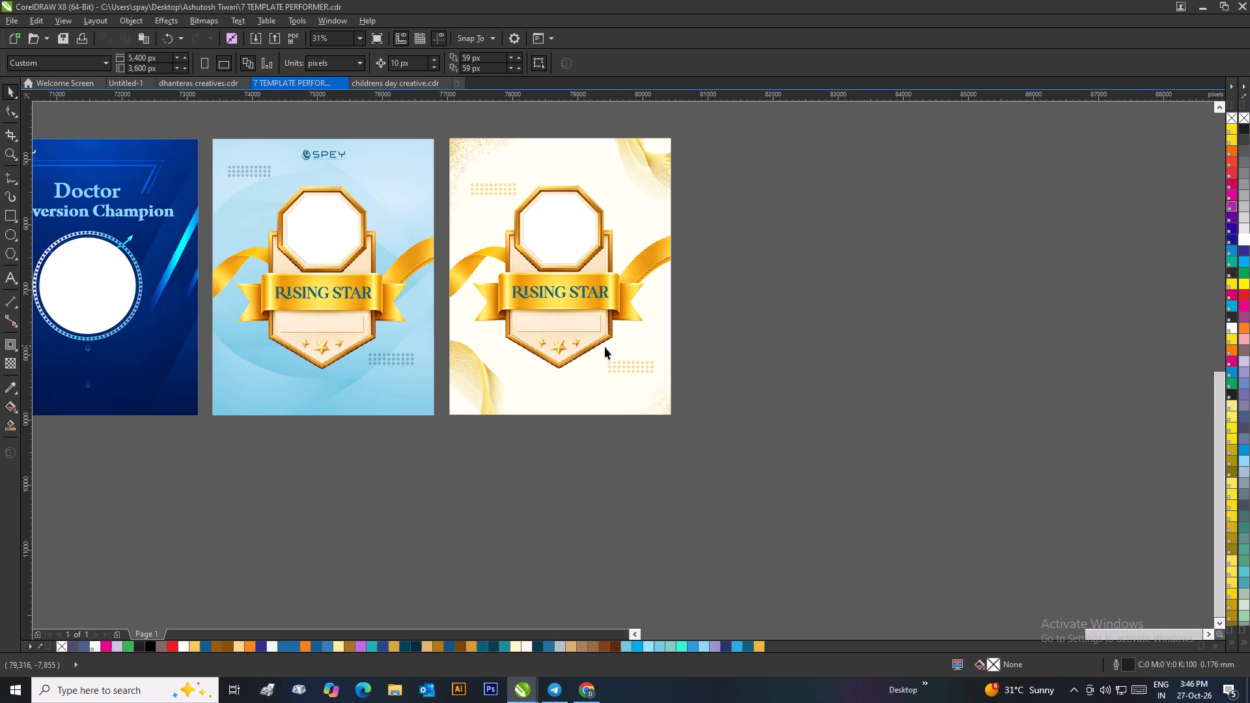
click(613, 361)
right_click(613, 361)
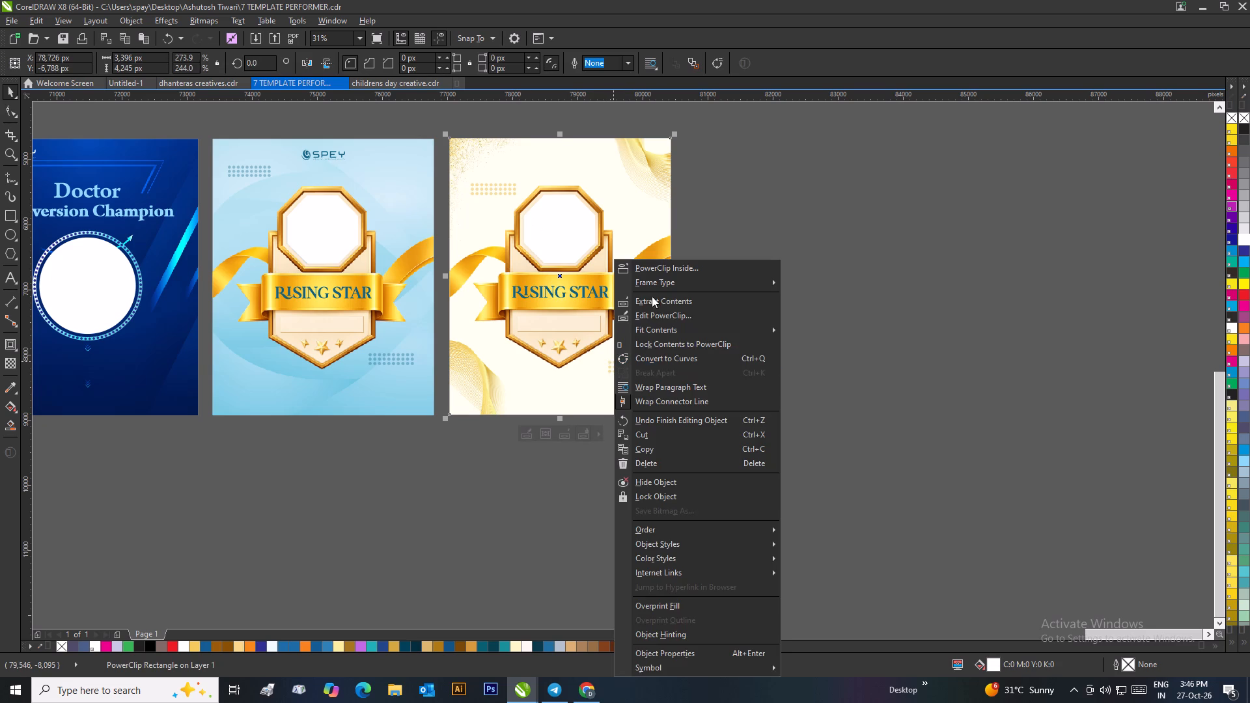
click(648, 321)
drag(692, 357, 605, 381)
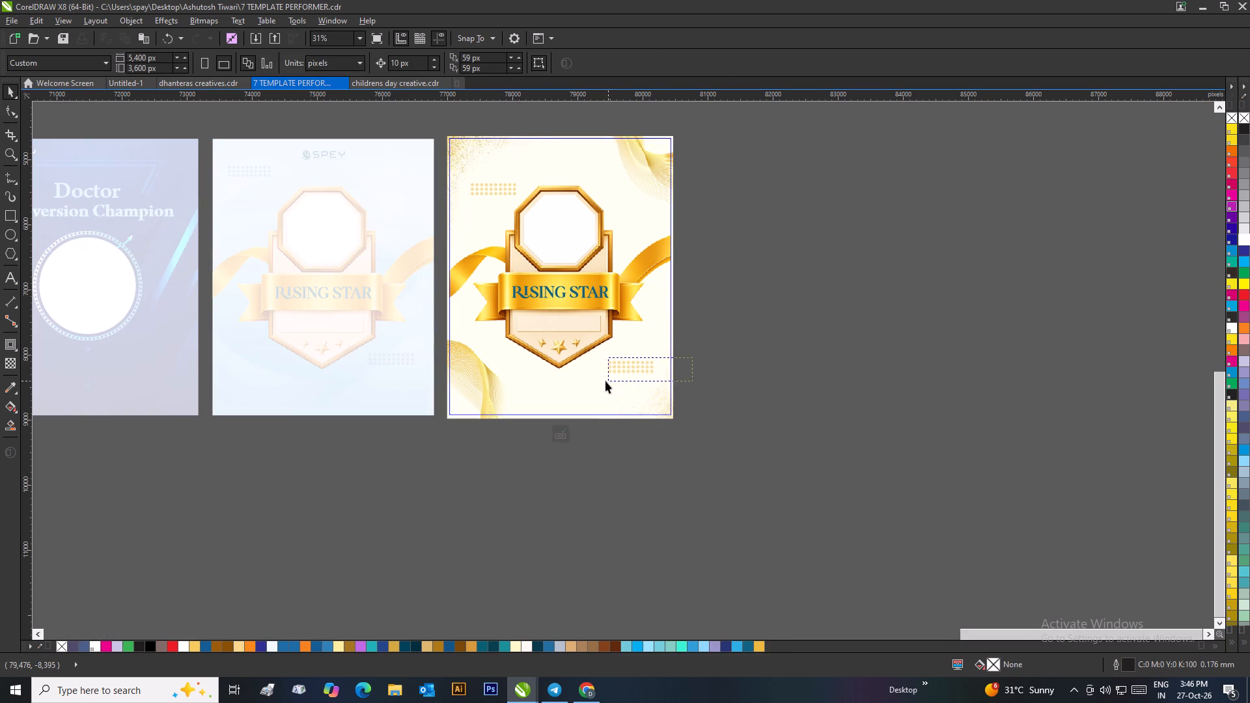
drag(605, 381, 600, 382)
key(Left)
key(Left)
key(Left)
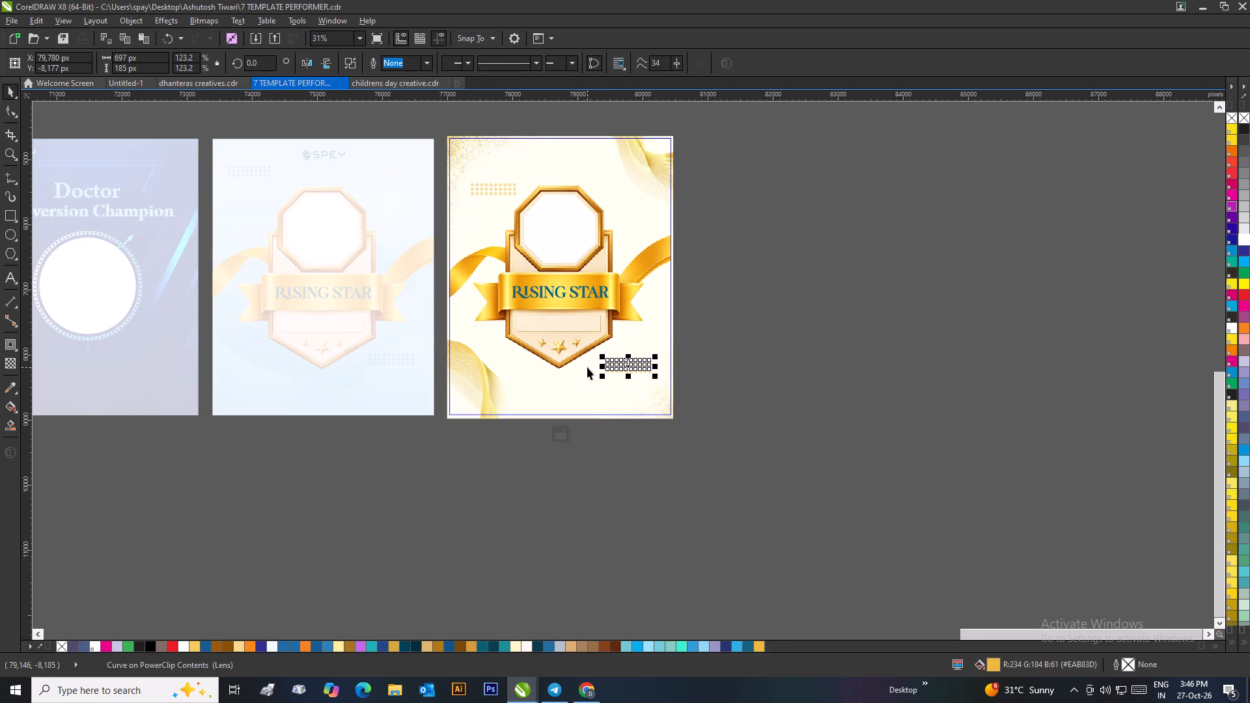
key(Left)
key(Left)
key(Left)
key(Left)
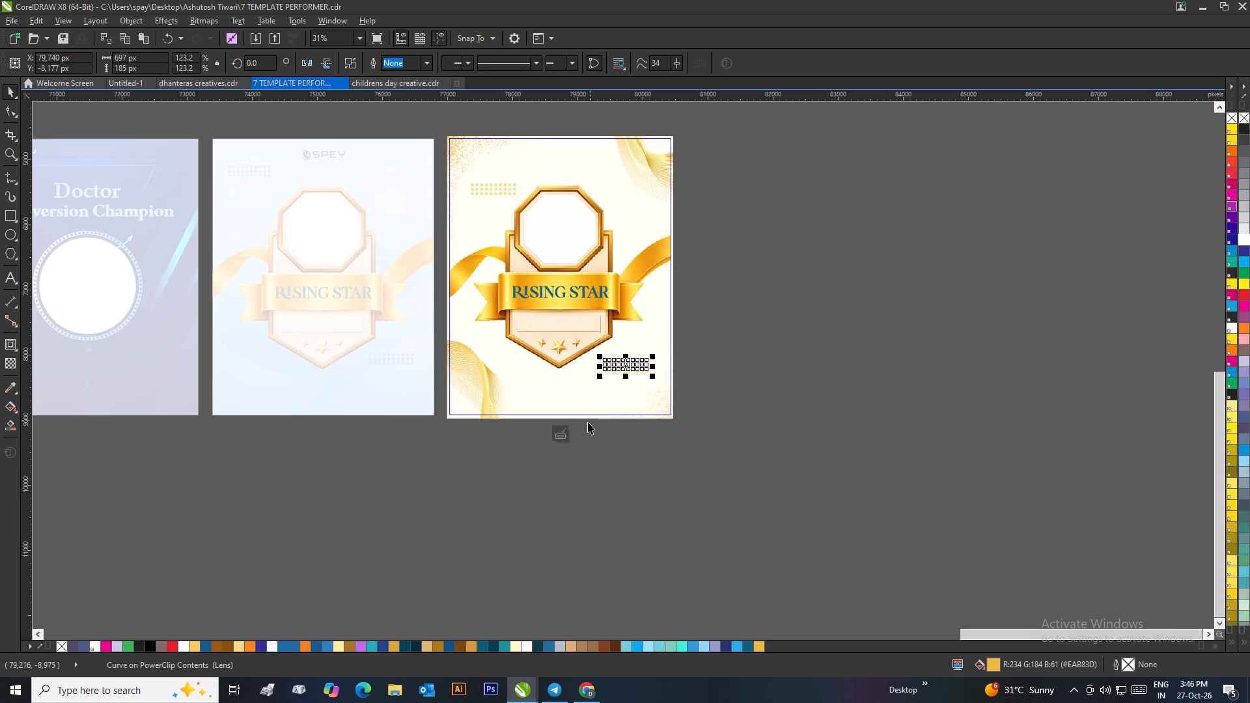
click(564, 430)
click(735, 428)
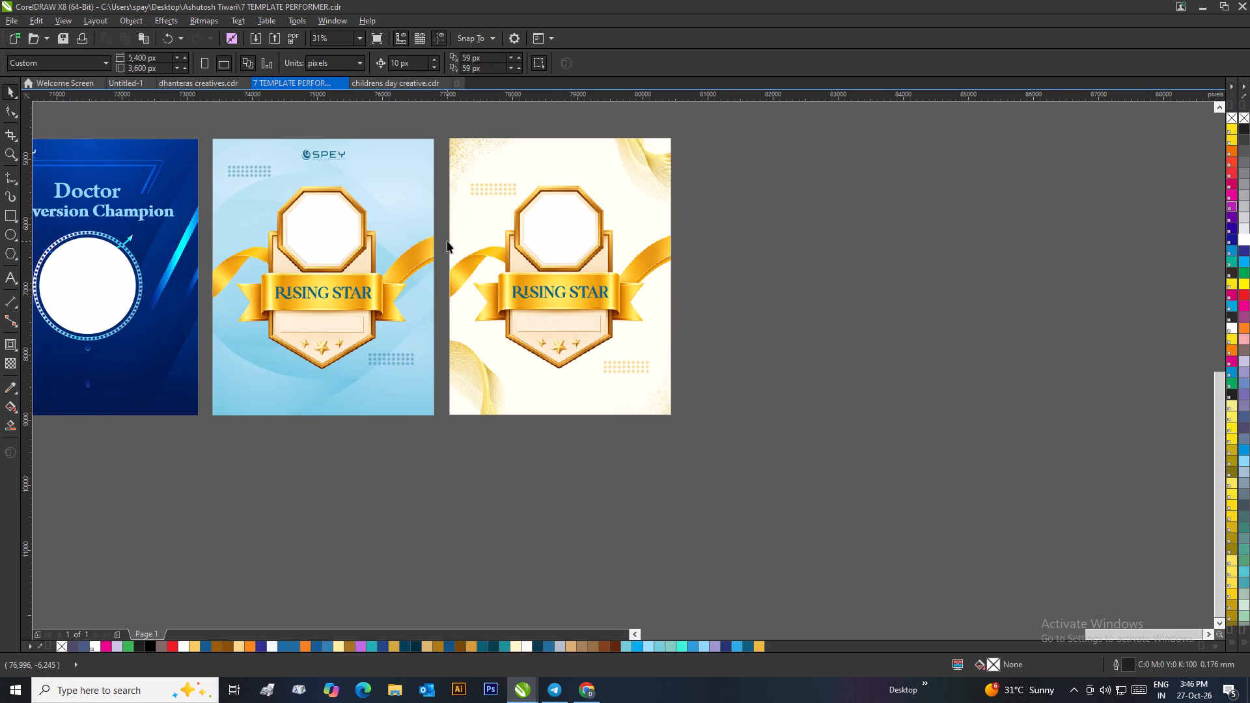
Review the ivory-and-gold Rising Star poster alongside its blue version and the other award templates.
scroll(436, 240, down, 1)
scroll(676, 393, up, 1)
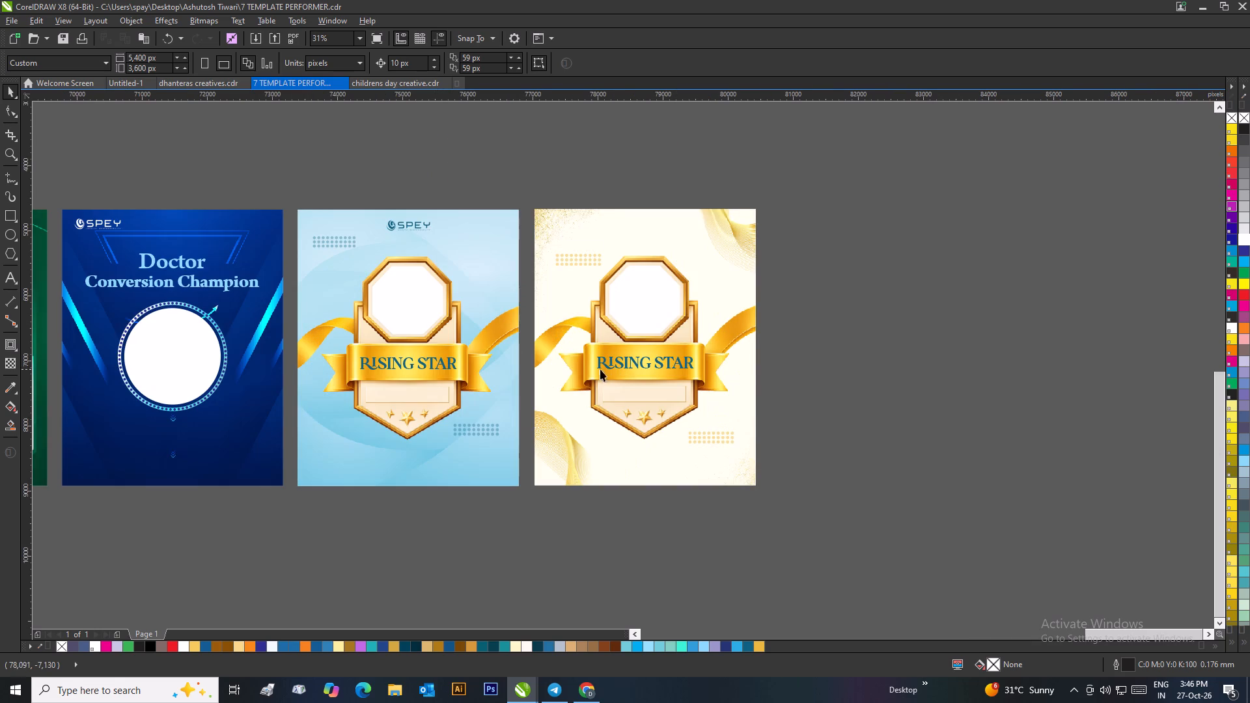
click(833, 378)
drag(915, 266, 919, 272)
scroll(915, 296, down, 2)
scroll(422, 378, up, 1)
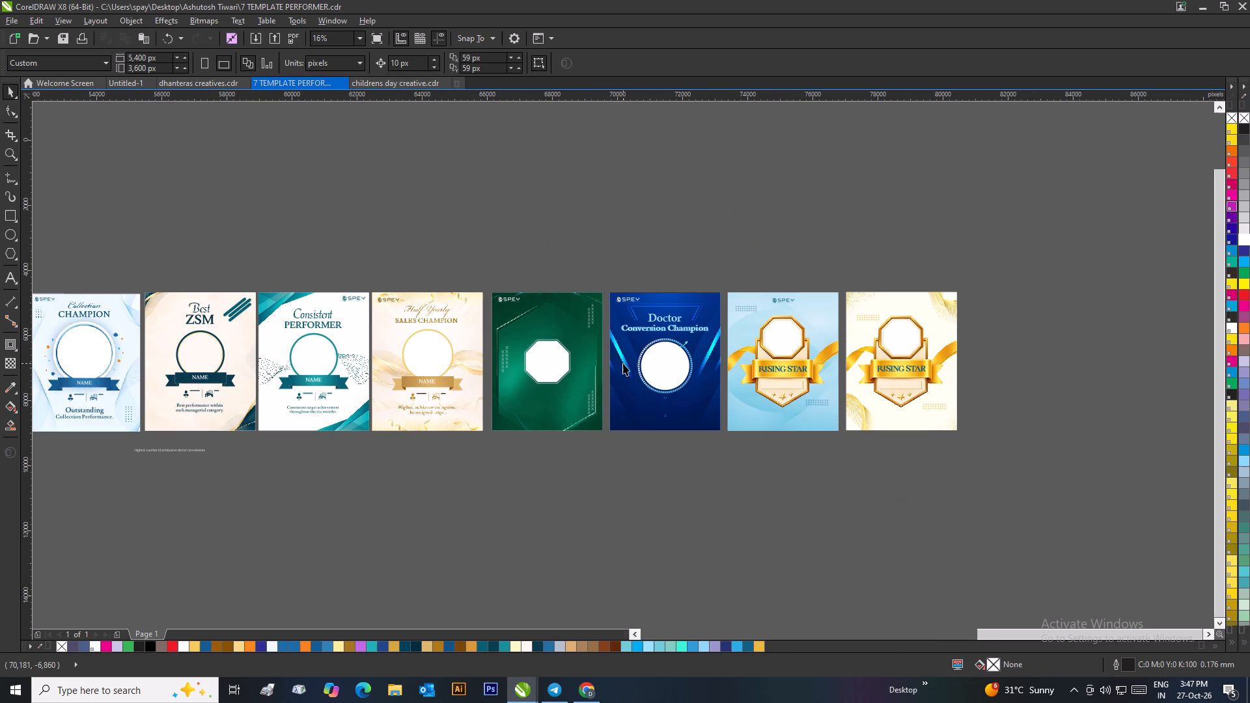
click(822, 228)
click(807, 268)
scroll(790, 347, up, 1)
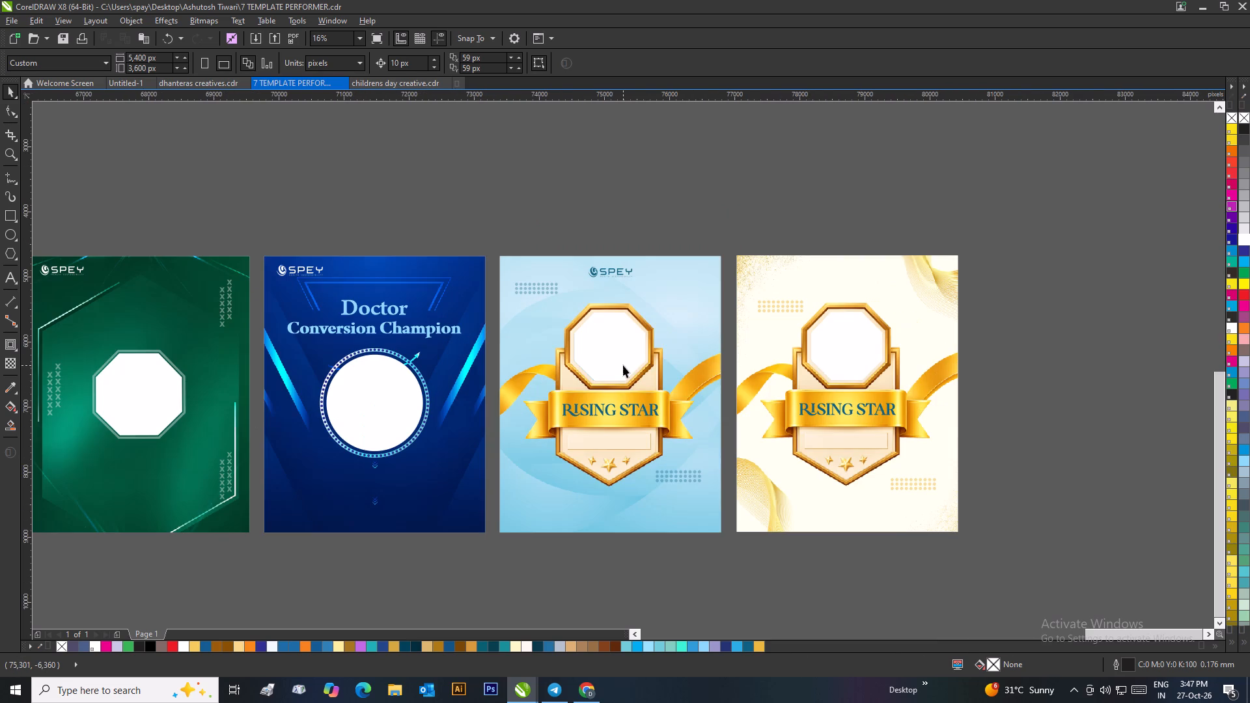
click(658, 225)
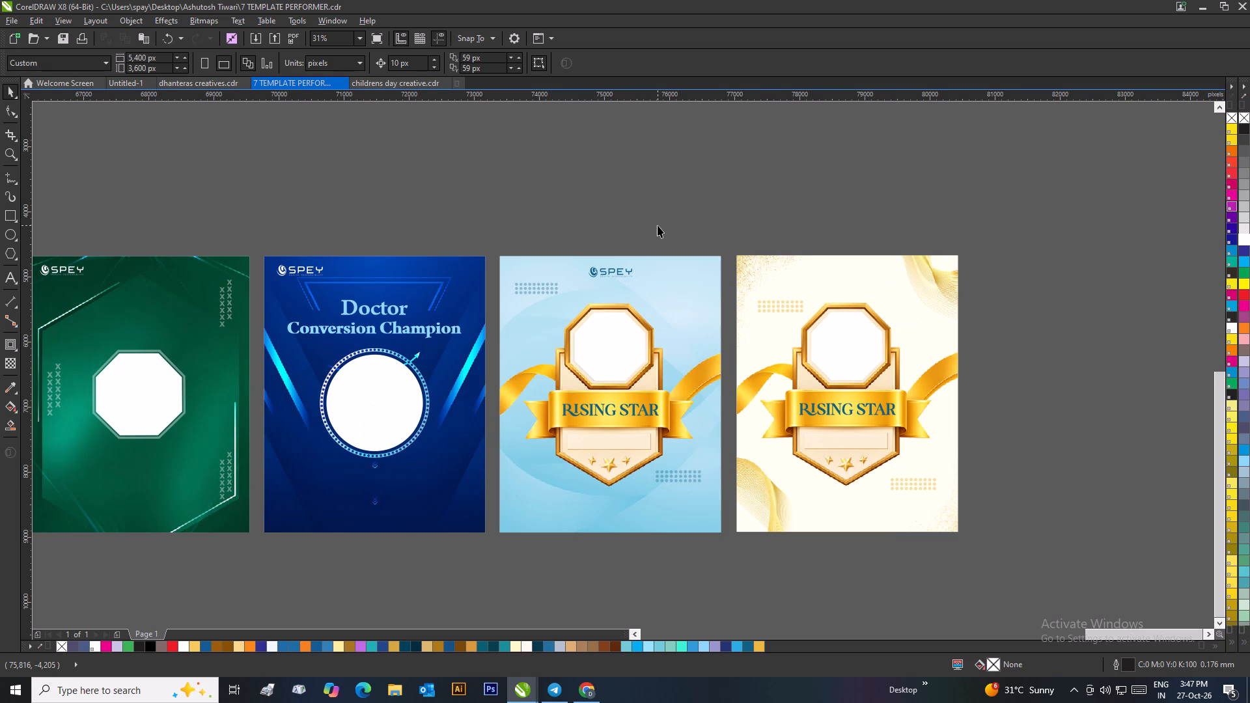
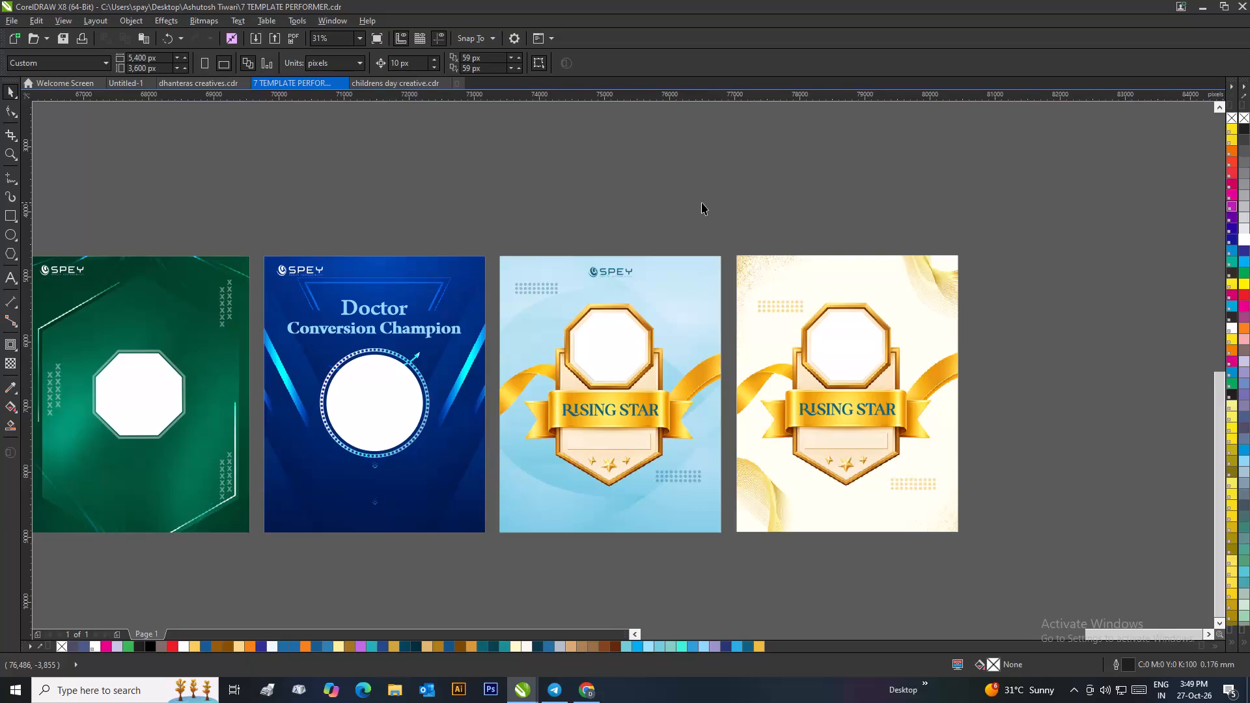
Review the full row of award templates, comparing the finished posters with the blue and ivory Rising Star versions.
scroll(702, 202, down, 1)
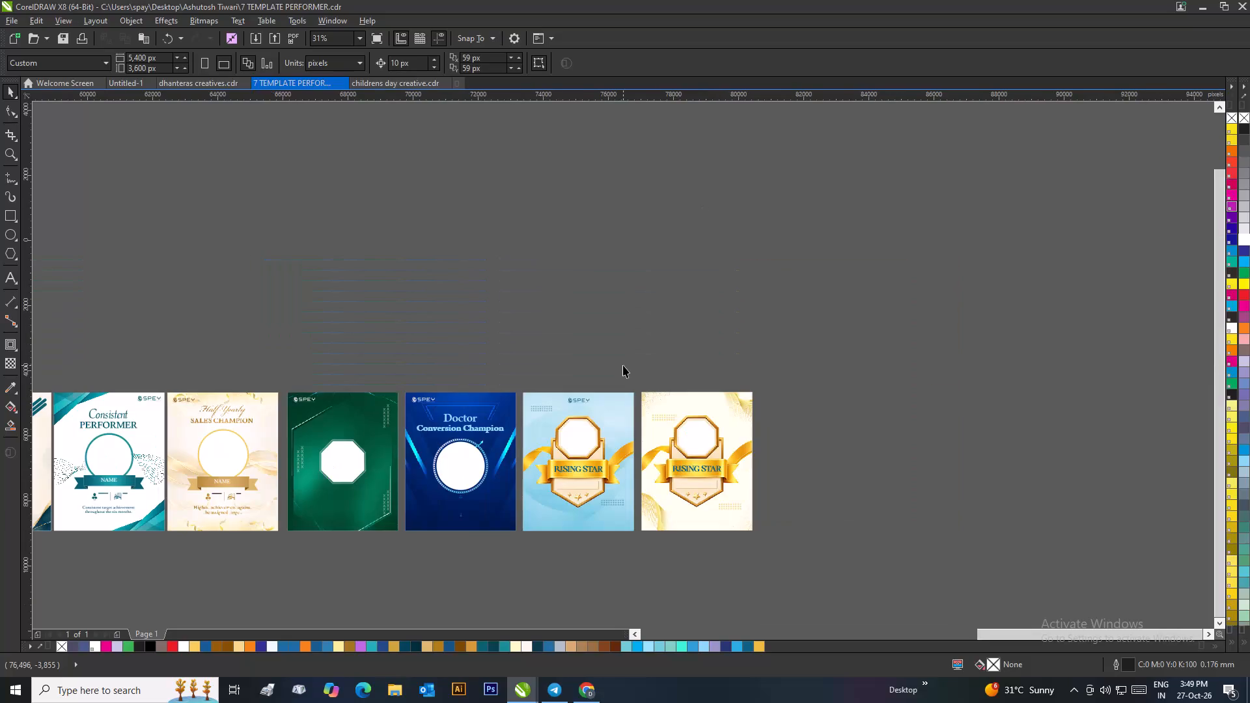
click(562, 331)
scroll(370, 423, up, 1)
click(645, 243)
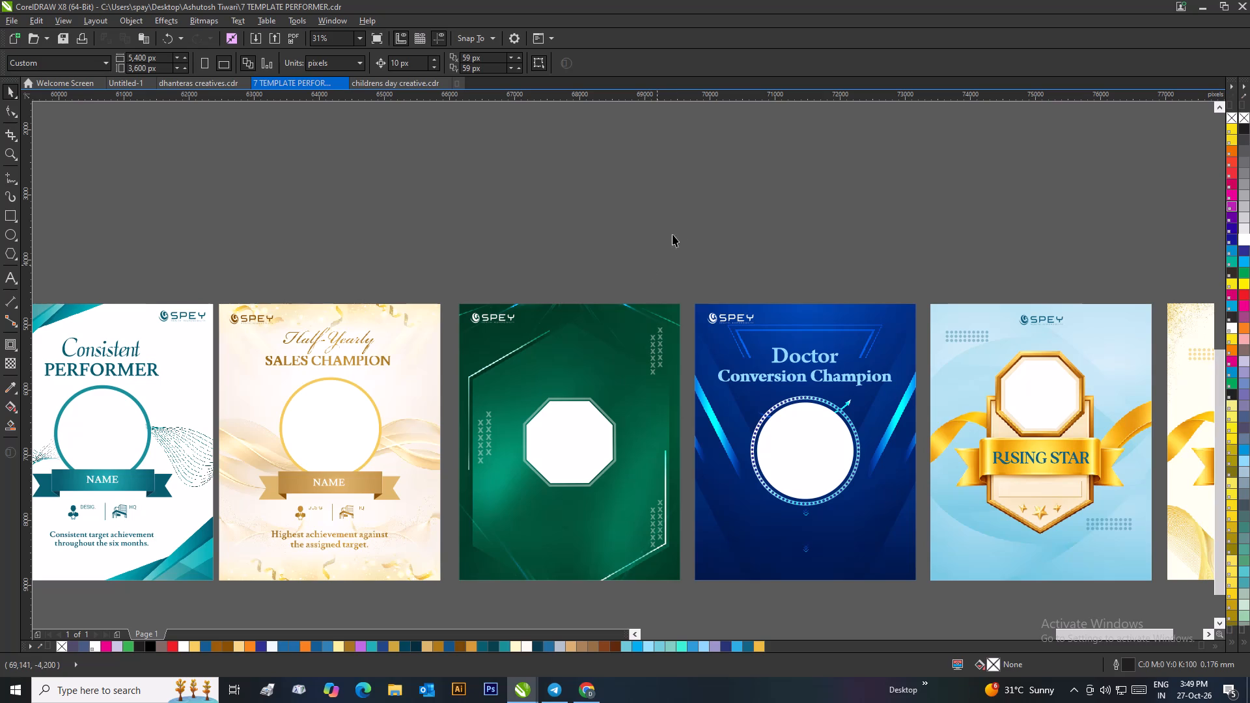
click(682, 227)
scroll(673, 246, down, 1)
scroll(590, 460, up, 1)
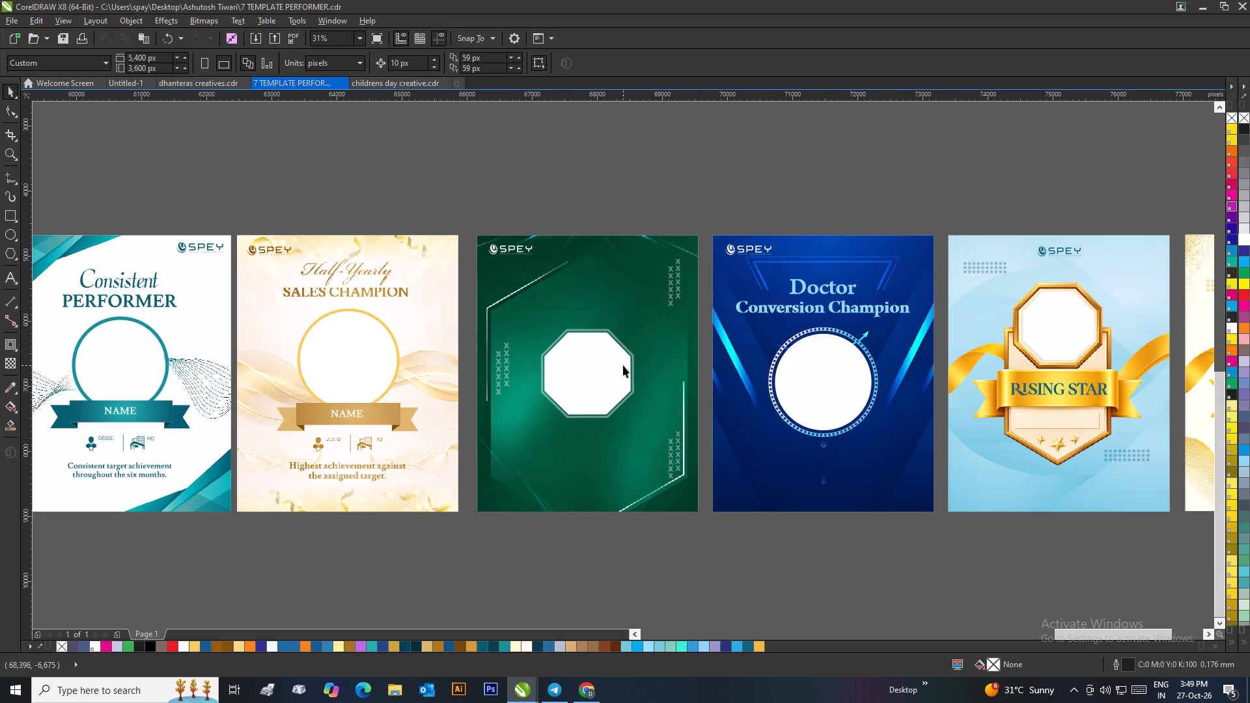
click(604, 211)
click(604, 210)
click(609, 208)
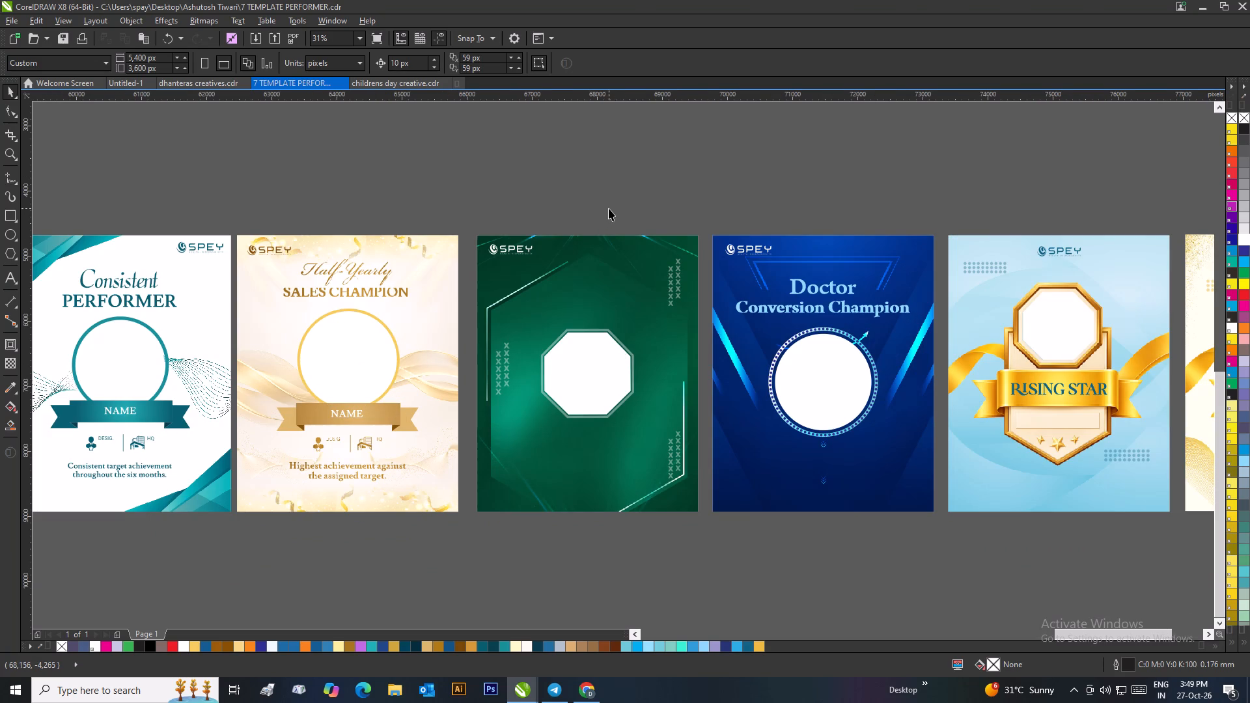
click(609, 206)
scroll(609, 206, down, 1)
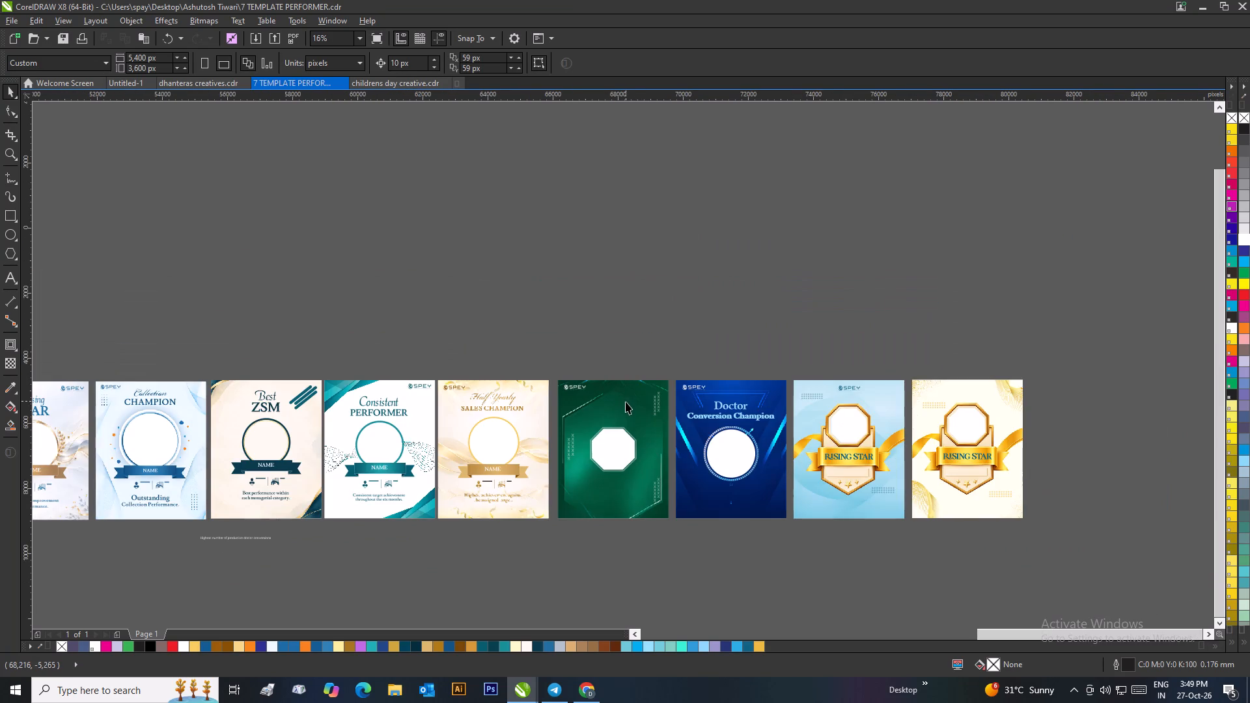
scroll(626, 408, up, 1)
click(623, 279)
scroll(623, 277, down, 1)
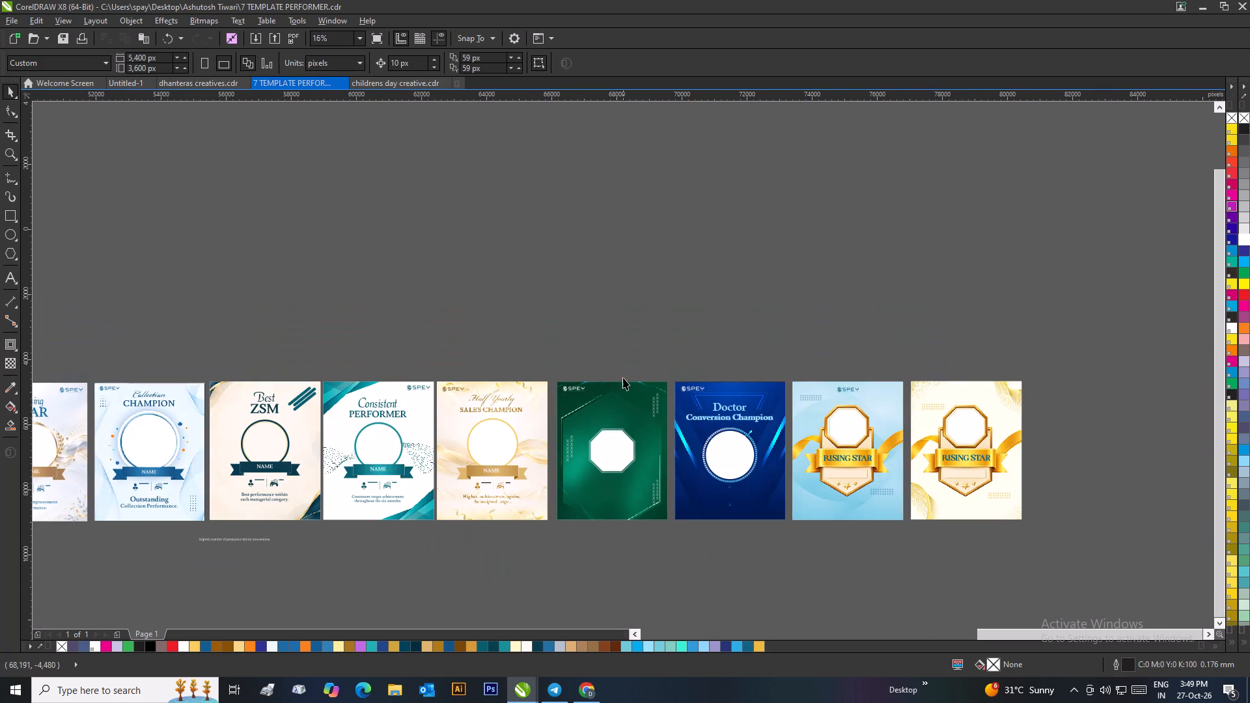
scroll(624, 398, down, 1)
scroll(419, 403, up, 1)
scroll(623, 365, up, 1)
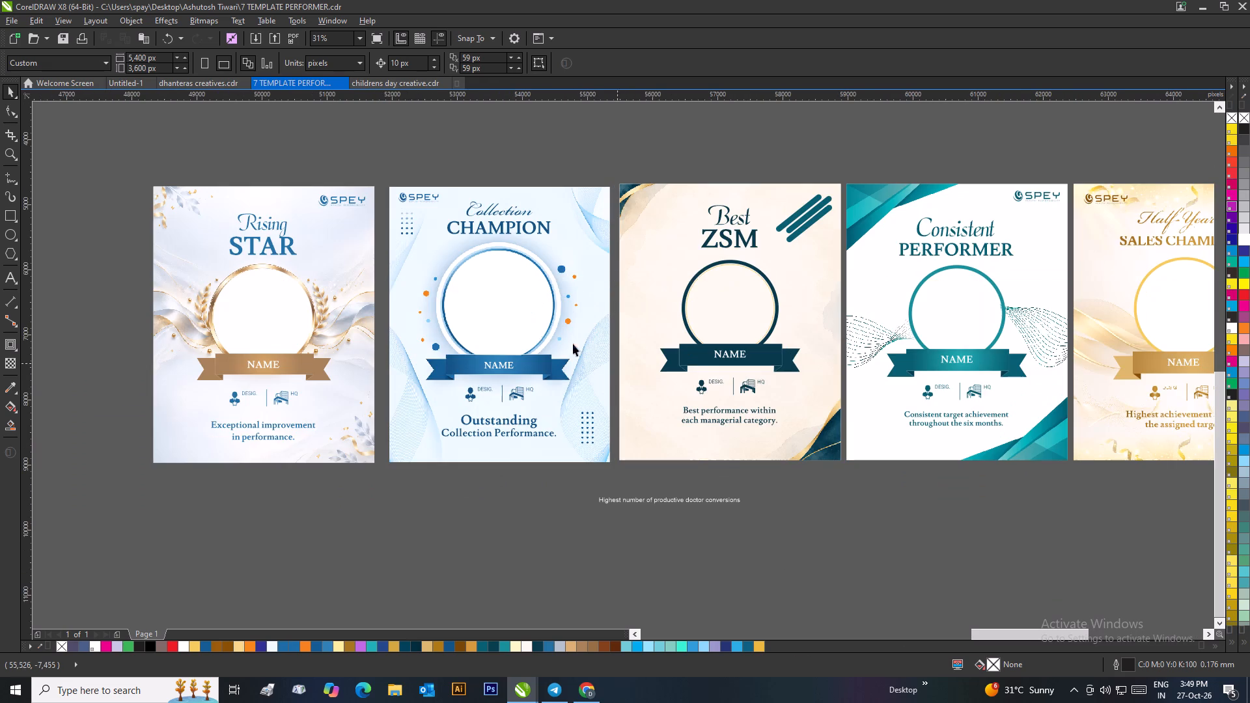
scroll(355, 274, down, 2)
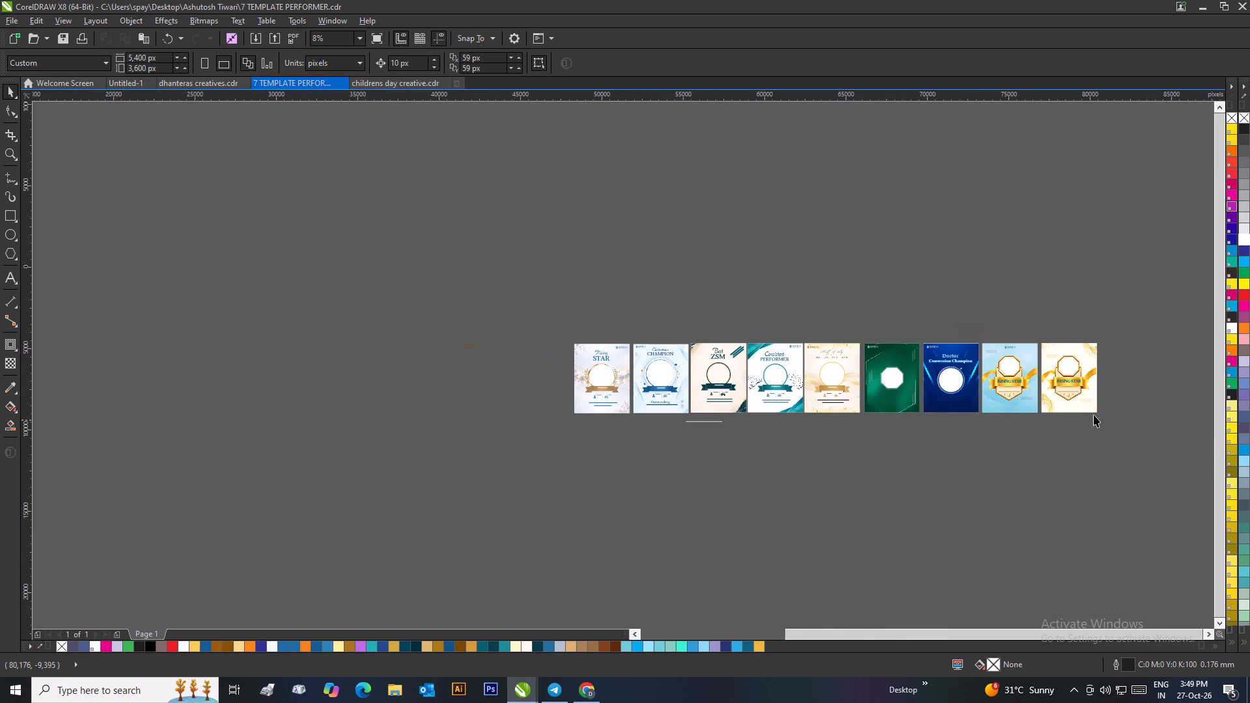
scroll(1061, 393, up, 1)
scroll(623, 365, up, 1)
scroll(623, 365, down, 2)
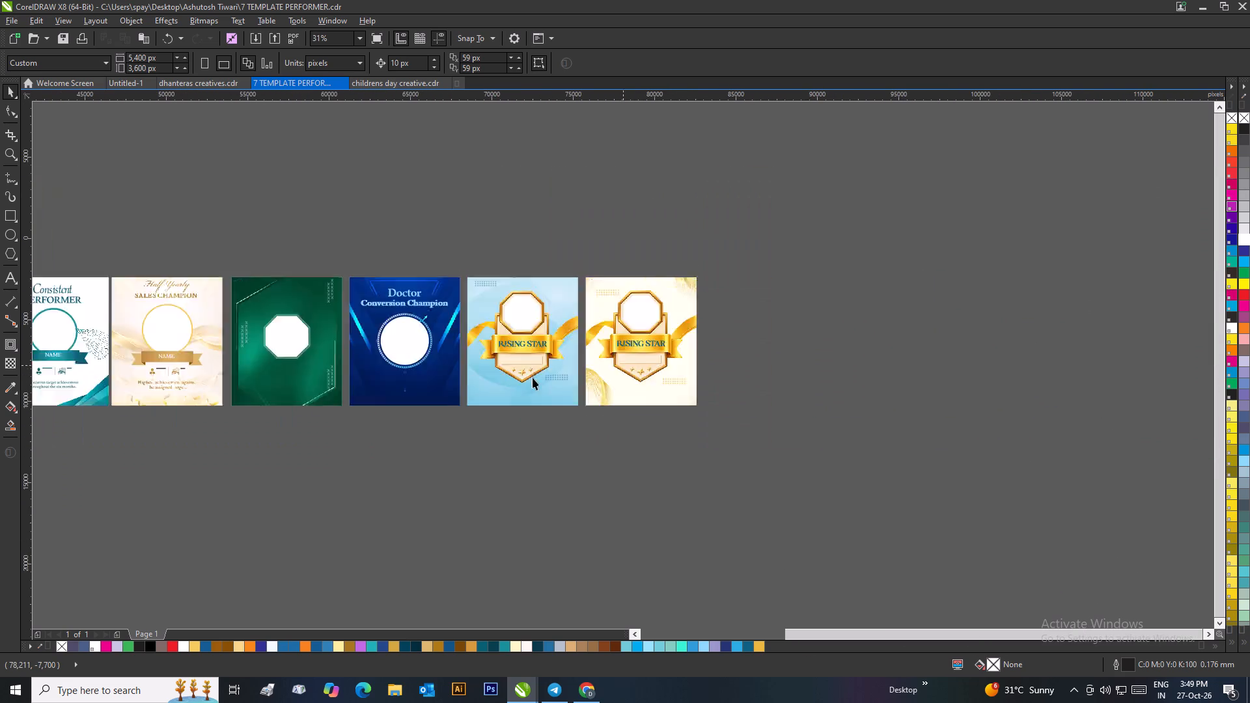
Copy the DESIG/HQ details and "Exceptional improvement in performance." caption from the circular-frame Rising Star poster, fitting the details into the ivory badge's empty box.
scroll(173, 331, up, 2)
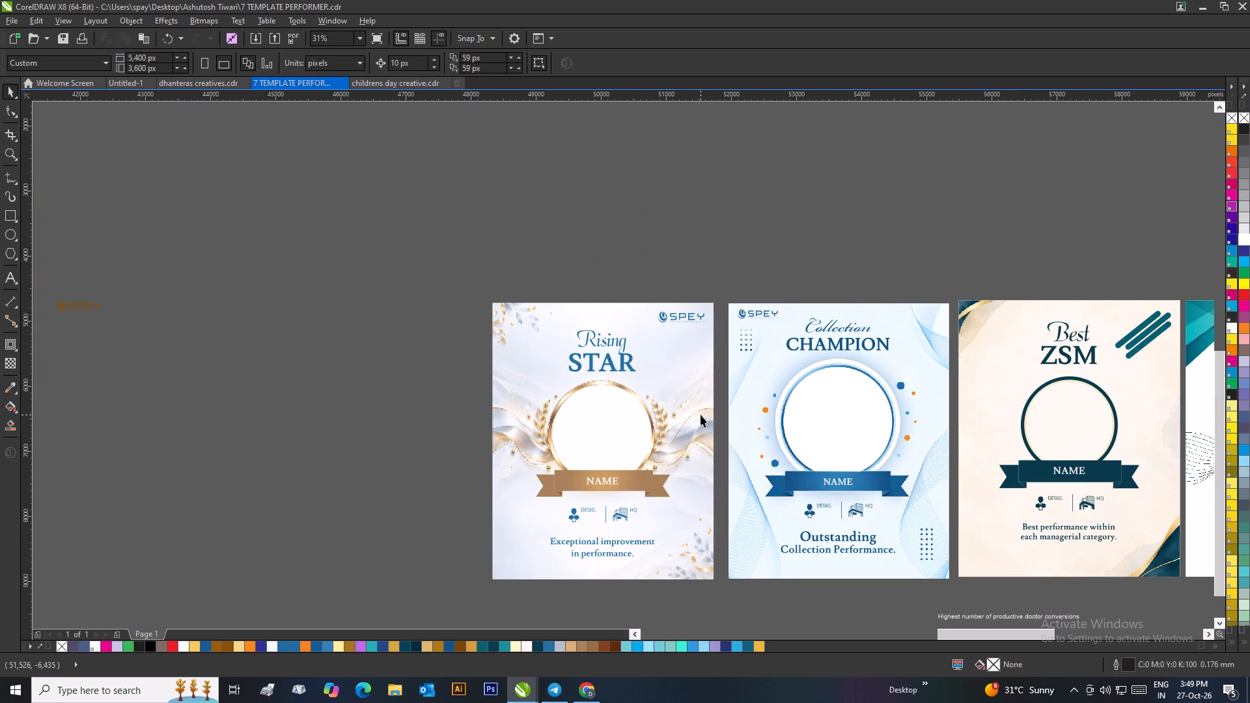
drag(532, 592, 670, 496)
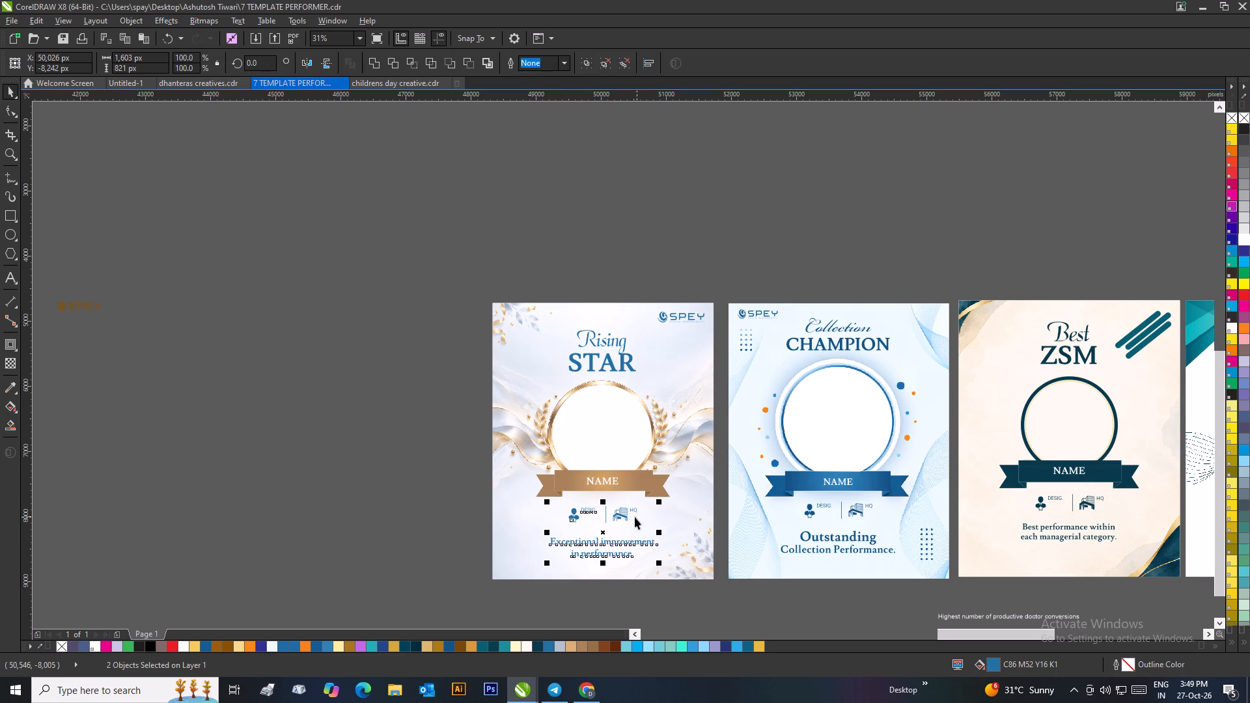
scroll(590, 518, down, 2)
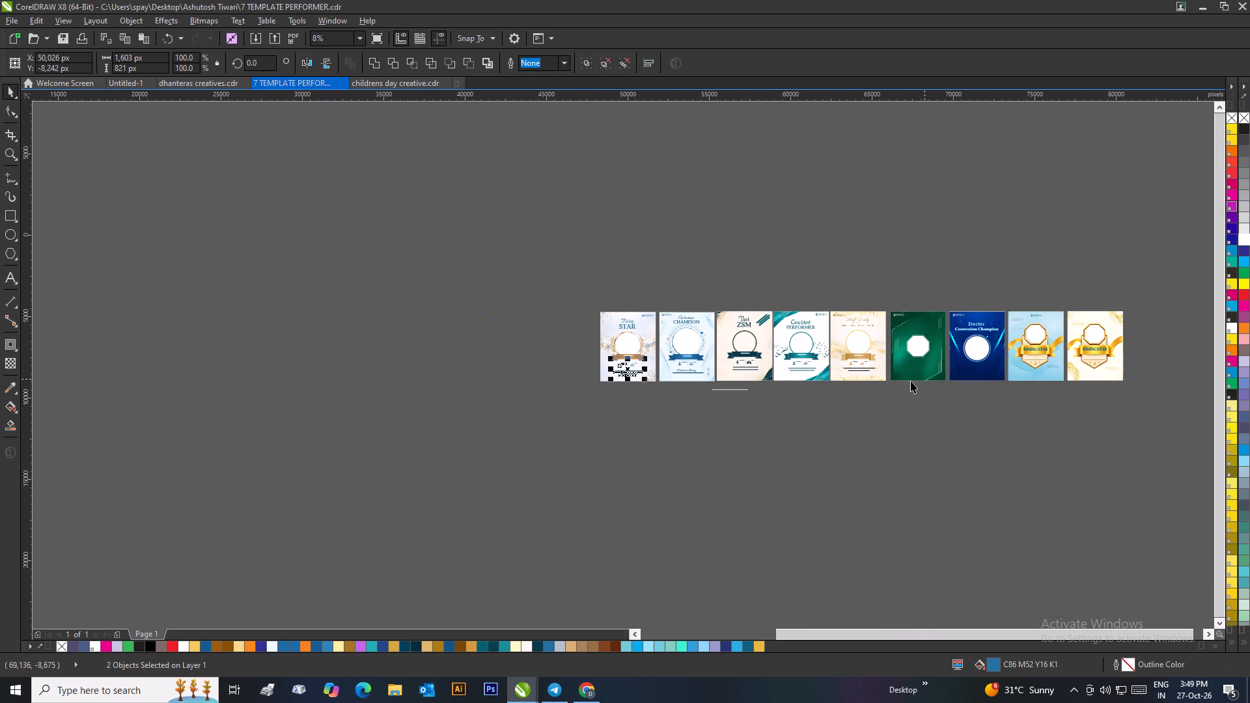
drag(630, 374, 1117, 370)
right_click(1117, 370)
scroll(1117, 370, up, 3)
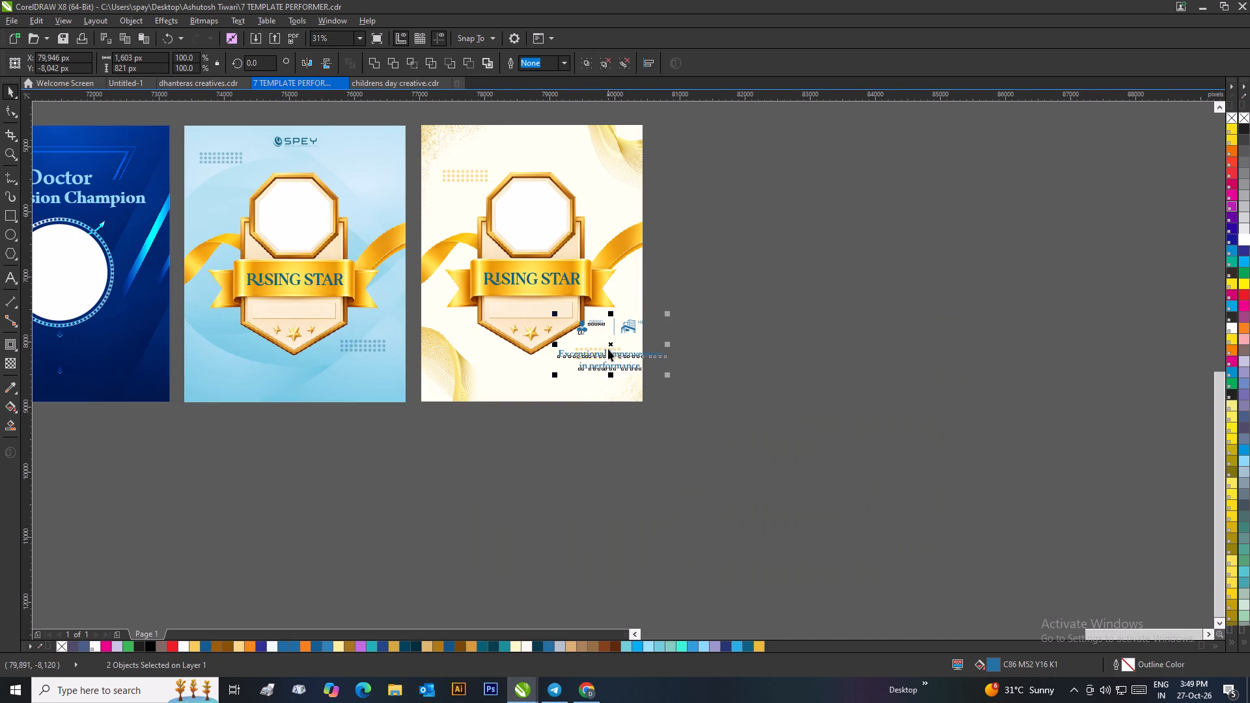
drag(608, 347, 525, 338)
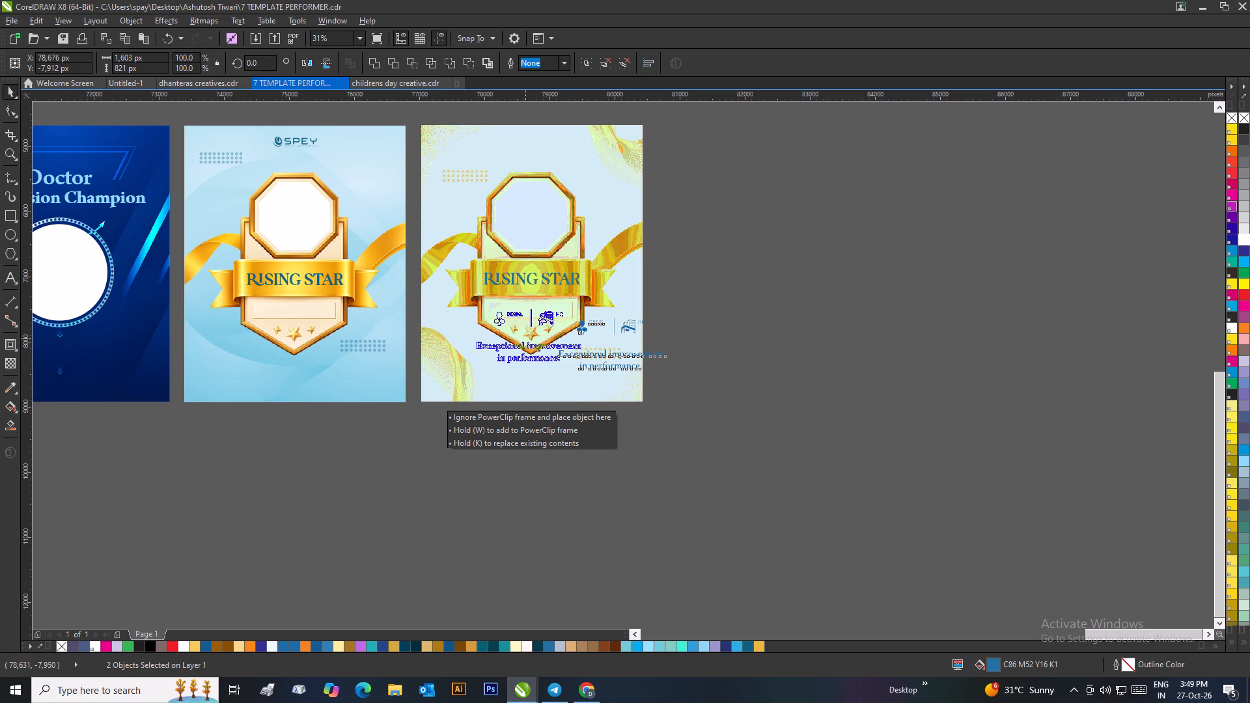
drag(525, 338, 527, 331)
scroll(528, 329, up, 1)
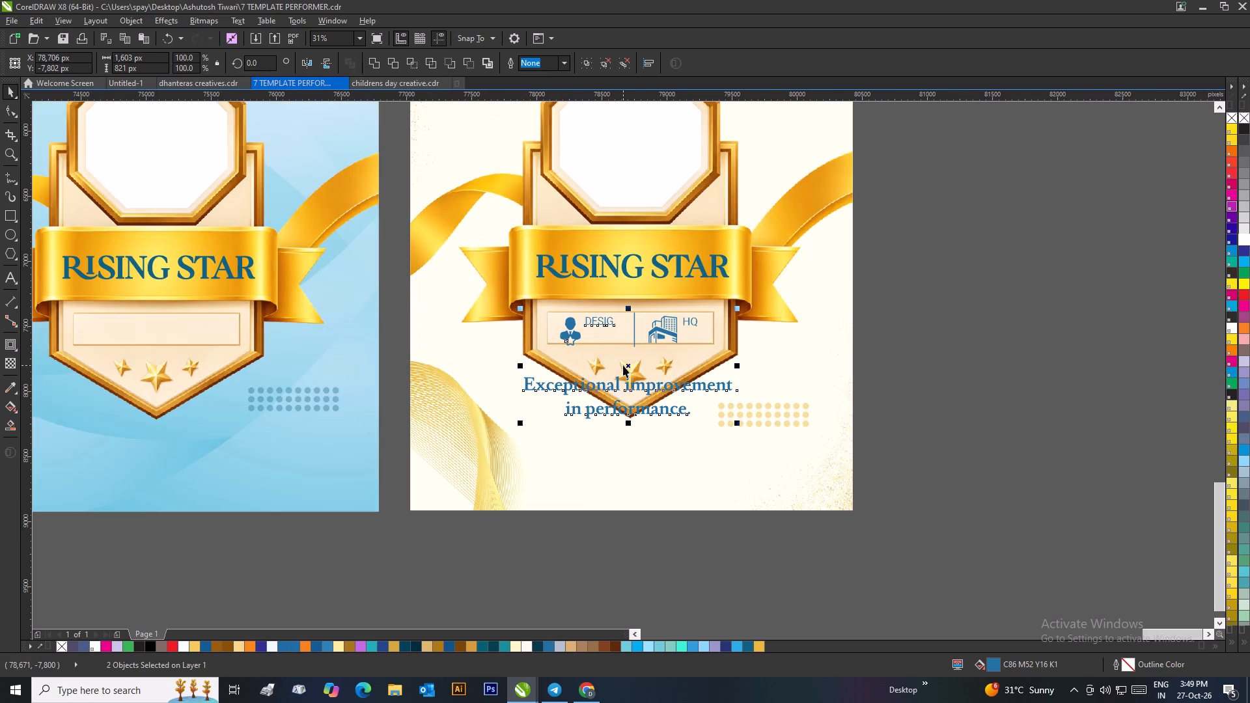
scroll(617, 412, down, 1)
scroll(622, 348, down, 1)
scroll(624, 356, up, 1)
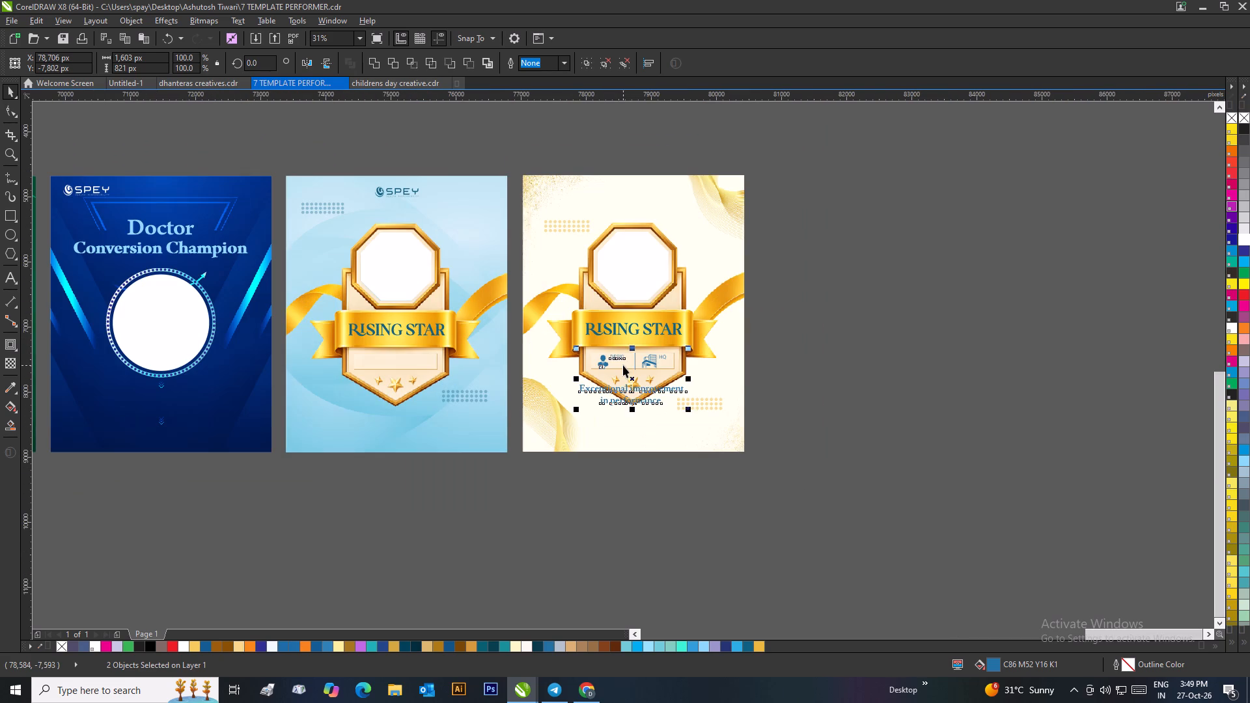
click(833, 376)
Move the "Exceptional improvement in performance." caption about 400 px down, below the ivory poster's badge.
click(633, 389)
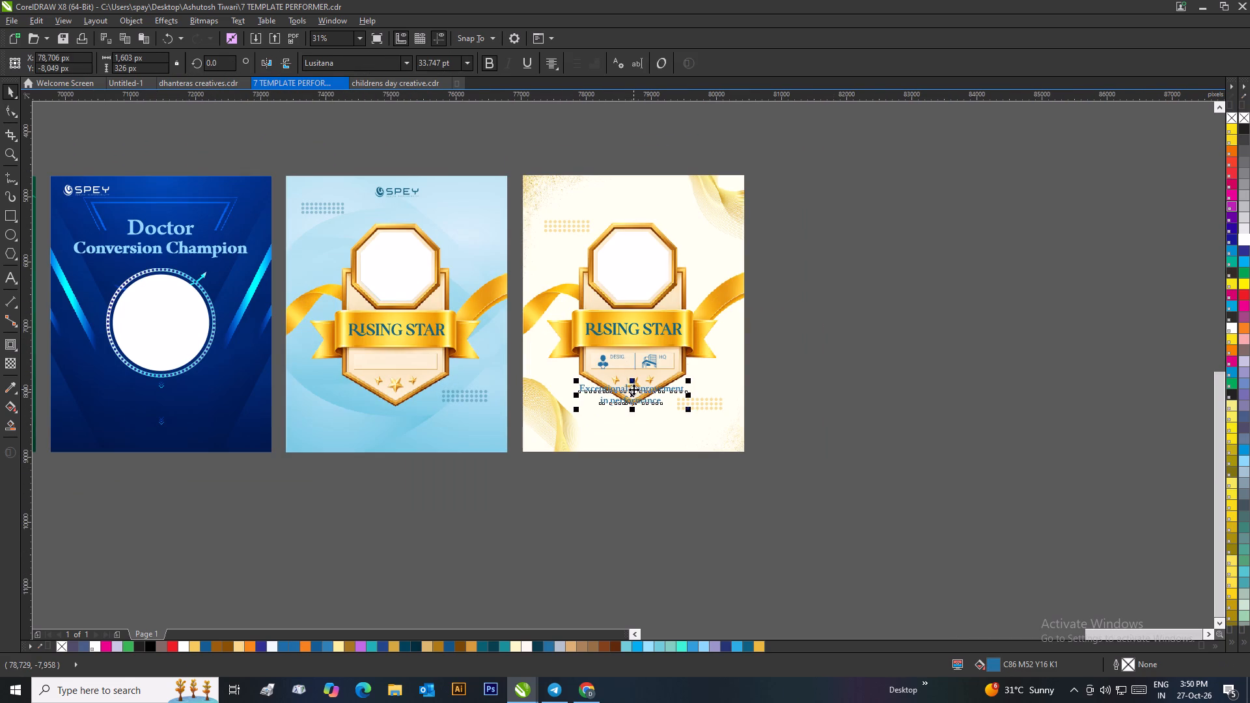
drag(633, 389, 635, 415)
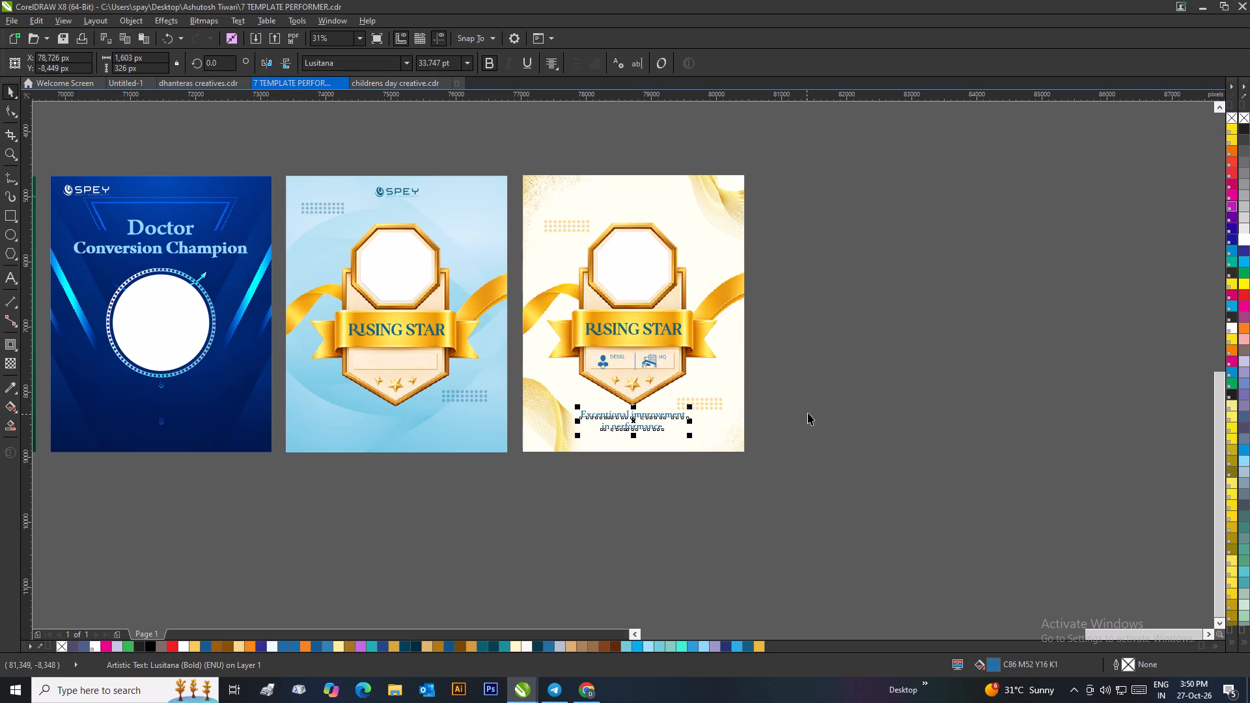
click(808, 413)
Take the lower-right gold dot pattern out of the ivory poster's PowerClip and paste it directly on the page layer.
drag(764, 390, 660, 416)
click(707, 404)
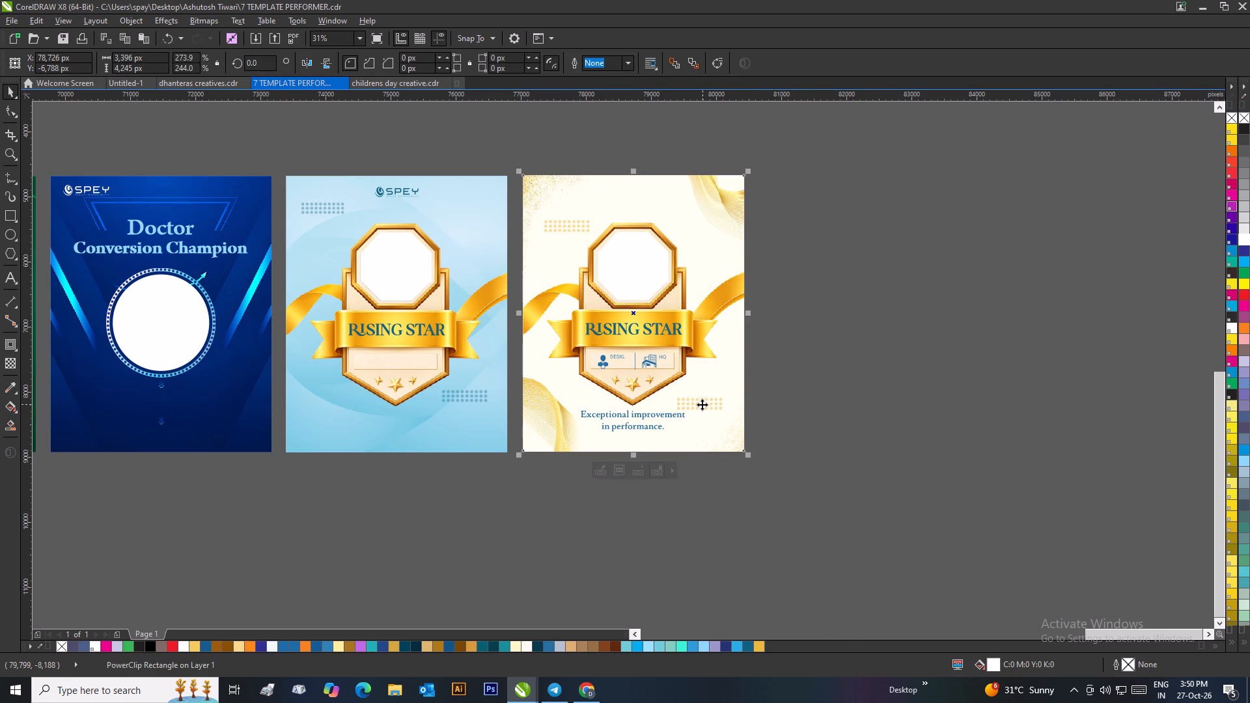
right_click(702, 404)
click(745, 316)
click(771, 368)
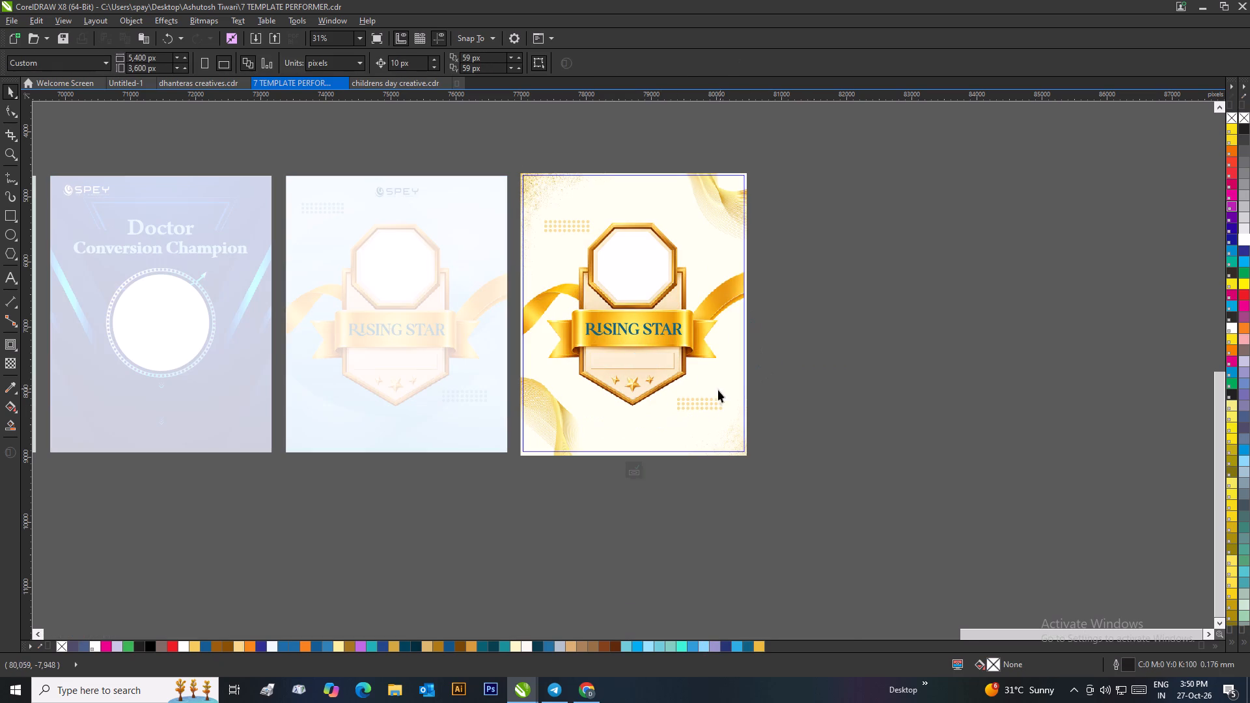
click(702, 400)
right_click(702, 400)
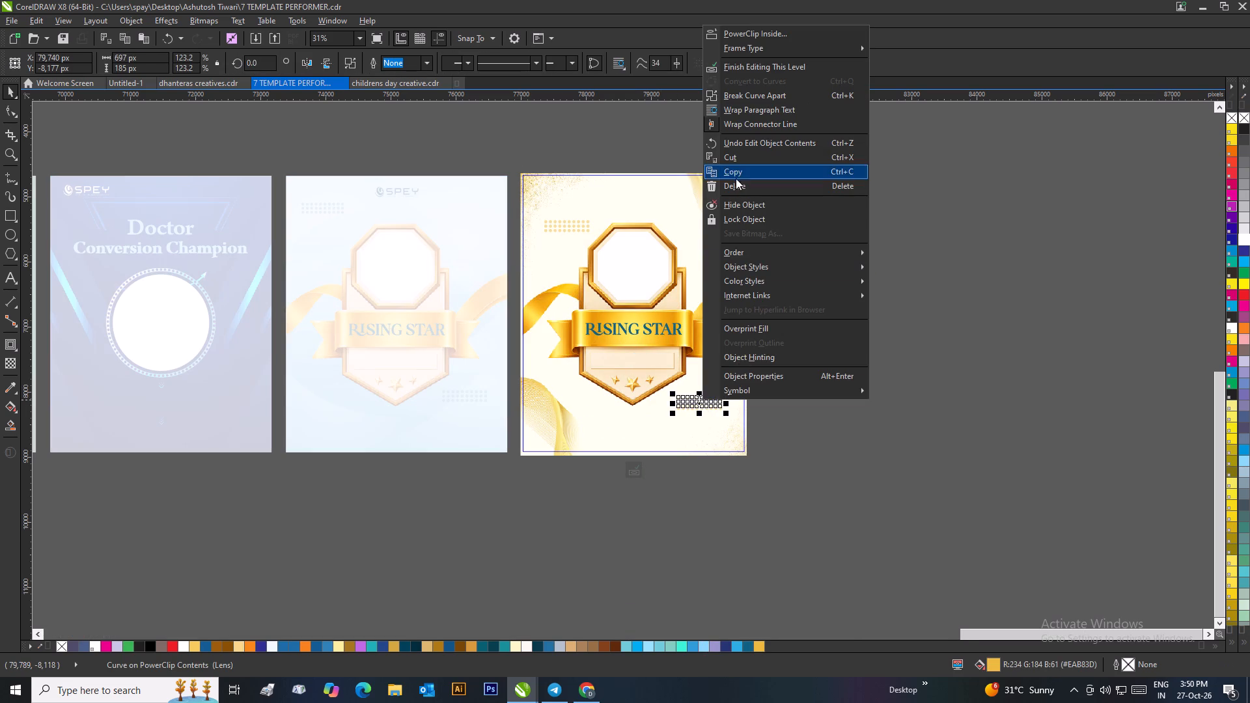
click(736, 178)
key(Delete)
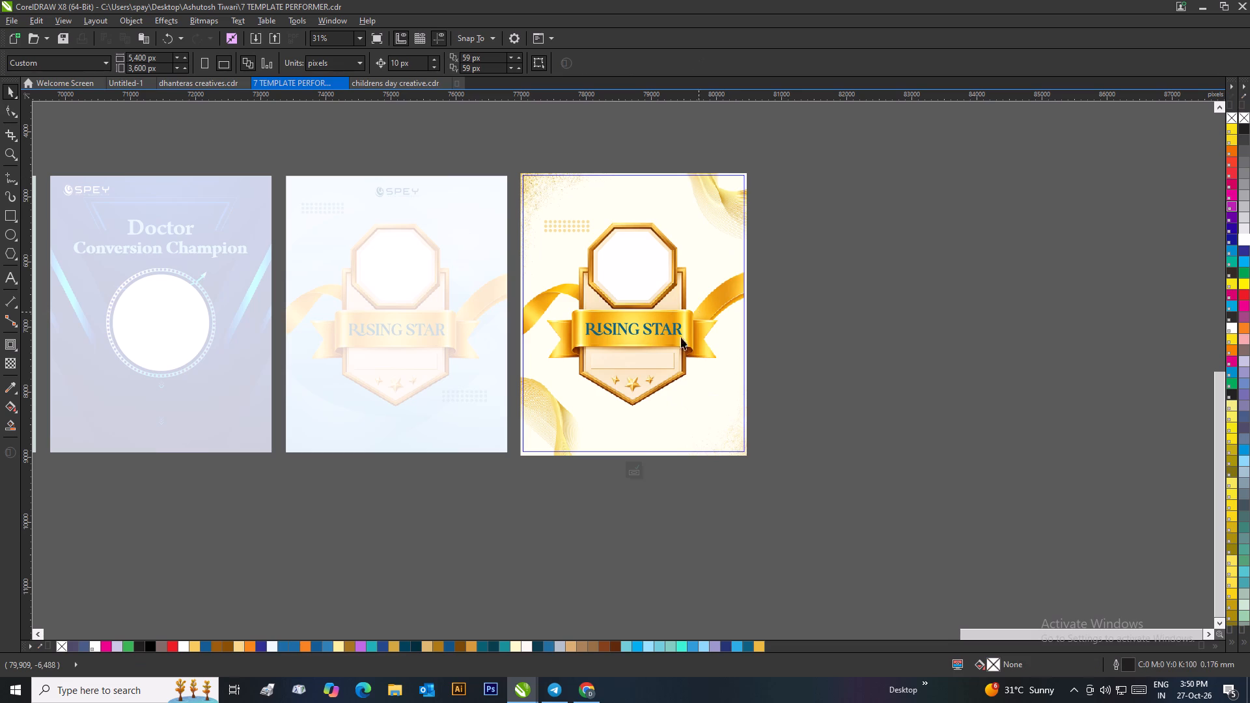
click(632, 465)
click(781, 399)
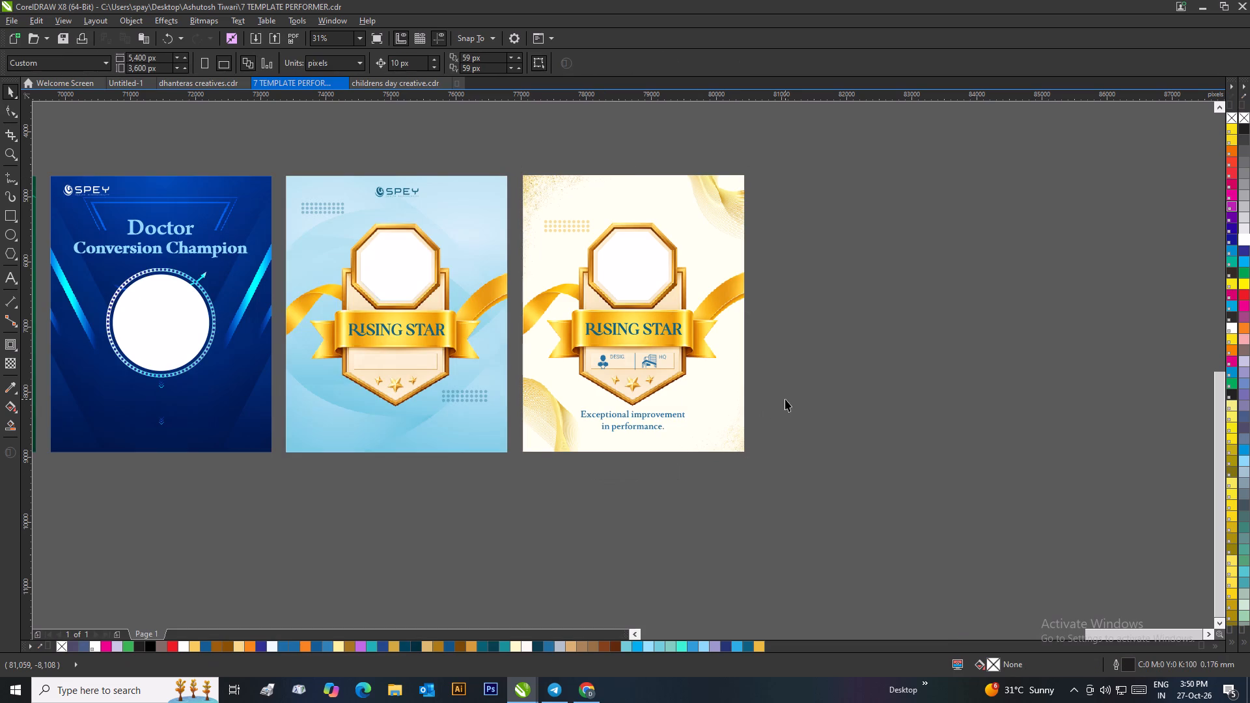
key(ctrl+v)
click(798, 434)
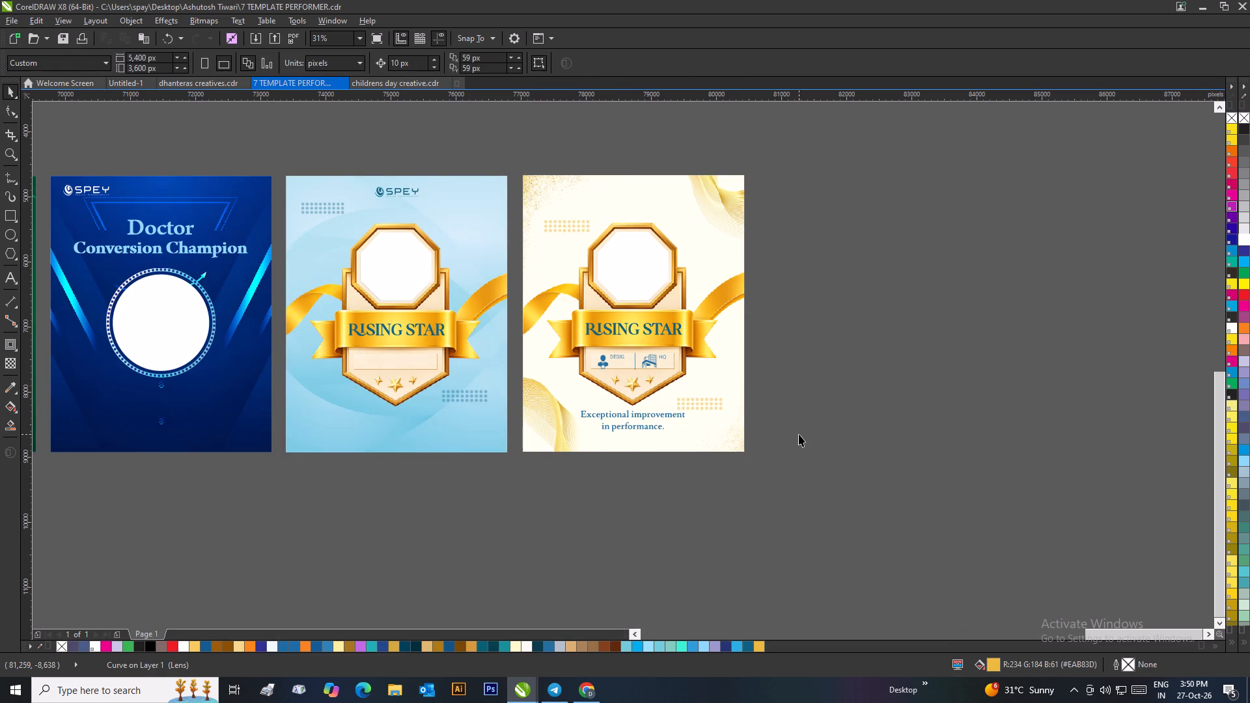
Nudge the ivory poster's lower-right gold dot pattern 140 px right and 40 px up, clear of the caption.
click(711, 399)
key(Right)
key(Right)
key(Right)
key(Right)
key(Right)
key(Right)
key(Right)
key(Right)
key(Right)
key(Right)
key(Right)
key(Right)
key(Right)
key(Right)
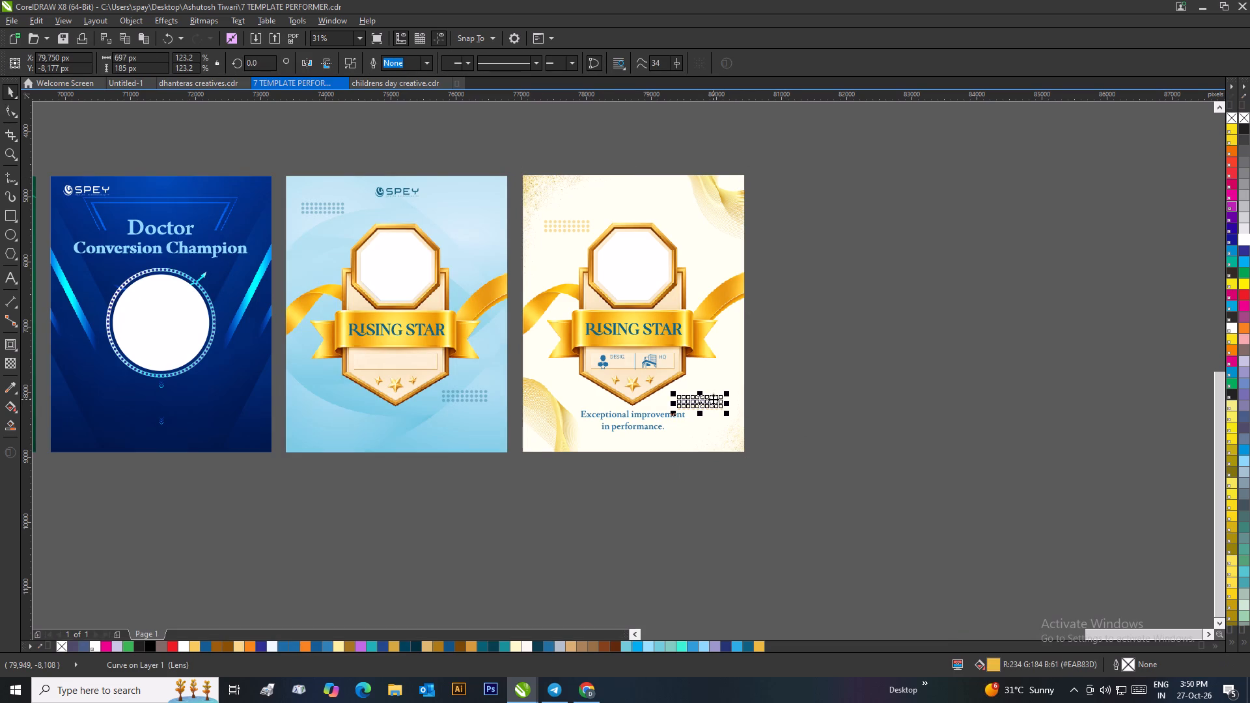
key(Up)
key(Up)
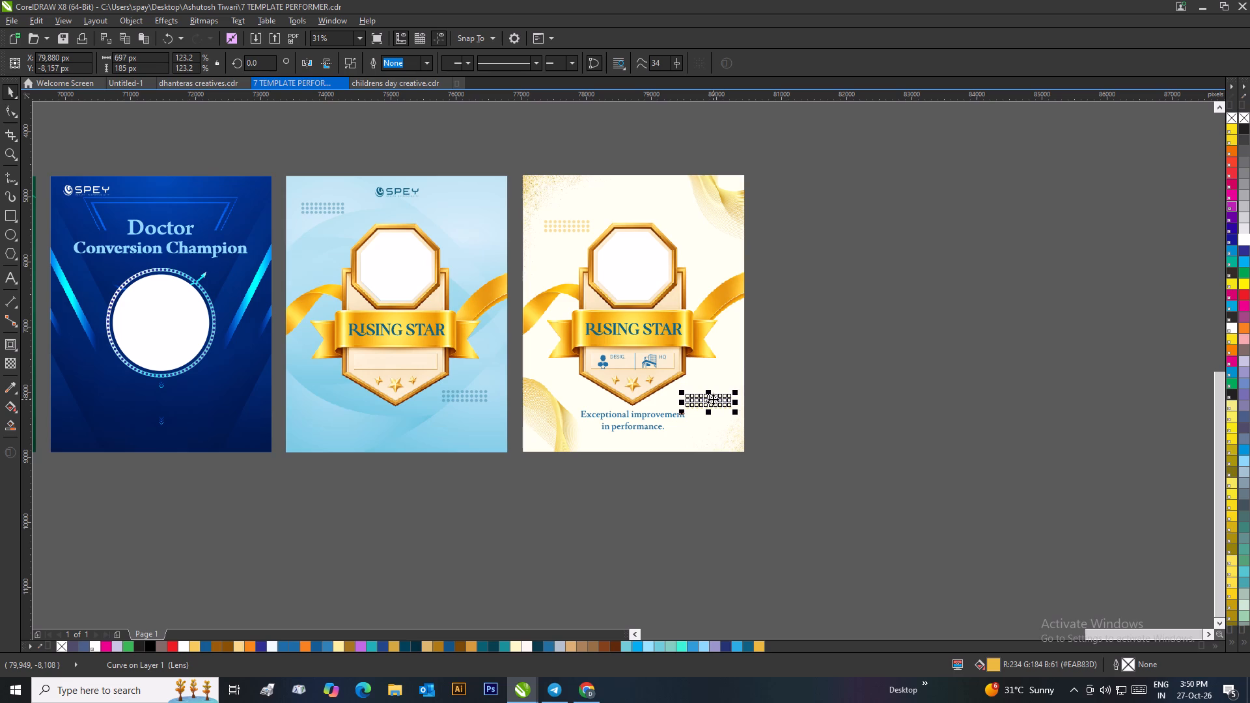
key(Up)
key(Up)
click(934, 387)
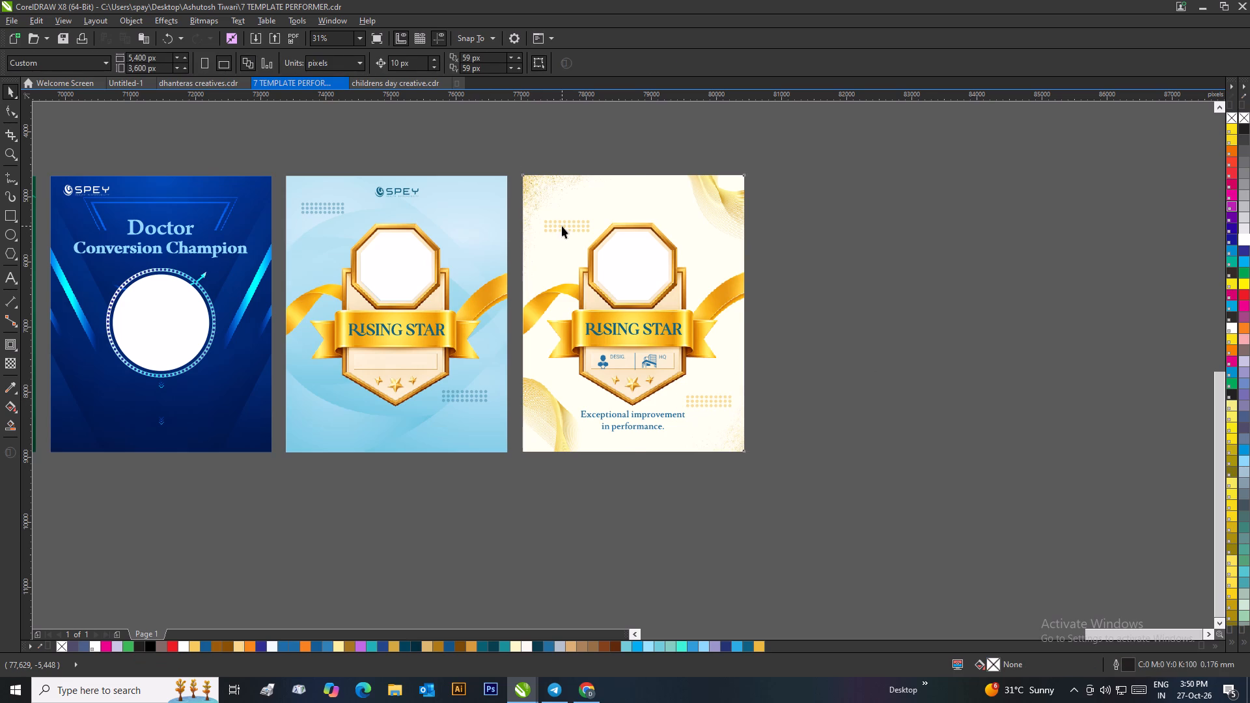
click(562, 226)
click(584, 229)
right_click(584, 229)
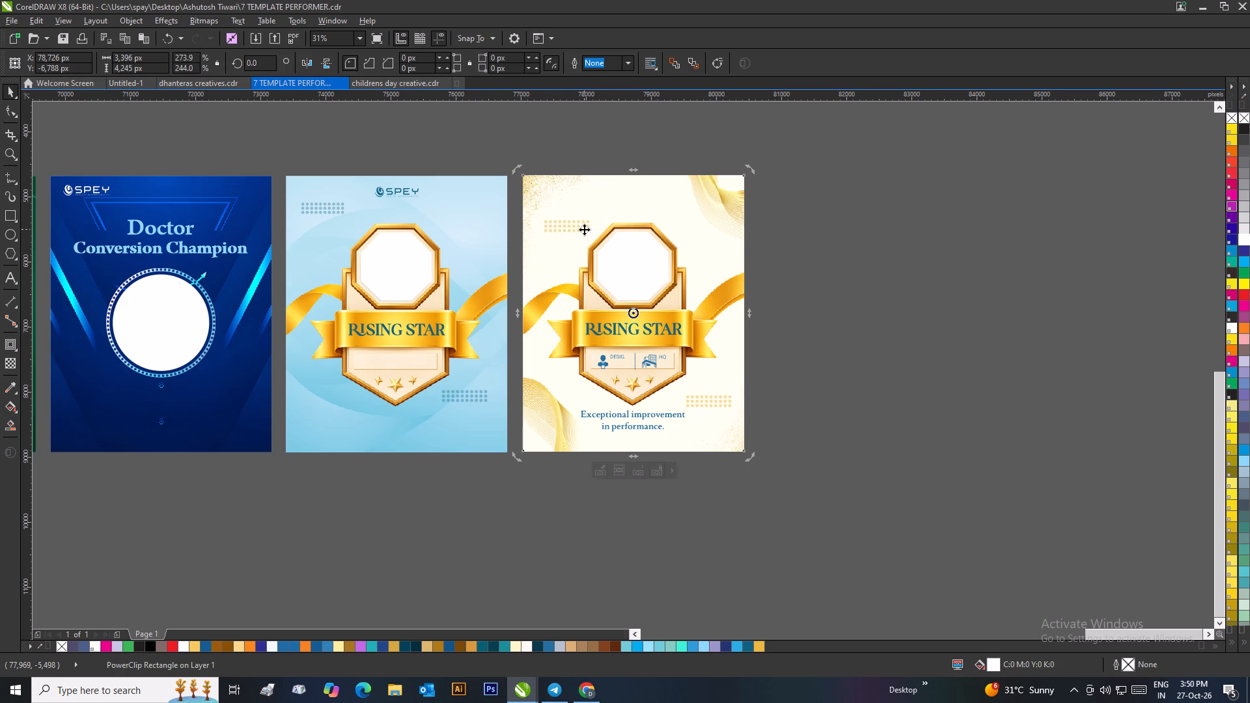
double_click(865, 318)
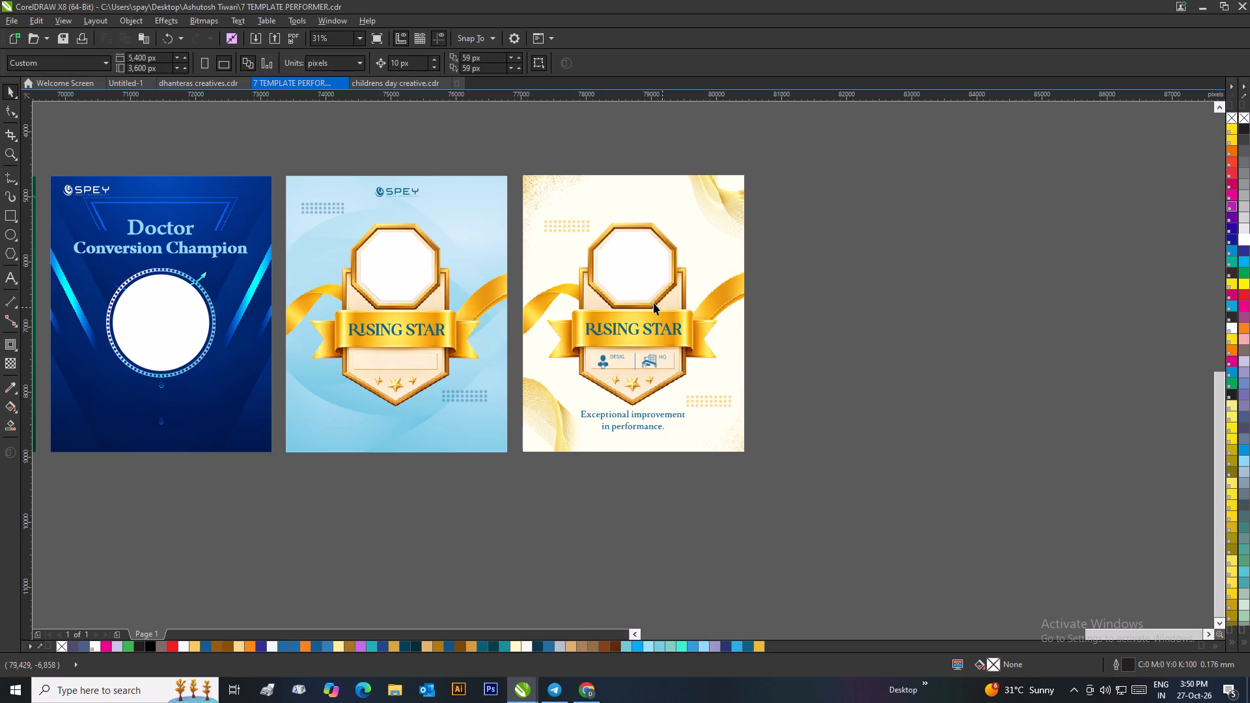
Take the upper-left gold dot pattern out of the ivory poster's PowerClip and paste it directly on the page layer.
right_click(570, 225)
click(607, 283)
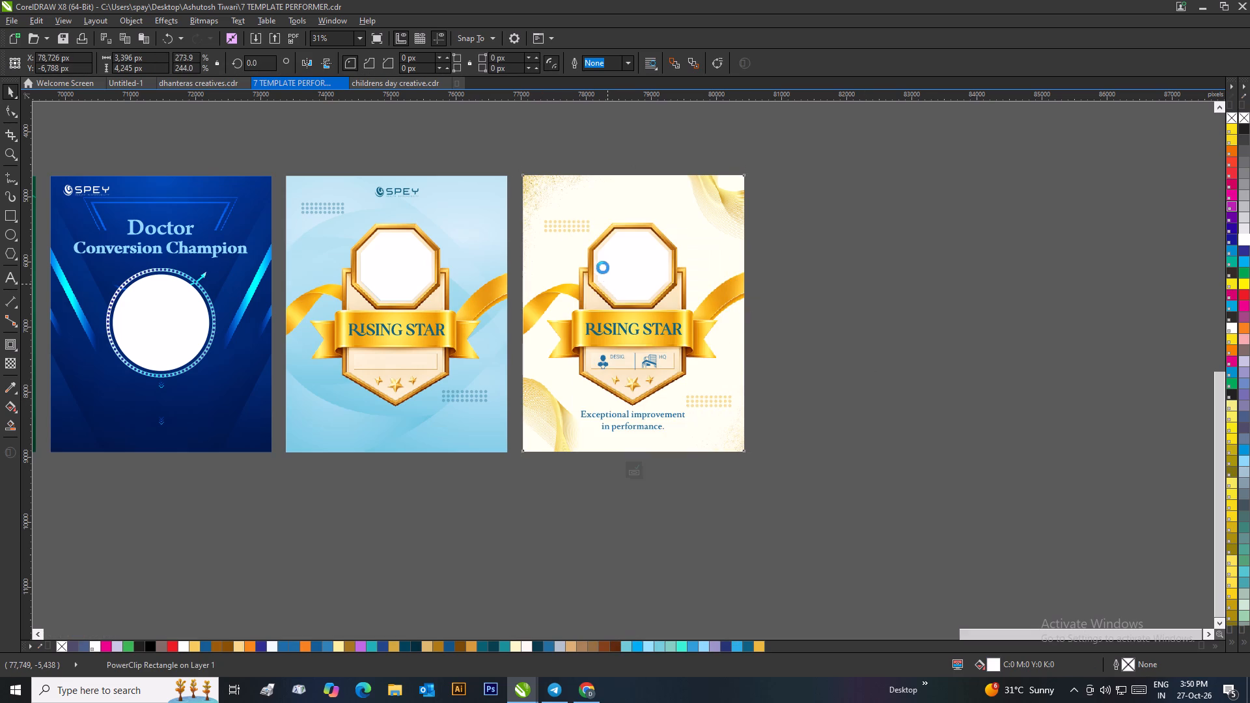
drag(521, 158, 604, 248)
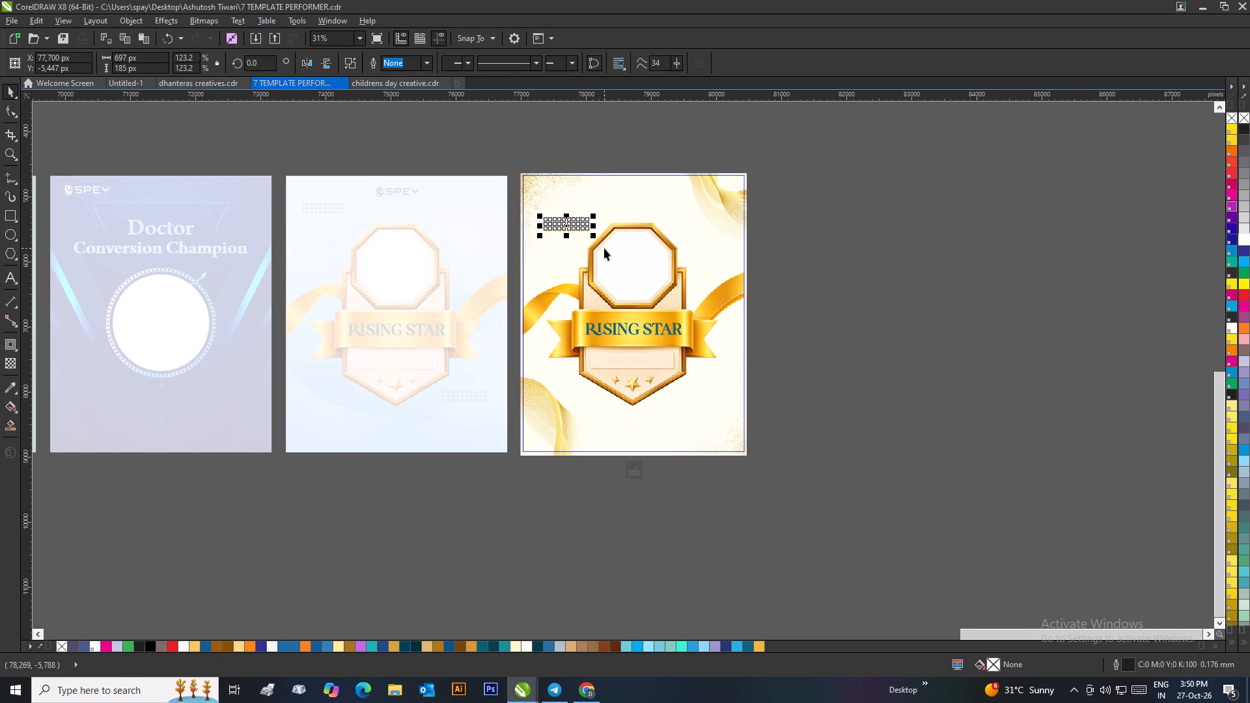
key(ctrl+g)
key(ctrl+c)
key(Delete)
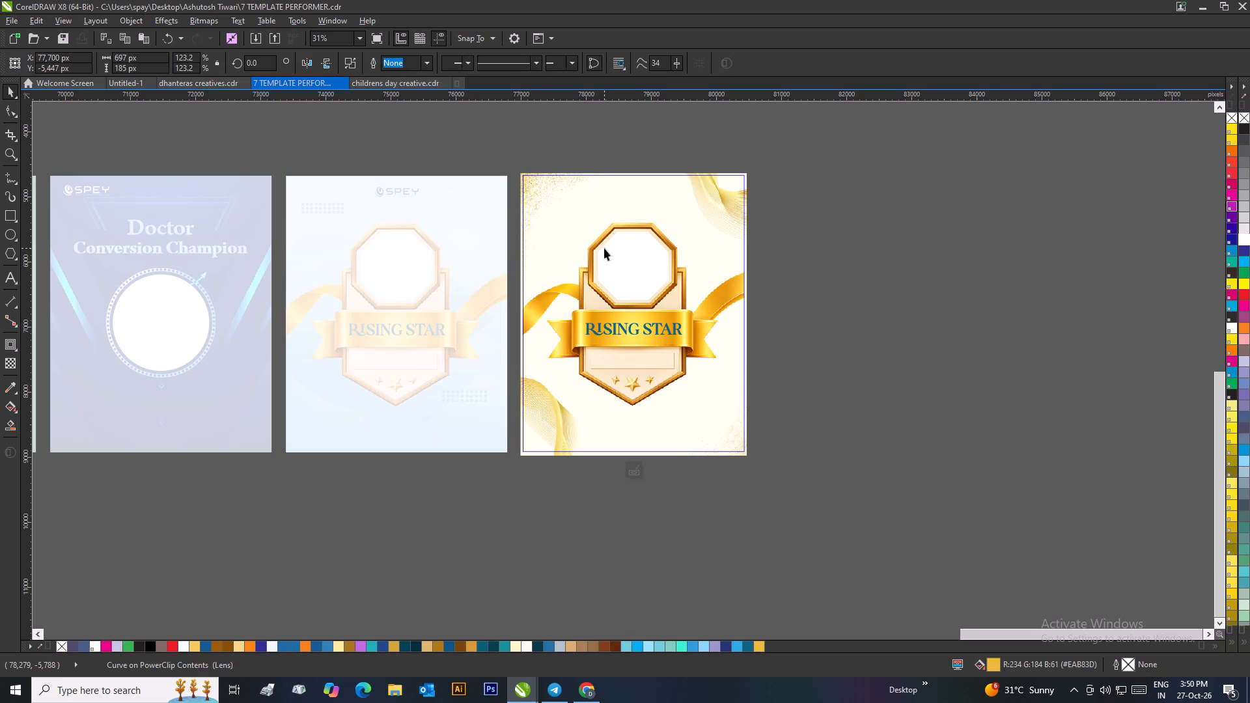
click(633, 466)
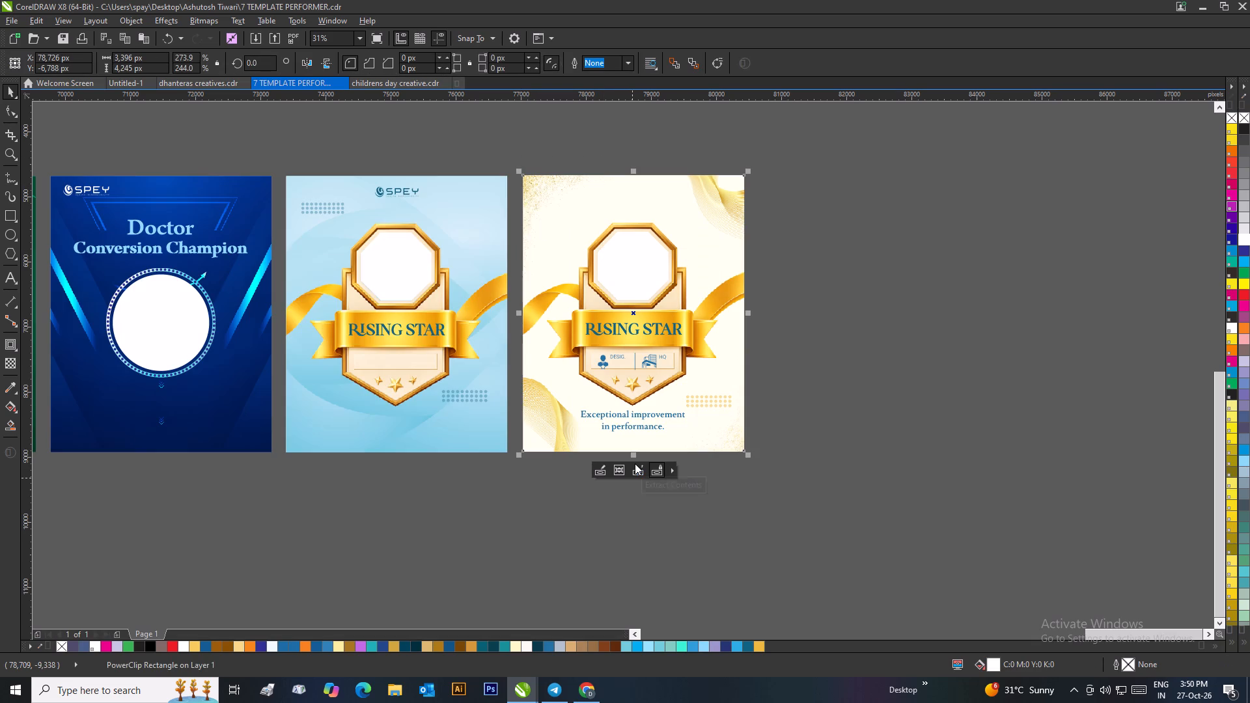
key(ctrl+v)
Nudge the ivory poster's upper-left gold dot pattern 90 px to the left.
key(Left)
key(Left)
key(Left)
key(Left)
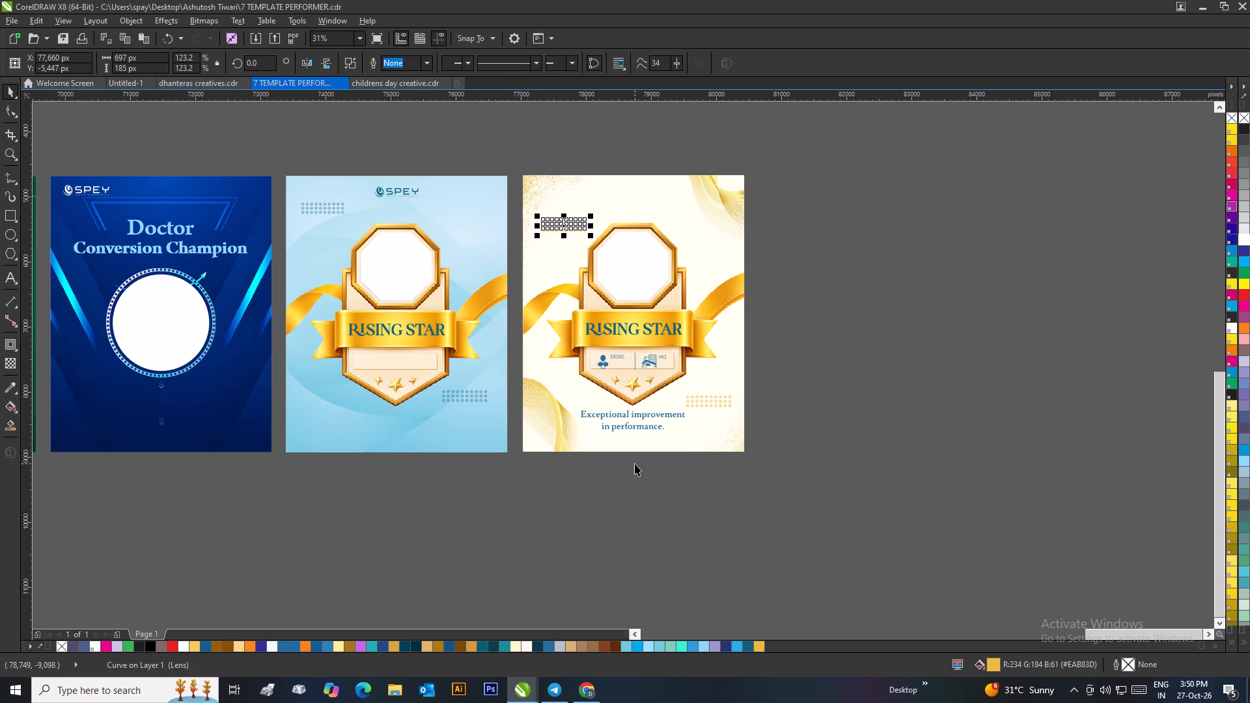
key(Left)
key(Left)
key(Left)
key(Left)
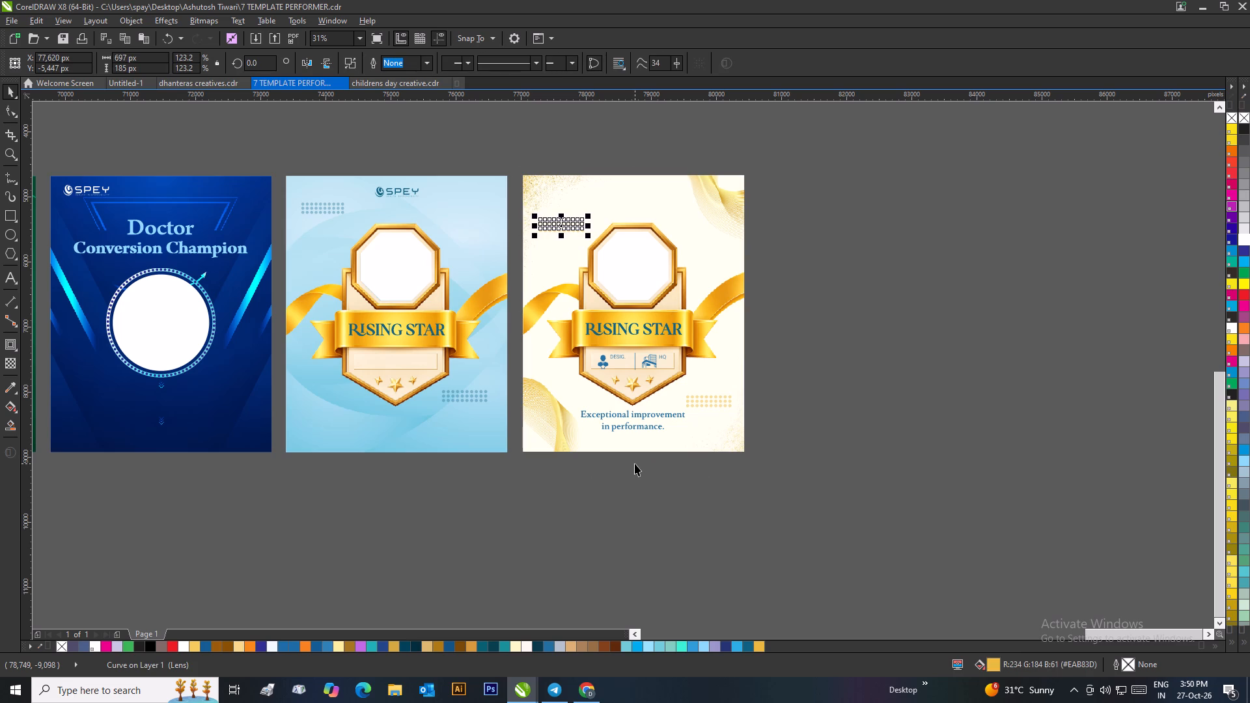
key(Left)
click(824, 376)
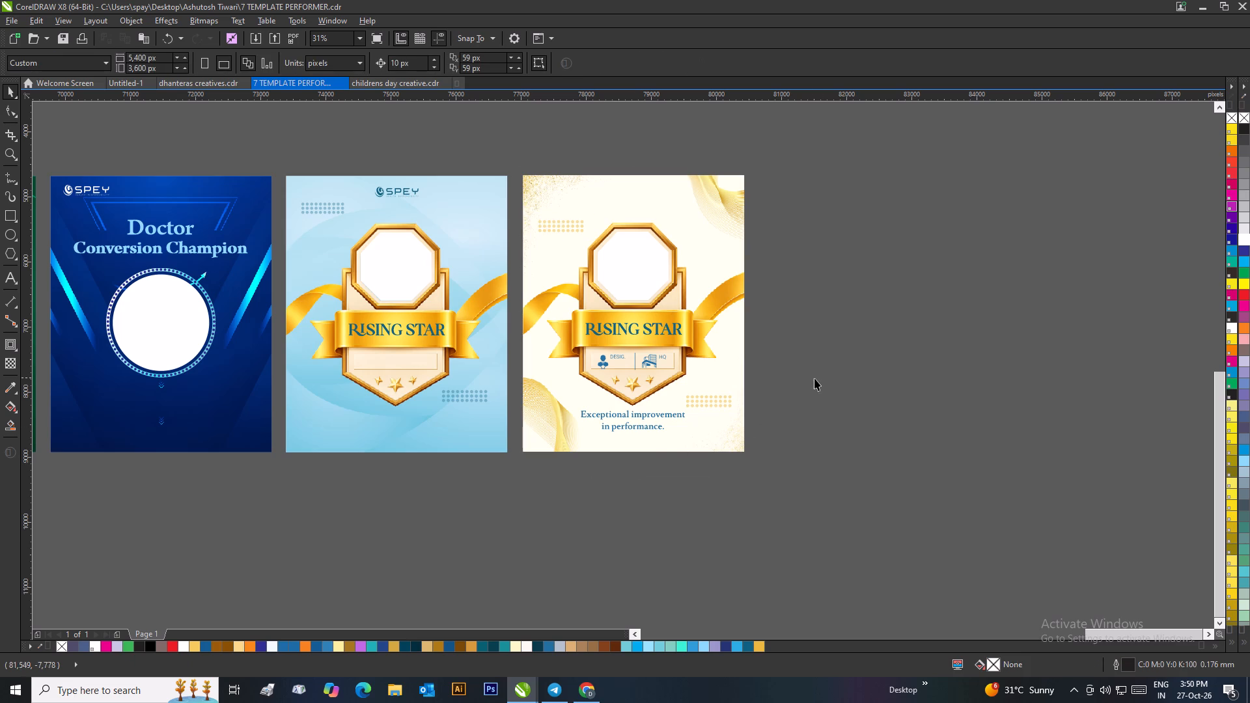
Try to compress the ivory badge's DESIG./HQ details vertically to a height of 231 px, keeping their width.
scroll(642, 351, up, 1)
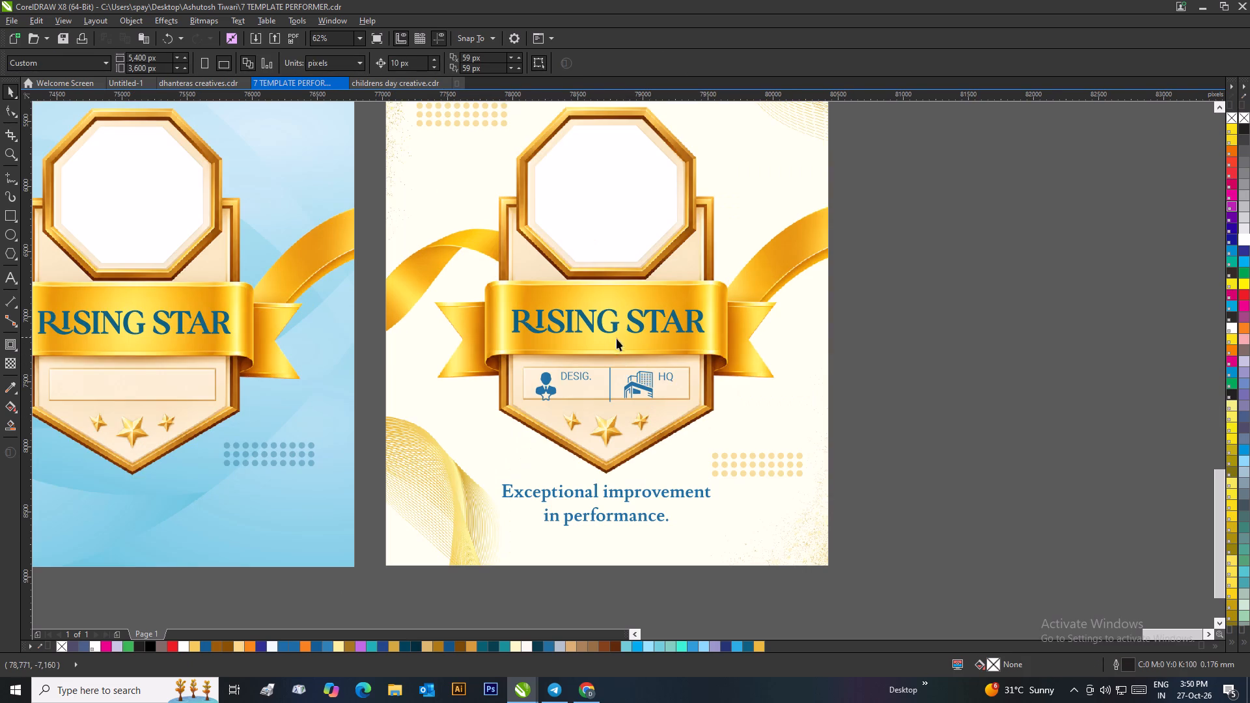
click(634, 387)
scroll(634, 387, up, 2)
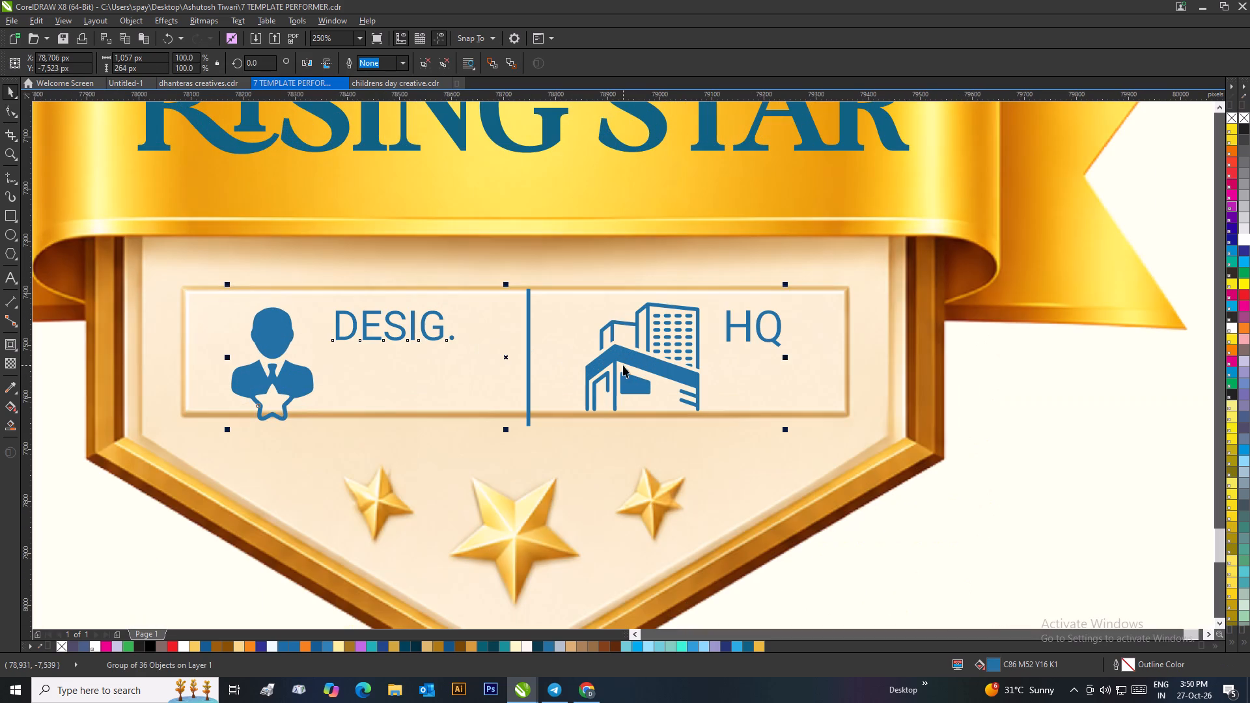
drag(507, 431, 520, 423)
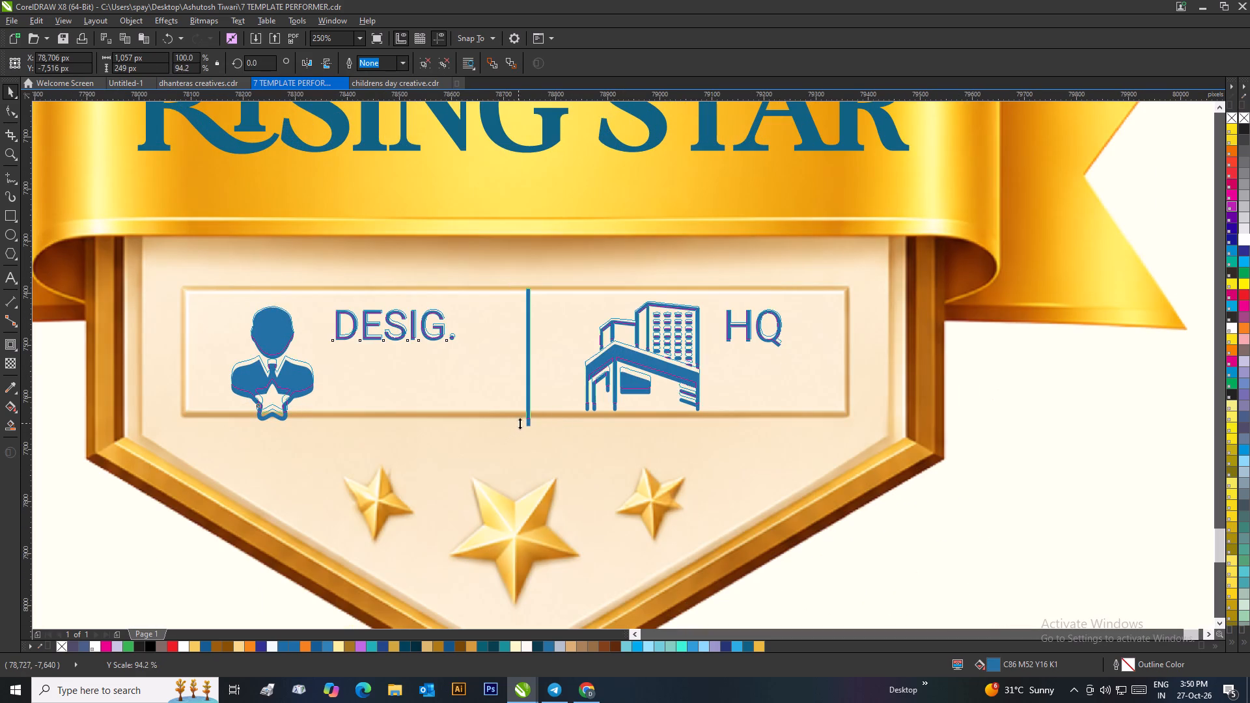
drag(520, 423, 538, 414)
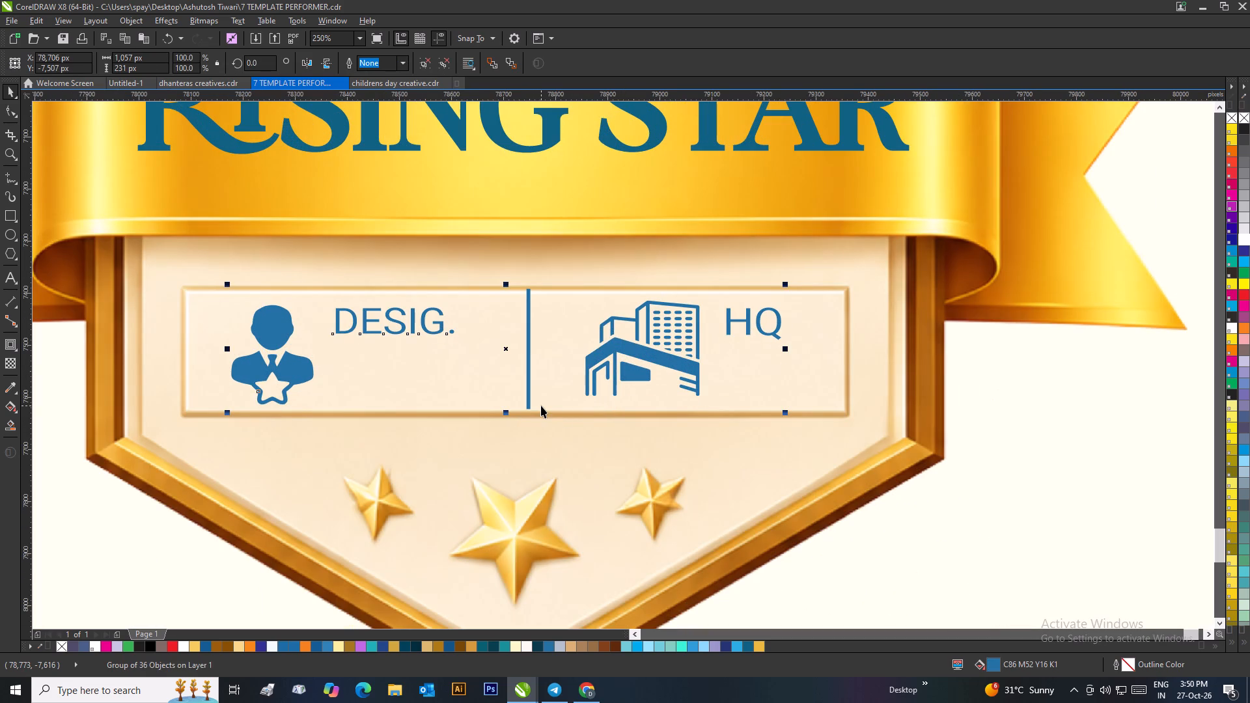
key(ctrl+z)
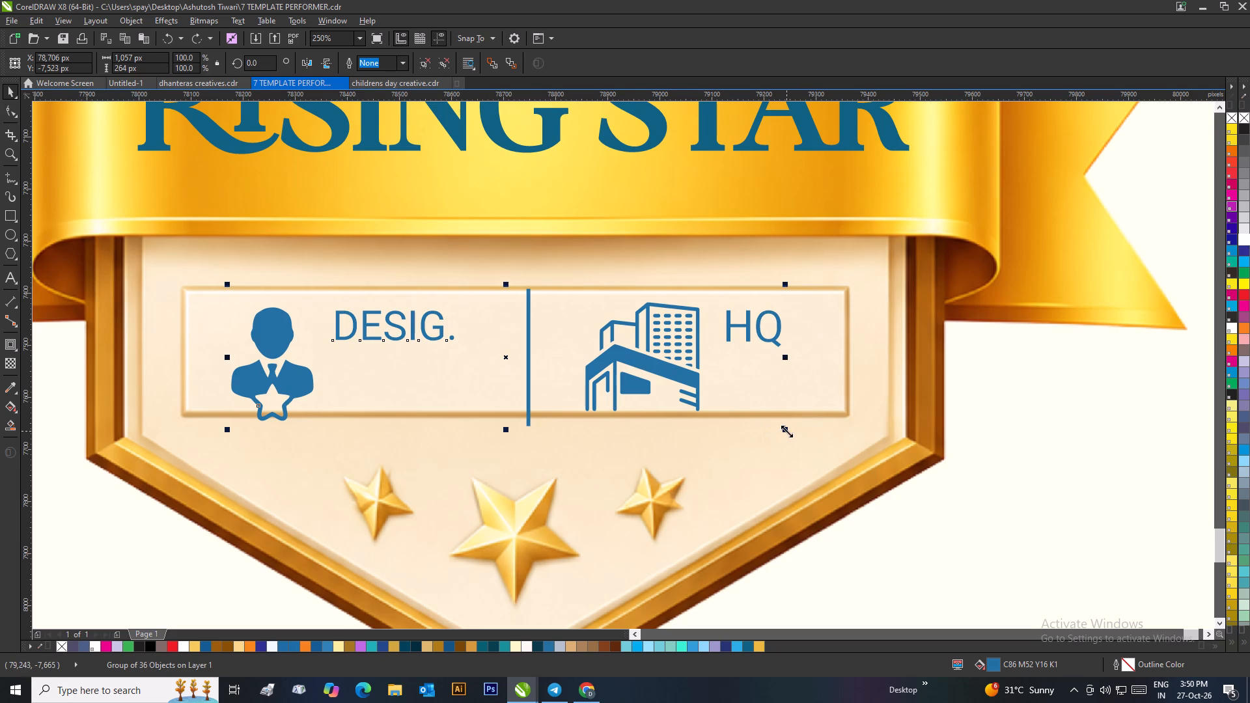
Scale the ivory badge's DESIG./HQ details proportionally to about 960 by 240 px and centre them horizontally on the poster.
drag(786, 431, 736, 444)
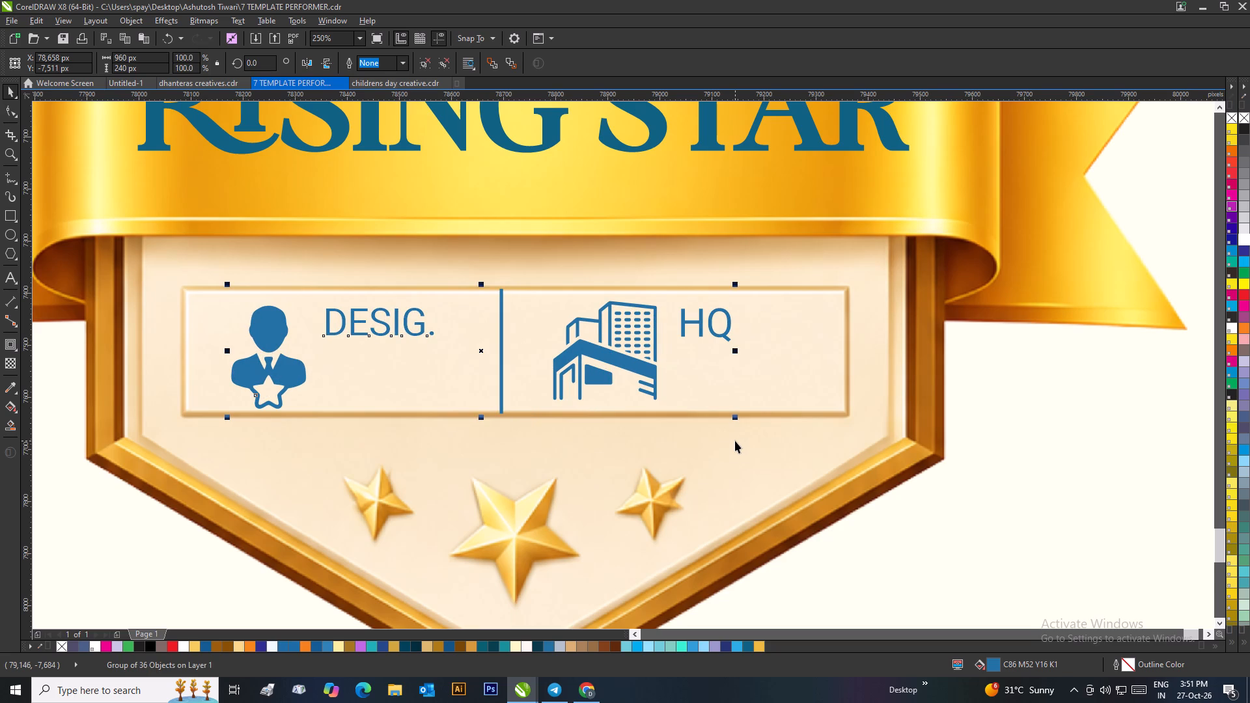
key(ctrl+g)
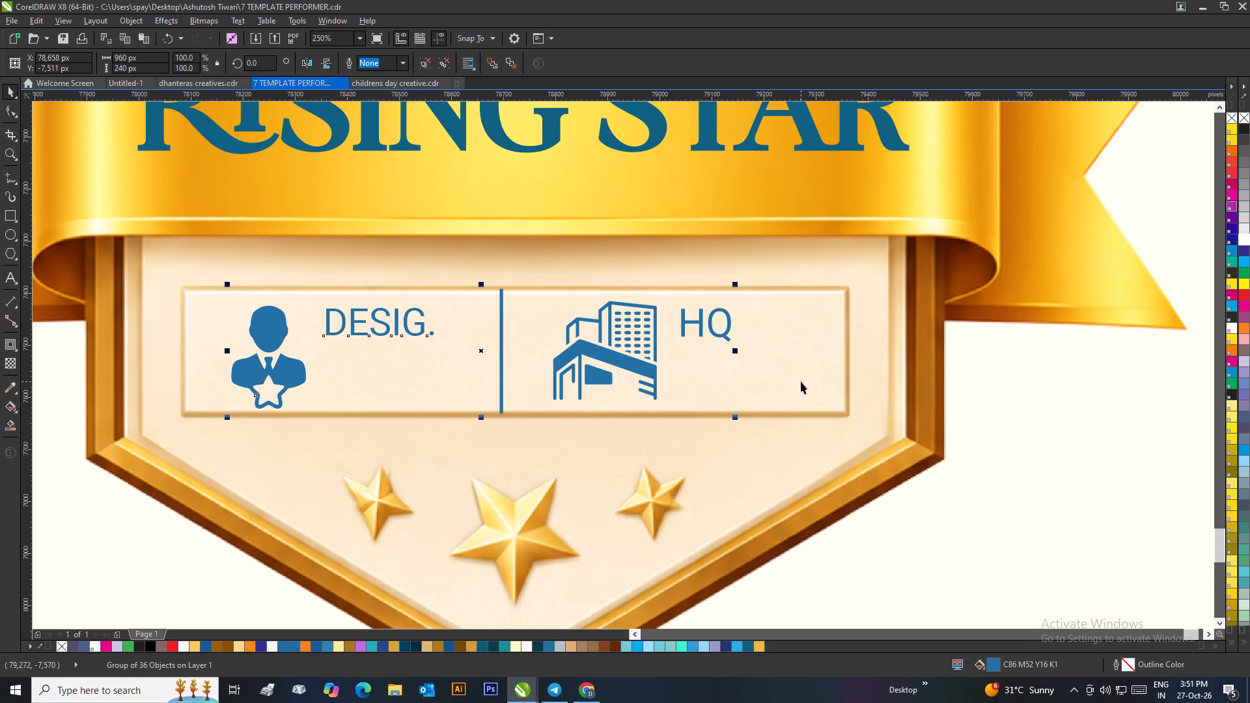
shift+click(801, 381)
key(c)
scroll(796, 383, down, 4)
click(710, 355)
scroll(594, 357, up, 1)
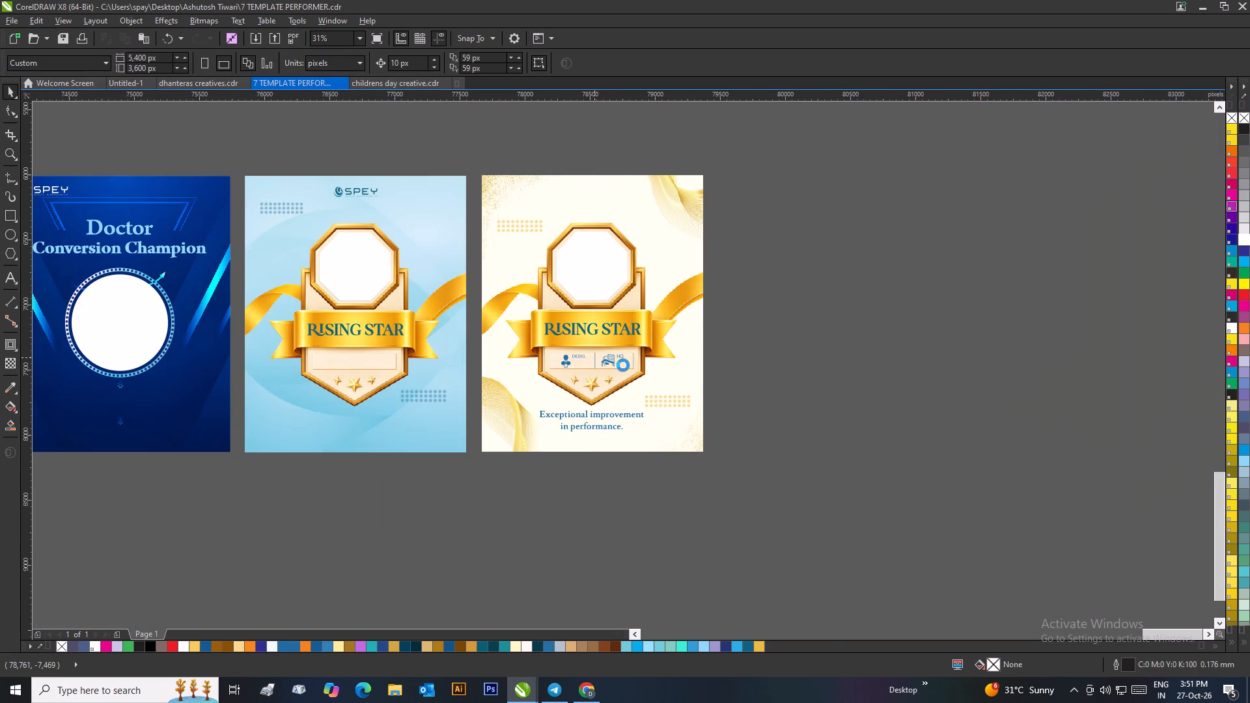
click(648, 370)
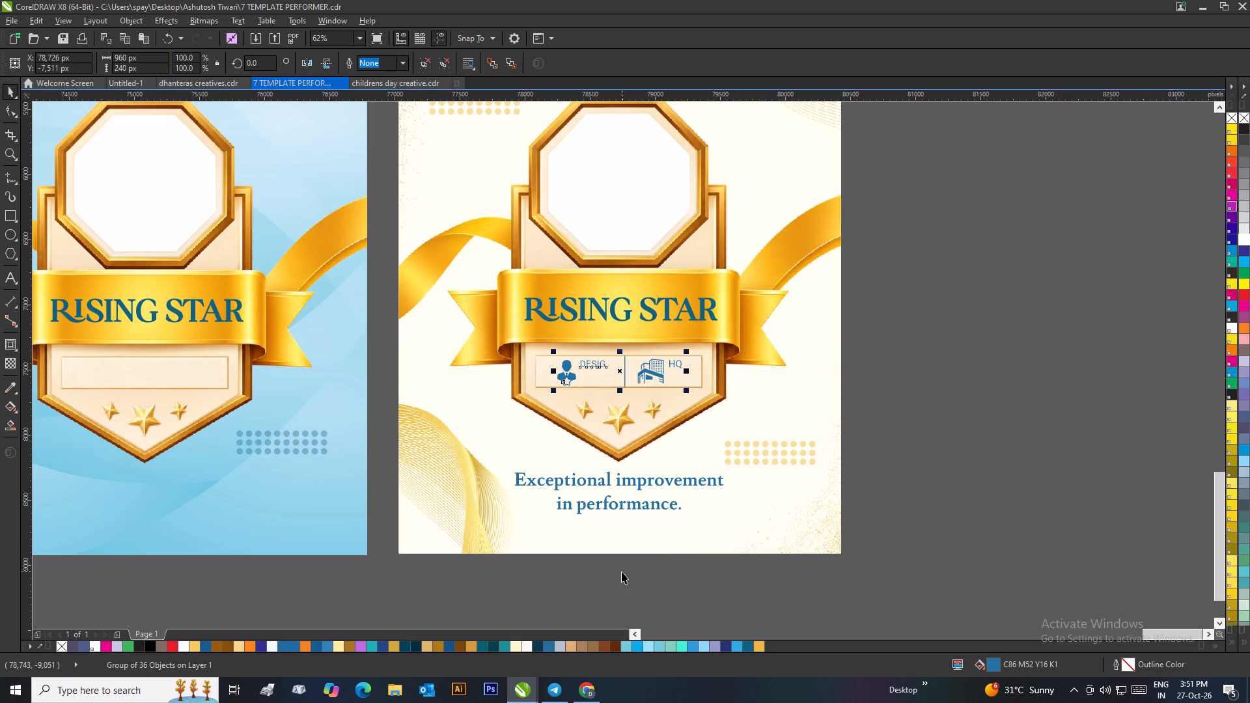
click(854, 491)
Take the RISING STAR title out of the ivory poster's PowerClip and paste it directly on the page layer.
scroll(807, 445, down, 1)
scroll(549, 292, up, 1)
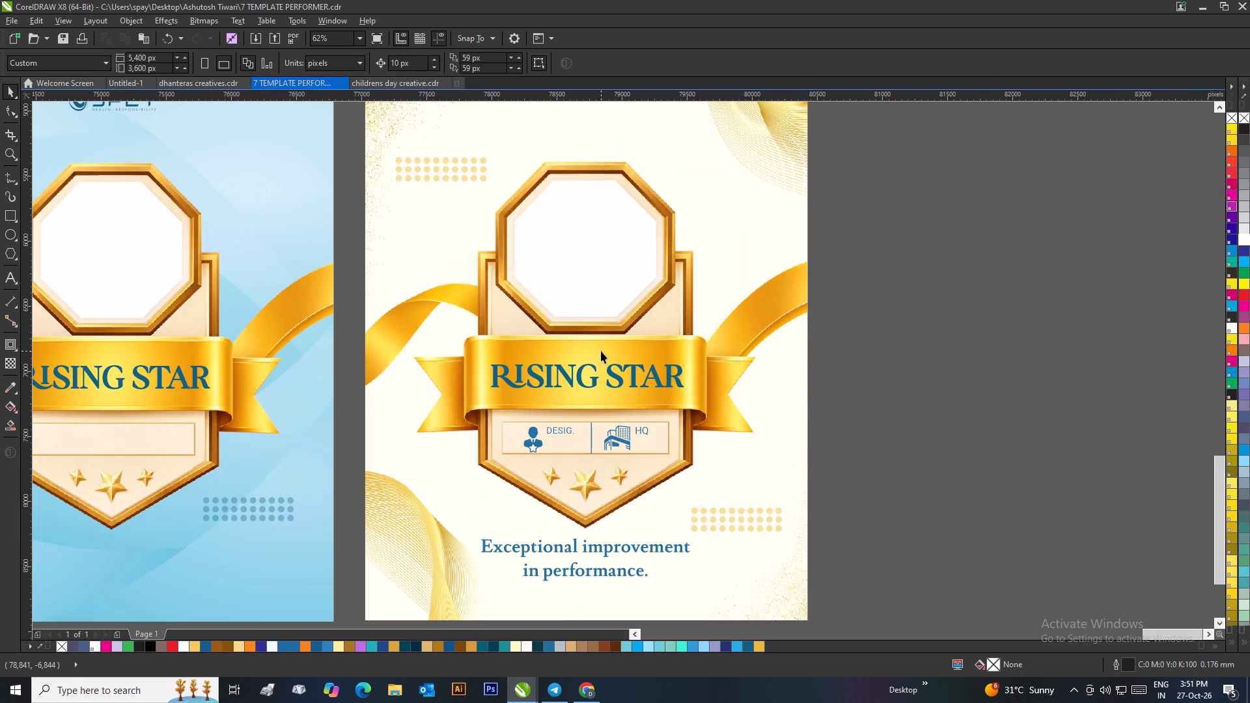
scroll(589, 209, down, 2)
scroll(623, 365, up, 2)
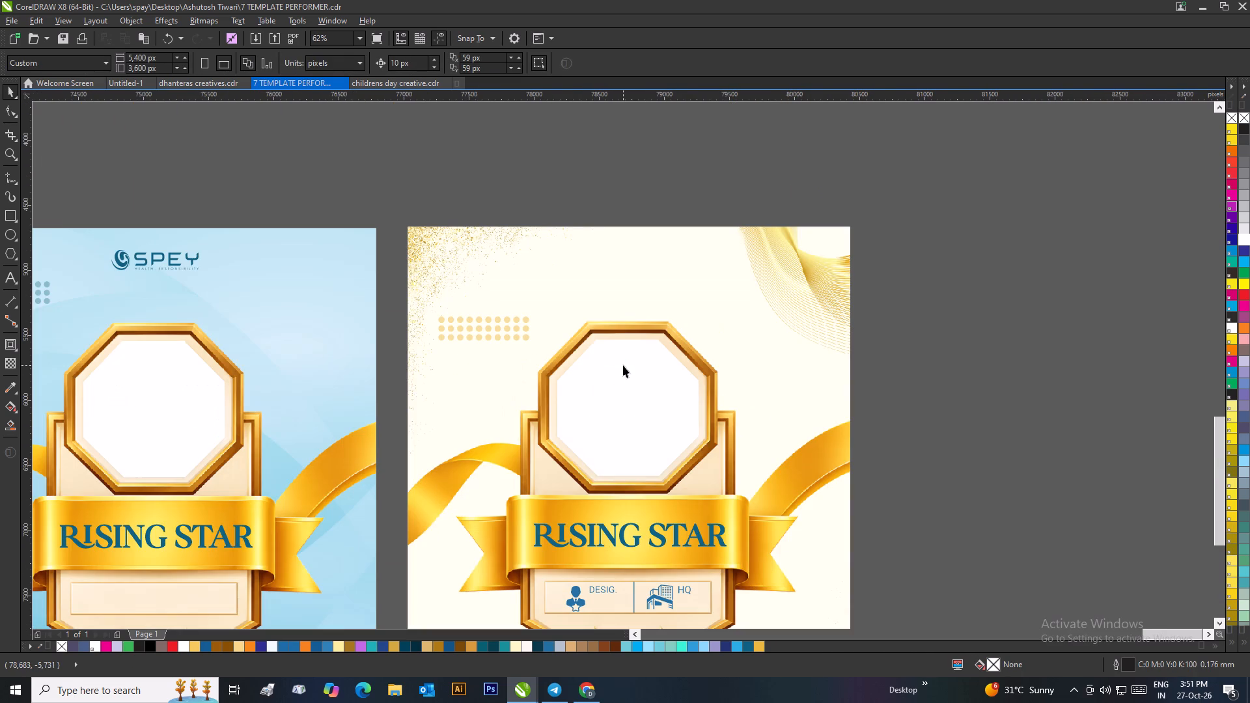
click(639, 536)
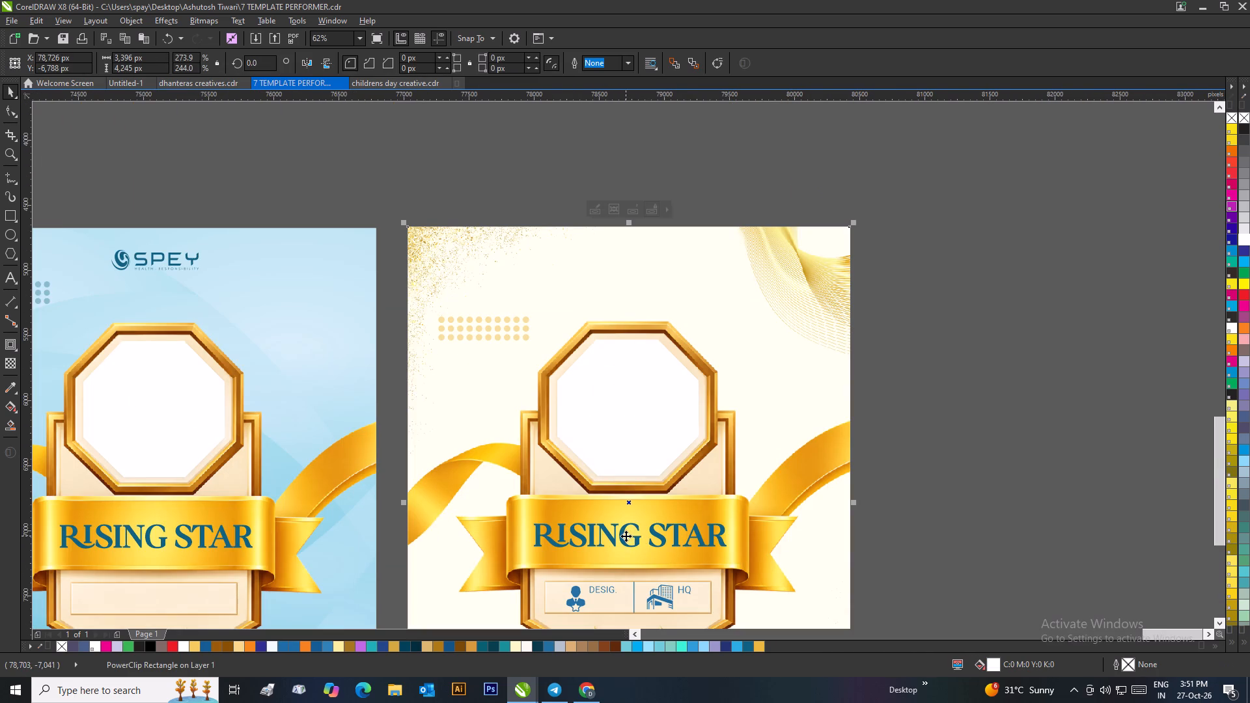
right_click(626, 536)
click(678, 175)
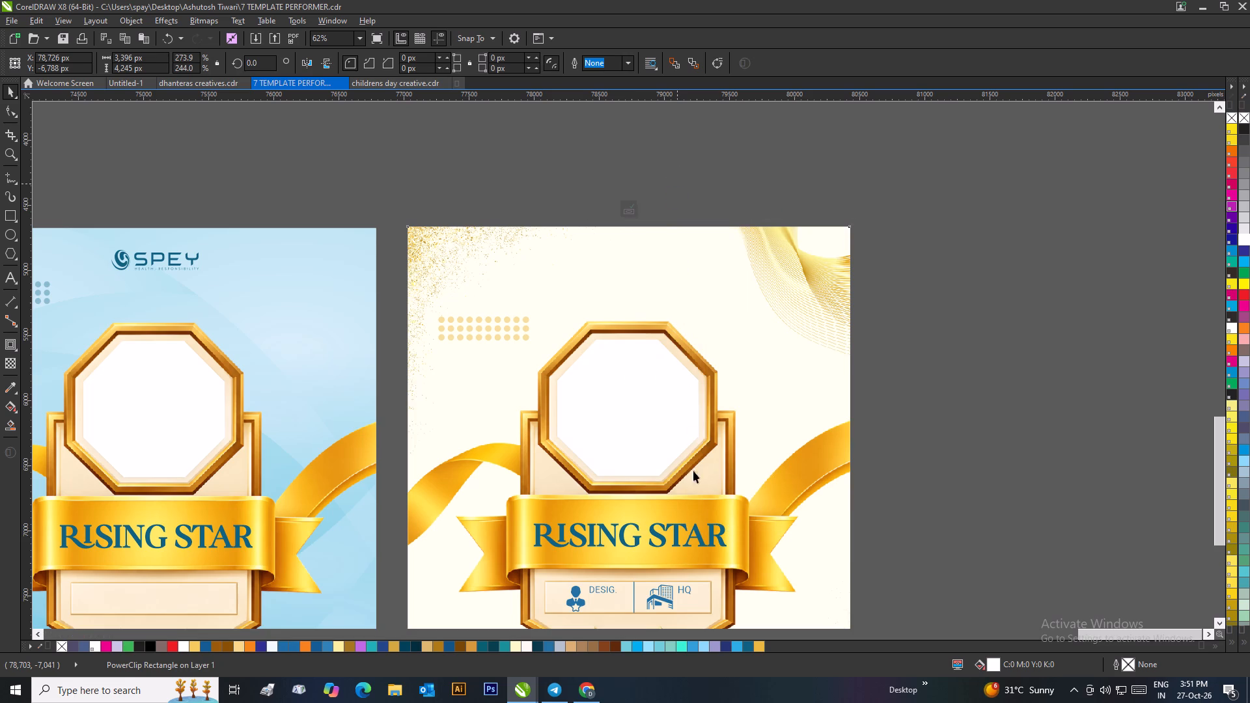
click(673, 527)
right_click(673, 527)
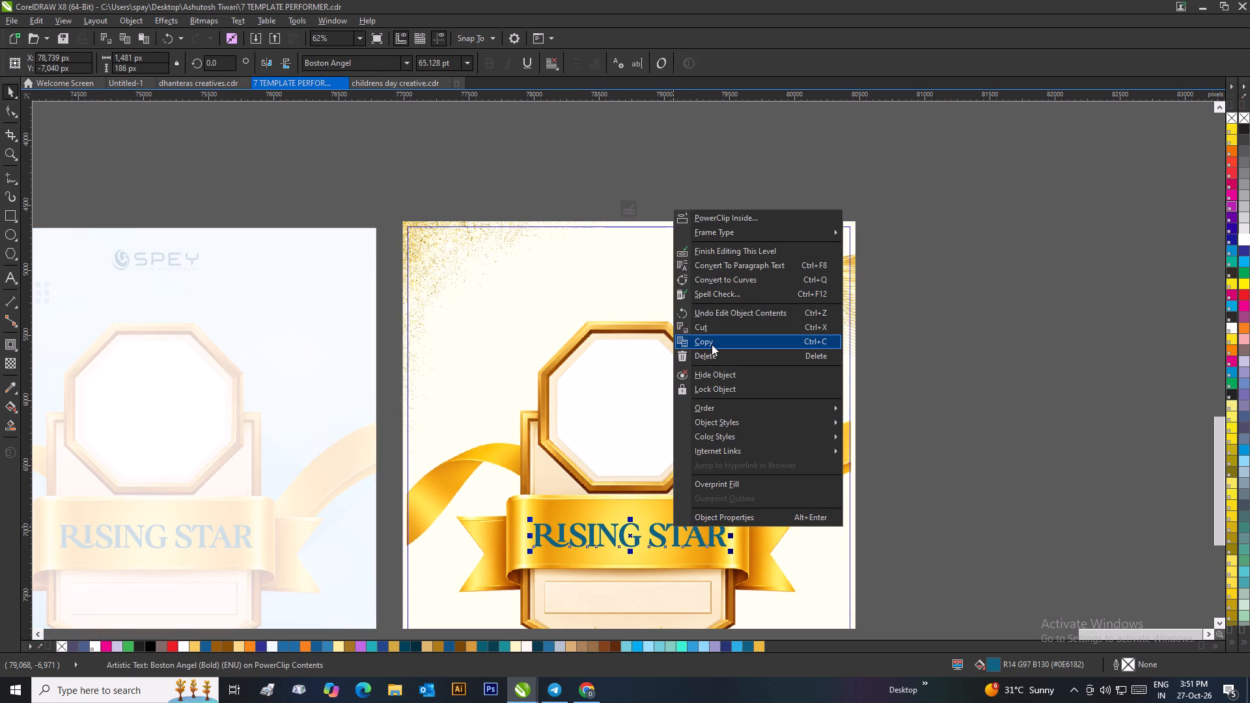
click(712, 344)
key(Delete)
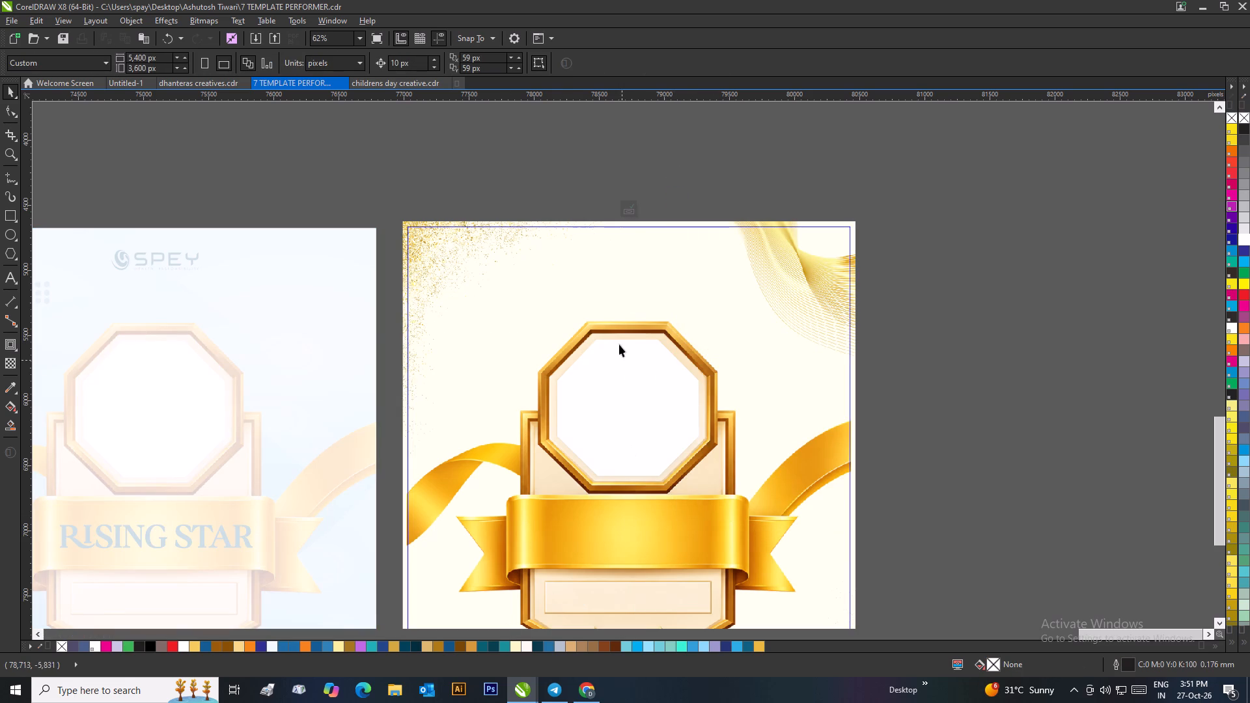
click(635, 202)
click(690, 173)
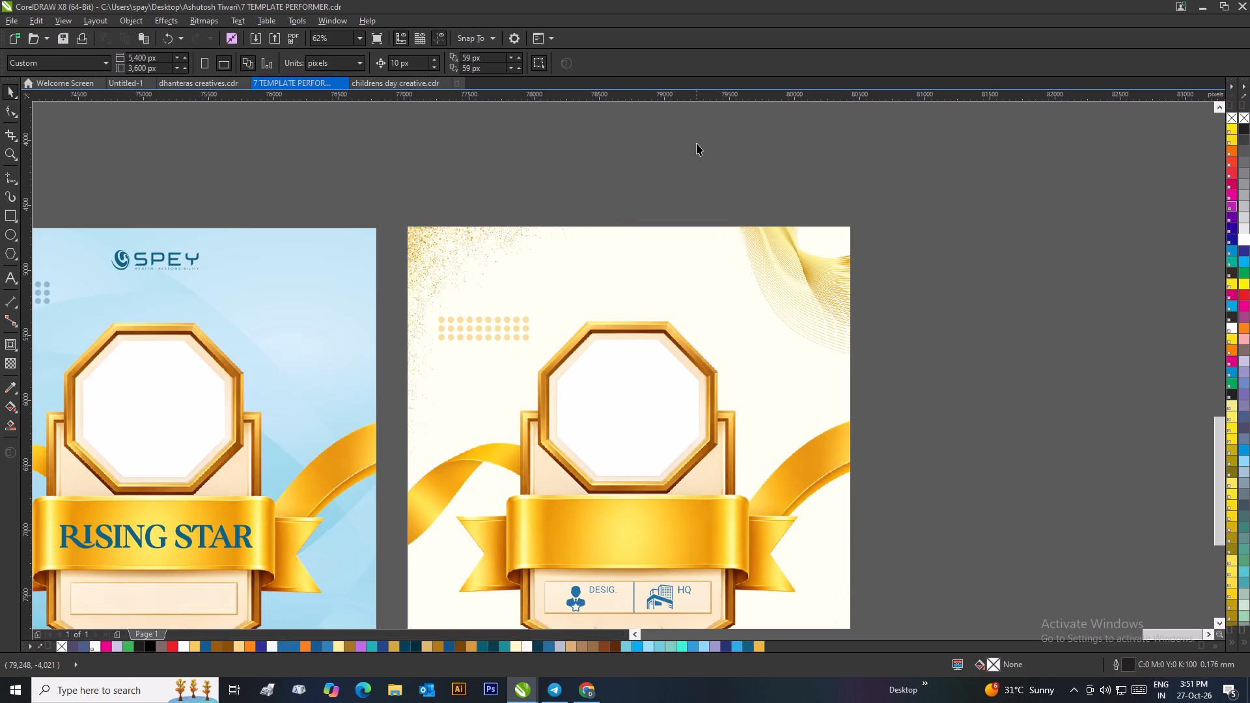
key(ctrl+v)
Move the ivory poster's RISING STAR title straight up about 1,770 px, from the ribbon to above the octagonal frame.
scroll(681, 178, down, 1)
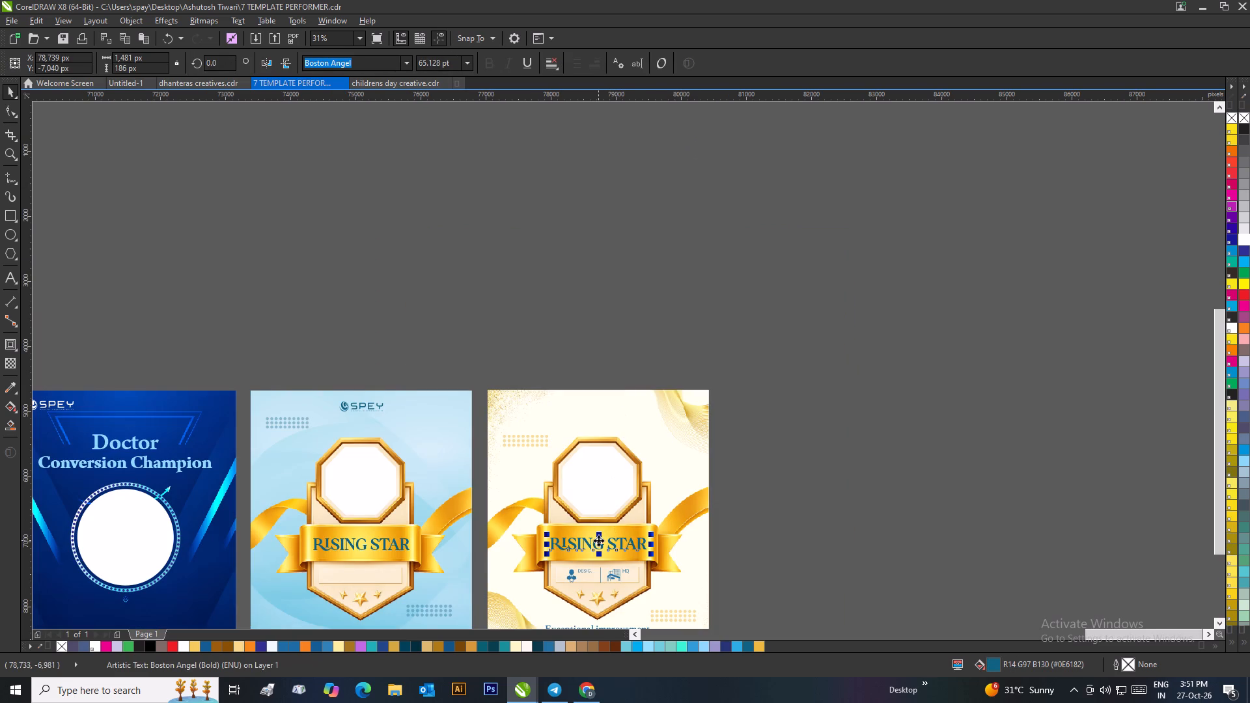
drag(598, 541, 598, 426)
click(594, 347)
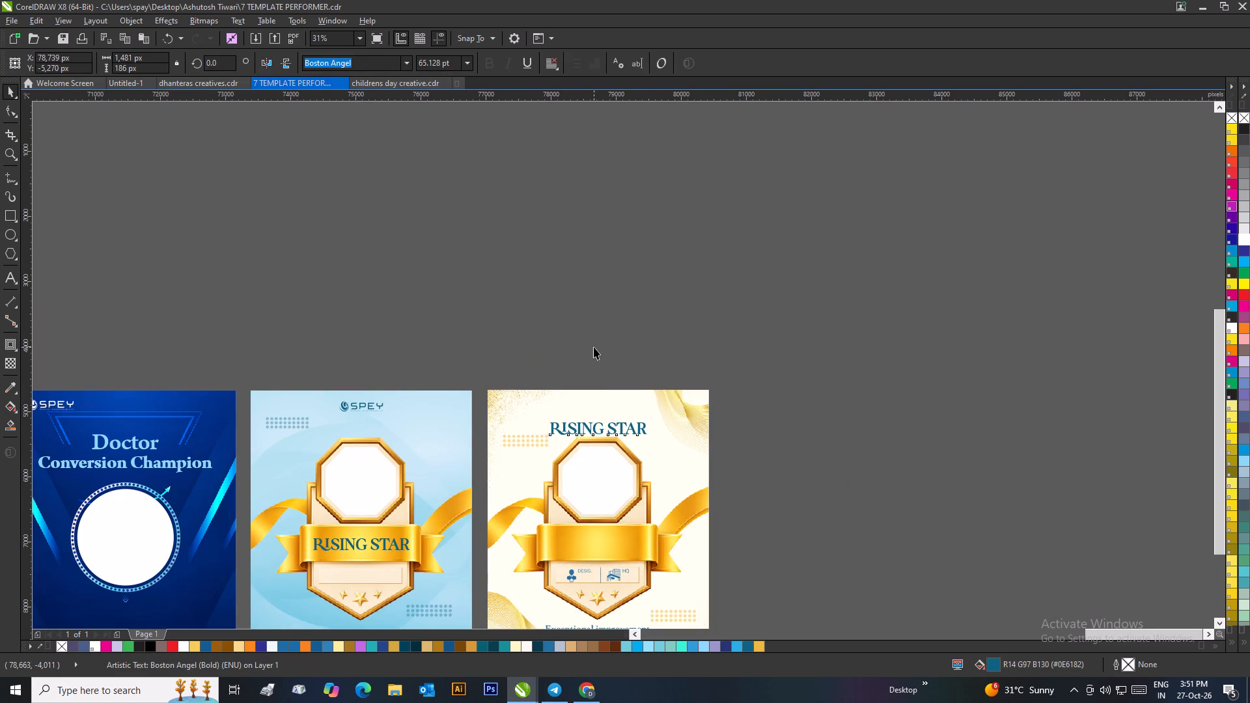
Copy the SPEY logo from the light-blue Rising Star poster to the top centre of the ivory poster, above the title.
drag(311, 375, 447, 425)
drag(361, 404, 520, 397)
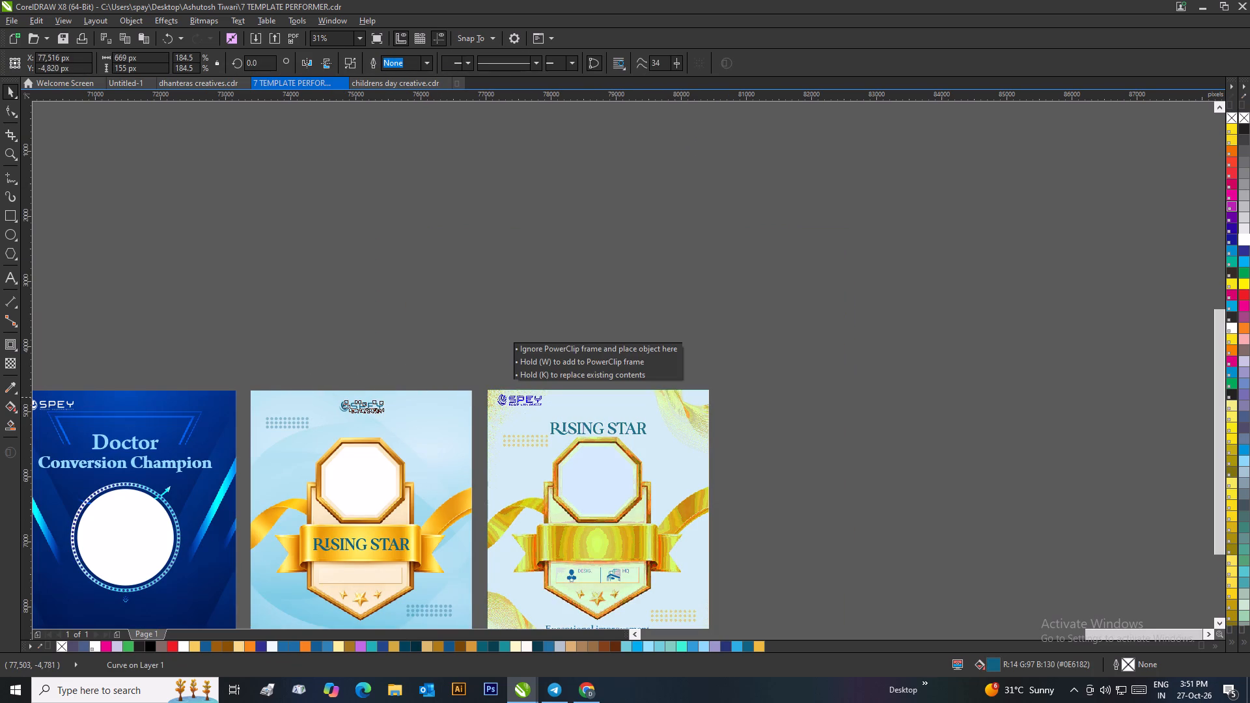
drag(520, 397, 592, 400)
right_click(592, 400)
click(602, 367)
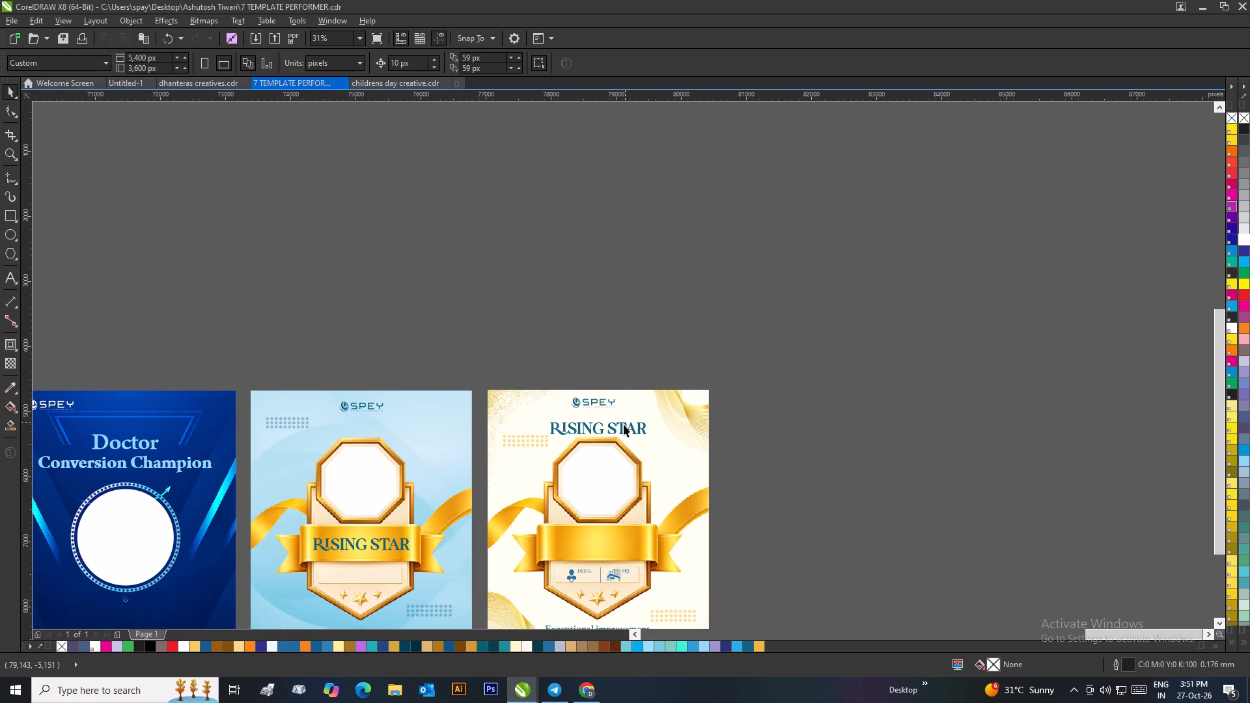
Fill the ivory poster's "Exceptional improvement in performance." caption and lower-right dot pattern with dark reddish brown.
scroll(607, 432, up, 1)
scroll(622, 367, down, 1)
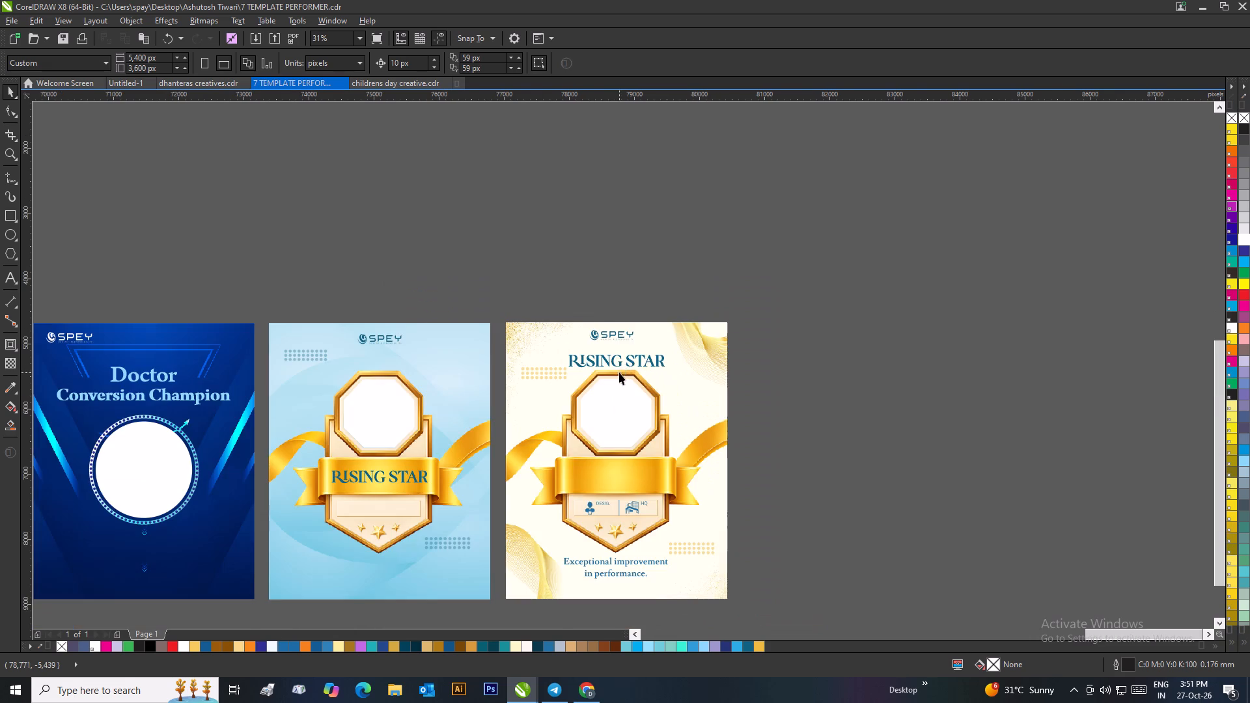
scroll(618, 373, up, 1)
scroll(593, 383, down, 2)
scroll(636, 389, up, 1)
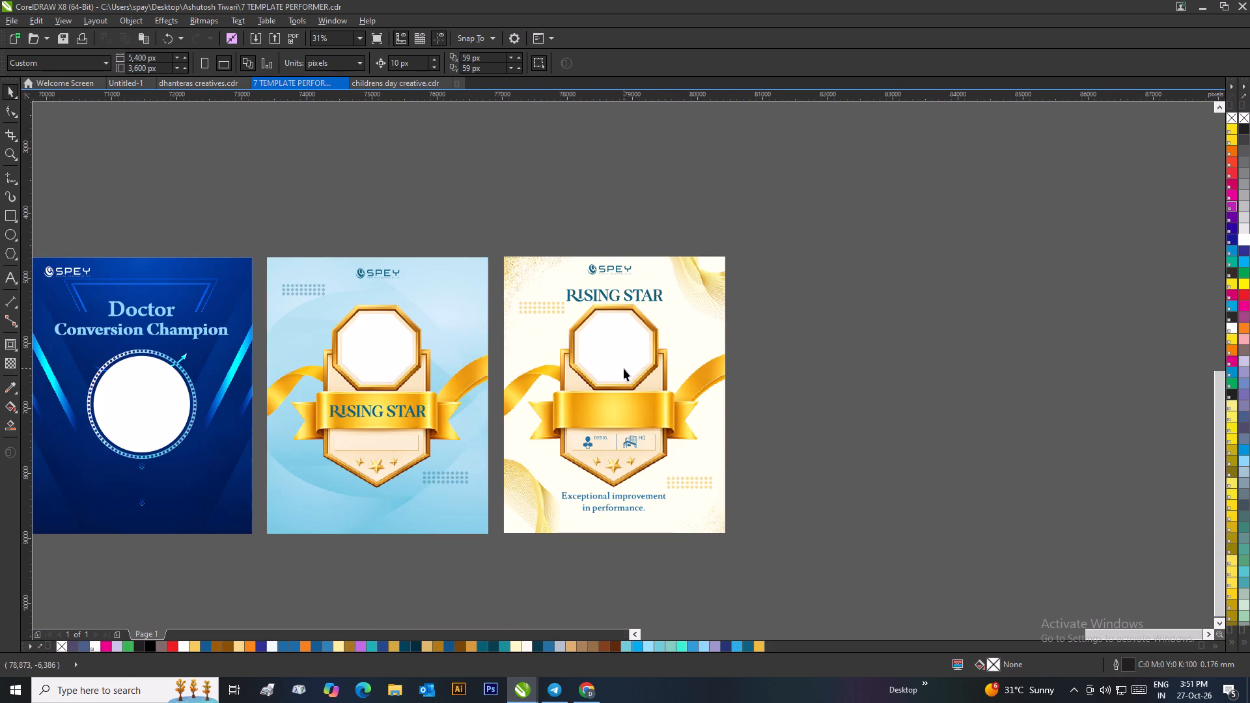
click(788, 396)
scroll(633, 474, up, 1)
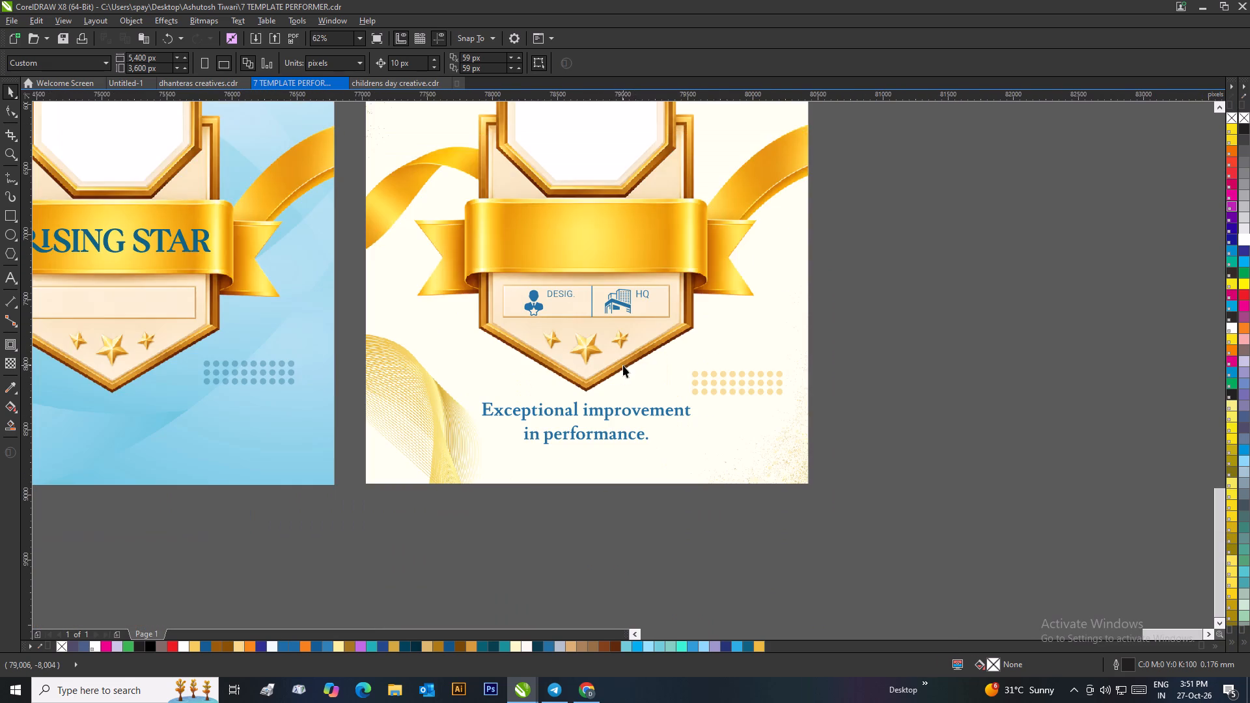
scroll(623, 365, down, 1)
scroll(622, 347, up, 1)
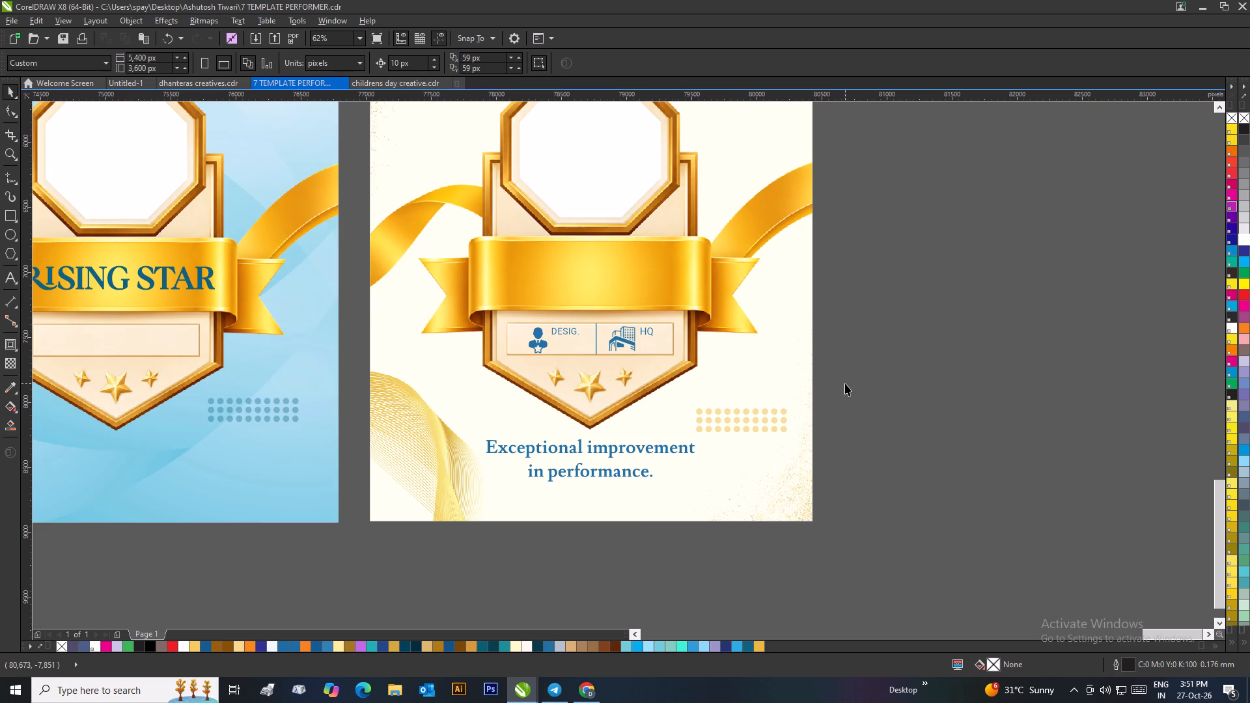
drag(854, 401, 467, 497)
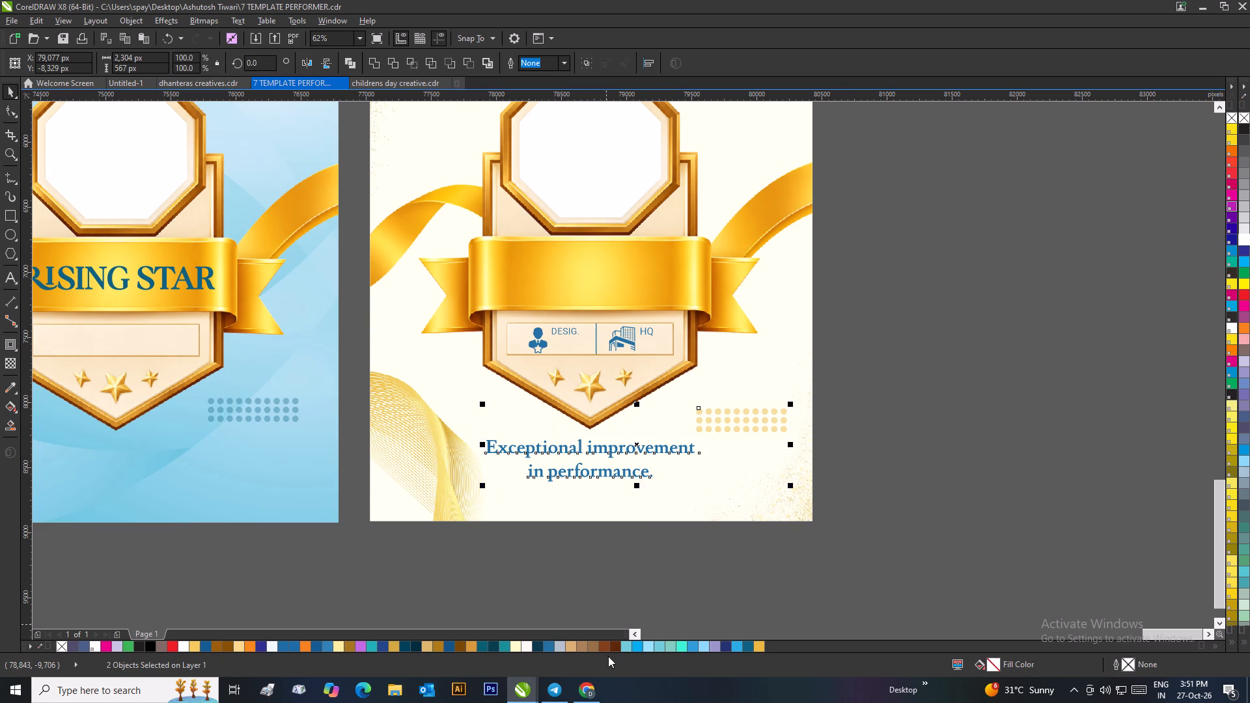
click(600, 644)
click(939, 410)
Fill the DESIG./HQ details in the ivory badge's box with the same dark reddish brown.
drag(884, 292, 499, 357)
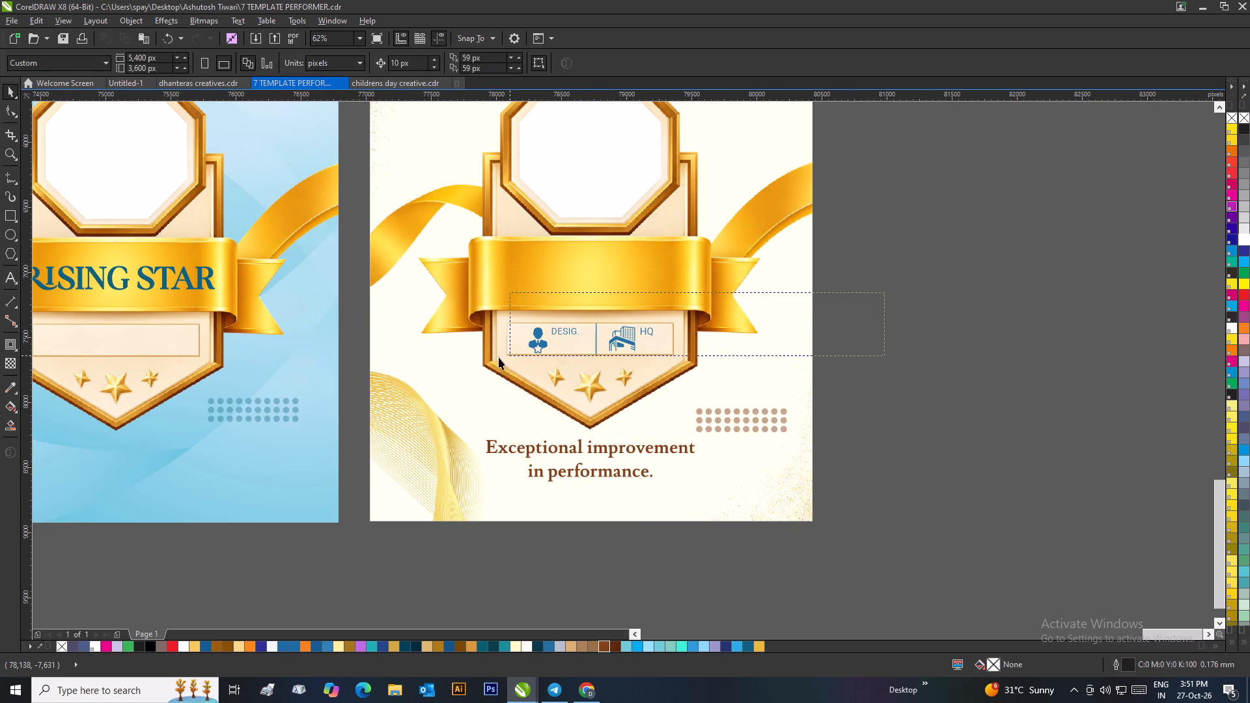
drag(499, 357, 486, 359)
click(603, 647)
drag(945, 421, 932, 402)
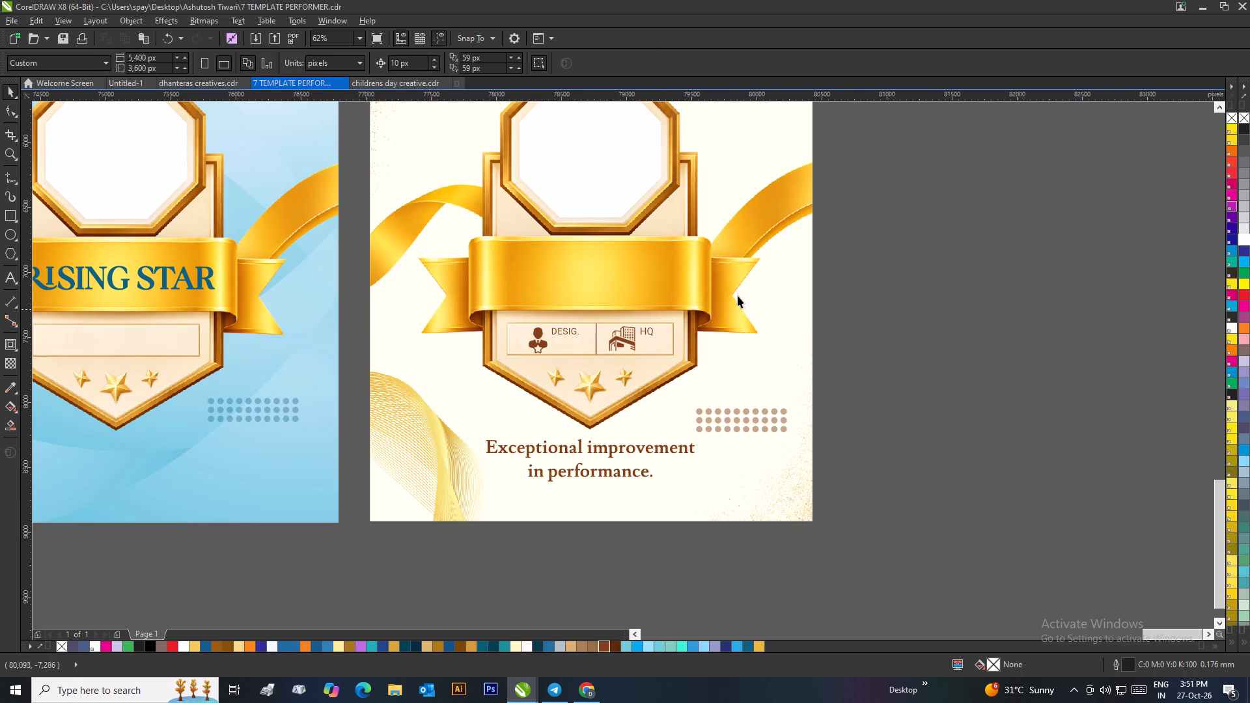
Fill the ivory poster's RISING STAR title and SPEY logo with the same dark reddish brown (C32 M77 Y100 K33).
scroll(726, 292, down, 1)
scroll(575, 303, up, 1)
click(598, 244)
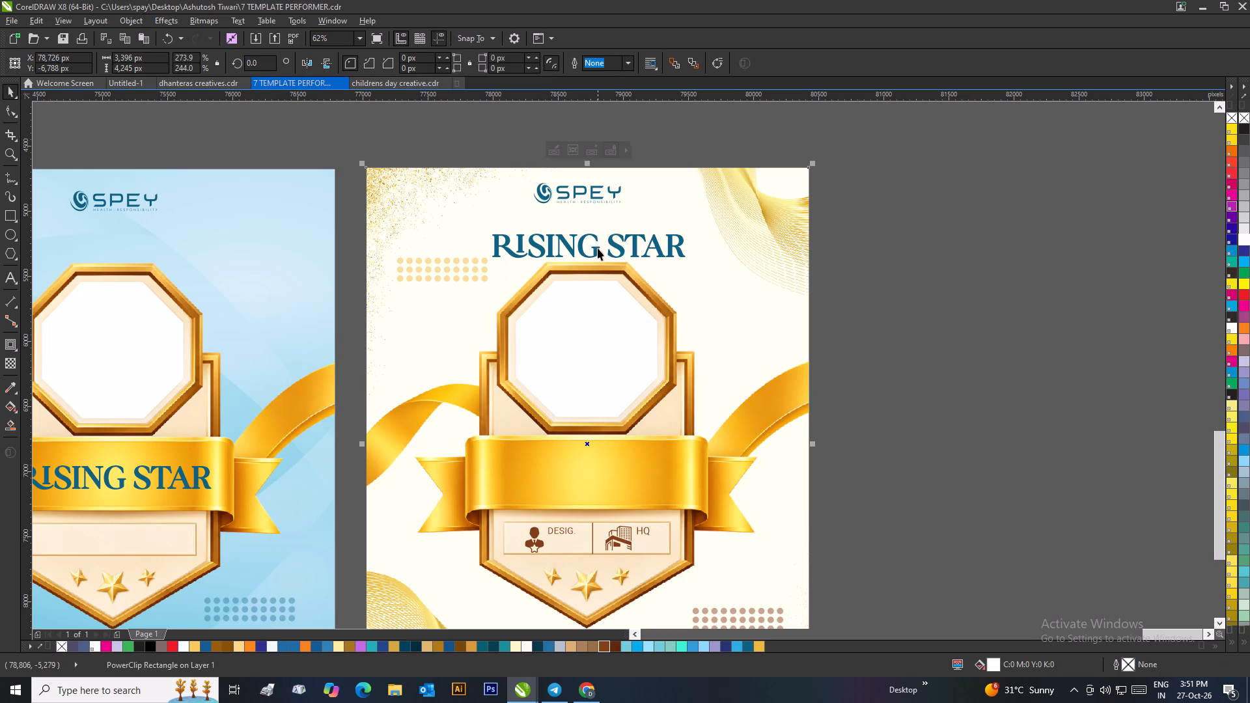
click(597, 249)
click(604, 645)
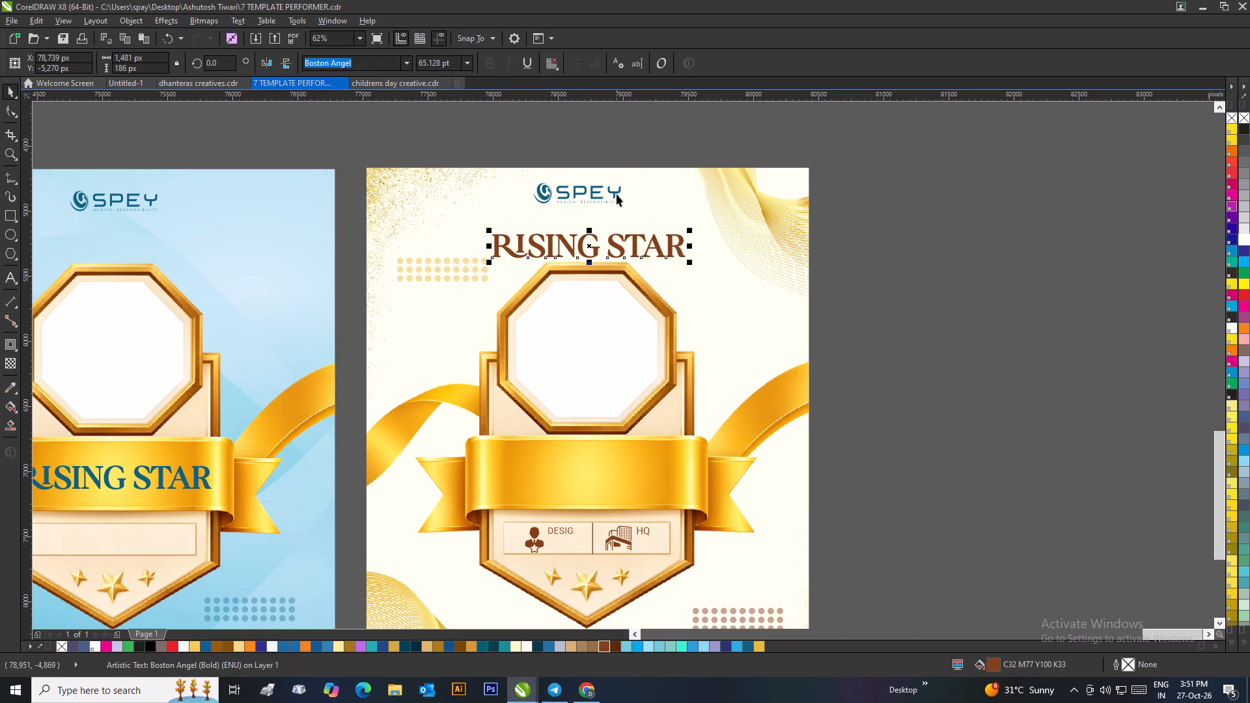
click(616, 193)
click(599, 645)
click(964, 489)
Enlarge the ivory poster's RISING STAR title to about 72.6 pt and centre it horizontally on the poster, slightly higher above the octagonal frame.
scroll(898, 355, down, 1)
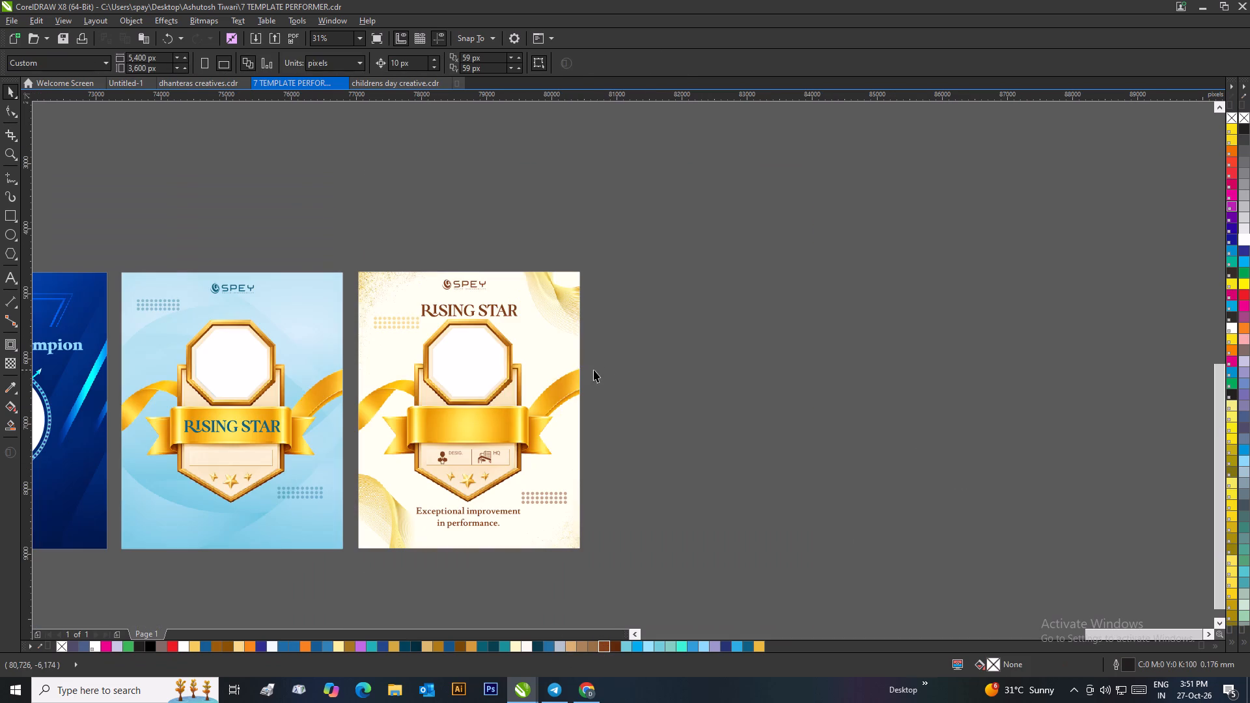
scroll(472, 410, up, 1)
click(880, 357)
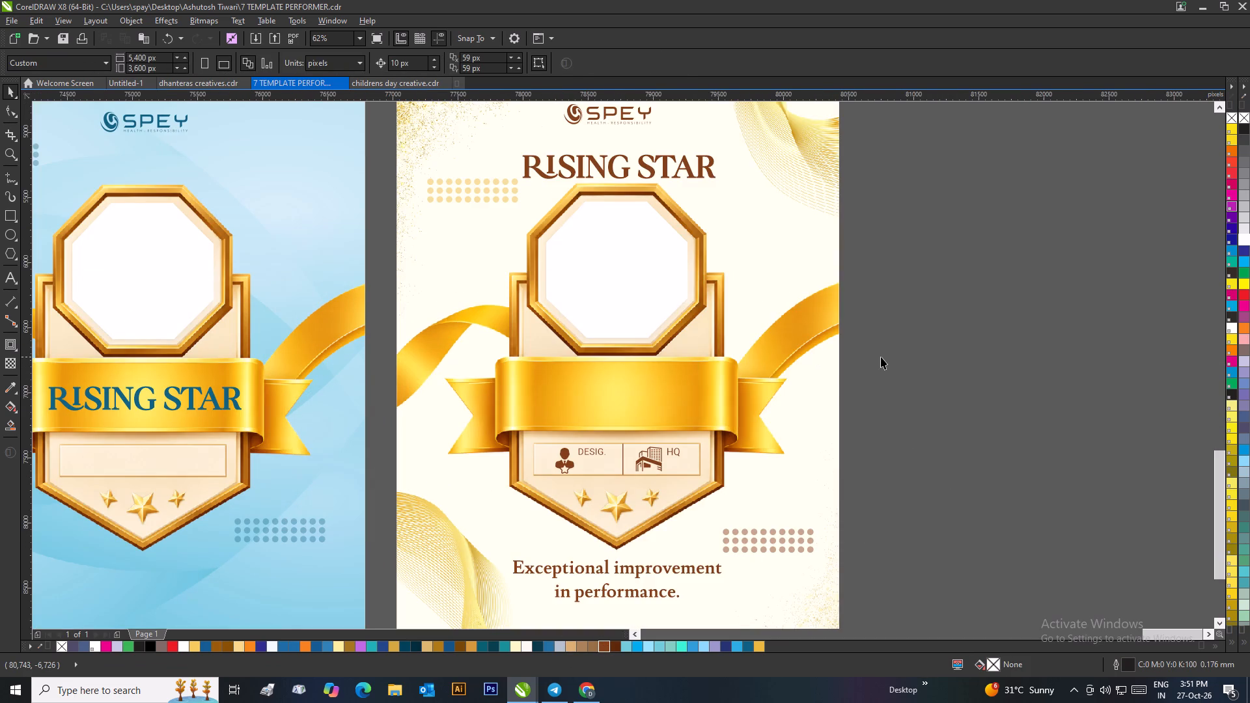
scroll(881, 357, down, 1)
scroll(462, 288, up, 1)
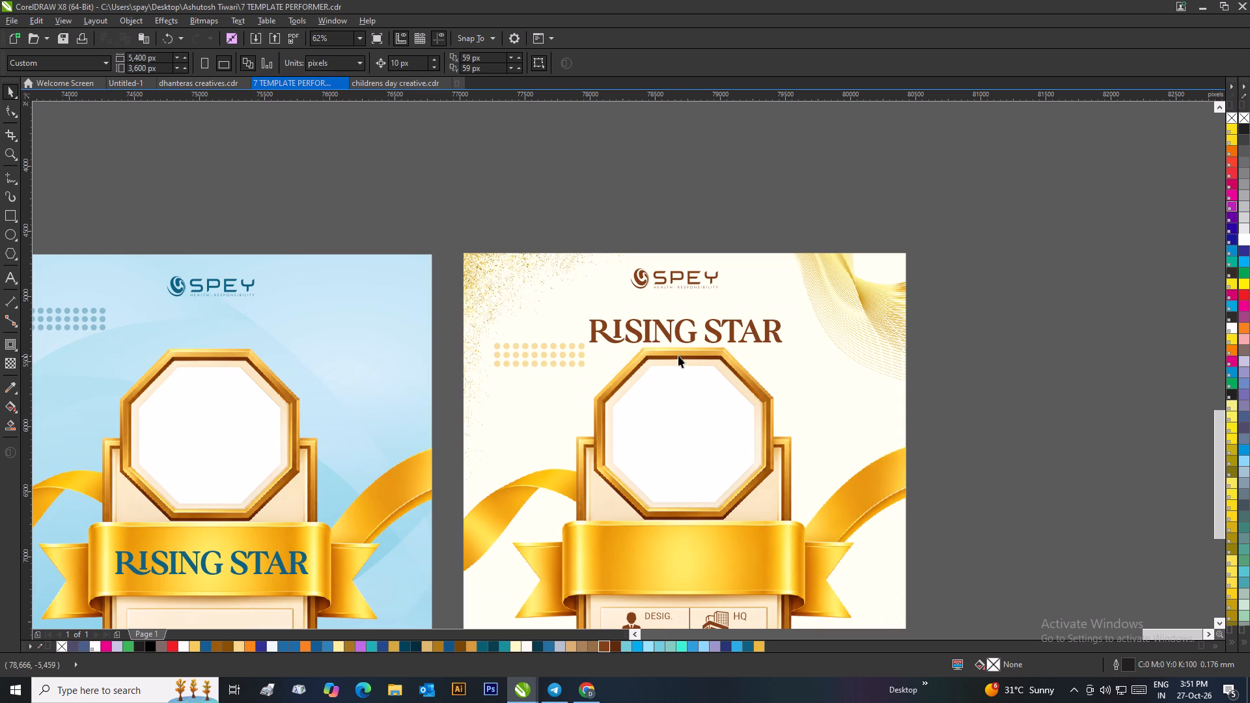
drag(692, 338, 669, 333)
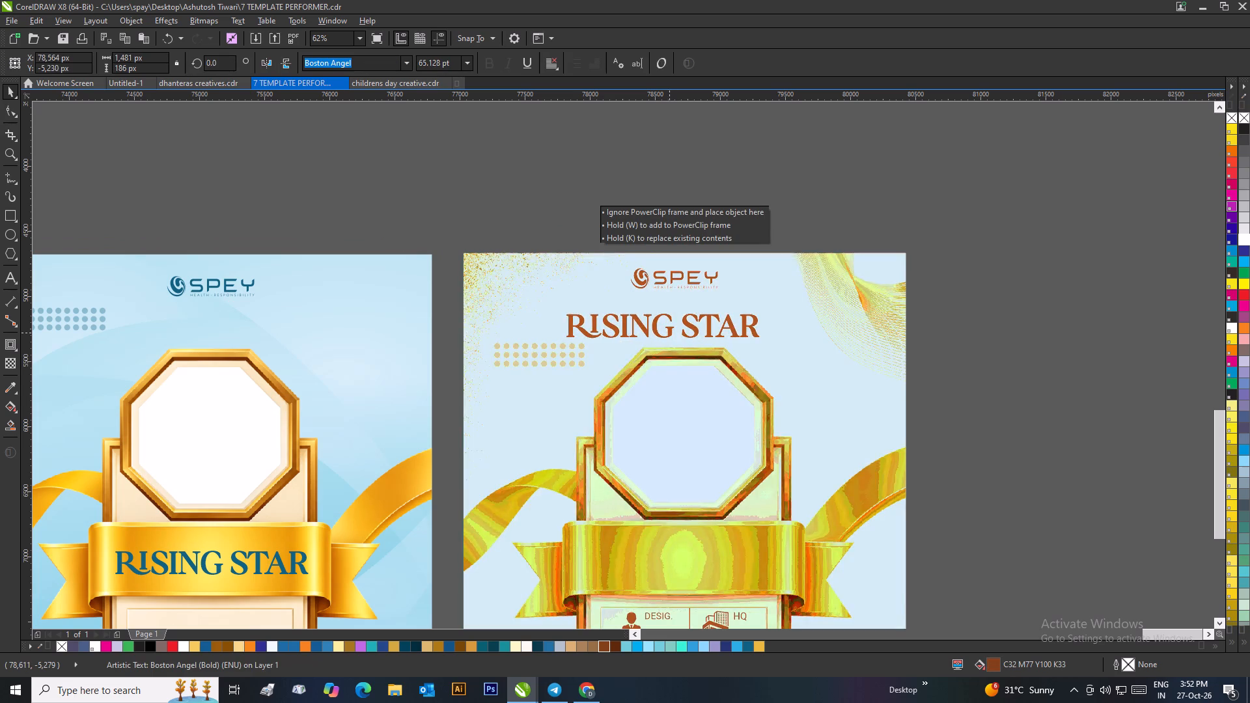
drag(669, 333, 681, 332)
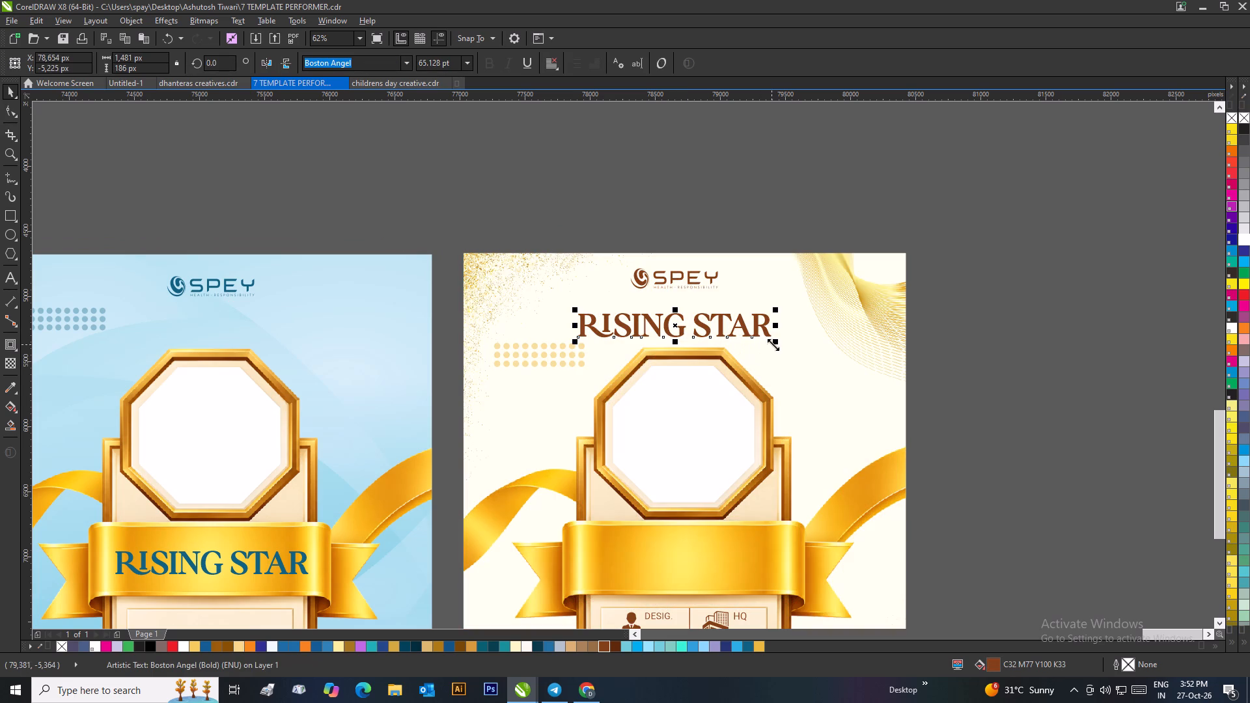
drag(777, 344, 799, 358)
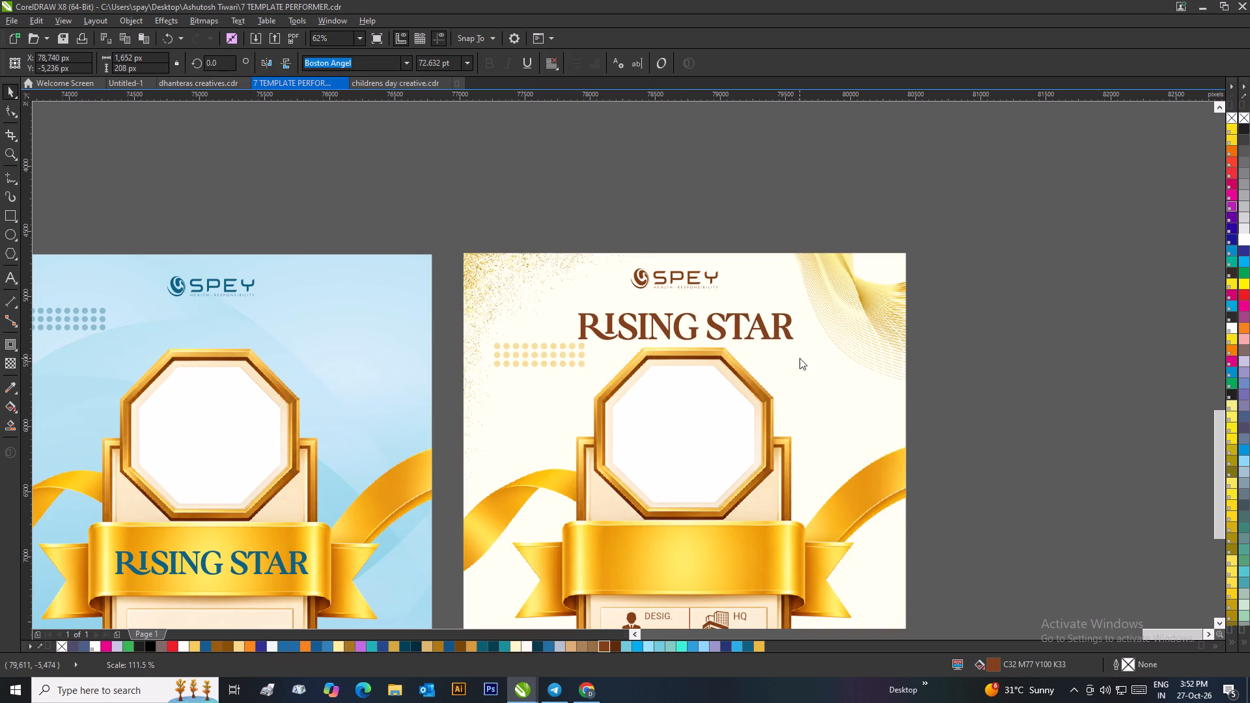
shift+click(780, 368)
key(c)
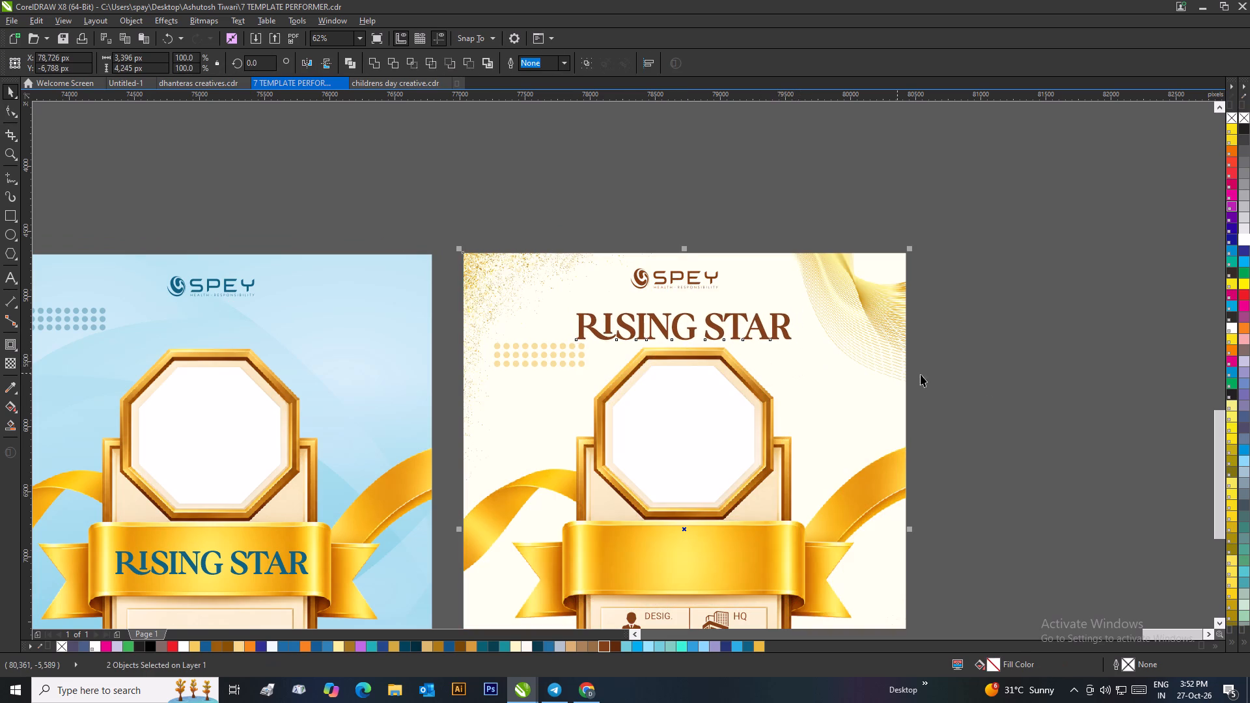
click(985, 382)
Inside the ivory poster's PowerClip, move the badge and ribbon artwork straight down about 150 px.
scroll(889, 348, down, 2)
scroll(620, 367, up, 1)
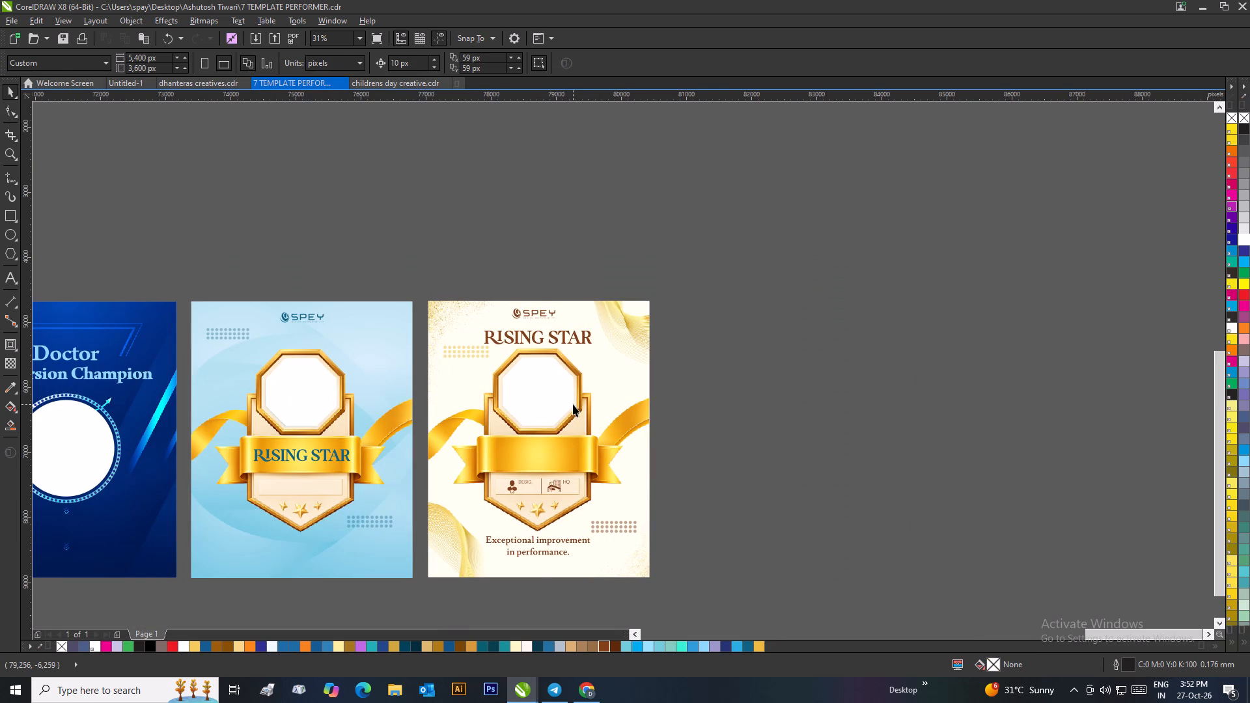
click(573, 404)
right_click(573, 404)
click(621, 315)
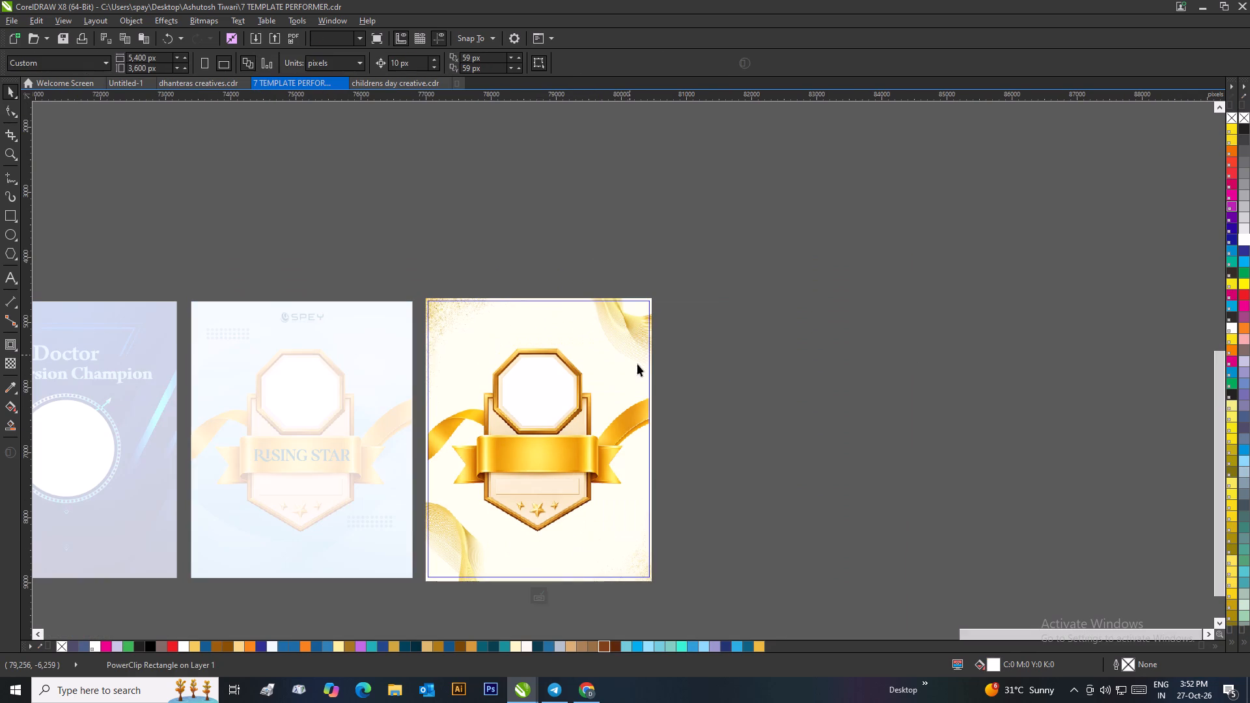
drag(673, 327, 371, 552)
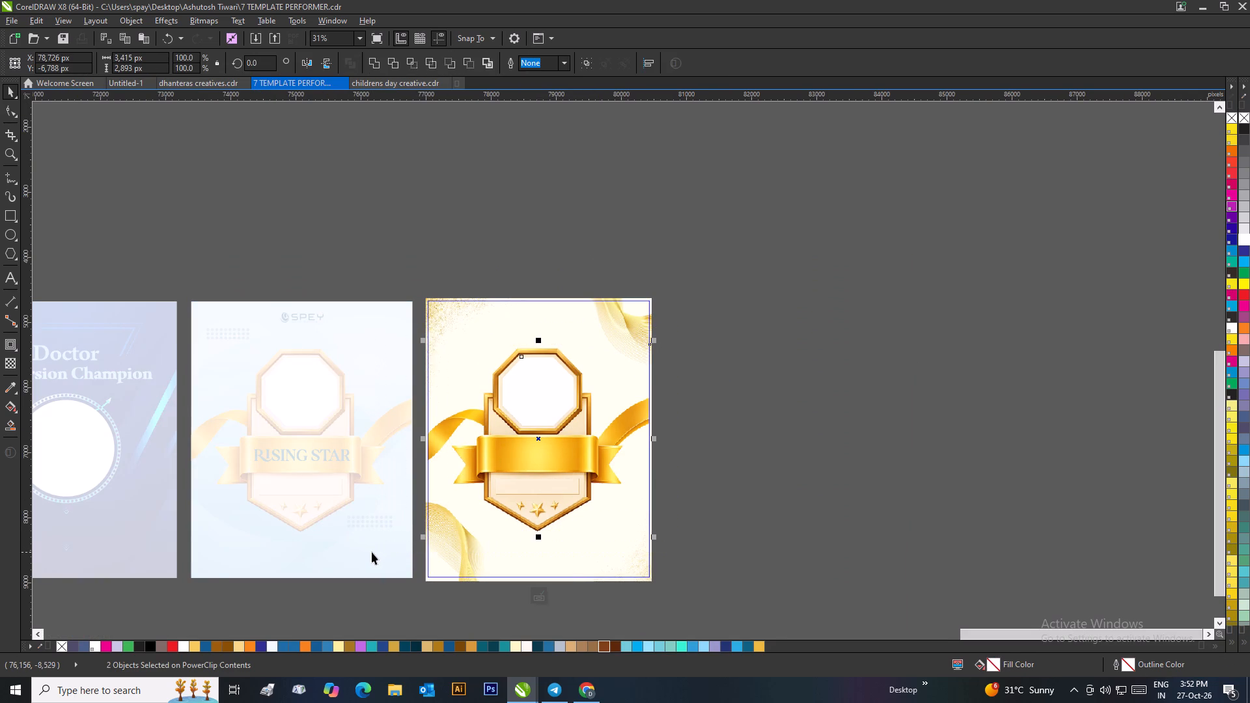
key(Down)
key(Down)
key(Down)
key(Down)
key(Down)
key(Down)
key(Down)
key(Down)
key(Down)
key(Down)
key(Down)
key(Down)
key(Down)
key(Down)
key(Down)
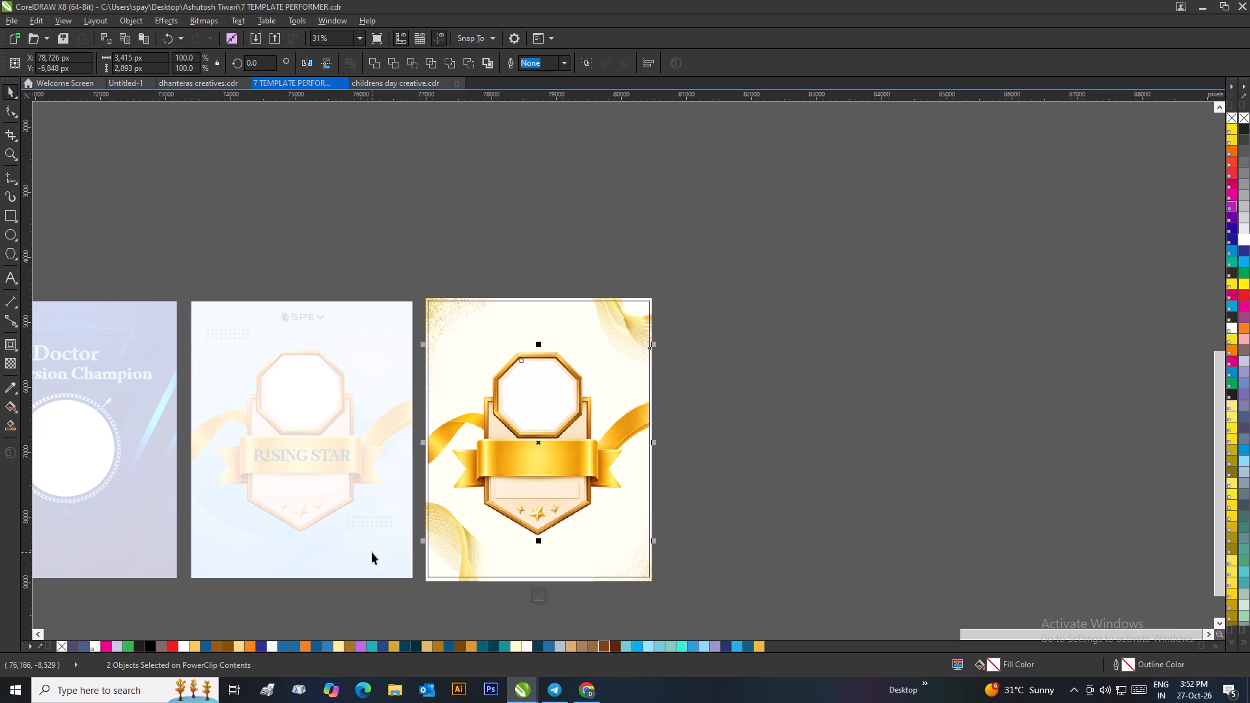
key(Down)
key(Down)
key(Down)
key(Down)
key(Down)
key(Down)
key(Down)
key(Down)
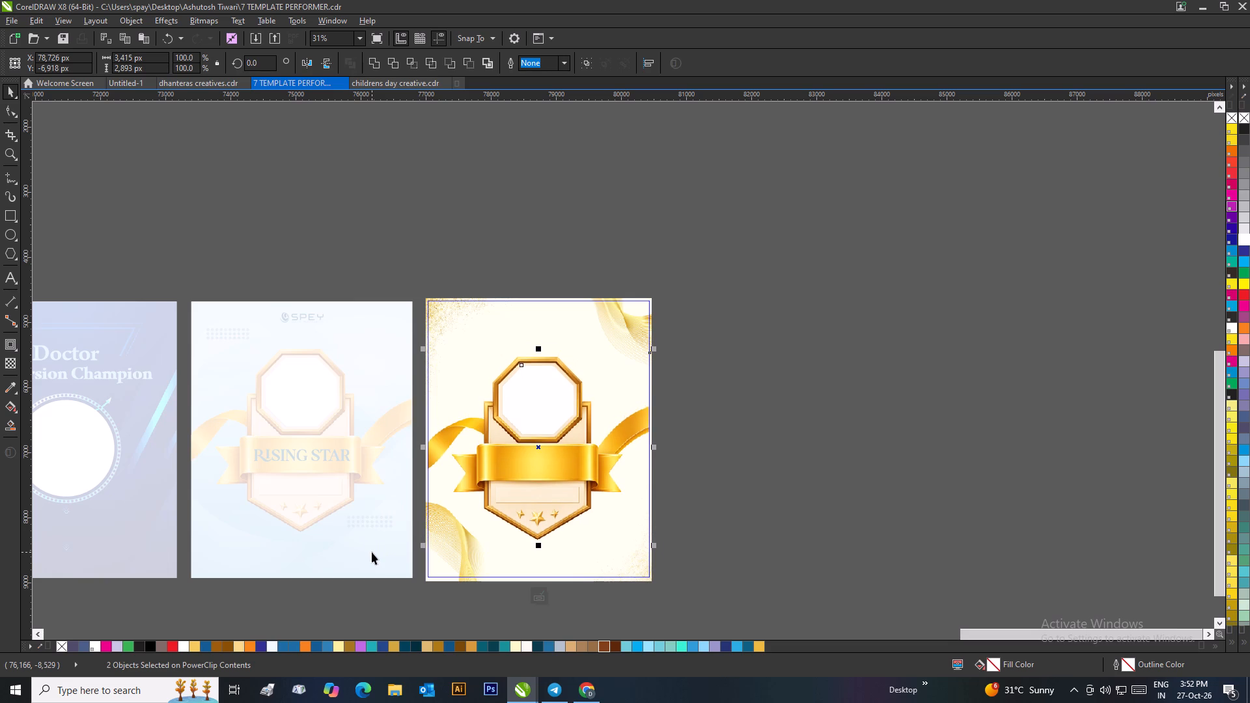
key(Down)
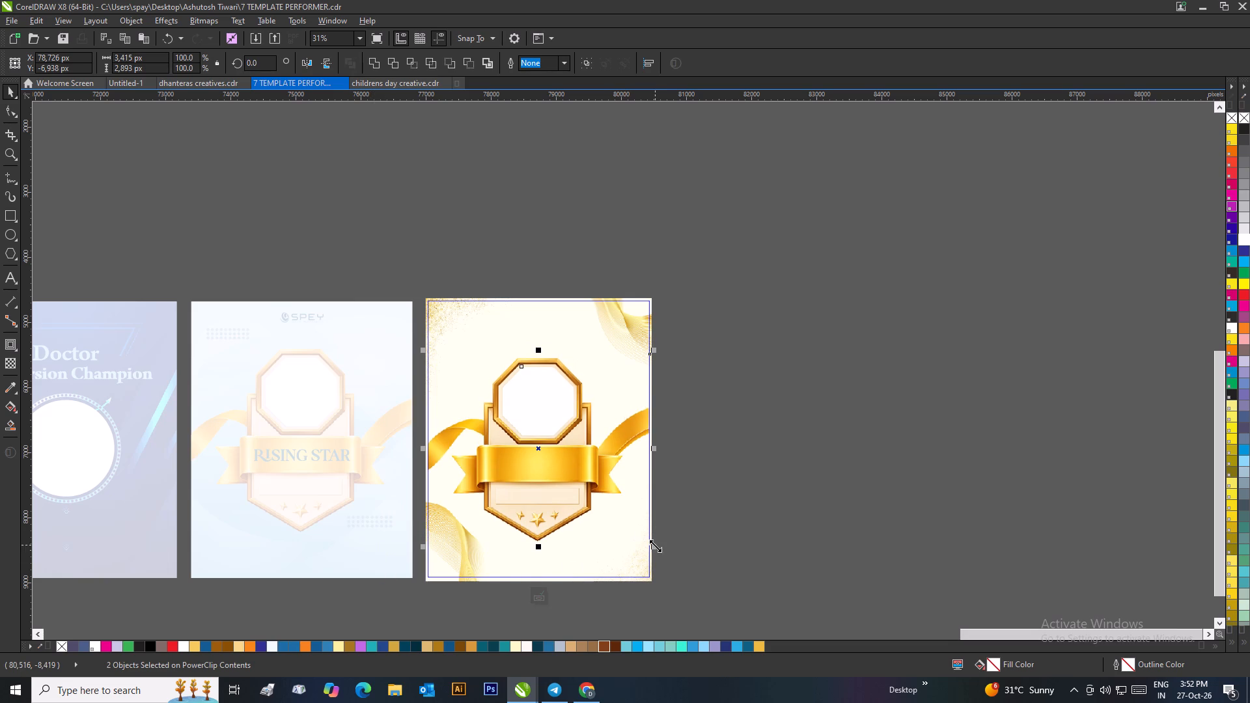
drag(654, 550, 641, 558)
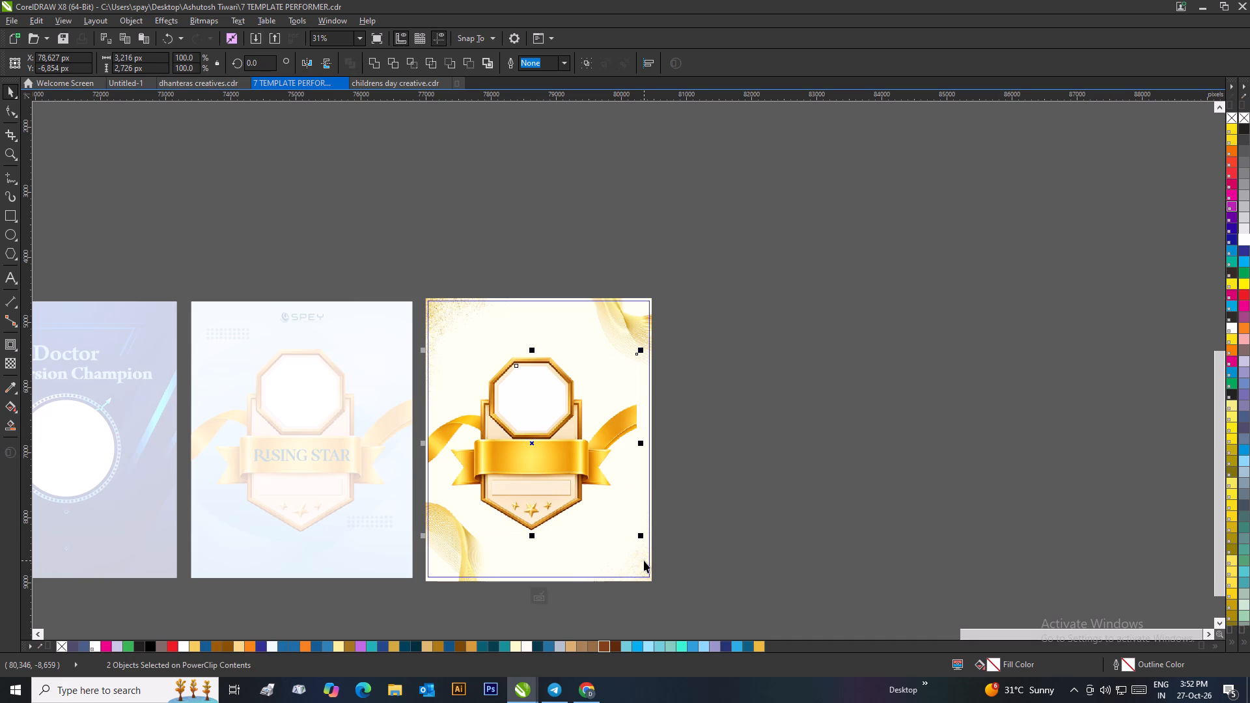
key(ctrl+z)
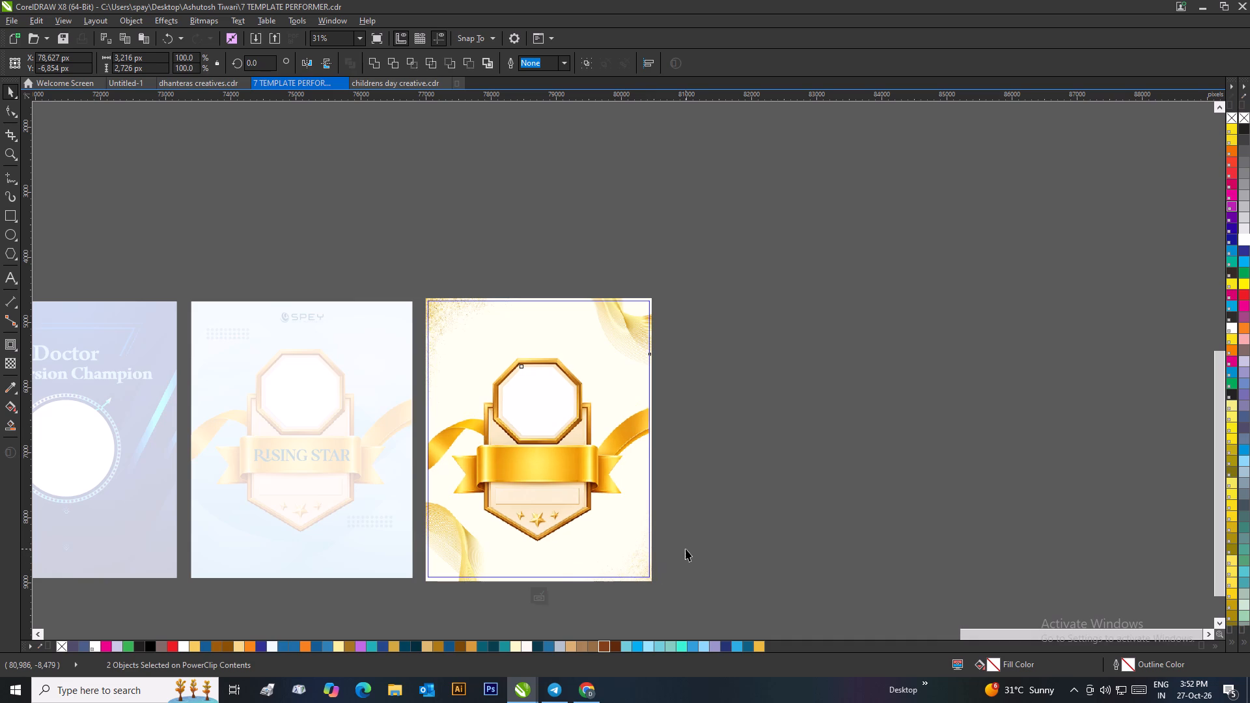
click(723, 484)
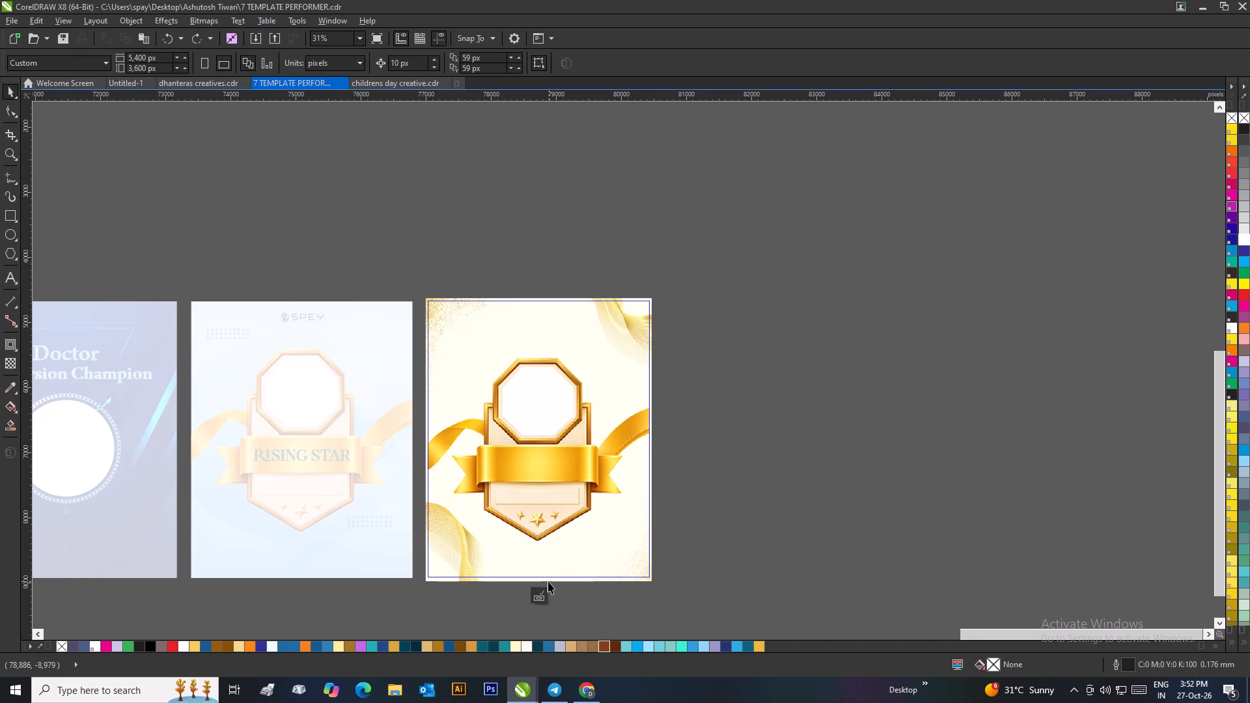
click(540, 588)
click(717, 533)
Tighten the ivory poster's caption line spacing to an overall text height of about 303 px and move the caption down below the badge's point.
click(581, 542)
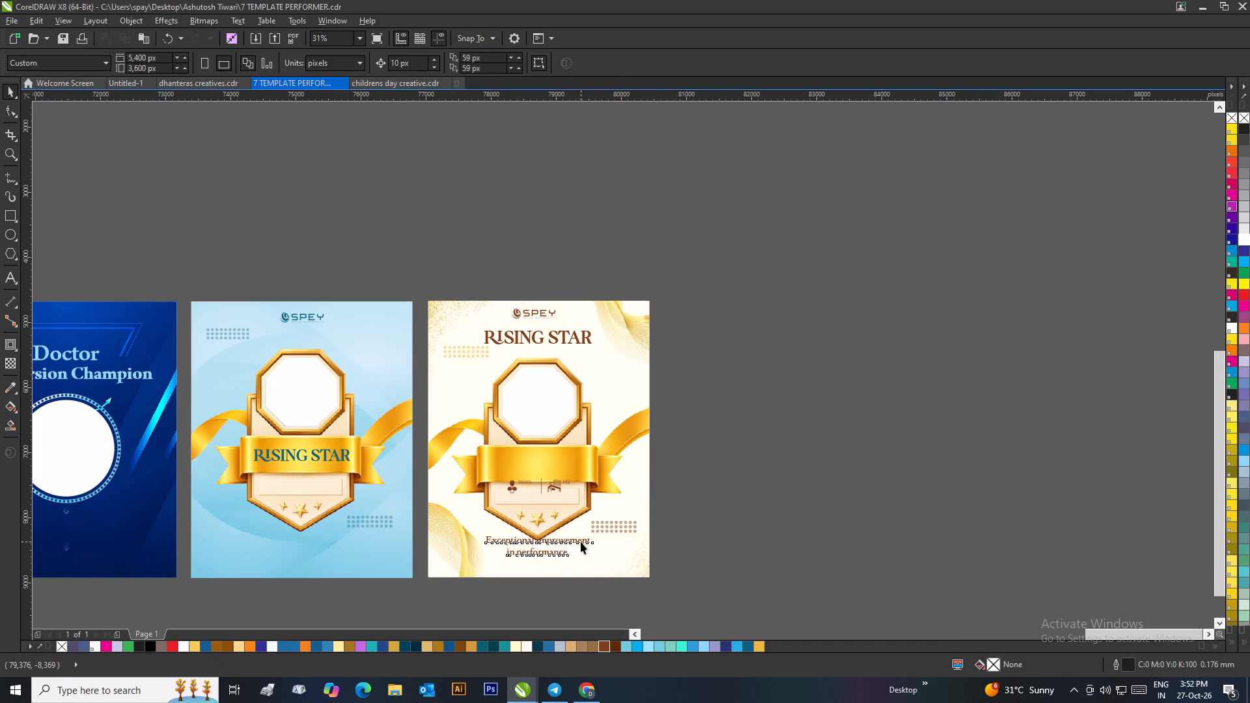
scroll(550, 552, up, 1)
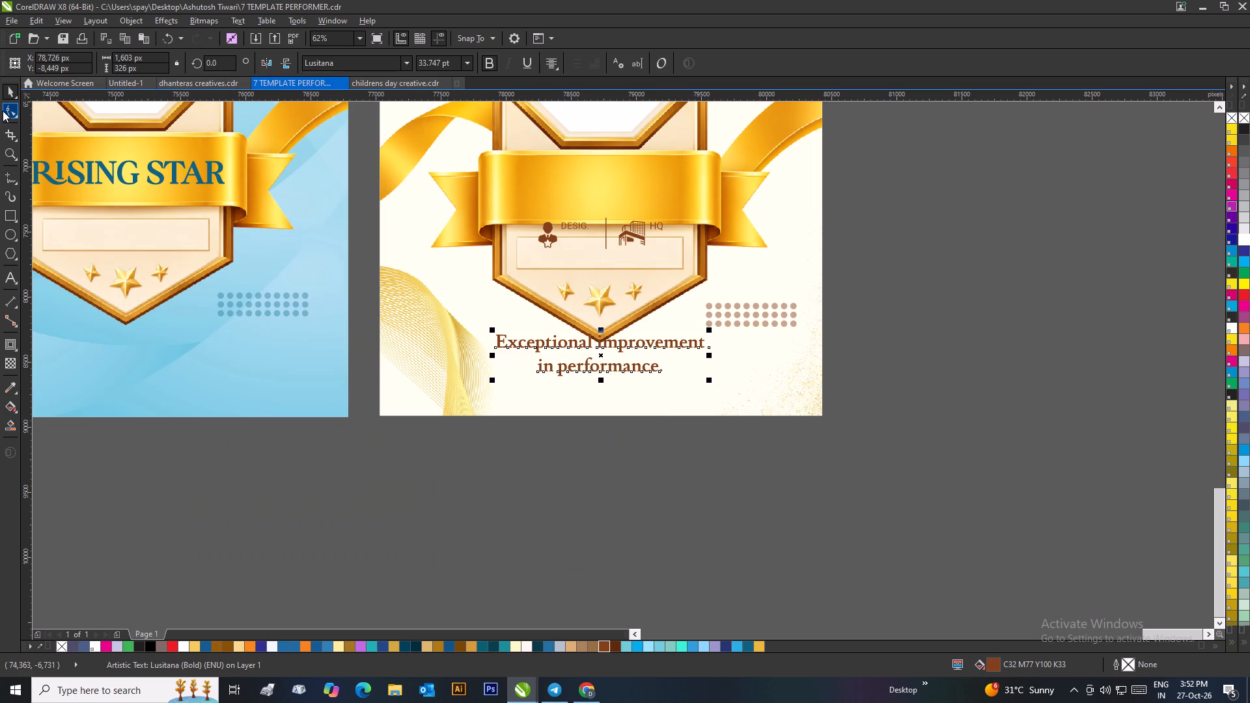
click(3, 111)
drag(488, 380, 502, 371)
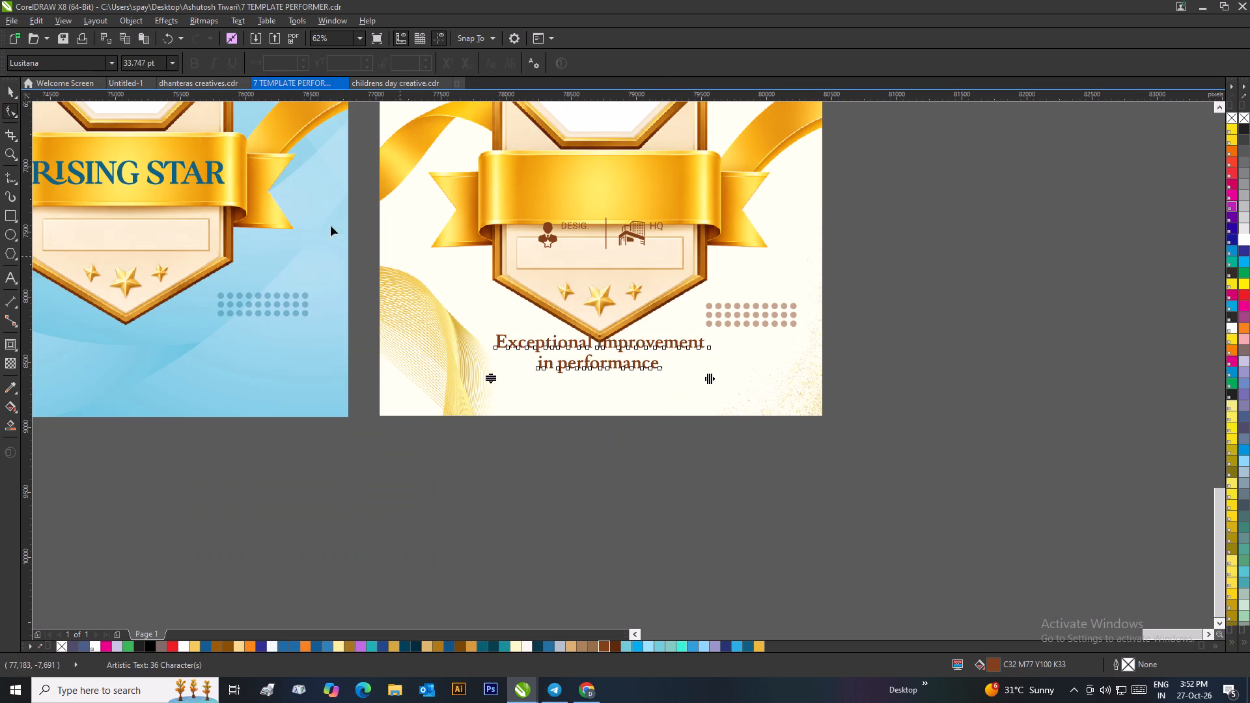
click(5, 84)
drag(624, 349, 624, 353)
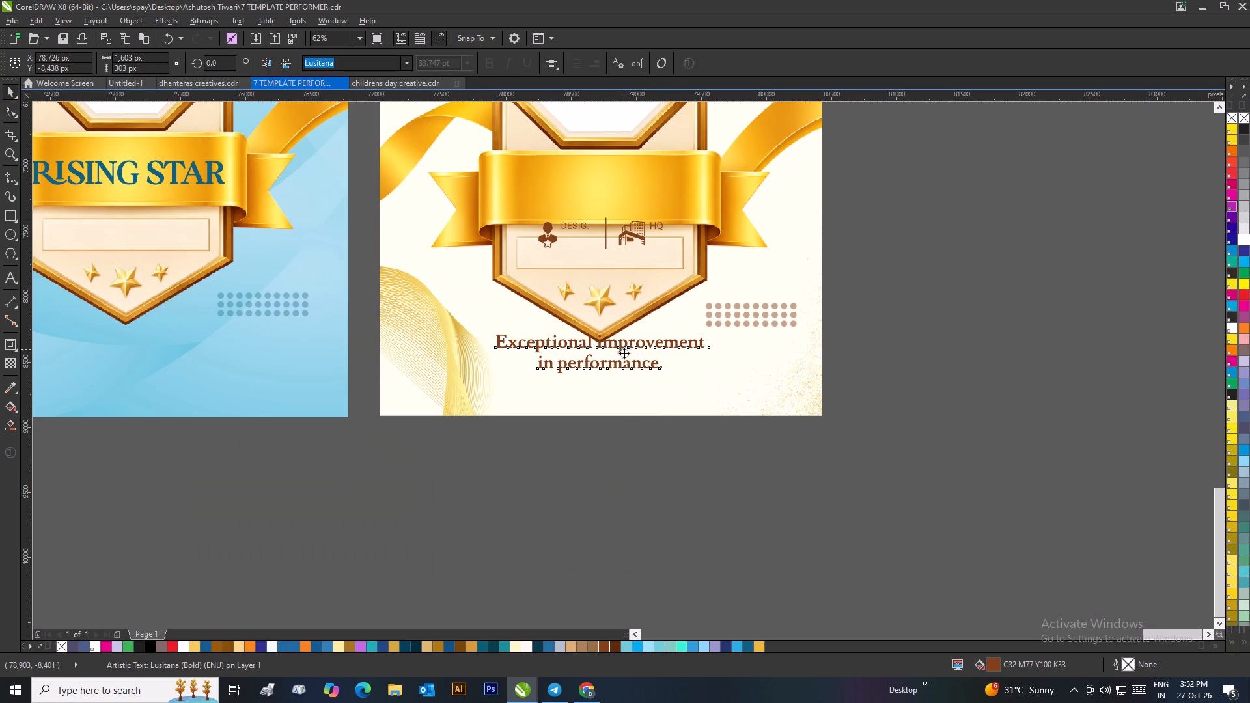
drag(624, 353, 622, 365)
scroll(621, 362, down, 1)
click(740, 369)
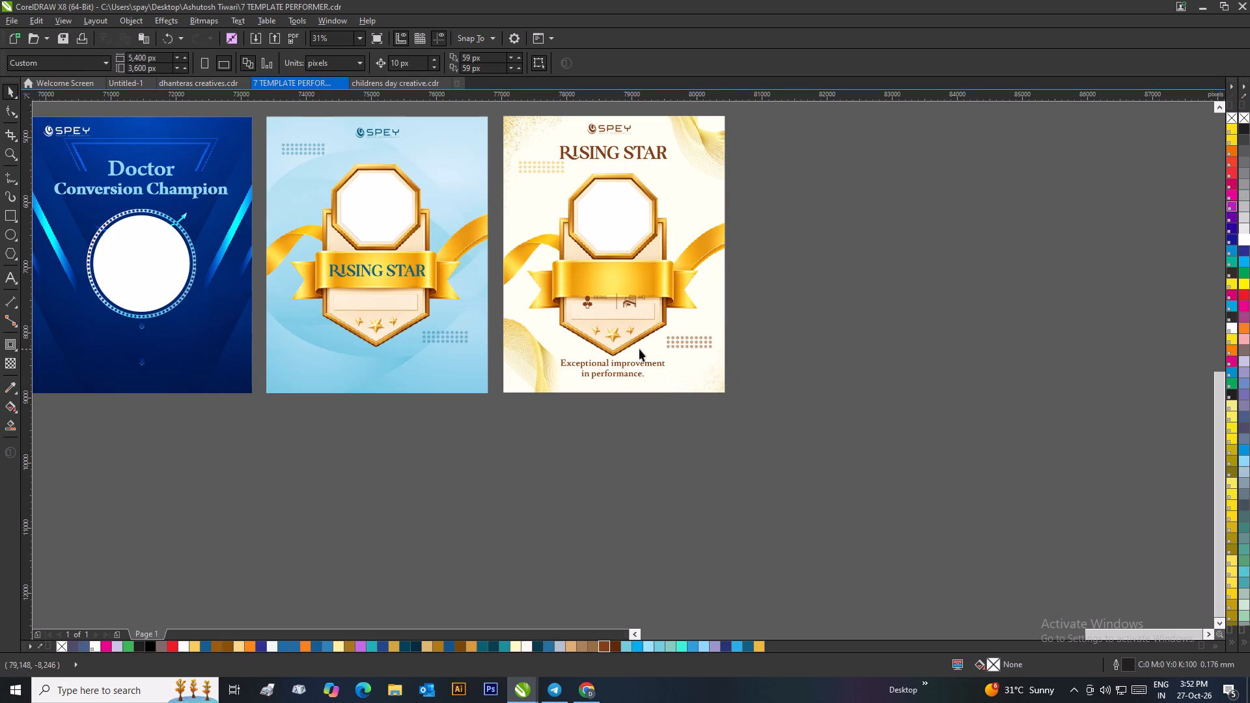
Move the ivory poster's DESIG./HQ details group straight down to about Y -7,661 px so it sits inside the badge's box.
scroll(620, 315, up, 1)
drag(886, 288, 492, 379)
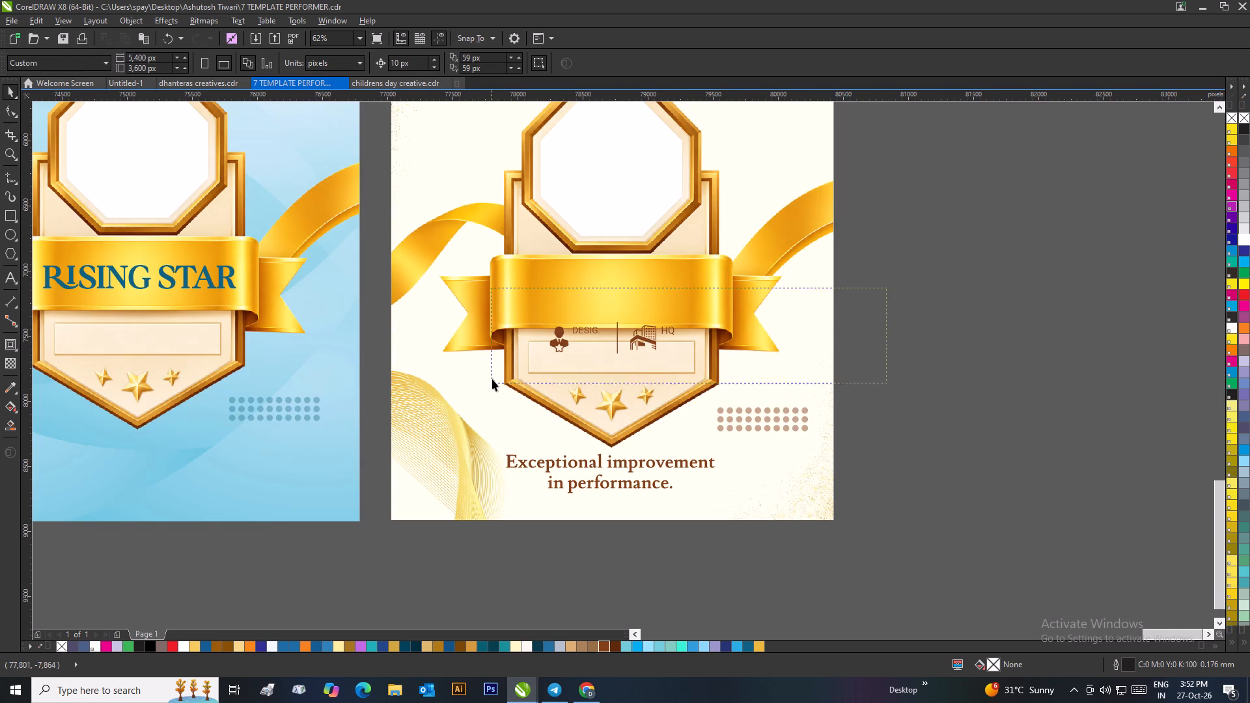
drag(492, 379, 492, 376)
scroll(563, 356, up, 1)
key(Down)
key(Down)
key(Down)
key(Down)
key(Down)
key(Down)
key(Down)
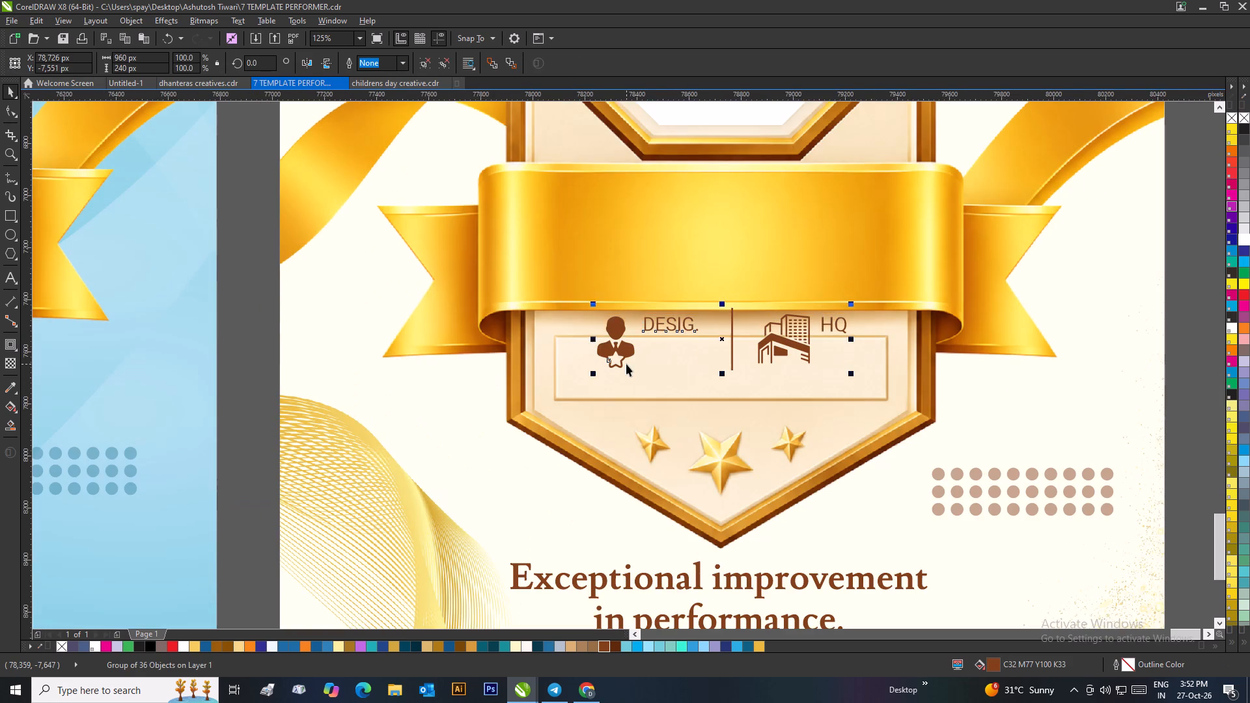
key(Down)
key(Down)
key(Down)
key(Down)
key(Down)
key(Down)
key(Down)
key(Down)
key(Down)
key(Down)
key(Down)
key(Down)
key(Down)
key(Down)
key(Up)
key(Up)
key(Up)
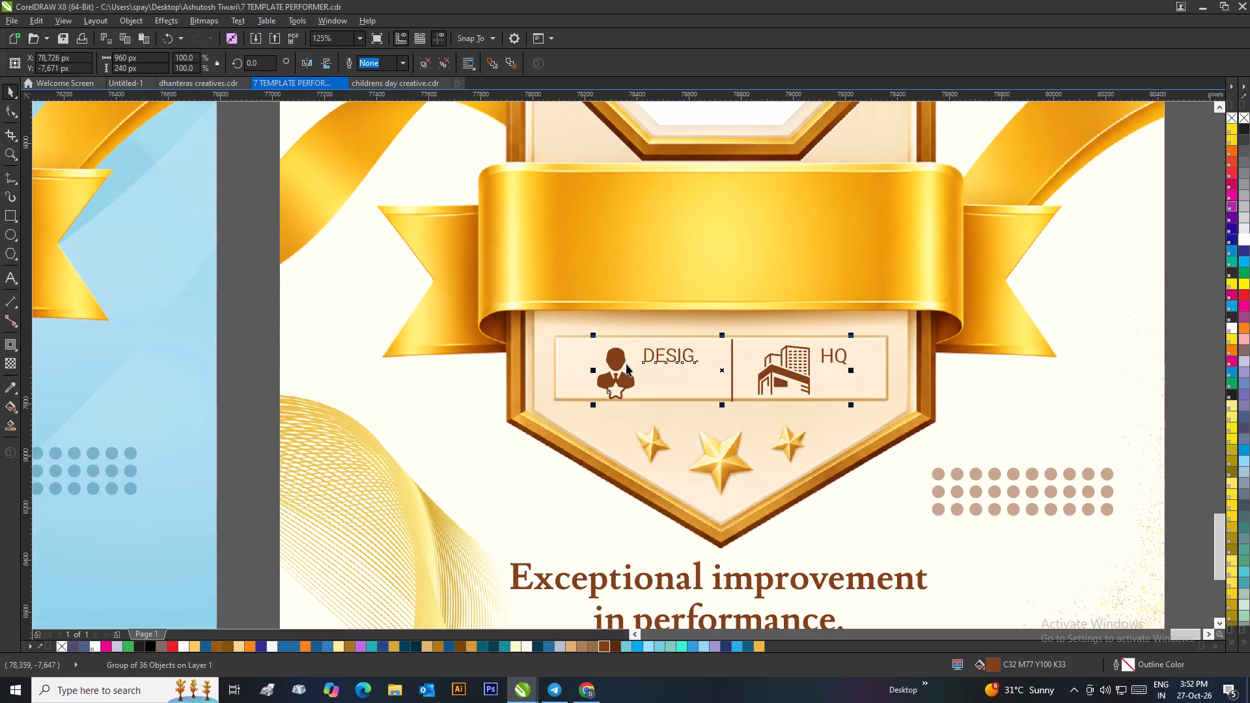
key(Up)
scroll(626, 364, down, 2)
click(809, 377)
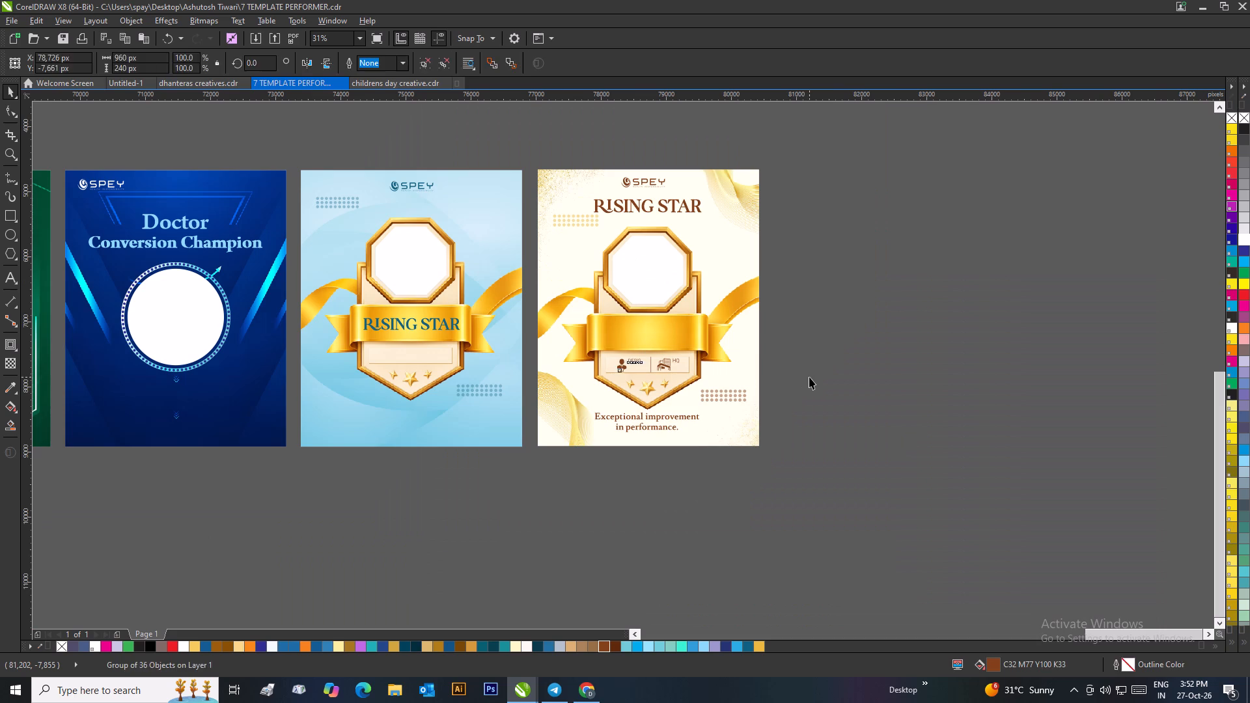
Adjust the "Exceptional improvement in performance." caption just below the badge's point and centre it horizontally on the ivory poster.
scroll(684, 399, up, 1)
scroll(624, 374, down, 1)
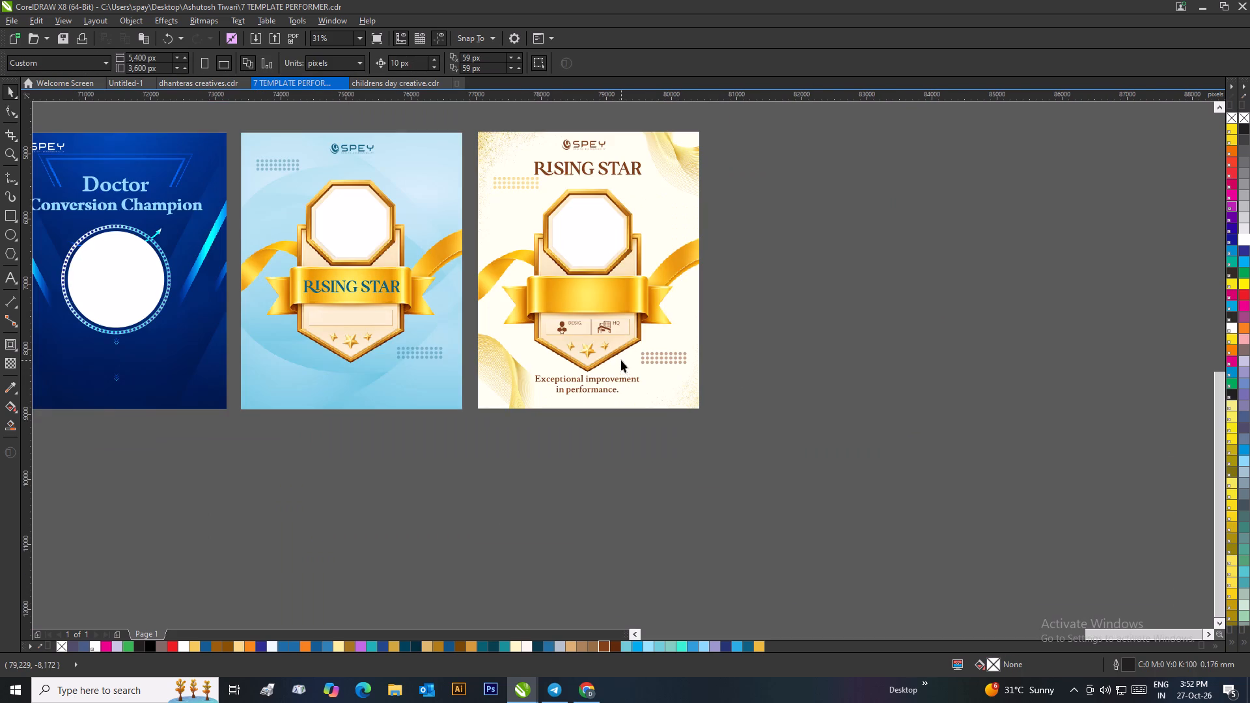
scroll(595, 353, up, 1)
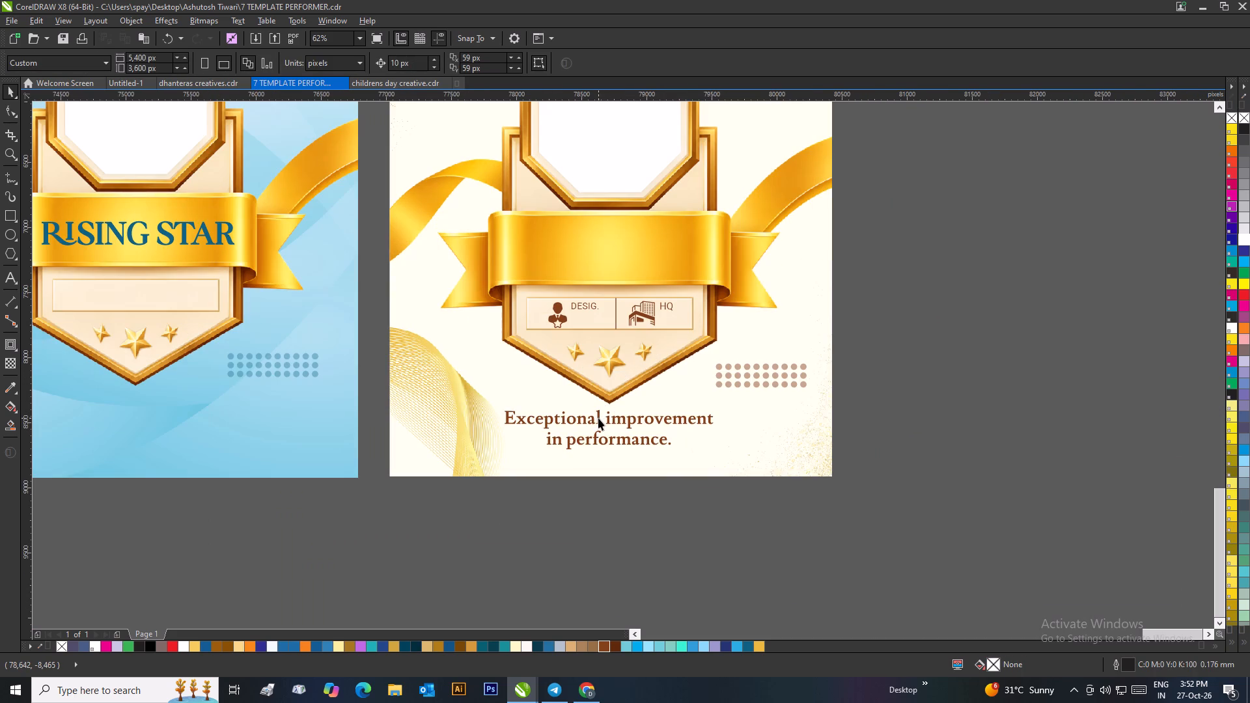
drag(598, 418, 598, 352)
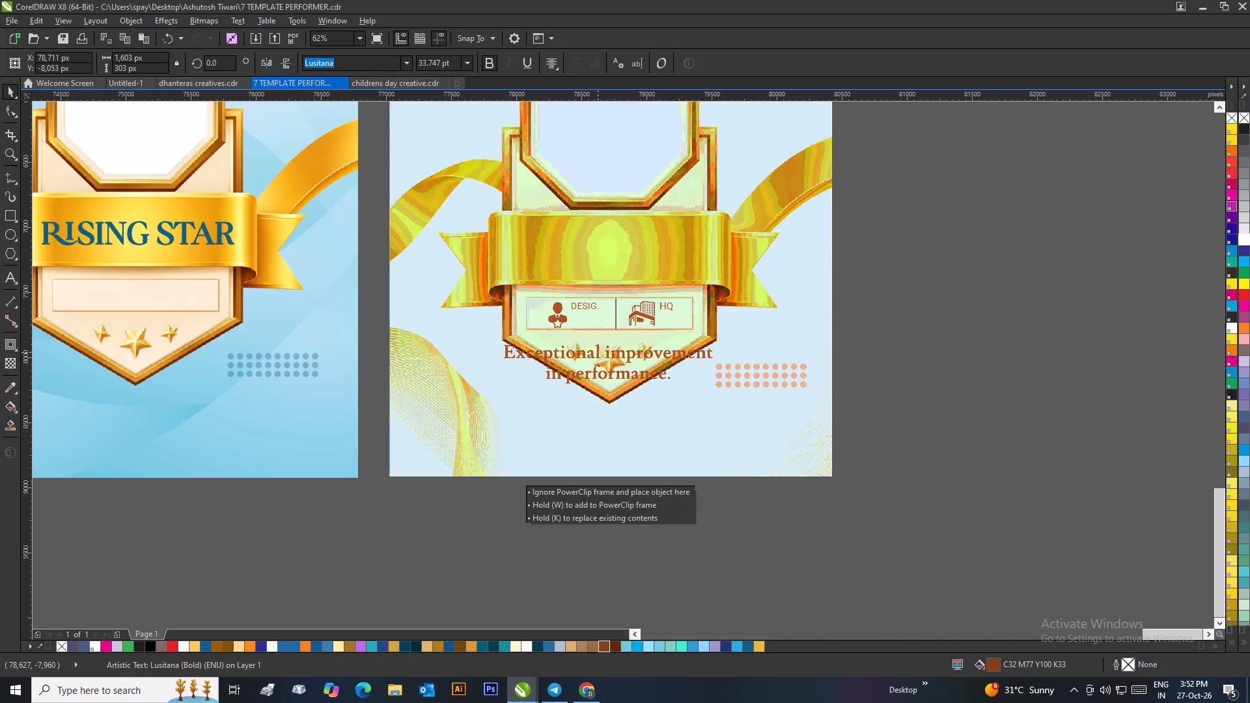
drag(598, 352, 600, 418)
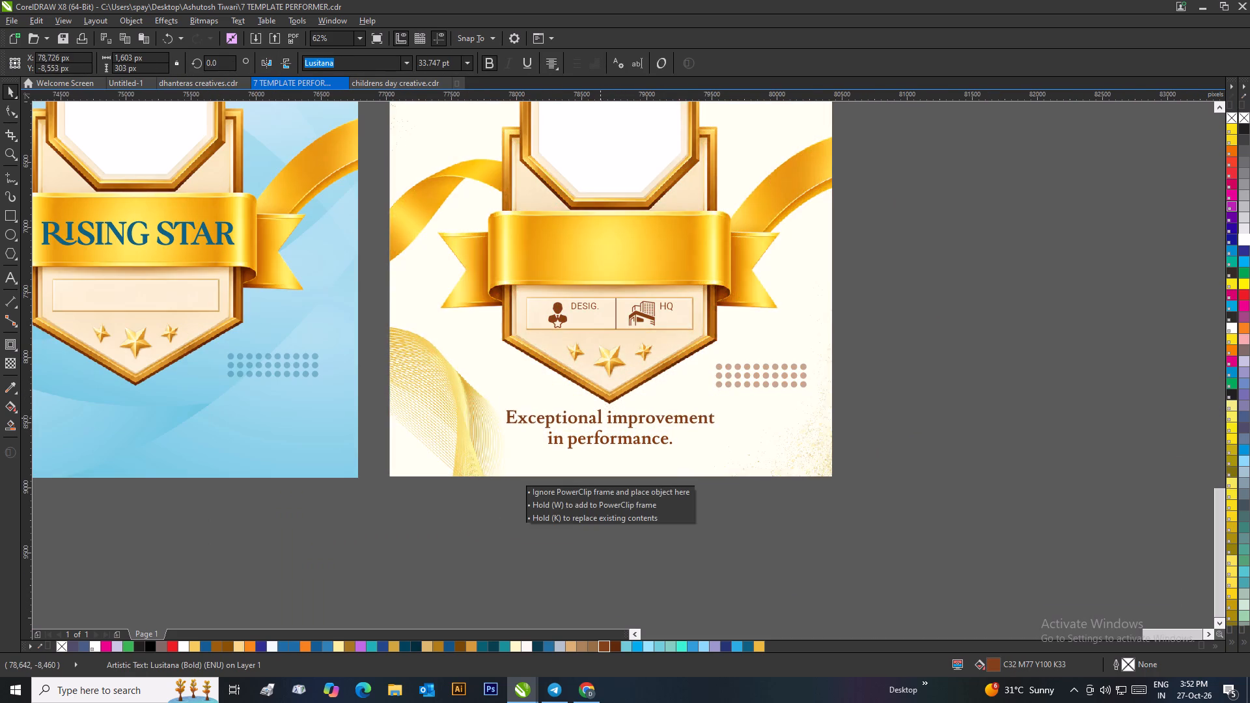
drag(600, 418, 604, 419)
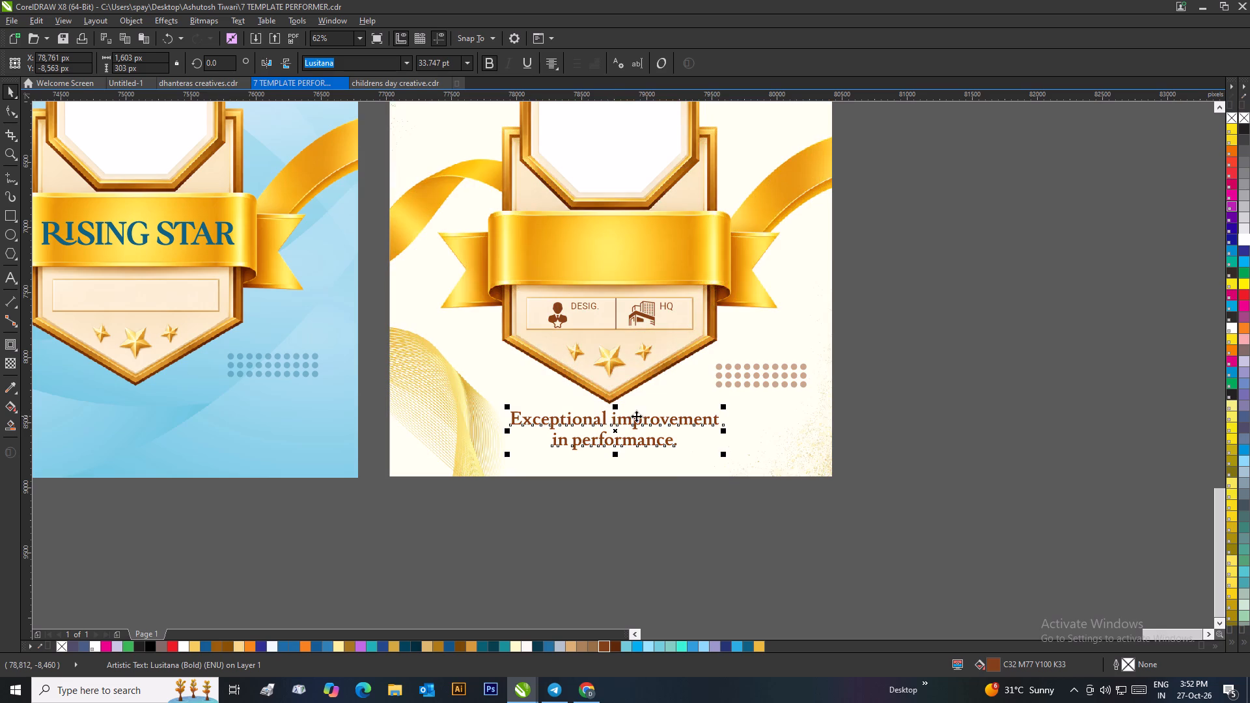
shift+click(654, 400)
key(c)
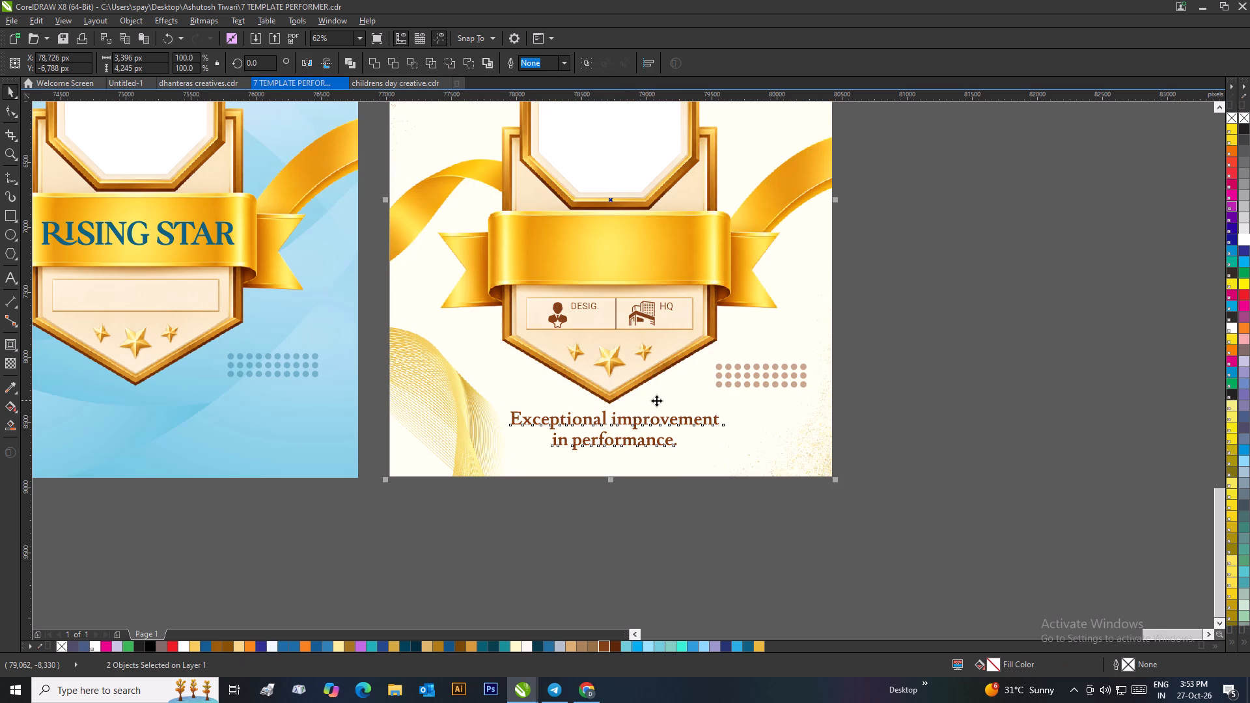
click(900, 393)
Move the ivory poster's gold dot grid down beside the octagon frame and the brown dot grid up beside the badge's lower edge.
scroll(744, 363, down, 1)
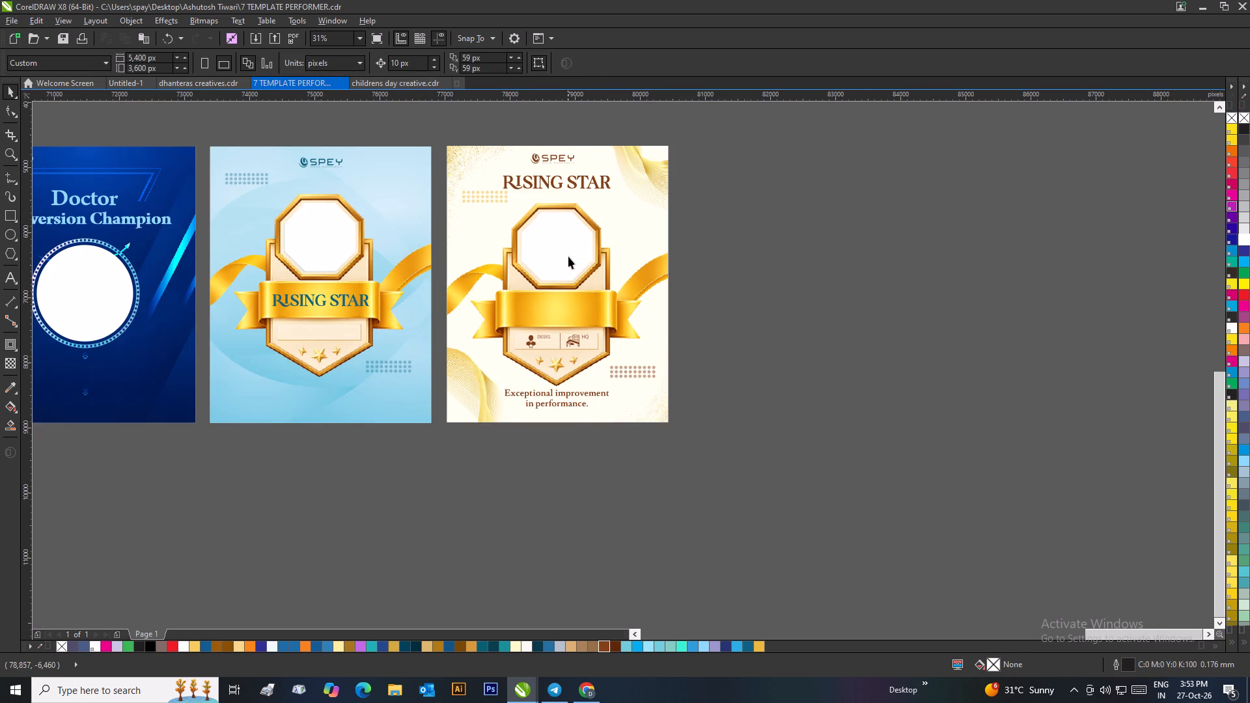
click(557, 188)
click(477, 198)
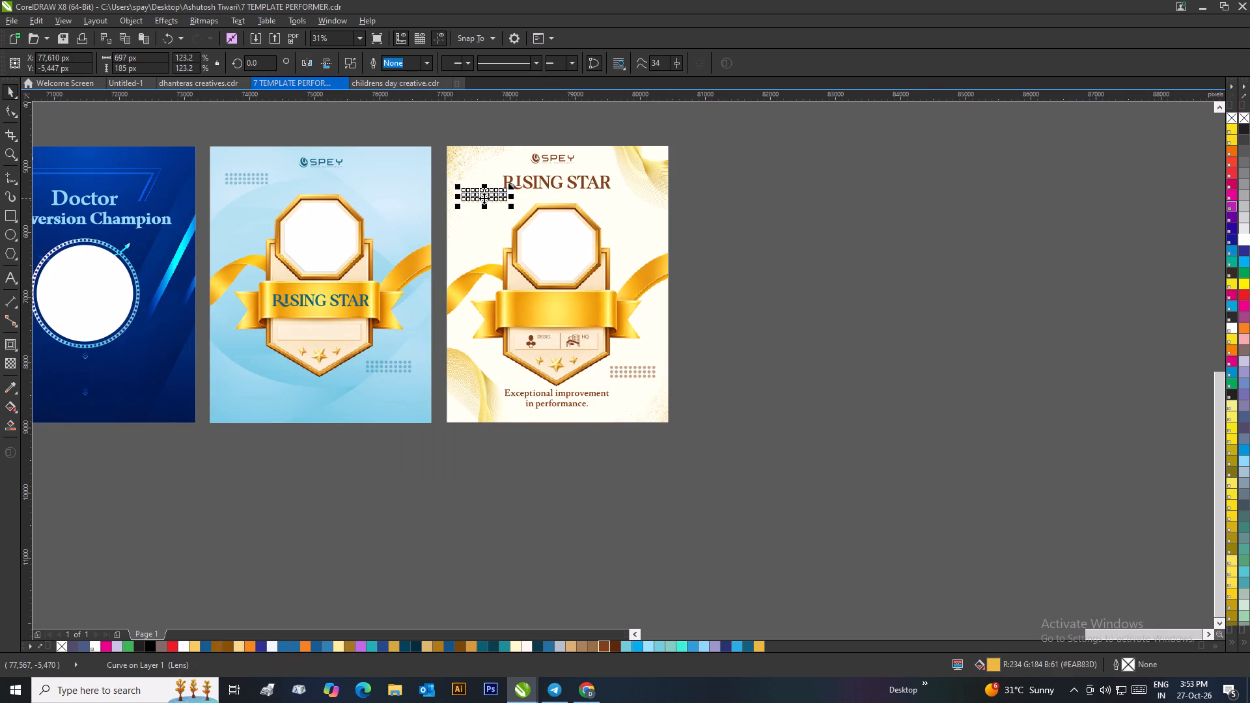
drag(484, 198, 482, 231)
click(730, 287)
drag(641, 372, 645, 364)
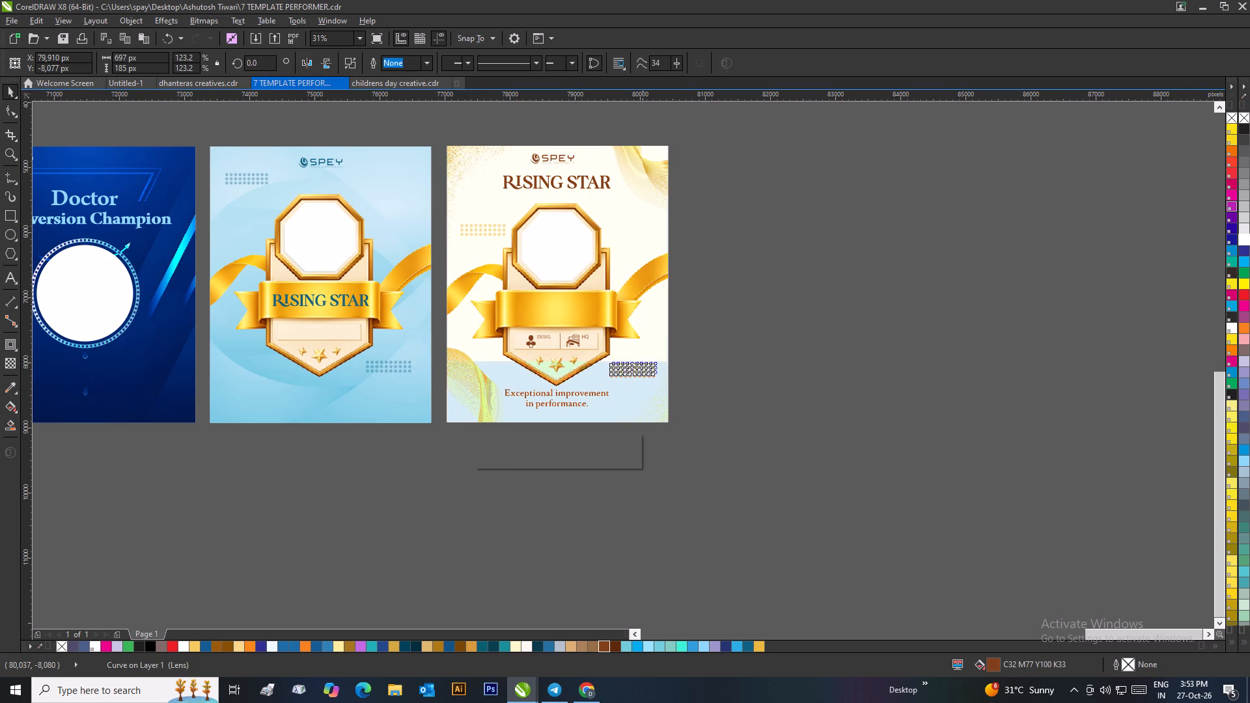
drag(645, 364, 644, 349)
click(721, 334)
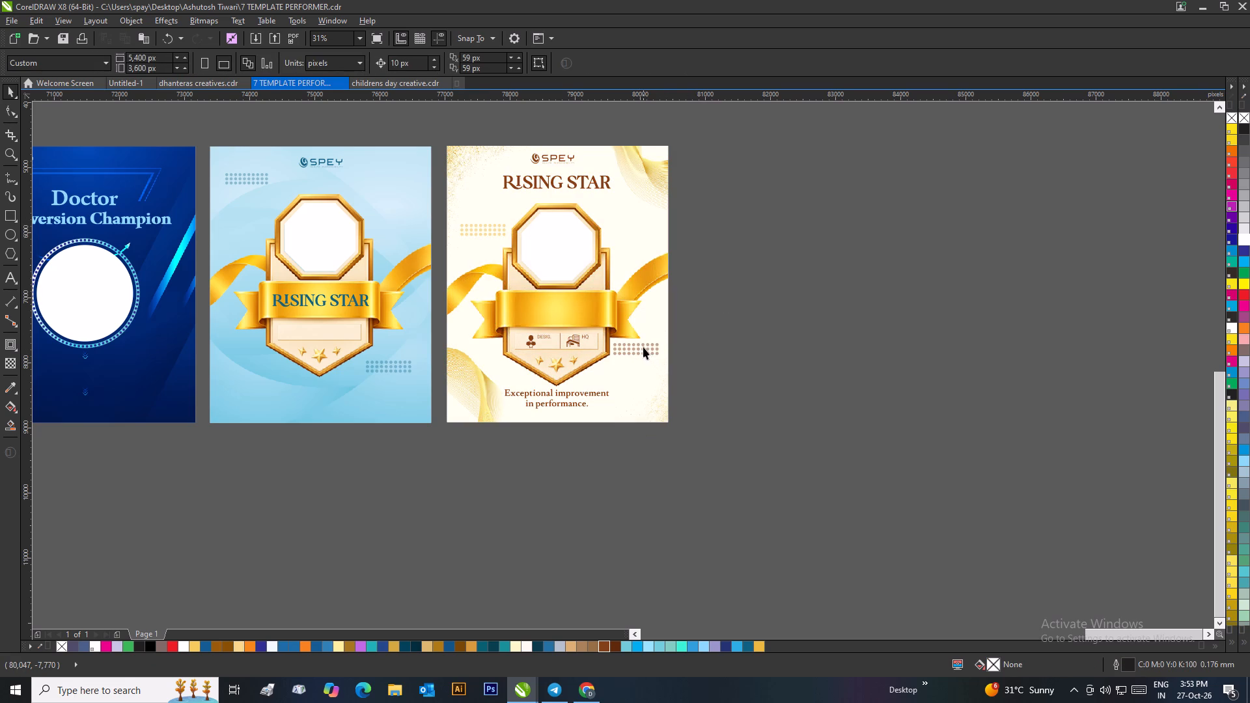
click(709, 326)
Move the ivory poster's RISING STAR title straight down to about Y -5,297 px, closer to the octagon frame.
click(561, 189)
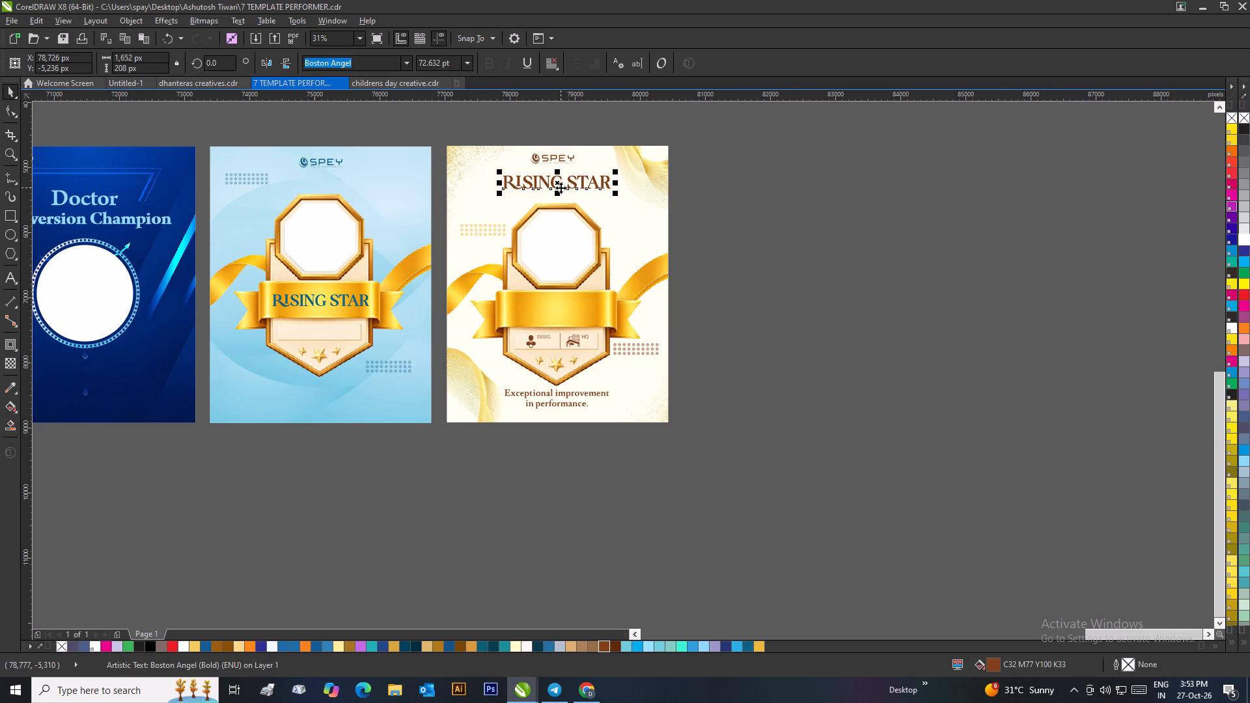
scroll(561, 187, up, 3)
drag(631, 365, 632, 396)
scroll(632, 396, down, 2)
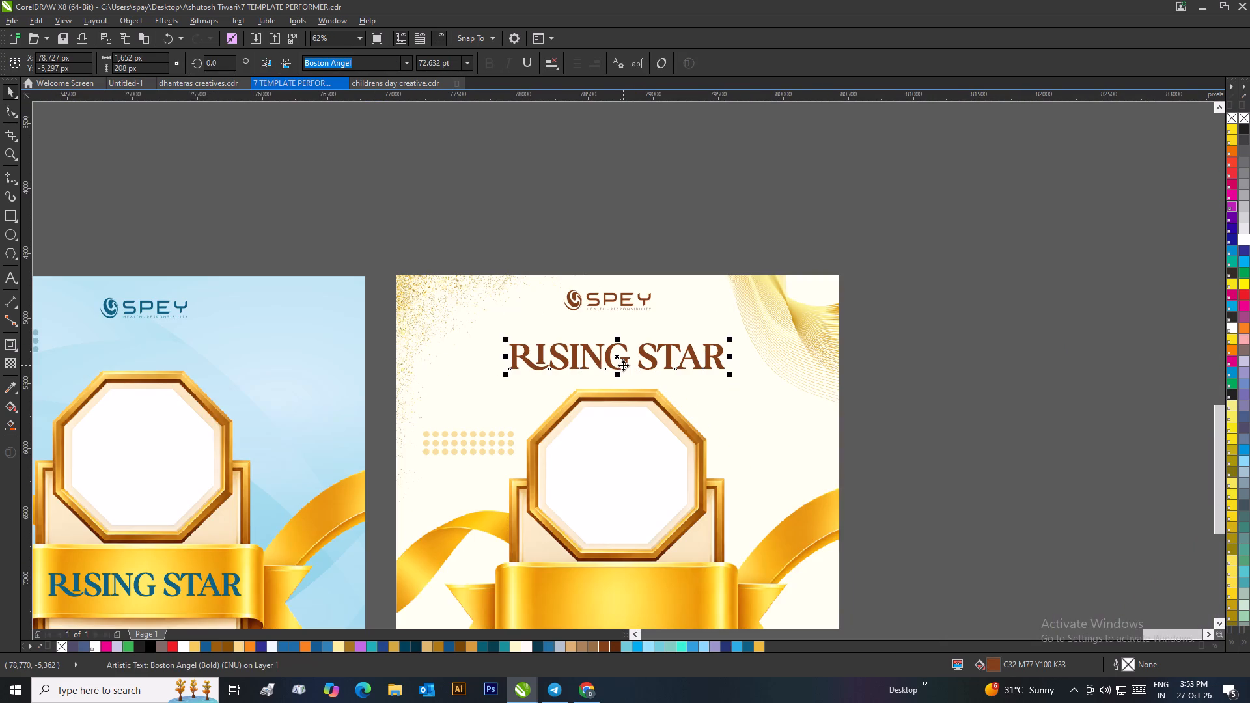
drag(932, 365, 925, 365)
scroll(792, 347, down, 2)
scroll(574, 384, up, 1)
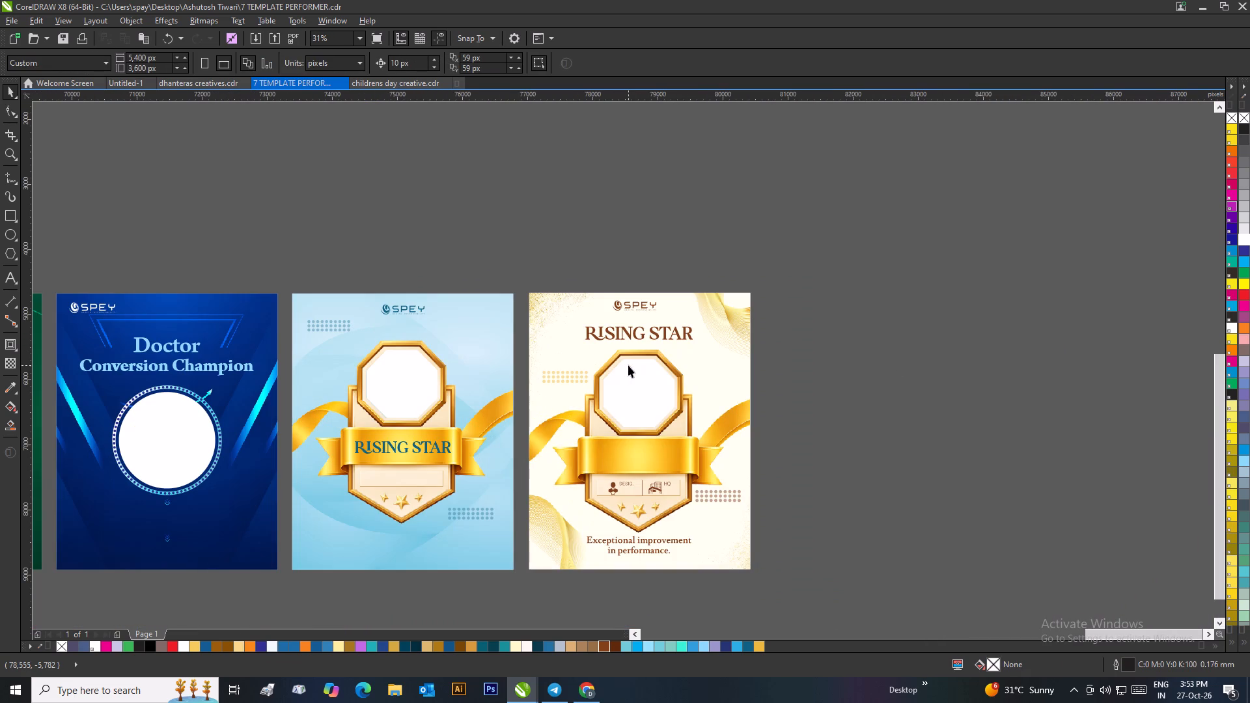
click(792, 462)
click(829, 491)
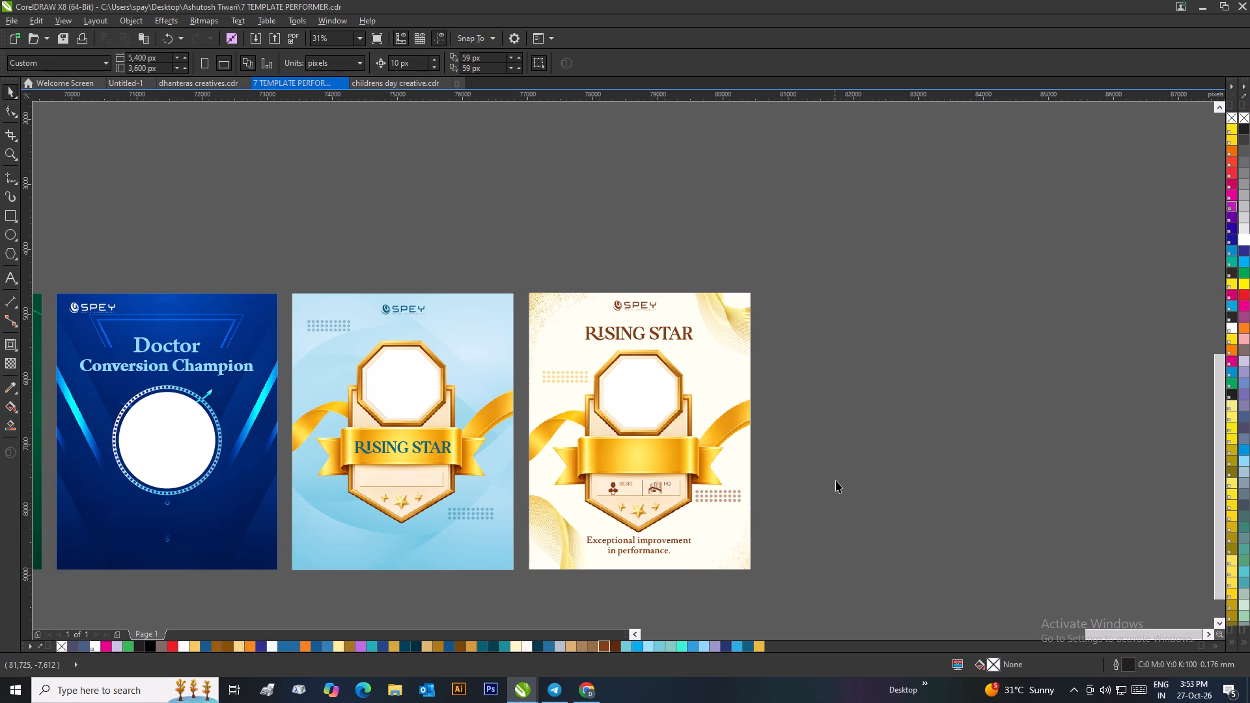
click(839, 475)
Draw a rectangle of about 835 × 280 px over the three stars in the ivory poster's badge.
scroll(662, 515, up, 2)
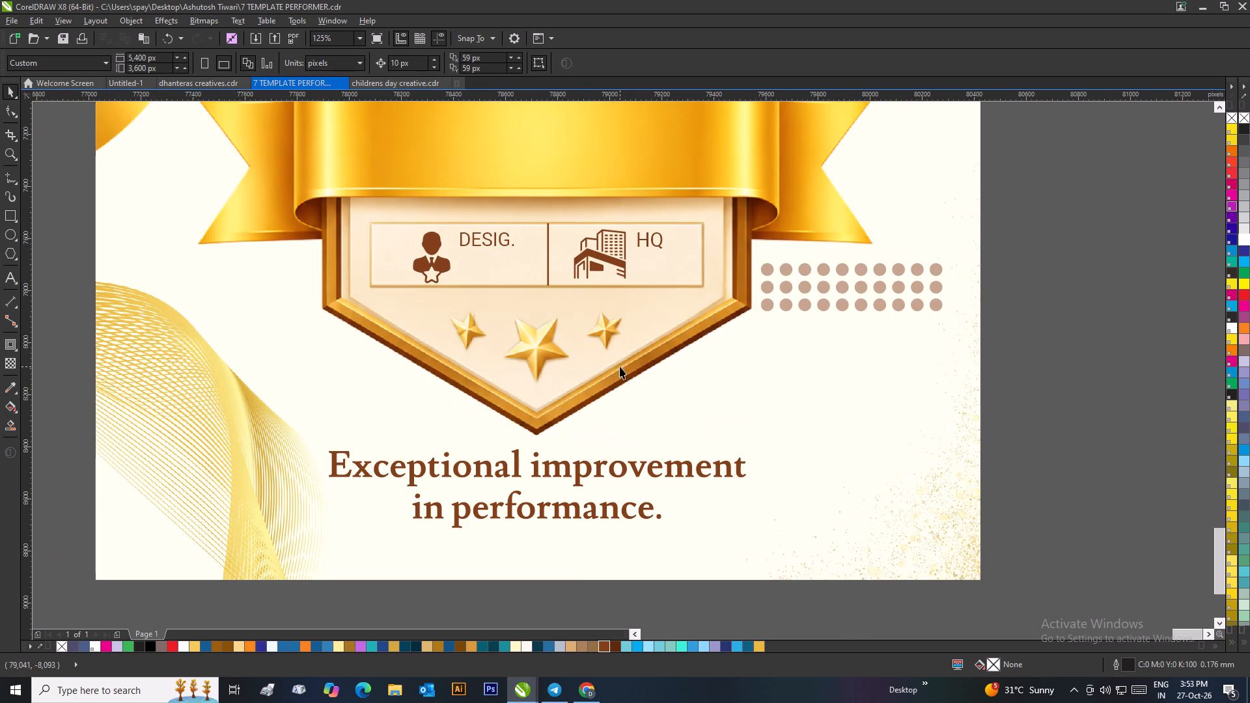
click(14, 212)
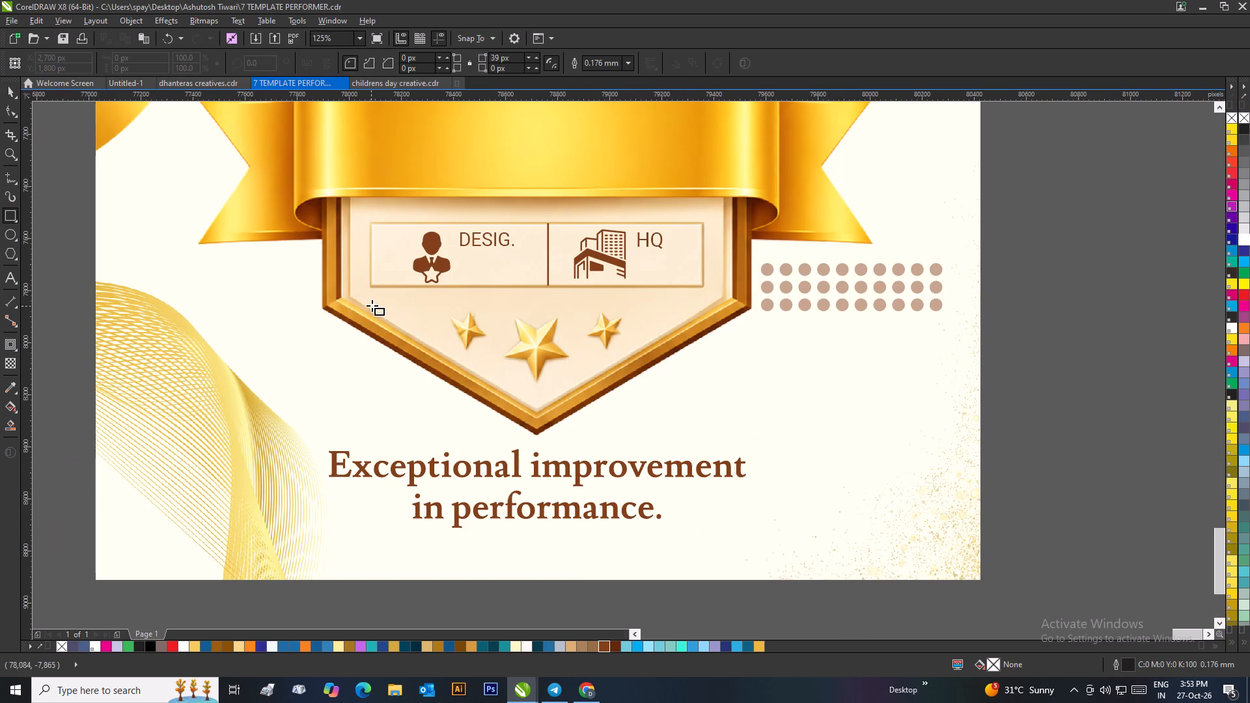
drag(417, 298, 635, 367)
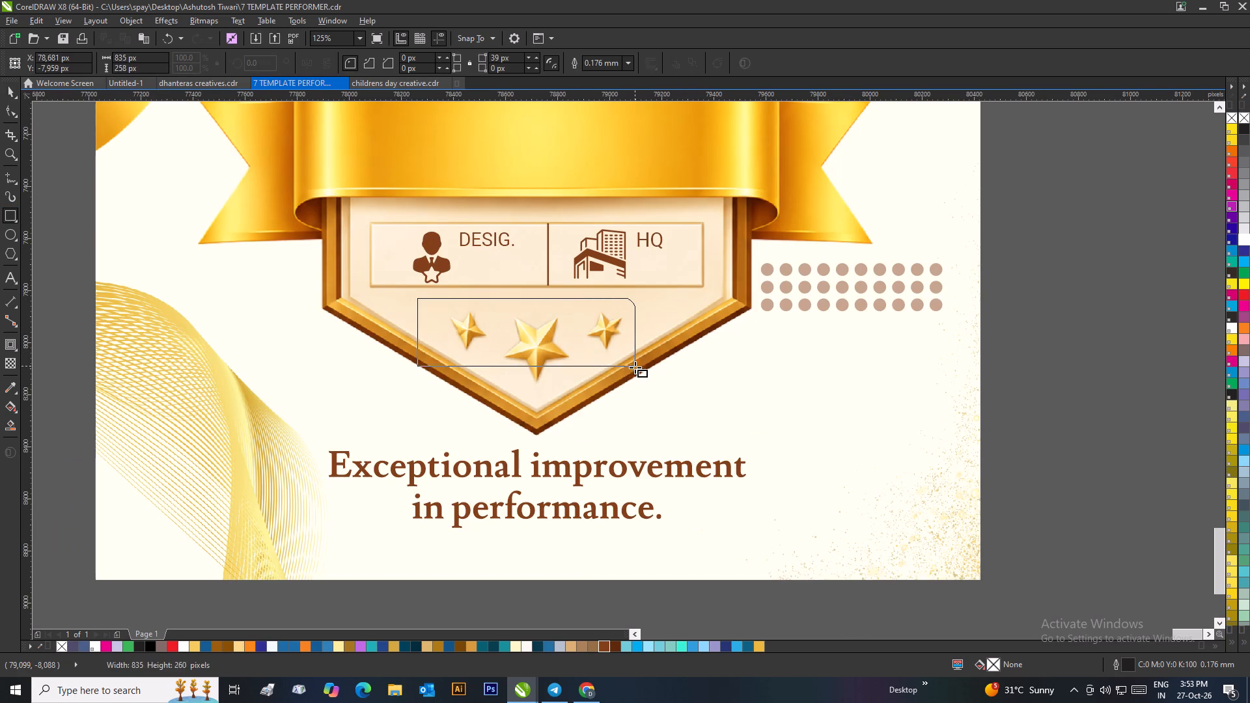
drag(635, 367, 635, 371)
click(13, 93)
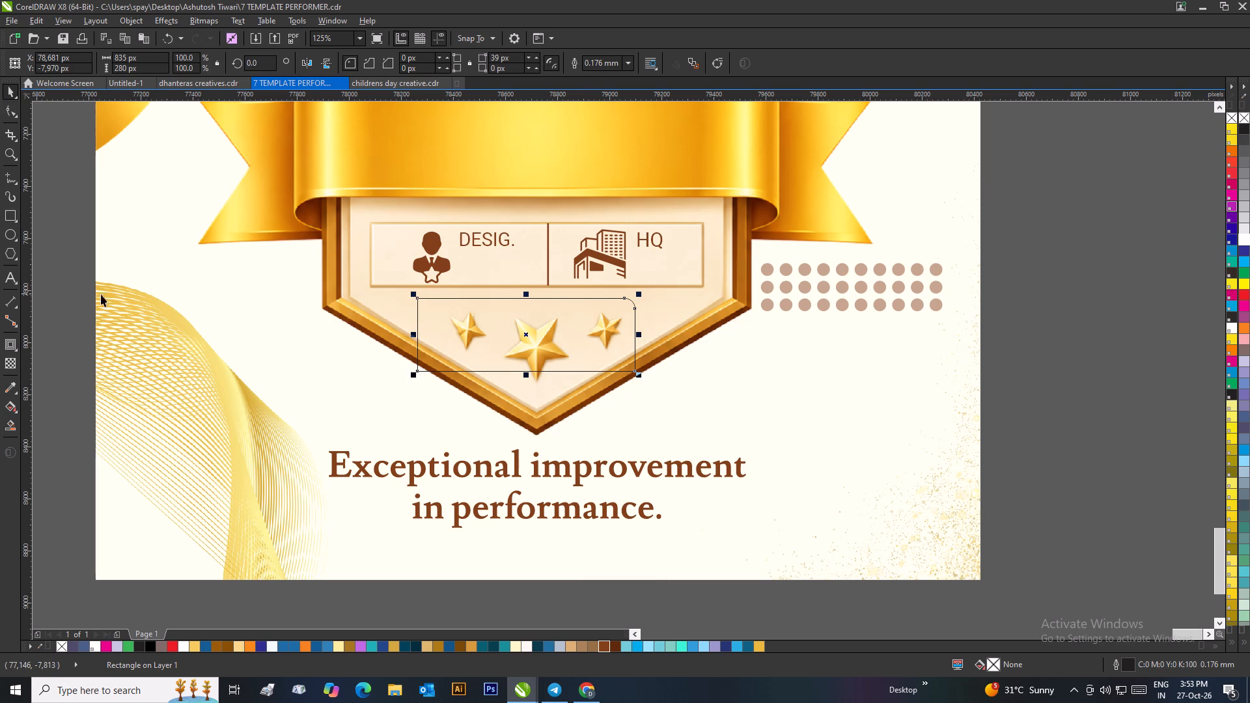
Set the star-covering rectangle's rounded corner radius to 0 px and convert the rectangle to curves.
drag(520, 59, 491, 61)
key(BackSpace)
text(00)
key(Return)
key(ctrl+q)
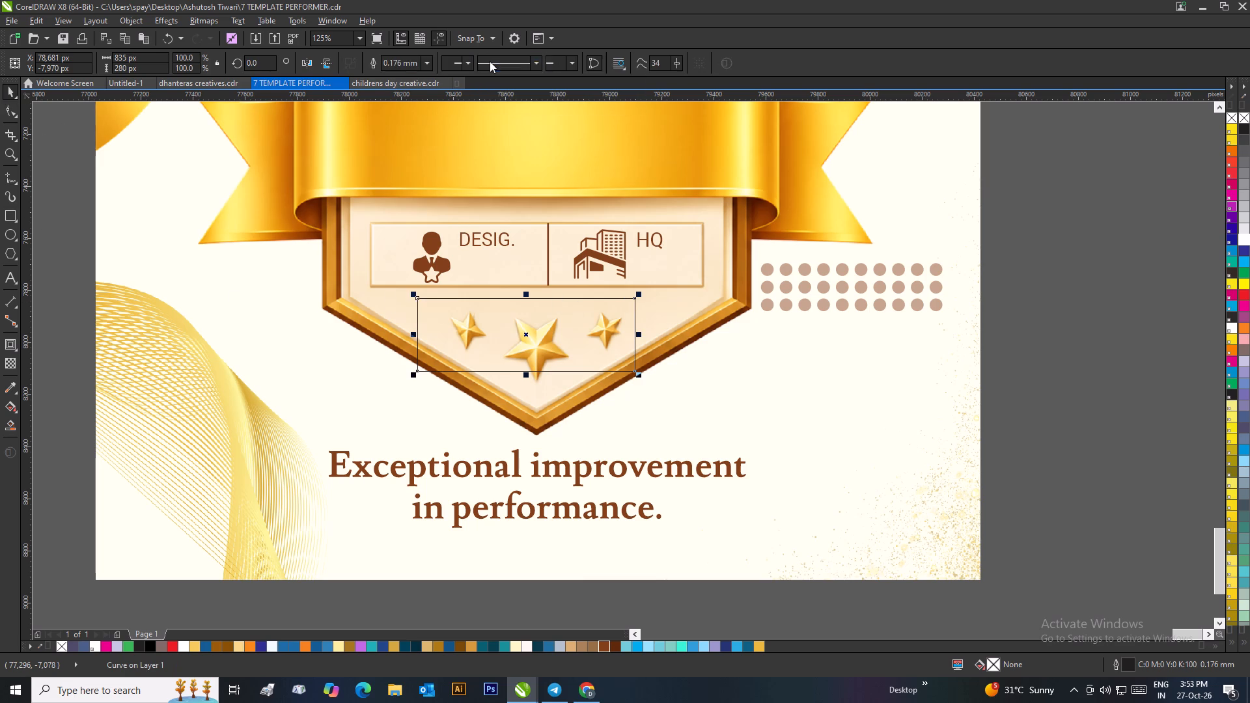
Reshape the curve by moving its two upper nodes to the inner side corners of the badge, just below the DESIG./HQ box.
key(F10)
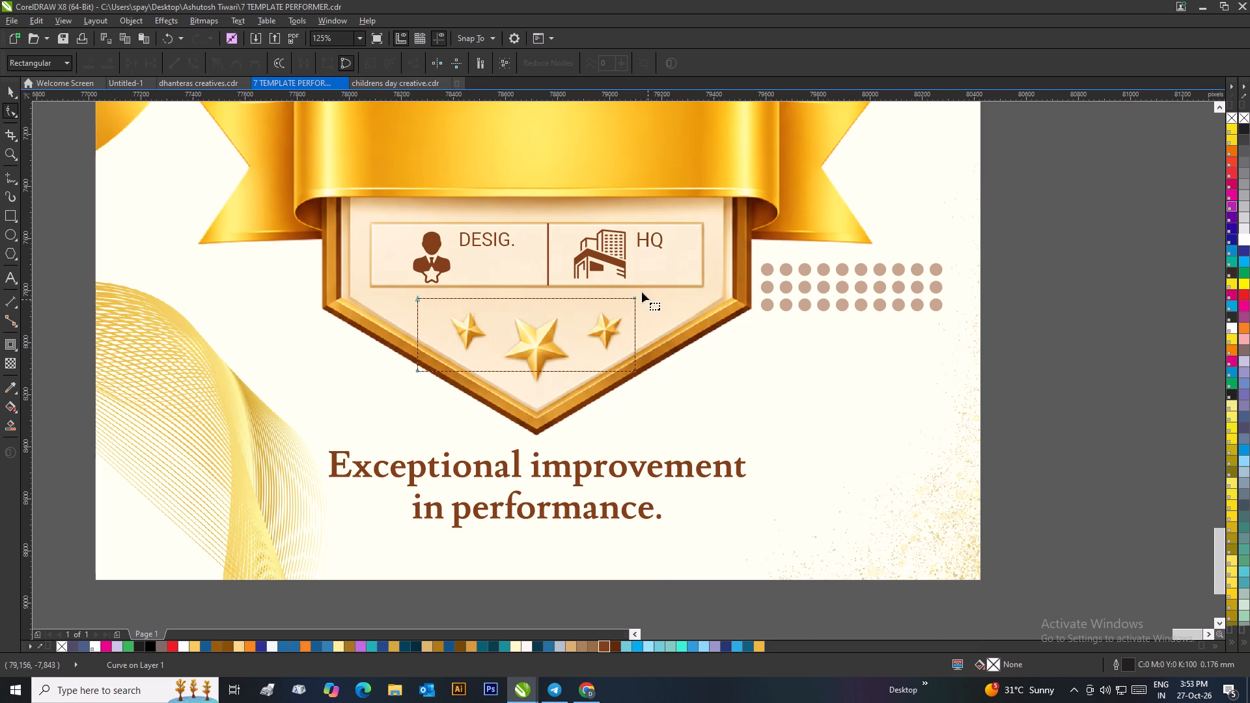
drag(635, 299, 667, 296)
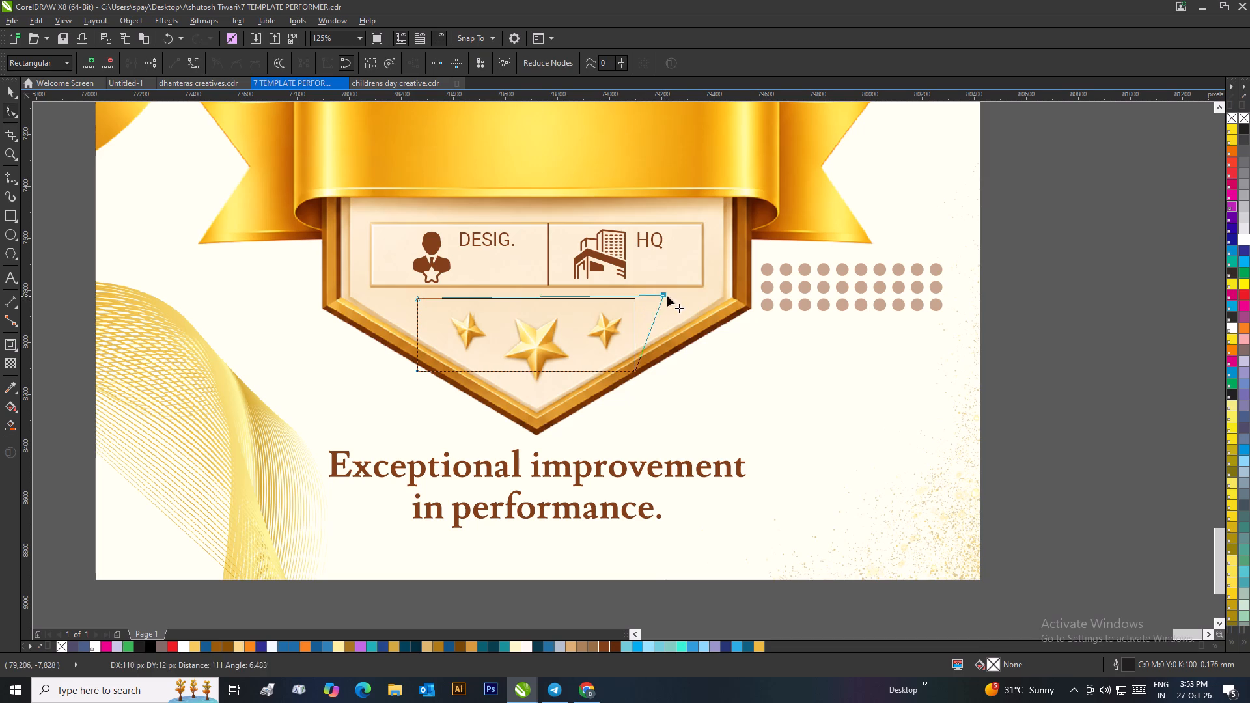
drag(667, 296, 704, 289)
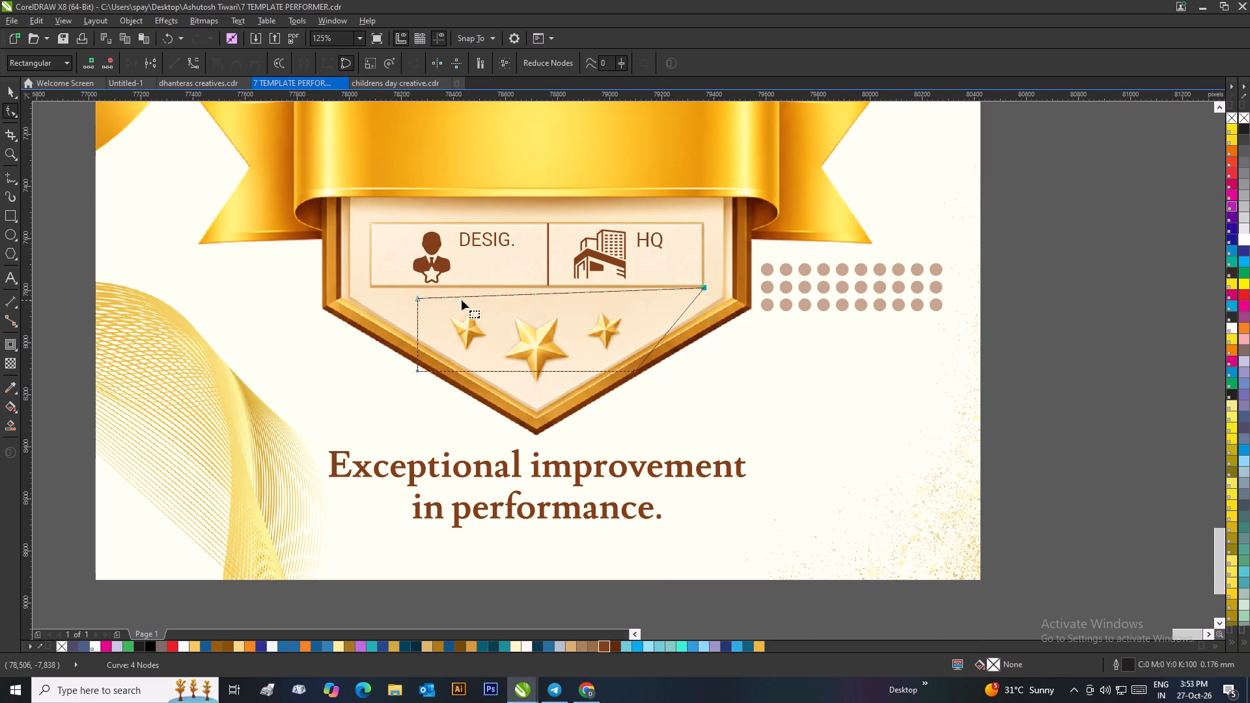
drag(417, 299, 368, 289)
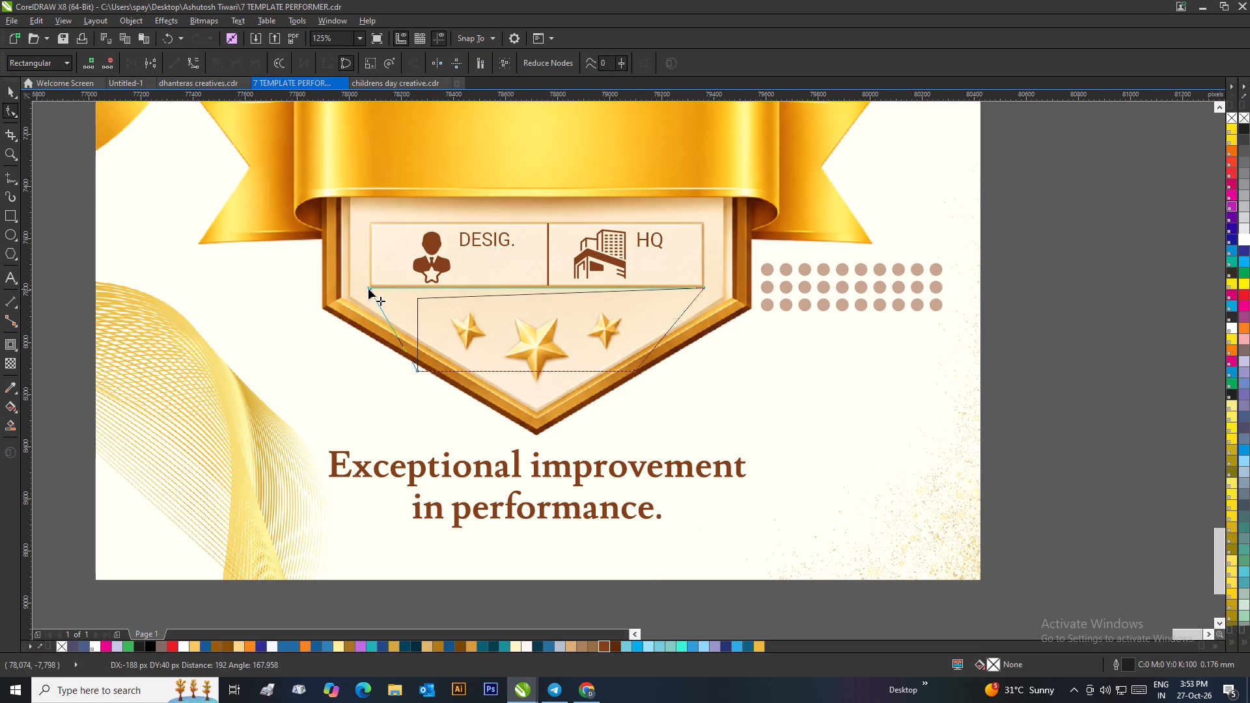
drag(368, 289, 350, 297)
scroll(350, 297, up, 3)
drag(635, 360, 634, 359)
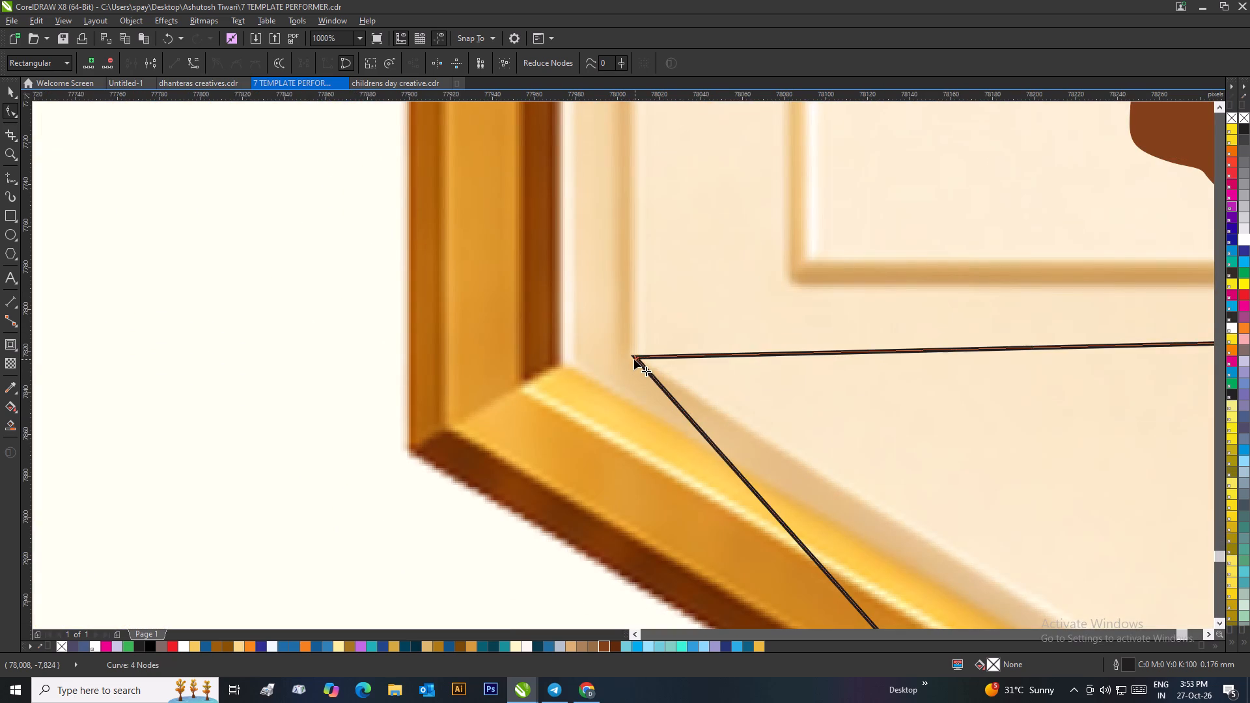
drag(634, 359, 629, 362)
scroll(628, 363, down, 3)
scroll(725, 378, down, 1)
scroll(770, 368, up, 2)
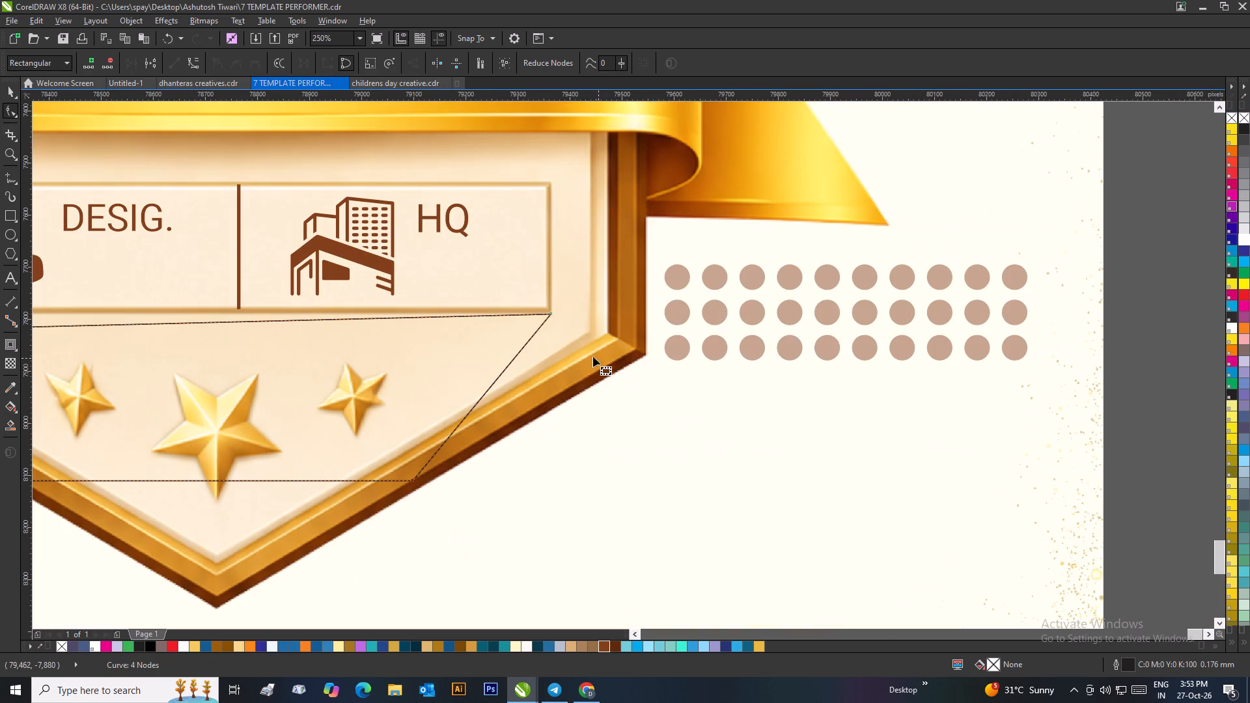
drag(551, 313, 589, 329)
scroll(590, 332, up, 1)
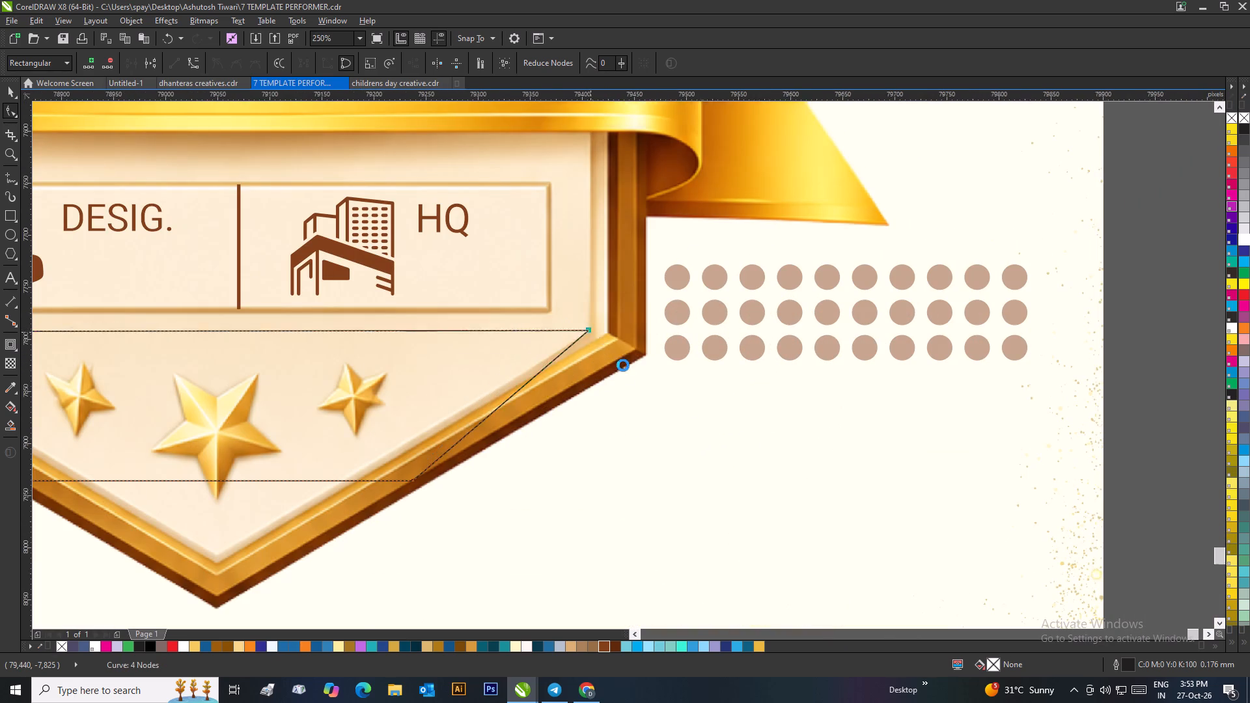
scroll(623, 365, up, 2)
drag(614, 355, 629, 361)
scroll(629, 361, down, 4)
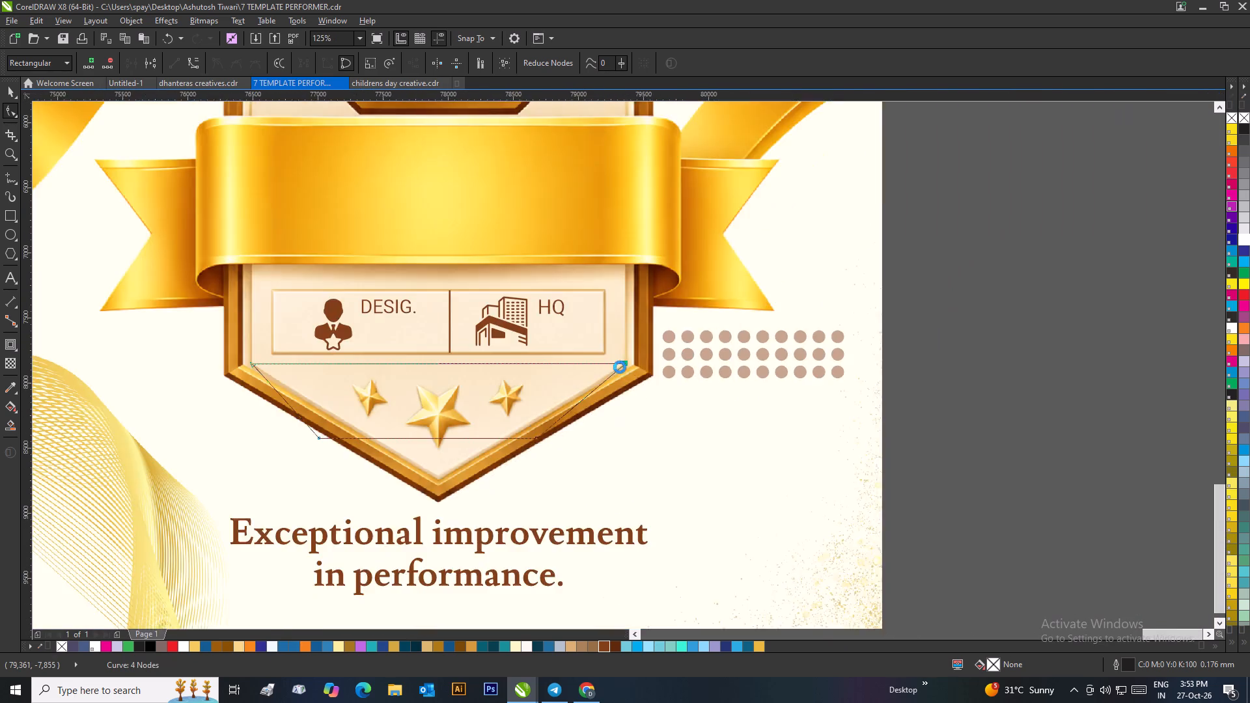
Delete the curve's lower-left node and move the remaining bottom node to the badge's inner point, forming a triangle about 1,434 × 435 px.
scroll(620, 367, down, 1)
scroll(548, 397, up, 1)
double_click(490, 368)
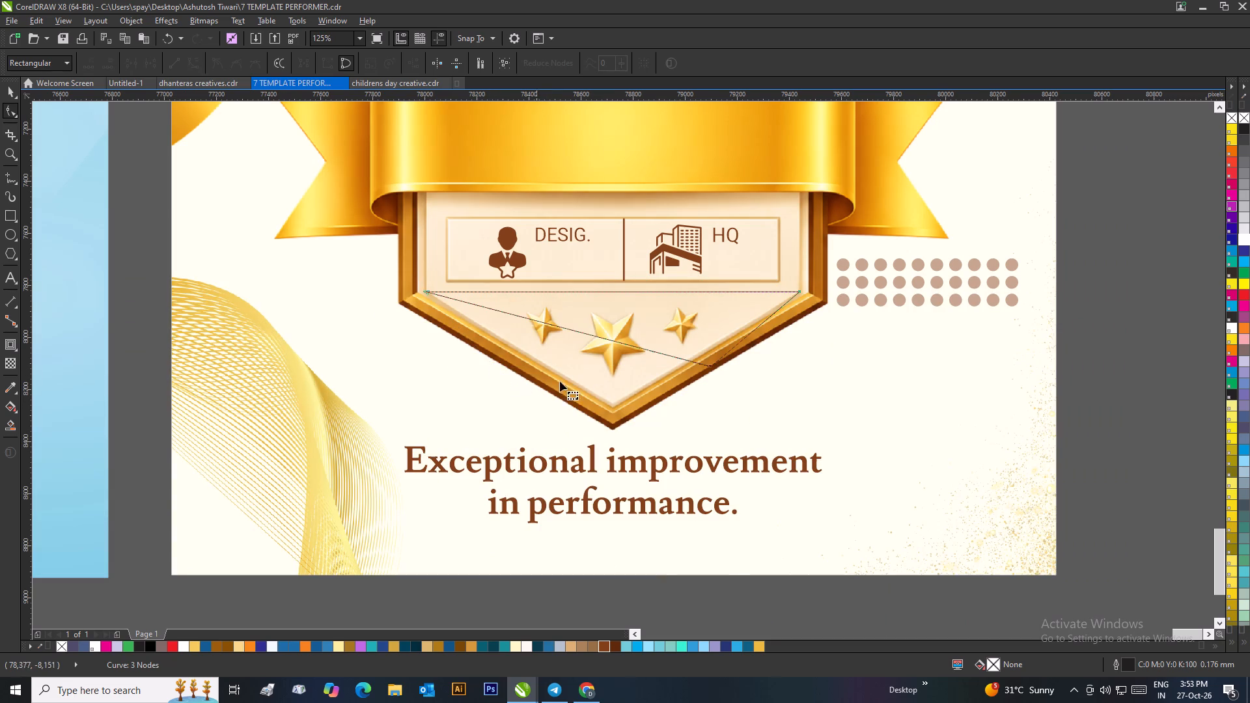
drag(711, 365, 613, 404)
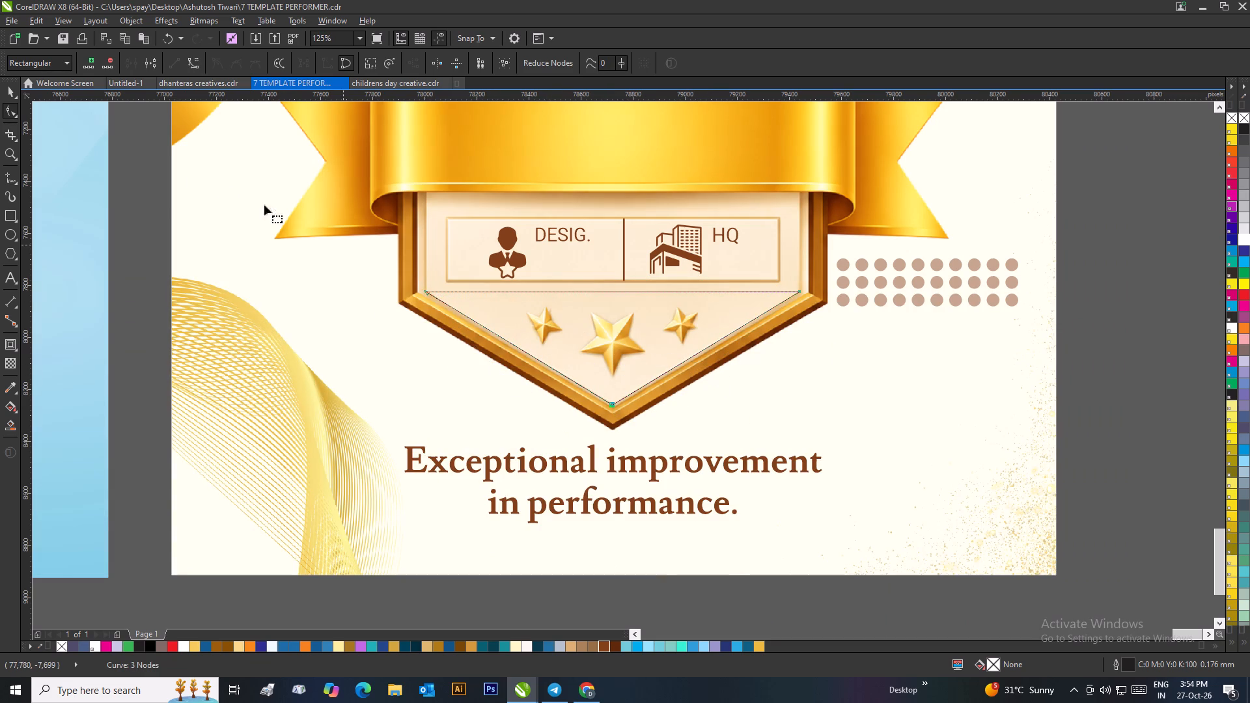
click(12, 92)
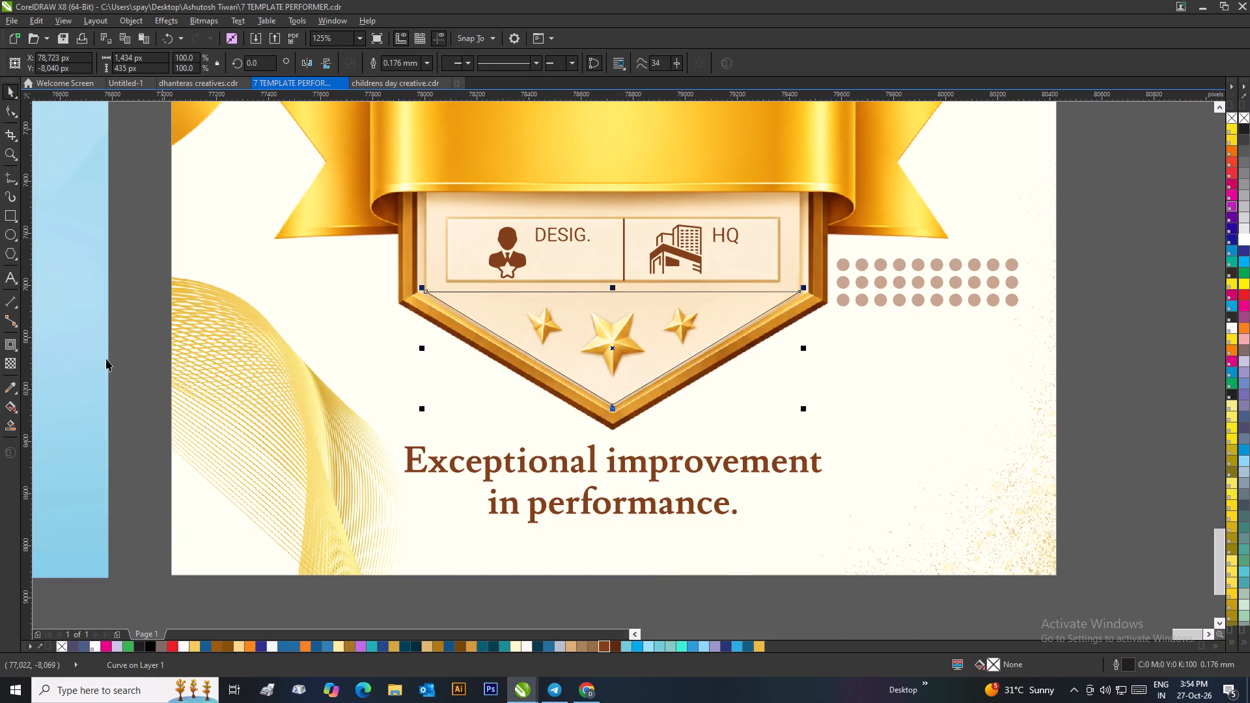
Fill the triangle with the peach sampled from the badge (C3 M7 Y23 K0) and remove its outline, covering the stars.
click(11, 379)
click(11, 383)
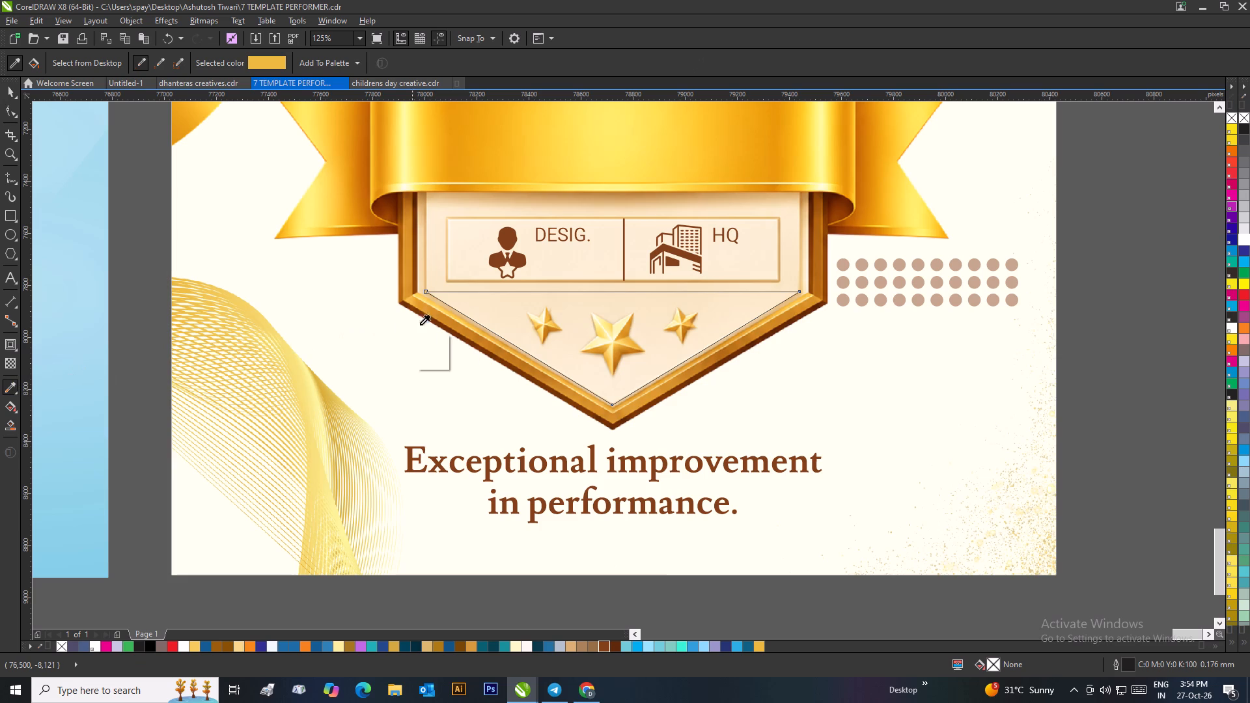
click(488, 305)
click(488, 305)
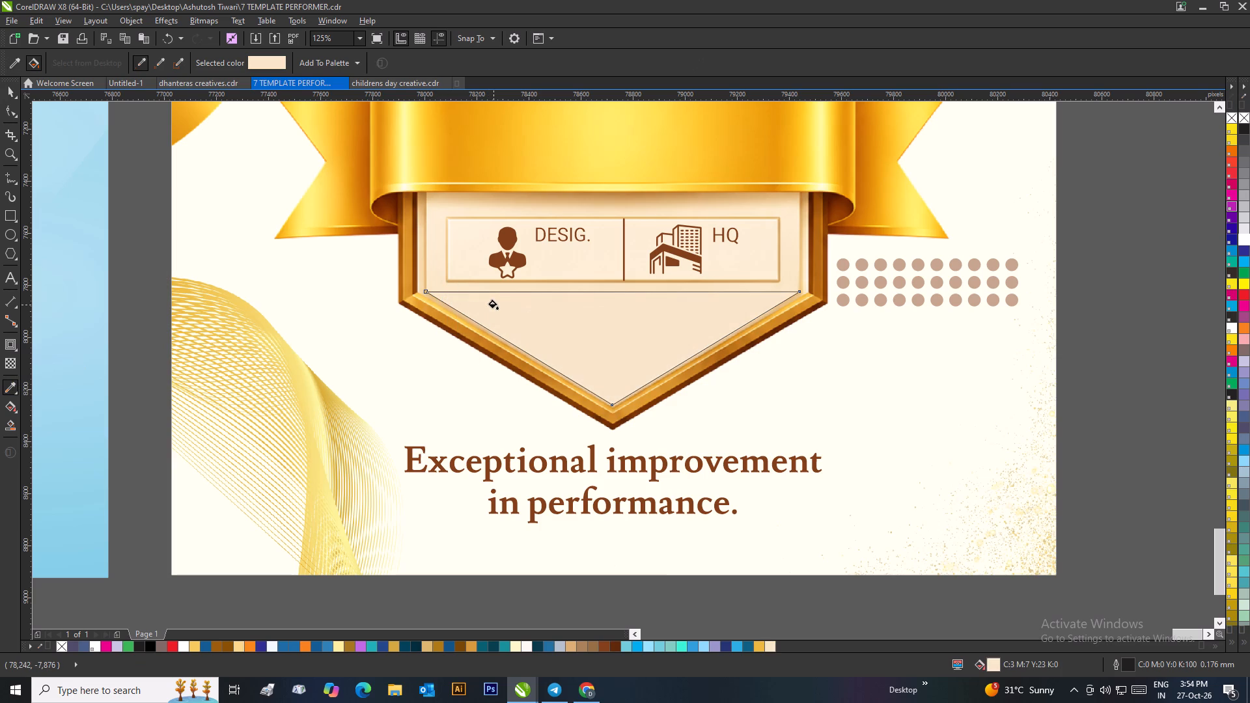
click(11, 93)
click(430, 64)
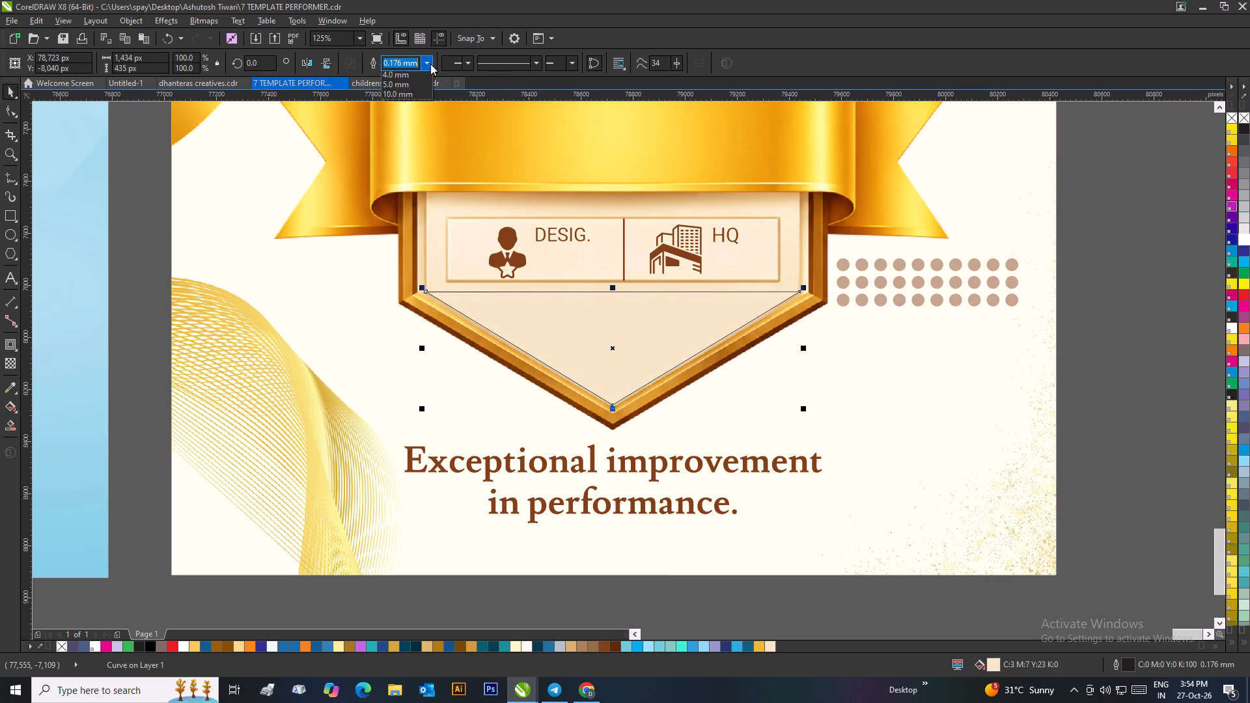
click(415, 76)
scroll(436, 141, down, 3)
click(811, 376)
Place a copy of the "Exceptional improvement in performance." caption over the badge's lower part and delete the original caption.
scroll(699, 431, up, 1)
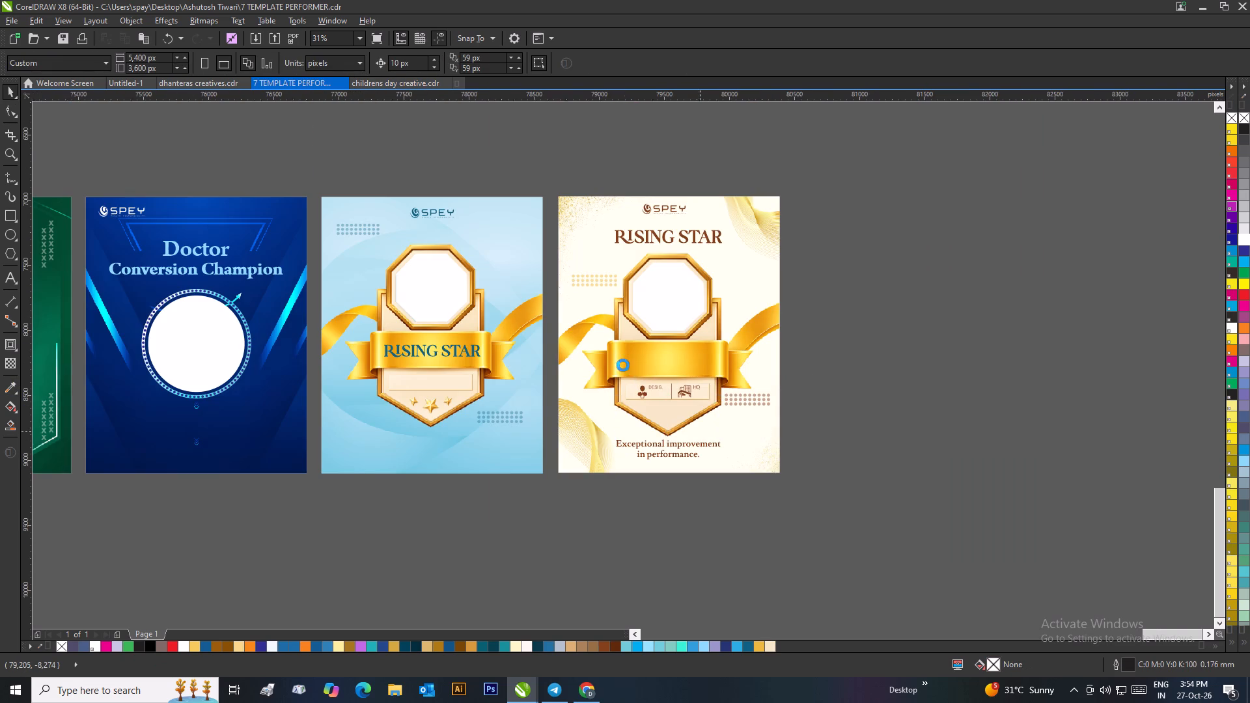
click(598, 394)
drag(584, 397, 607, 355)
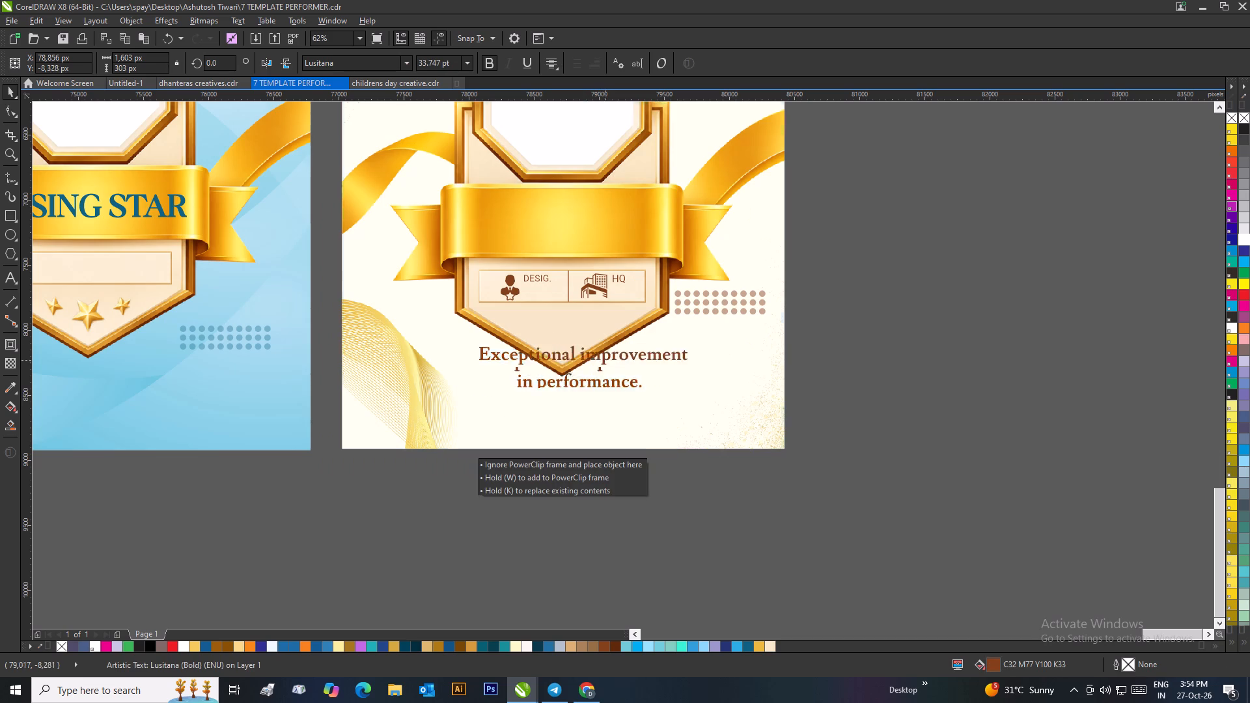
drag(607, 355, 623, 325)
right_click(623, 325)
click(594, 394)
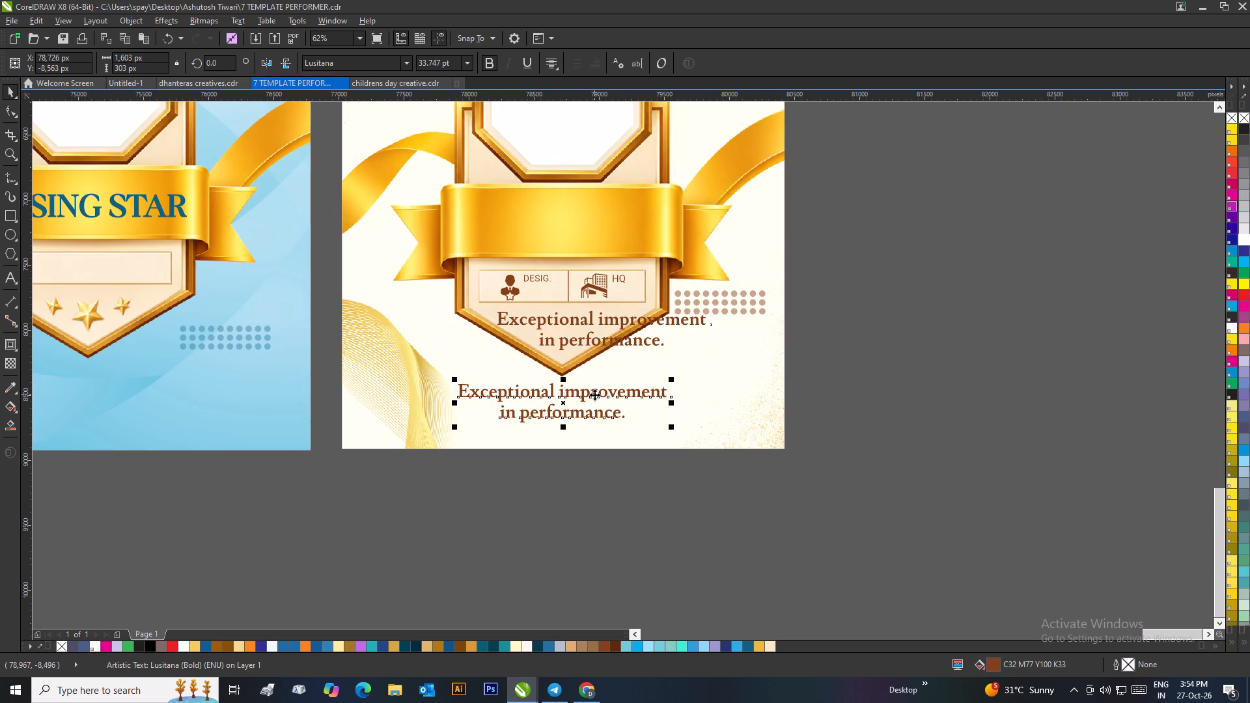
key(Delete)
Move the copied caption just below the badge's point, at about X 78,786 px, Y -8,523 px.
click(656, 318)
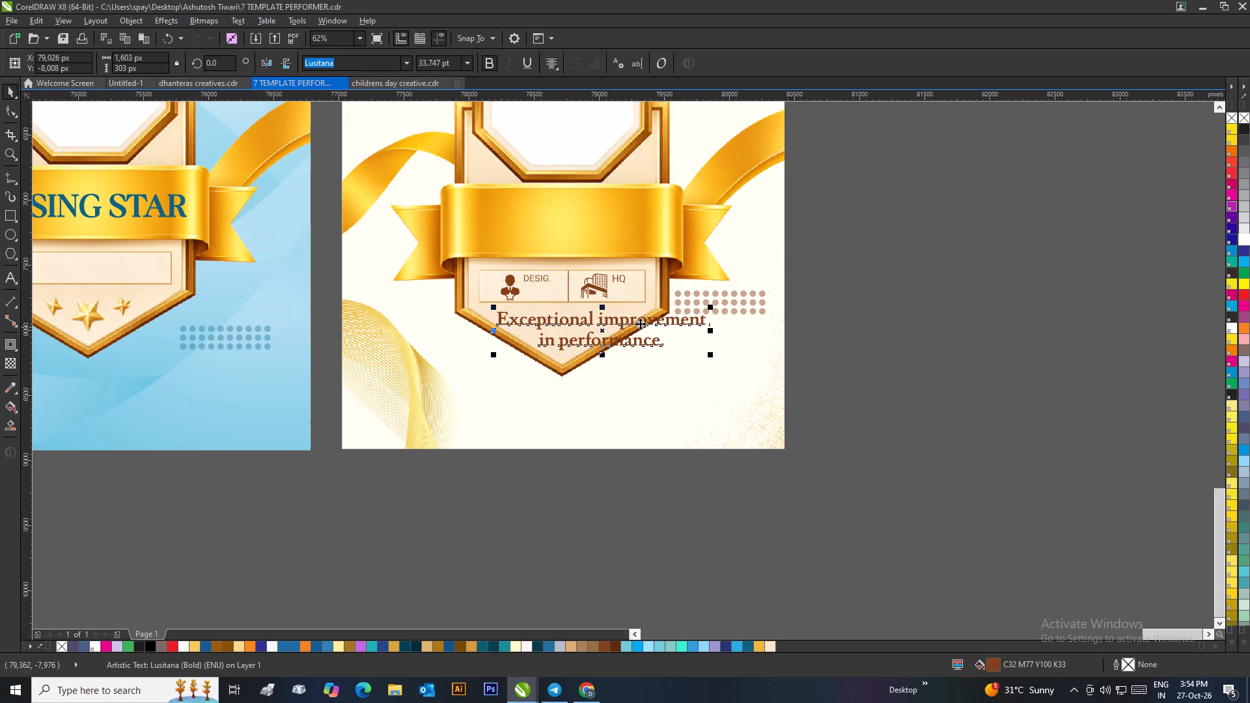
drag(639, 324, 608, 391)
click(923, 379)
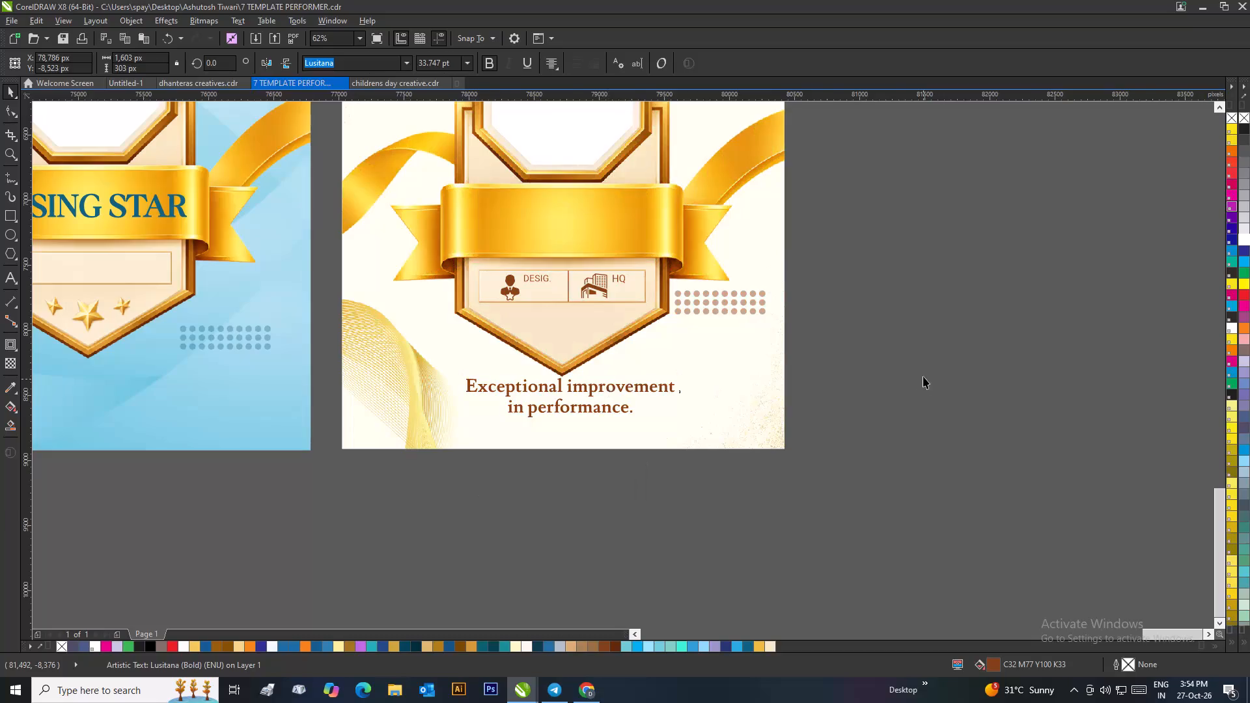
scroll(843, 365, down, 1)
click(671, 456)
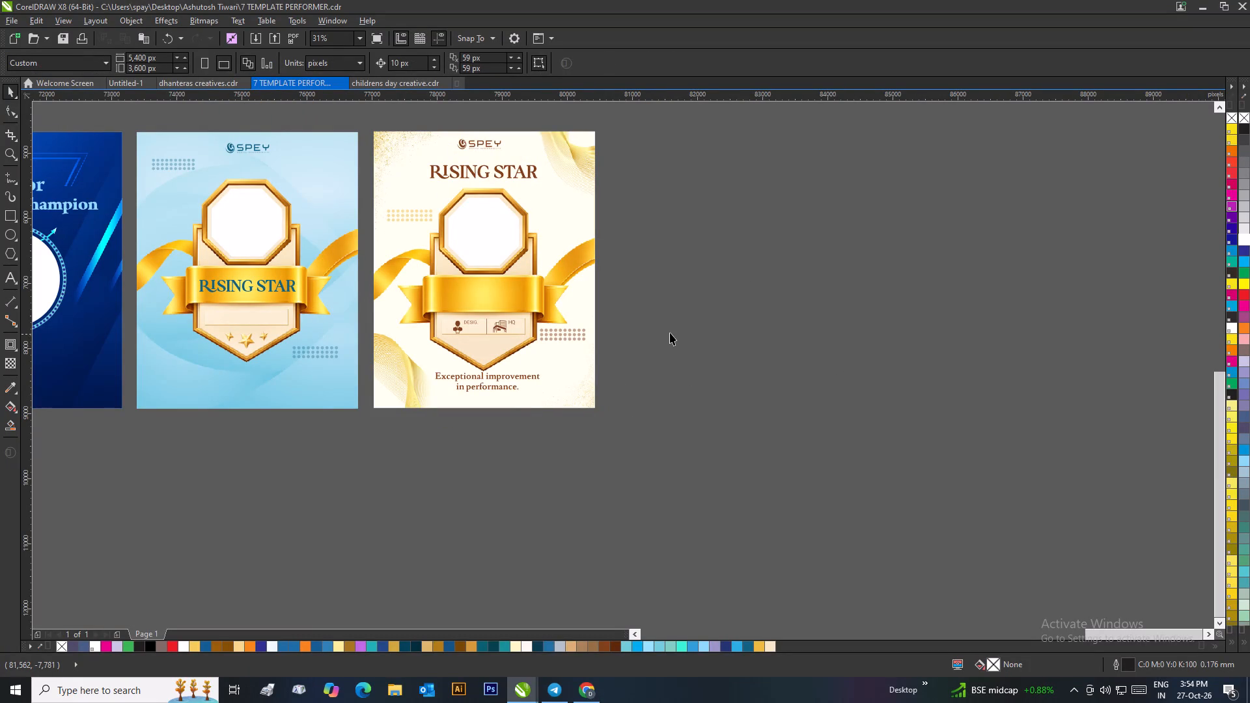
click(589, 688)
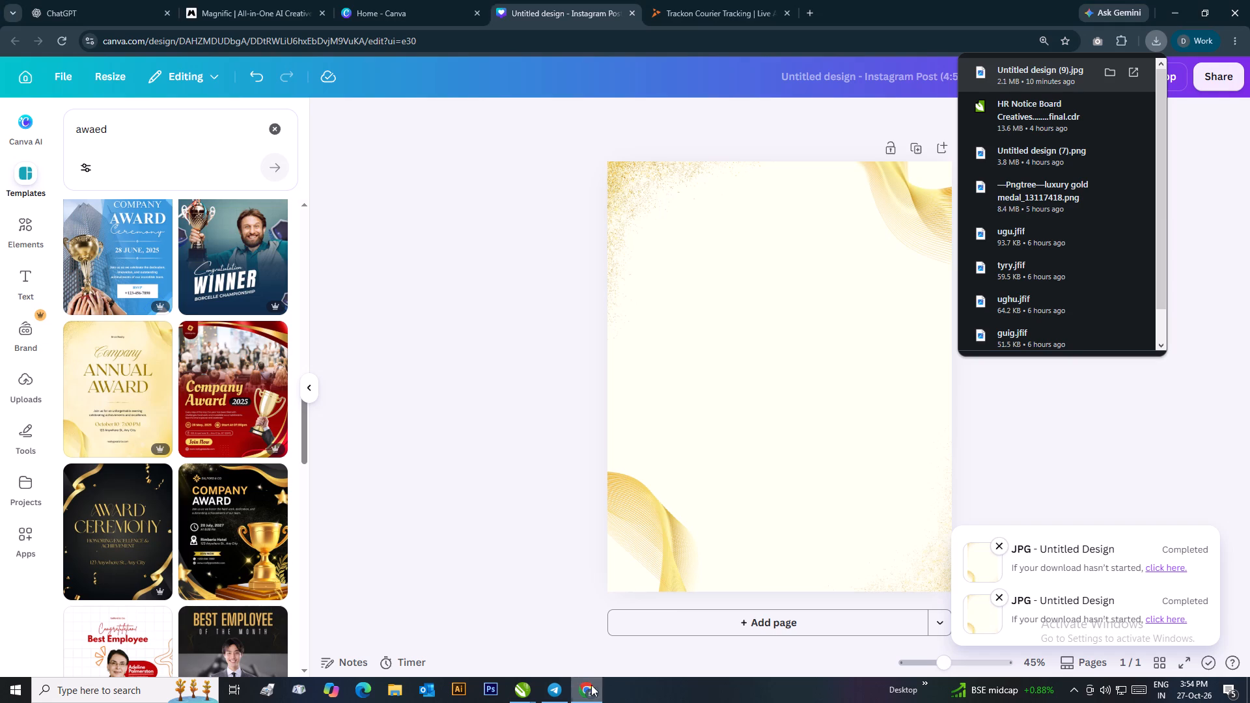
click(812, 10)
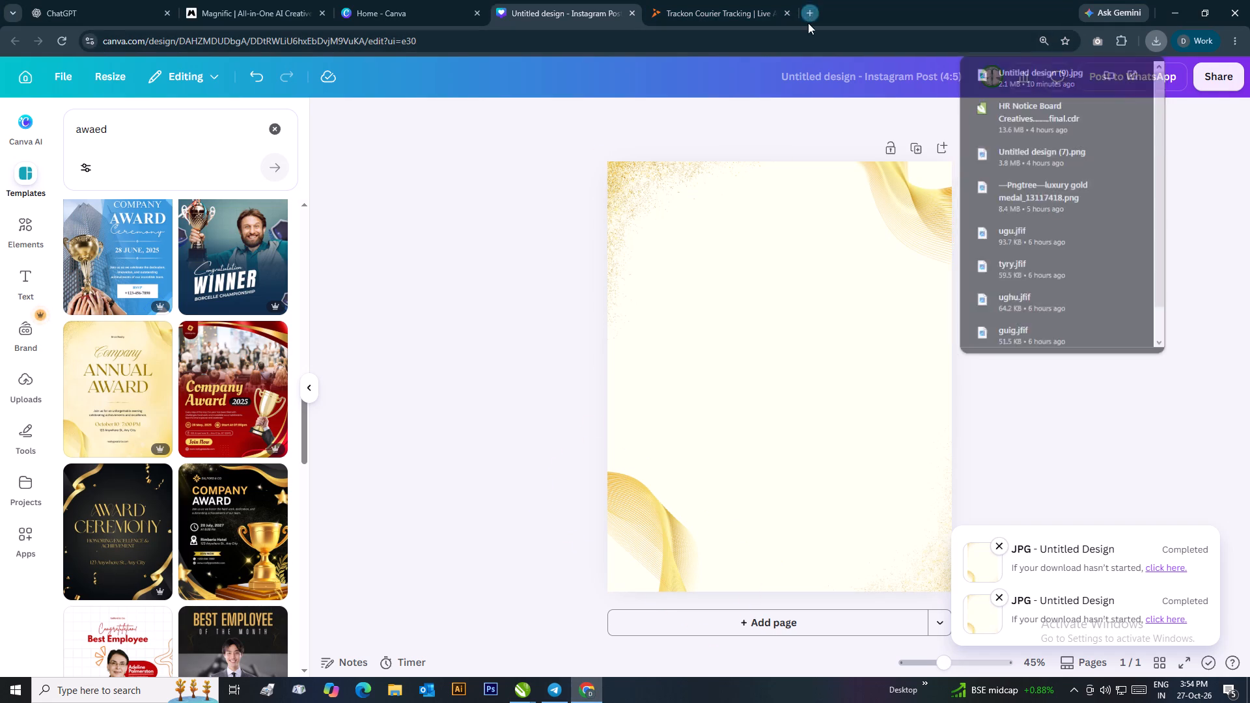
click(449, 245)
text(stars vector)
key(Return)
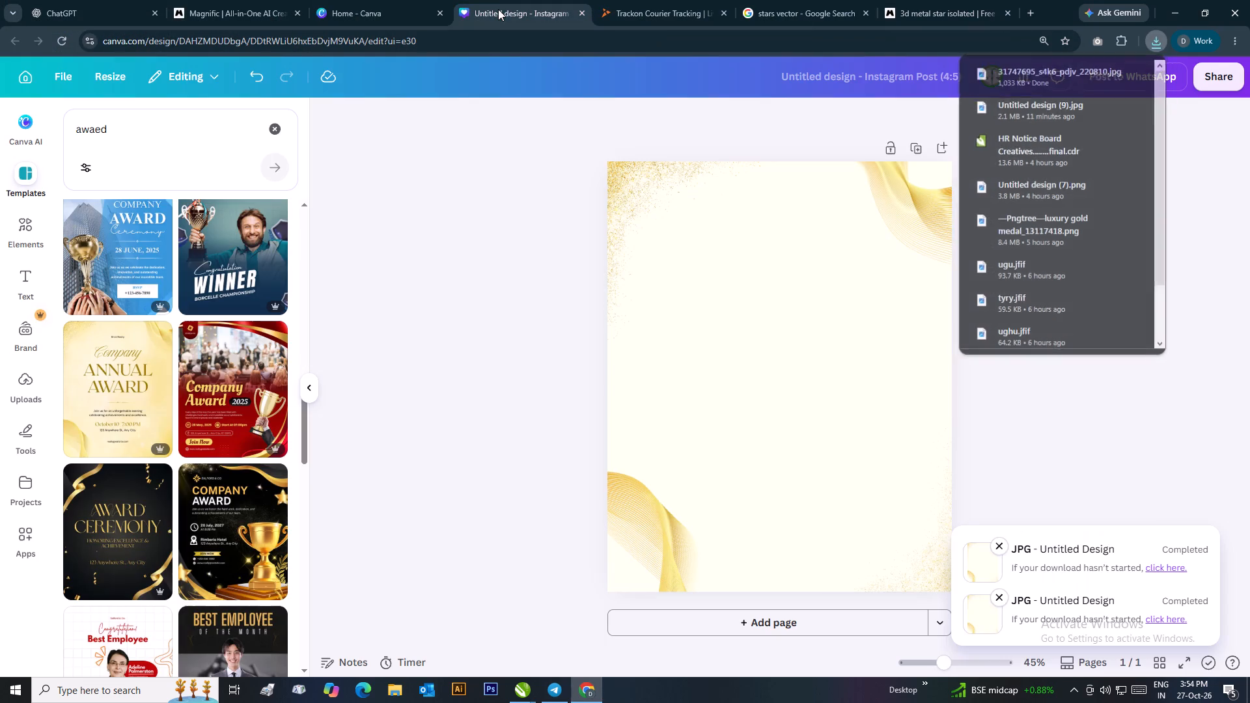
Clear the gold wave and glitter decorations from the Instagram Post page, leaving only the plain cream background.
click(645, 296)
key(Delete)
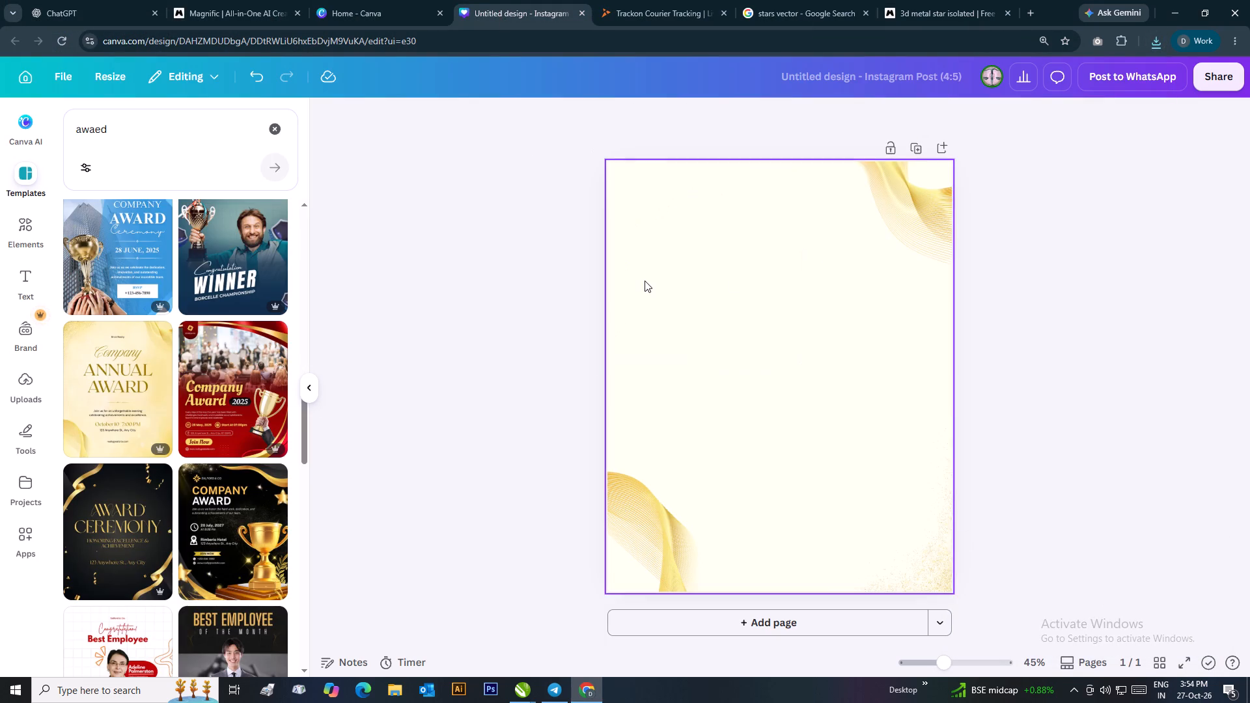
drag(597, 169, 1031, 594)
key(Delete)
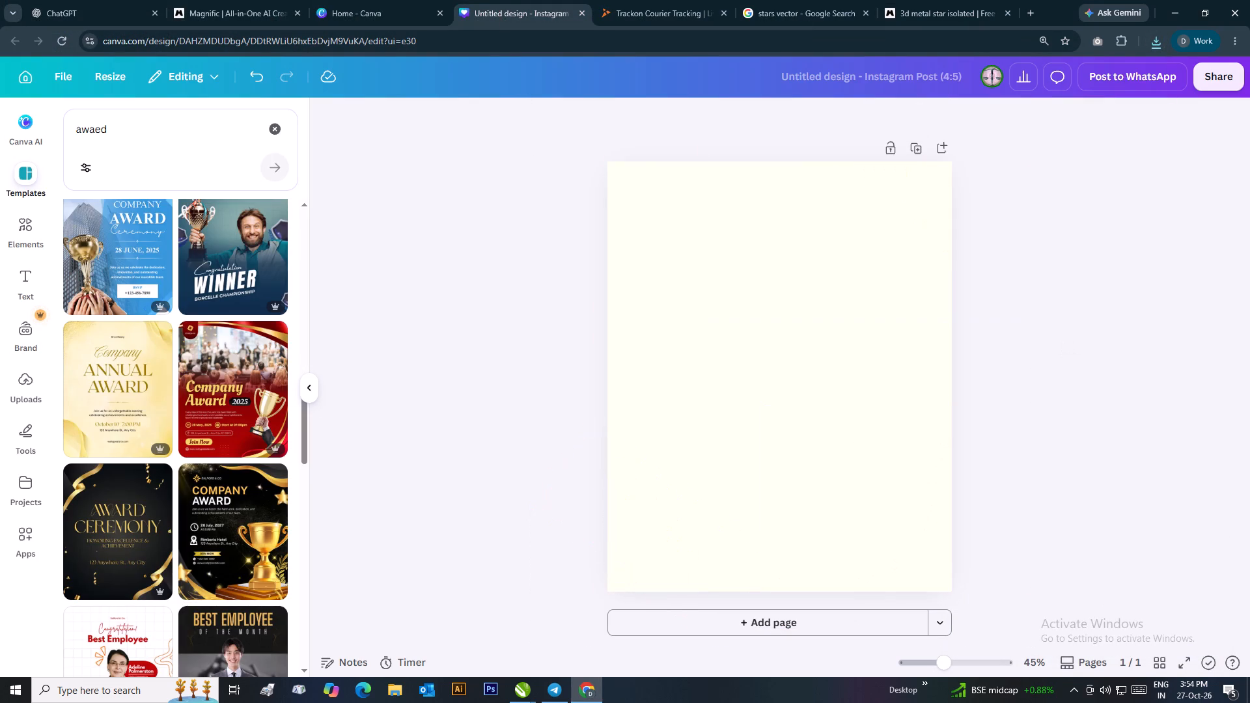
click(839, 404)
key(Delete)
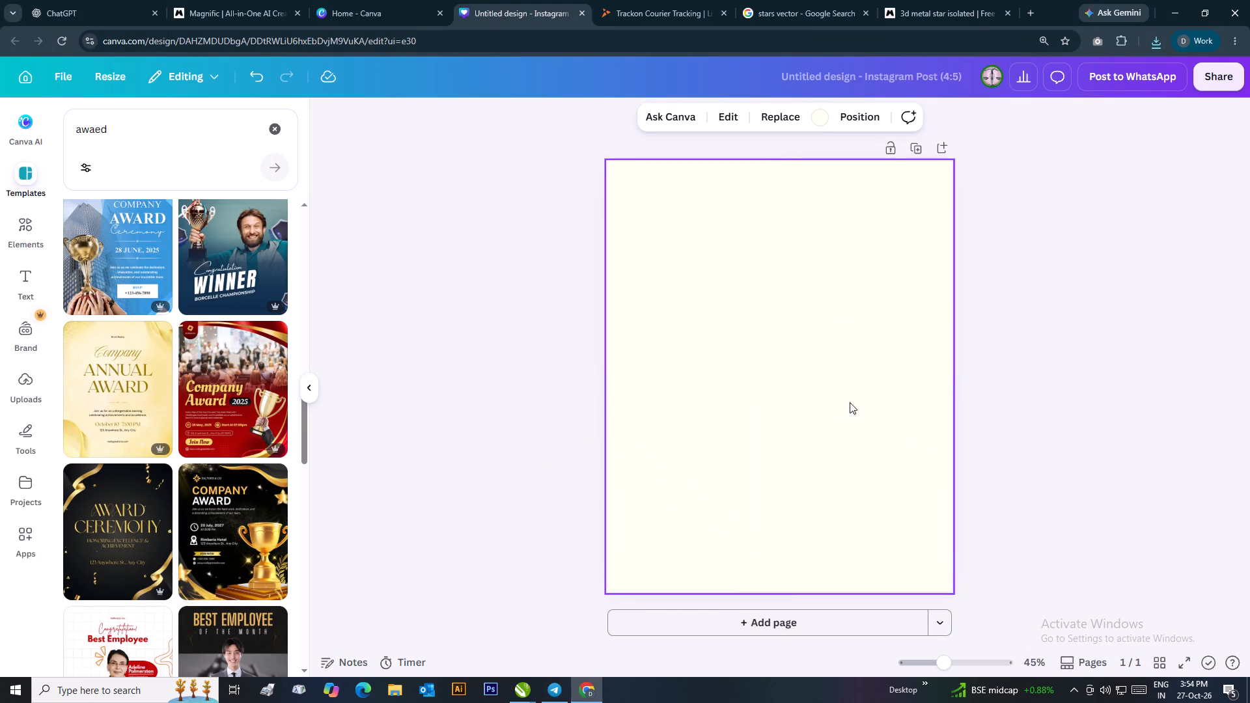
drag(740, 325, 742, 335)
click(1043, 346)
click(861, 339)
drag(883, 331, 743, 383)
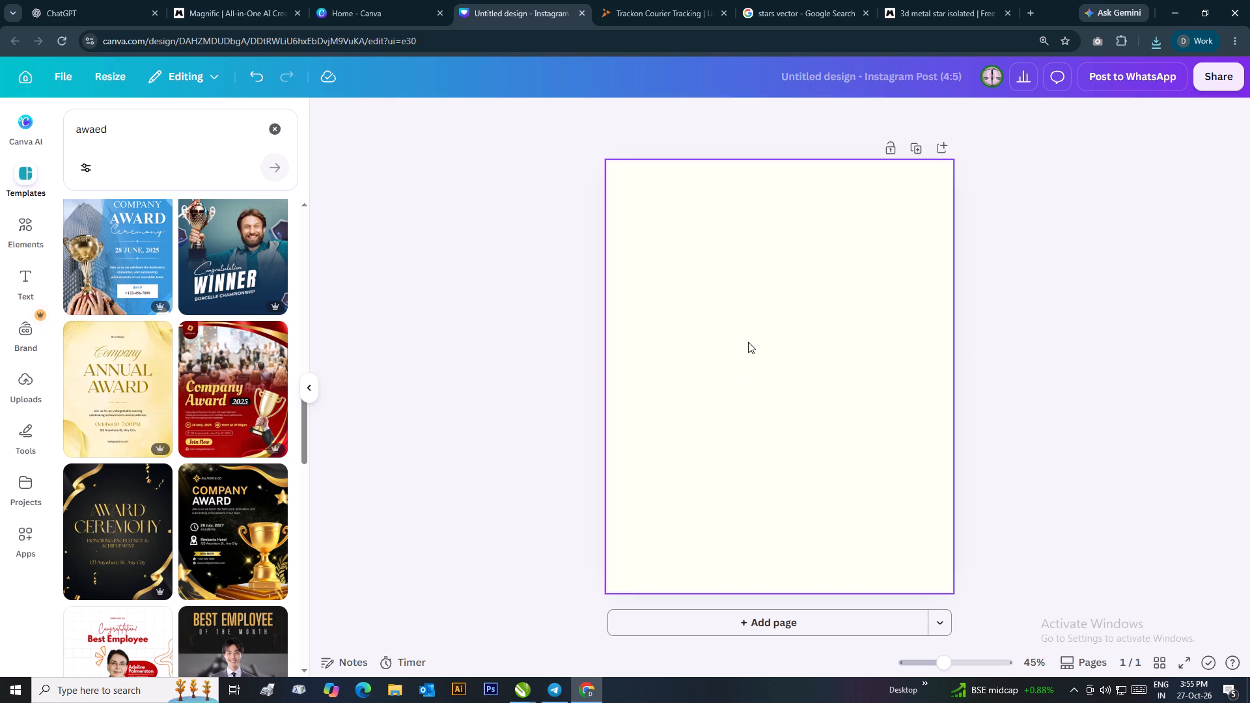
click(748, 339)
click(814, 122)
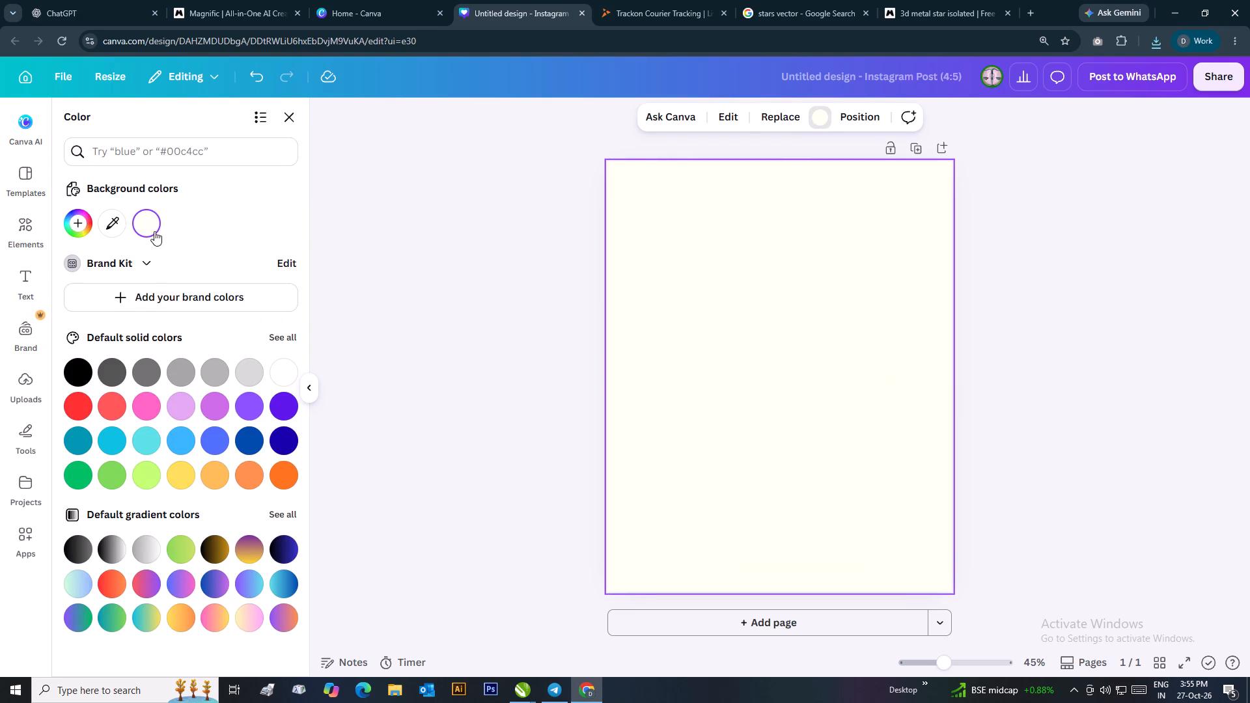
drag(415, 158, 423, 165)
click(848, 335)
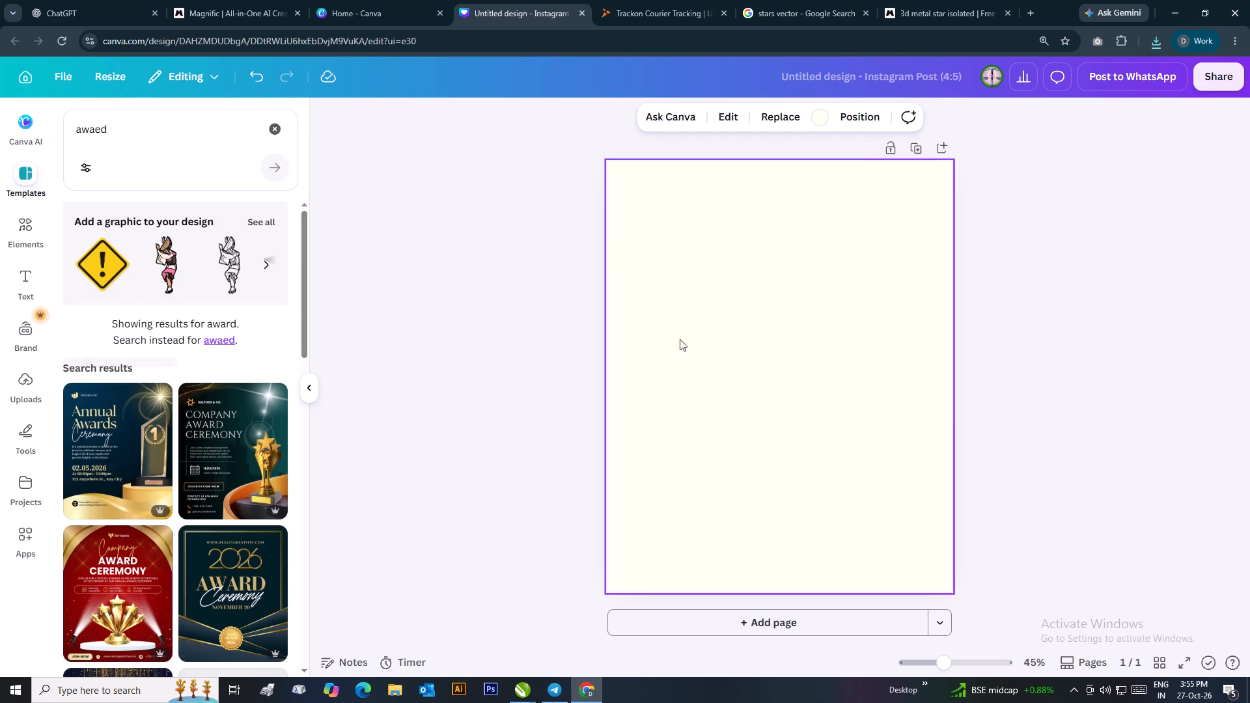
Upload the gold star image 31747695_s4k6_pdjv_220810 from the recent files and place it on the cleared page.
click(11, 387)
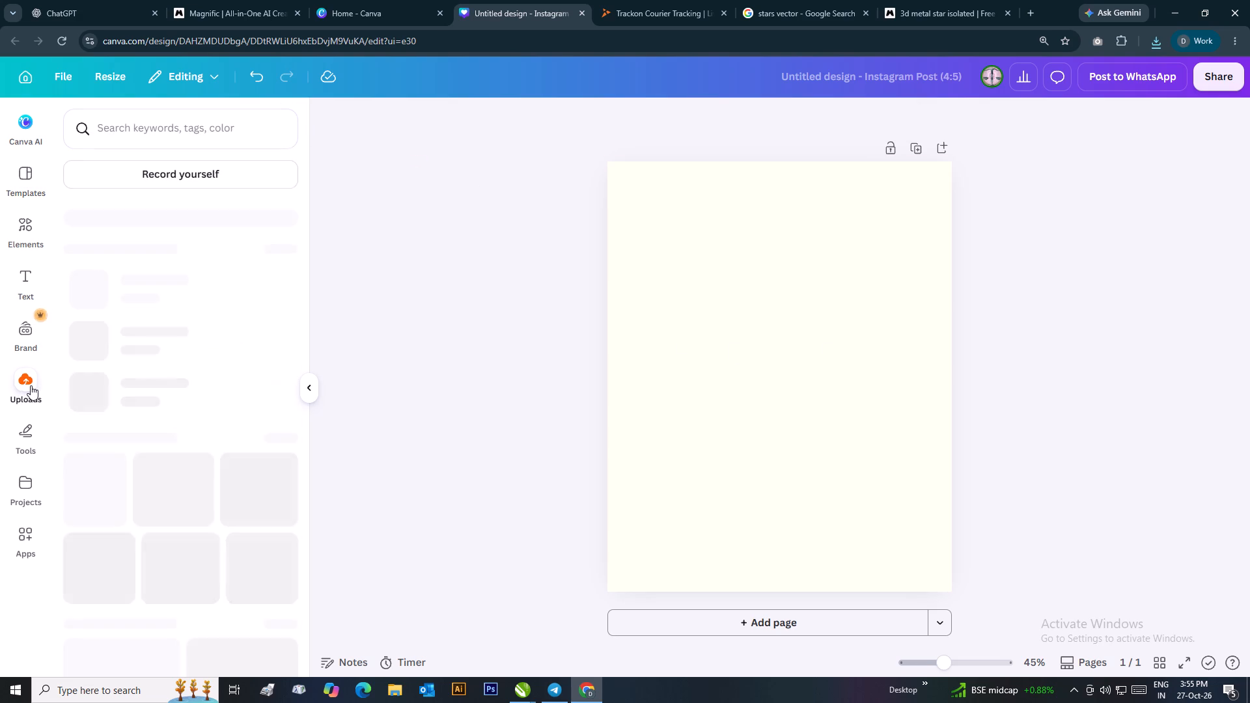
click(163, 175)
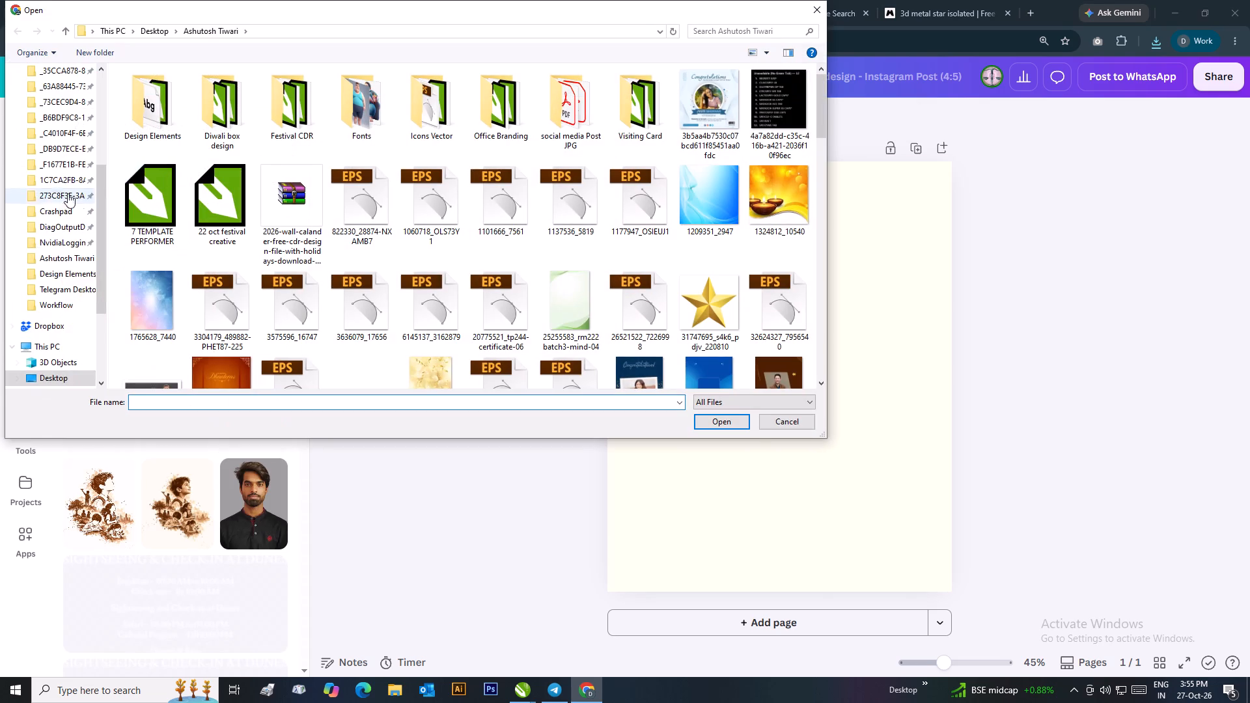
scroll(44, 175, up, 16)
click(62, 84)
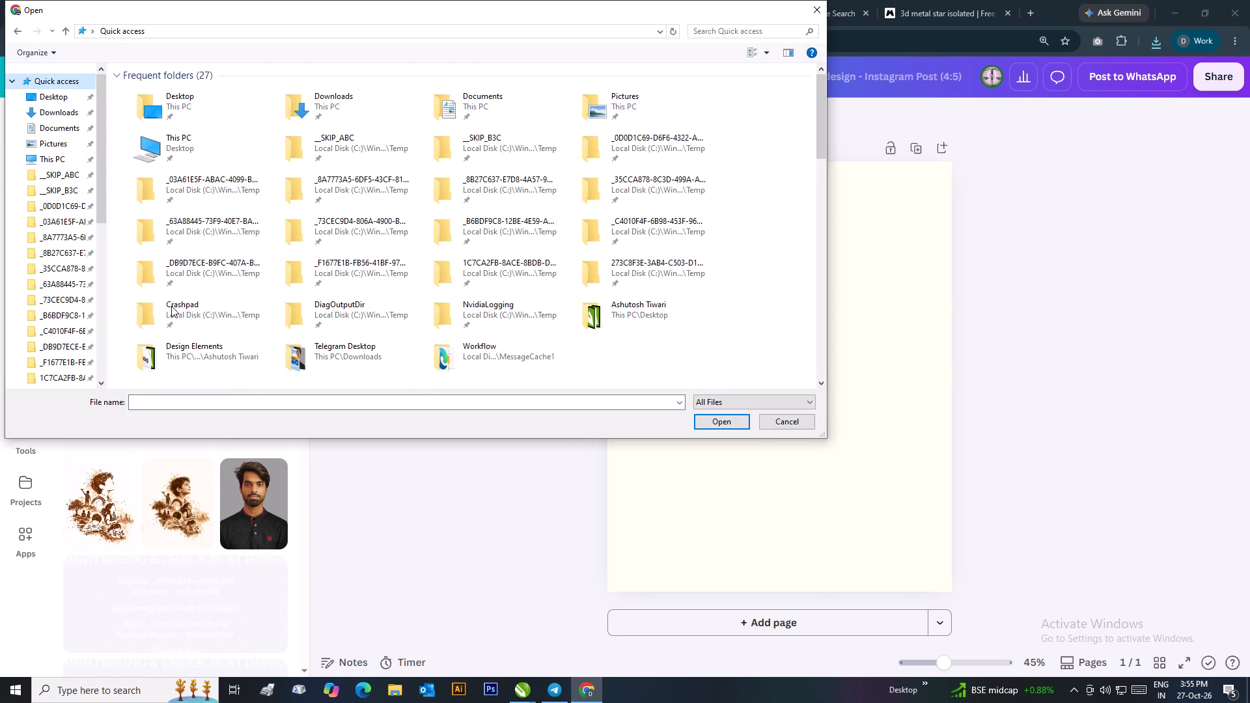
scroll(179, 305, down, 4)
click(178, 221)
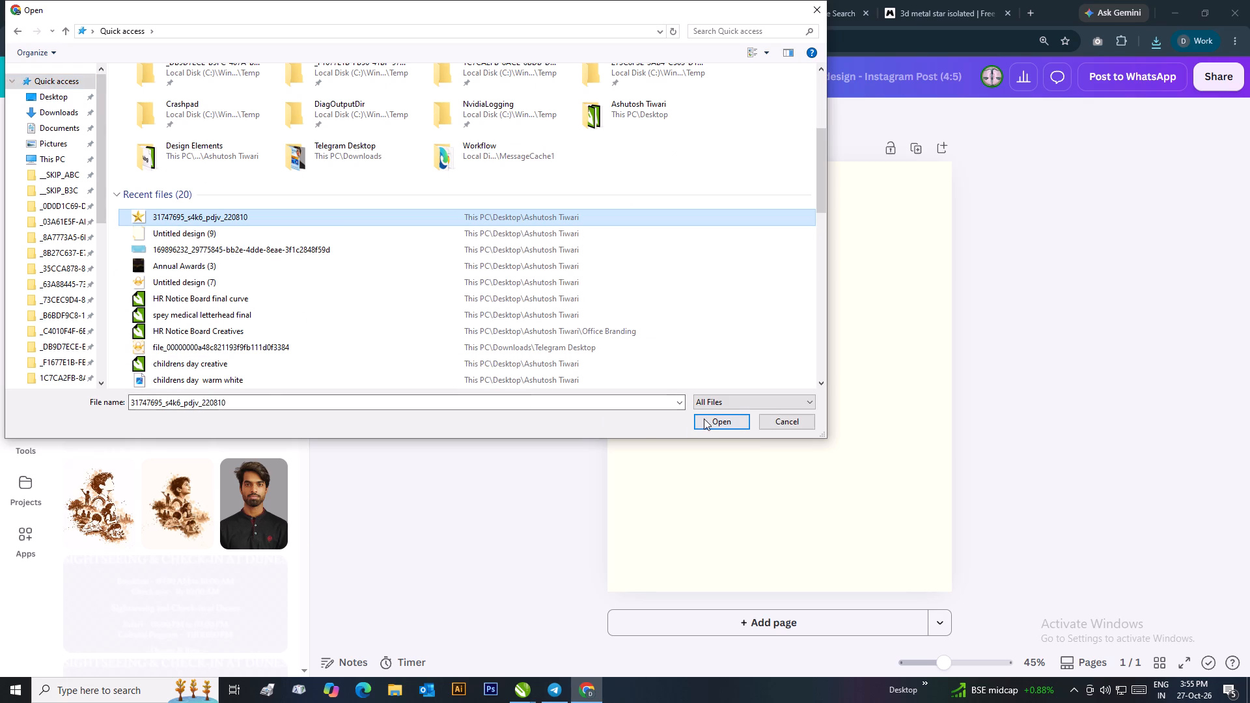
click(704, 419)
click(109, 303)
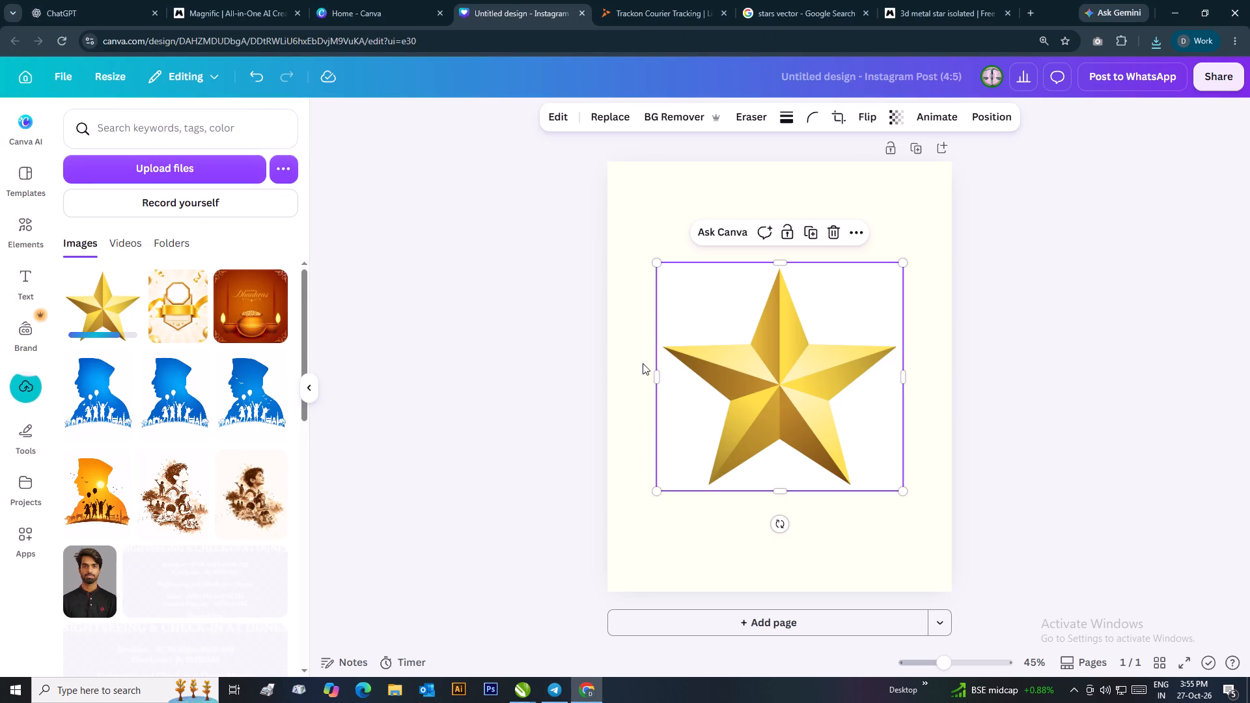
Move the gold star to the top of the Canva page and enlarge it to the full page width.
drag(759, 380, 706, 273)
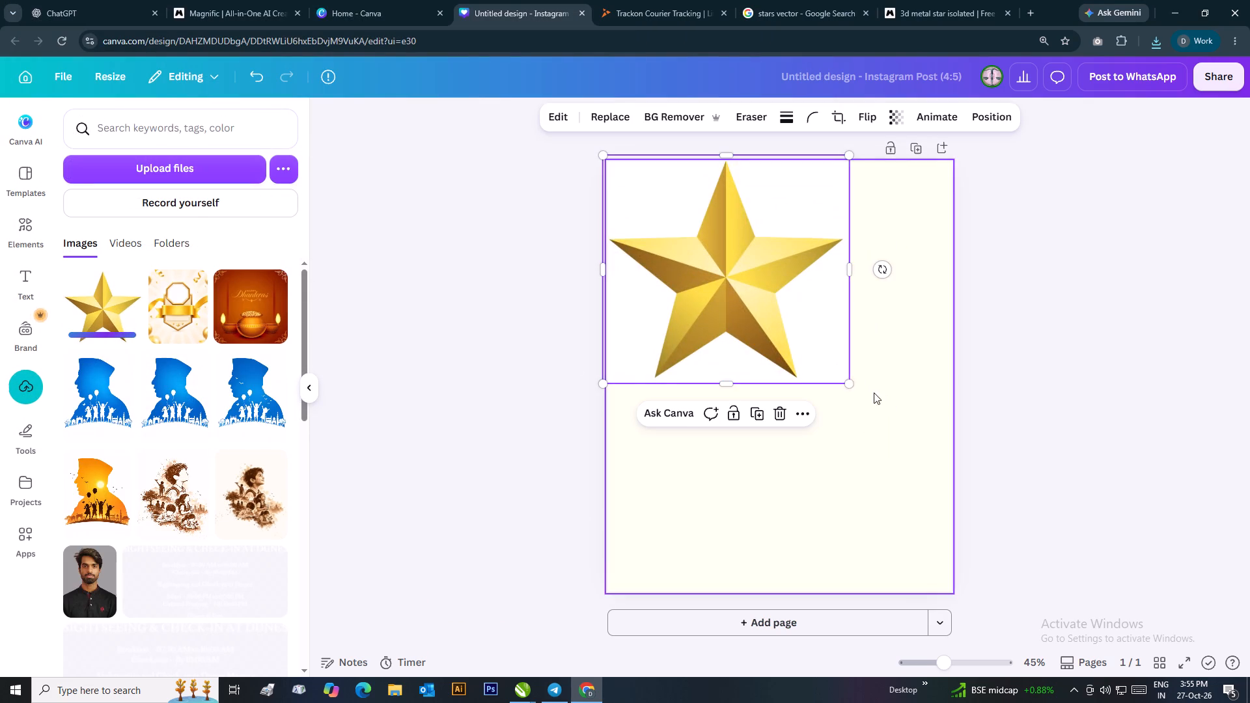
drag(854, 386, 929, 516)
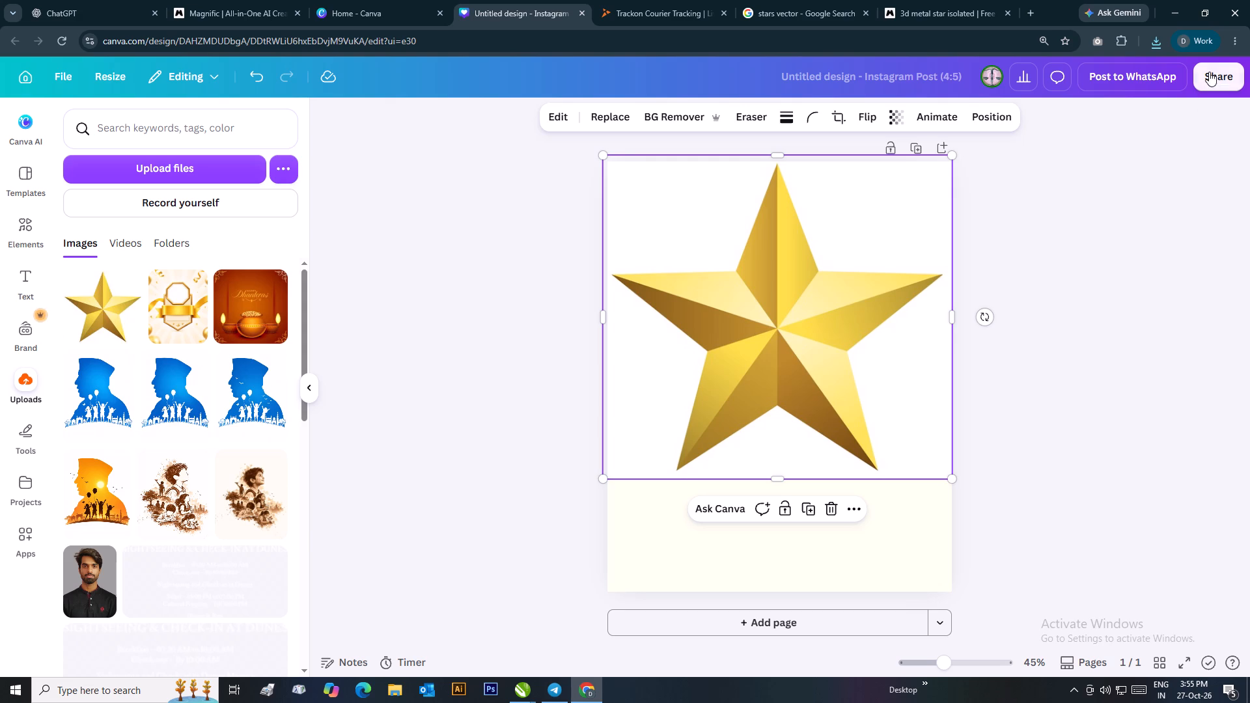
Download the Canva star design as a PNG with transparent background and save it as Untitled design (8).
click(1209, 72)
click(998, 406)
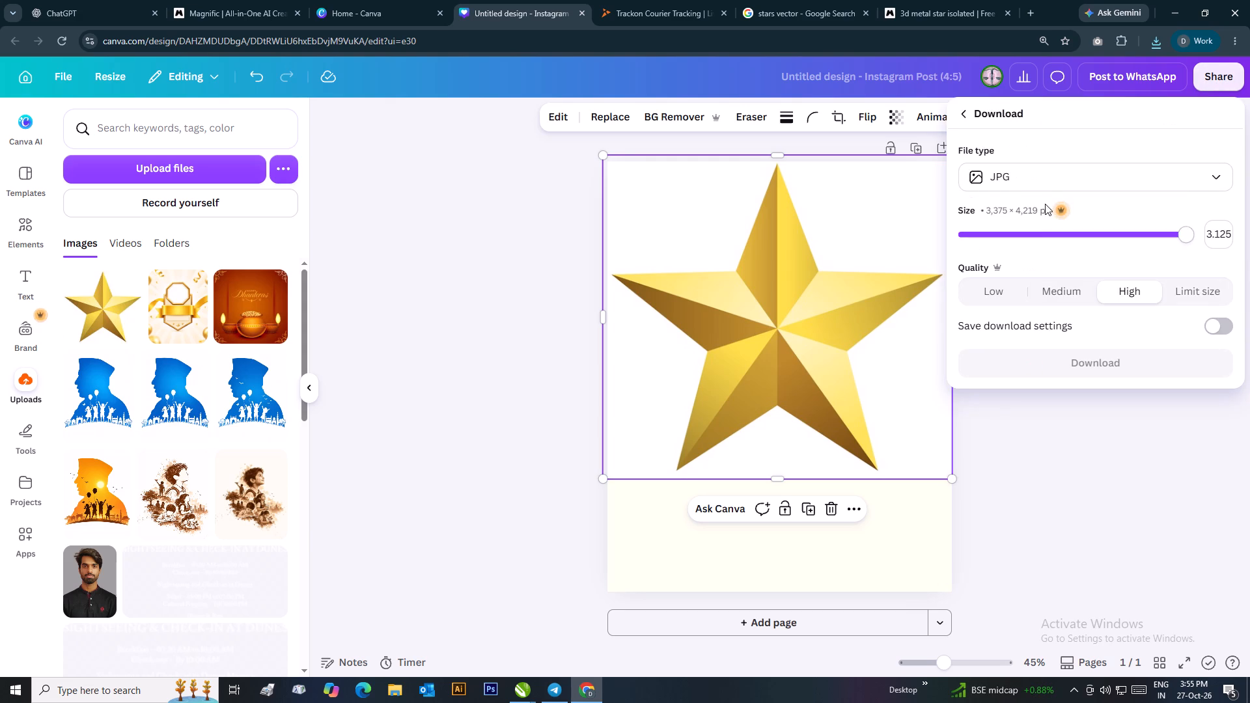
click(1045, 186)
click(1006, 269)
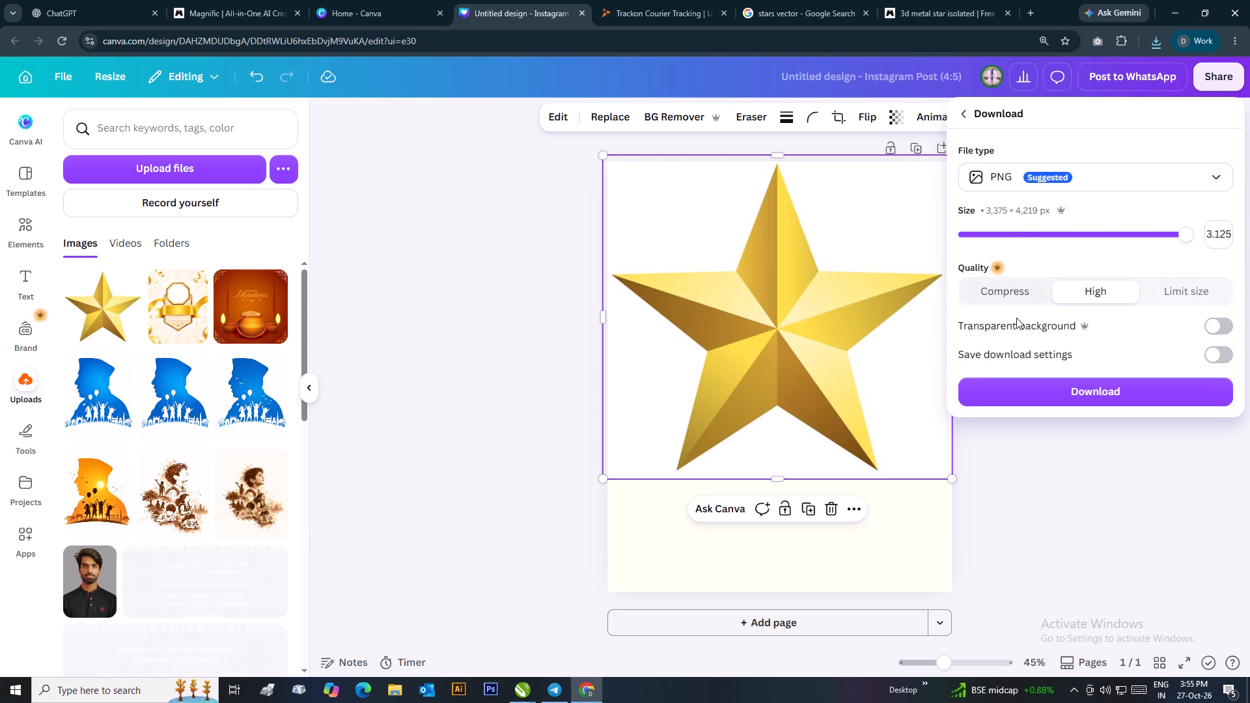
click(1215, 327)
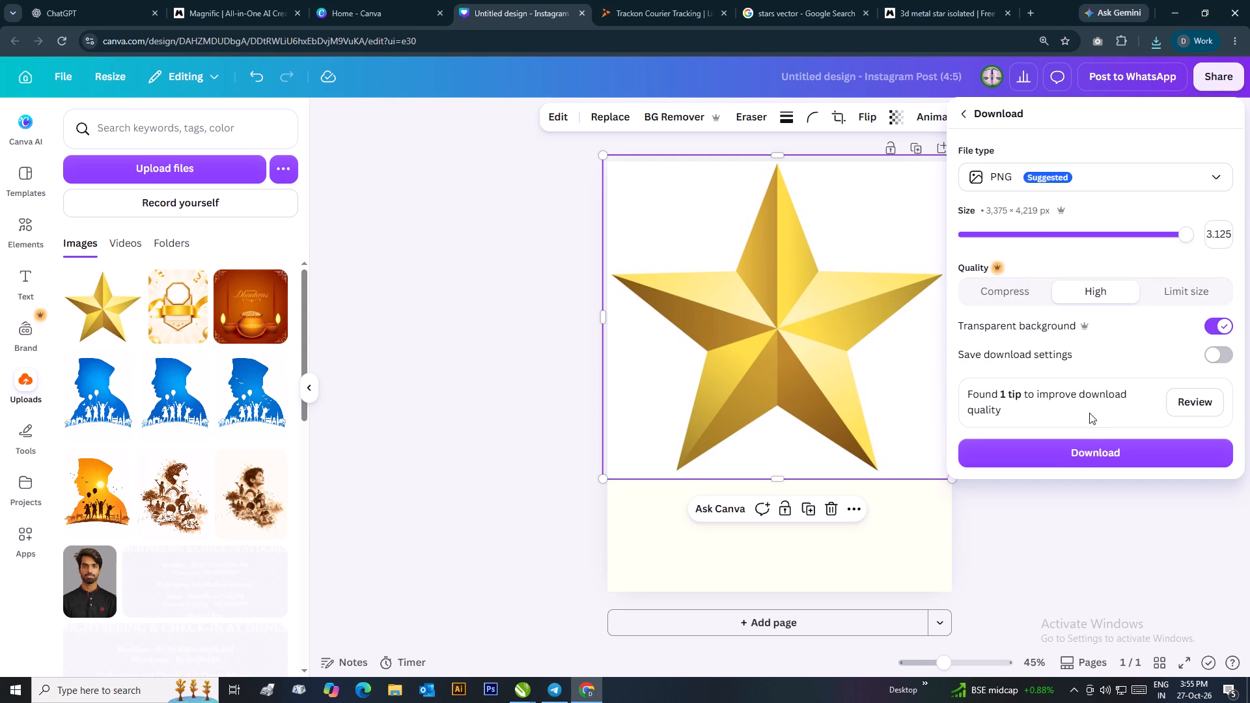
click(1078, 452)
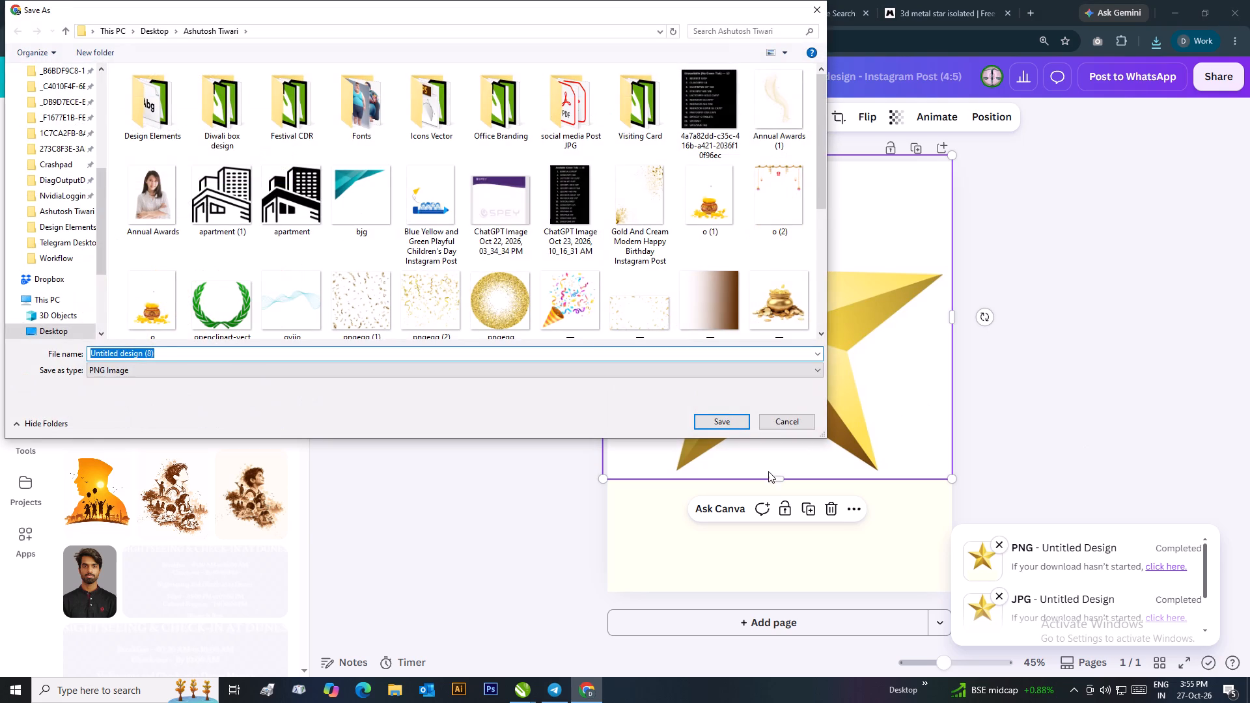
click(721, 420)
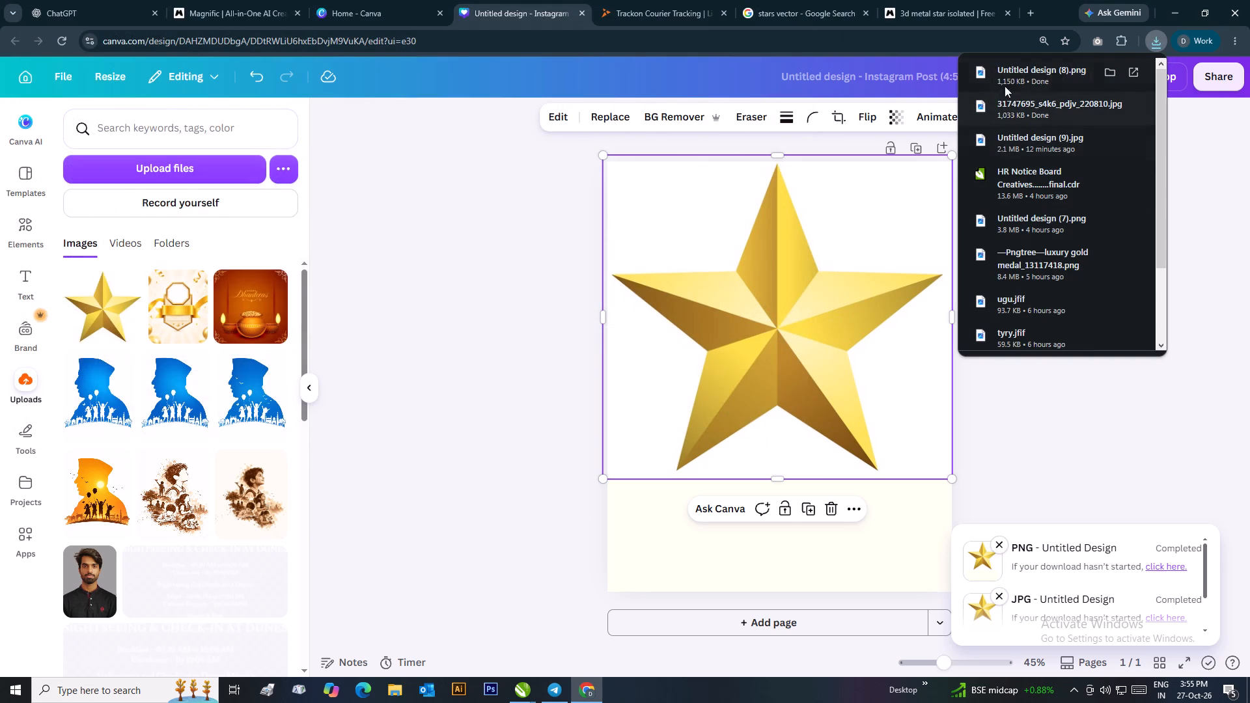
Bring the downloaded star PNG into the CorelDRAW document and place it beside the ivory poster, at about X 83,772 px, Y -8,611 px.
drag(1013, 72, 667, 411)
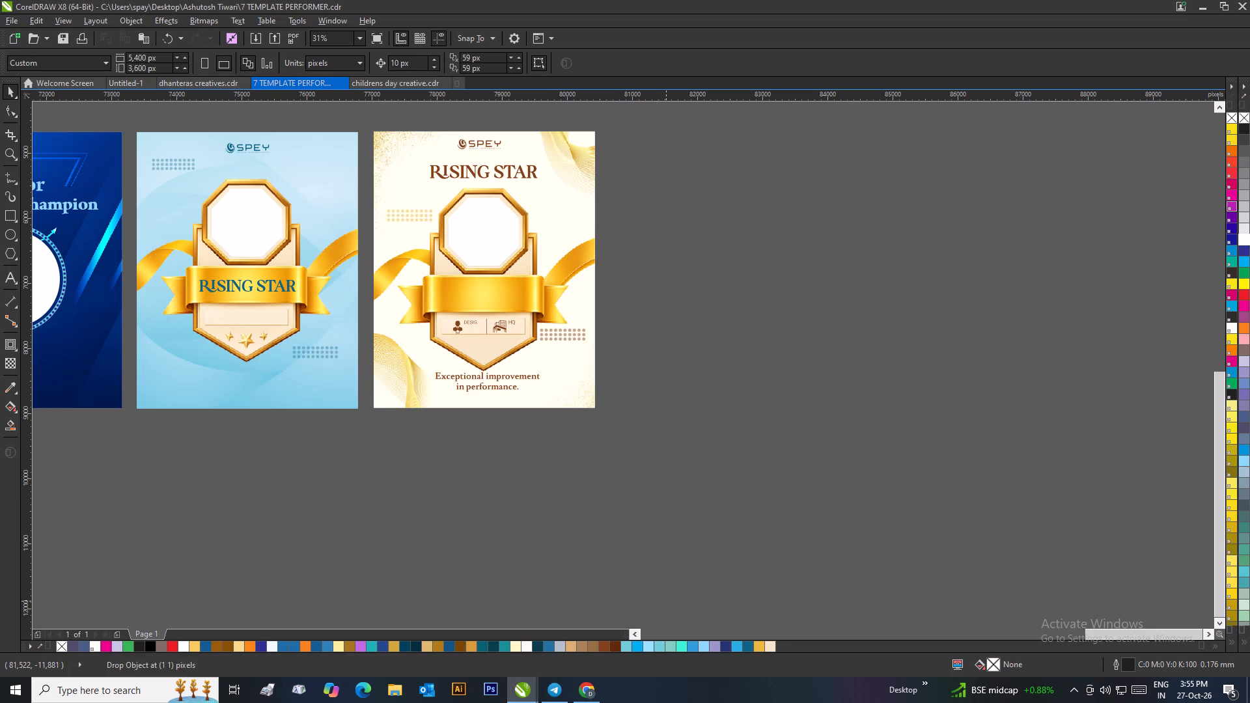
drag(667, 411, 679, 398)
drag(682, 379, 815, 370)
Draw a rectangle about 335 × 1,175 px over the star's top arm, set its corner radius to 0, and convert it to curves.
scroll(831, 369, up, 1)
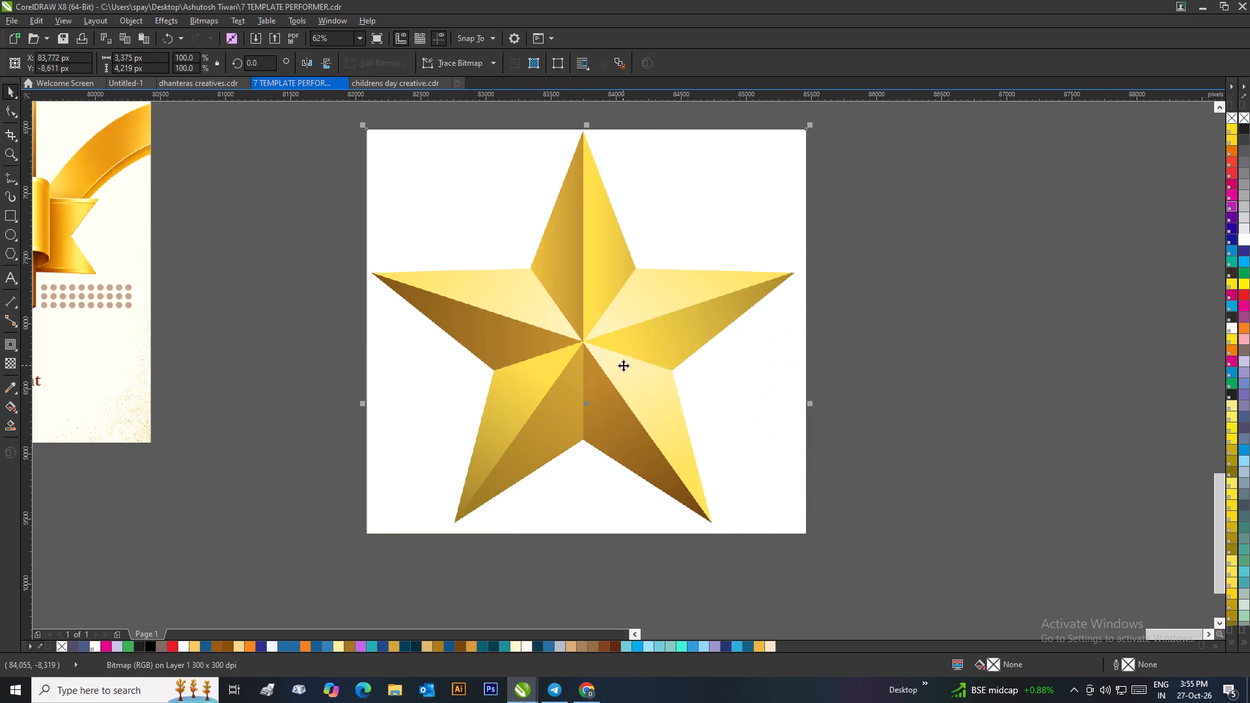
scroll(623, 365, down, 1)
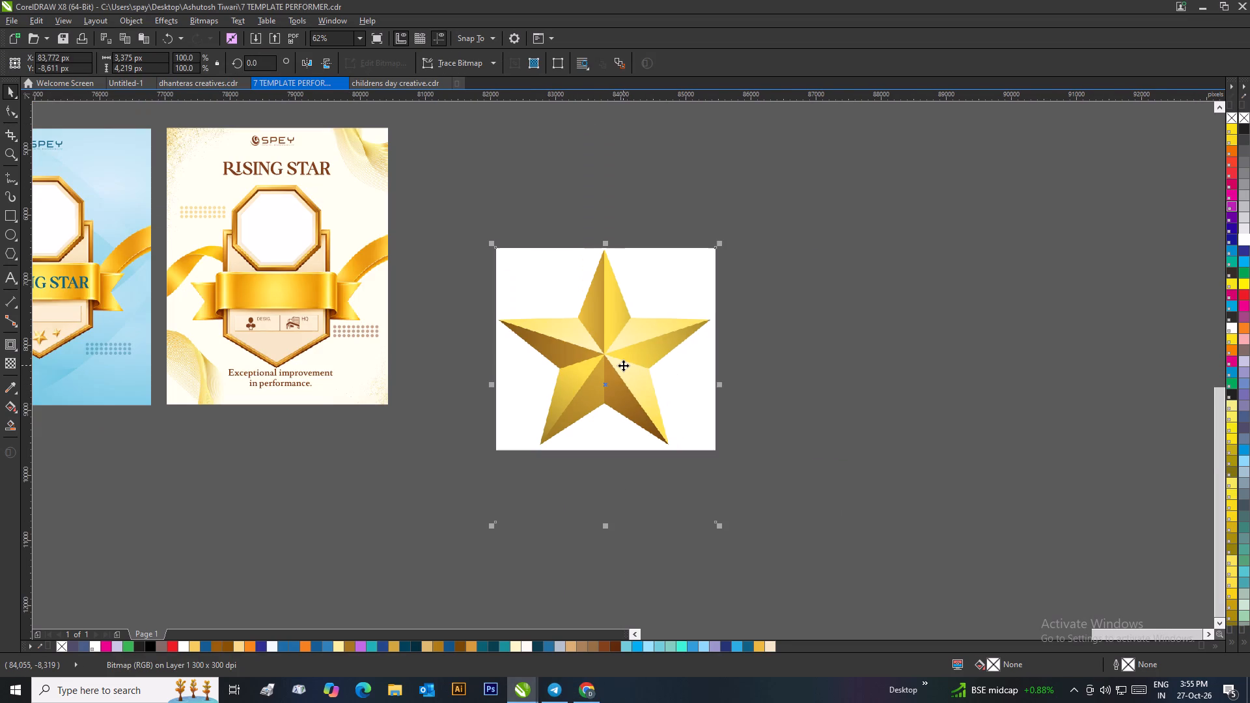
scroll(616, 359, up, 1)
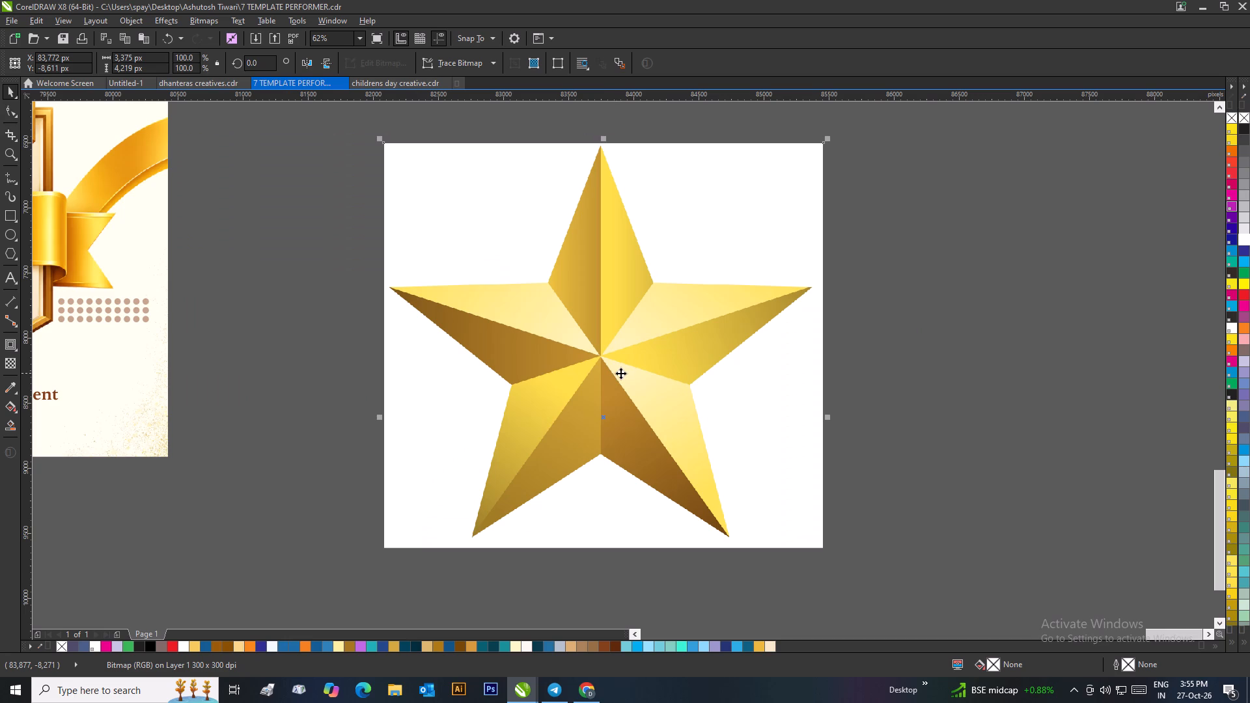
click(14, 217)
scroll(589, 175, up, 1)
scroll(624, 380, down, 1)
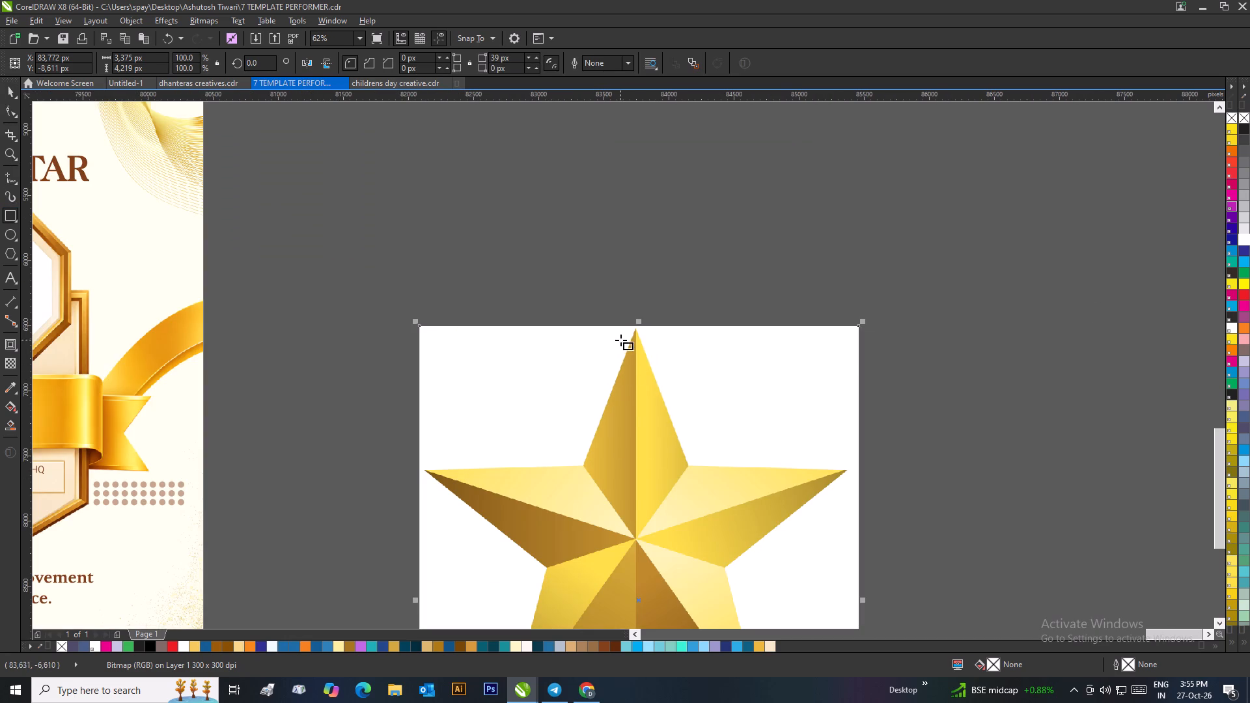
drag(620, 340, 664, 493)
drag(518, 59, 479, 59)
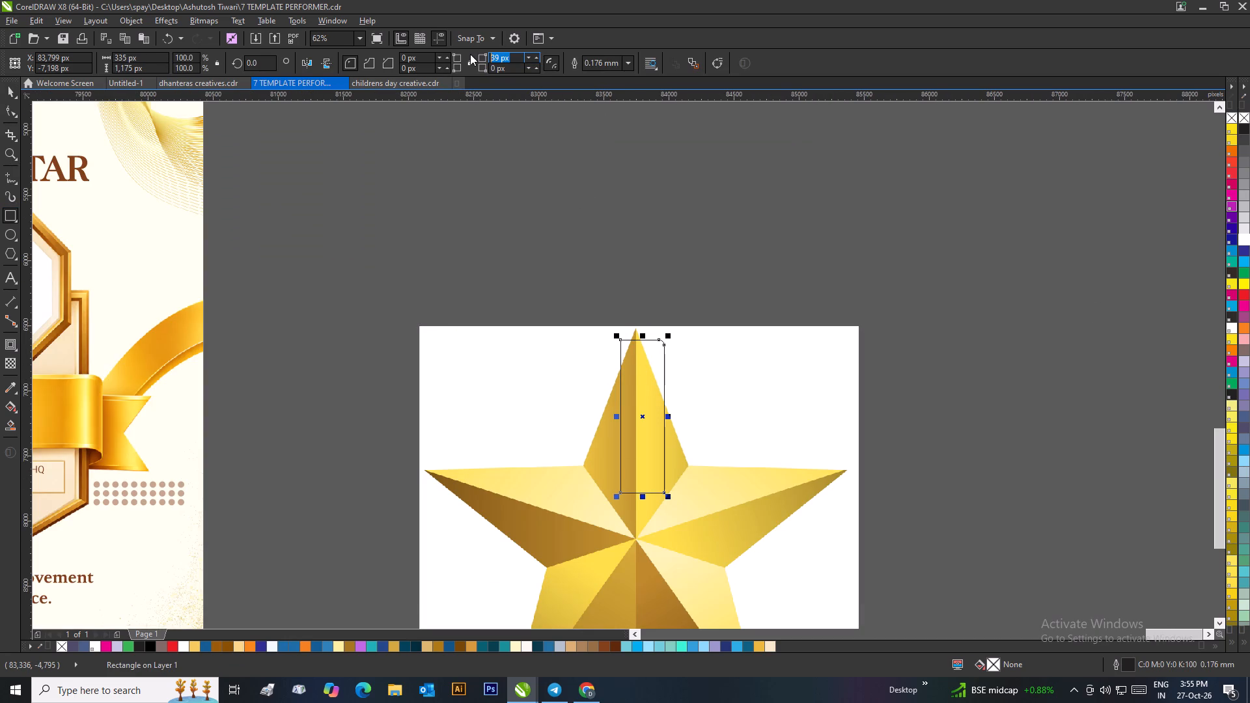
key(BackSpace)
text(00)
key(Return)
double_click(1, 85)
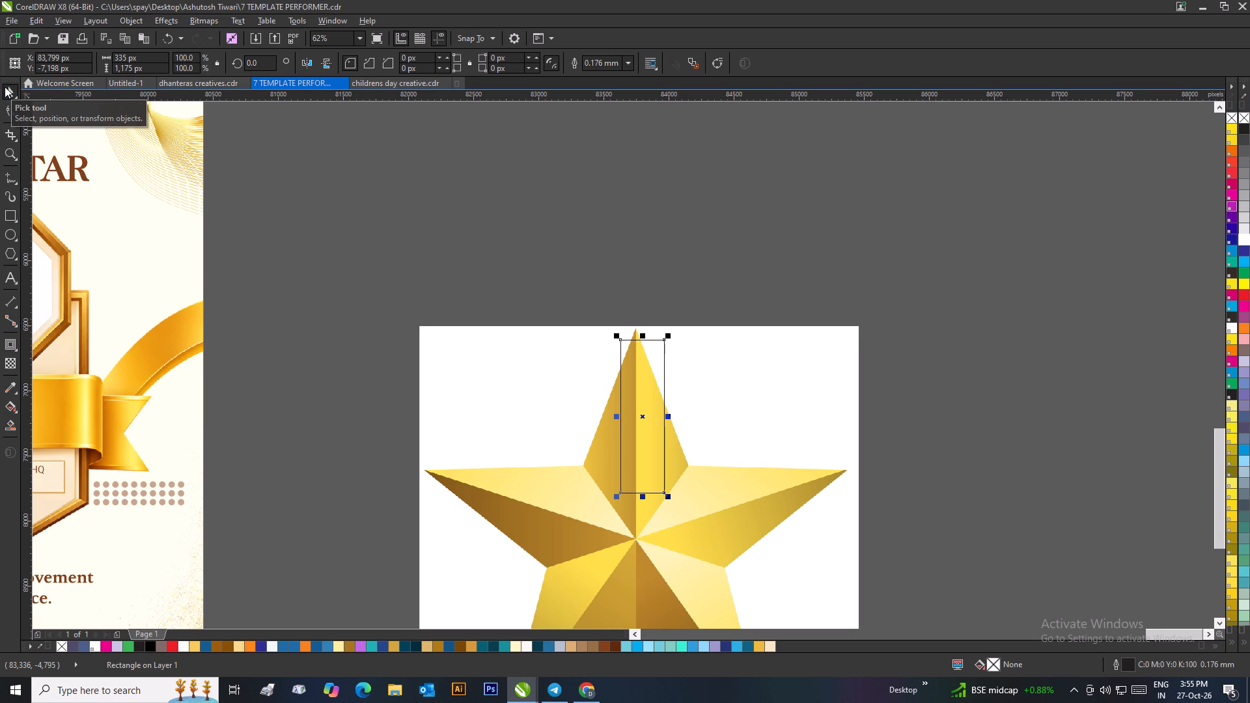
key(ctrl+q)
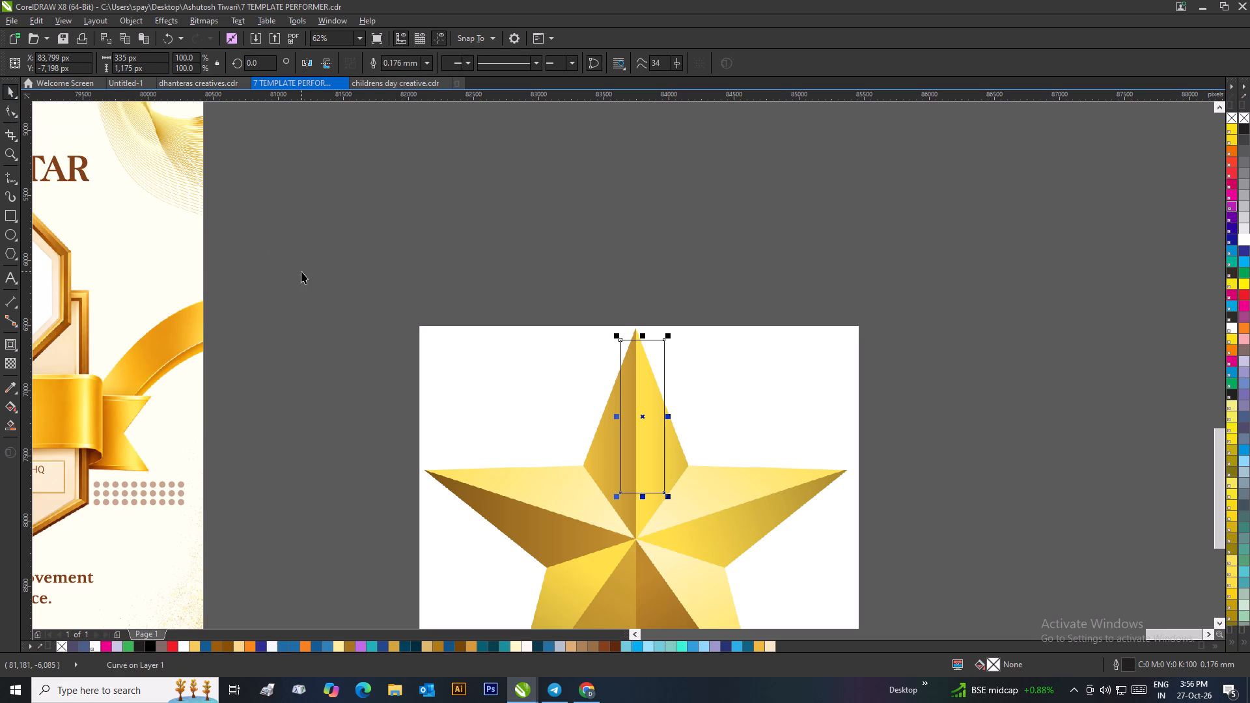
Move the curve's upper-left node to the star's top tip and delete its upper-right node.
key(F10)
scroll(580, 370, up, 2)
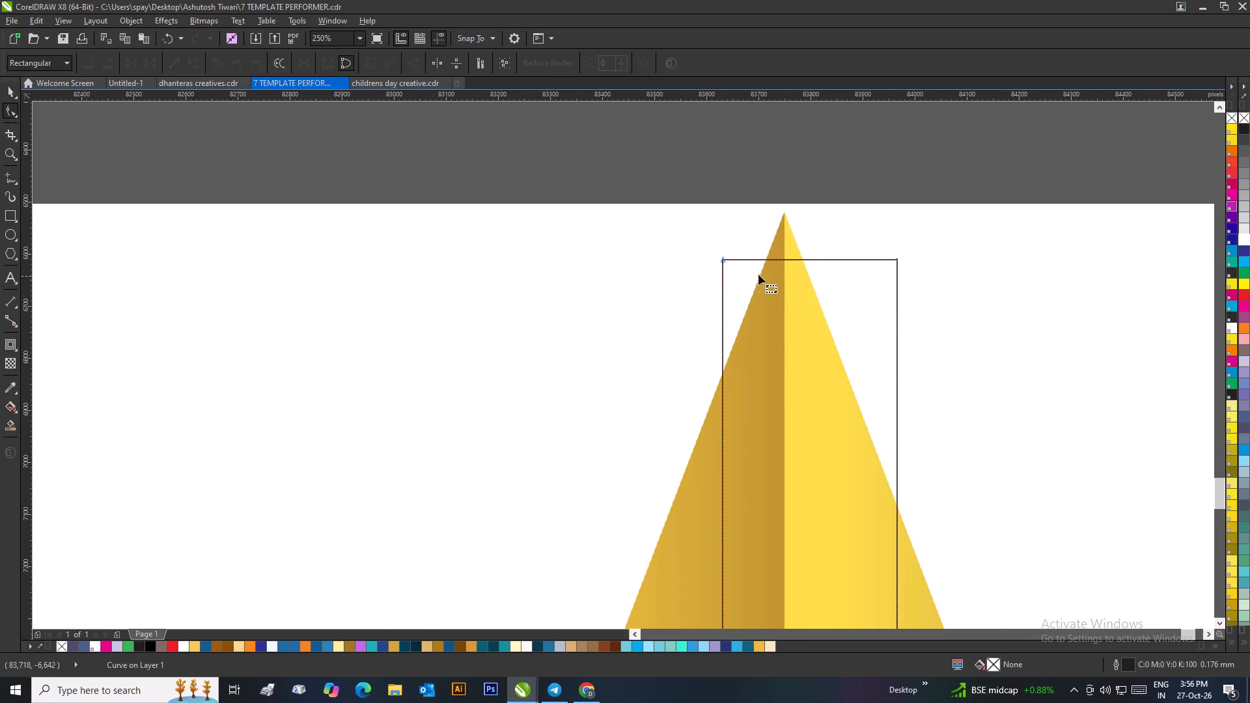
scroll(739, 262, up, 1)
drag(590, 361, 710, 277)
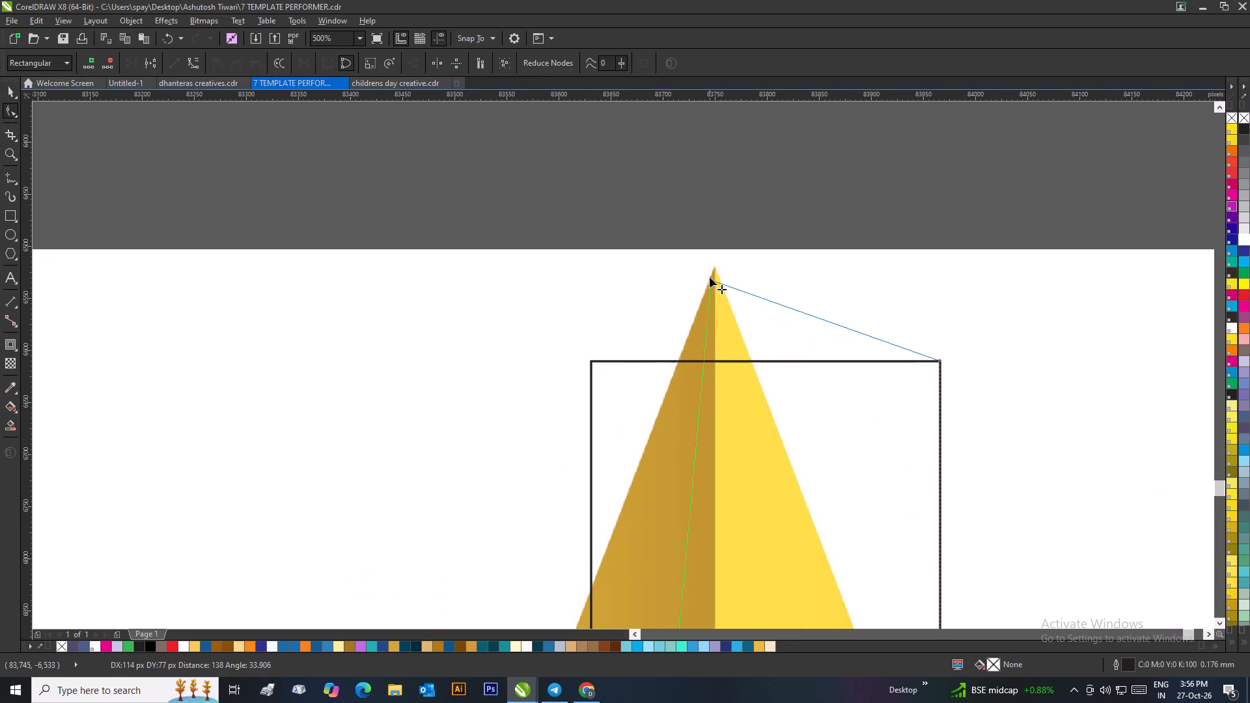
drag(710, 277, 713, 268)
scroll(715, 280, down, 3)
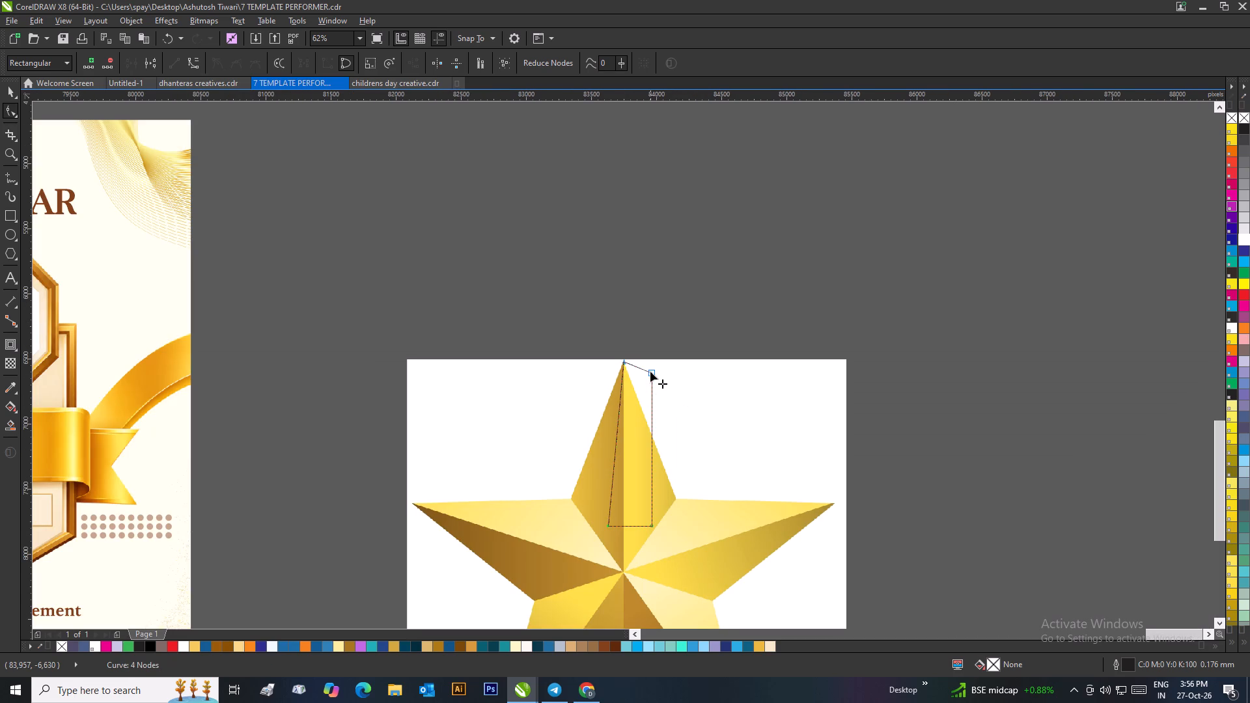
double_click(650, 370)
Move the curve's lower-left node precisely onto the inner corner at the left of the star's top arm.
drag(608, 526, 572, 495)
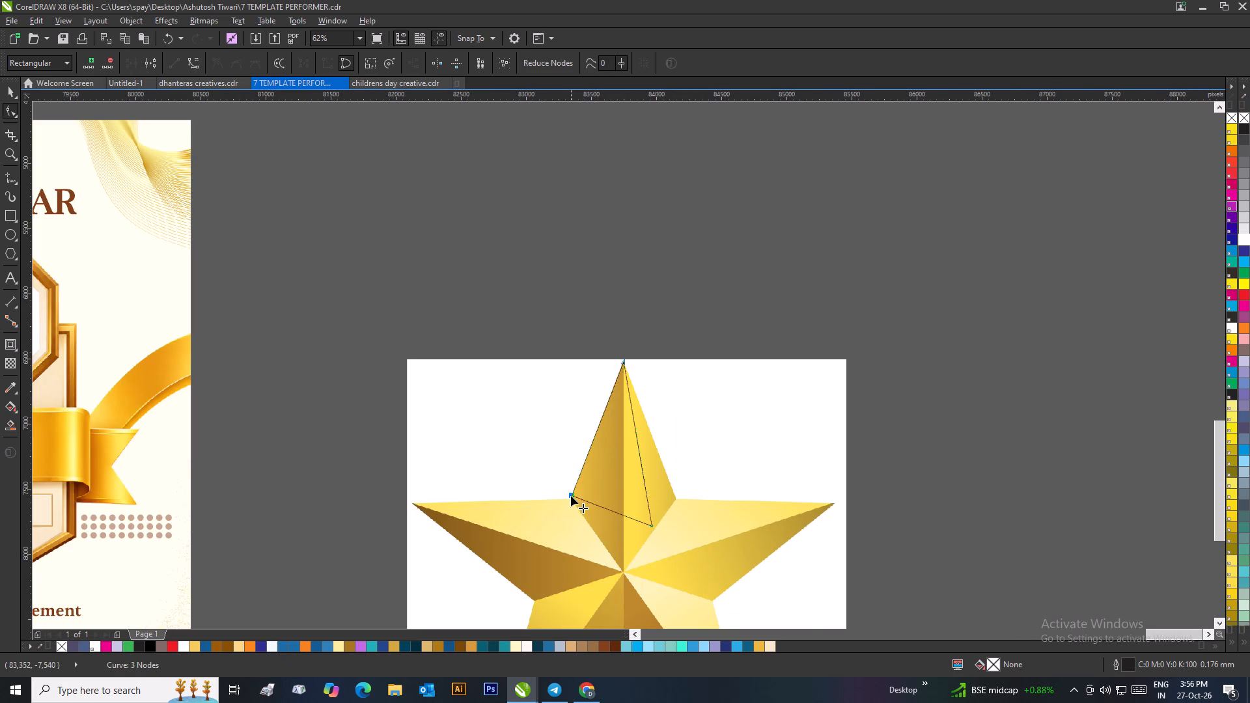
scroll(571, 502, up, 2)
drag(626, 340, 625, 351)
scroll(630, 356, up, 3)
drag(613, 333, 595, 342)
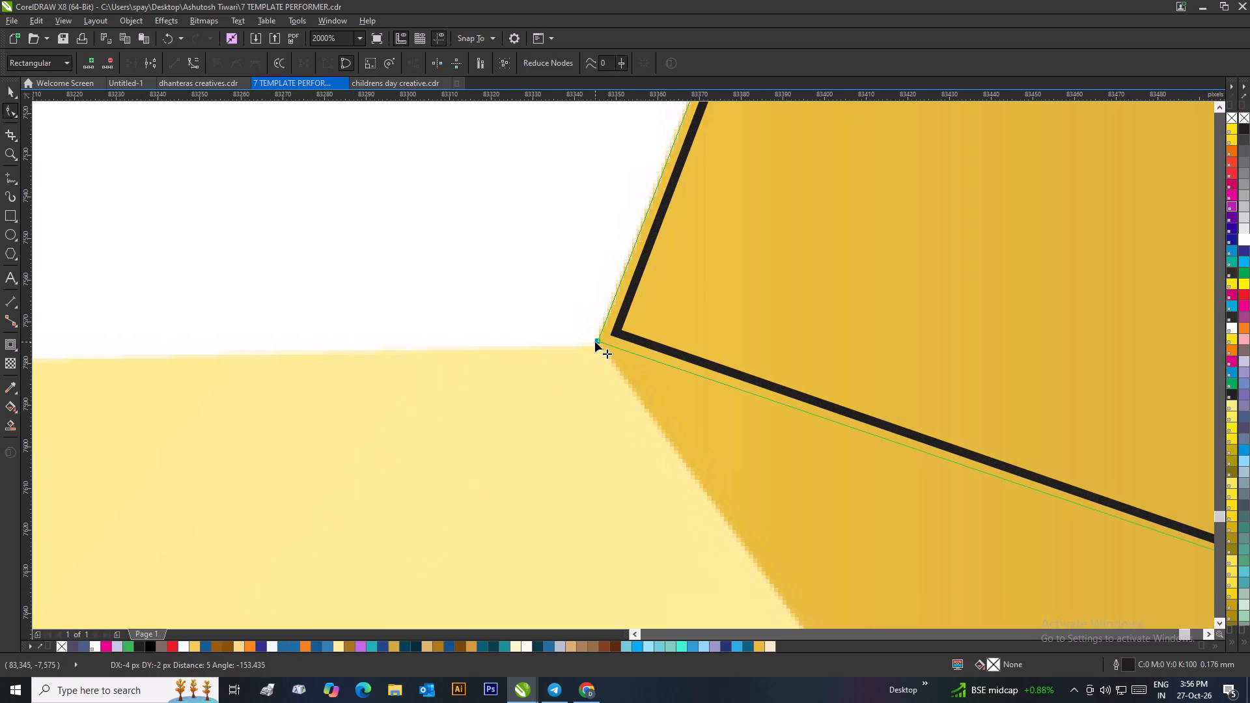
drag(595, 342, 596, 344)
scroll(596, 344, down, 3)
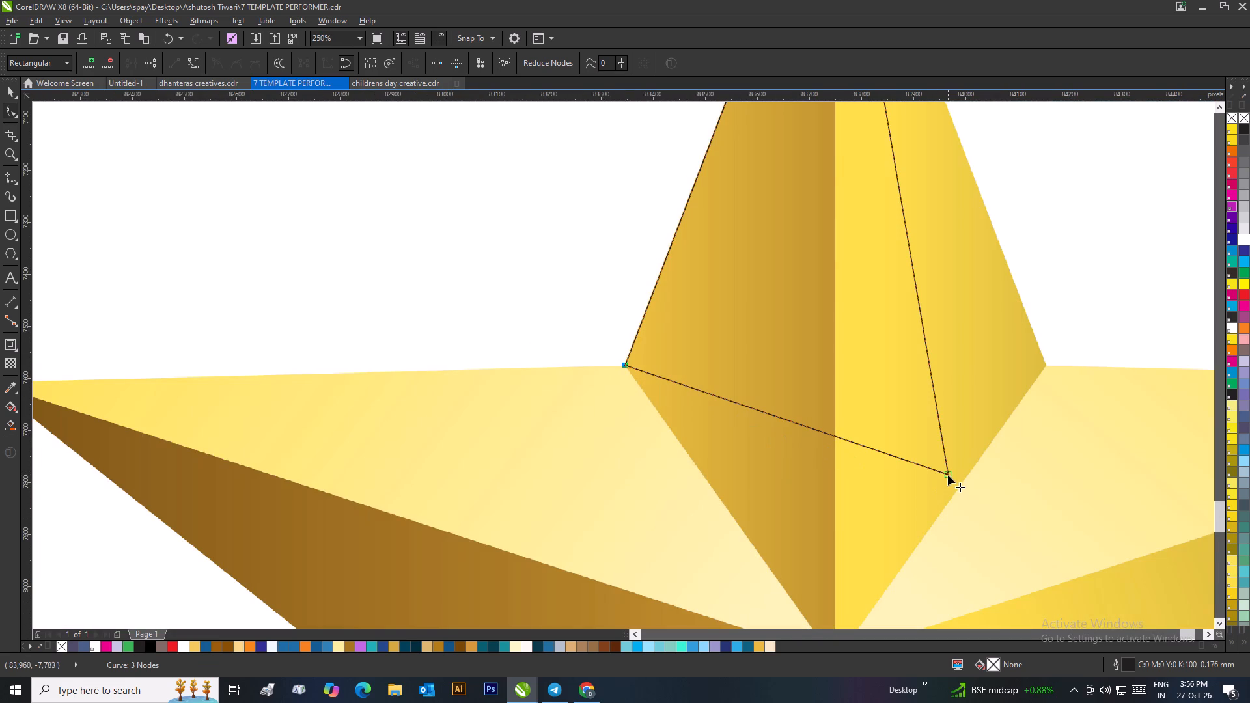
Move the curve's lower-right node onto the star's centre point so the triangle traces the top arm's left facet.
drag(949, 475, 868, 577)
scroll(771, 495, down, 3)
scroll(641, 389, up, 3)
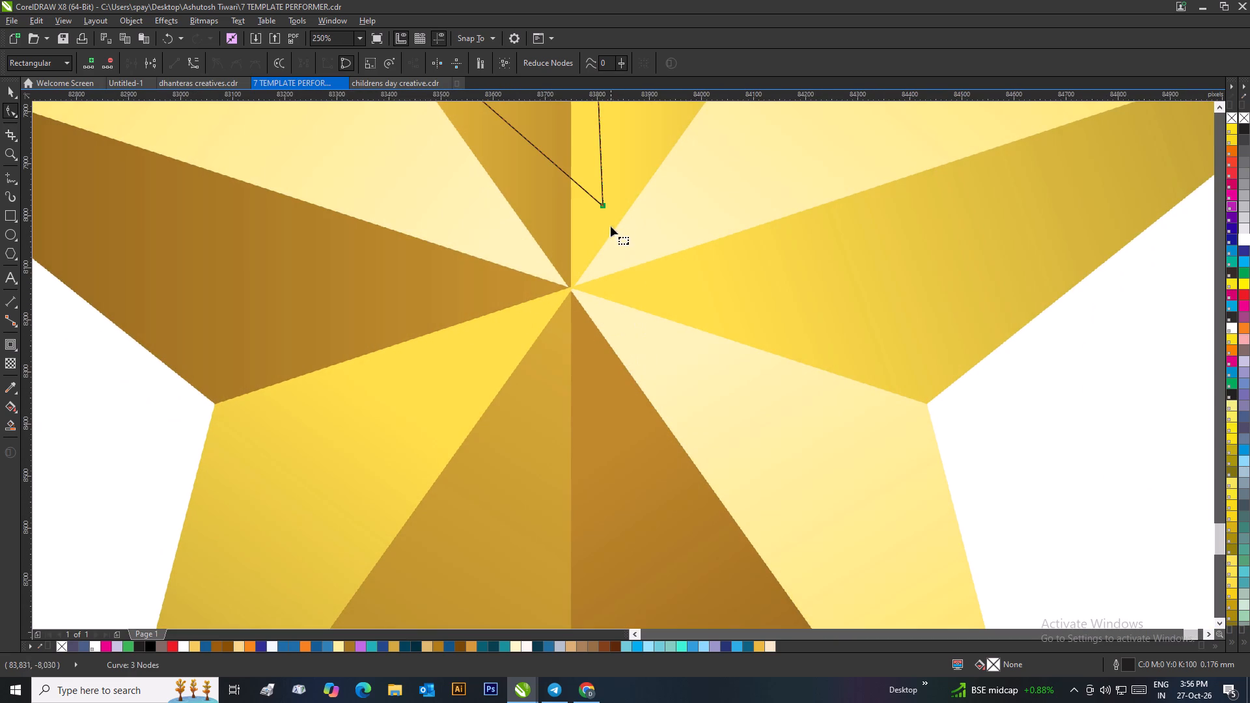
drag(600, 205, 568, 289)
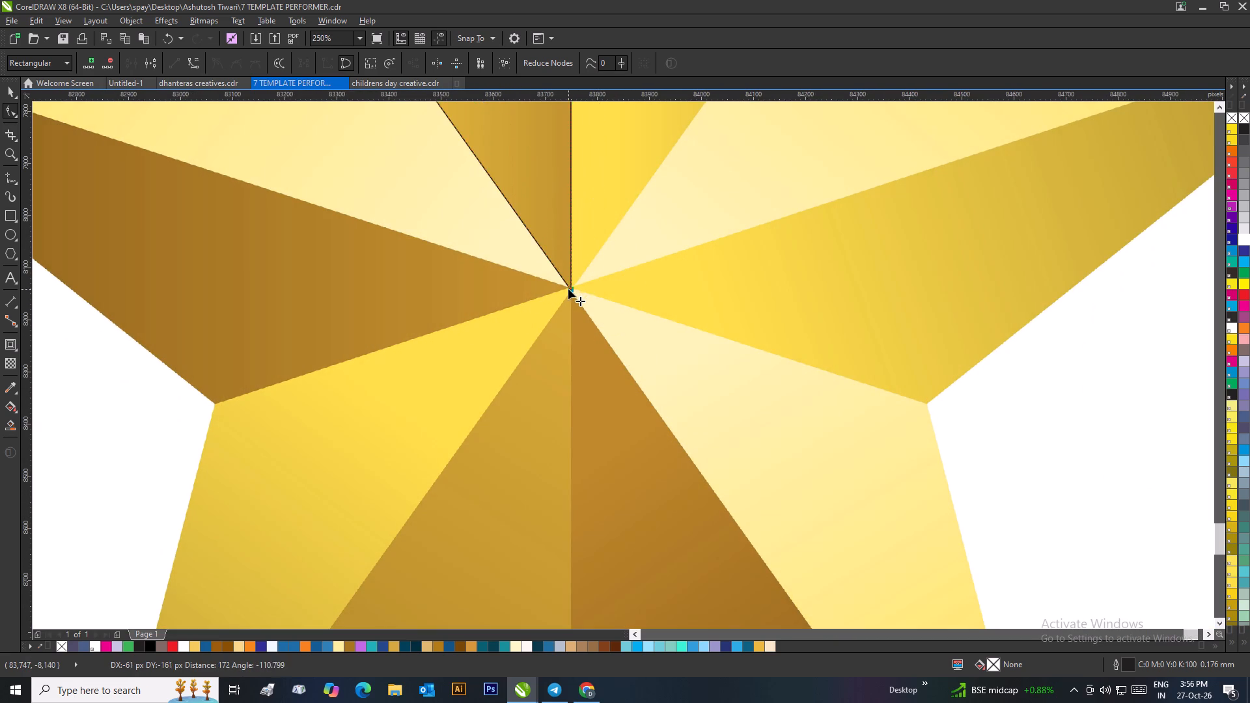
scroll(570, 289, up, 3)
scroll(639, 379, up, 1)
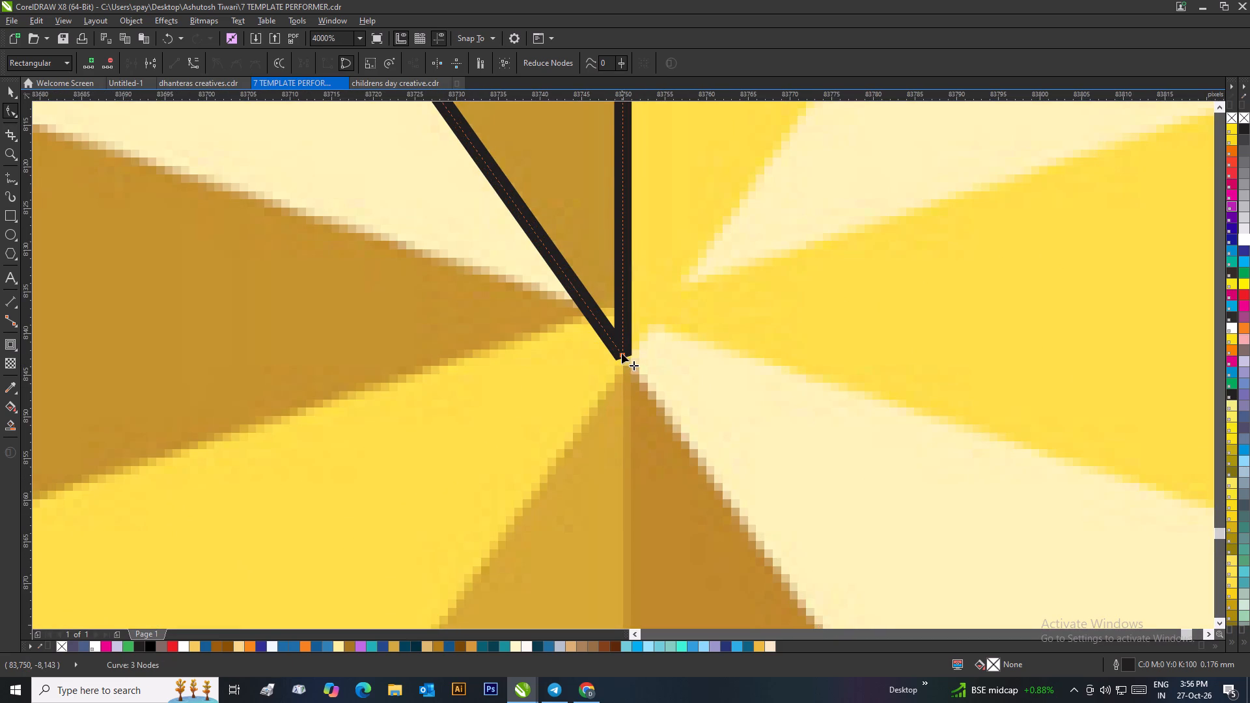
drag(622, 353, 615, 322)
scroll(613, 321, down, 7)
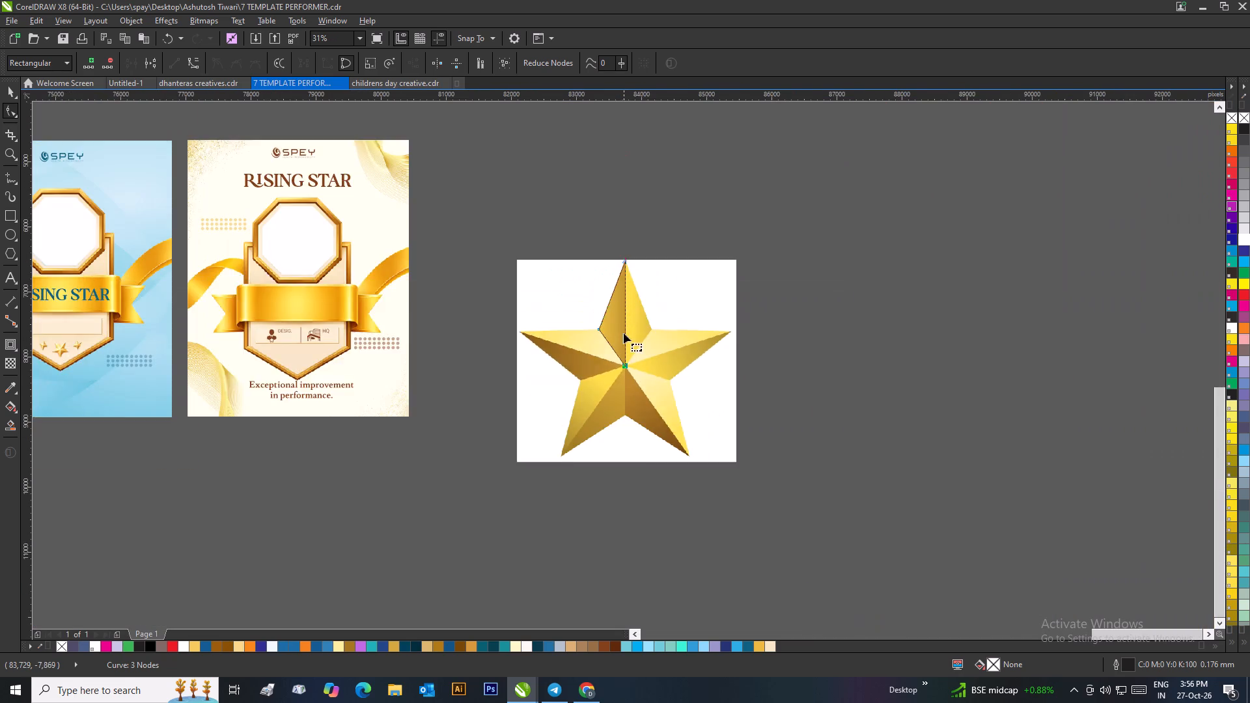
Refine the triangle's top node so it sits exactly on the star's top tip.
scroll(627, 288, up, 3)
scroll(599, 162, up, 3)
scroll(653, 388, up, 1)
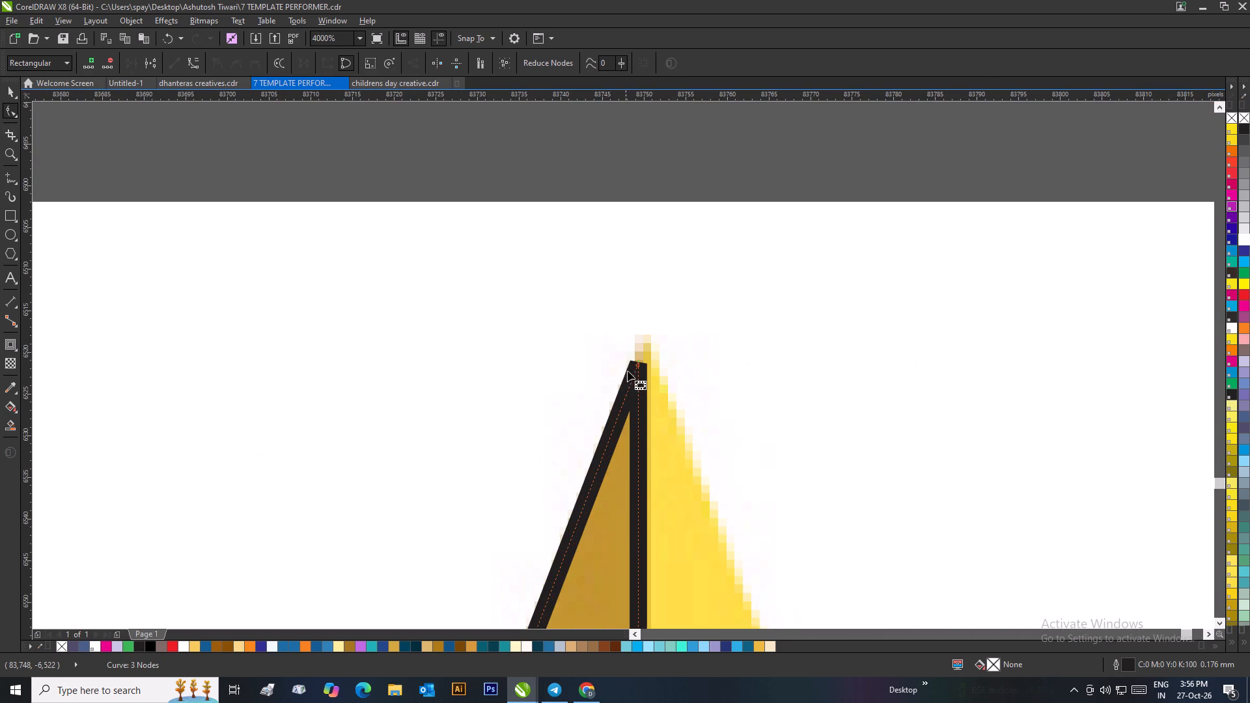
drag(638, 368, 648, 344)
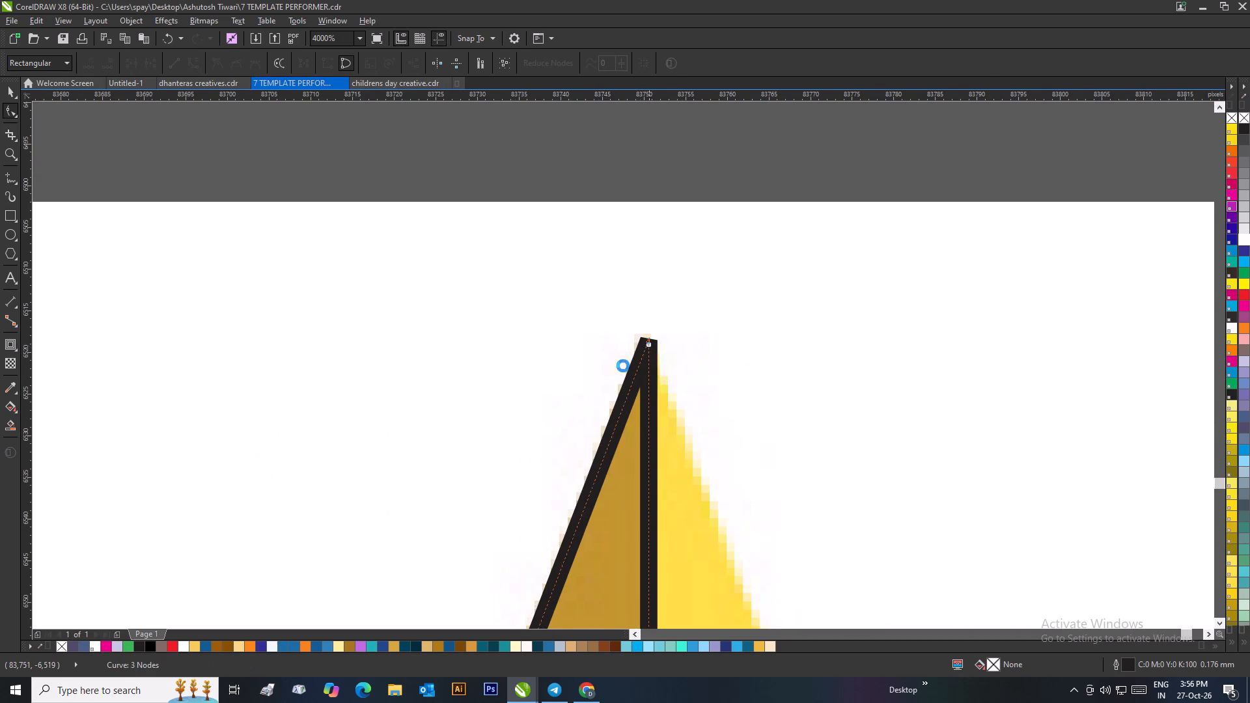
scroll(649, 347, down, 6)
Move the traced triangle, about 405 × 1,618 px, off the star to about X 82,213 px, Y -6,877 px.
click(8, 97)
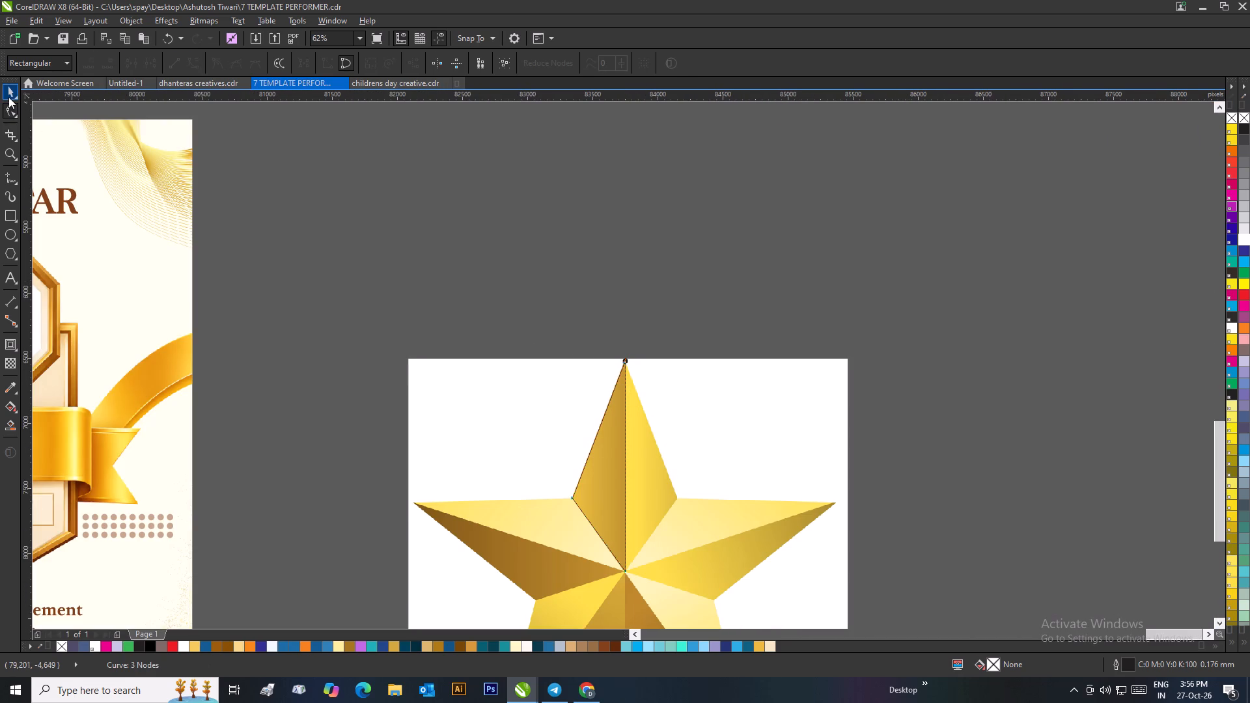
click(482, 239)
click(614, 436)
drag(618, 453, 445, 394)
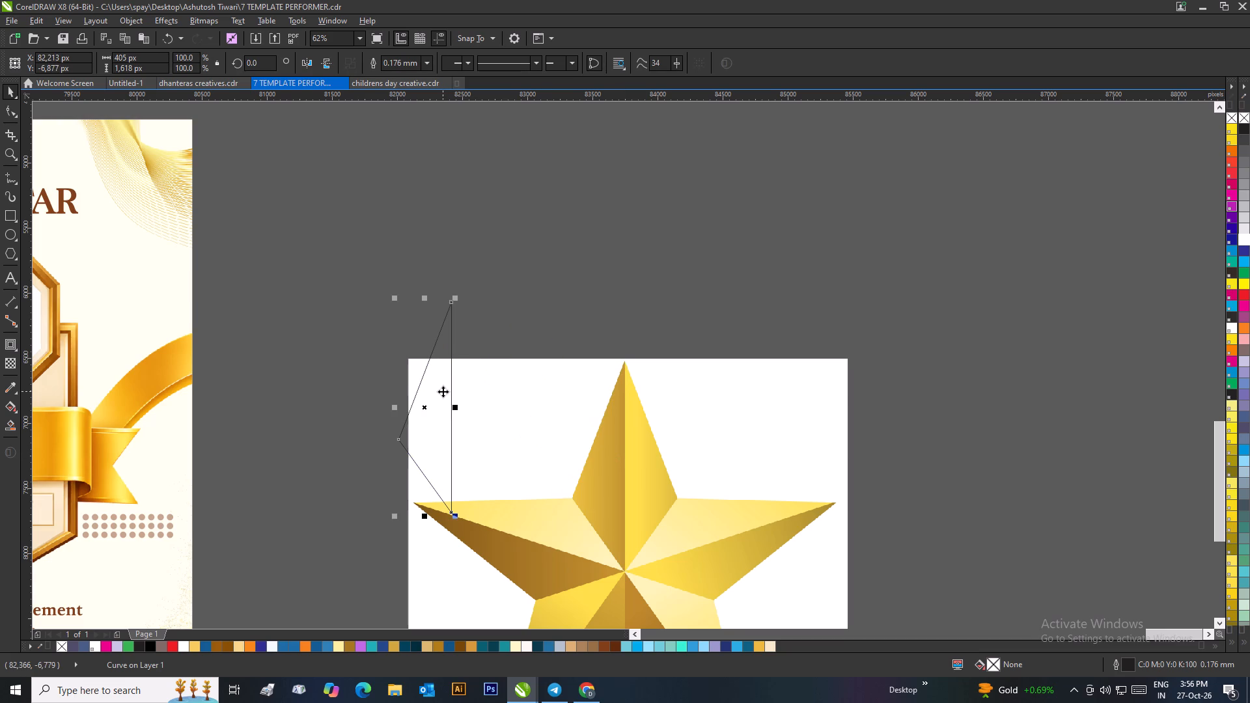
Fill the traced triangle with gold #C79B32 sampled from the left facet of the star's top arm.
click(7, 387)
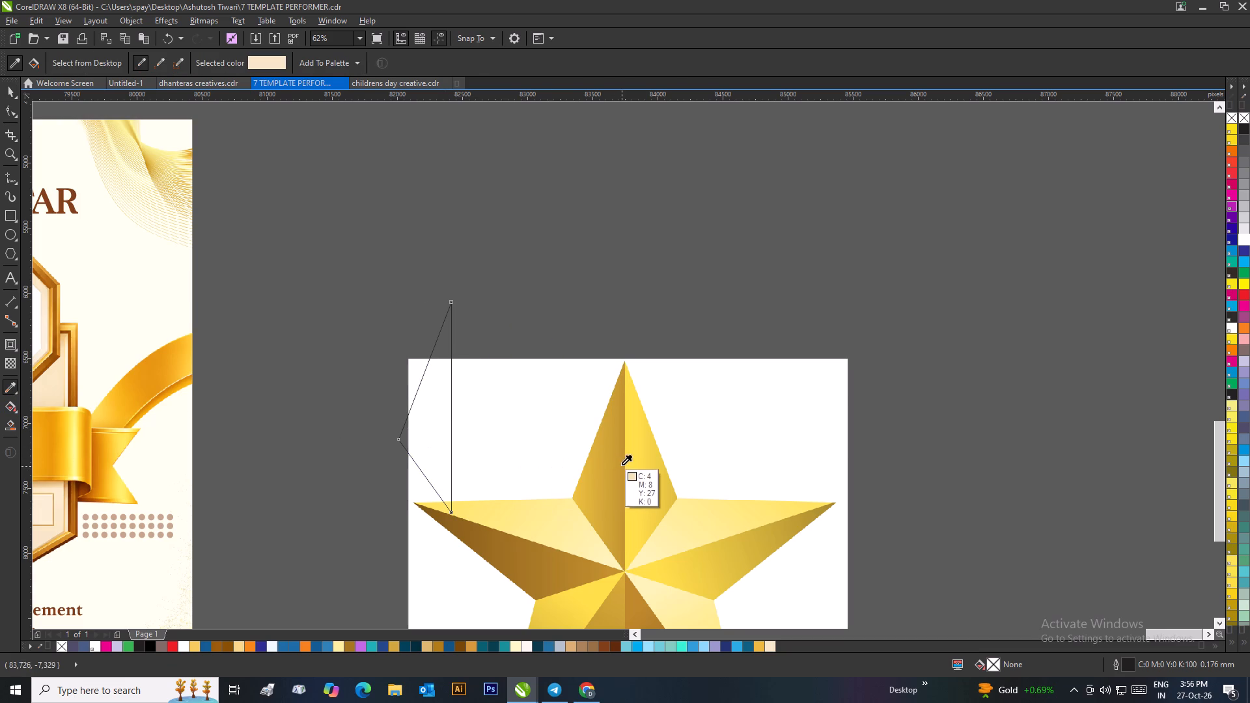
click(617, 464)
click(448, 409)
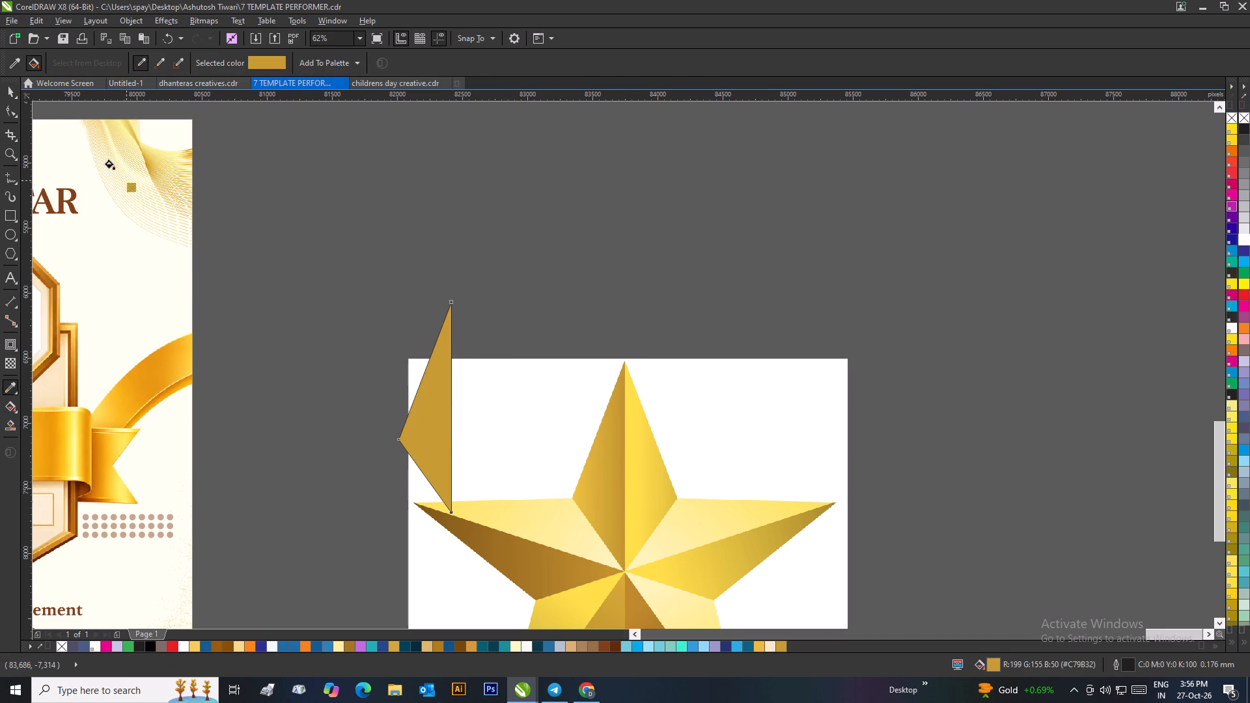
click(10, 90)
drag(361, 201, 370, 214)
Remove the outline from the gold triangle by setting its outline width to None.
click(442, 344)
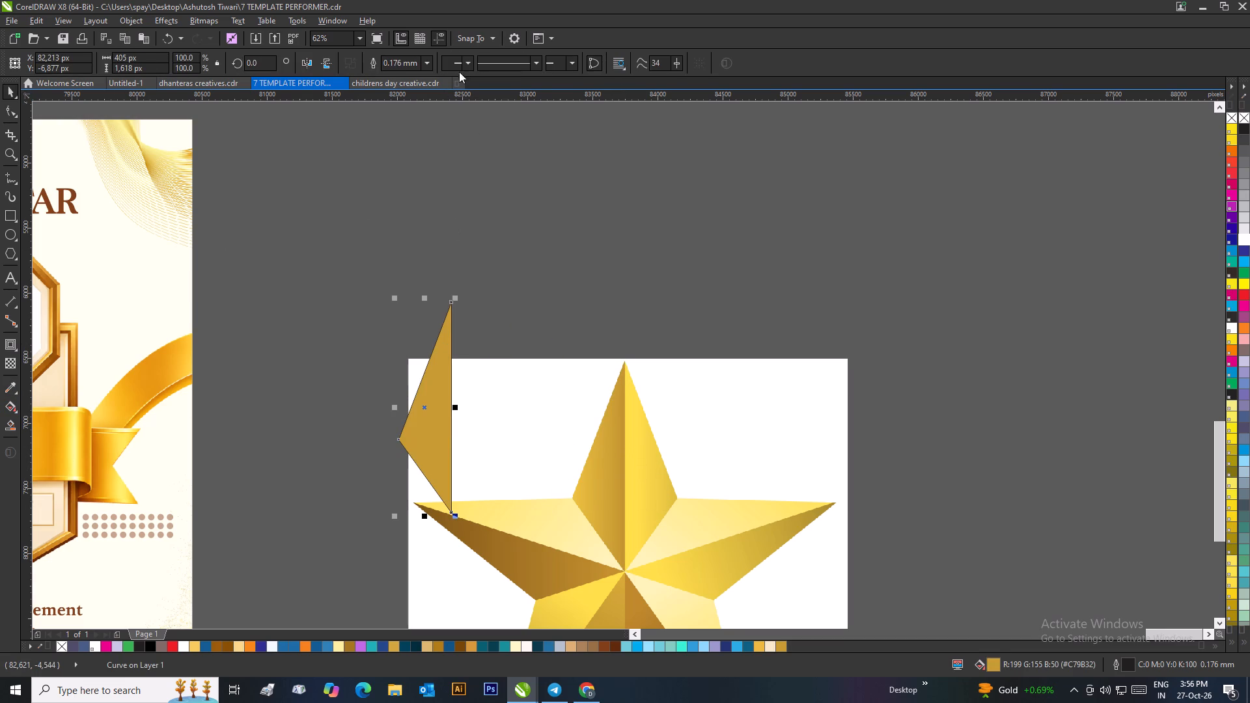
click(427, 61)
click(415, 79)
drag(512, 227, 512, 234)
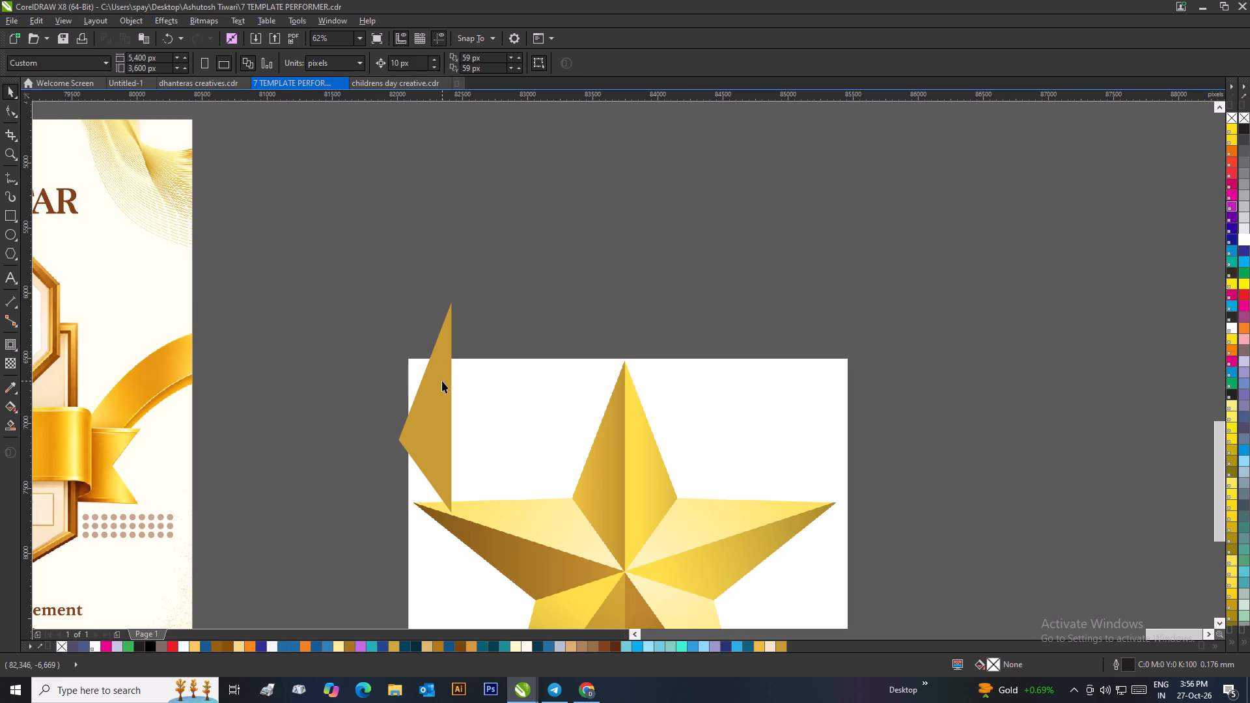
Apply a horizontal fountain fill to the triangle, ending at its outer corner in #DDB33A sampled from the star's left facet.
click(442, 381)
key(g)
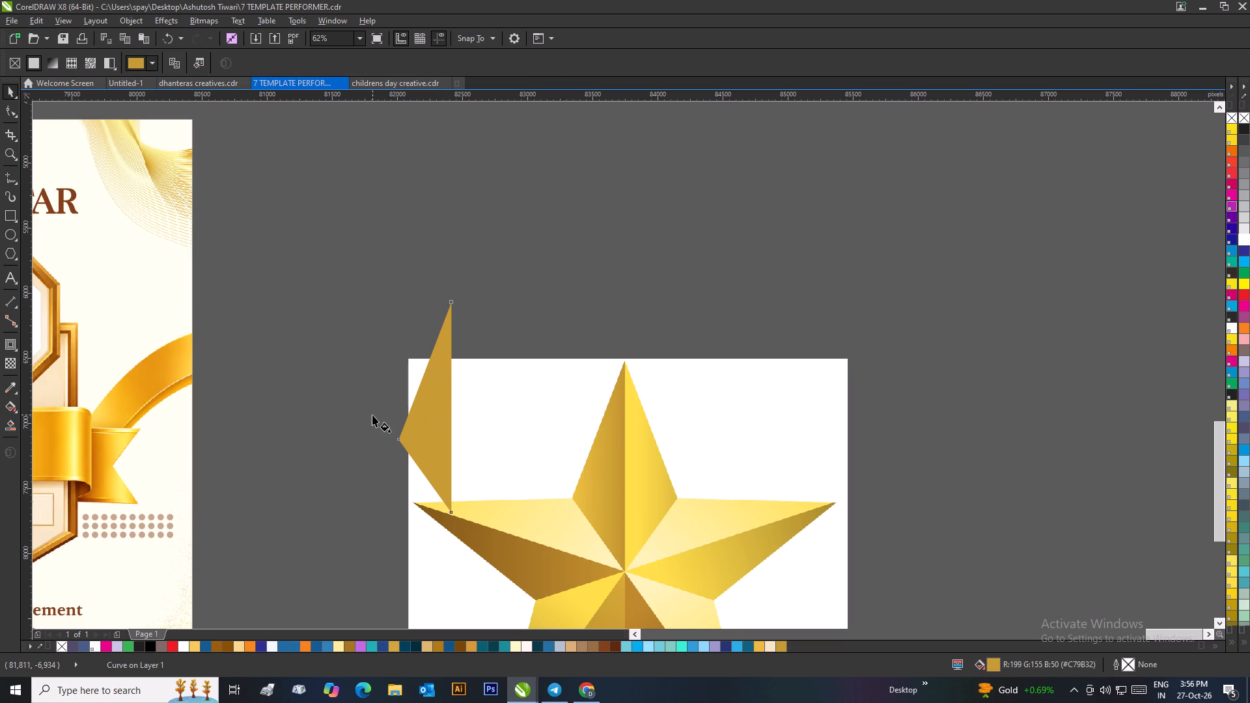
drag(443, 428, 398, 430)
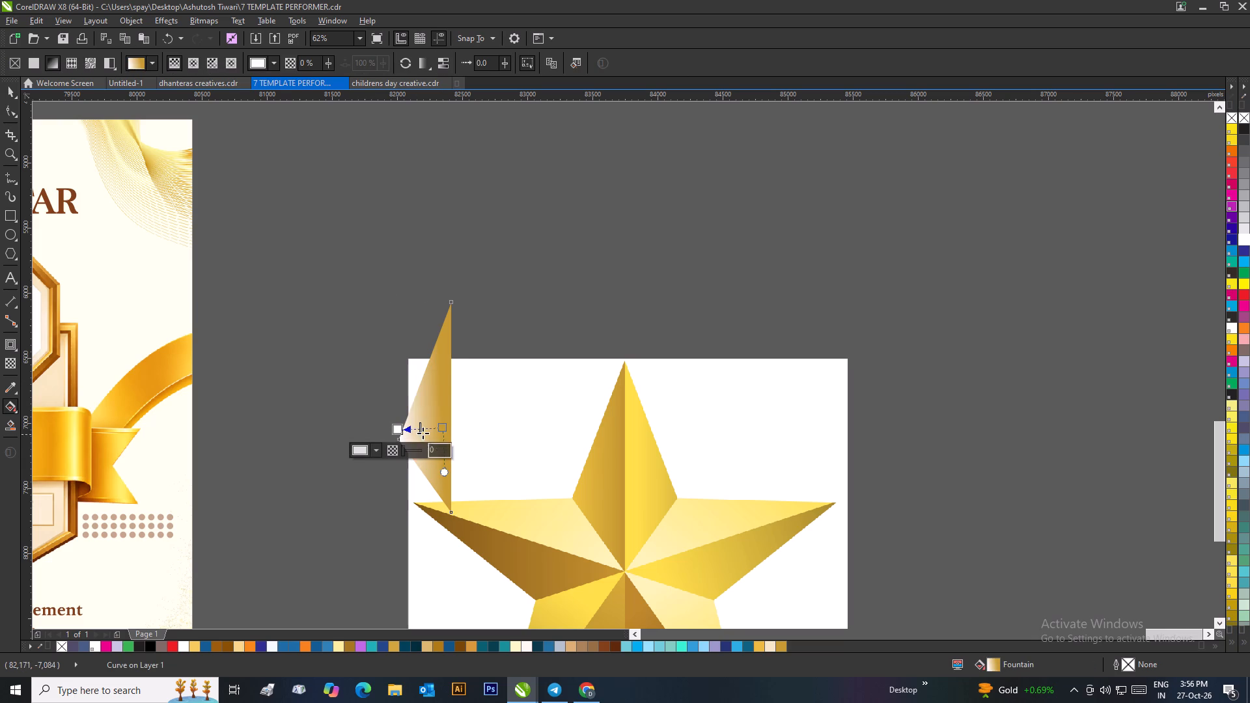
drag(441, 427, 449, 428)
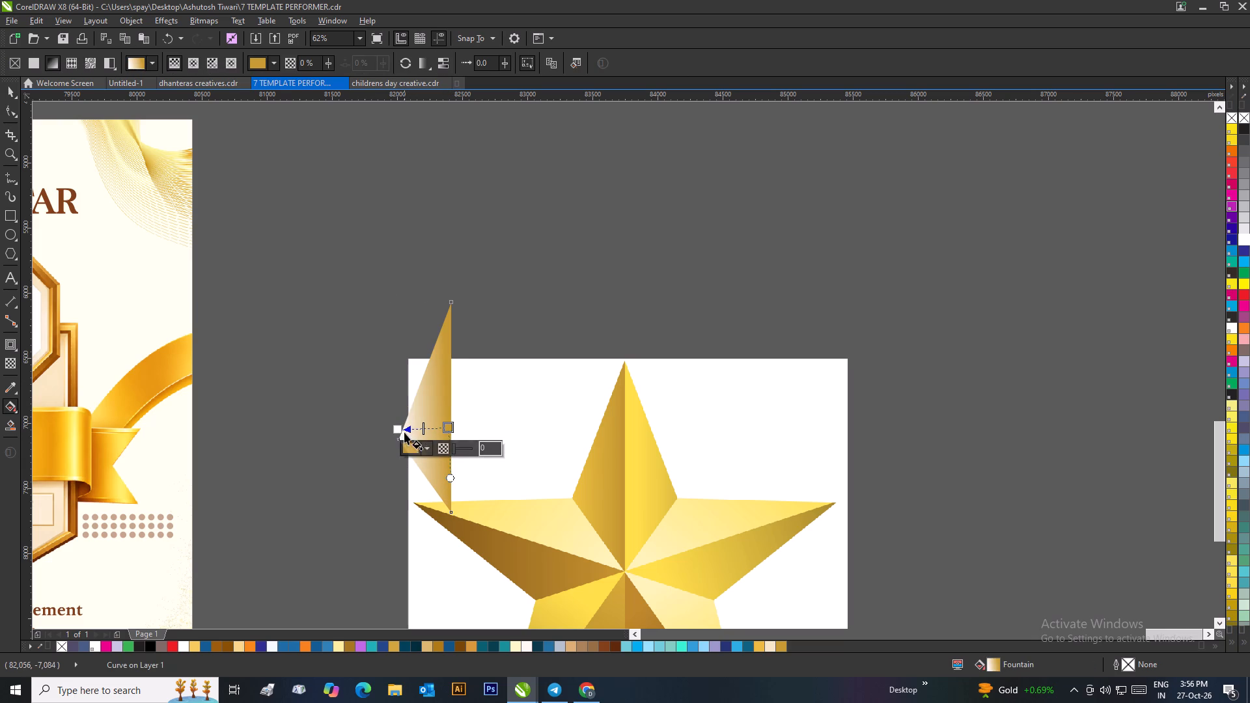
click(398, 427)
click(379, 450)
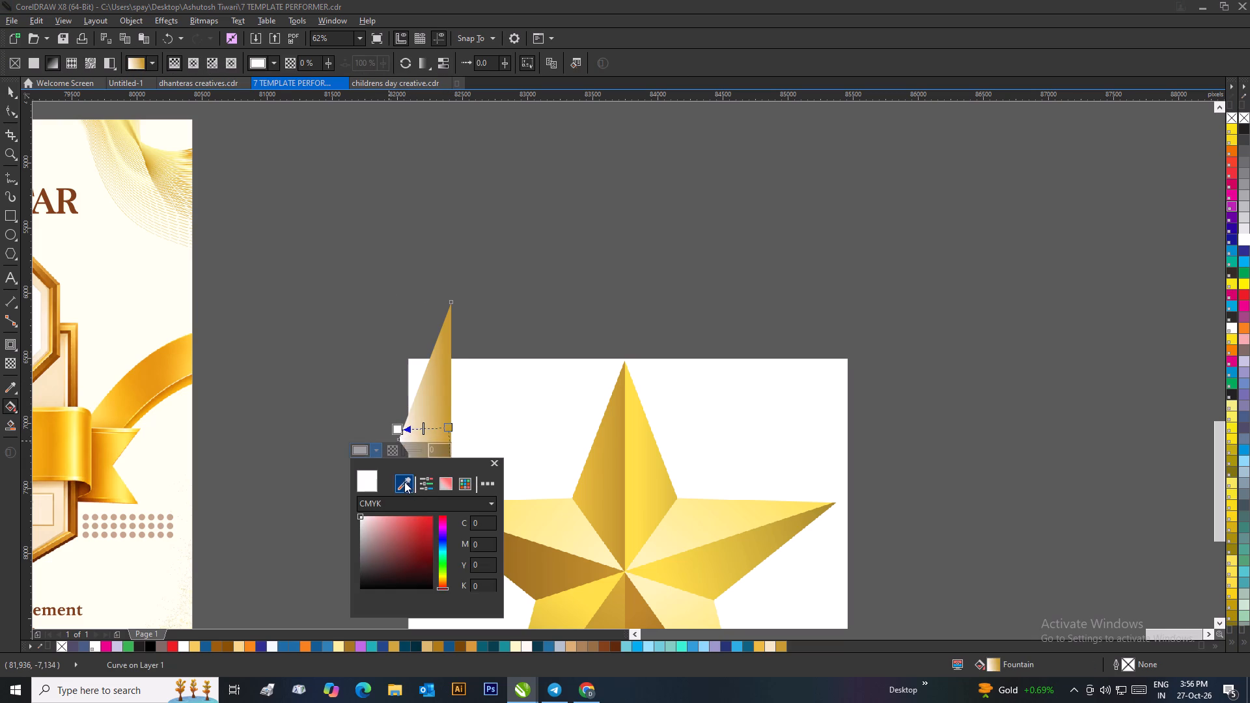
click(405, 497)
click(383, 536)
click(399, 482)
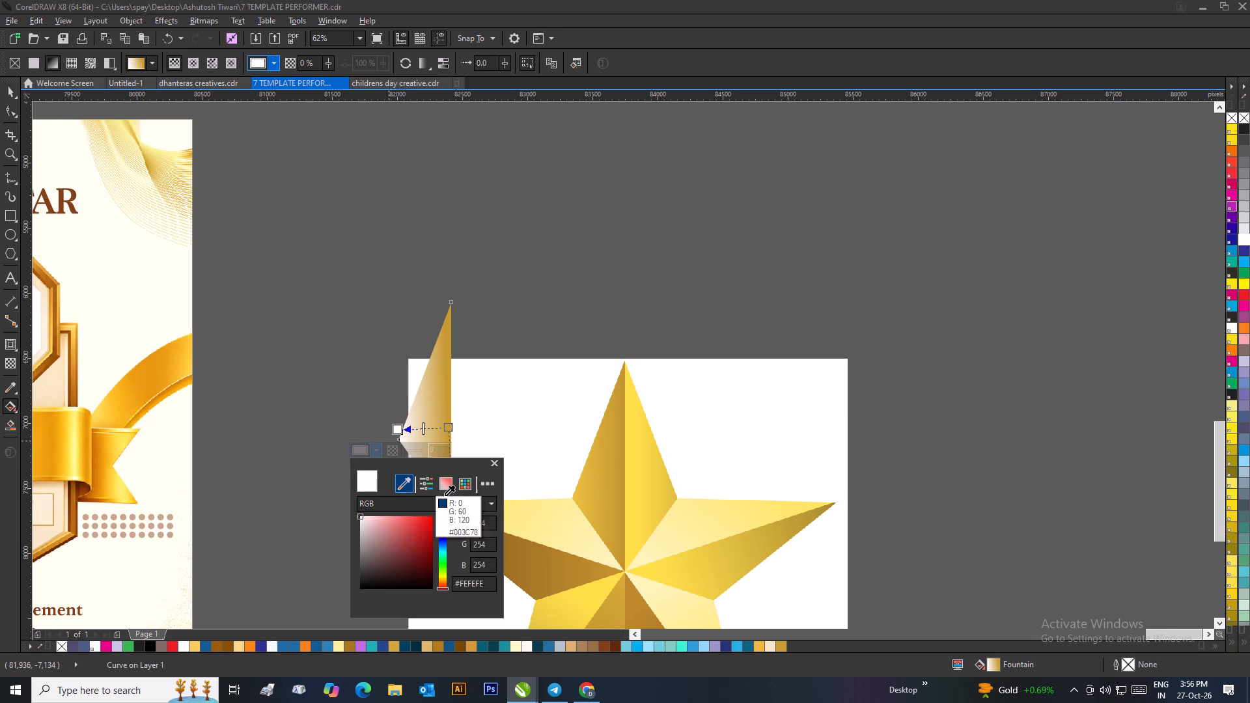
click(589, 462)
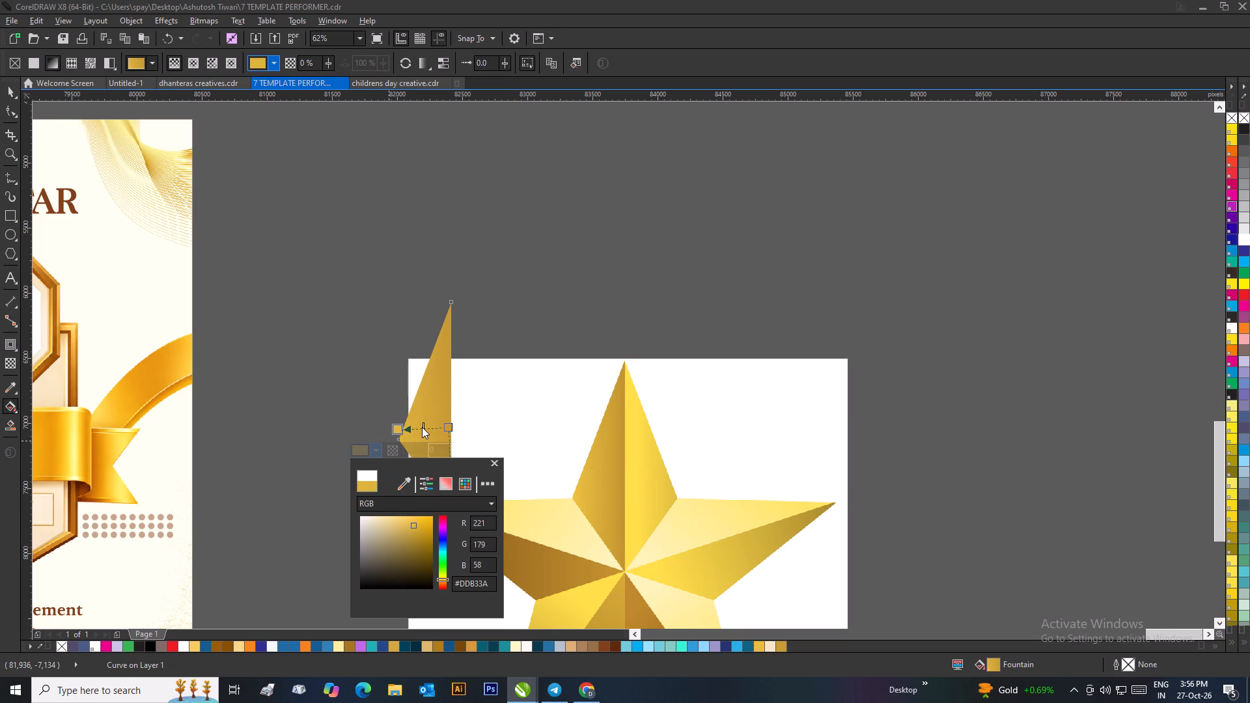
click(422, 427)
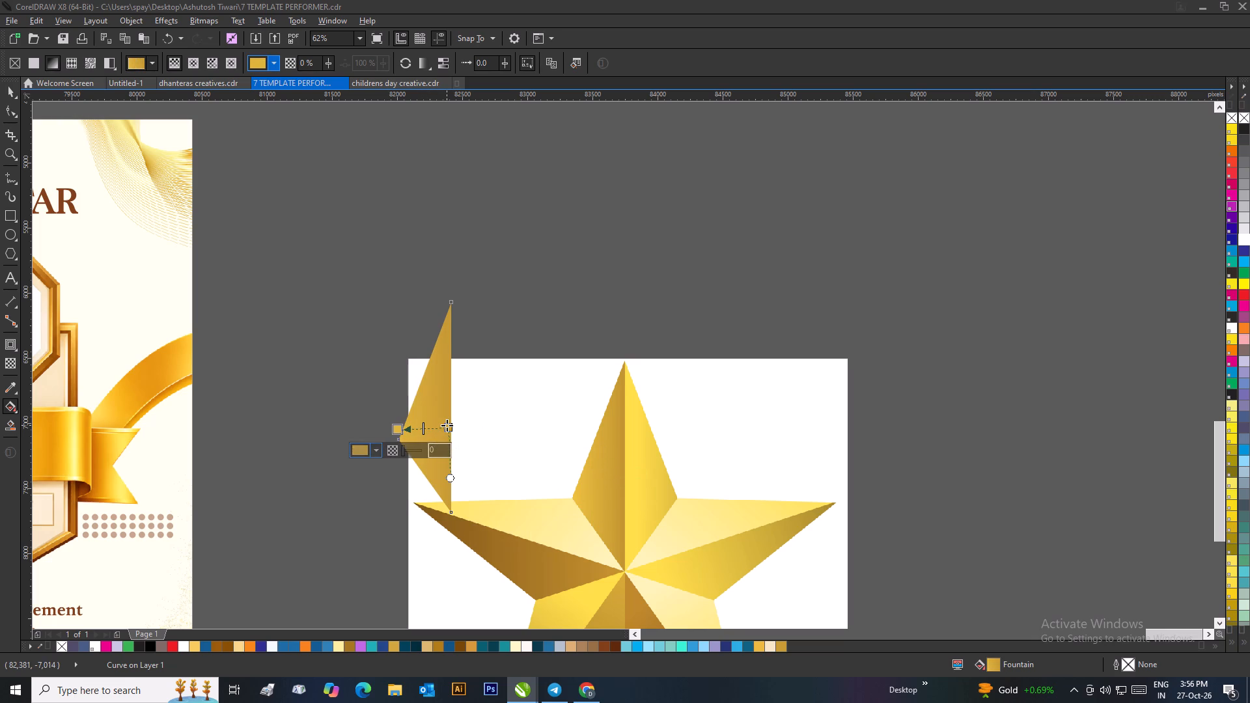
Set the gradient's start colour at the triangle's straight edge to the deeper gold #C7941C.
click(447, 425)
click(430, 444)
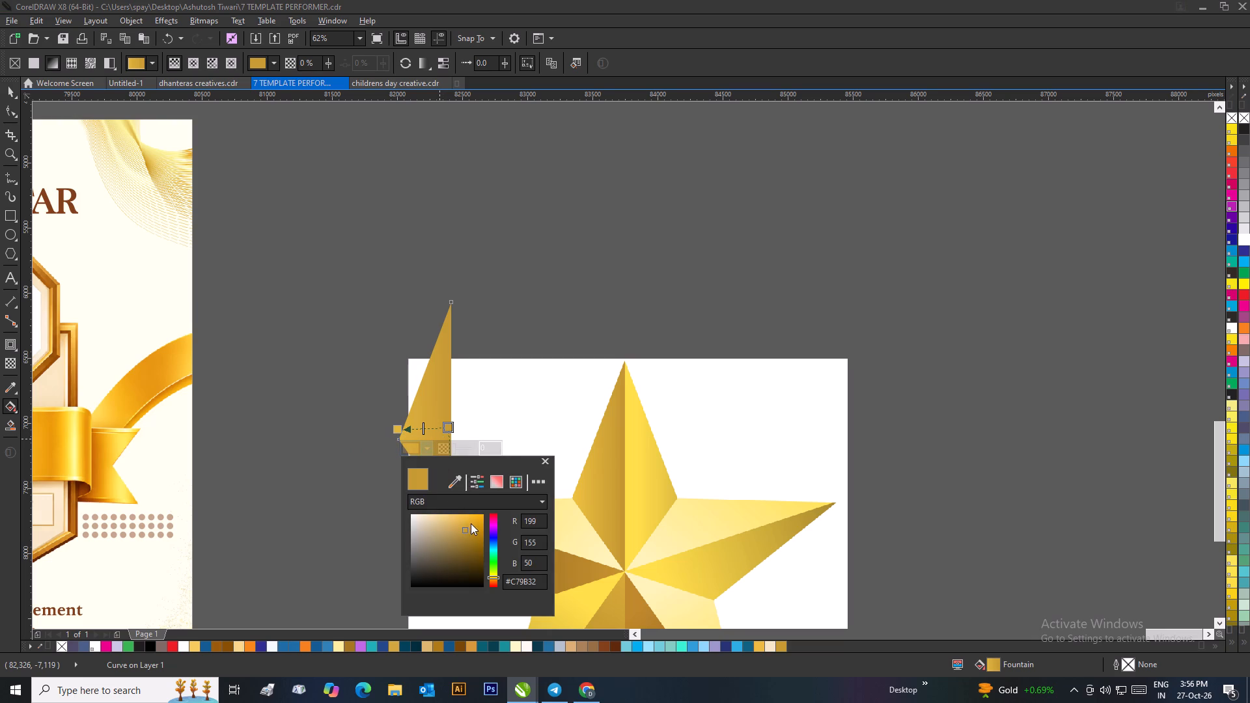
click(473, 530)
click(550, 459)
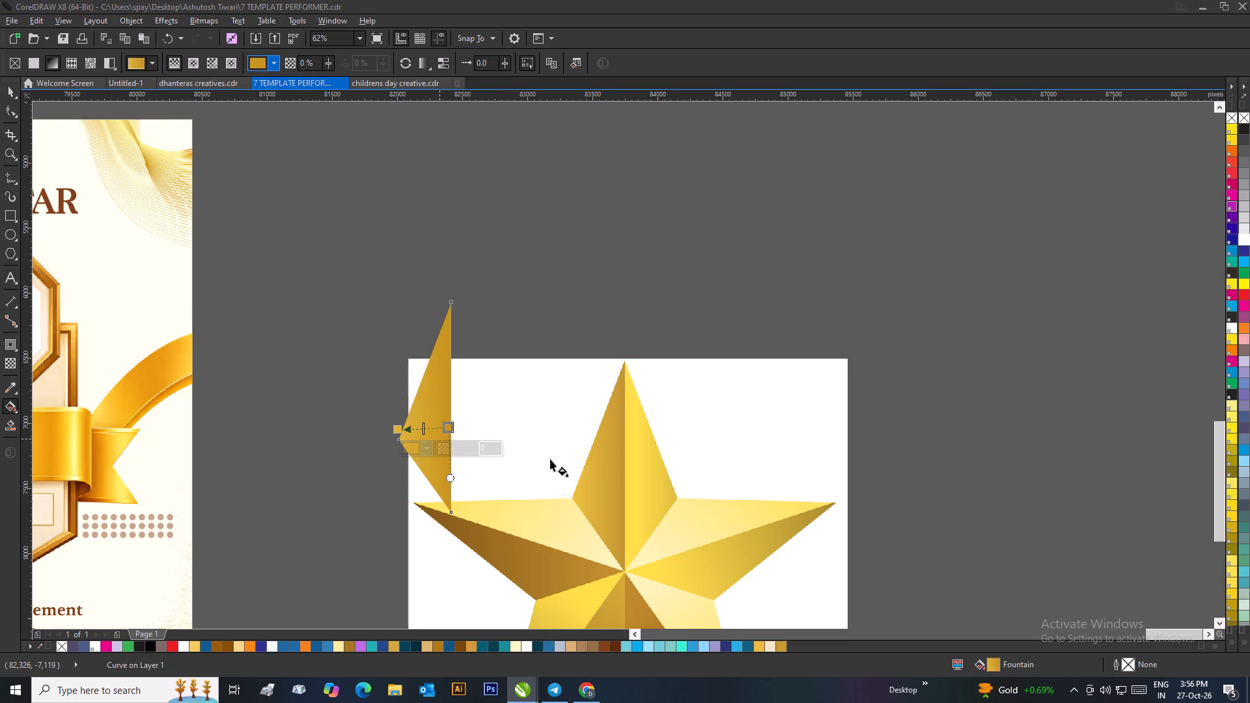
click(10, 93)
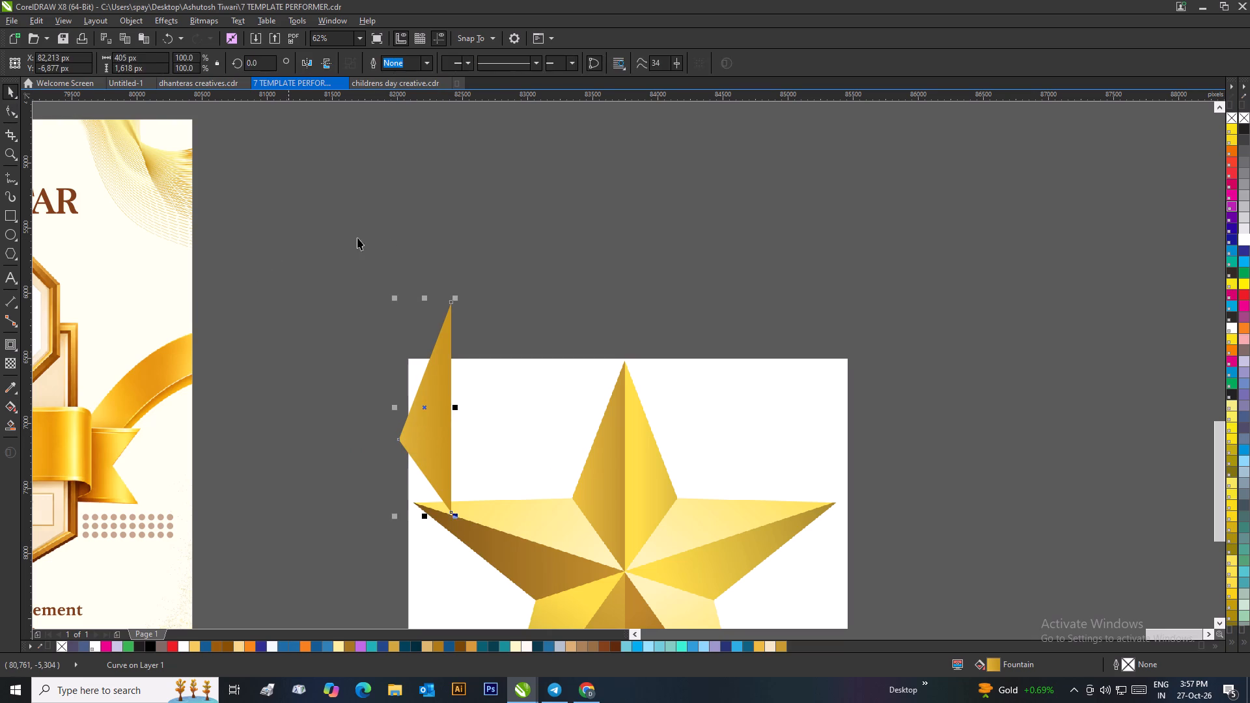
drag(389, 240, 395, 248)
Duplicate the gradient triangle, mirror the copy horizontally and place it just right of the original.
click(446, 389)
drag(432, 402, 462, 398)
right_click(462, 398)
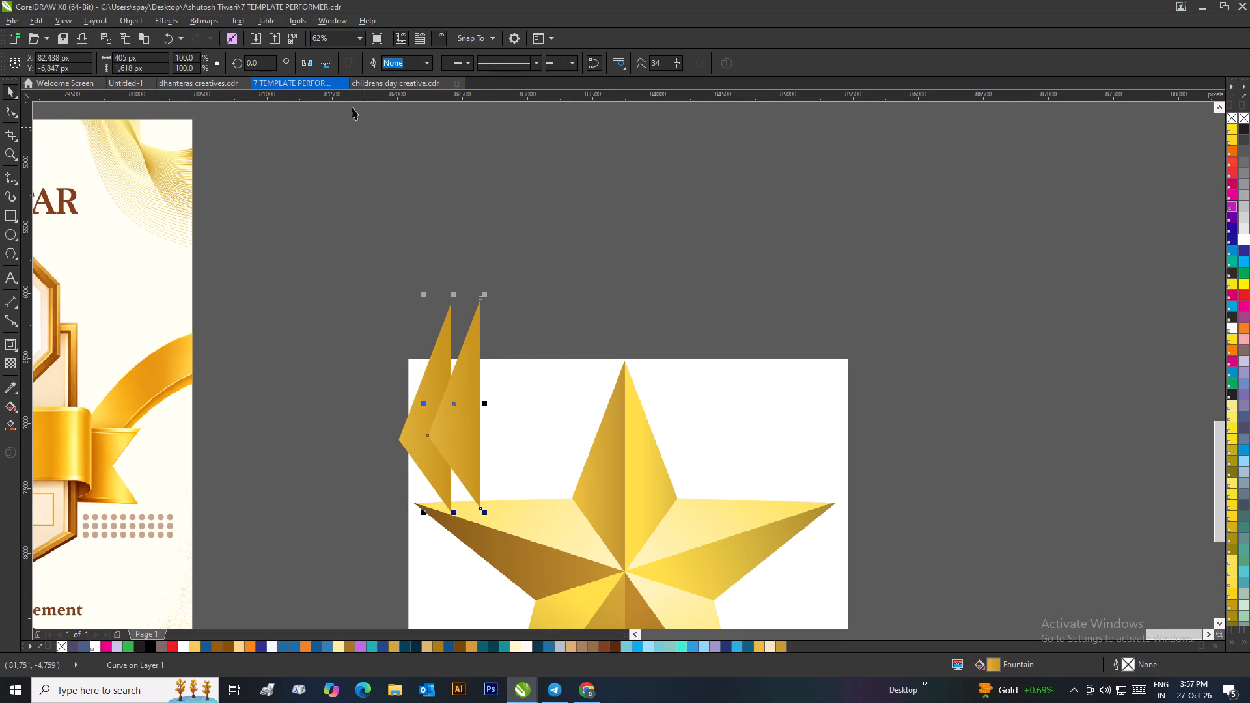
click(312, 64)
drag(443, 398, 471, 398)
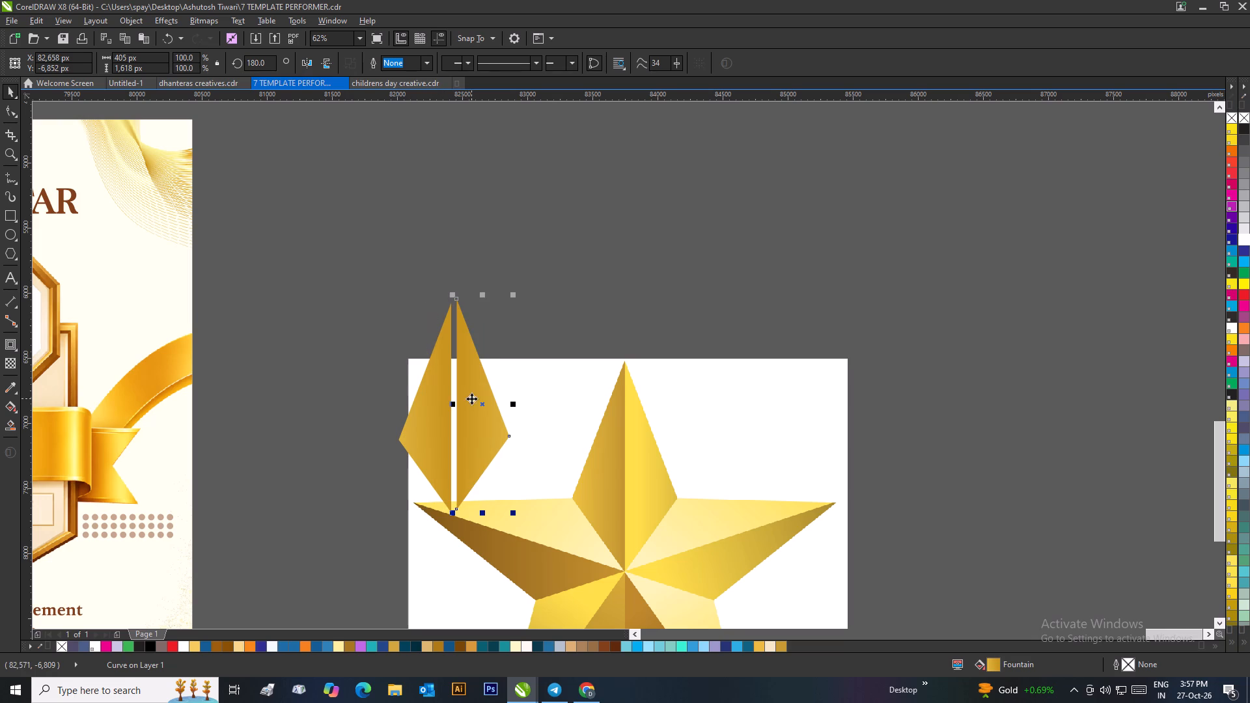
Move the mirrored triangle leftward so its straight edge meets the original's straight edge.
scroll(466, 393, up, 1)
drag(626, 371, 617, 376)
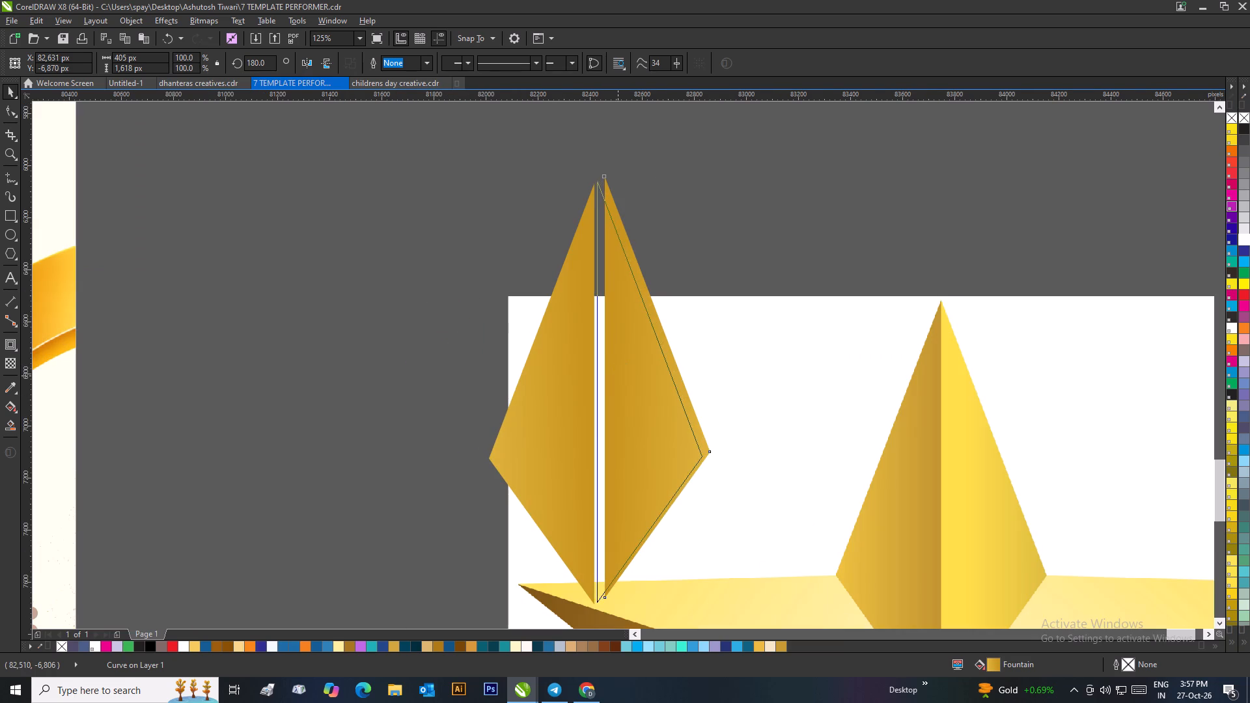
drag(617, 376, 616, 374)
scroll(604, 383, up, 3)
drag(624, 365, 617, 363)
scroll(568, 365, down, 1)
Select both triangle halves and align their tops.
shift+click(586, 366)
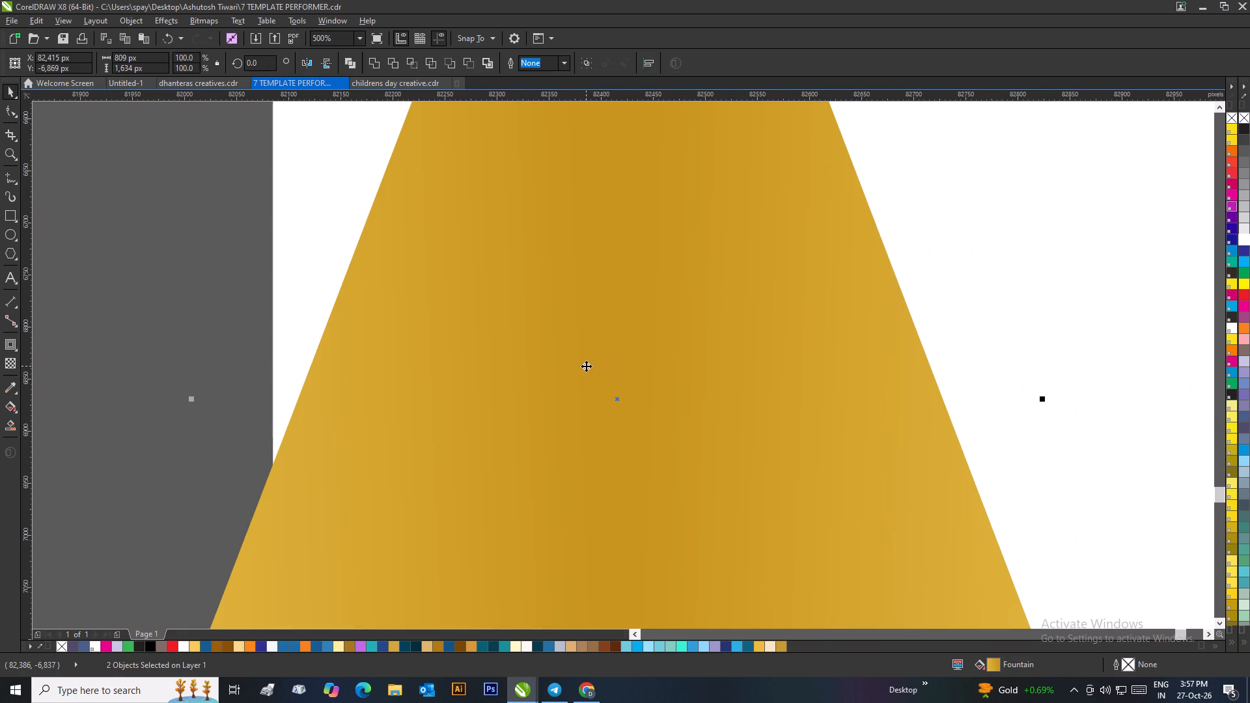
key(t)
scroll(586, 366, down, 4)
click(640, 259)
Close the hairline seam by moving the mirrored half slightly left to about X 82,616 px.
scroll(639, 372, up, 2)
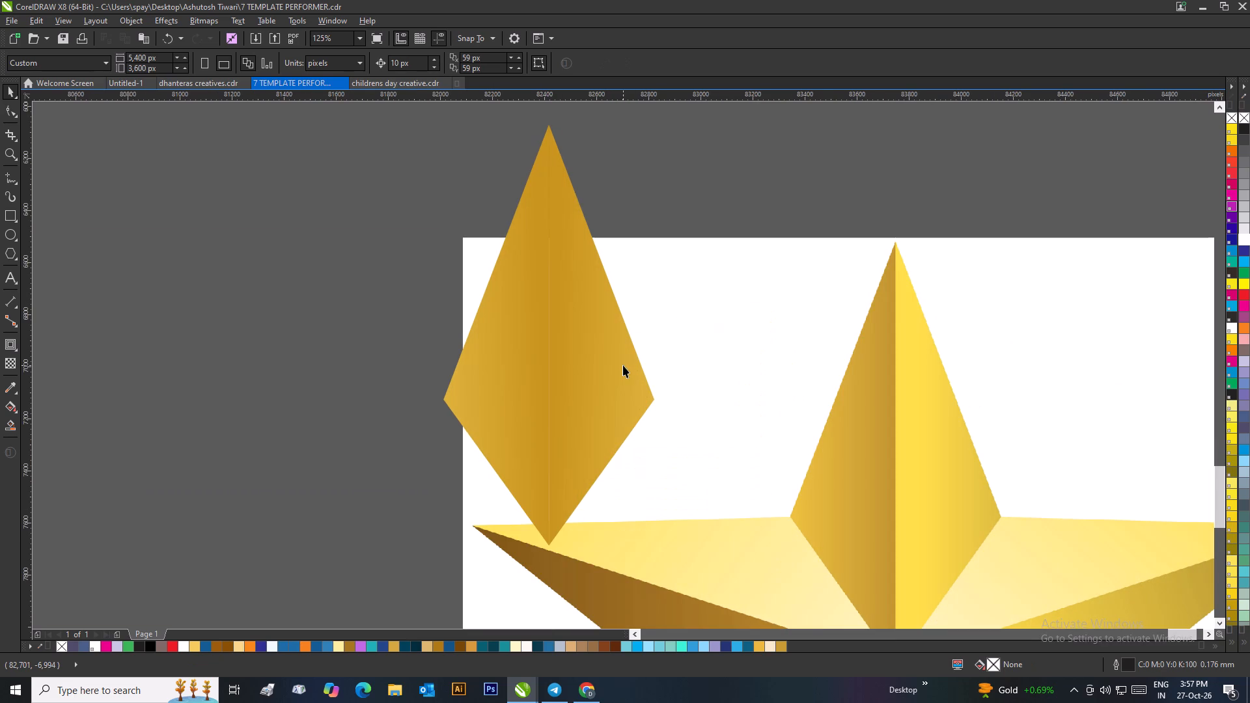
click(623, 365)
scroll(624, 365, down, 1)
scroll(613, 367, up, 3)
scroll(471, 364, up, 2)
scroll(578, 366, down, 2)
scroll(590, 366, up, 1)
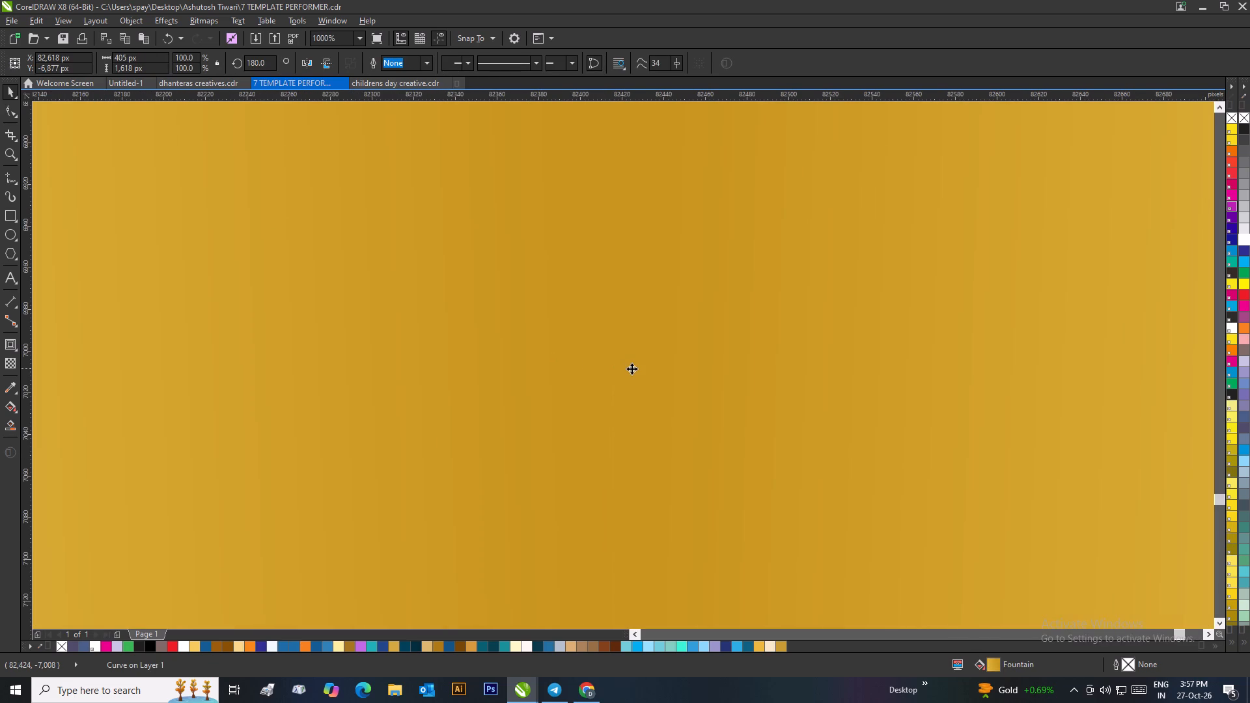
click(632, 368)
scroll(631, 372, down, 4)
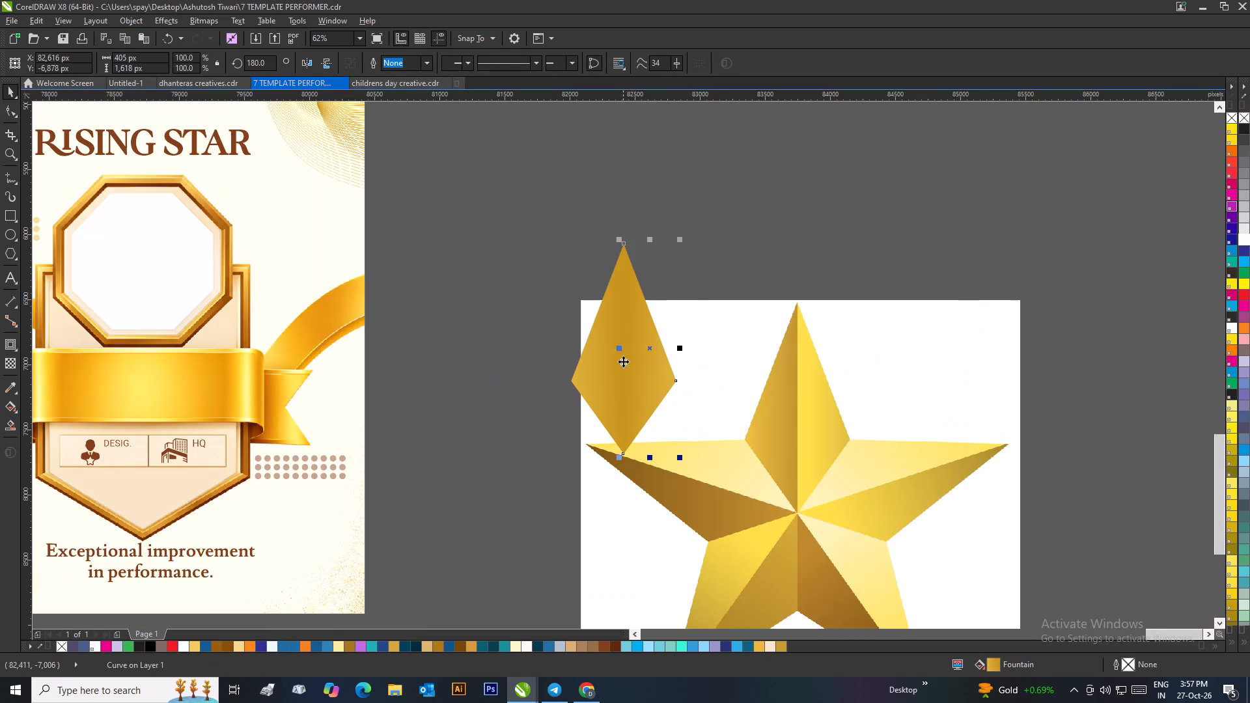
Select both triangle halves and align their tops again.
click(730, 251)
drag(559, 189, 699, 467)
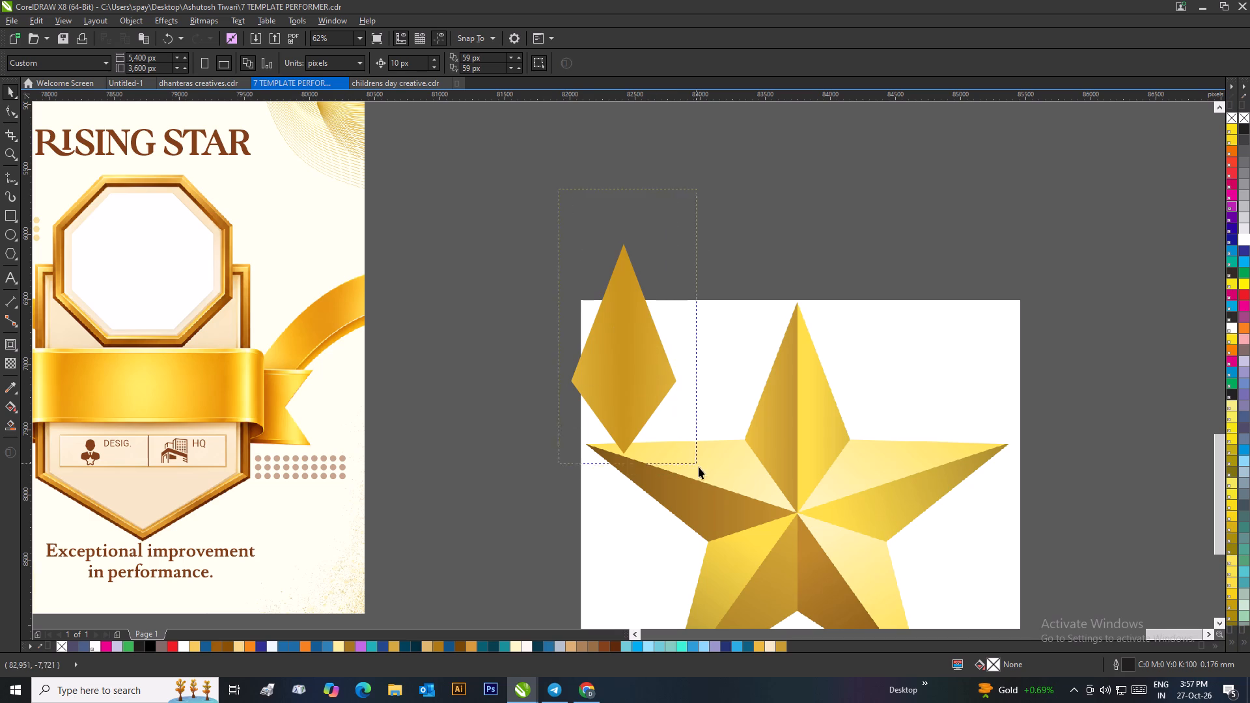
drag(699, 467, 708, 480)
key(t)
click(731, 251)
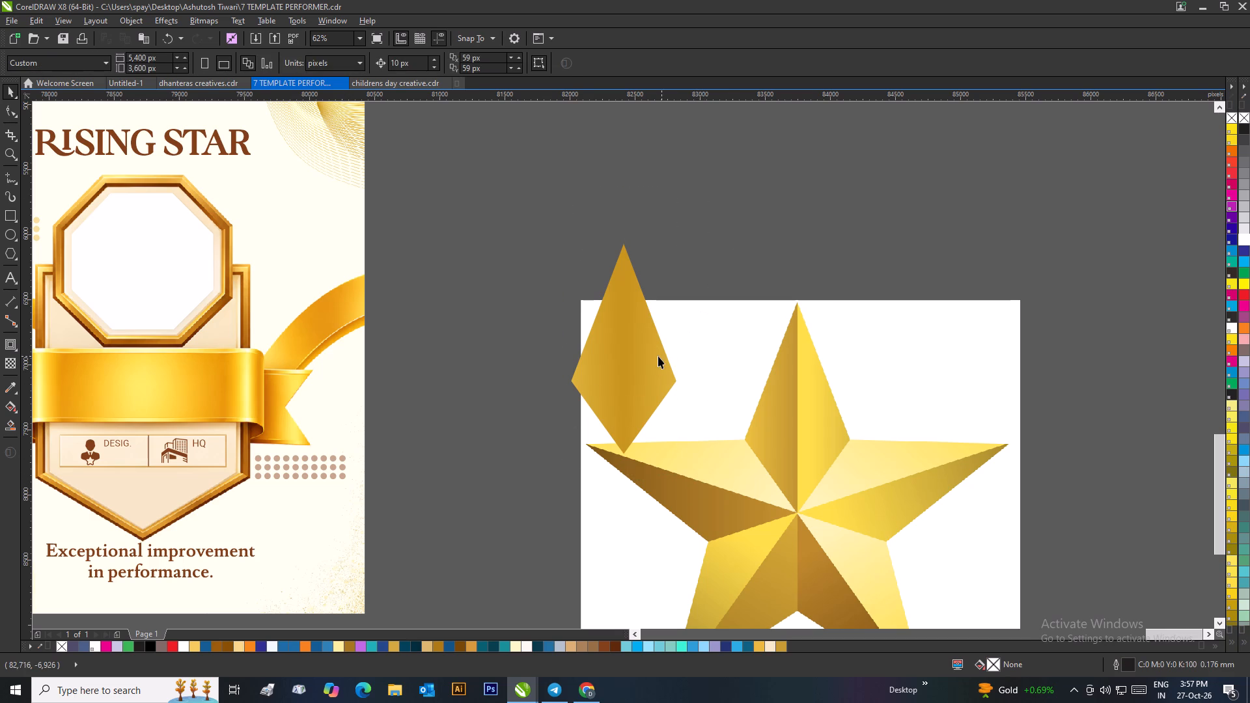
Set the mirrored half's outer gradient colour to the yellow sampled near the outer edge of the star's top-right facet.
click(653, 357)
key(g)
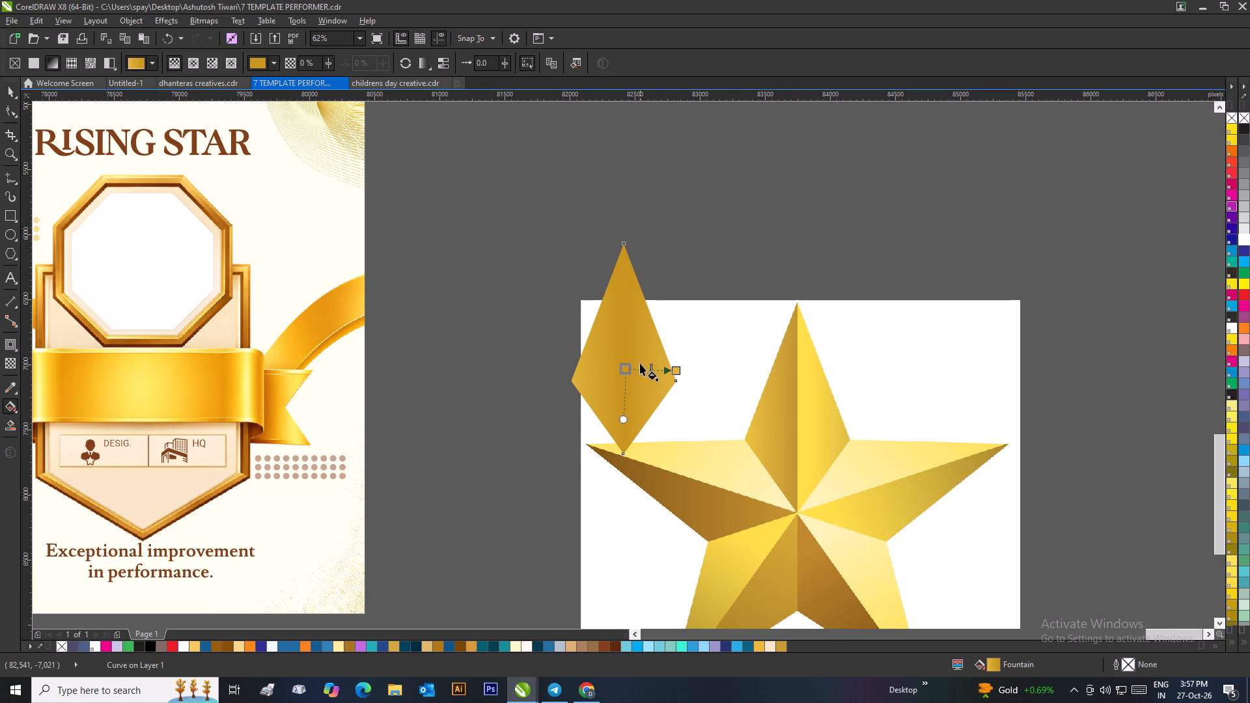
click(676, 374)
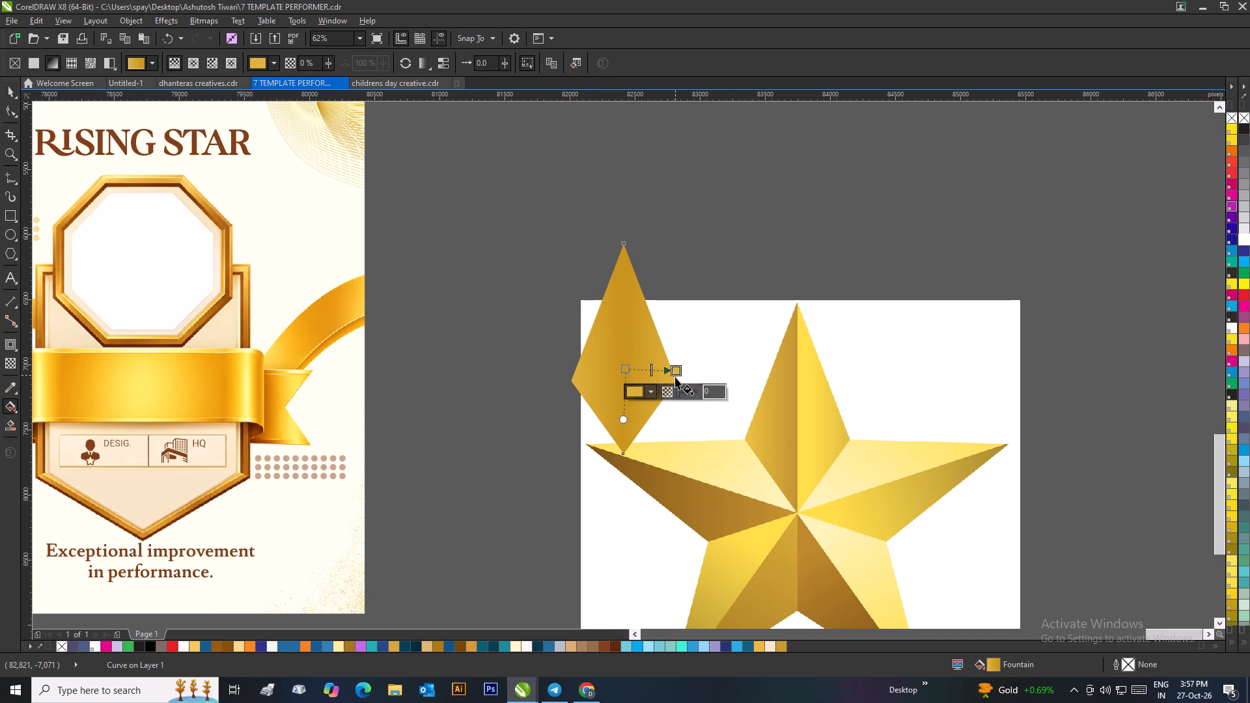
click(653, 389)
click(678, 419)
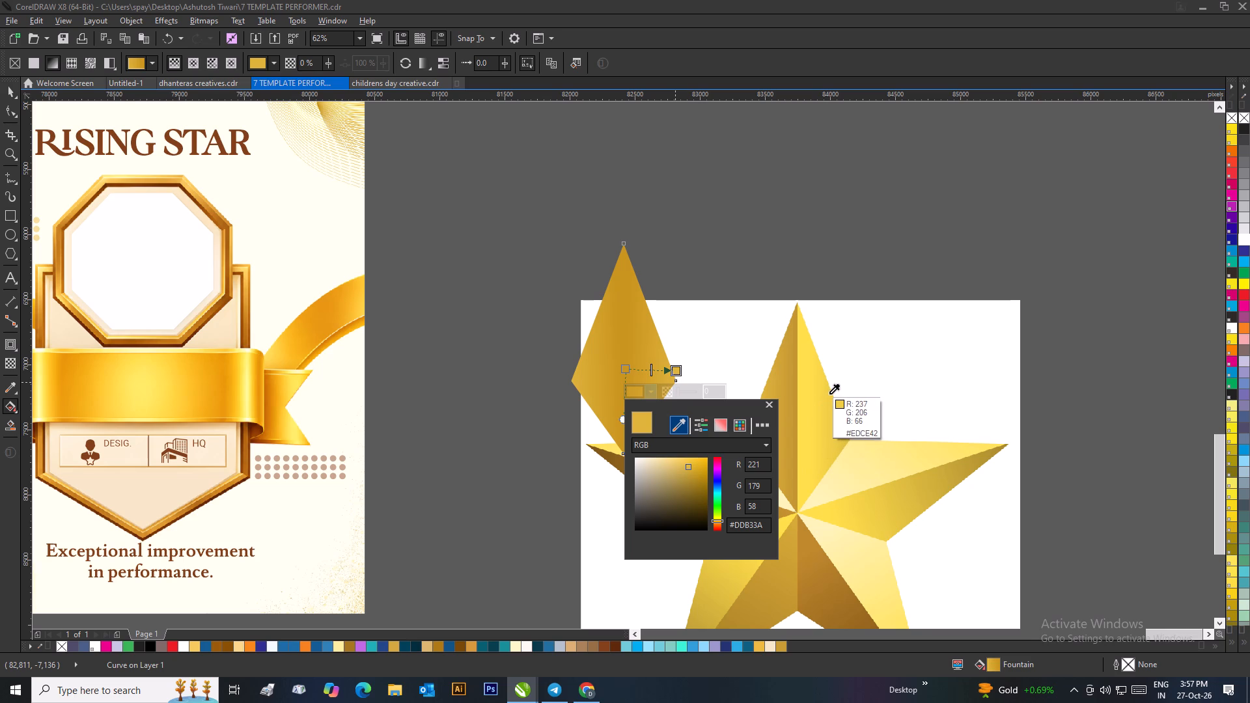
click(829, 394)
click(628, 369)
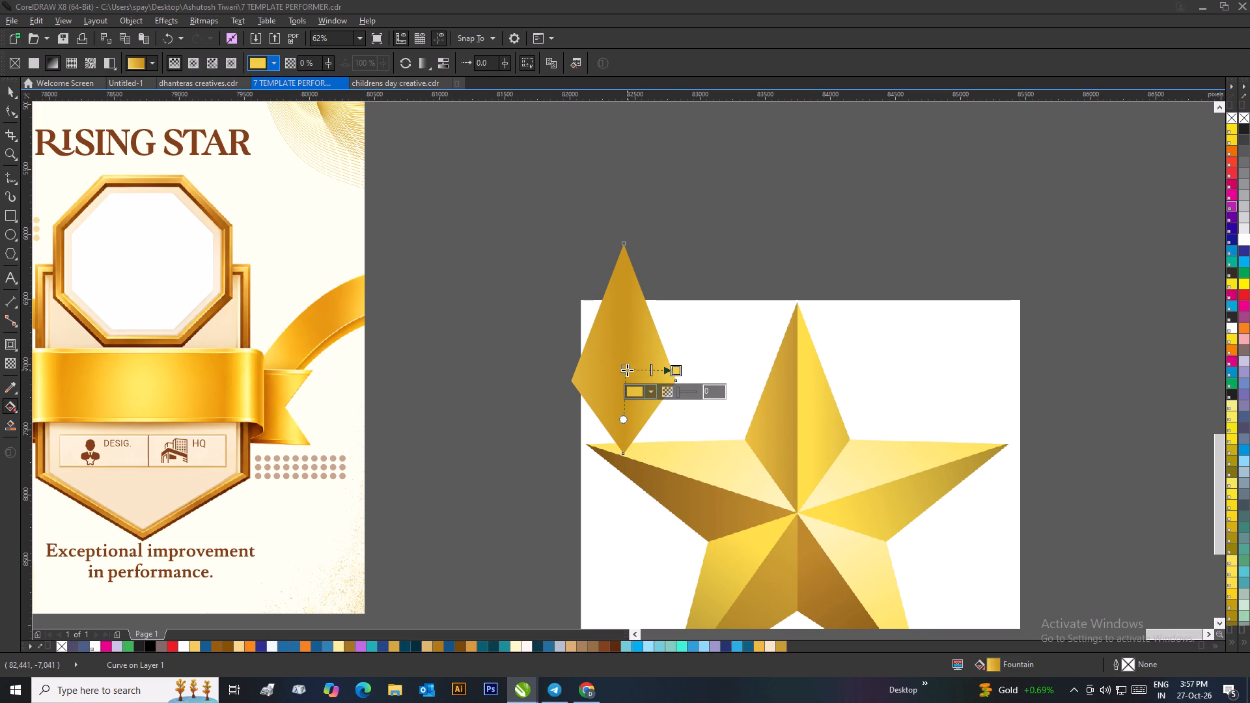
Set the mirrored half's inner gradient colour to #FEDF47, sampled beside the centre ridge of the star's top arm.
click(655, 389)
double_click(629, 368)
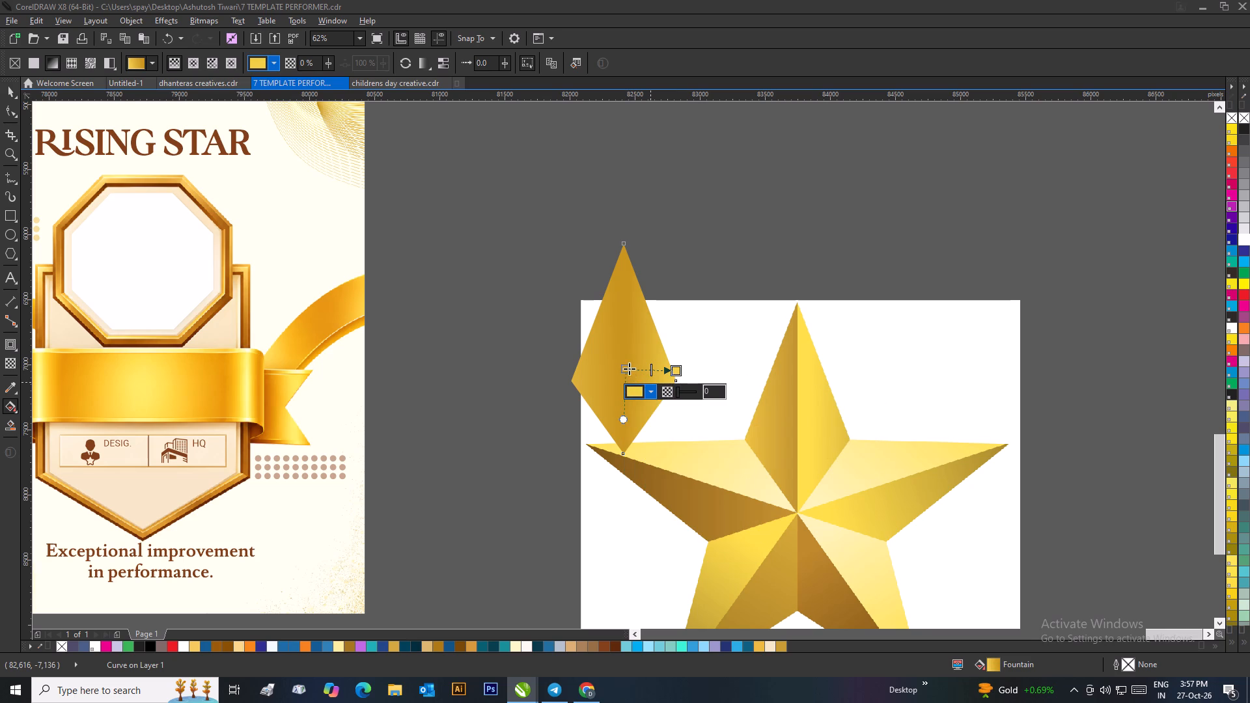
click(603, 389)
click(625, 420)
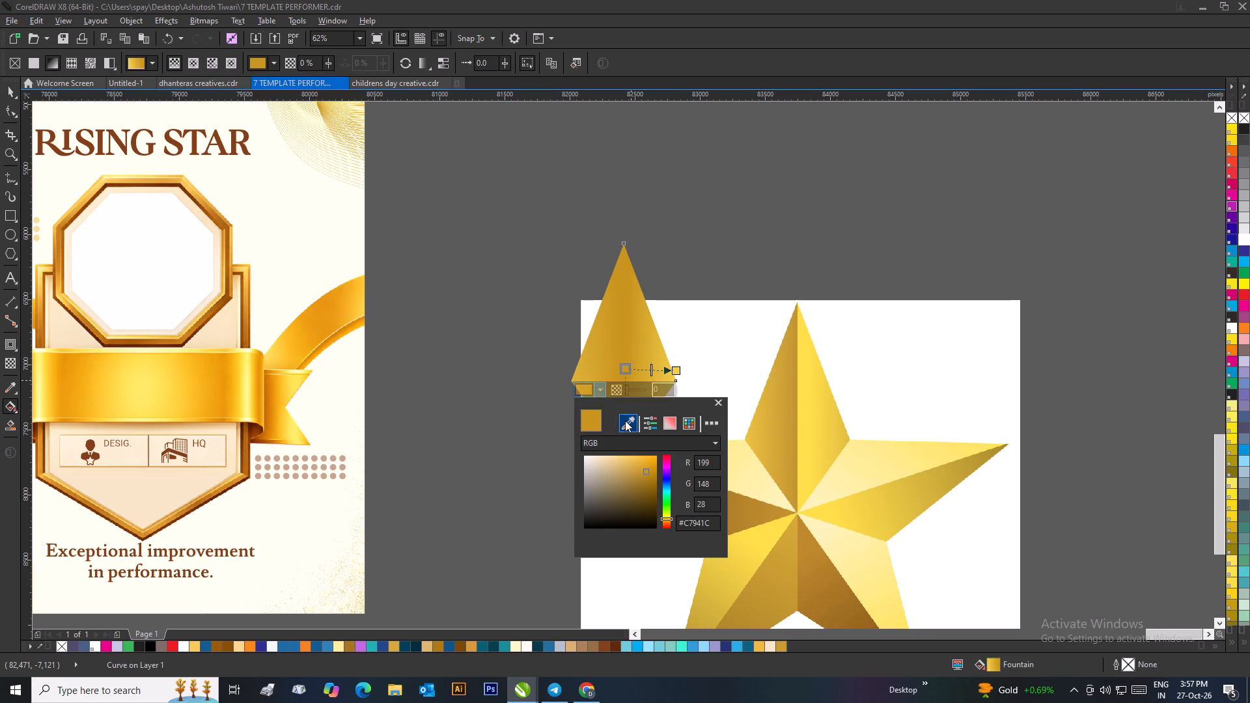
click(801, 404)
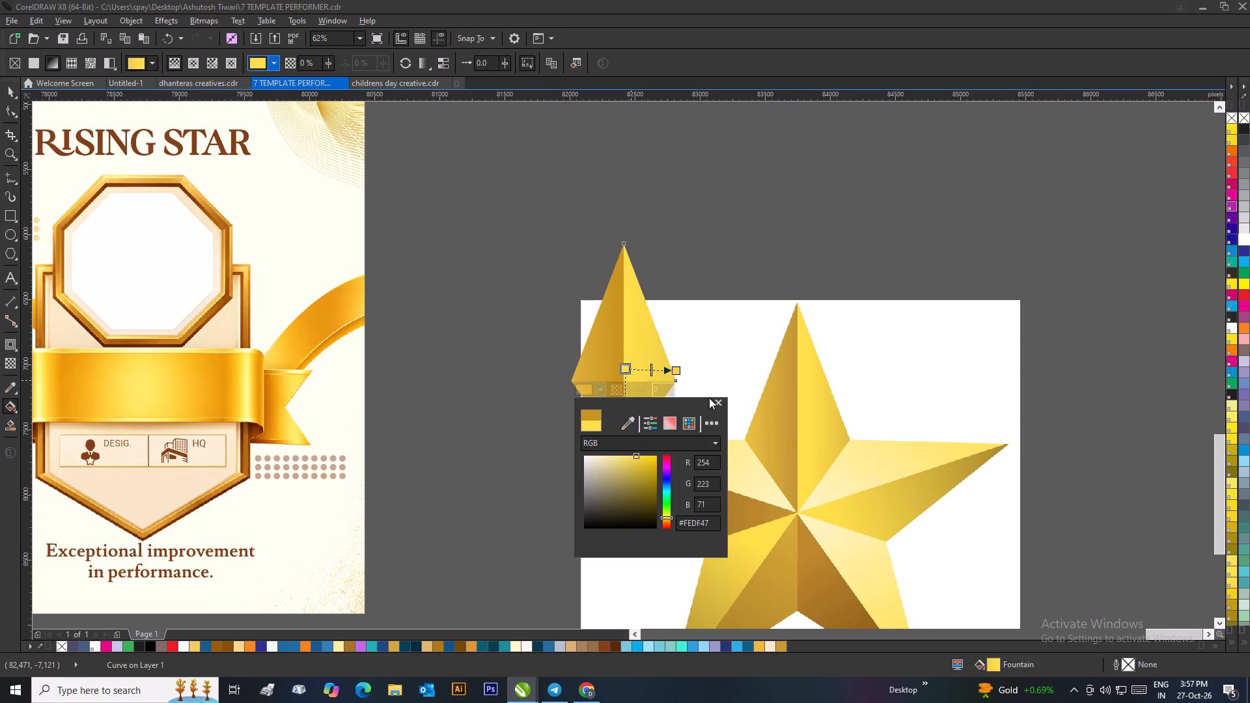
click(709, 398)
click(712, 400)
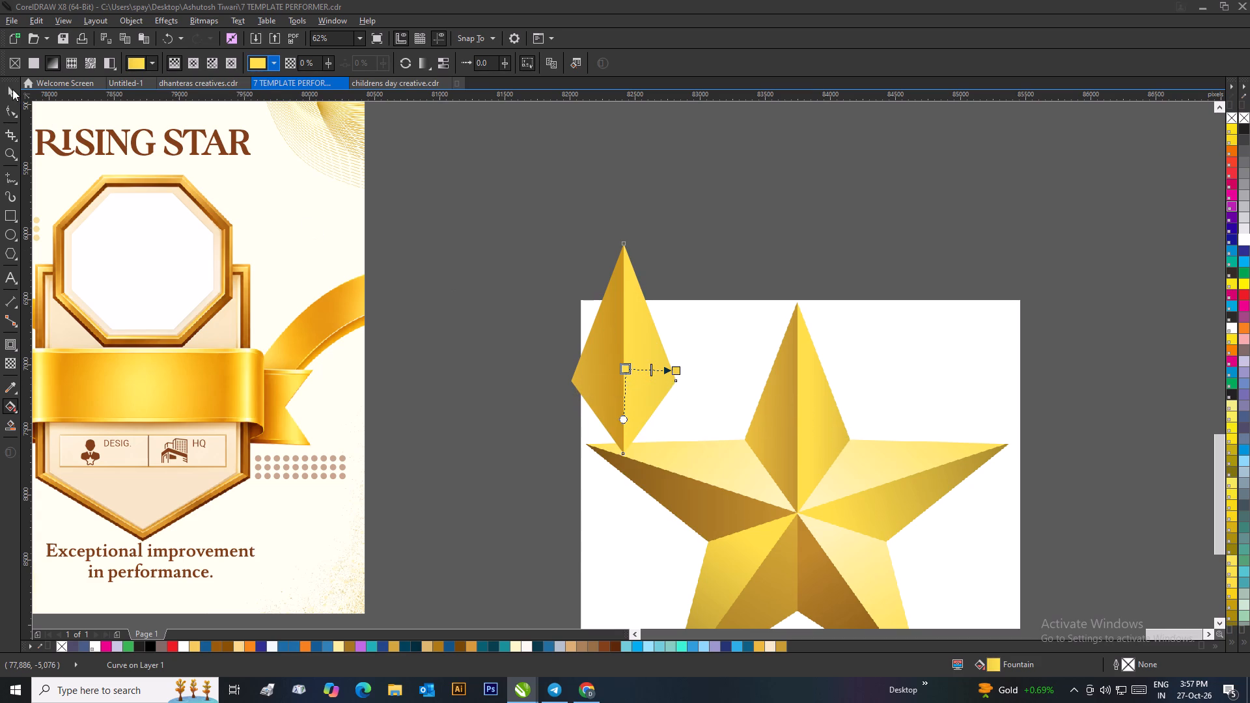
click(12, 89)
Group the two triangle halves into one star arm.
click(403, 204)
drag(458, 200, 718, 467)
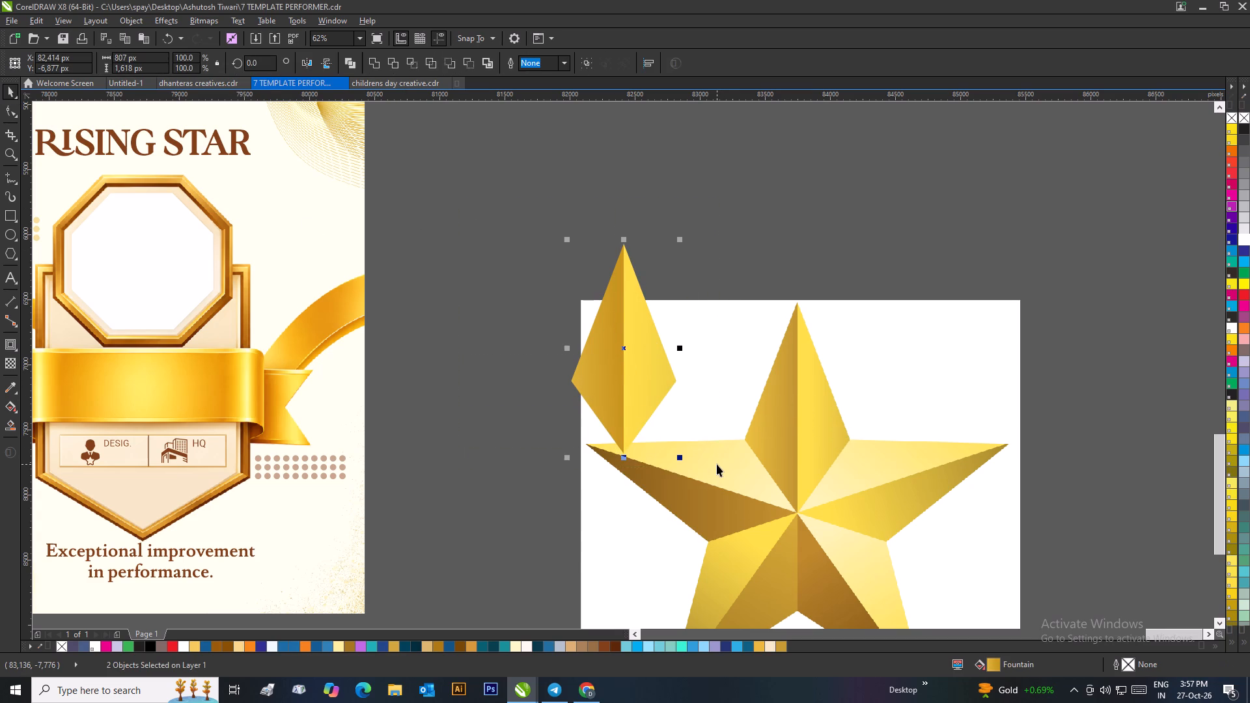
key(ctrl+g)
Move the grouped arm over the reference star's top arm so its inner tip meets the star's centre.
scroll(661, 370, down, 1)
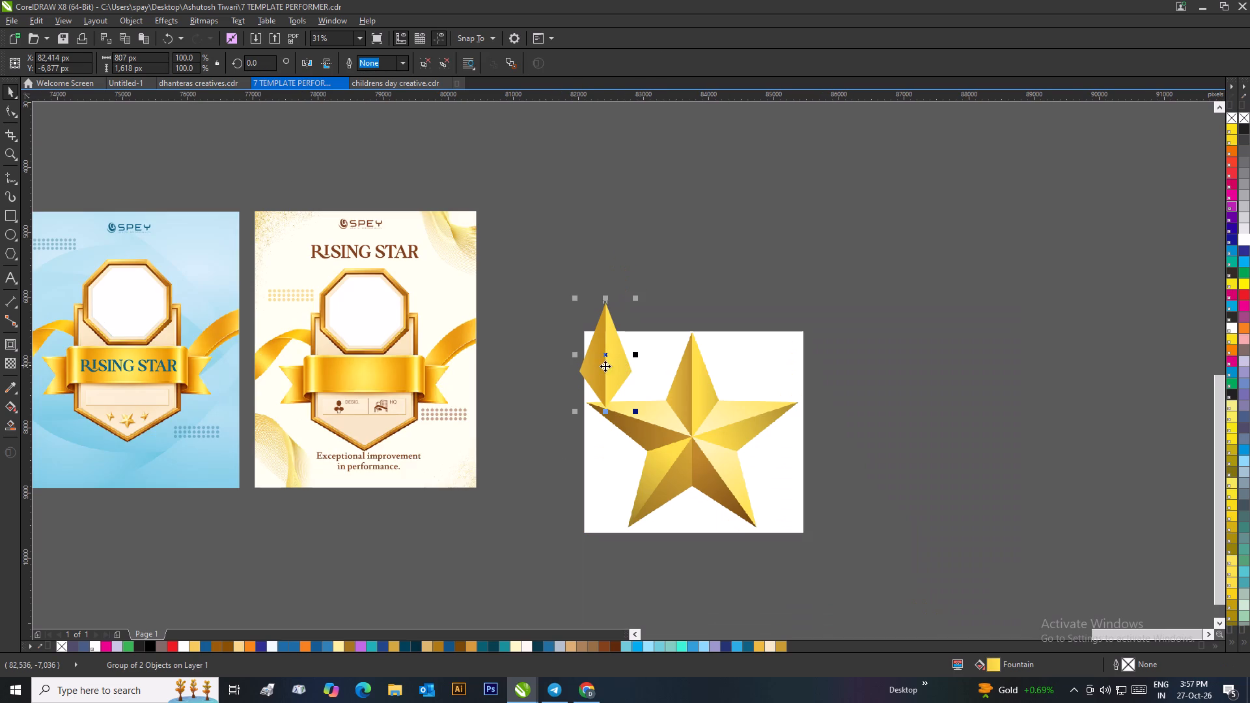
drag(602, 366, 689, 396)
scroll(699, 413, up, 2)
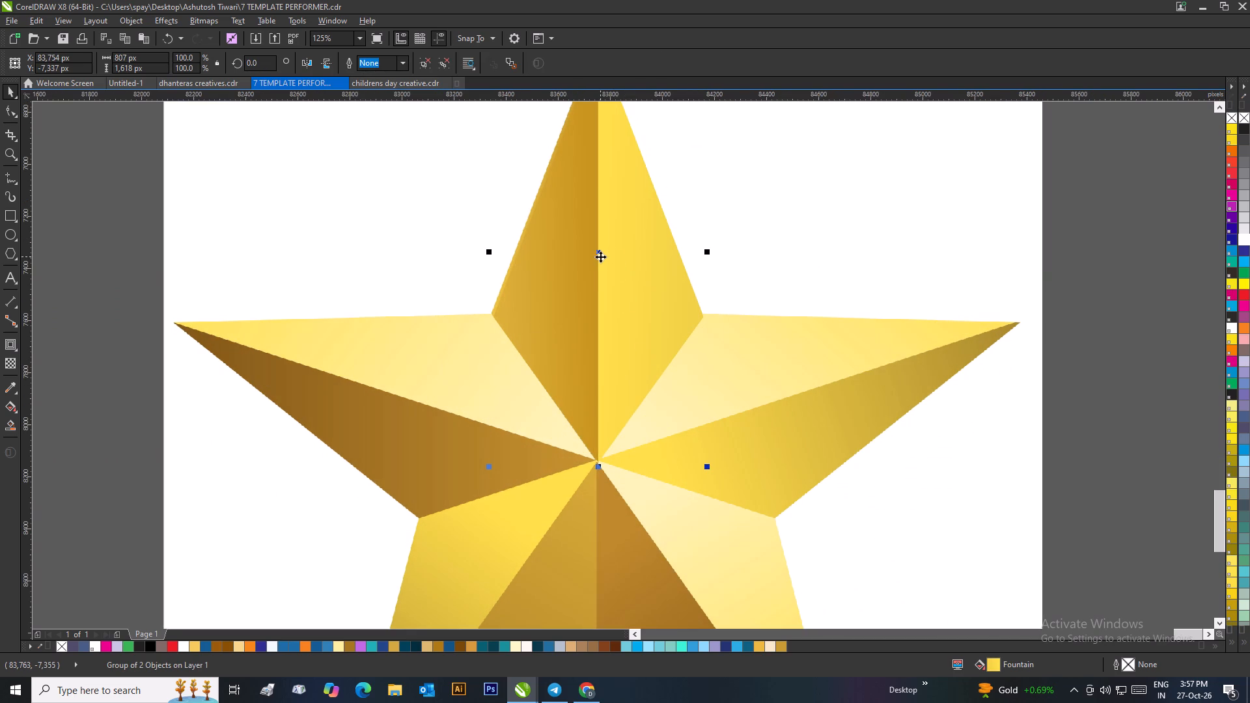
scroll(604, 420, up, 2)
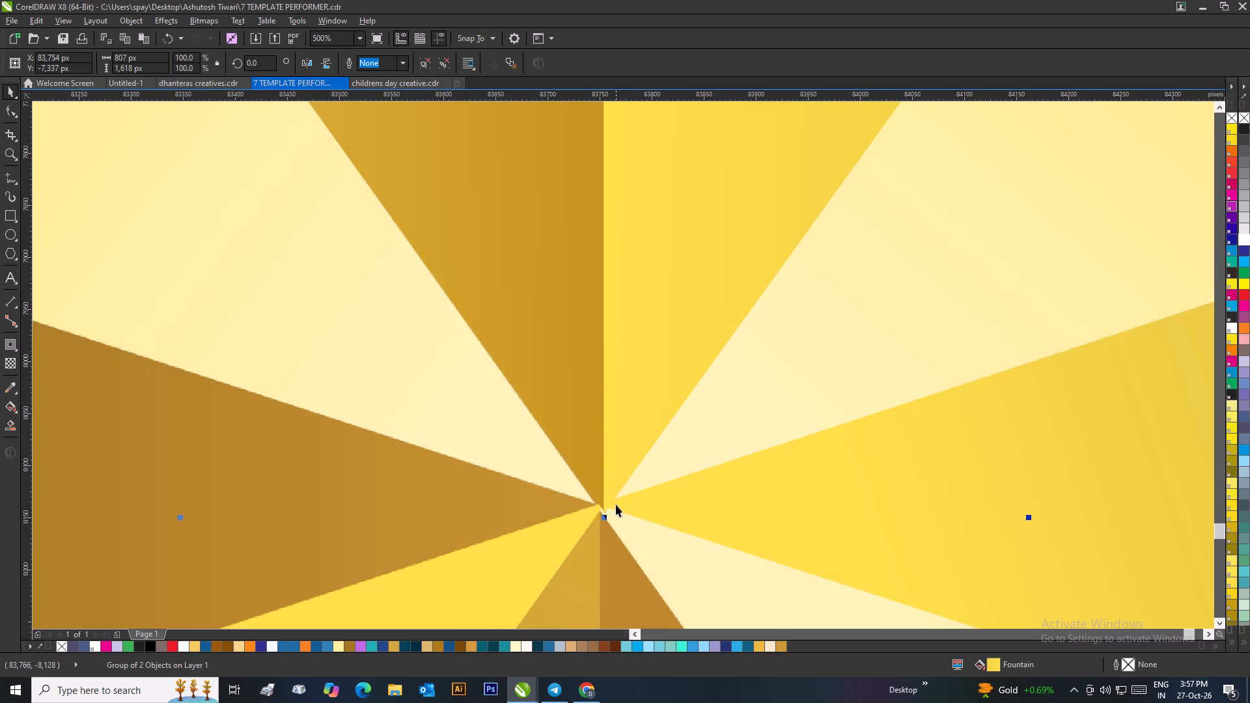
scroll(615, 510, up, 2)
drag(584, 340, 569, 330)
scroll(577, 331, down, 3)
scroll(627, 361, down, 3)
Move the arm group's rotation centre to the point where all the star's facets meet.
click(626, 315)
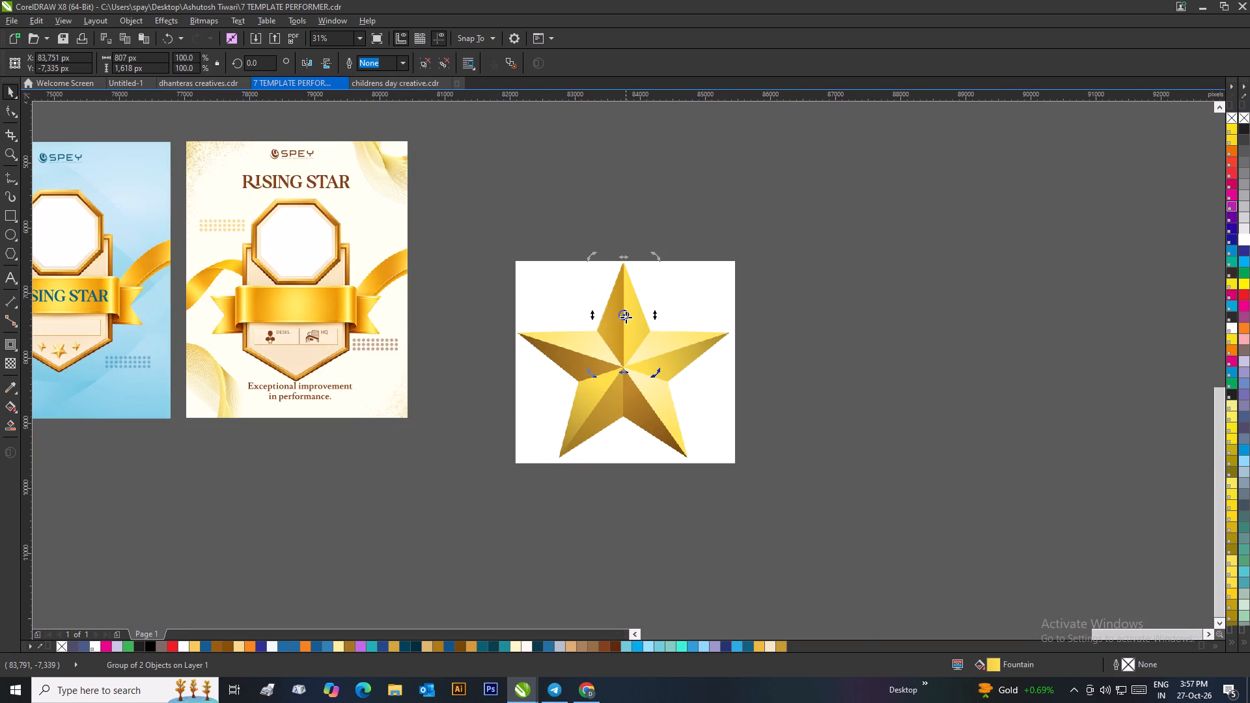
drag(624, 319, 633, 374)
scroll(626, 385, up, 4)
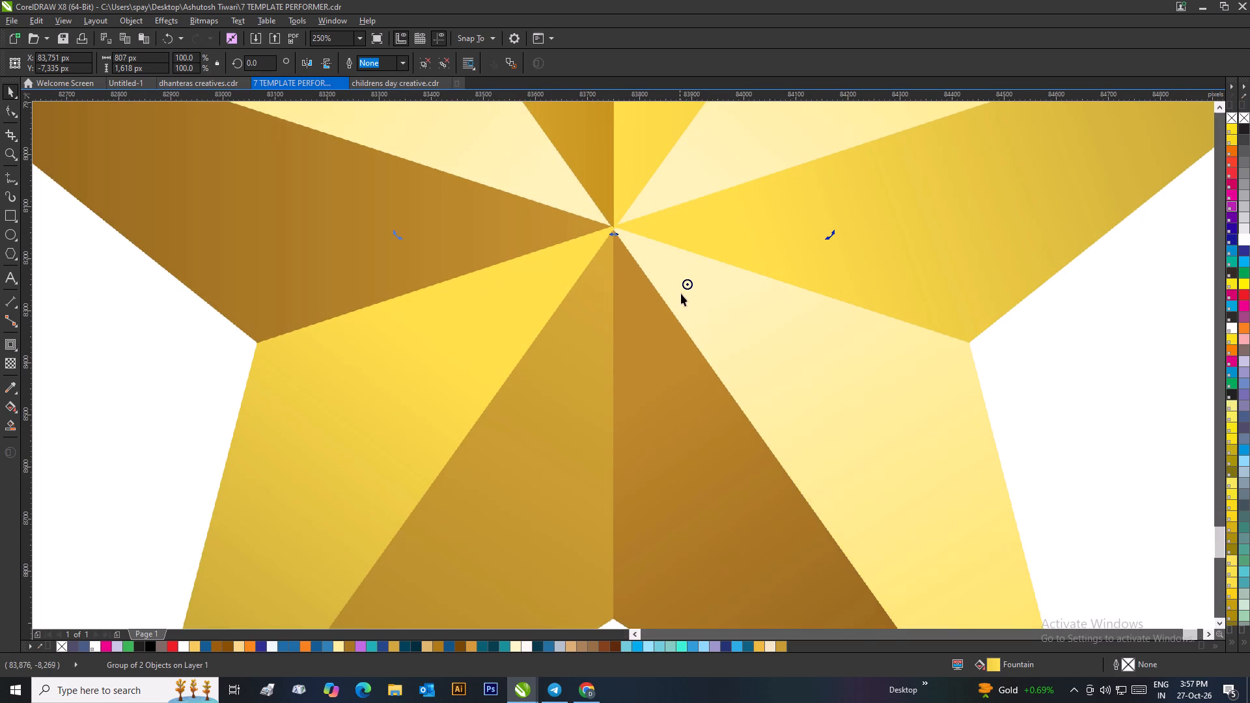
drag(686, 286, 613, 228)
drag(613, 228, 614, 228)
scroll(632, 246, down, 2)
Rotate a copy of the arm about 72° clockwise around the star's centre, and repeat it three more times to complete five arms.
click(682, 145)
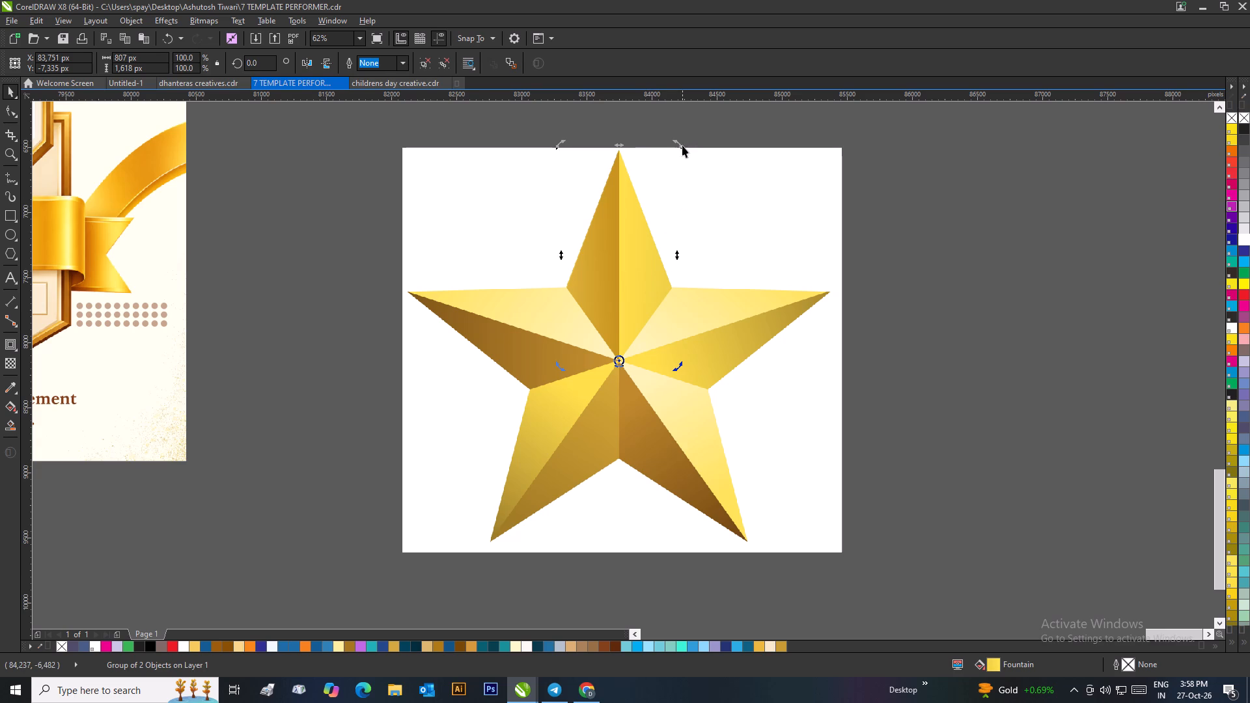
click(632, 247)
click(628, 249)
drag(681, 146, 850, 347)
right_click(850, 347)
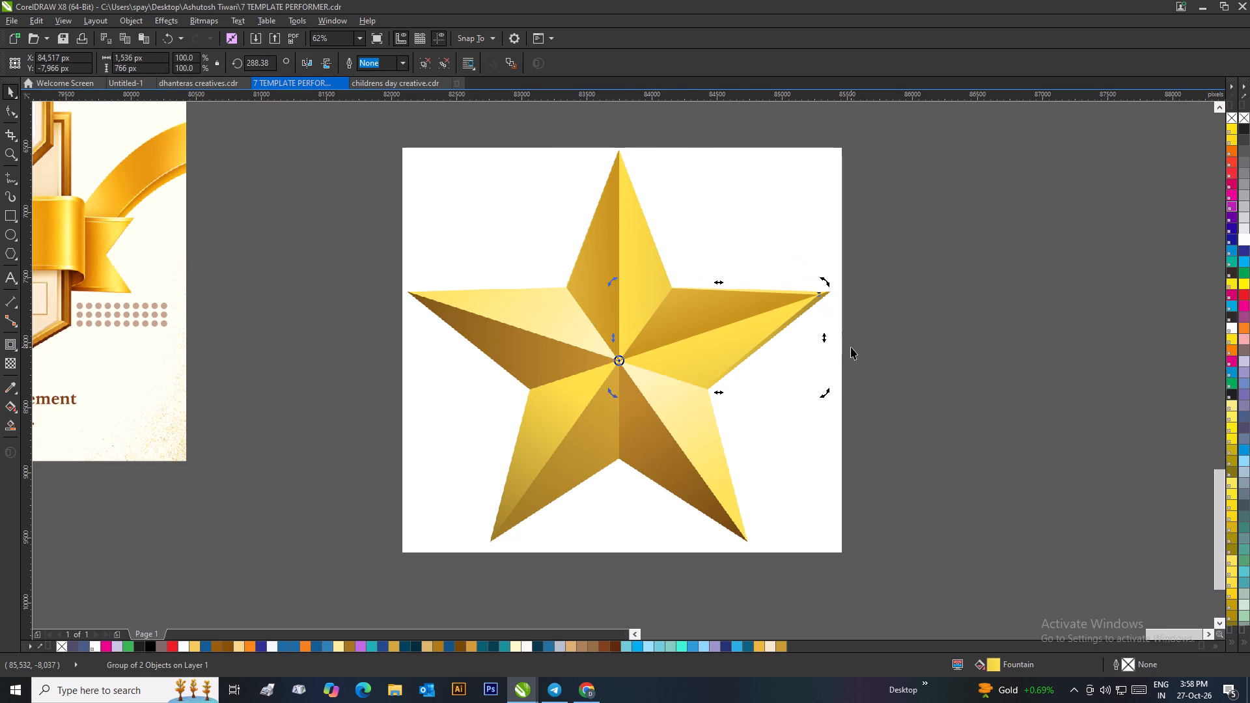
key(ctrl+d)
key(ctrl+d)
key(ctrl+d)
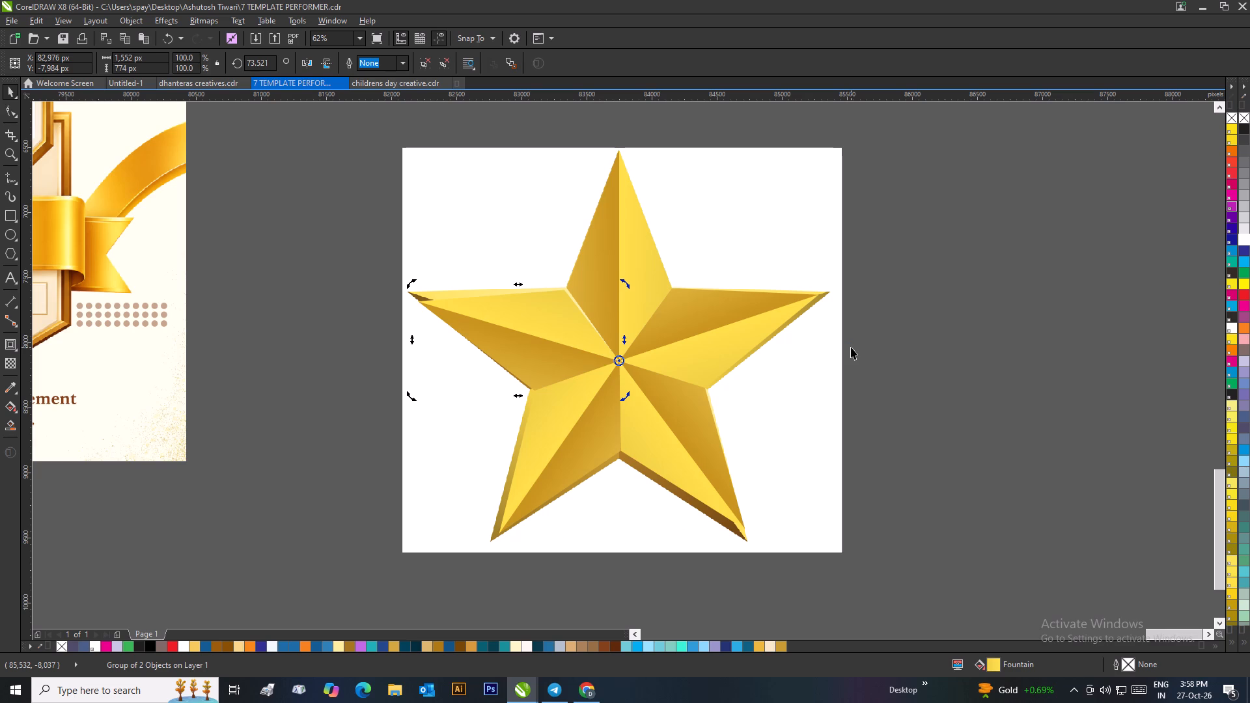
Move all five arms together off the reference image onto the empty area beside it.
click(1138, 299)
scroll(876, 261, down, 1)
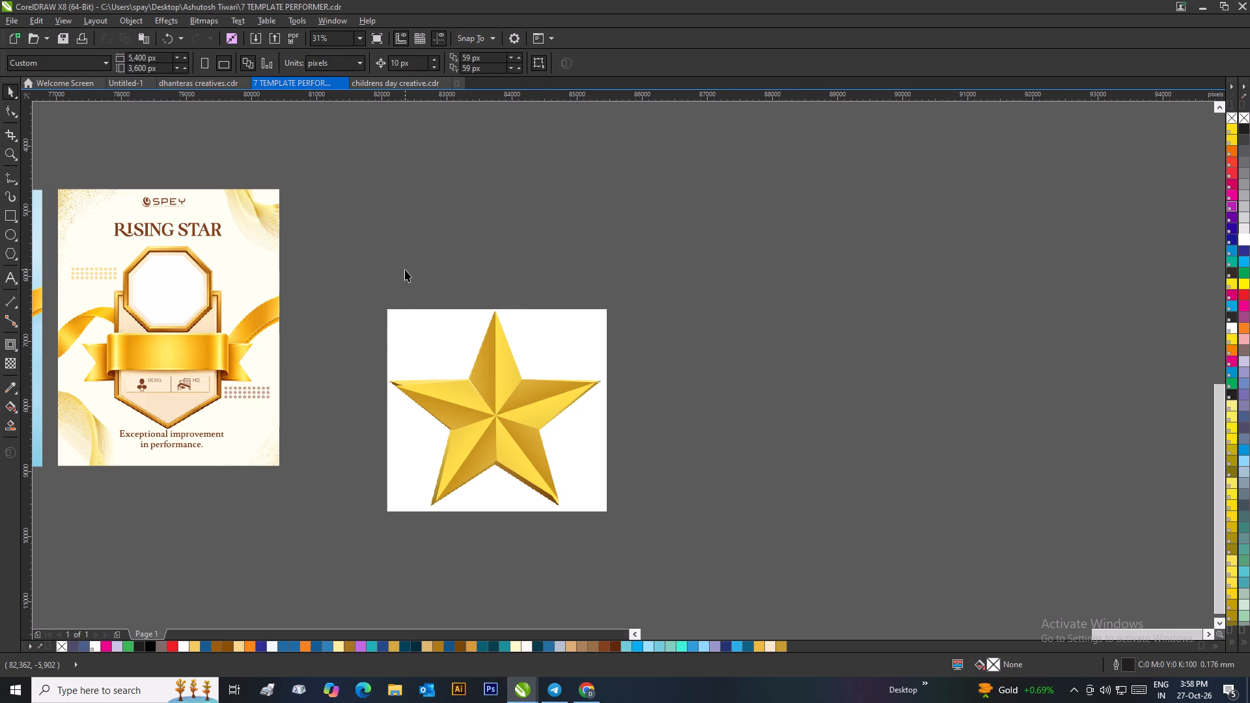
drag(389, 277, 604, 531)
drag(499, 430, 752, 409)
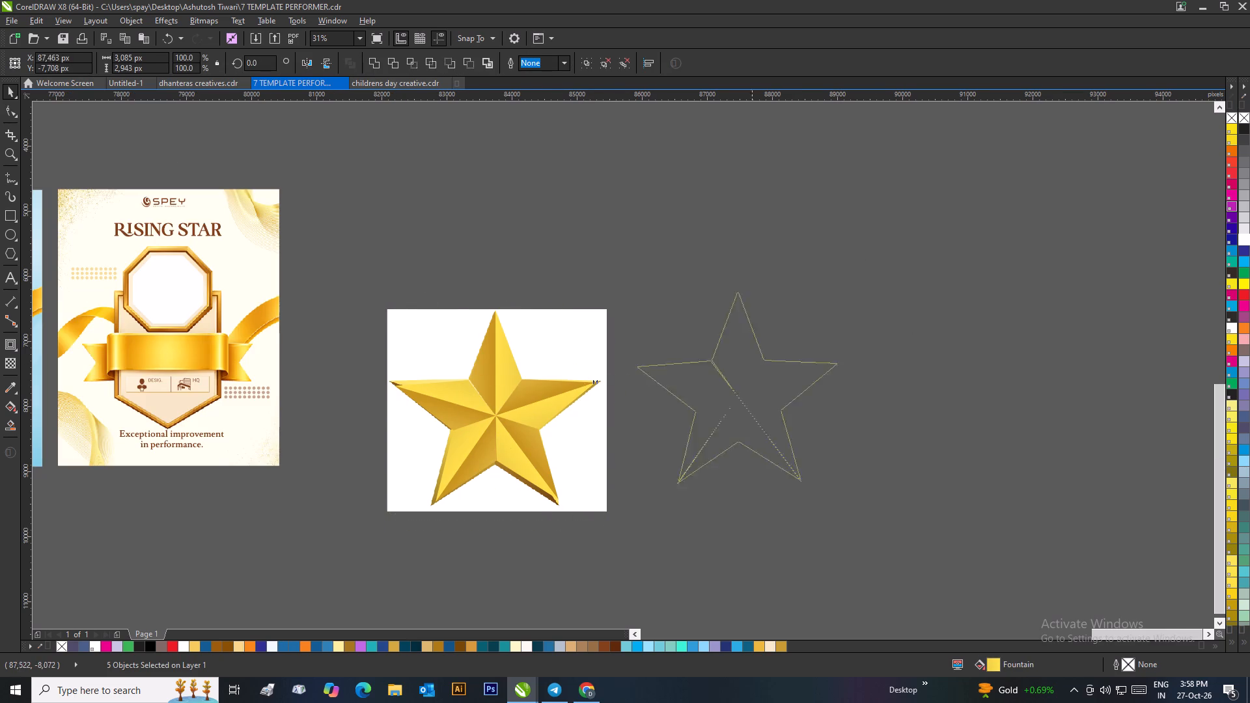
drag(752, 409, 820, 400)
click(977, 391)
scroll(825, 372, up, 3)
scroll(486, 313, down, 2)
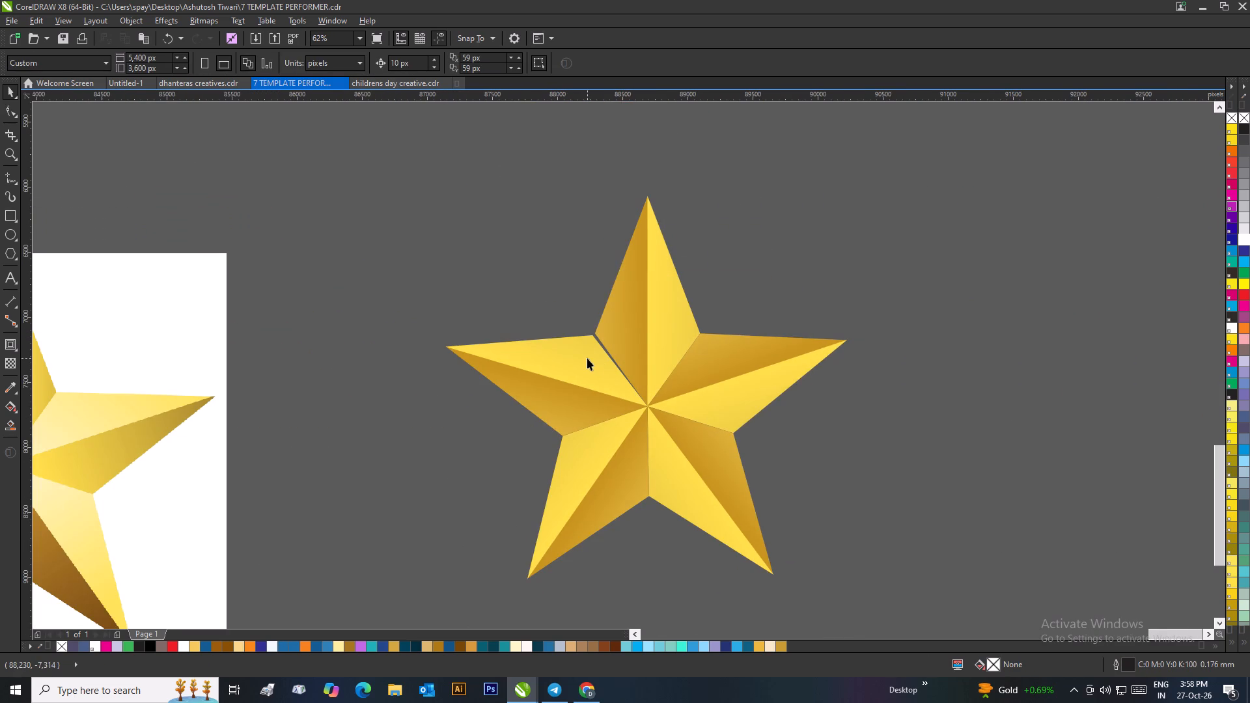
Ungroup the upper-left arm of the vector star into its two facets.
click(587, 357)
scroll(590, 360, up, 2)
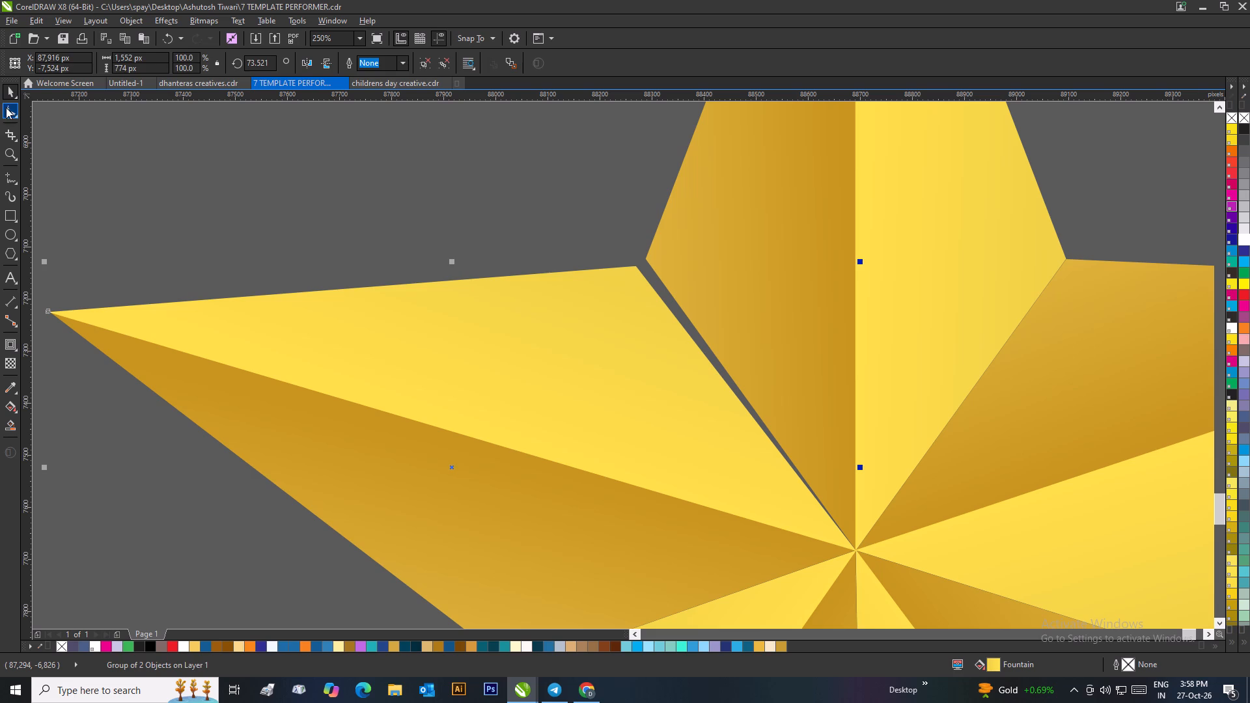
click(6, 108)
click(15, 90)
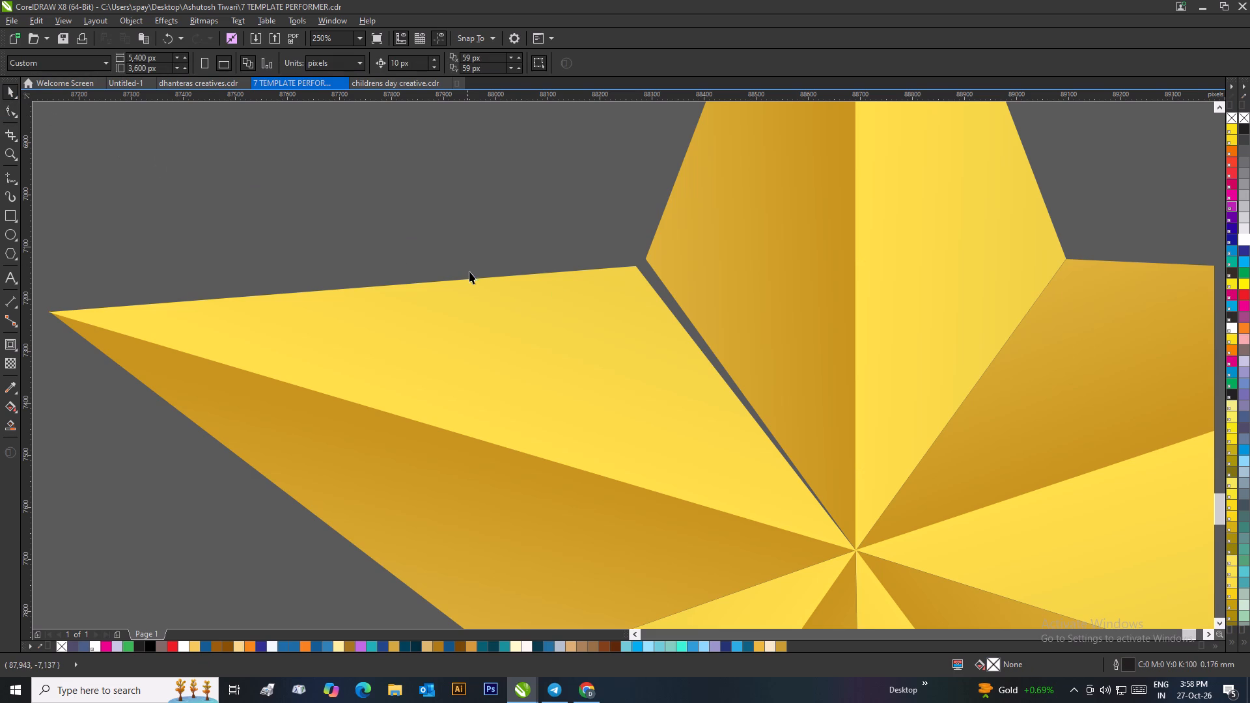
click(474, 282)
right_click(474, 282)
click(530, 351)
click(510, 249)
Move the inner corner node of the upper-left arm's light facet onto the top arm's corner to close the gap.
click(633, 329)
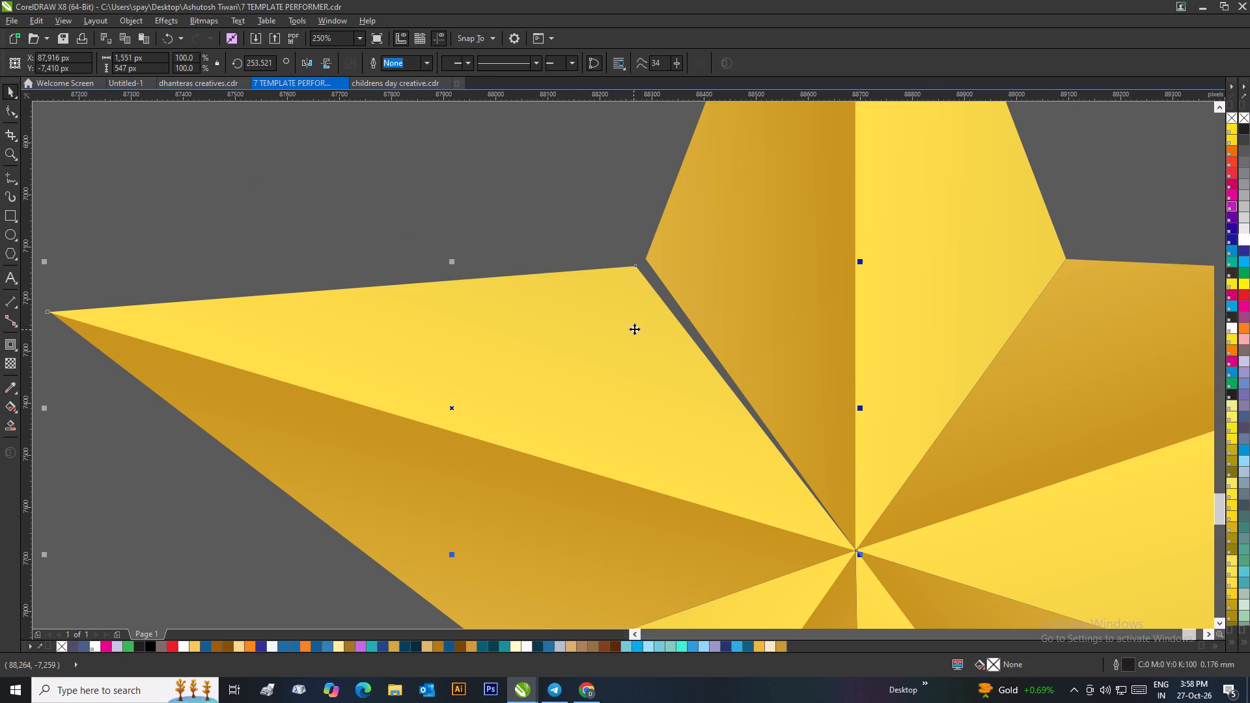
click(10, 106)
scroll(630, 272, up, 1)
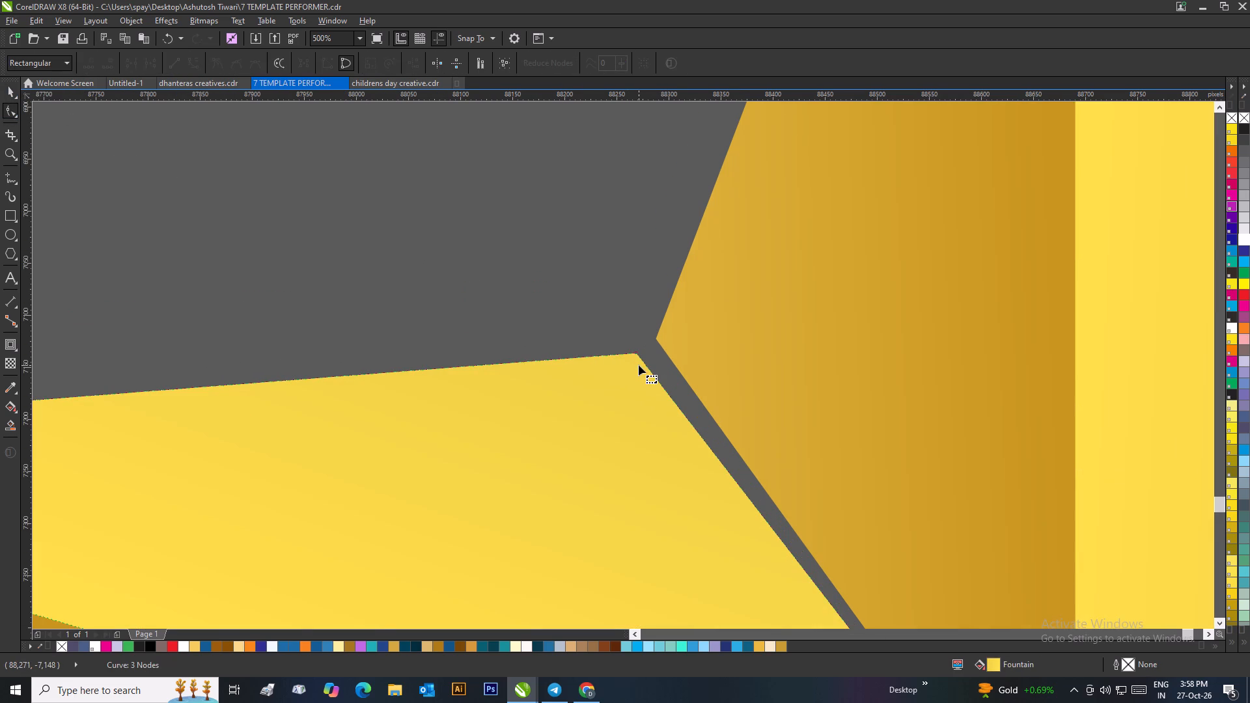
drag(637, 353, 657, 338)
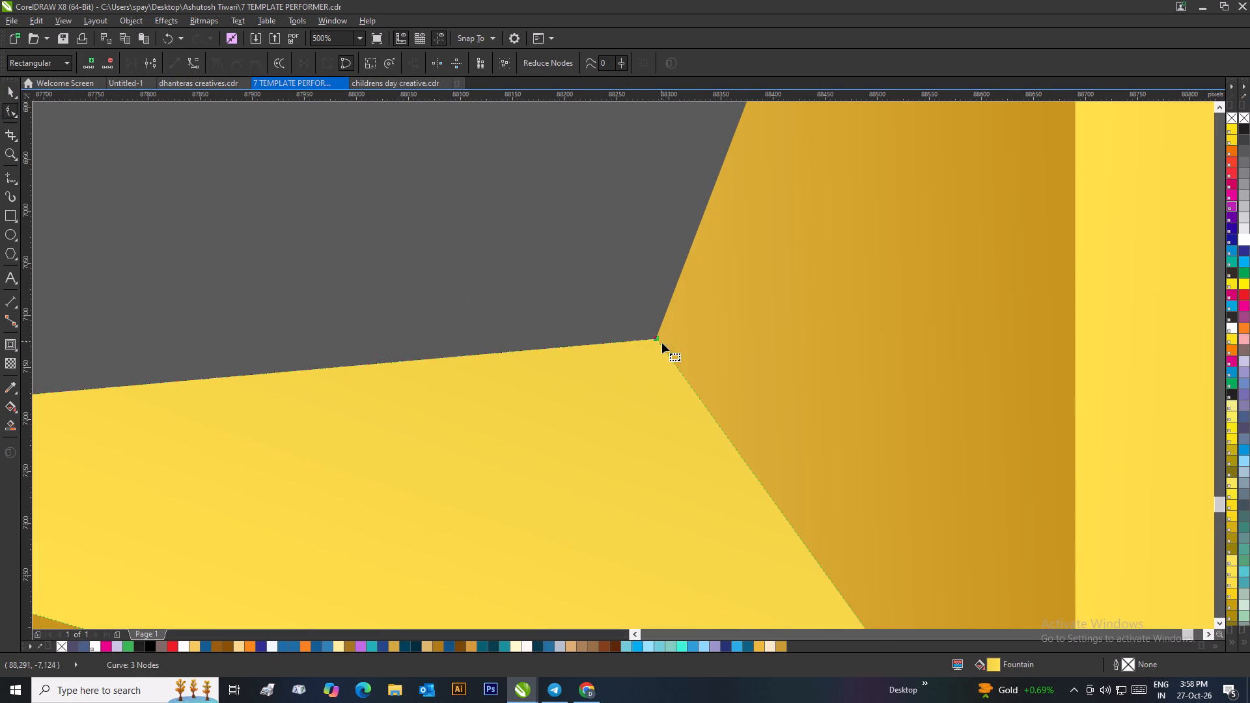
scroll(665, 351, down, 2)
scroll(714, 490, up, 1)
scroll(661, 412, up, 1)
scroll(598, 337, up, 1)
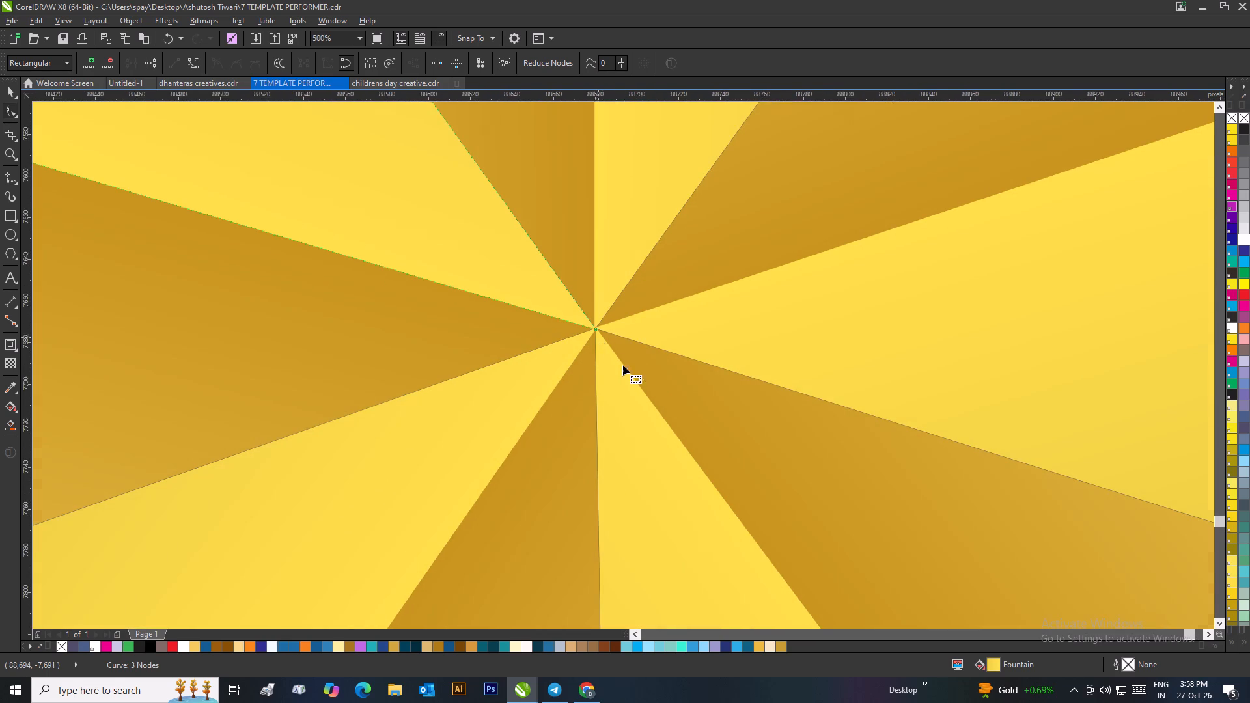
scroll(622, 361, down, 5)
click(10, 89)
drag(408, 205, 426, 214)
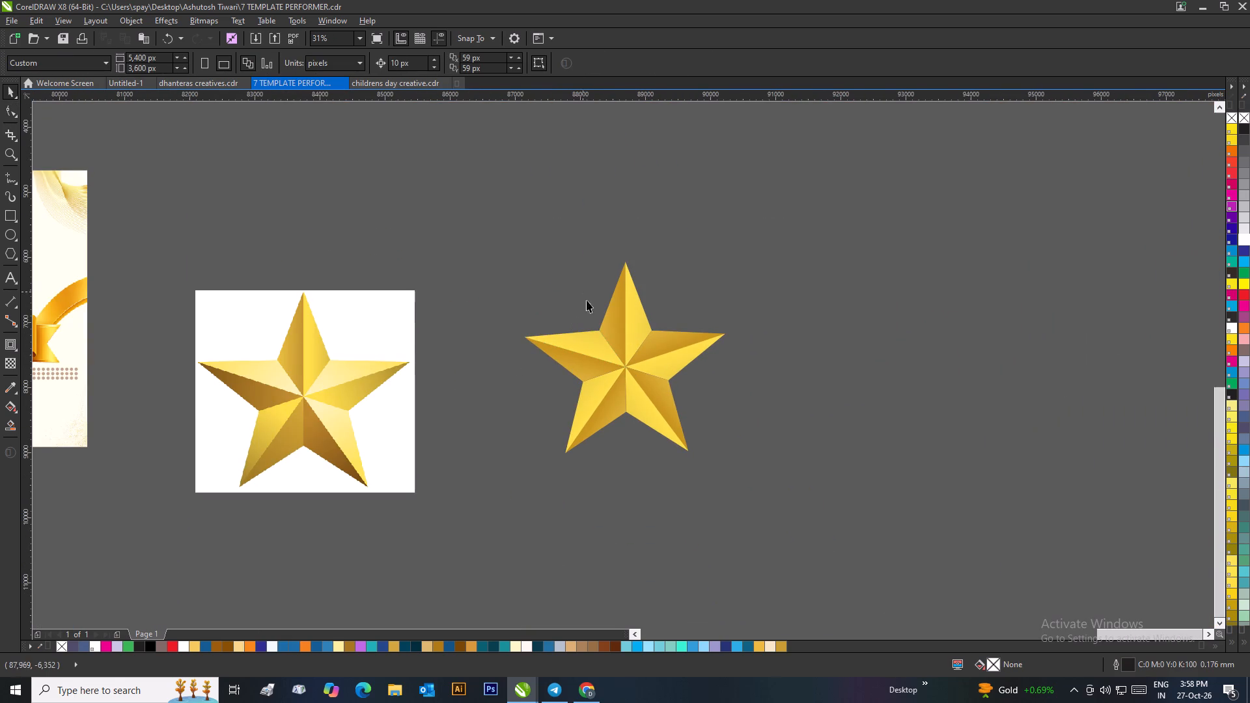
Group all the pieces of the vector star together.
scroll(594, 332, up, 1)
scroll(620, 361, down, 1)
drag(535, 269, 746, 489)
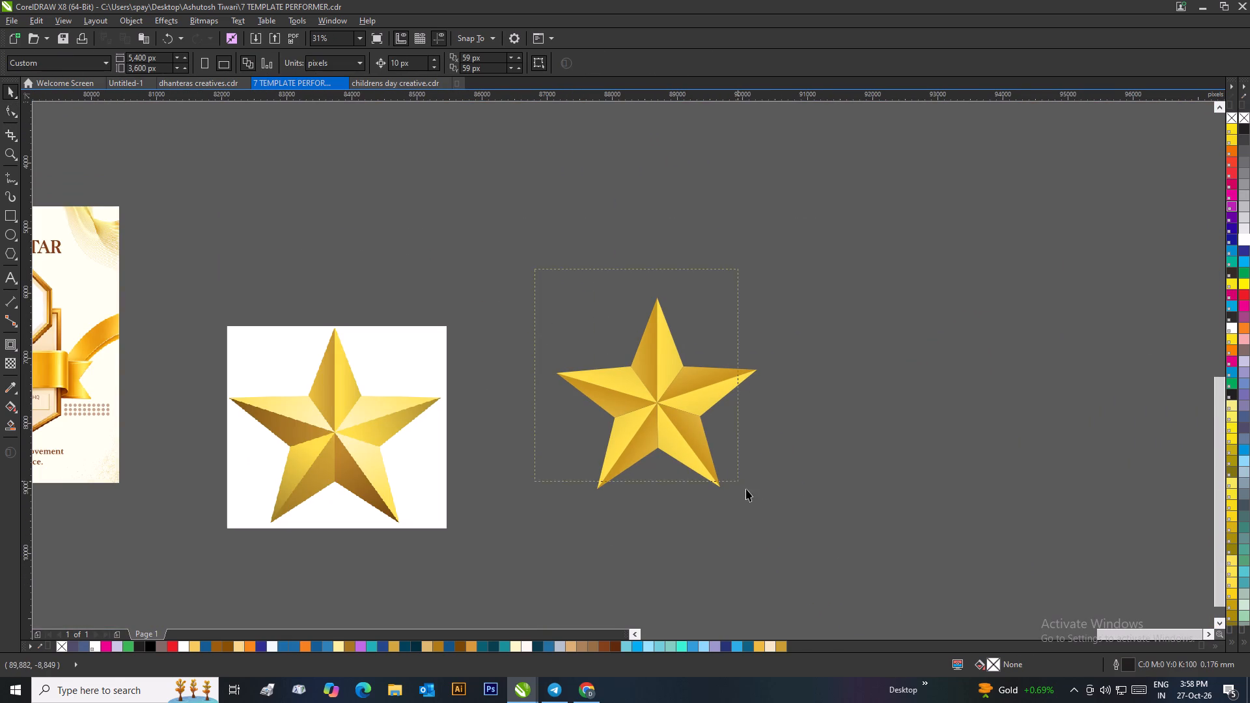
drag(746, 489, 785, 512)
key(ctrl+g)
click(799, 422)
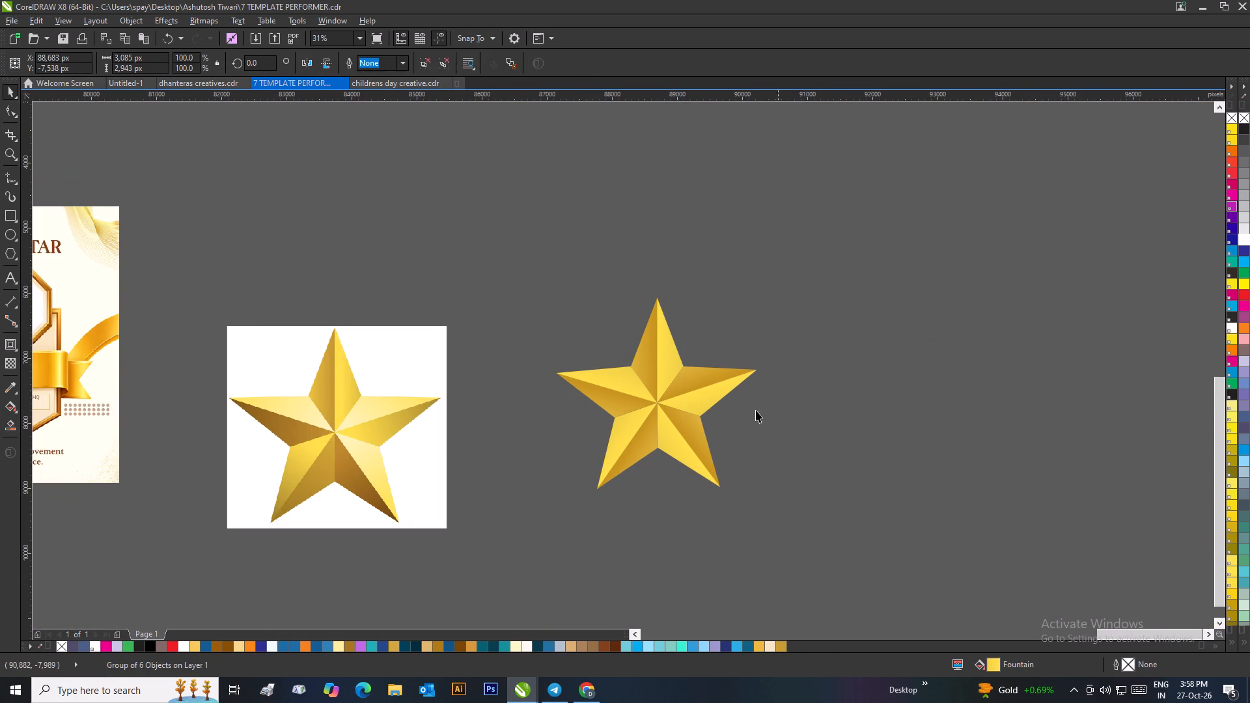
Delete the reference star image on its white background.
drag(490, 292, 176, 553)
key(Delete)
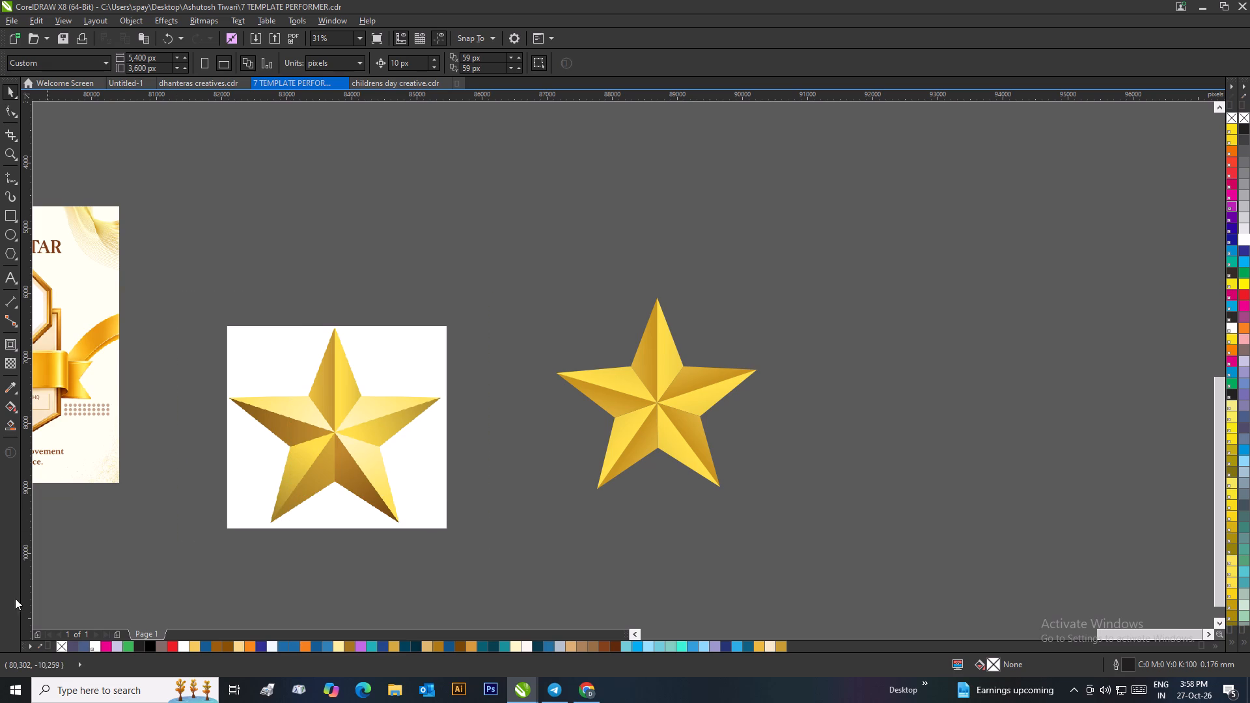
click(298, 476)
key(Delete)
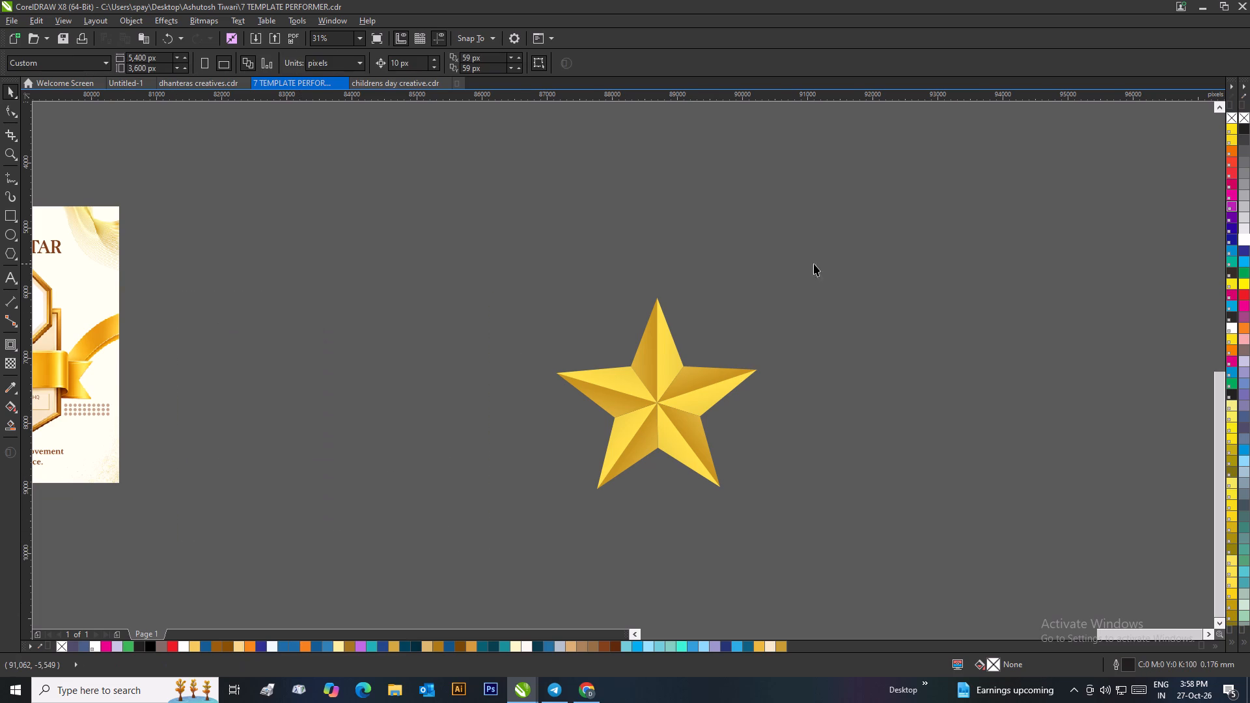
Scale the vector star to about 38% and move it onto the badge of the ivory Rising Star poster.
scroll(814, 264, down, 1)
drag(478, 362, 652, 529)
drag(604, 487, 562, 500)
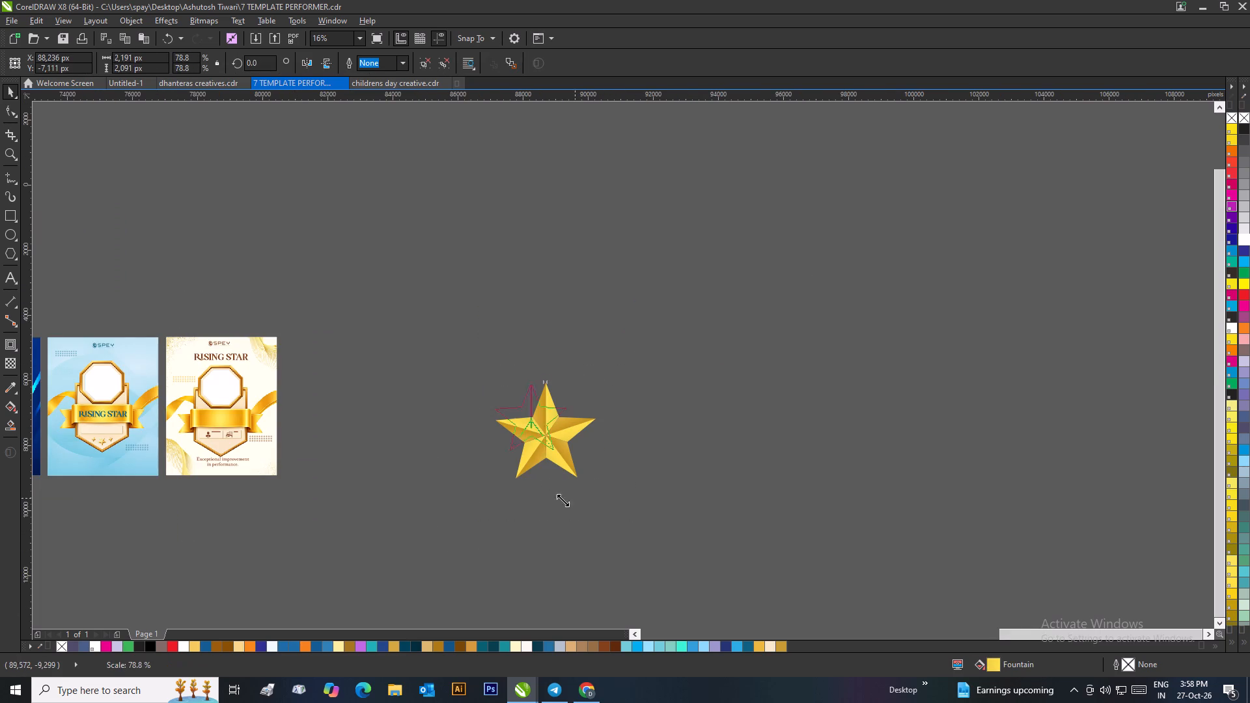
drag(562, 500, 542, 513)
drag(515, 404, 217, 448)
scroll(187, 447, up, 1)
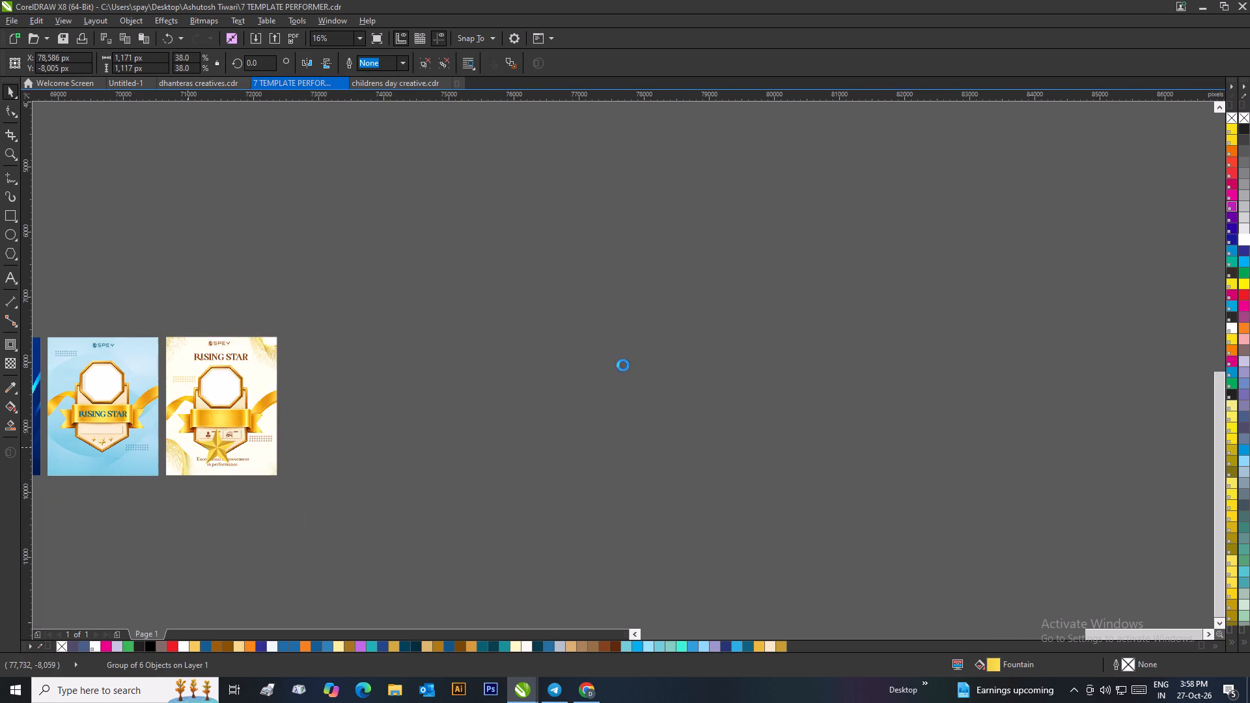
Scale the star down to about 159 px wide and place it in the badge's pointed lower section.
scroll(623, 365, up, 1)
drag(824, 284, 767, 388)
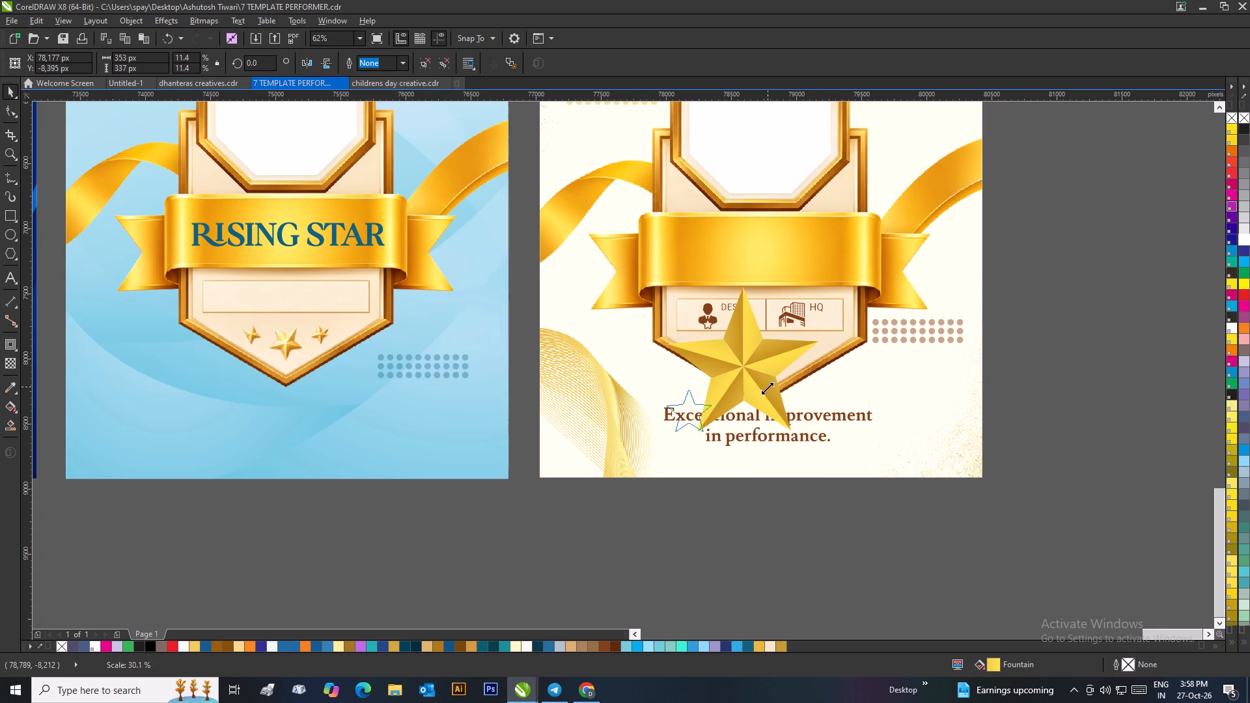
drag(767, 388, 749, 410)
drag(673, 428, 794, 363)
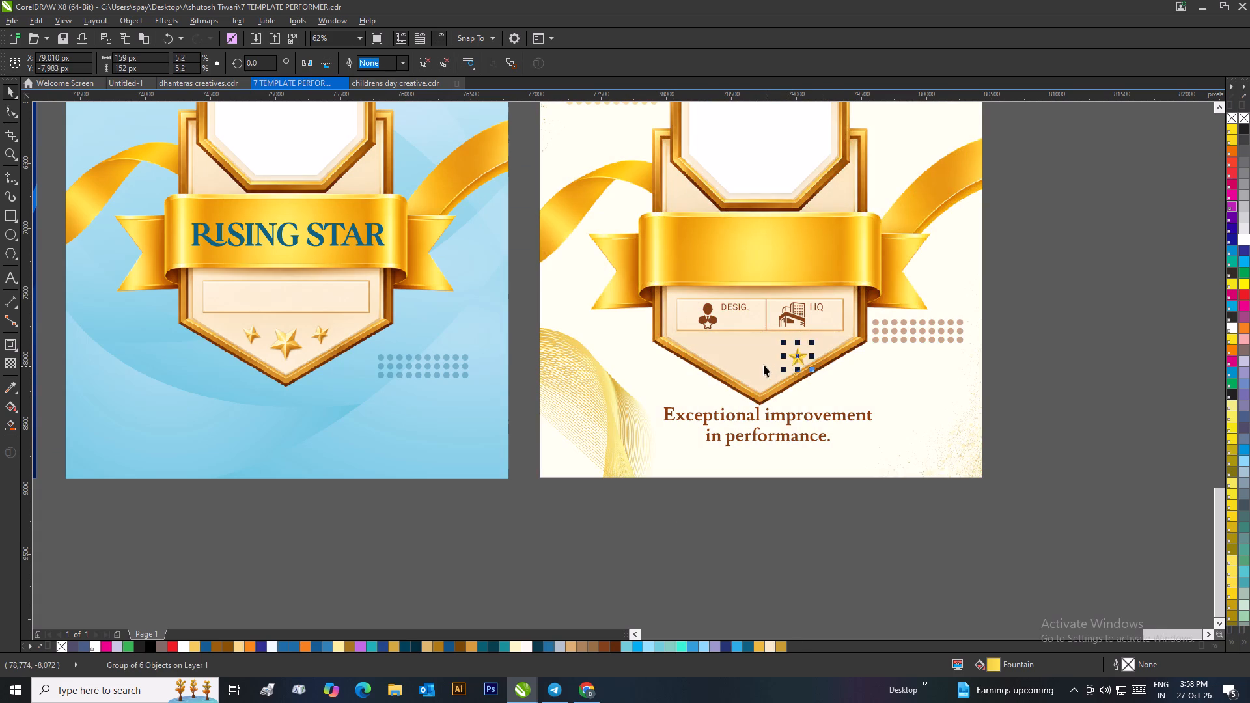
Move the peach triangular cover patch off the badge's pointed lower section, down over the tagline text.
drag(763, 353, 706, 424)
Move the vector star onto the badge's large middle star and enlarge it to about 262 px wide to match.
scroll(776, 363, up, 1)
drag(662, 350, 586, 340)
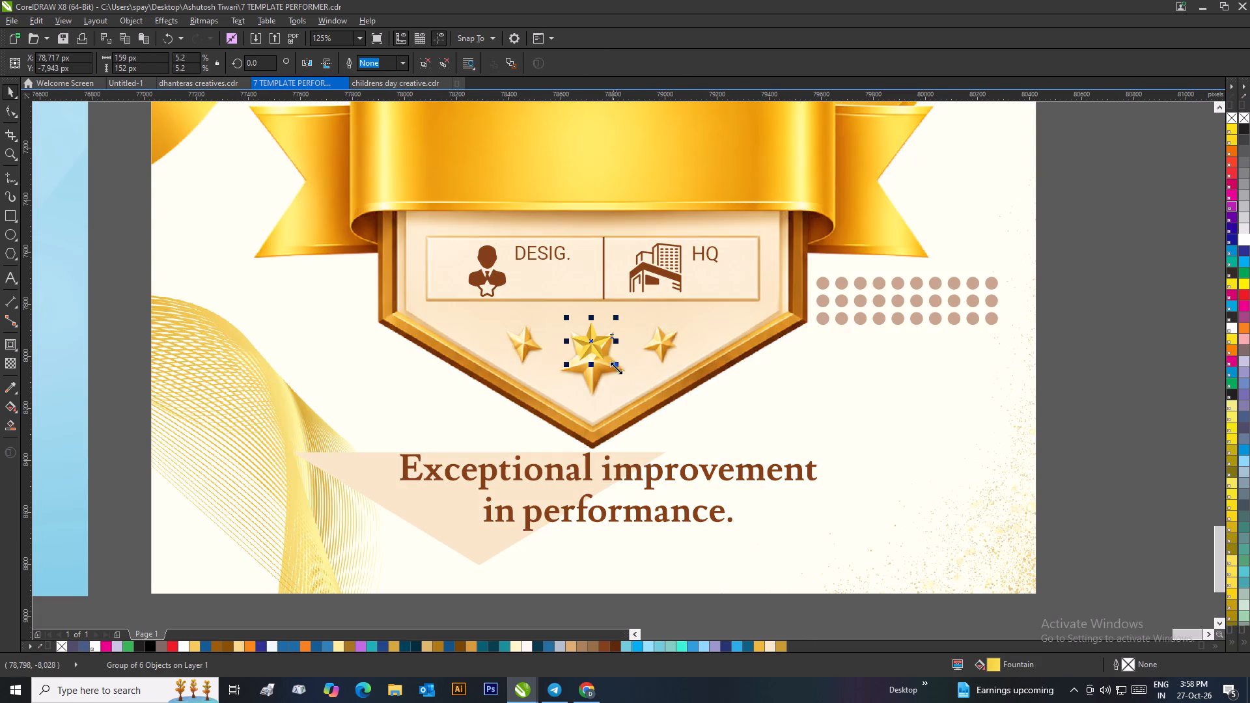
drag(618, 369, 645, 407)
drag(605, 363, 592, 368)
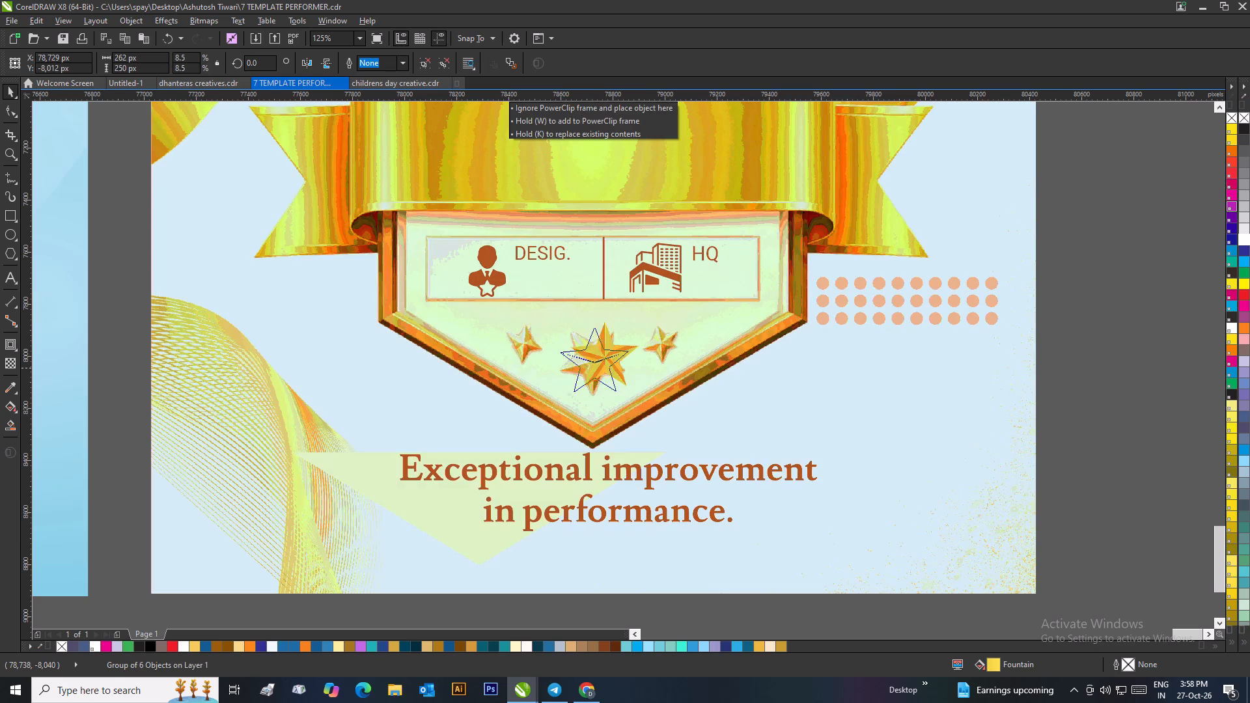
drag(592, 368, 595, 368)
Copy the vector star to the badge's right small star, scaling the copy to about 133 px wide.
drag(596, 365, 614, 359)
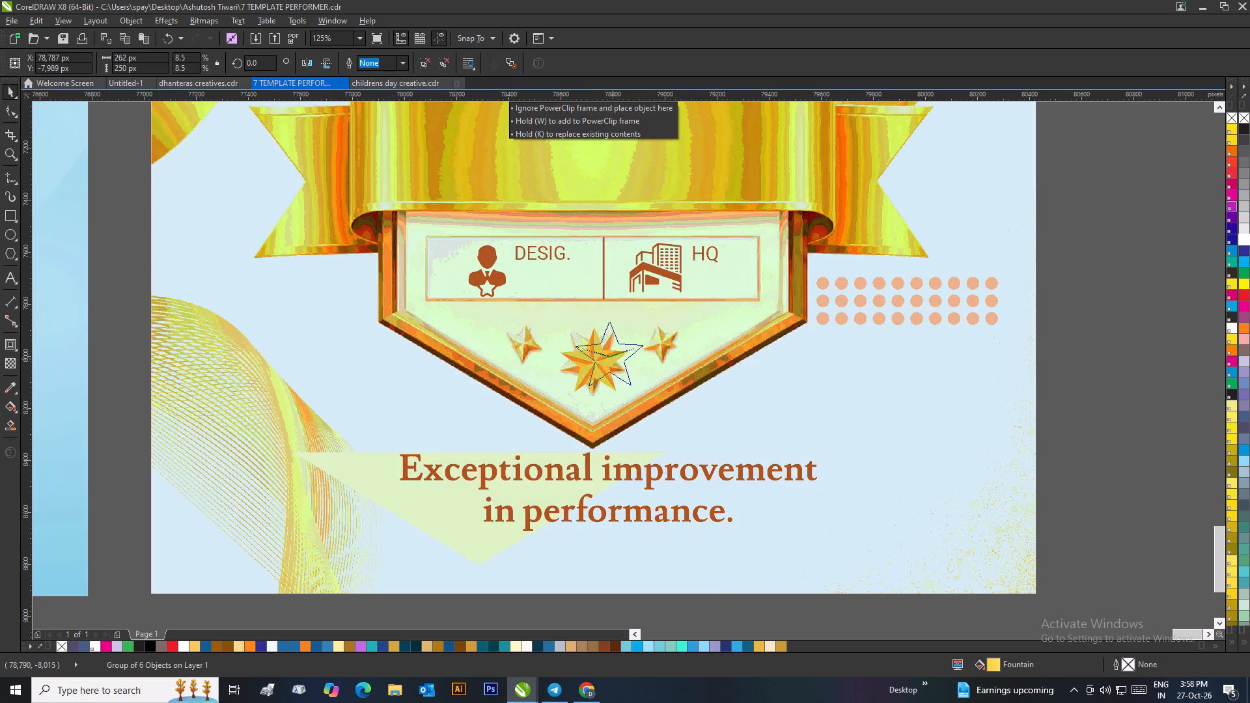
drag(614, 359, 669, 343)
right_drag(669, 343, 677, 338)
drag(706, 297, 698, 329)
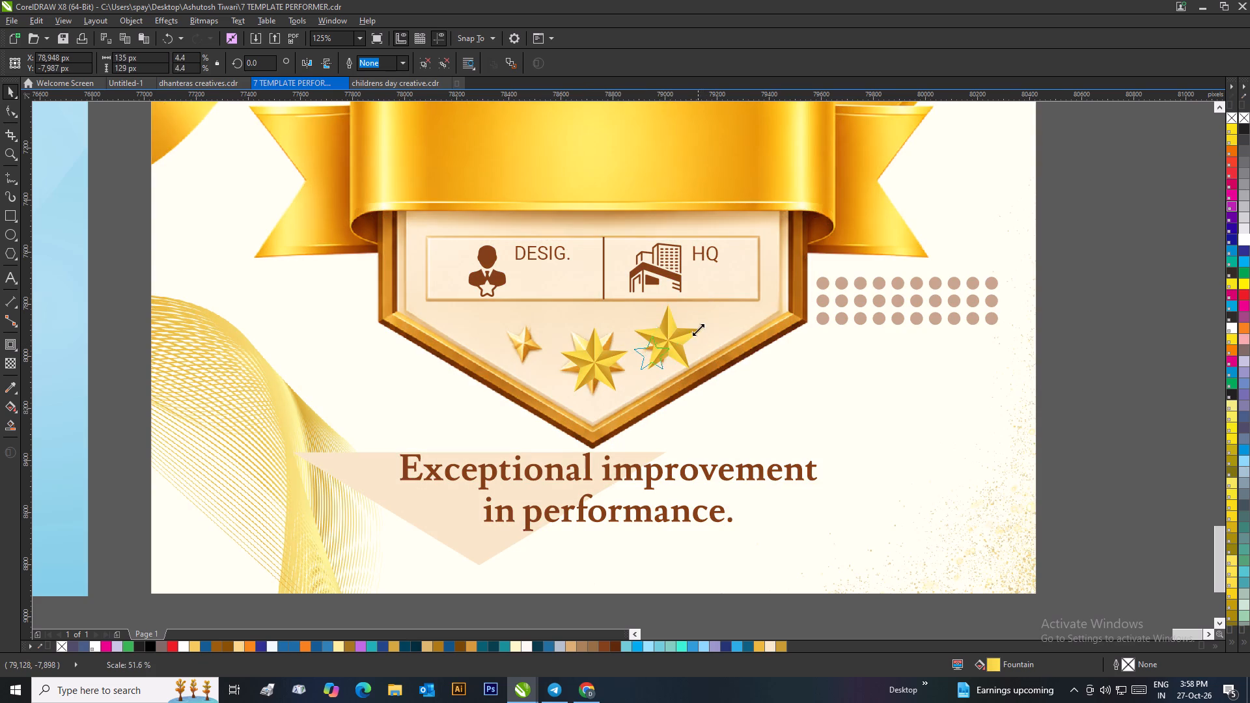
drag(698, 329, 696, 330)
drag(654, 355, 663, 342)
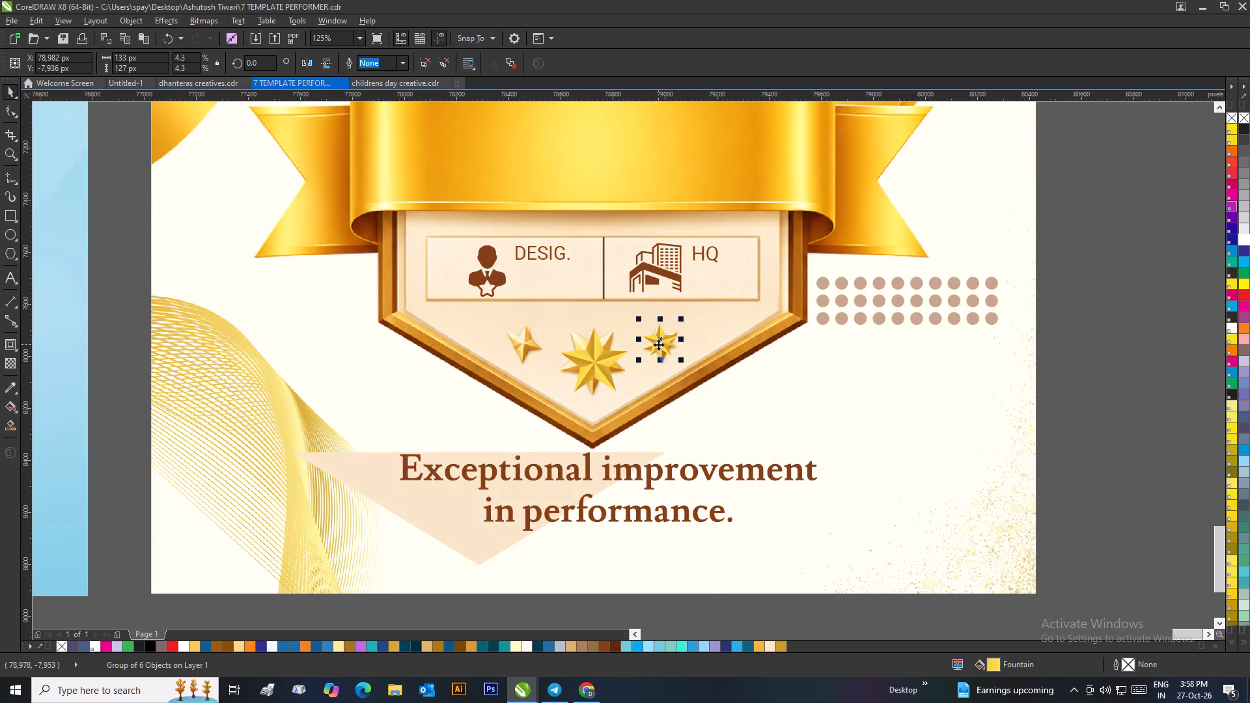
Place a copy of the small vector star over the badge's left small star.
drag(658, 343, 521, 345)
right_click(521, 345)
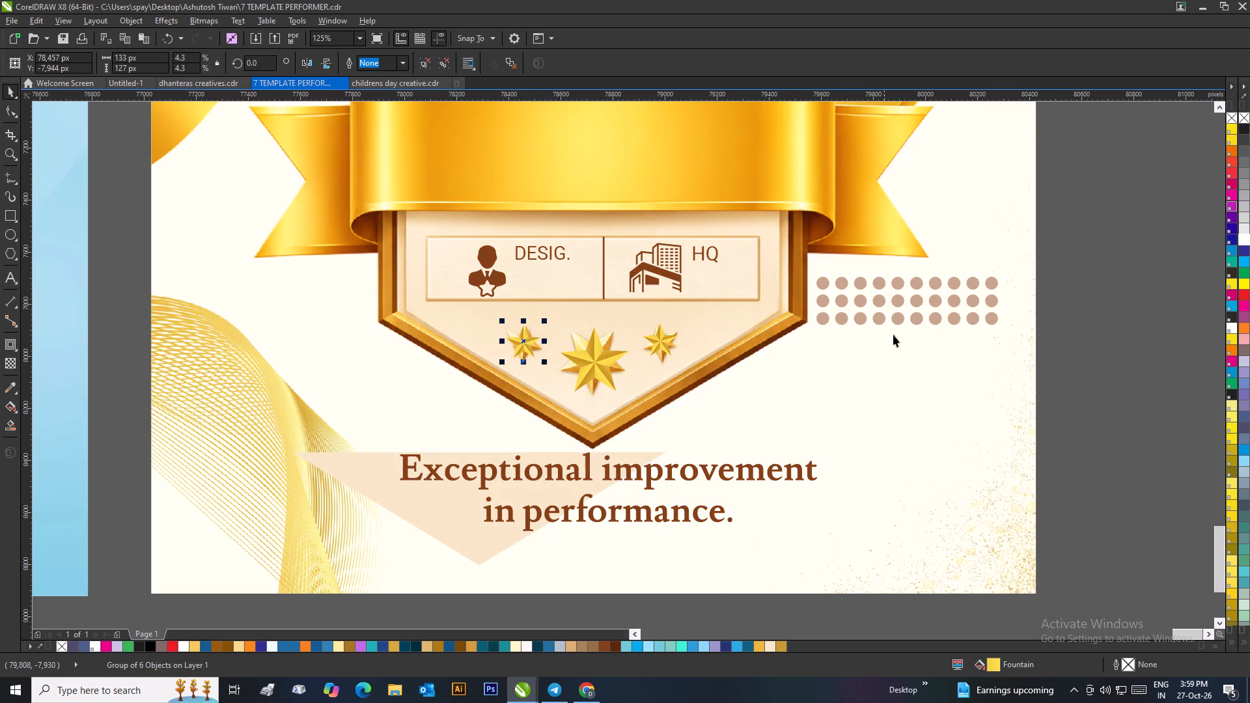
Group the three vector stars, move the group off the badge to the page's edge, and copy it.
drag(1053, 296, 469, 410)
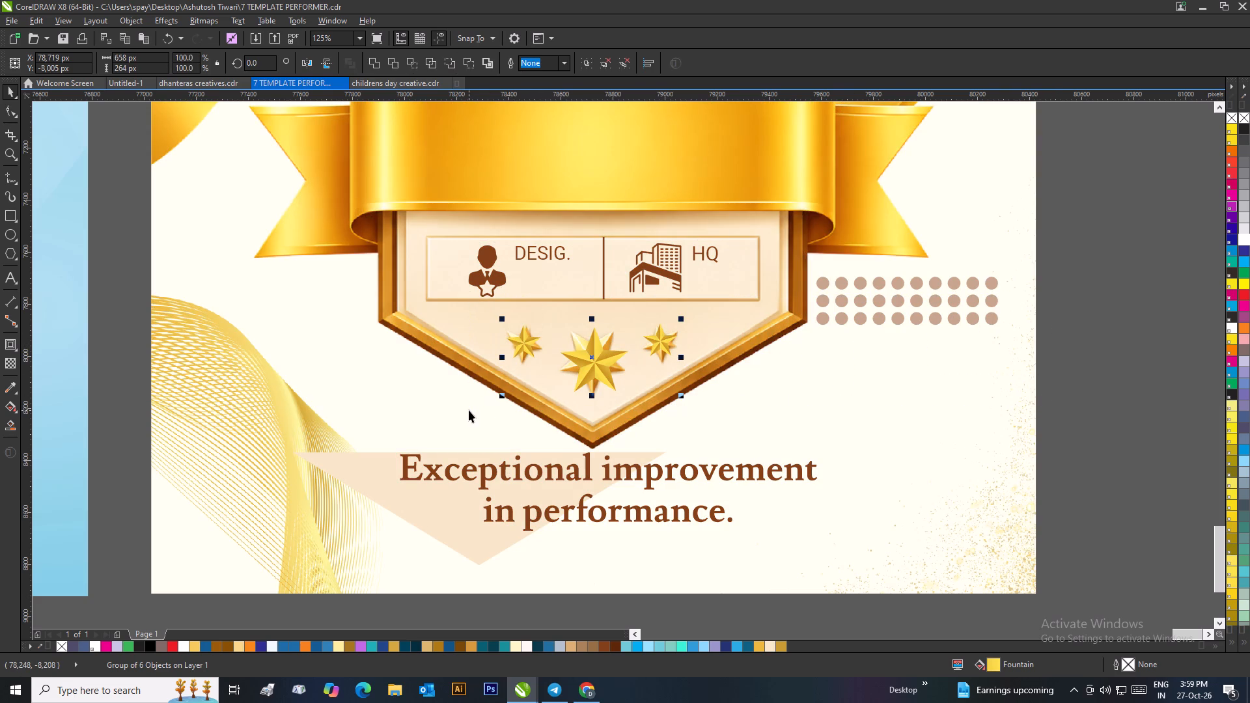
key(shift+e)
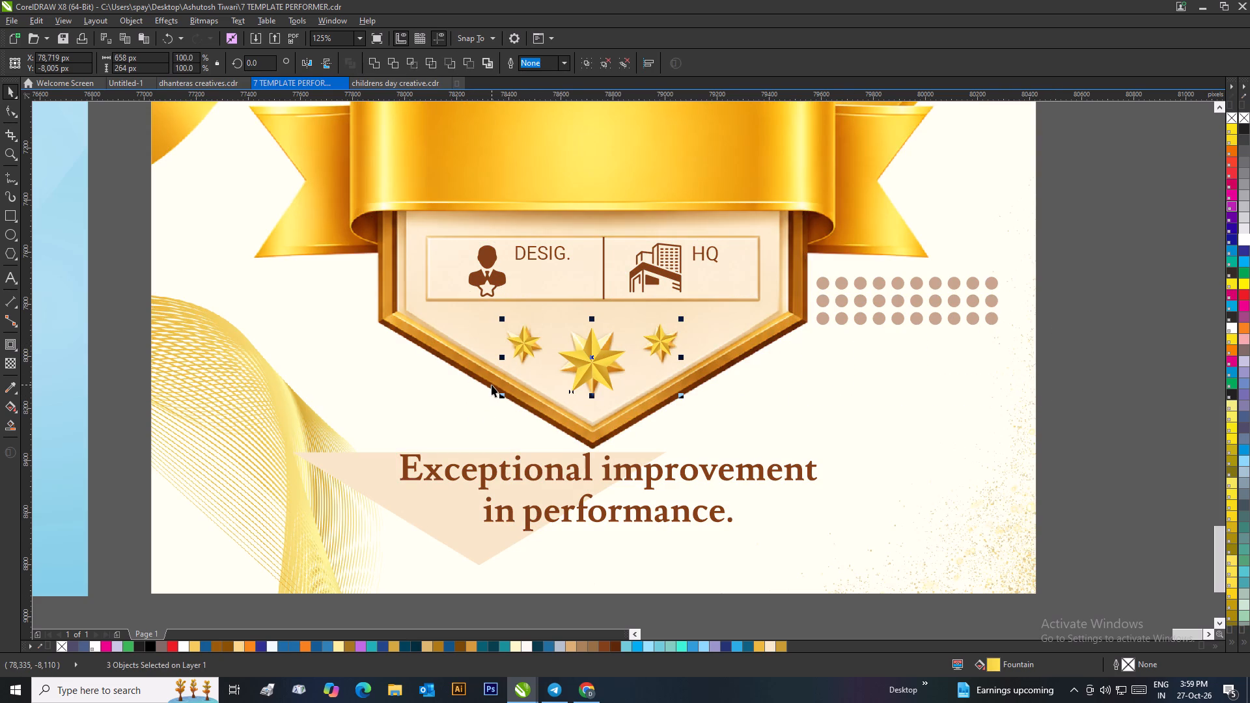
key(ctrl+g)
drag(592, 360, 623, 373)
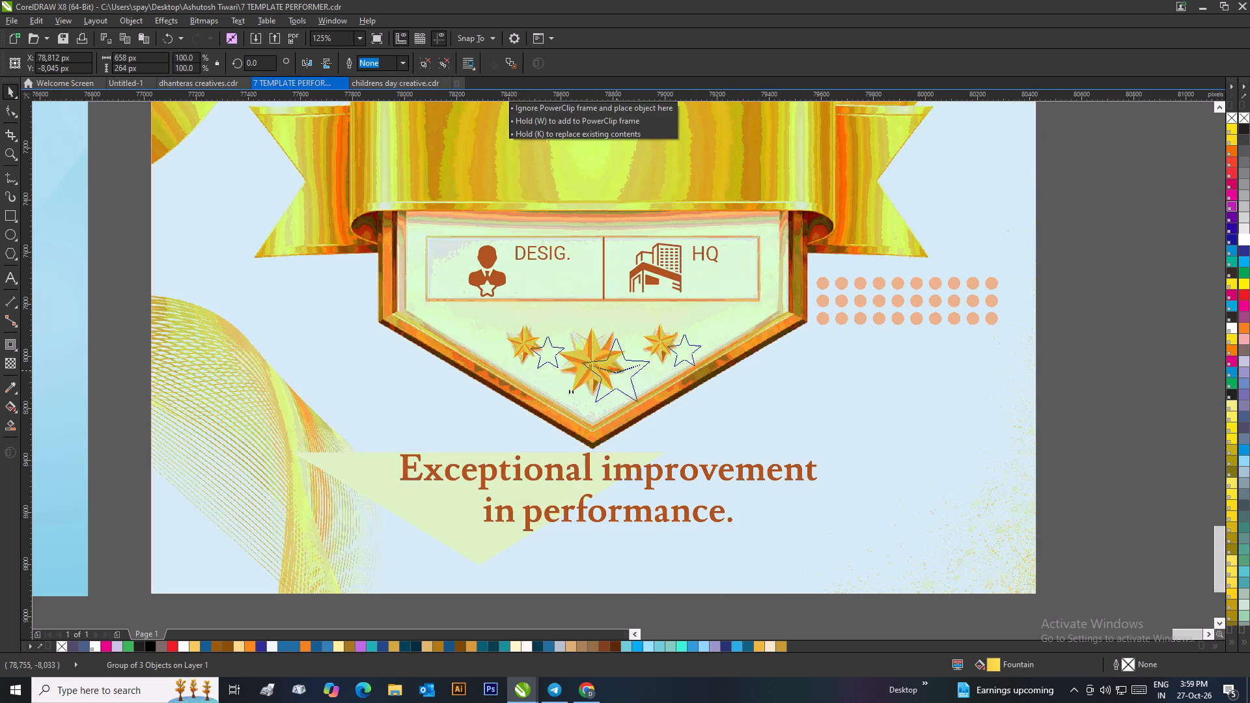
drag(623, 373, 1040, 381)
right_click(1049, 382)
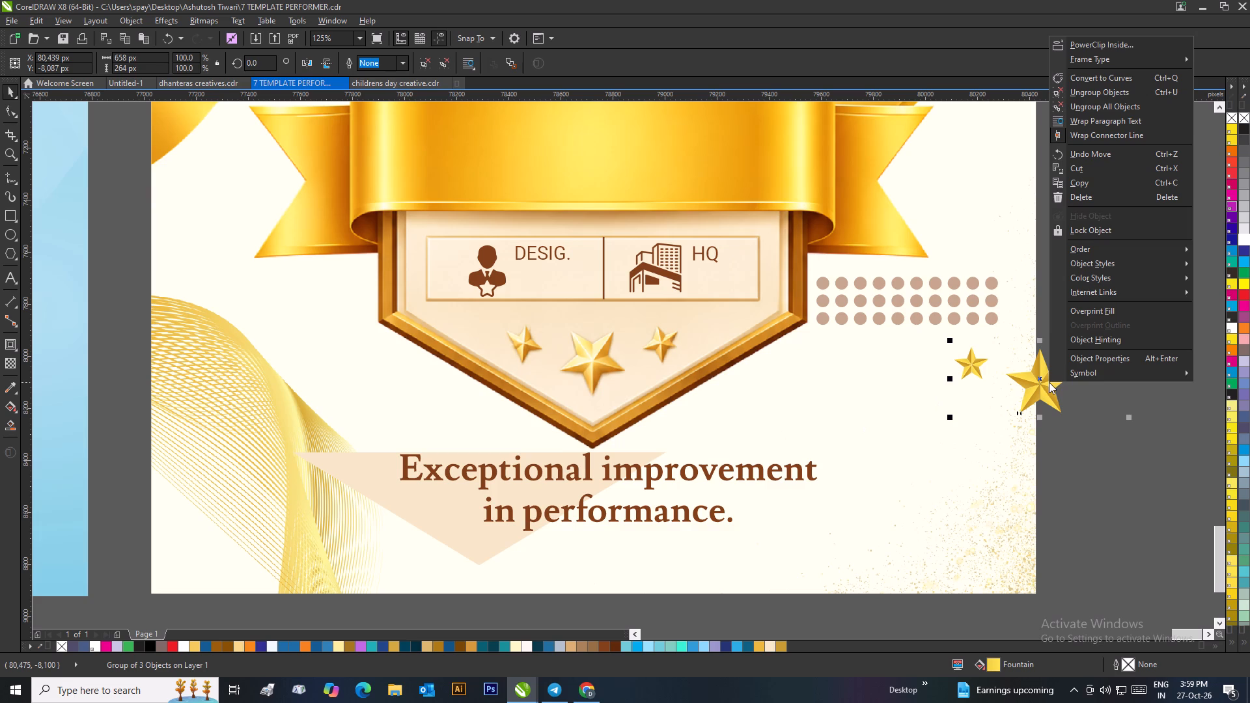
click(1094, 185)
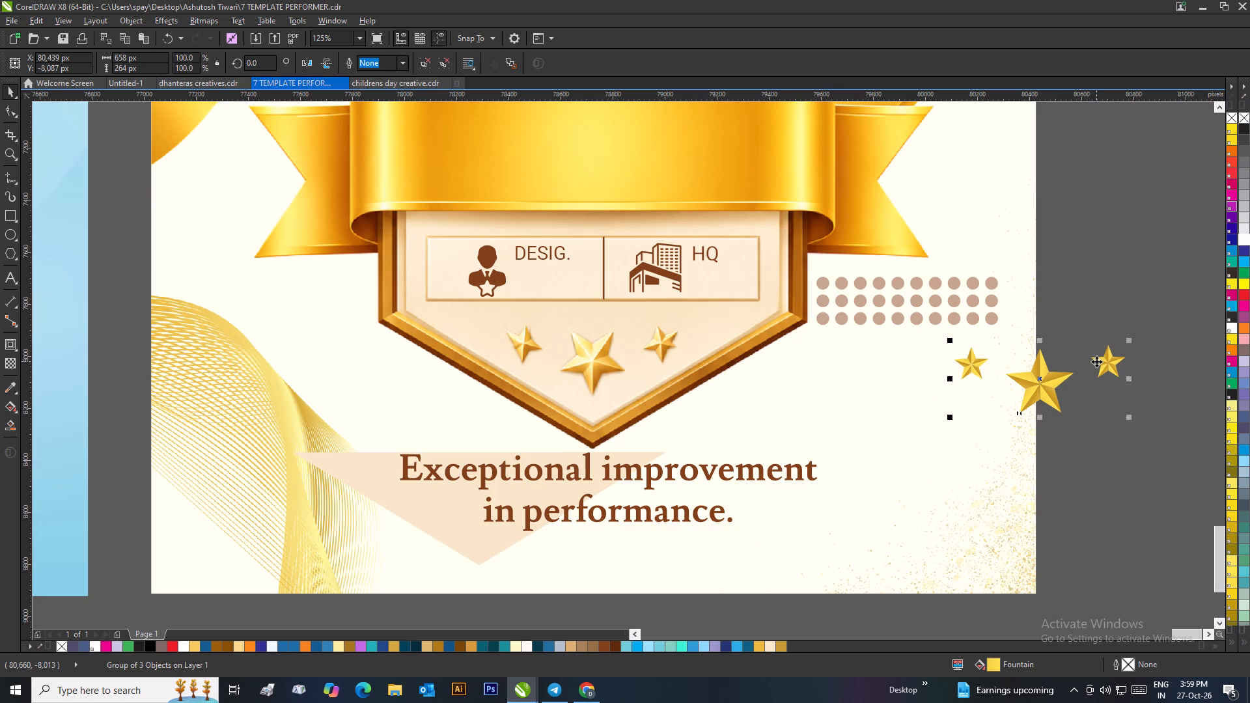
Undo the star placements and the cover-patch move, back to the single vector star over the tagline and the patch hiding the badge's original stars.
key(Delete)
key(ctrl+z)
key(ctrl+z)
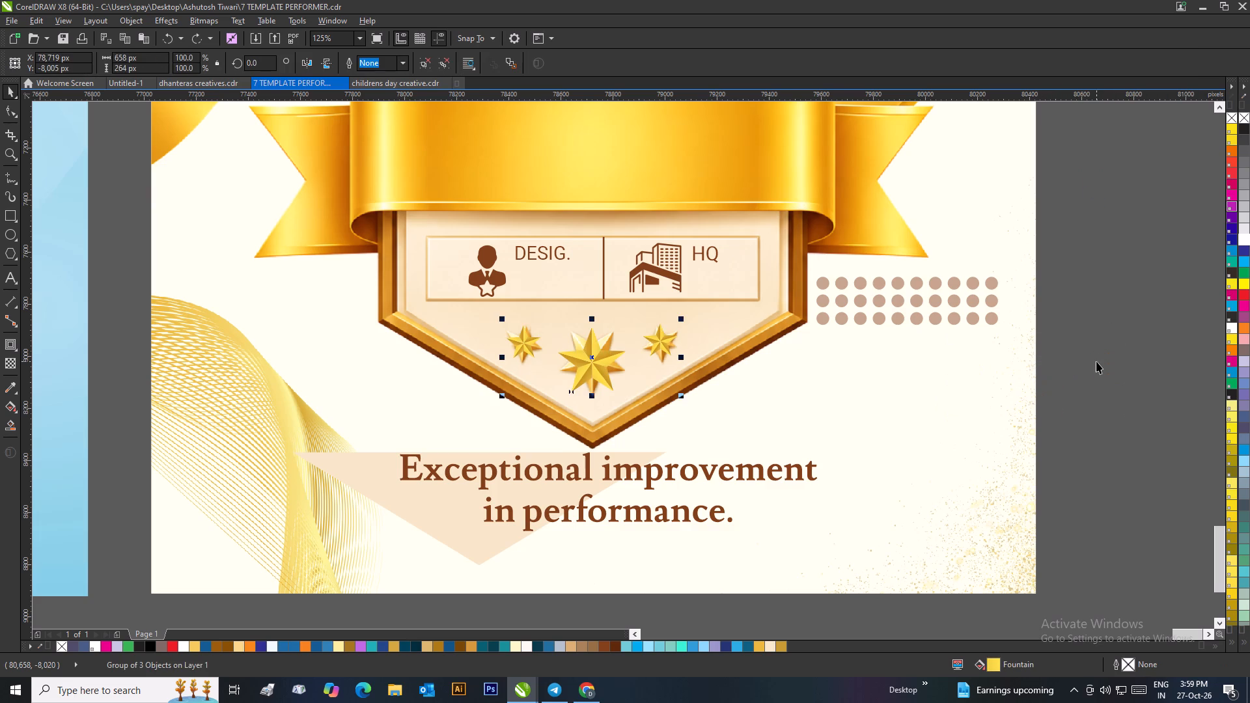
key(ctrl+z)
key(ctrl+z)
key(ctrl+z)
key(ctrl+z)
key(ctrl+z)
key(ctrl+z)
key(ctrl+z)
key(ctrl+z)
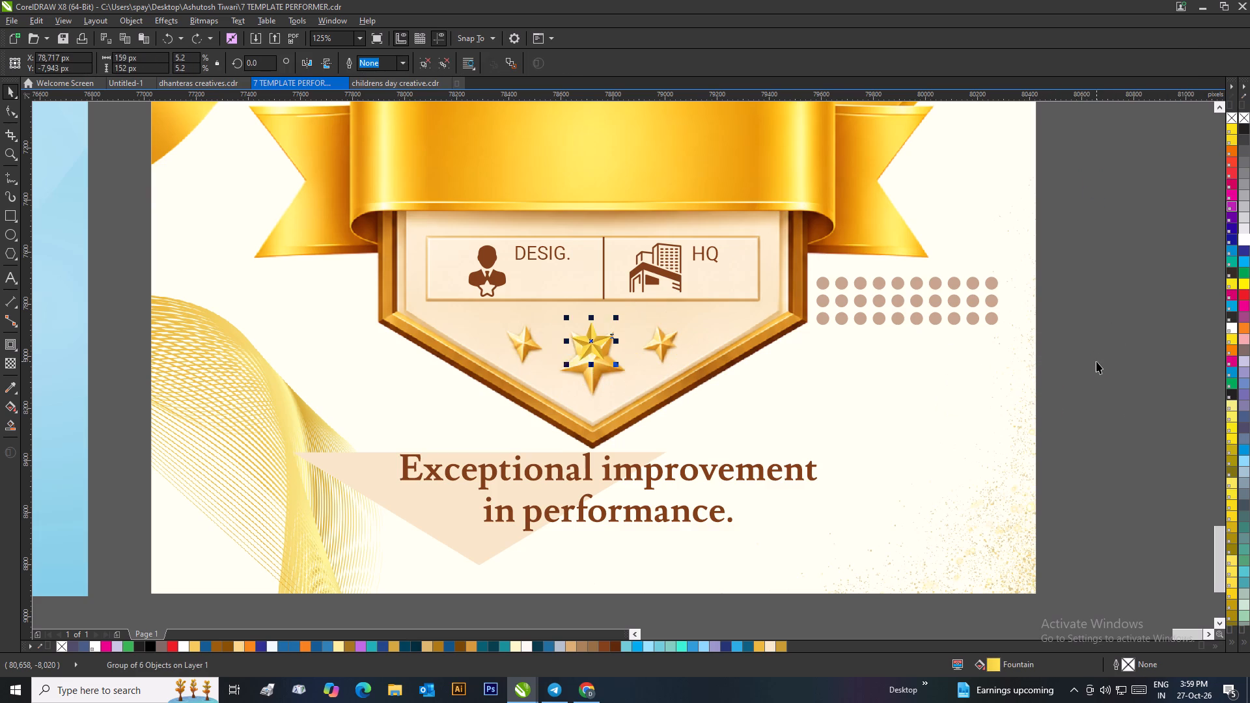
key(ctrl+z)
key(ctrl+z)
key(ctrl+z)
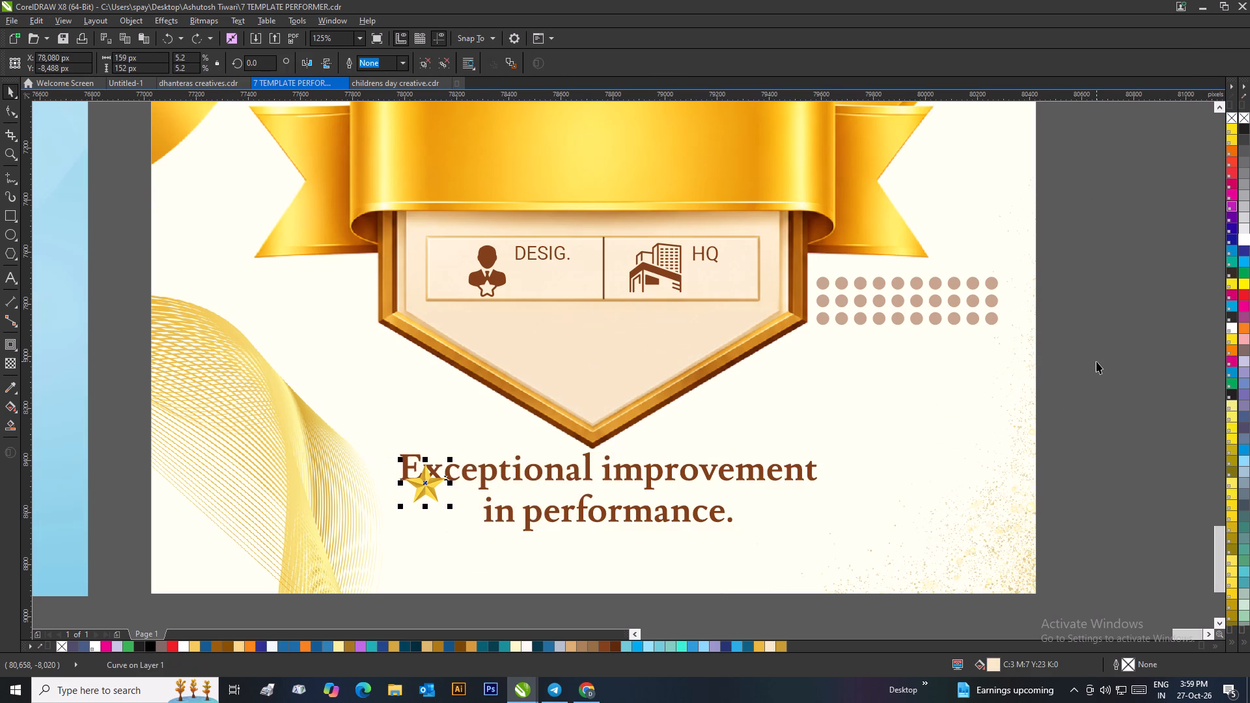
Delete the single star over the tagline and paste the copied three-star group onto the badge's pointed lower section.
key(Delete)
key(ctrl+v)
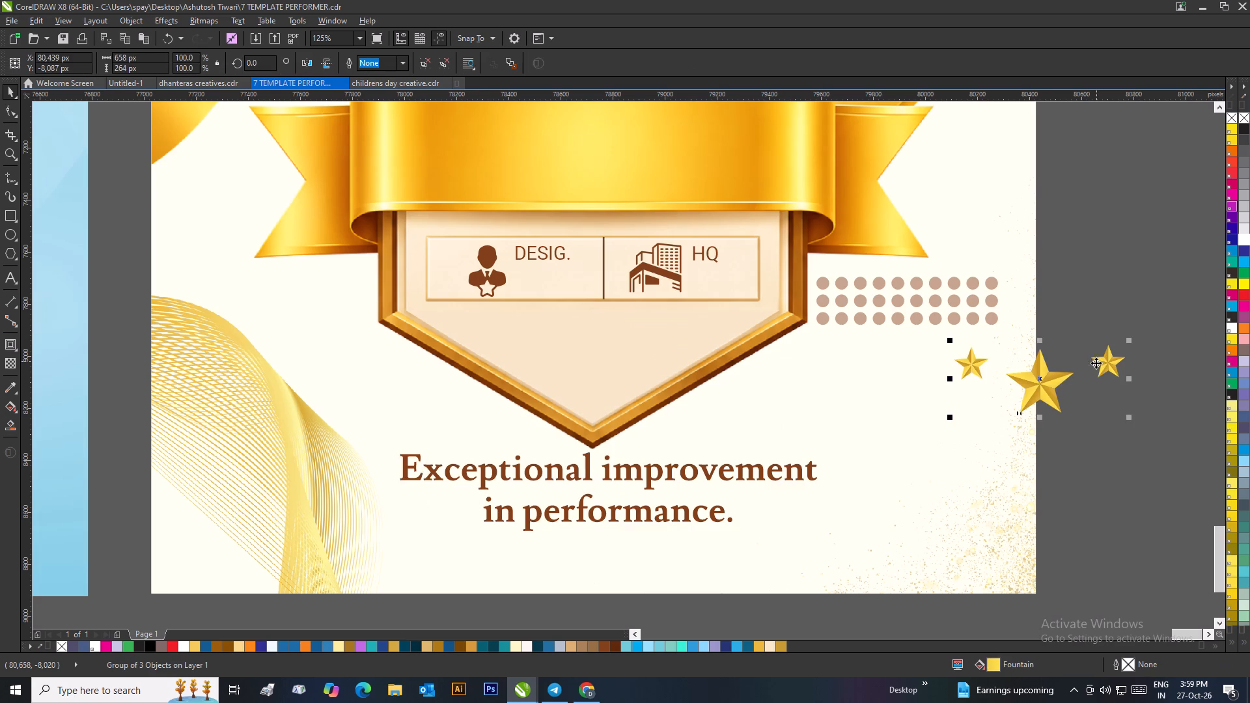
drag(1046, 370, 602, 358)
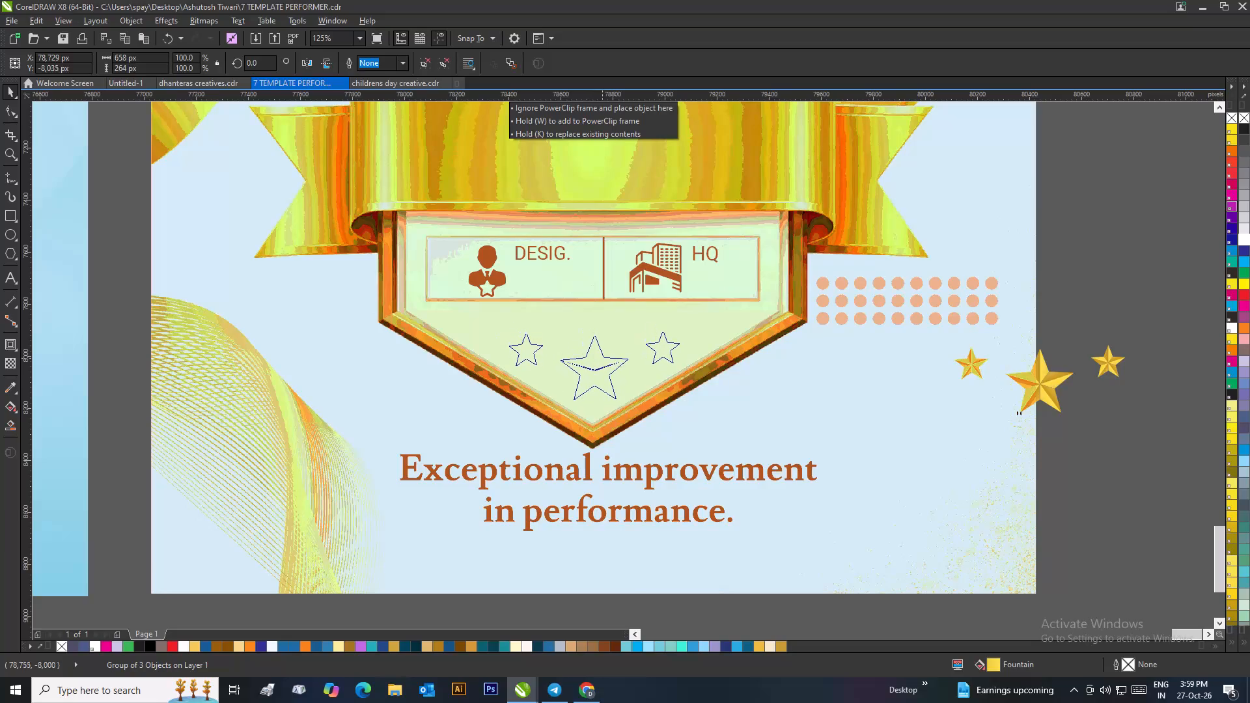
drag(602, 358, 600, 351)
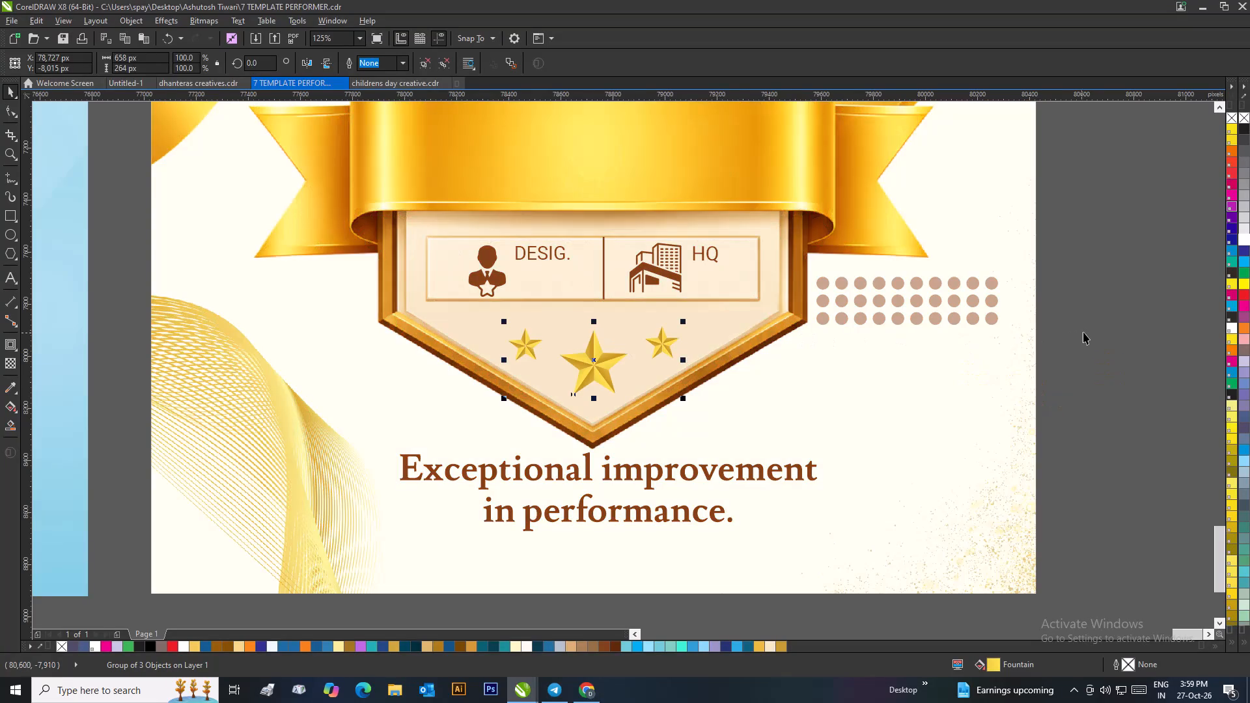
click(1085, 332)
Place a copy of the badge's three-star group above the peach dot pattern near the ivory poster's upper-left area.
scroll(929, 323, down, 1)
click(796, 391)
scroll(860, 414, down, 1)
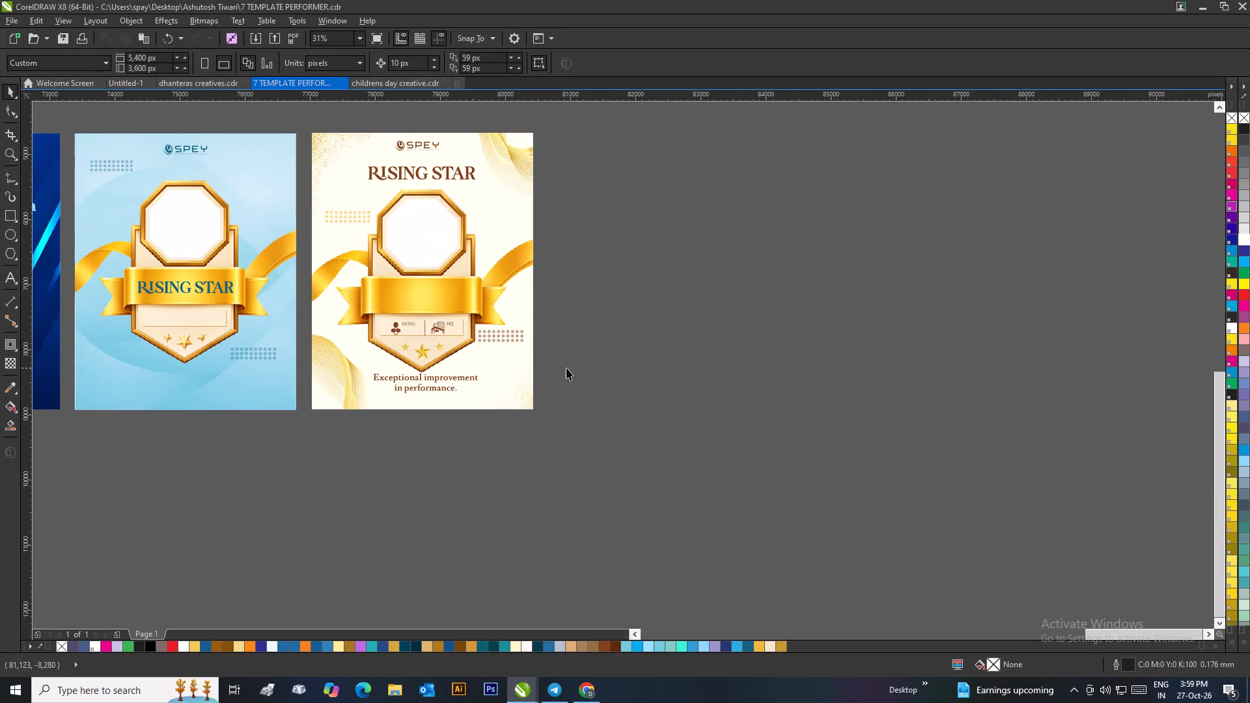
scroll(380, 334, up, 1)
click(701, 399)
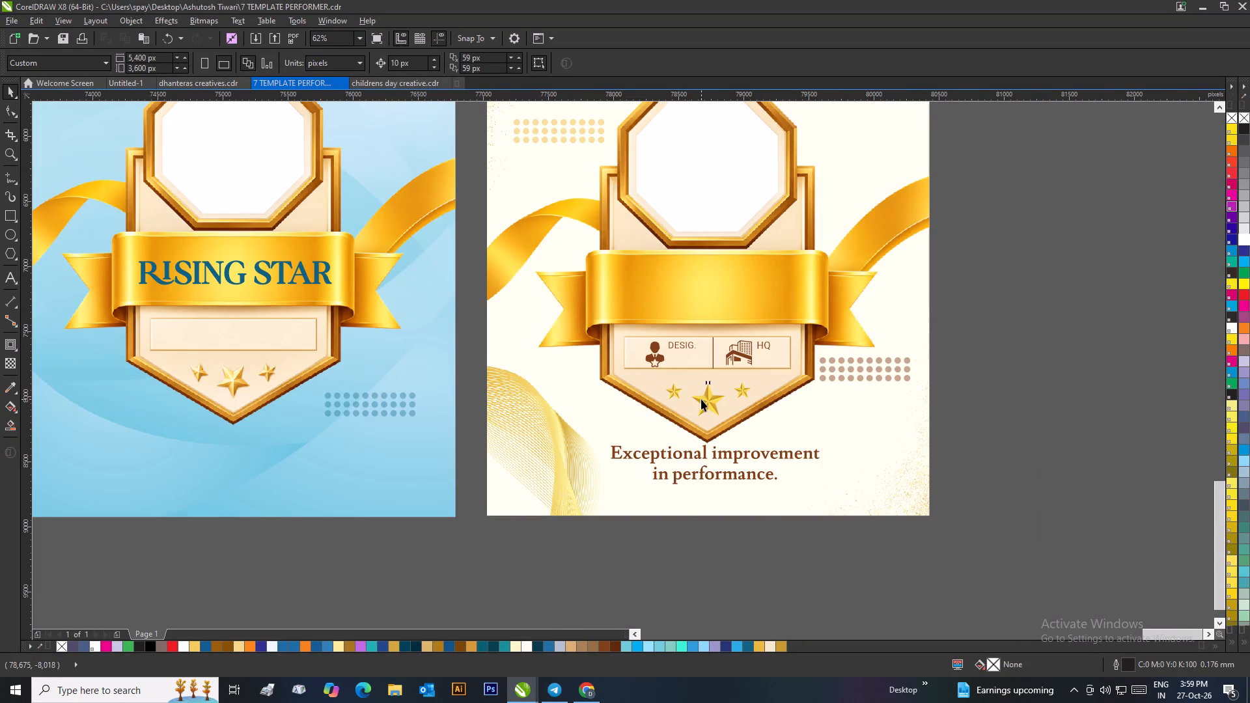
scroll(703, 405, down, 1)
drag(624, 365, 551, 220)
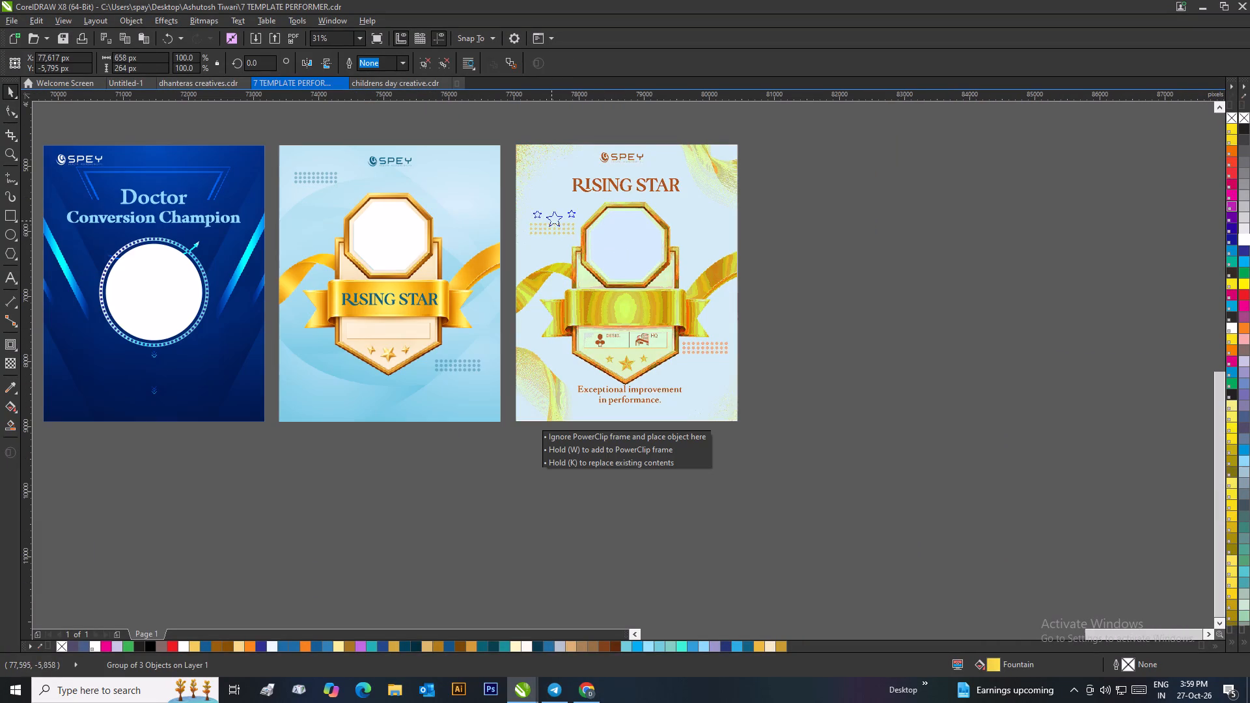
drag(551, 220, 548, 205)
right_click(548, 205)
click(854, 247)
Scale the copied star group to about 461 px wide and move it above the word STAR in the title.
scroll(589, 177, up, 1)
click(549, 417)
scroll(572, 421, up, 1)
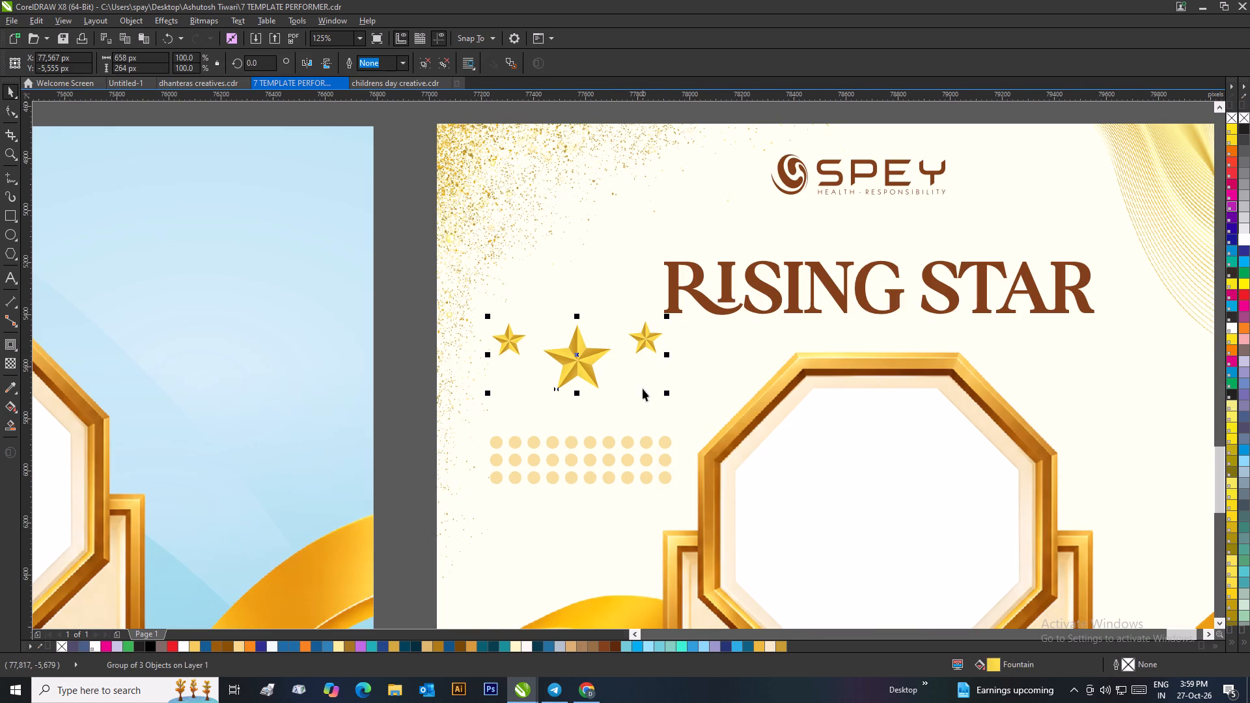
drag(666, 396, 615, 410)
drag(553, 351, 982, 274)
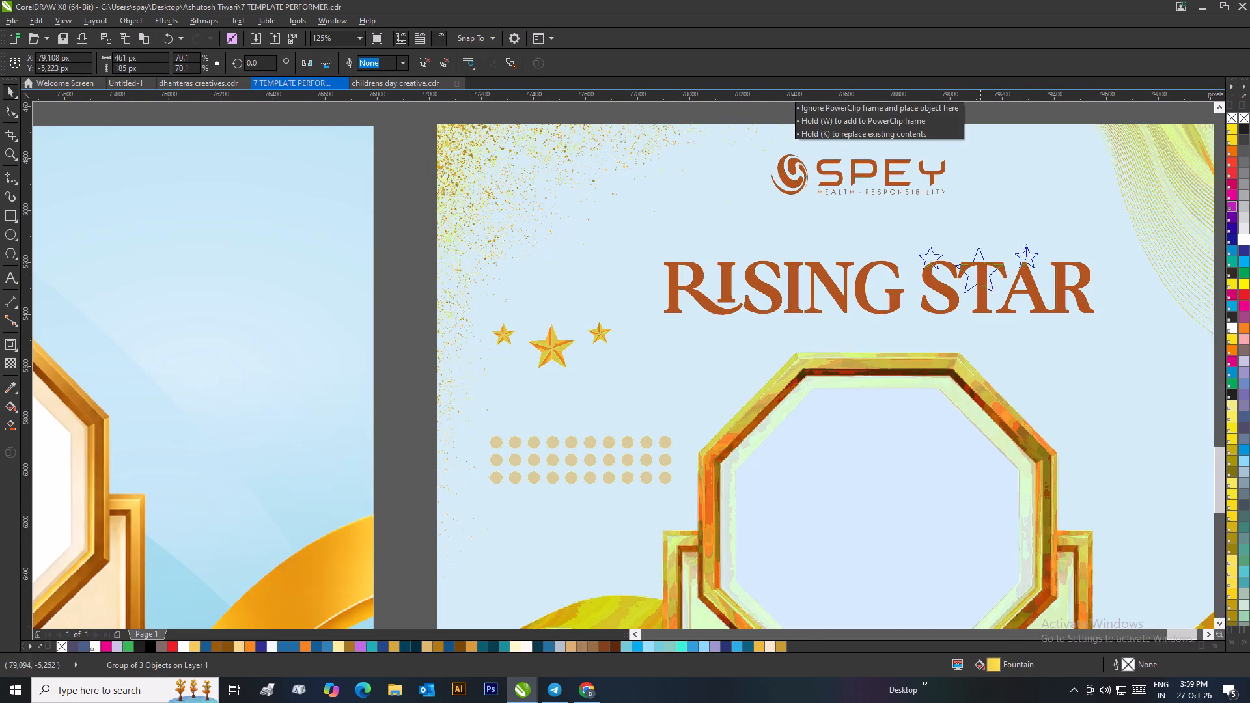
drag(982, 274, 1071, 281)
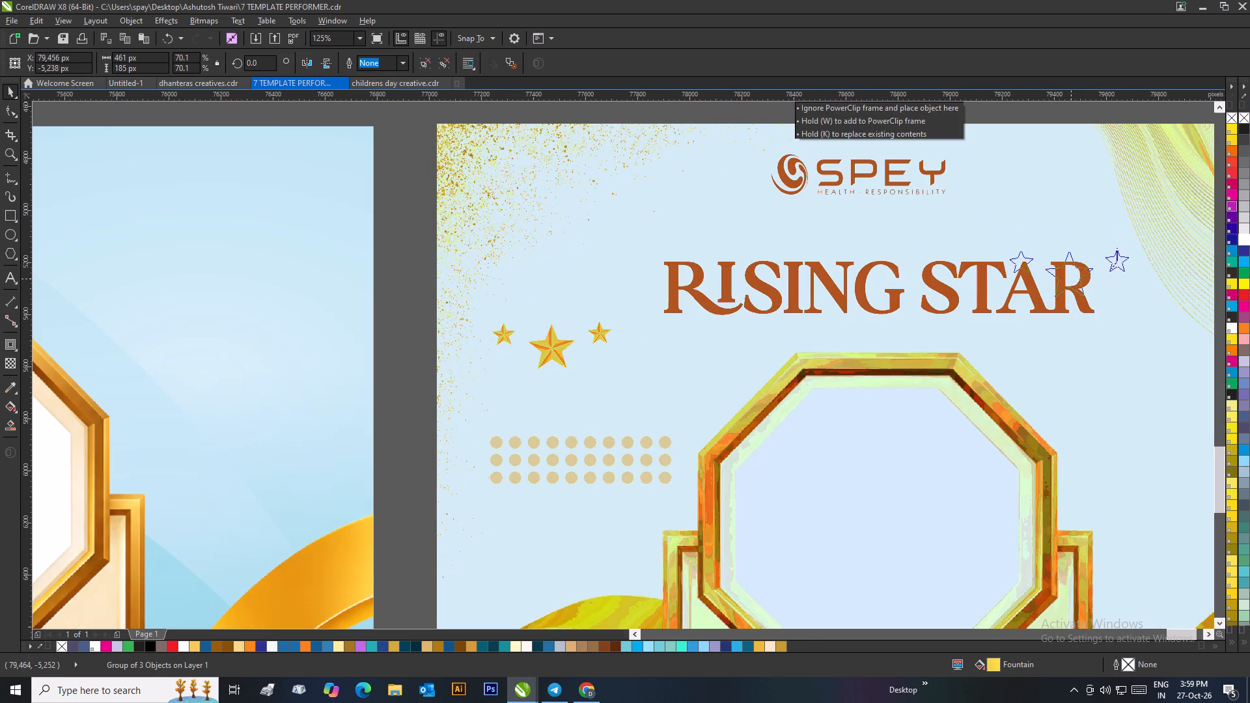
drag(1071, 281, 1092, 256)
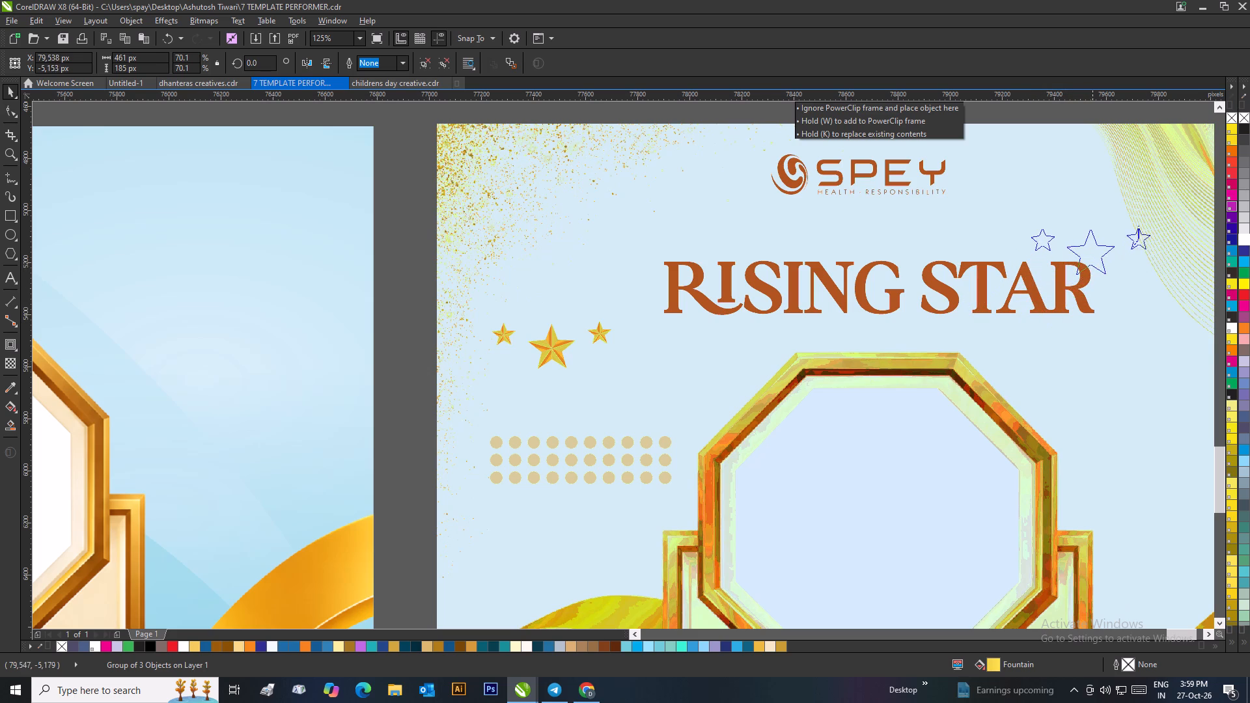
drag(1092, 256, 1010, 238)
scroll(992, 266, down, 3)
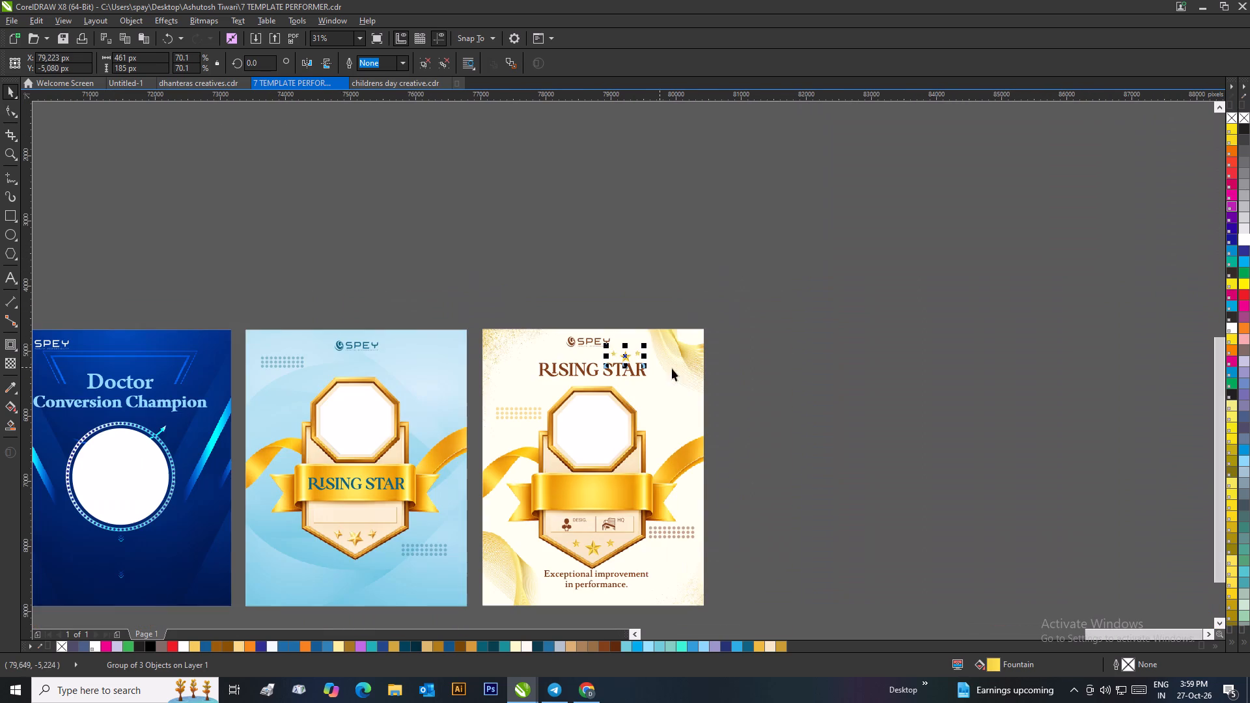
click(769, 390)
Ungroup all objects in the copied star set above the title and delete its two small stars.
scroll(633, 383, up, 2)
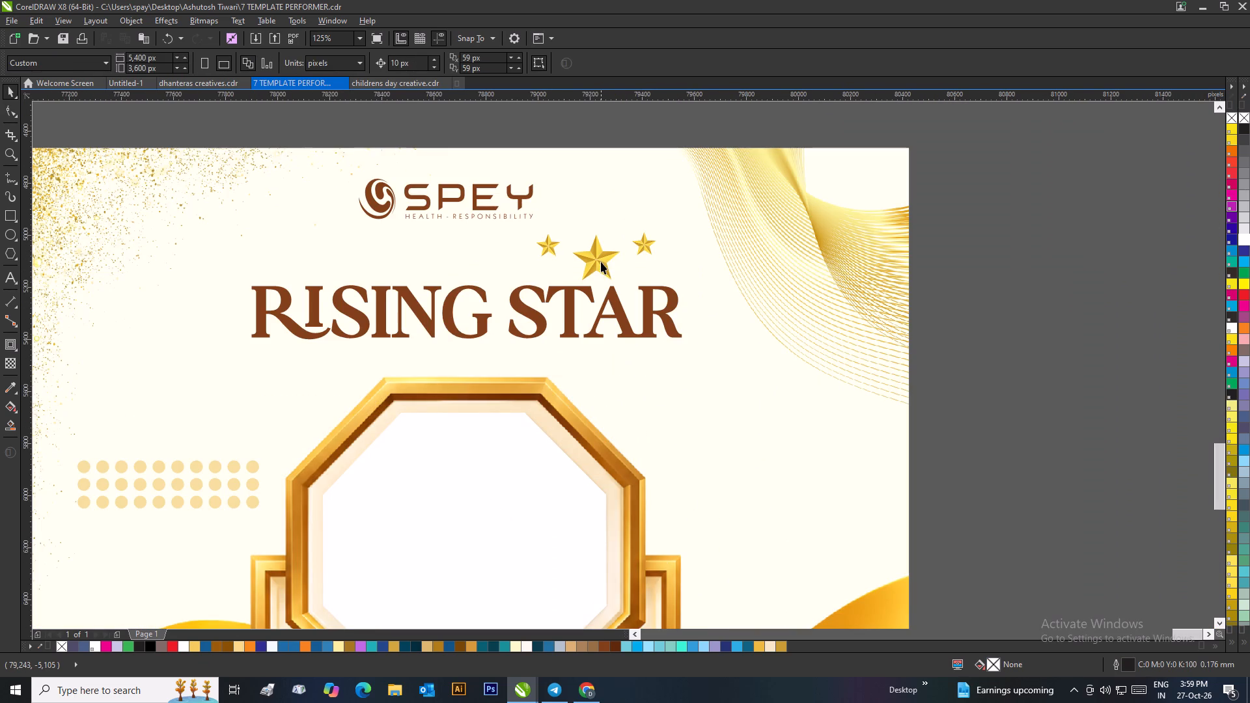
click(601, 262)
right_click(601, 261)
click(652, 329)
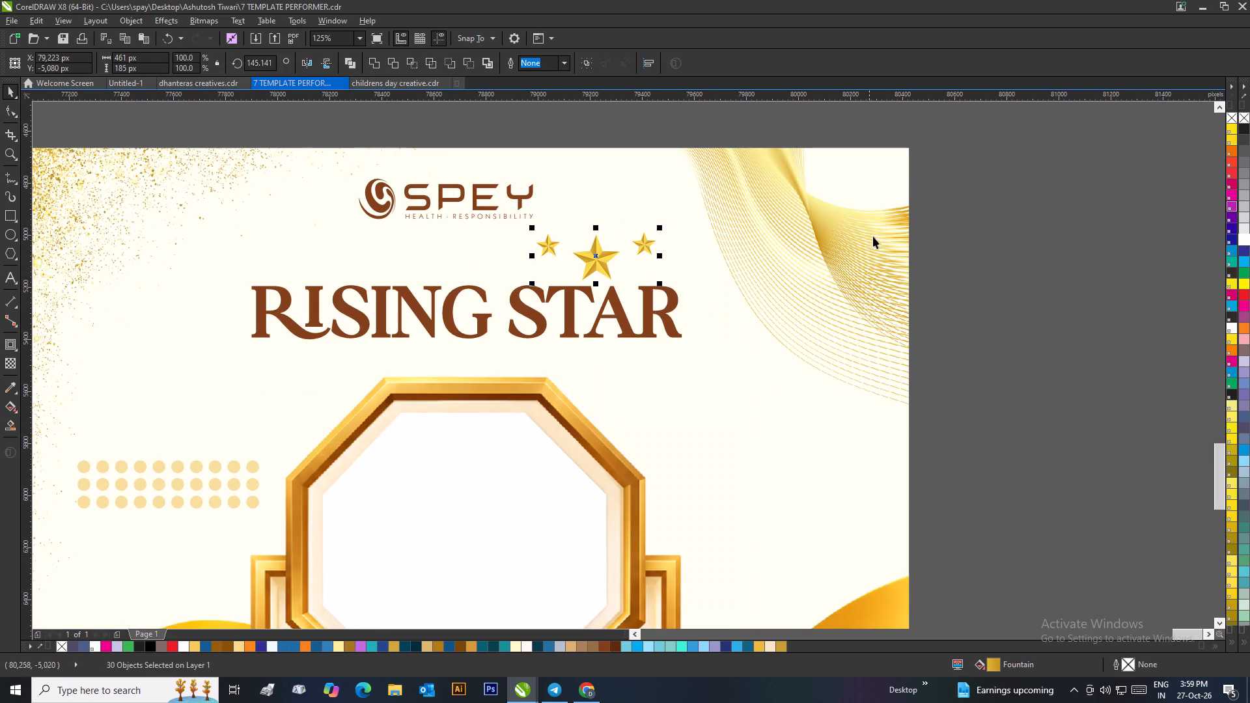
click(954, 202)
drag(961, 200, 625, 272)
key(Delete)
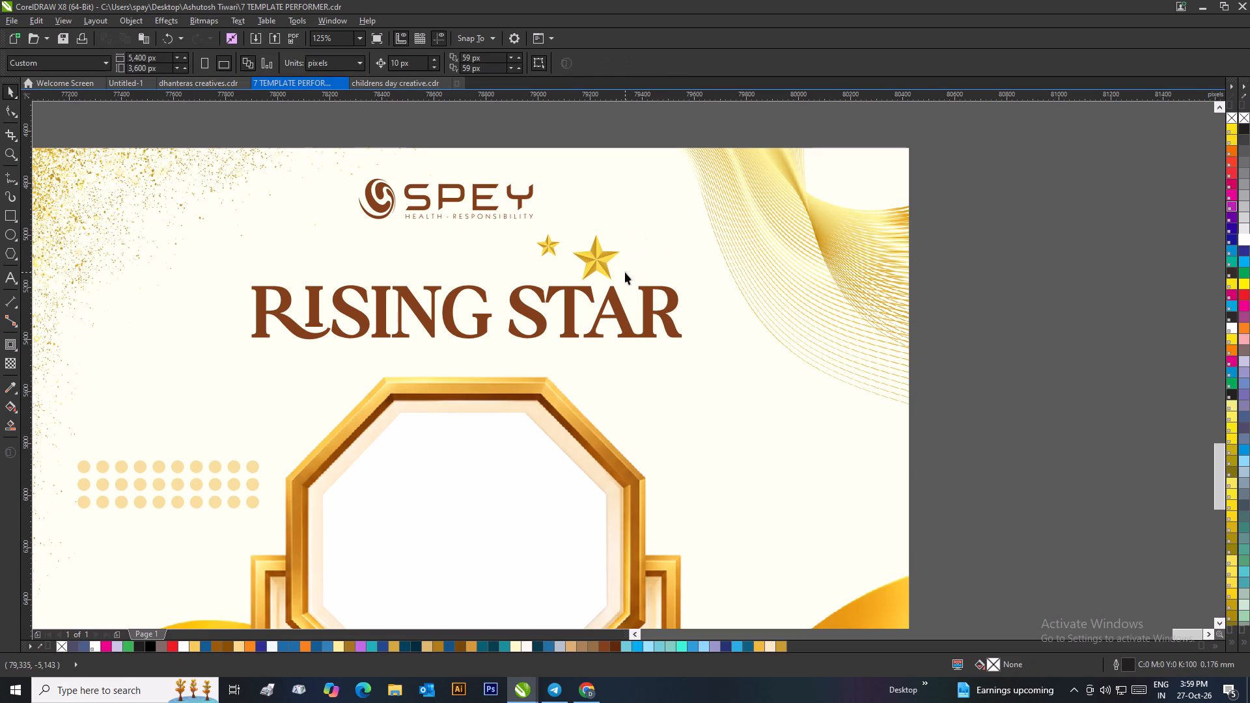
drag(524, 129, 562, 273)
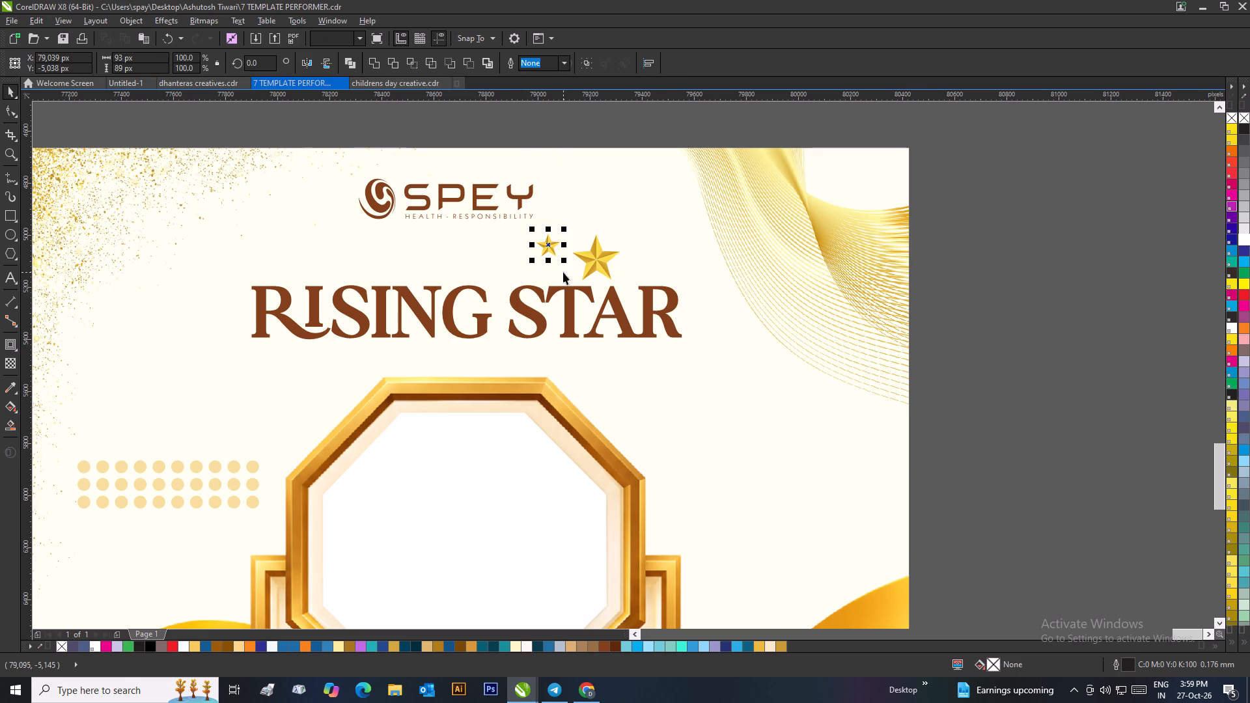
key(Delete)
Group the pieces of the remaining large star above the title.
drag(566, 114, 636, 290)
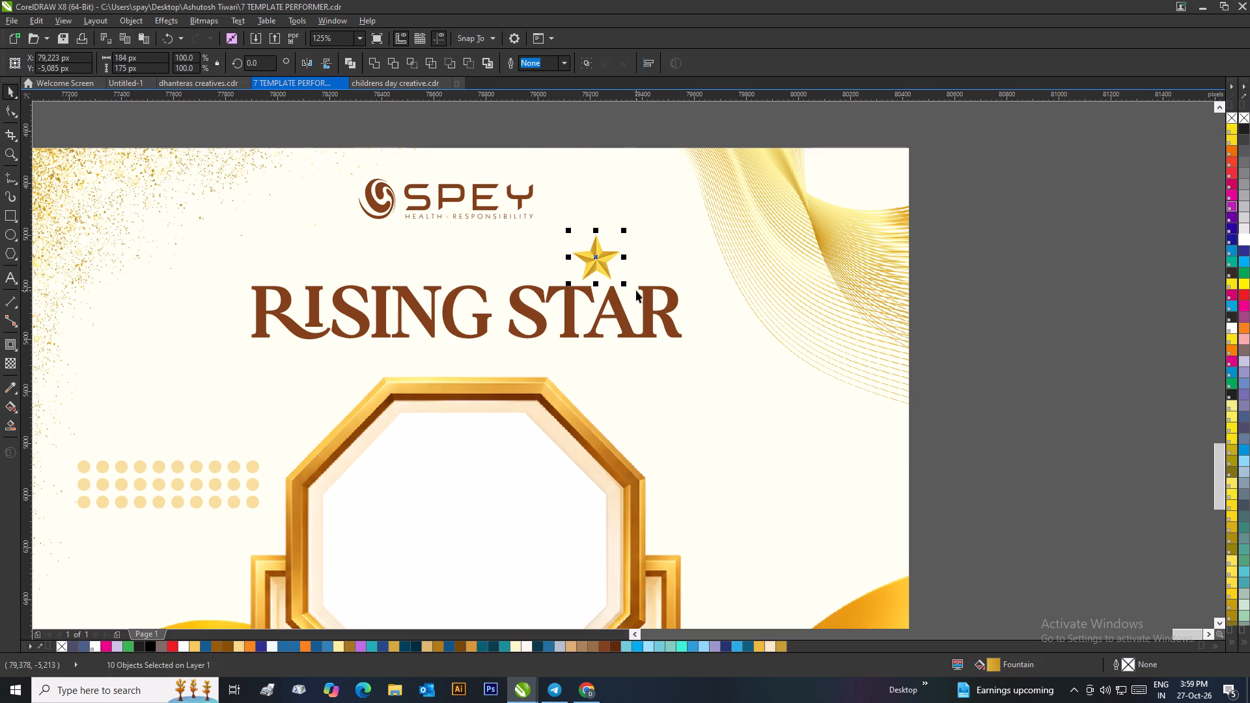
key(ctrl+g)
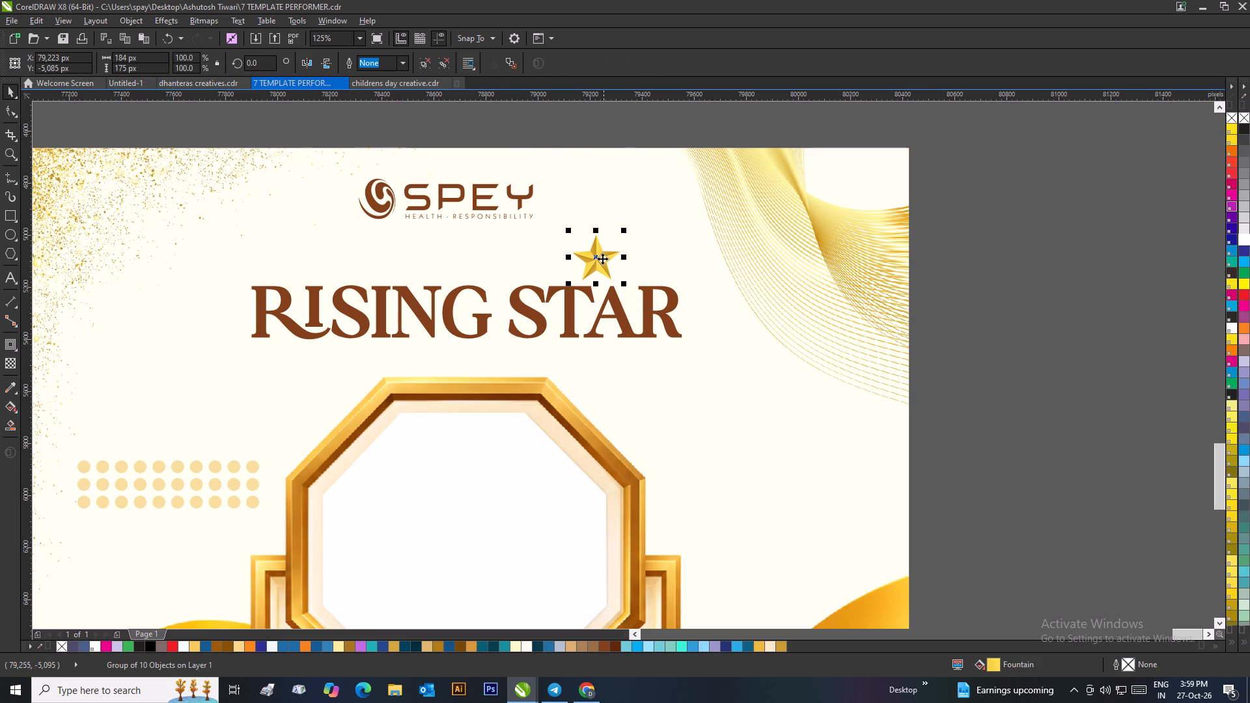
Enlarge the single star to about 329 px wide and place it over the top of STAR in the title.
drag(600, 258, 648, 259)
drag(673, 232, 686, 214)
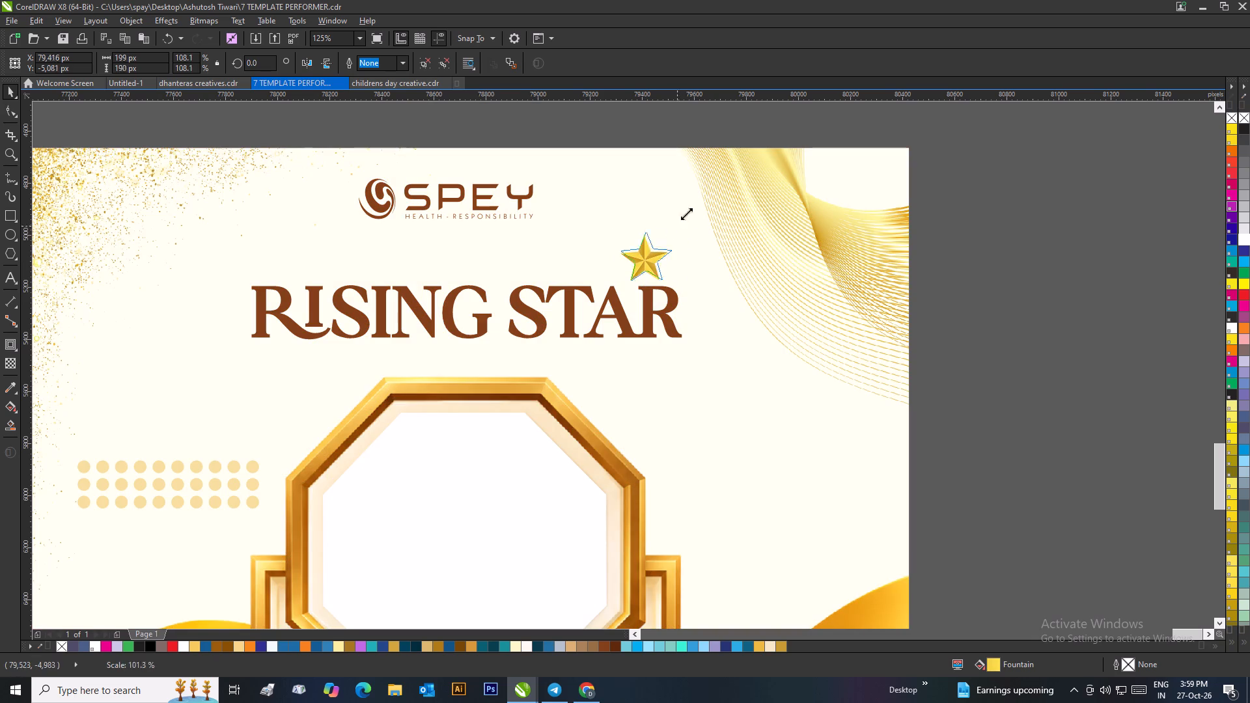
drag(686, 214, 711, 190)
drag(648, 256, 538, 289)
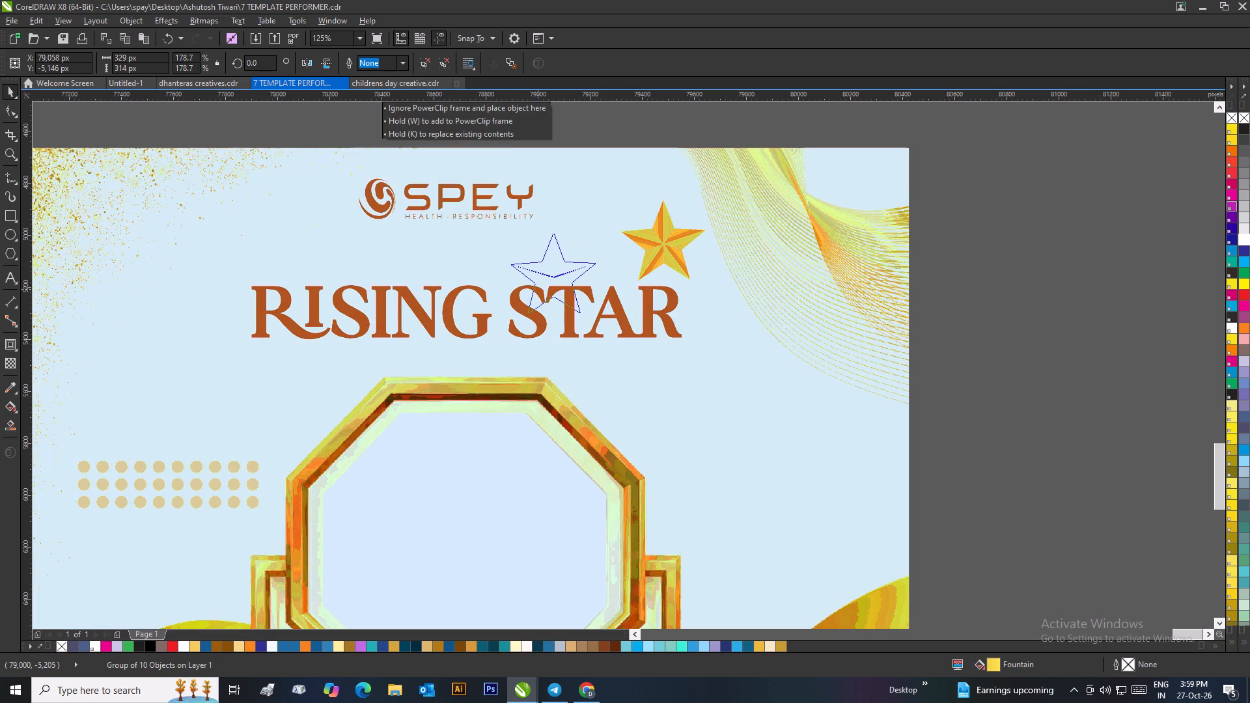
drag(538, 289, 538, 292)
drag(549, 287, 591, 270)
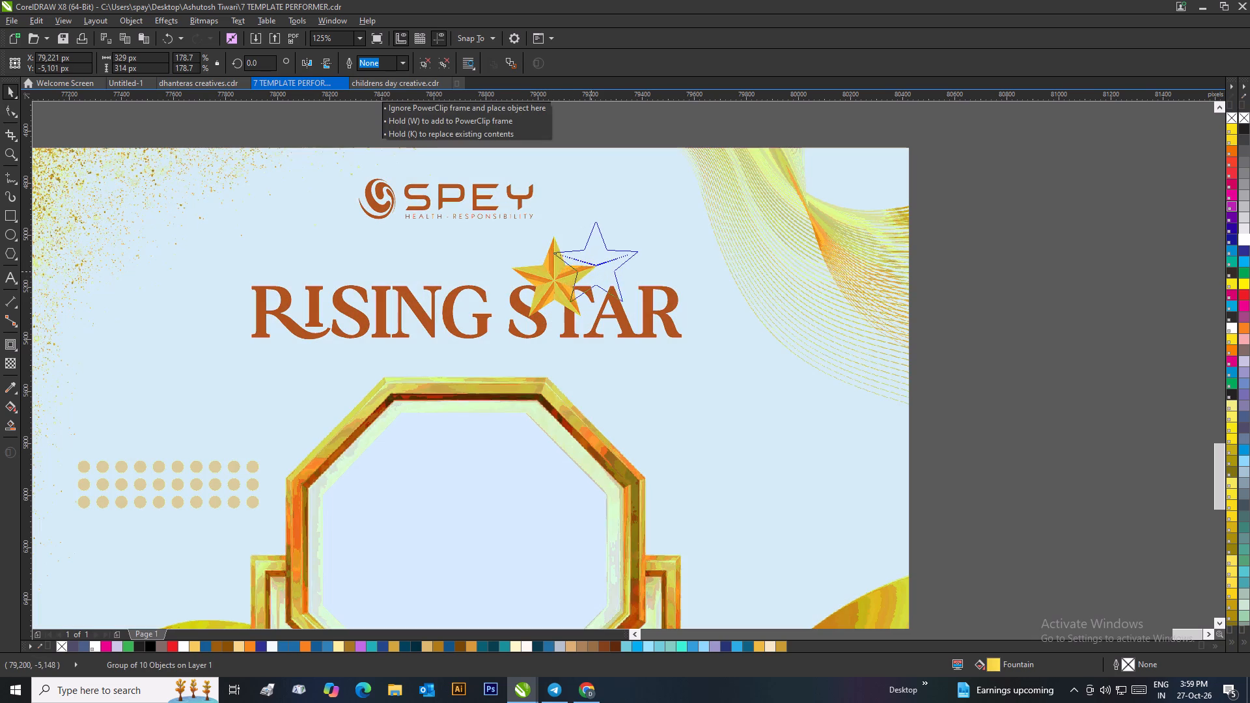
drag(591, 270, 590, 264)
Apply a linear transparency to the title's star, fading from 0% near its top point to 100% at its lower points.
click(10, 358)
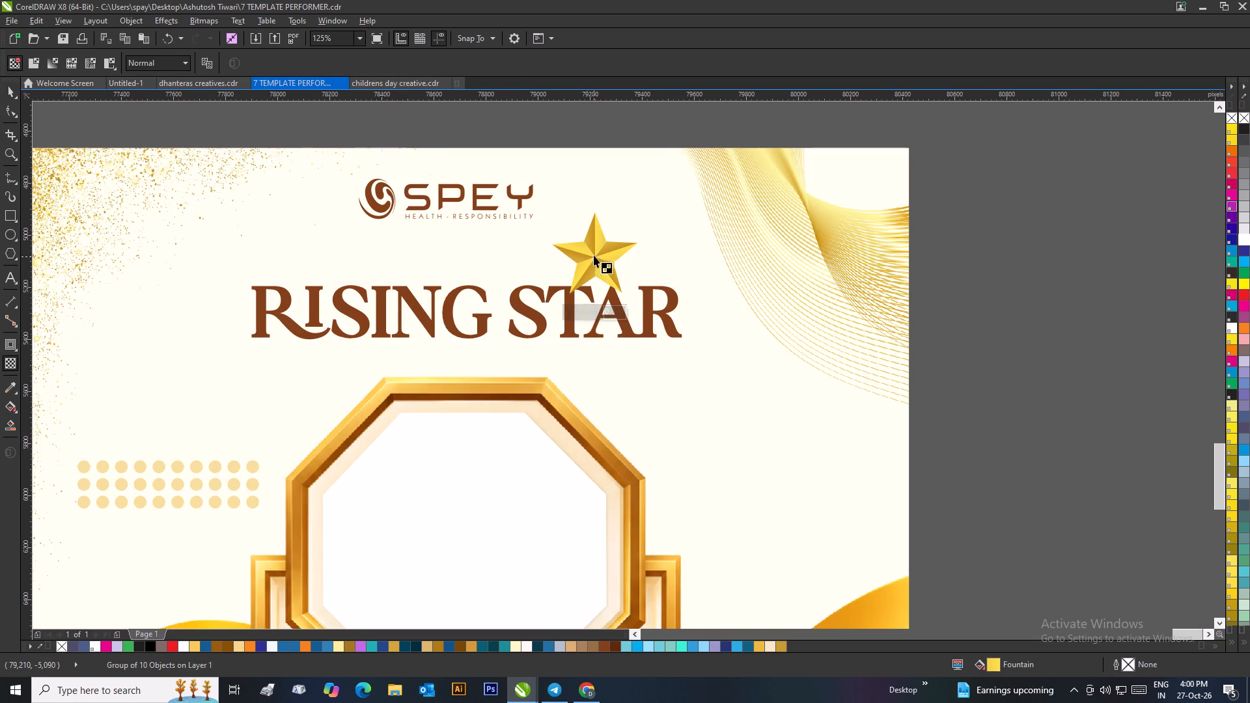
drag(596, 250, 600, 273)
drag(597, 249, 594, 232)
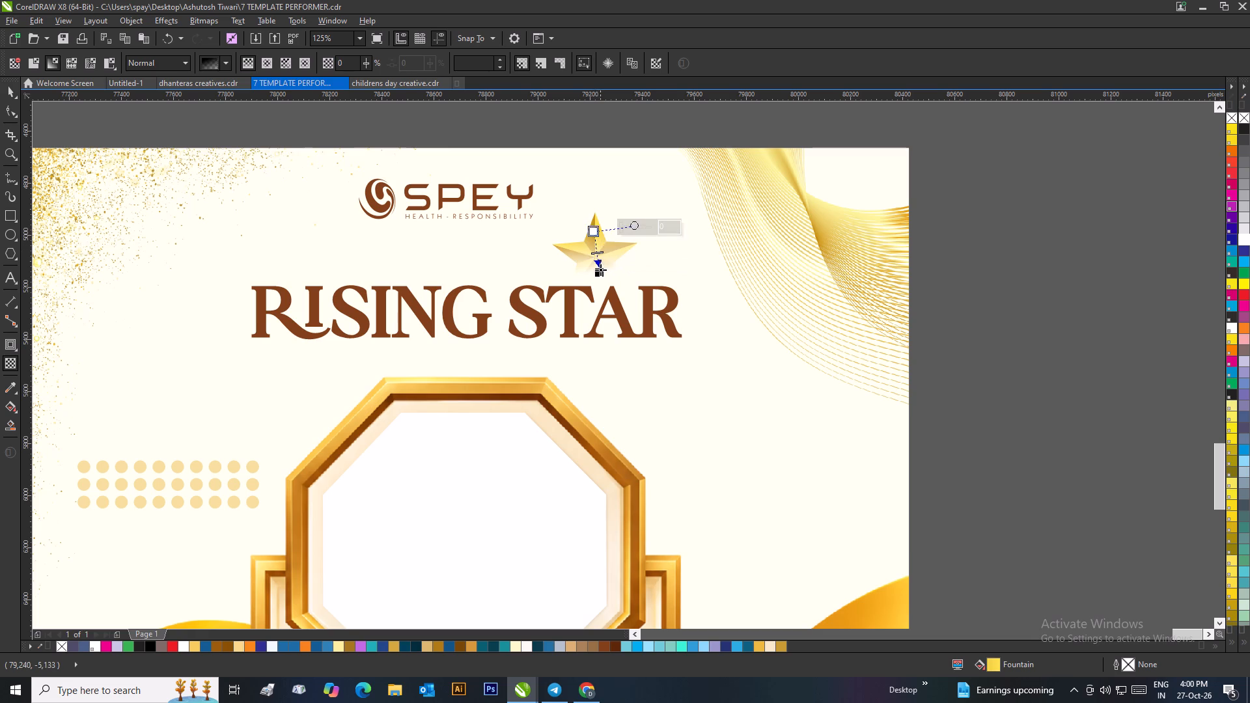
drag(598, 273, 594, 290)
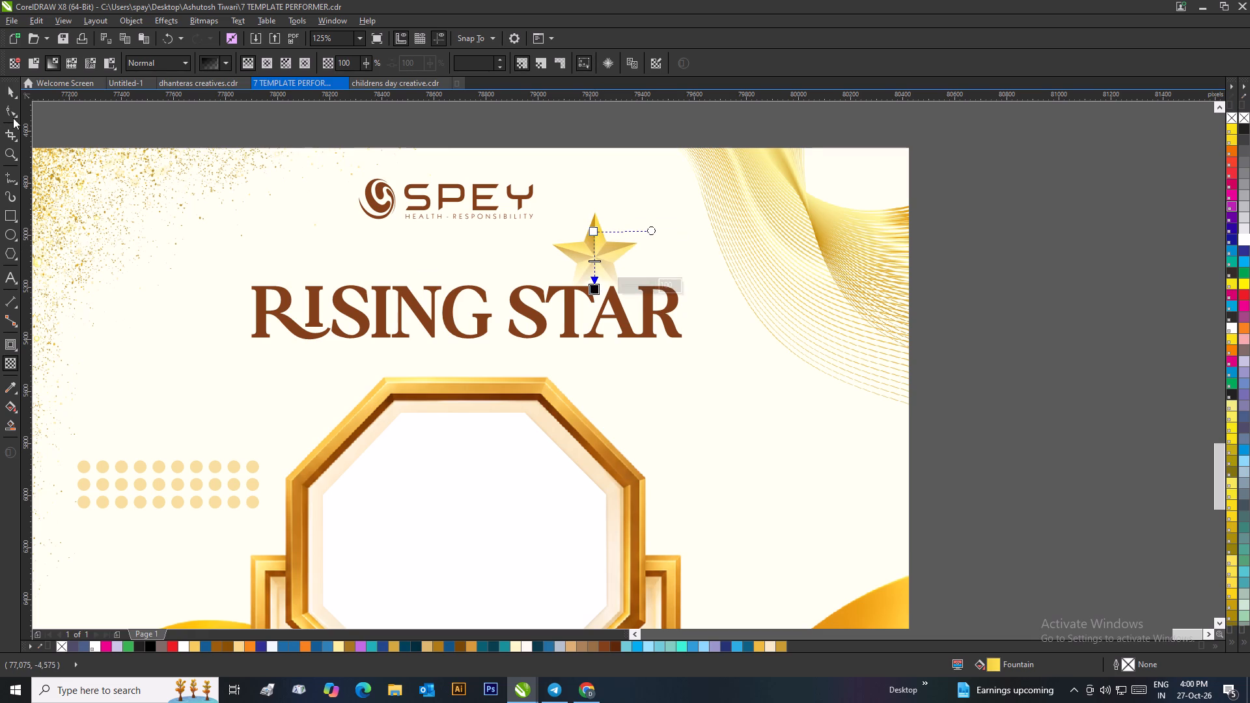
click(5, 94)
drag(1053, 256, 1040, 264)
Reposition the faded star above the letters TA of STAR in the title, at about X 79,188 px, Y -5,101 px.
scroll(857, 292, down, 1)
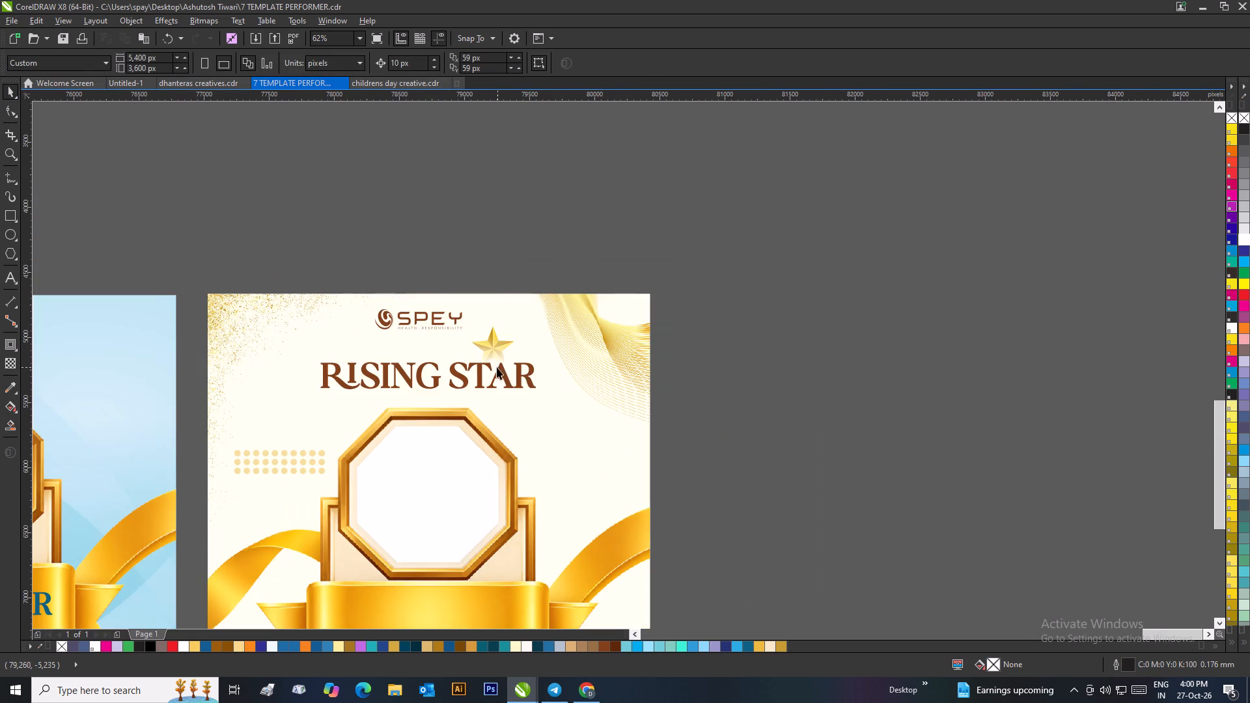
scroll(496, 366, up, 1)
drag(611, 320, 551, 352)
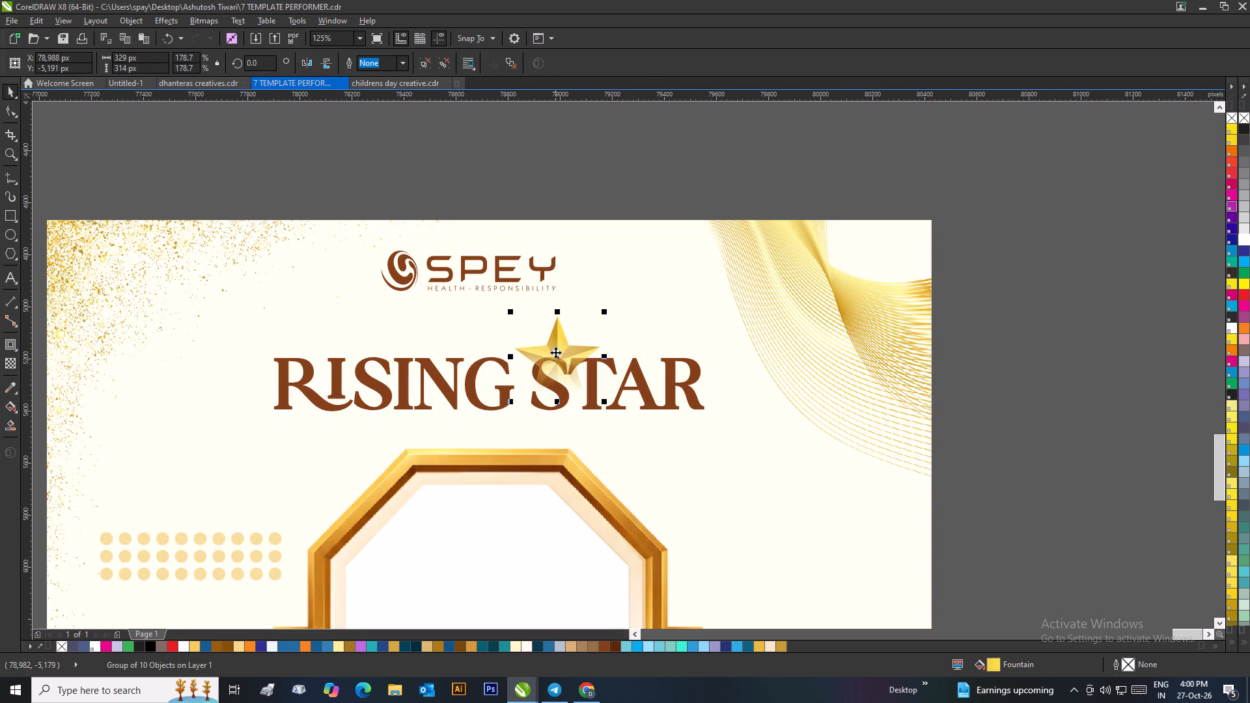
drag(555, 351, 549, 329)
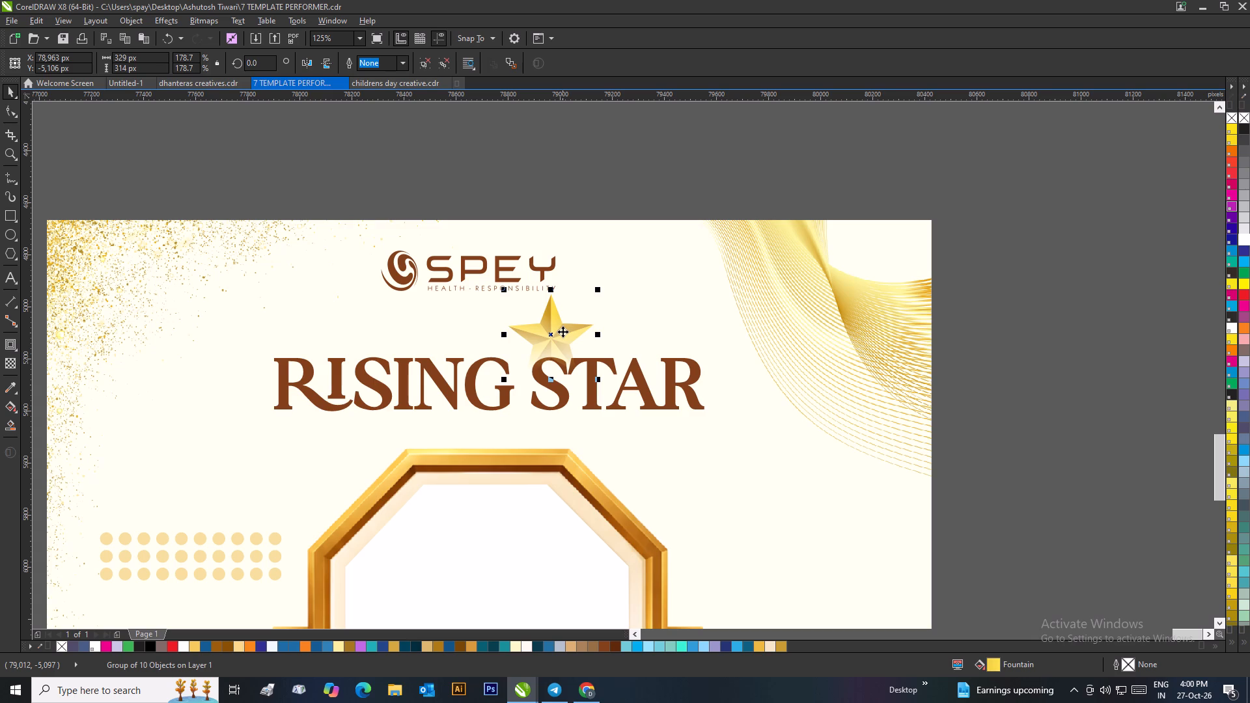
drag(562, 331, 630, 329)
drag(628, 325, 619, 327)
click(1010, 396)
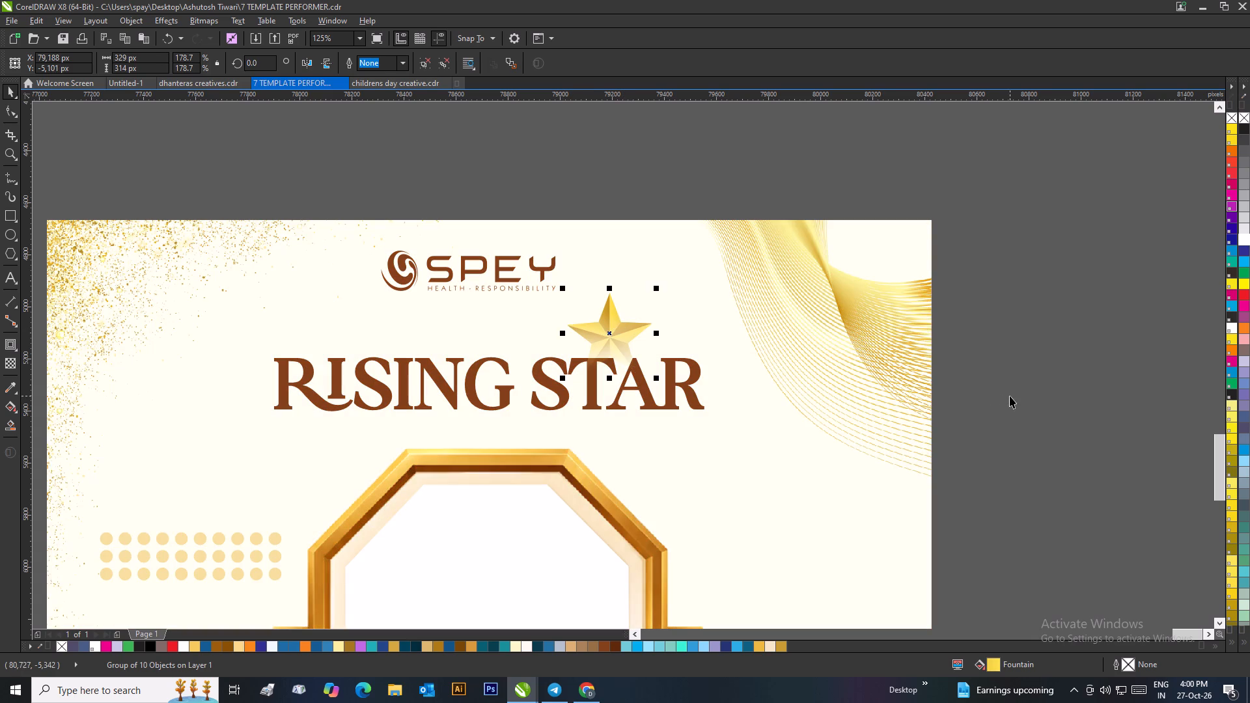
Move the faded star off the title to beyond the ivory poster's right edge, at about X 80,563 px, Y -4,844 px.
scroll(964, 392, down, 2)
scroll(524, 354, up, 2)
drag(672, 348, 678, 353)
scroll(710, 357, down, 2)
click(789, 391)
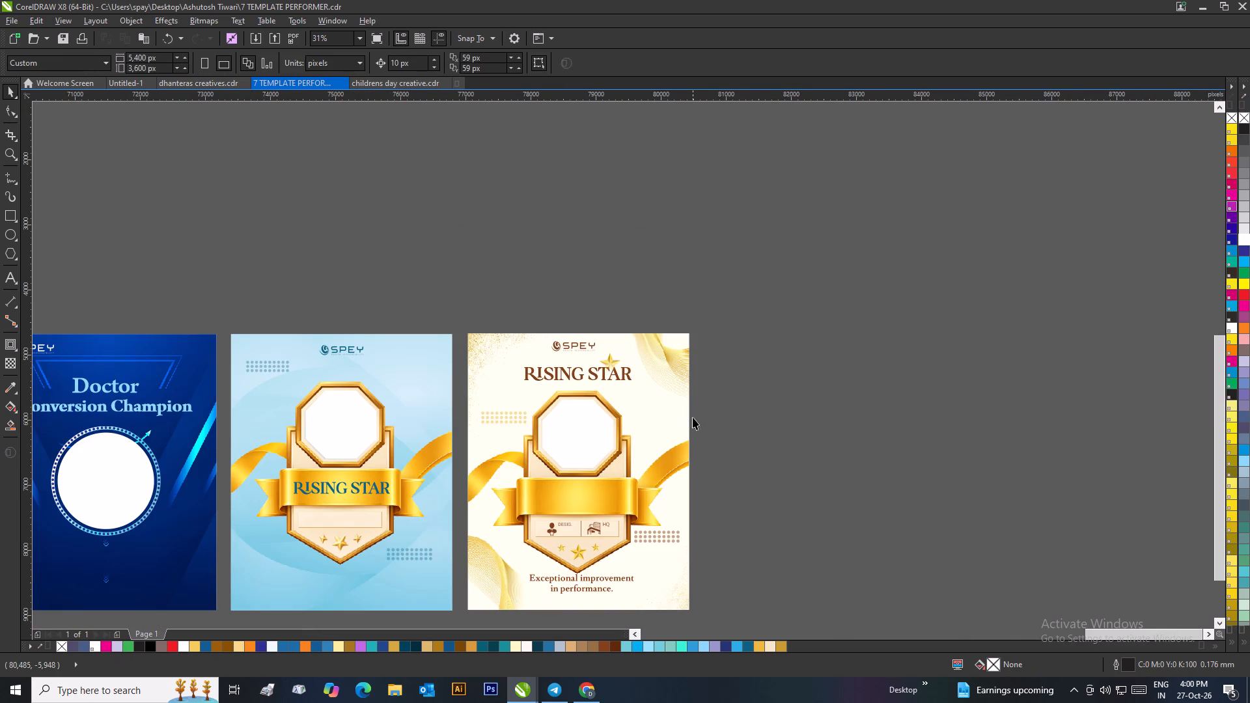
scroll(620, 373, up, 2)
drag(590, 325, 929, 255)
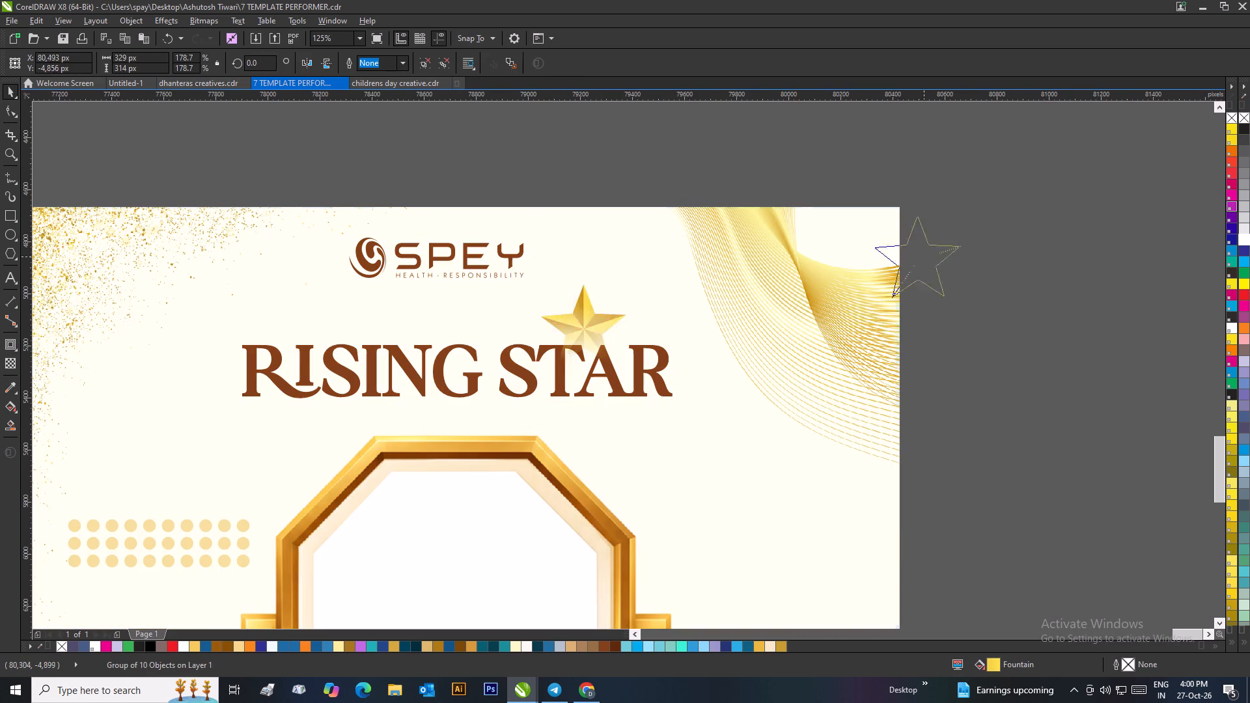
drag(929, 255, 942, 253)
Draw a freehand rising wavy curve about 370 px wide and 135 px high above STAR in the title.
click(8, 182)
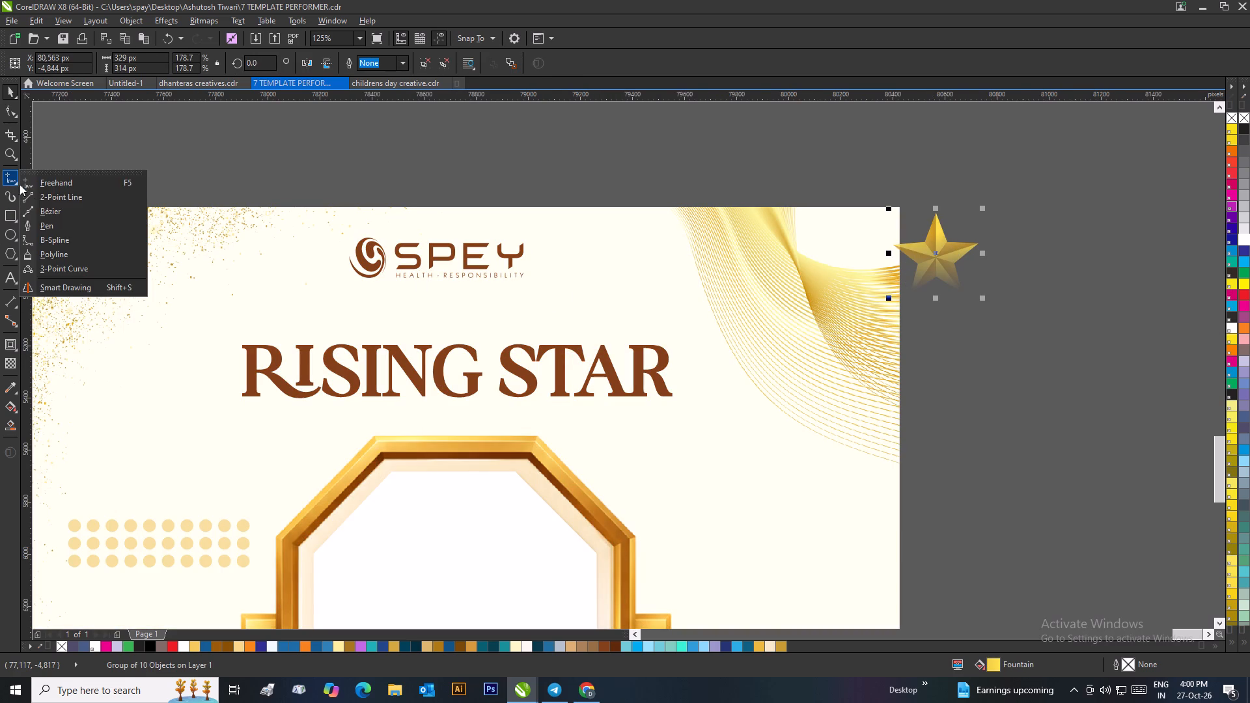
click(57, 184)
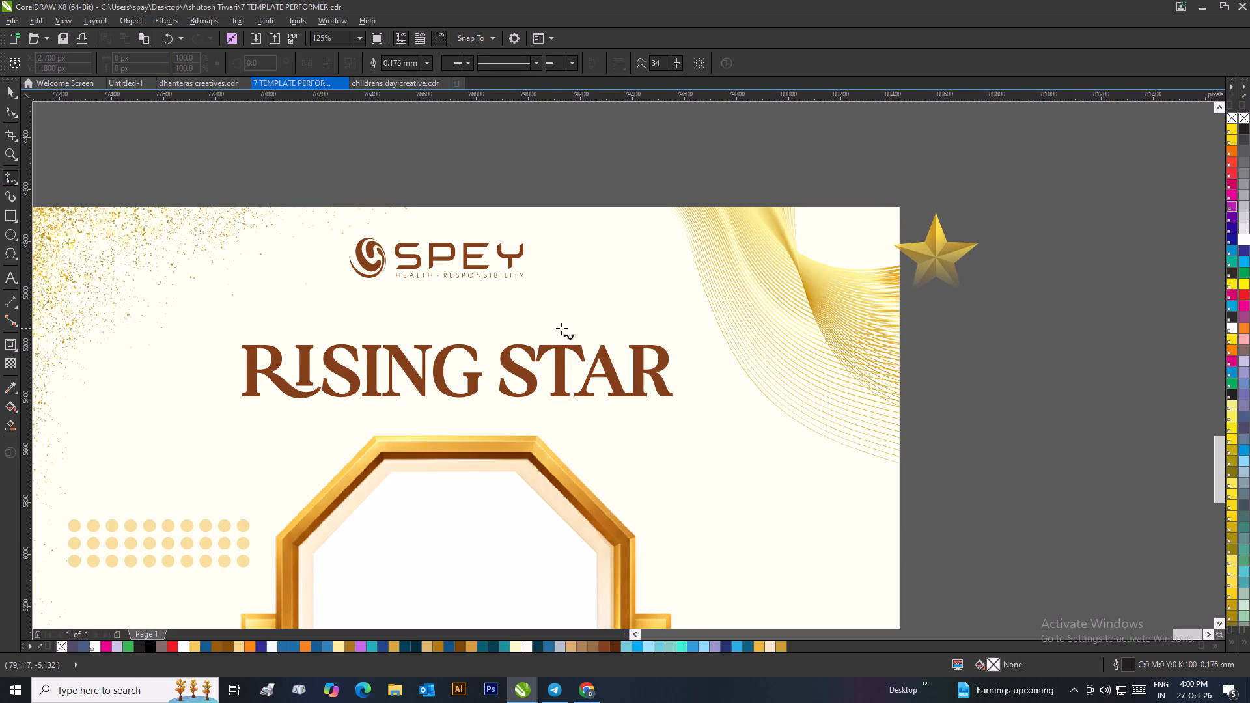
drag(567, 327, 663, 292)
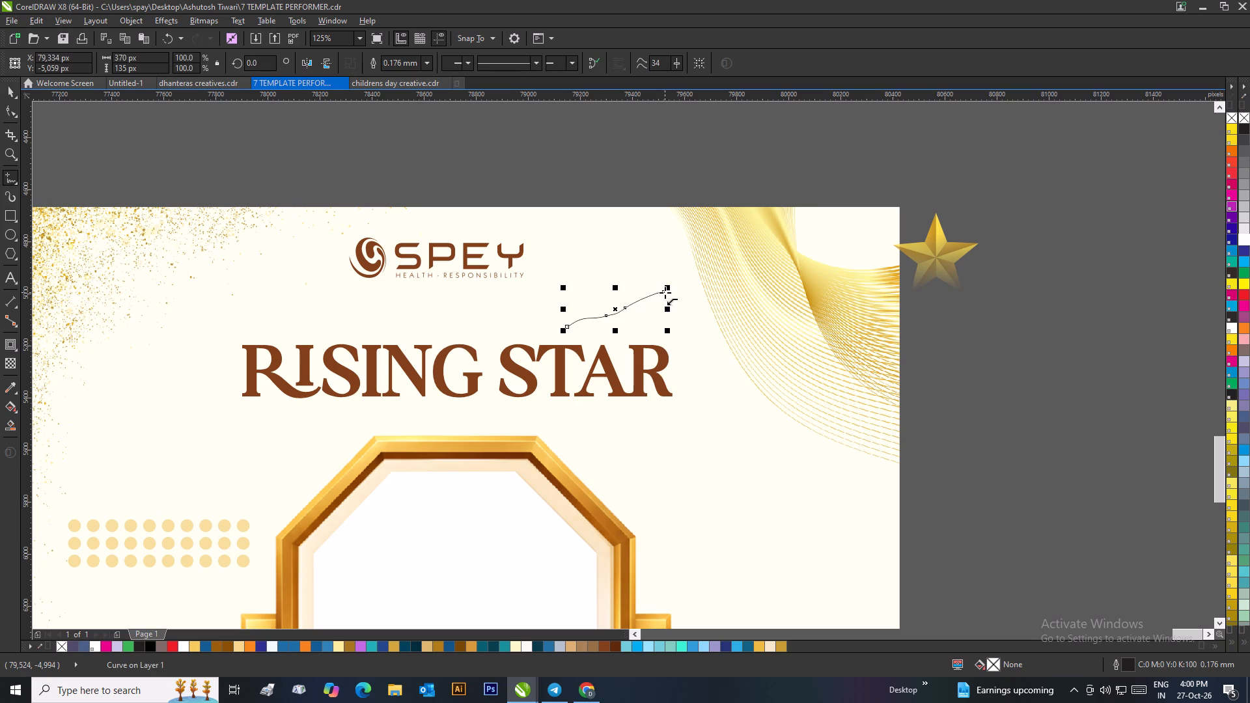
Reshape the curve's nodes into a smoother S-shaped rise about 420 px wide and 146 px high.
click(12, 92)
click(9, 109)
scroll(604, 292, up, 1)
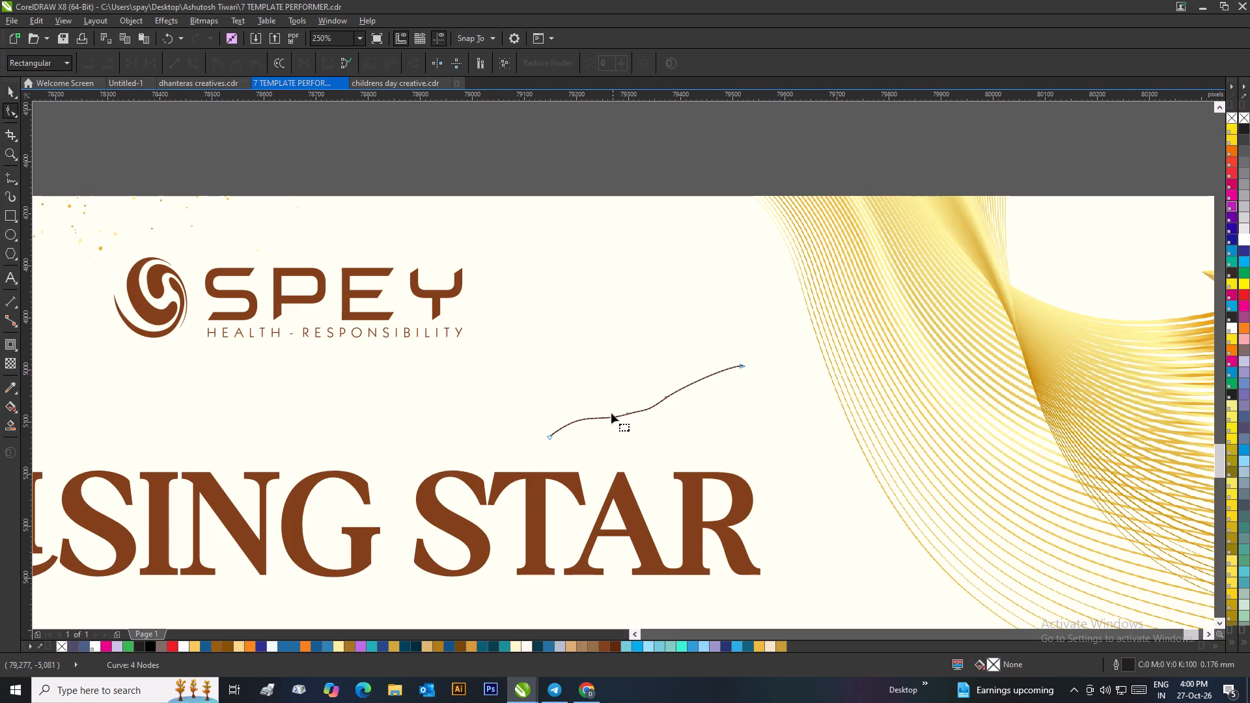
drag(625, 415, 628, 421)
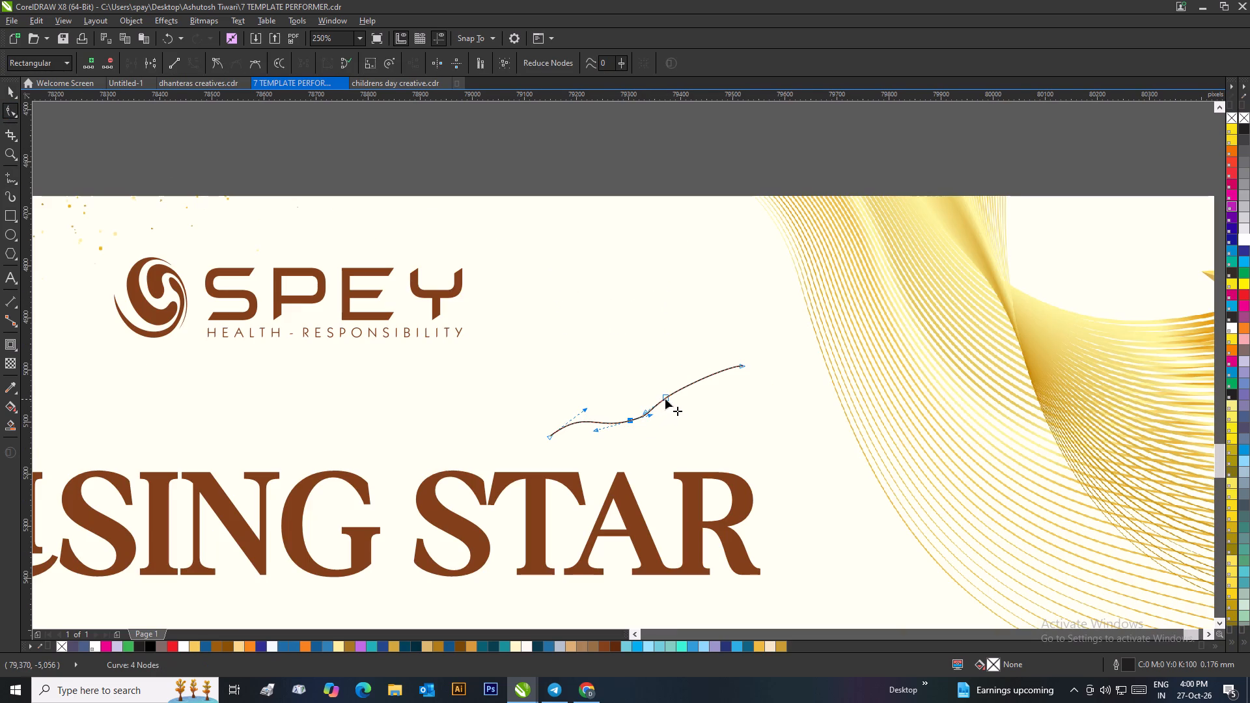
drag(665, 398, 667, 383)
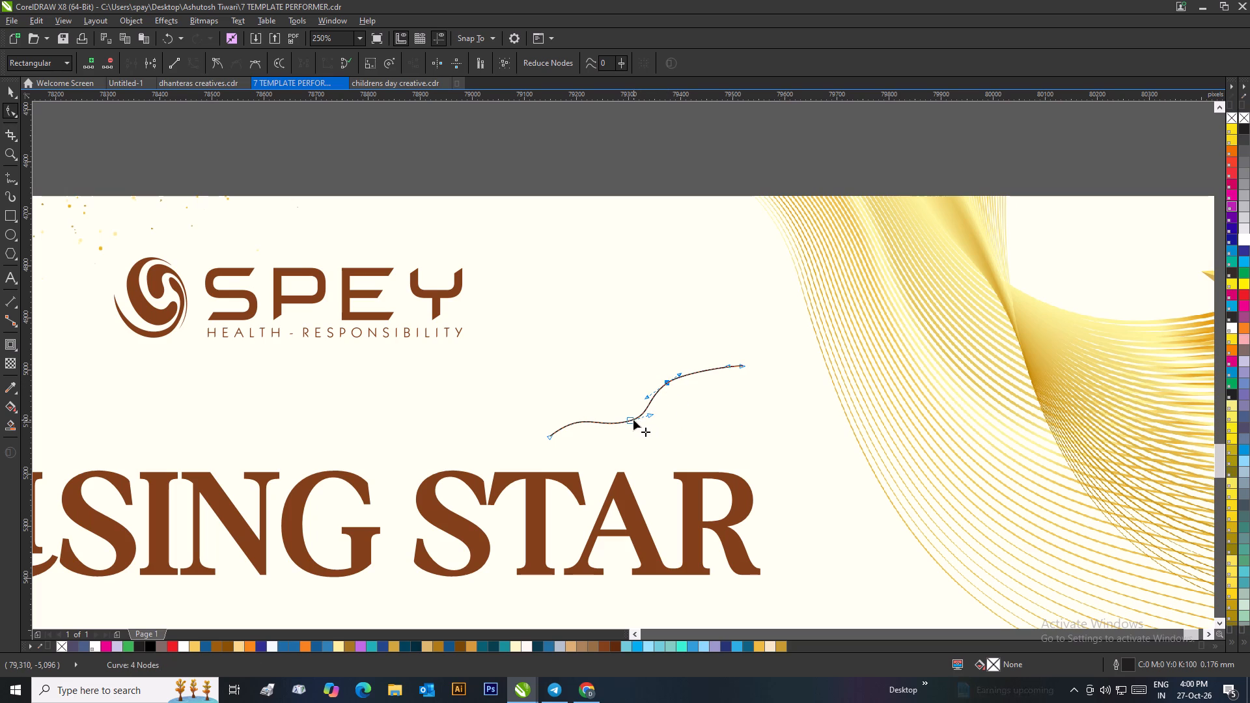
drag(631, 420, 620, 421)
drag(550, 439, 524, 445)
click(678, 389)
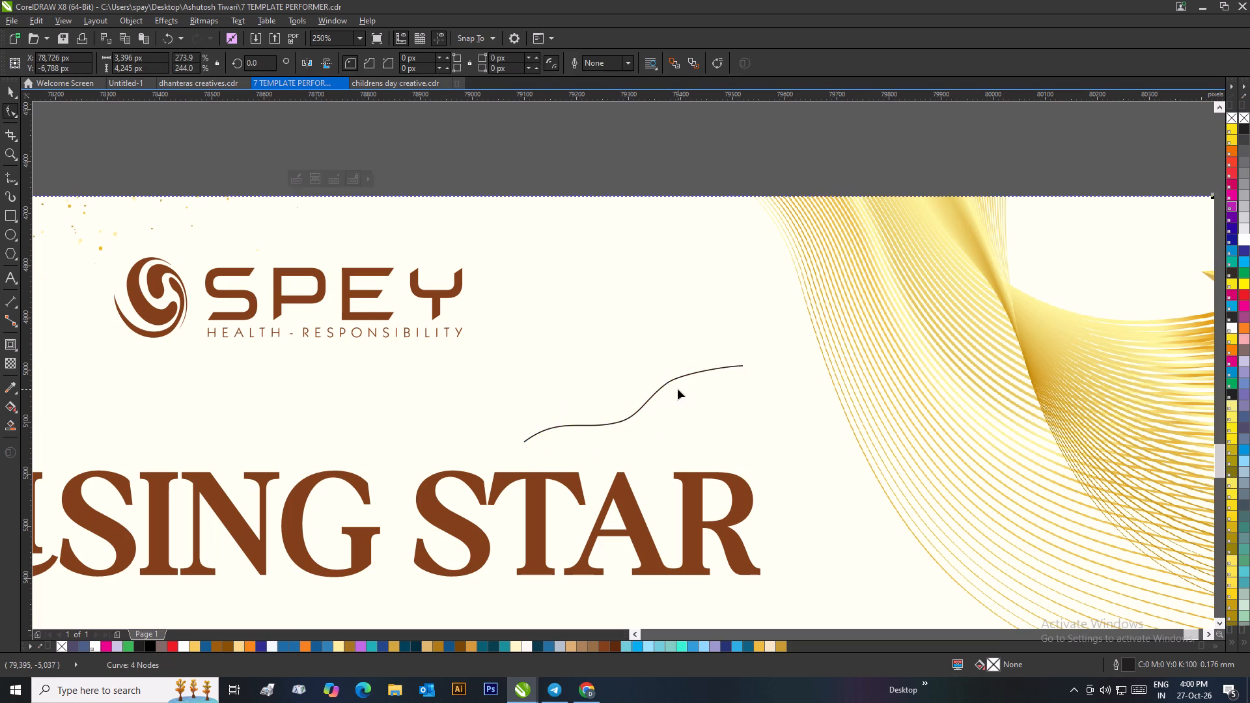
Move the wavy curve closer to the top of STAR, centred at about X 79,172 px, Y -5,107 px.
scroll(657, 387, down, 1)
click(7, 94)
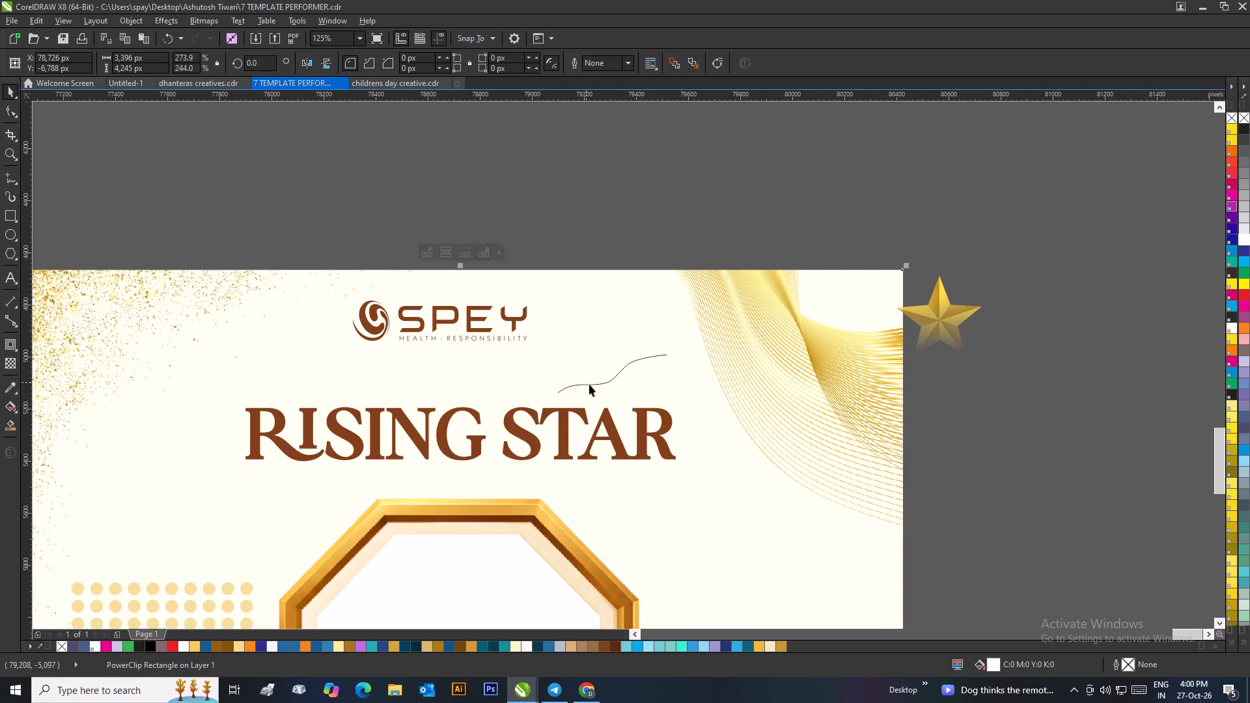
click(607, 384)
click(587, 279)
click(592, 266)
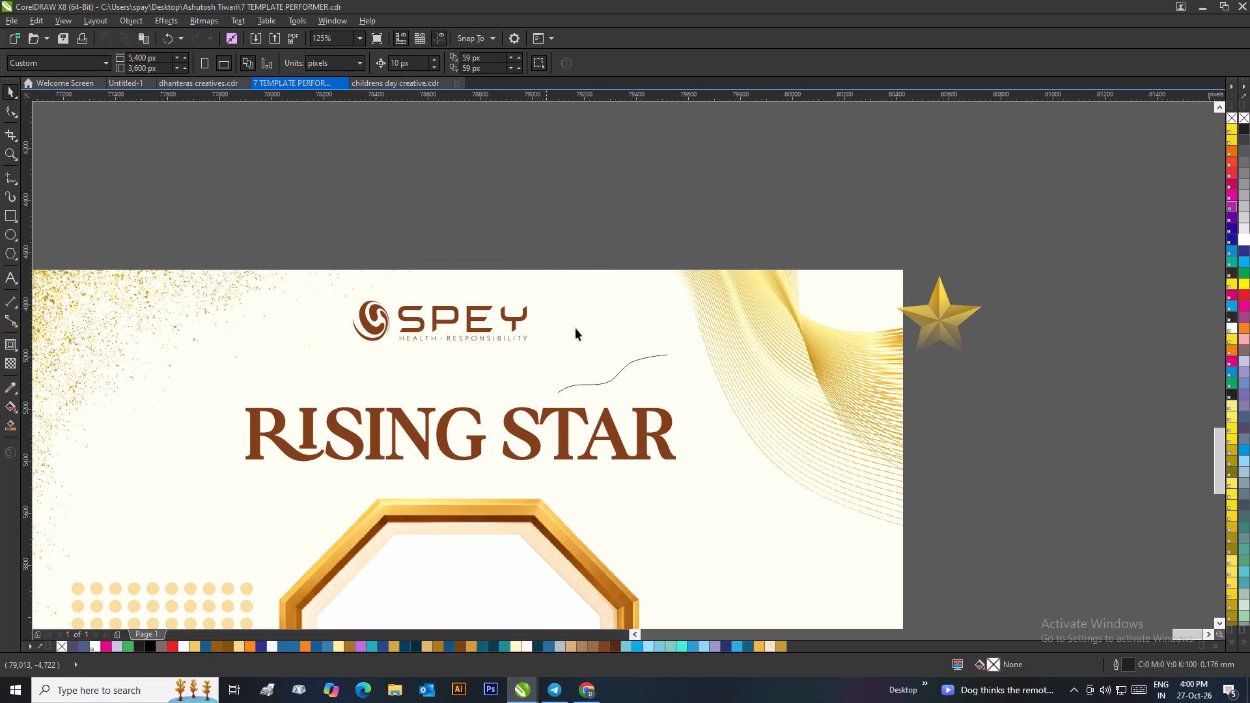
drag(611, 381, 576, 392)
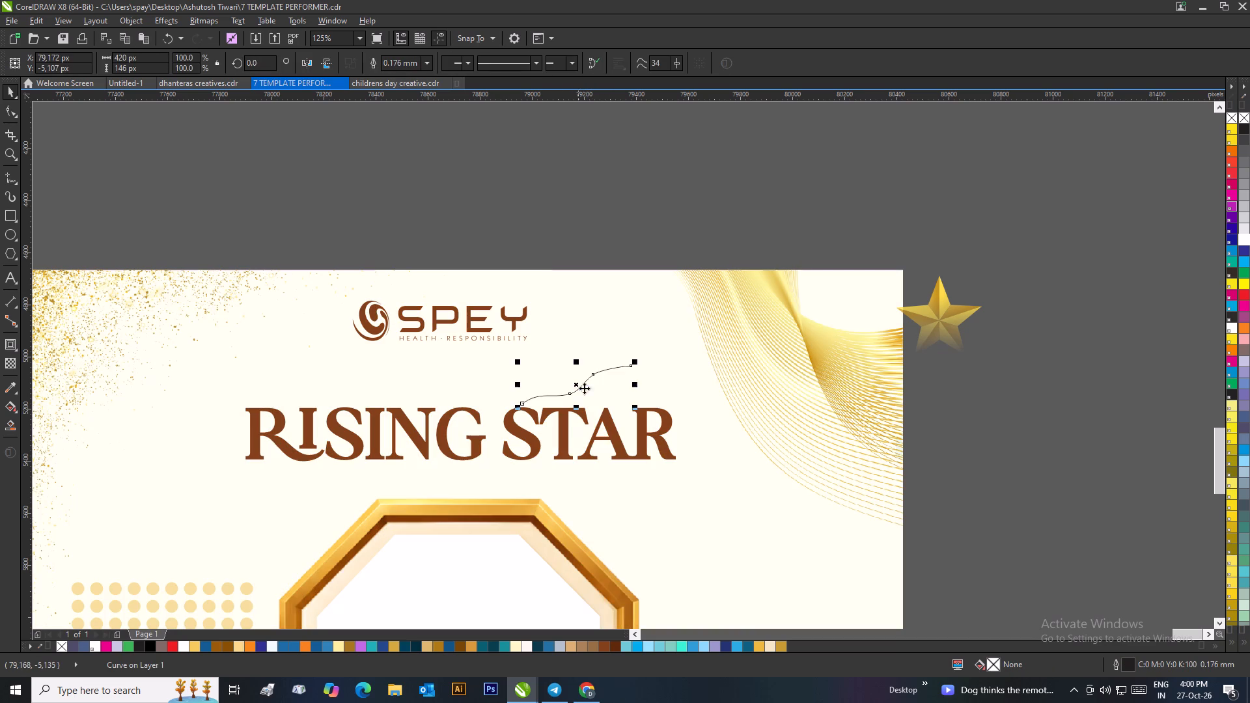
Place the faded star at the curve's upper end, at about X 79,453 px, Y -4,991 px.
drag(943, 315, 660, 355)
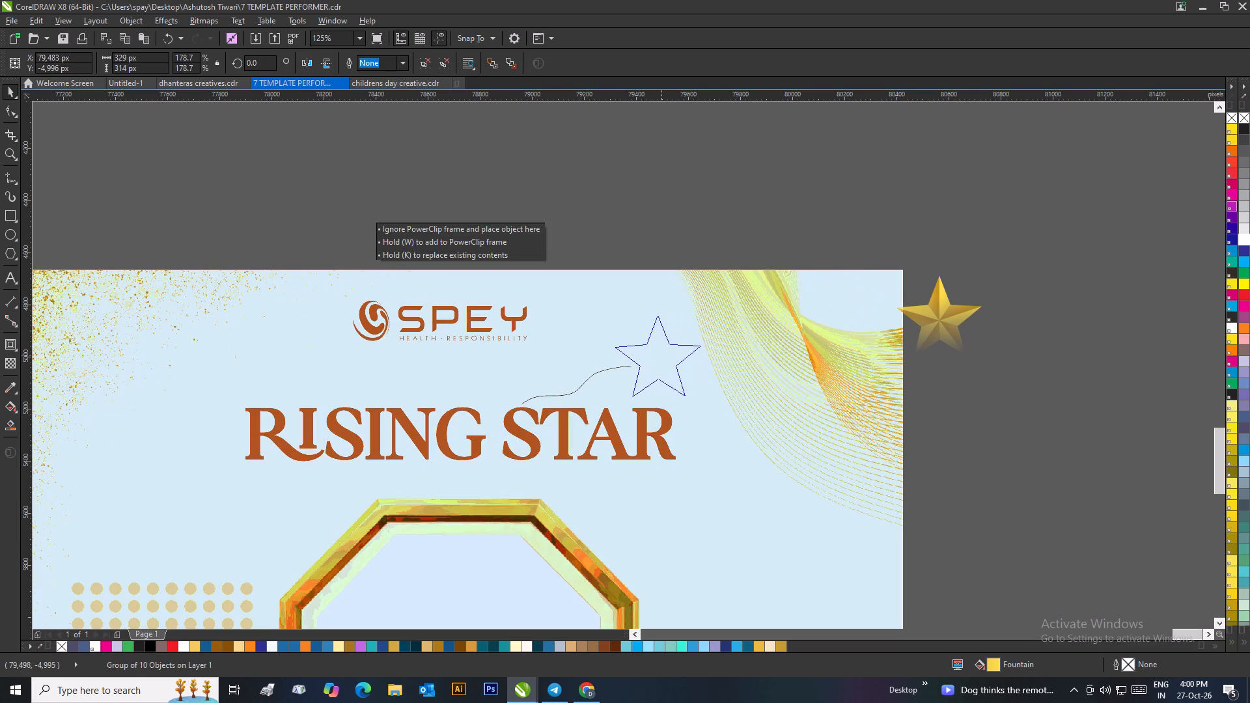
drag(660, 355, 654, 353)
click(666, 215)
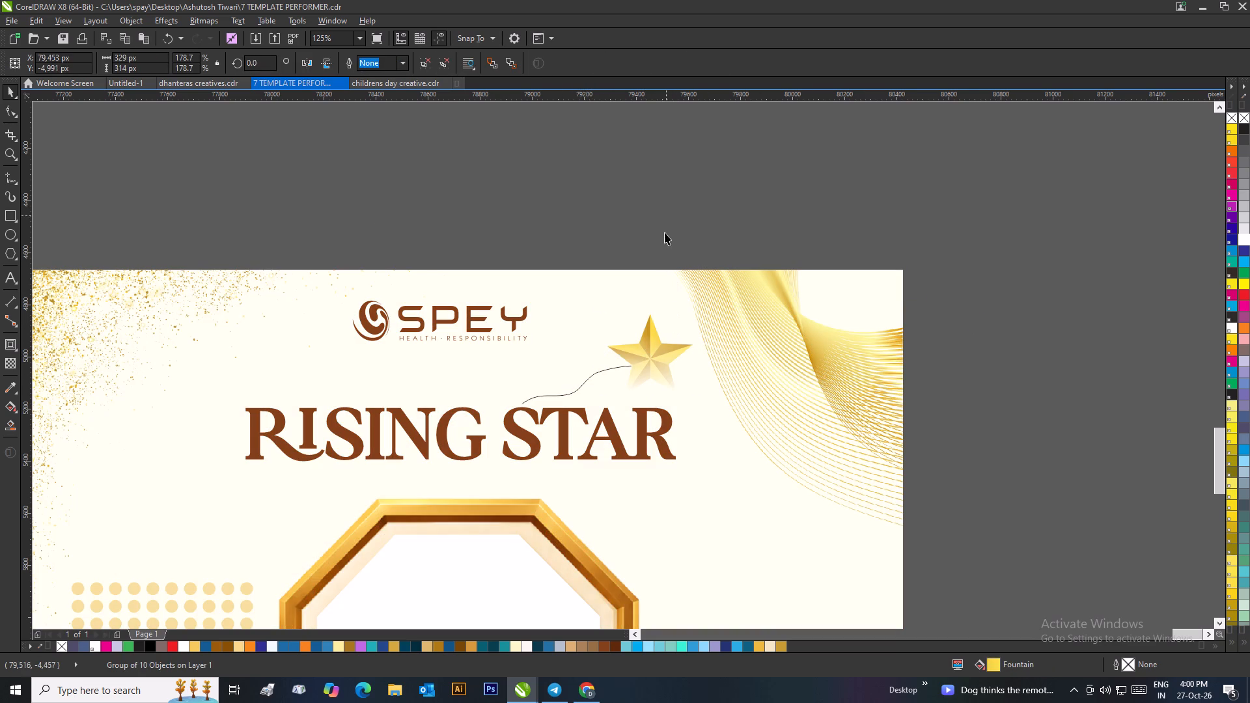
Set the wavy curve's outline colour to gold #F6CB5A.
click(600, 371)
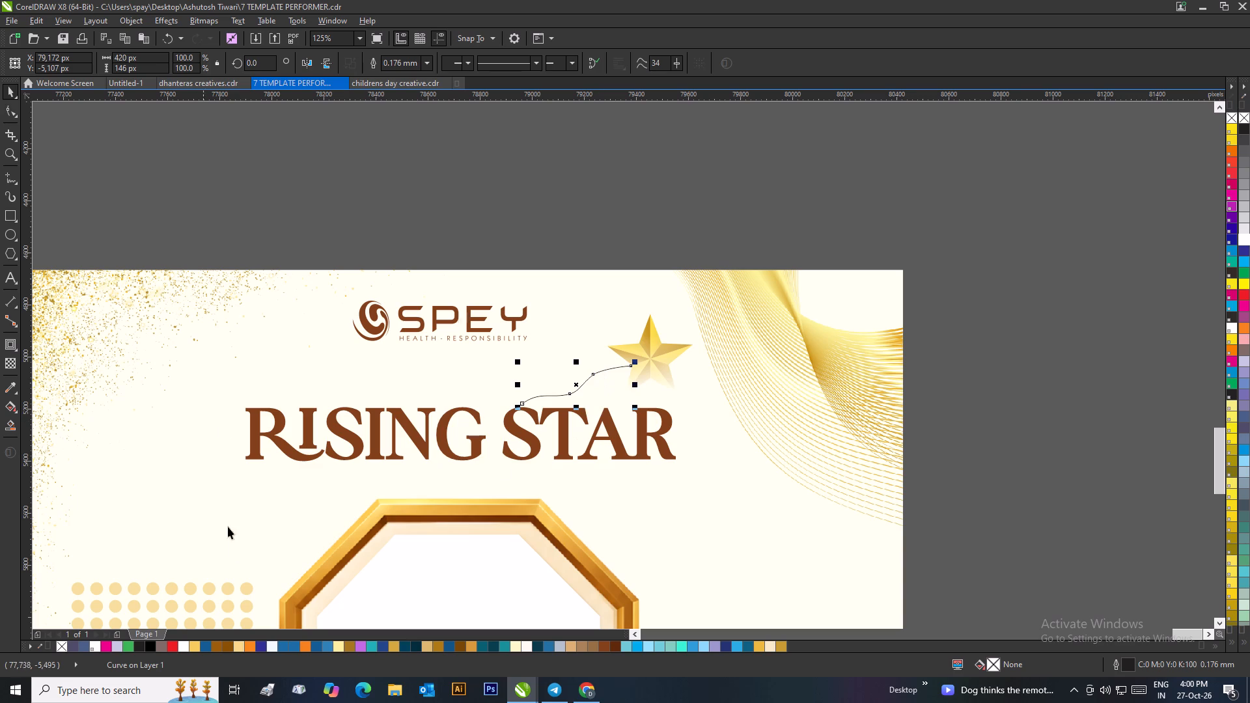
right_click(196, 644)
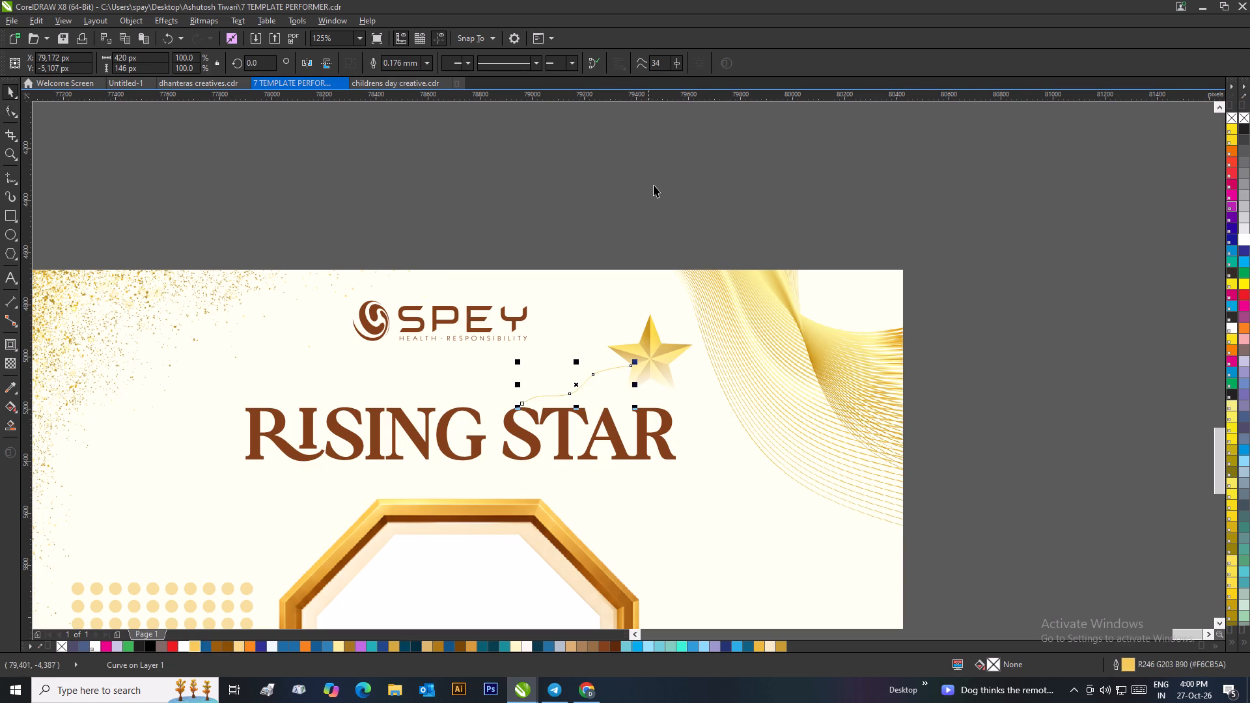
click(654, 185)
Recolour the brown dot grid beside the badge on the ivory poster with a light gold fill.
scroll(662, 230, down, 1)
scroll(612, 466, down, 1)
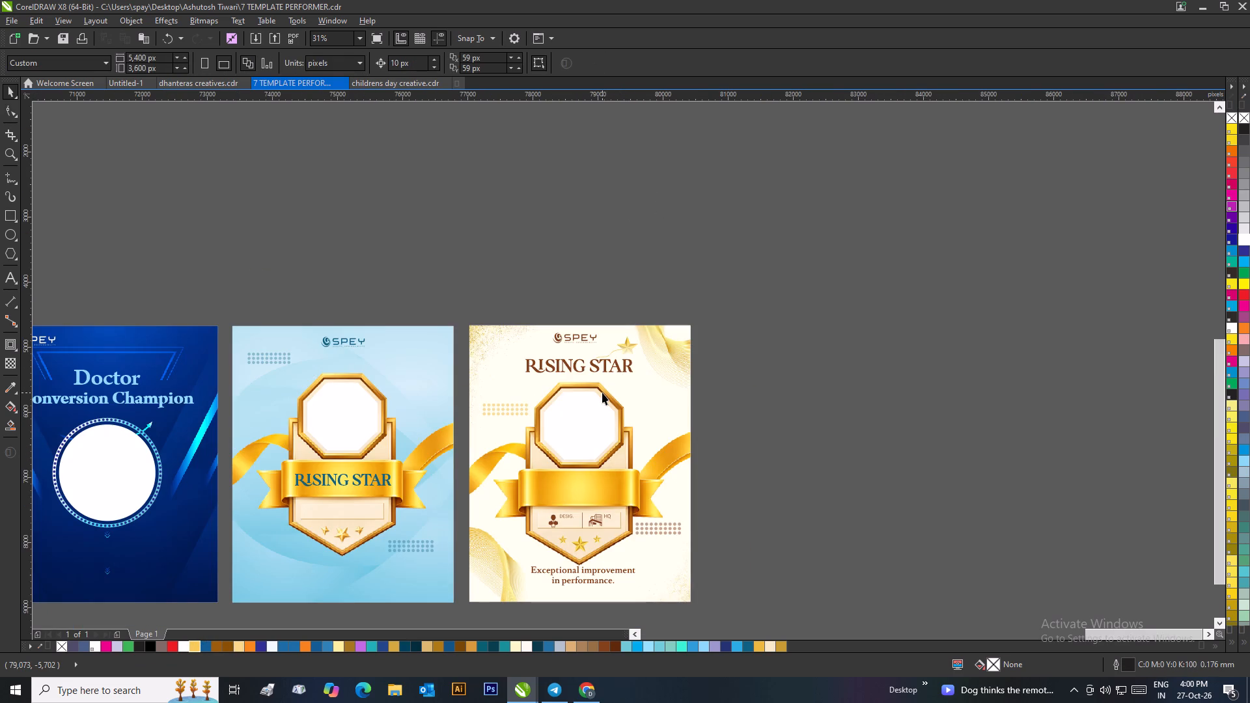
click(733, 377)
drag(716, 300, 622, 564)
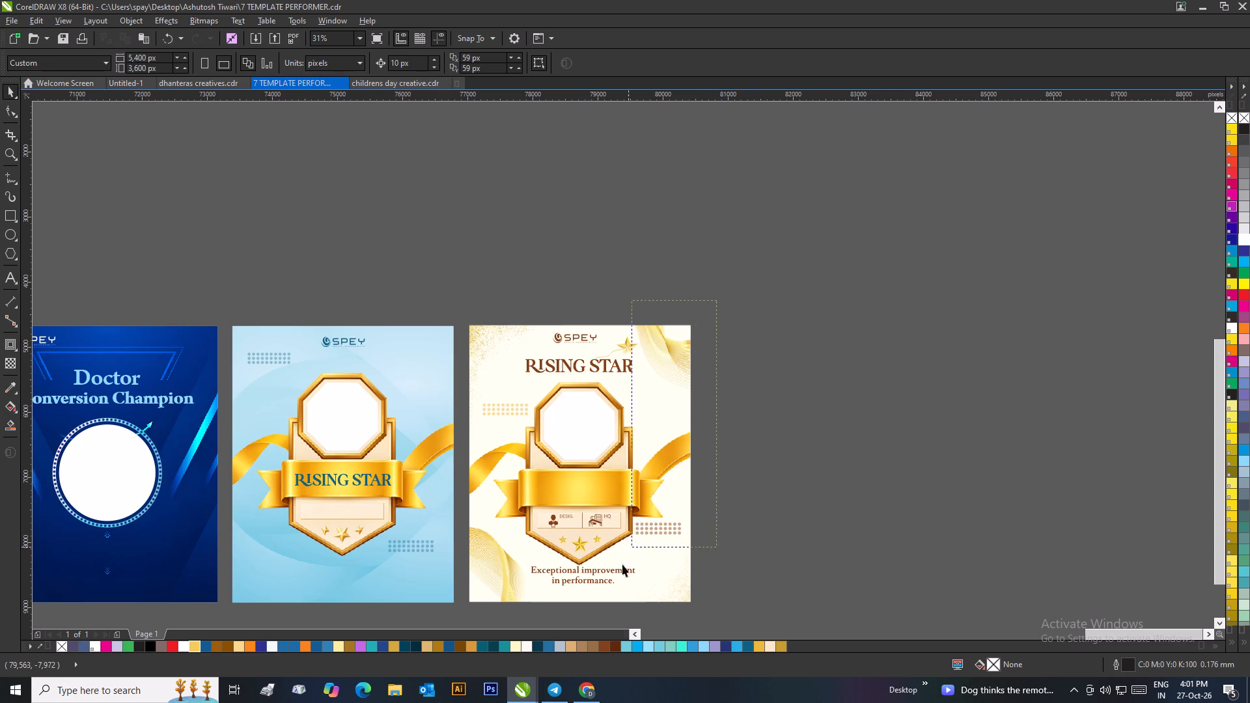
drag(622, 564, 730, 522)
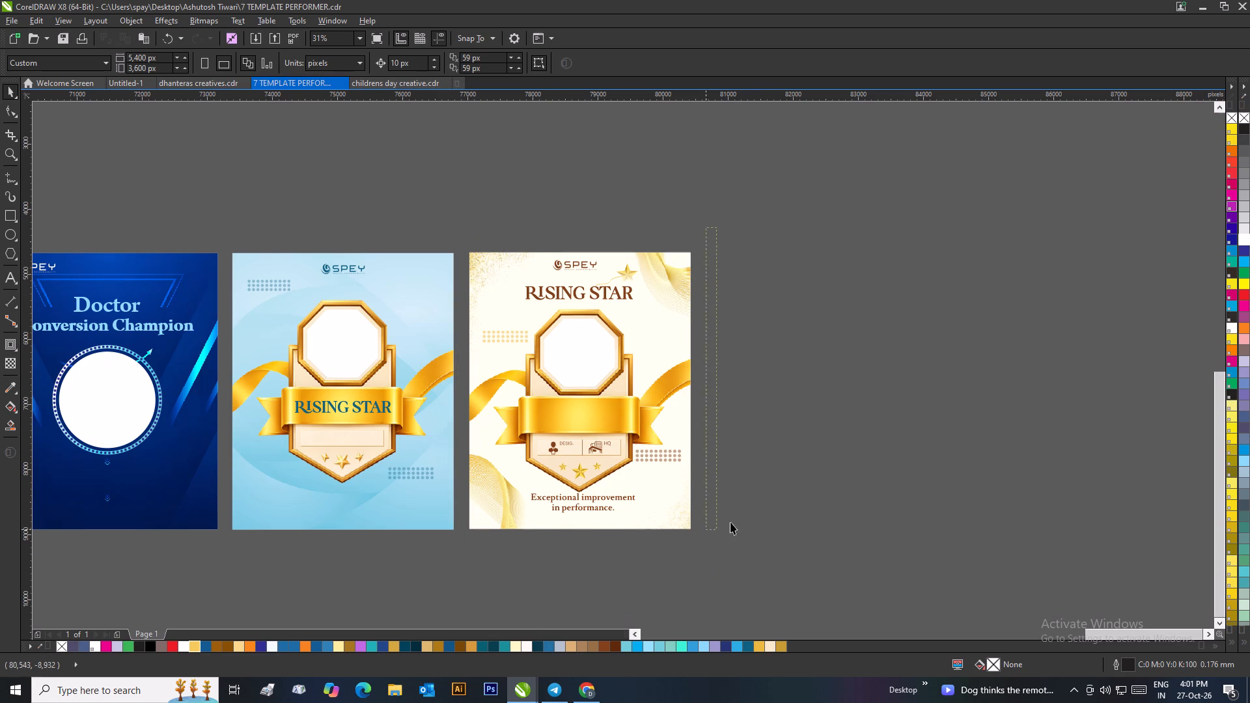
drag(730, 522, 757, 513)
click(675, 456)
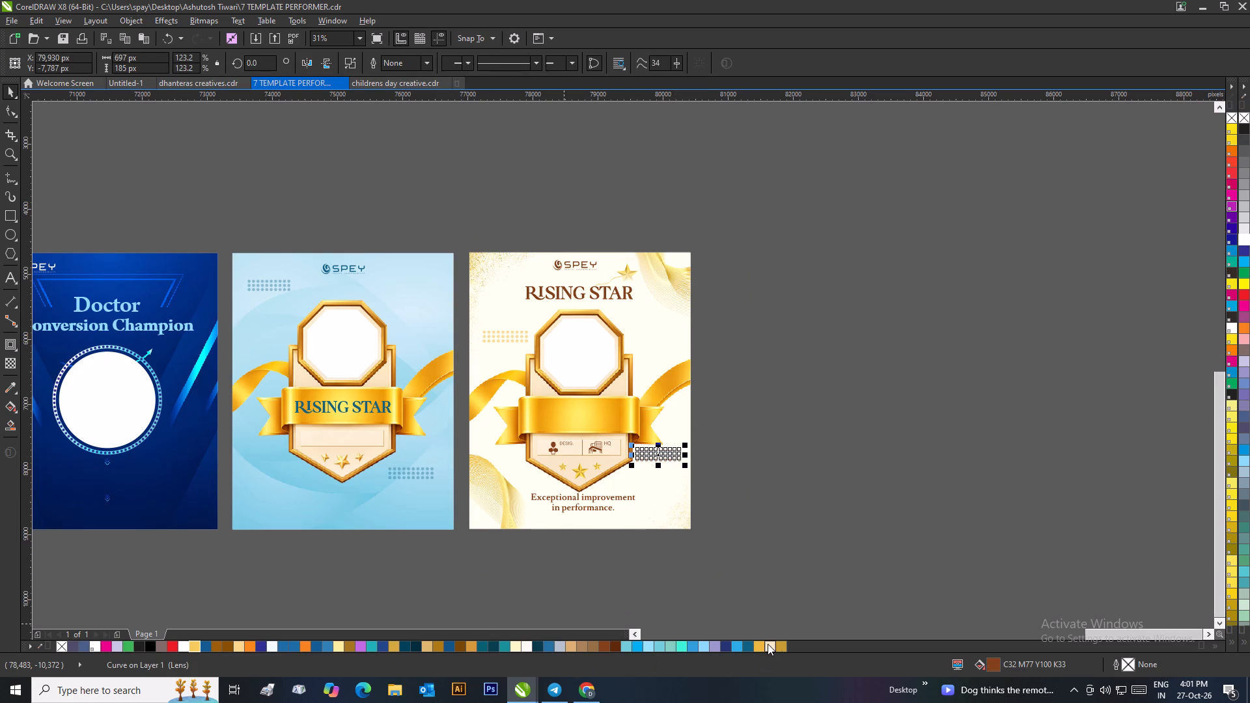
click(752, 646)
click(760, 647)
click(781, 549)
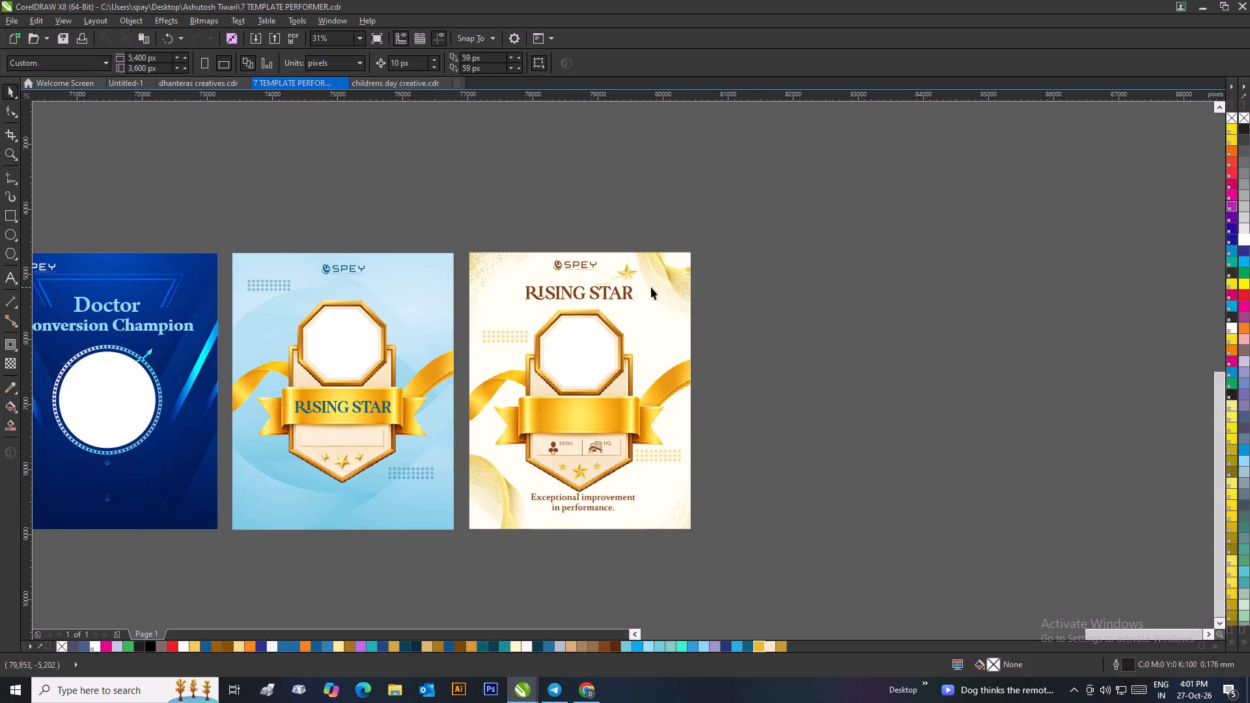
Group all objects of the ivory-and-gold Rising Star poster.
drag(743, 230, 664, 521)
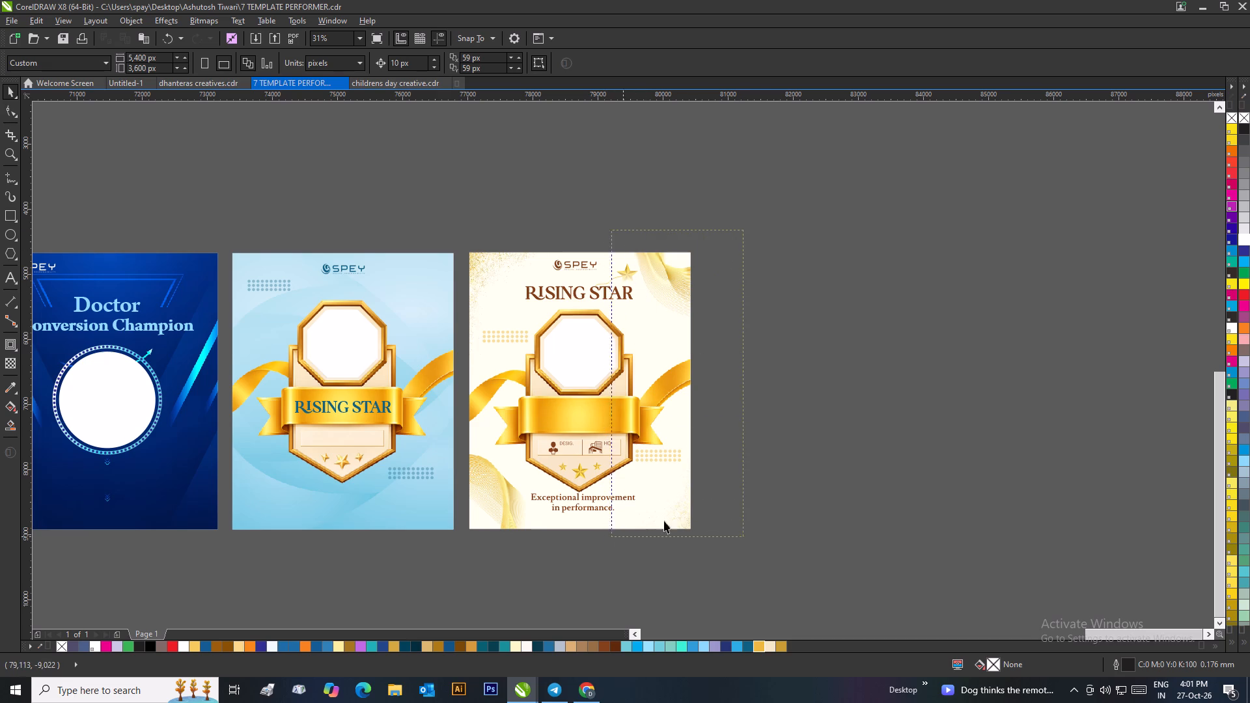
drag(664, 521, 504, 558)
right_drag(520, 562, 504, 558)
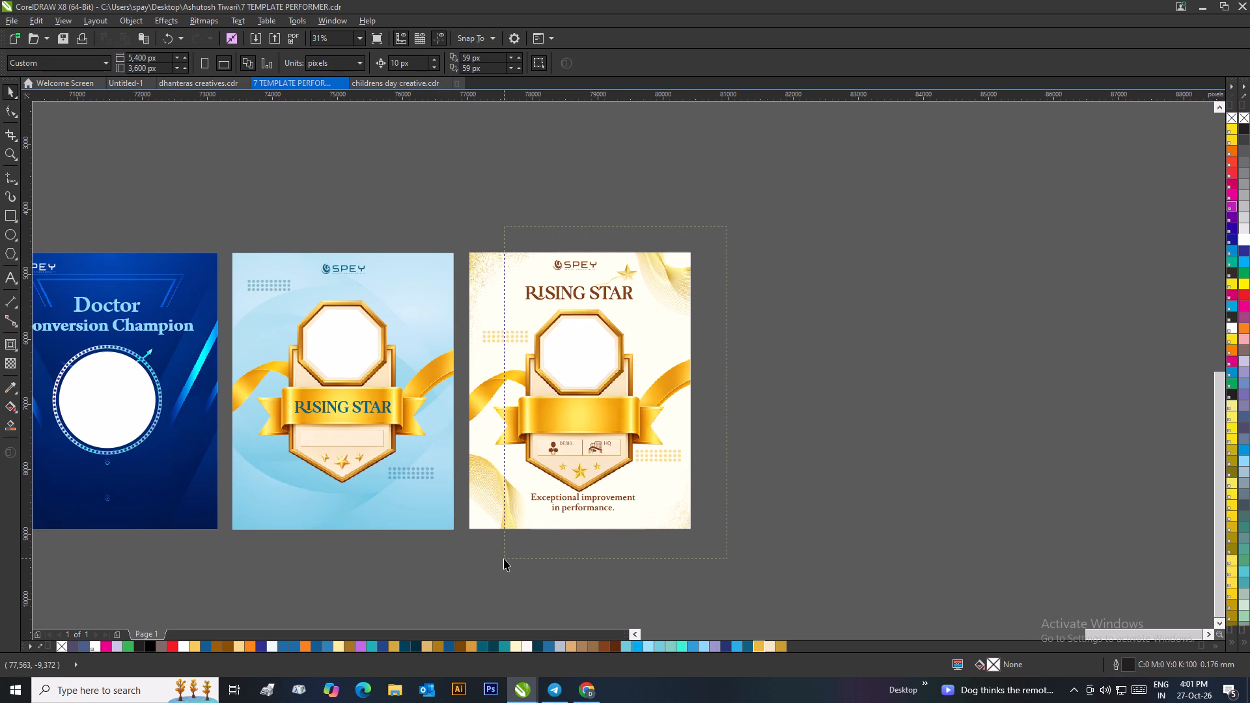
right_drag(504, 558, 729, 529)
drag(504, 558, 729, 529)
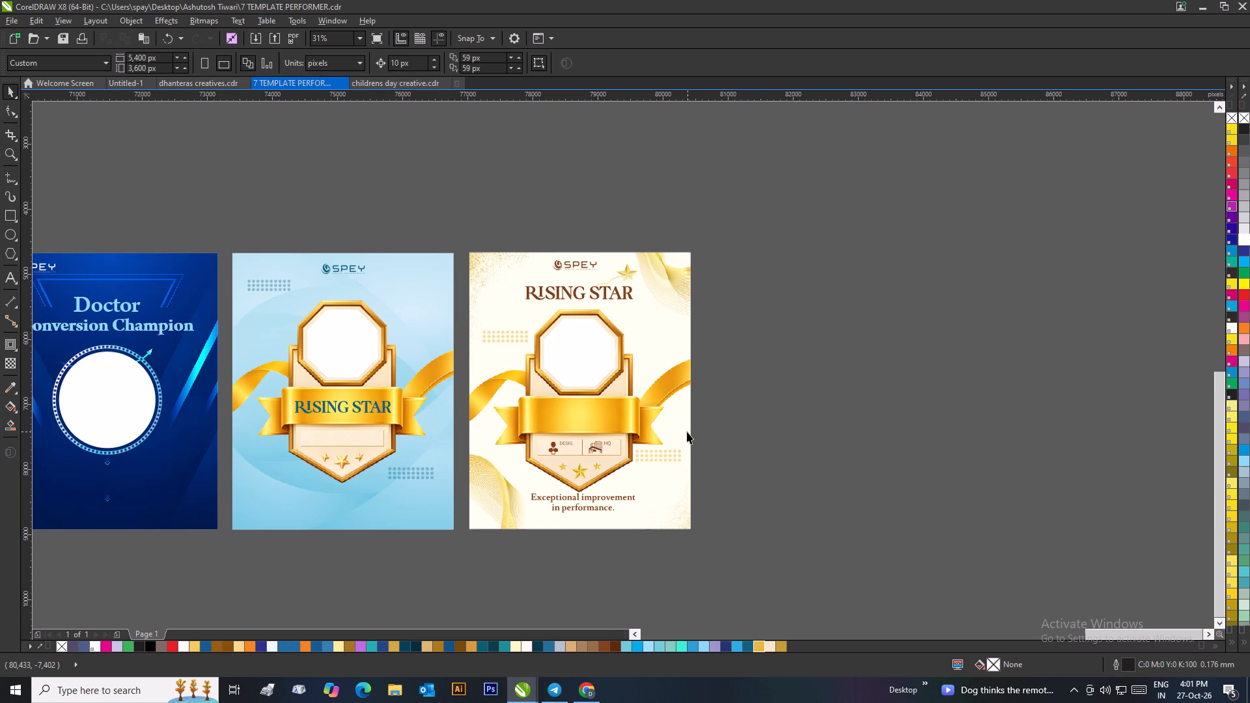
drag(732, 198, 461, 560)
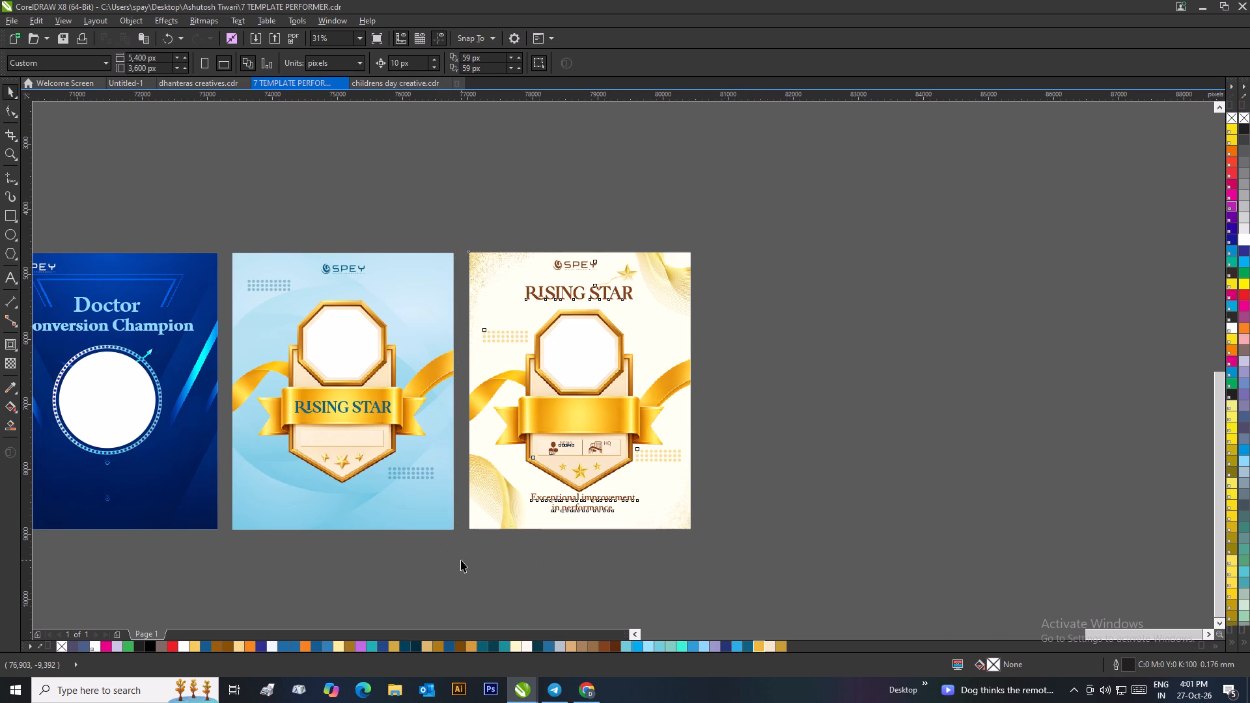
key(ctrl+g)
click(771, 387)
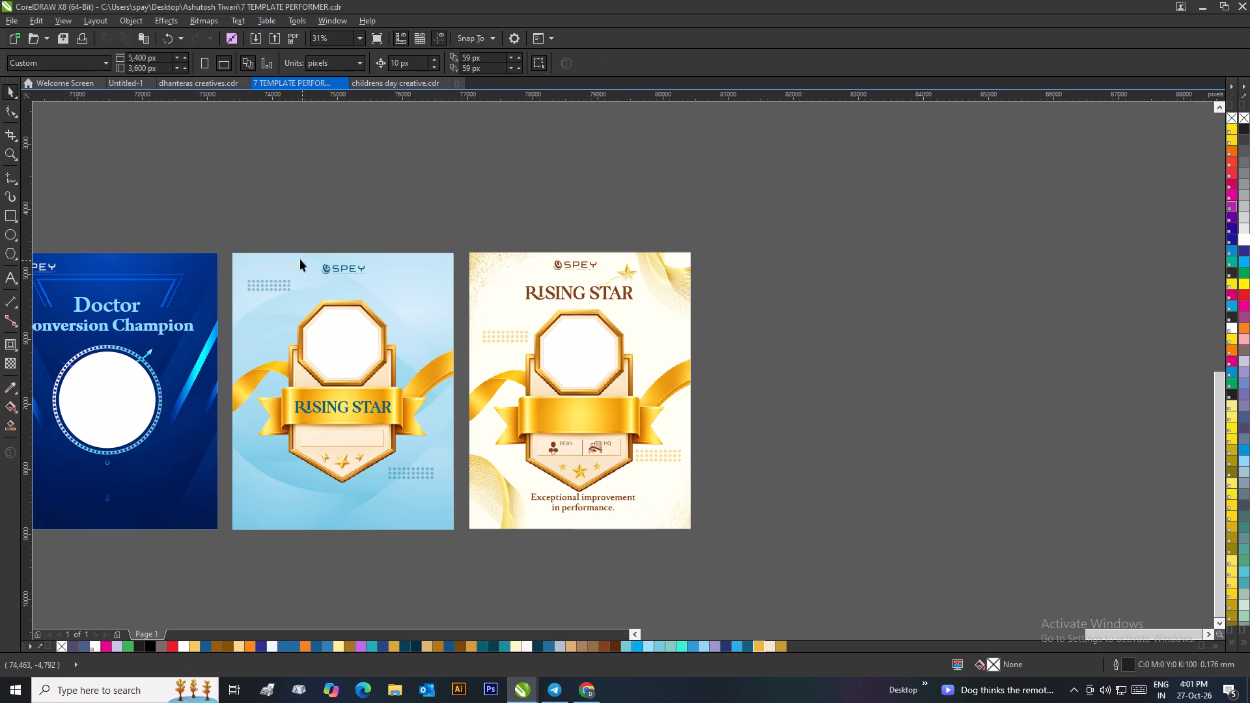
Delete the whole light-blue Rising Star poster.
drag(226, 234, 678, 447)
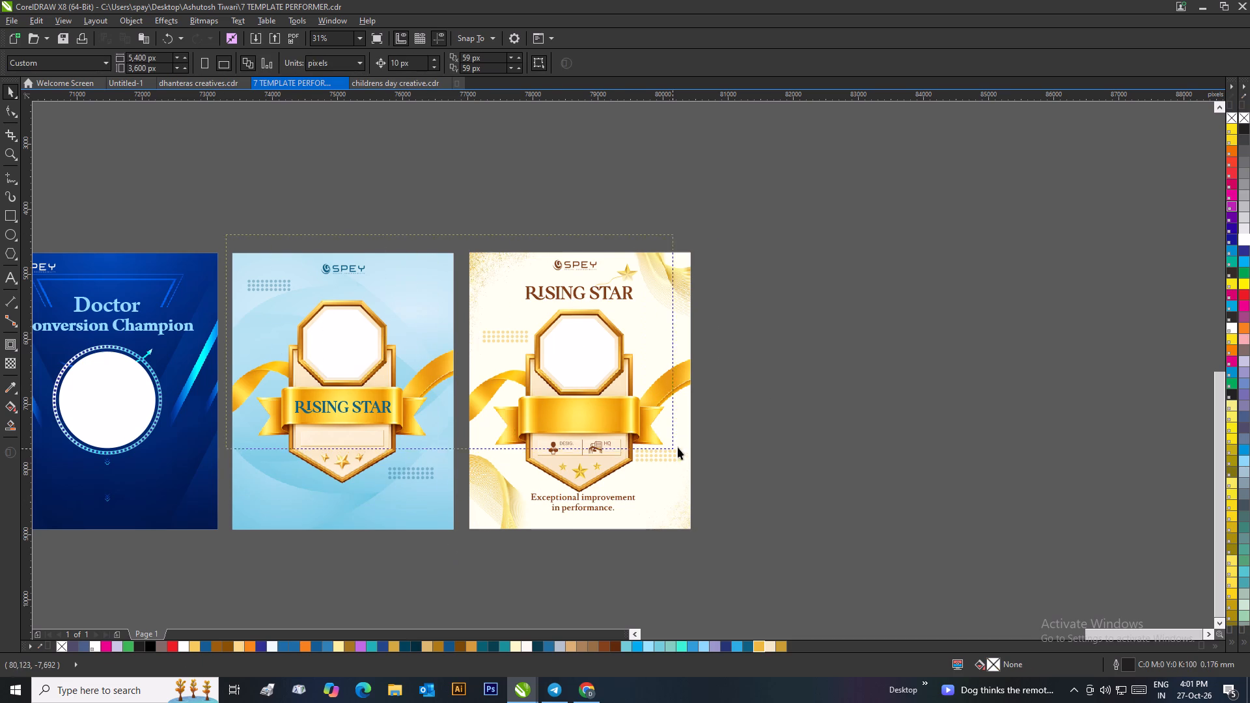
drag(678, 447, 826, 416)
click(827, 415)
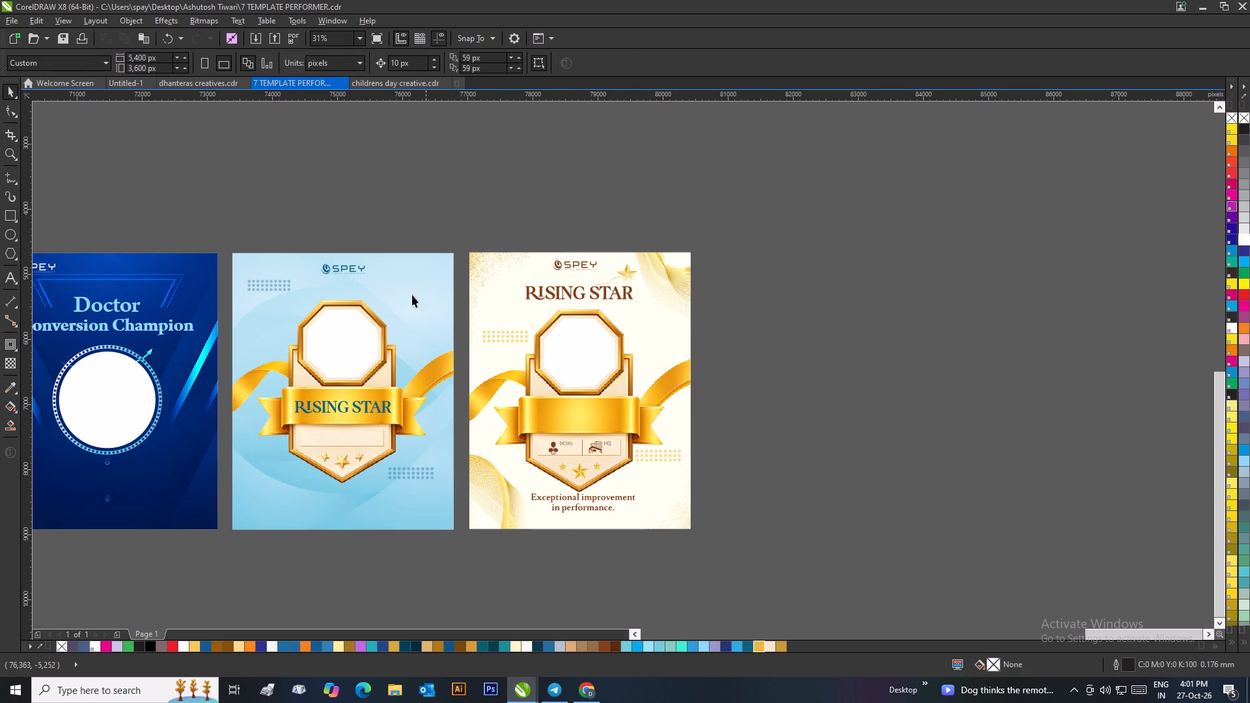
click(327, 305)
click(381, 233)
scroll(425, 238, down, 2)
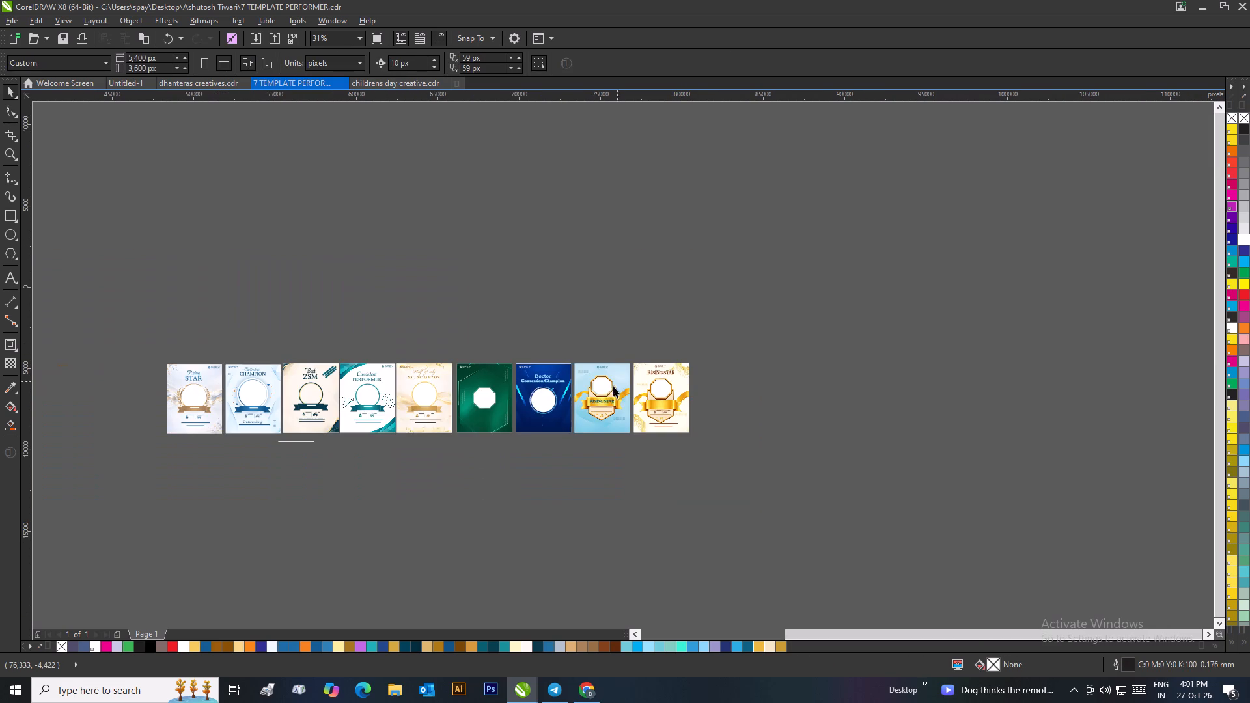
scroll(594, 404, up, 1)
drag(581, 273, 618, 336)
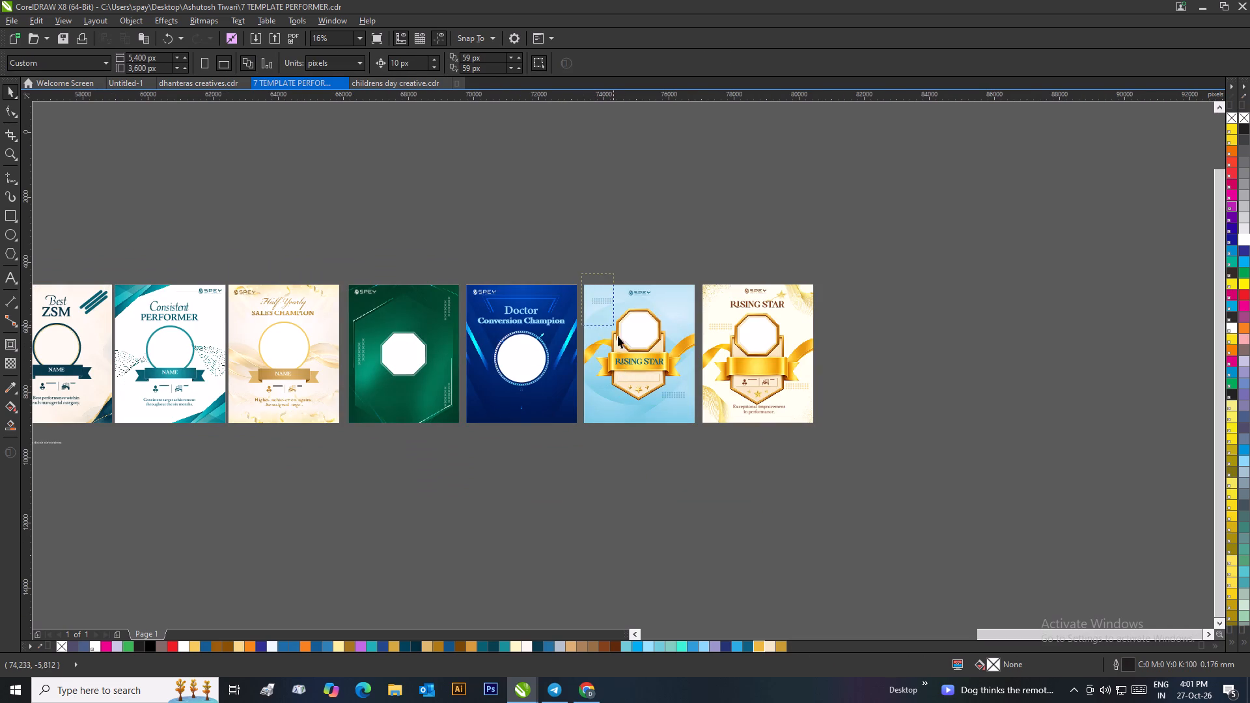
drag(618, 336, 697, 443)
key(Delete)
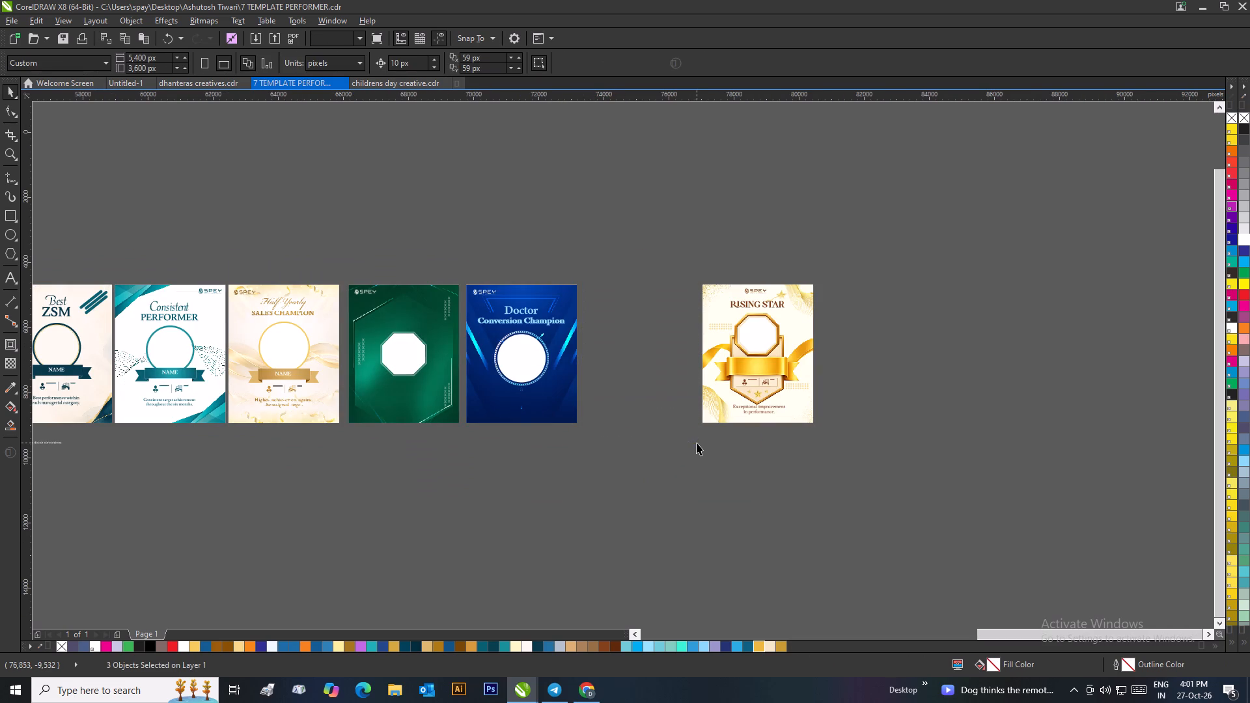
Move the grouped ivory Rising Star poster into the gap directly beside the Doctor Conversion Champion poster.
drag(693, 247, 850, 460)
drag(768, 385, 655, 387)
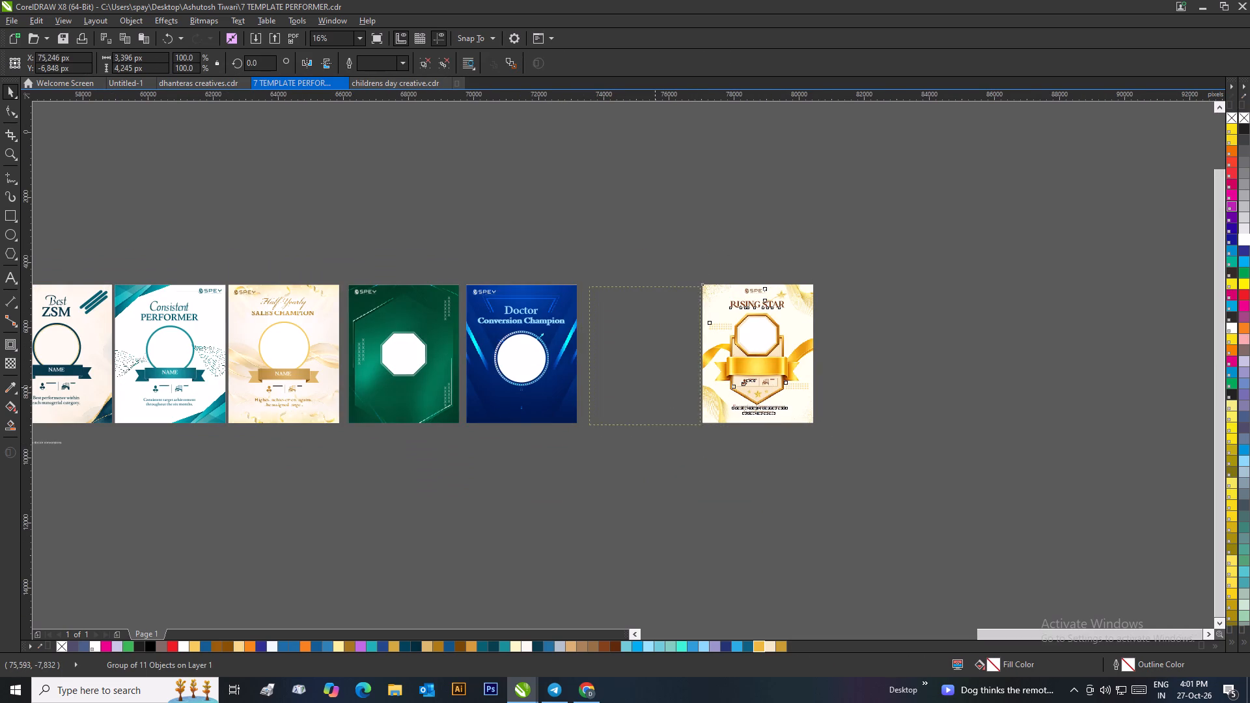
drag(655, 387, 649, 385)
click(804, 378)
scroll(518, 366, up, 1)
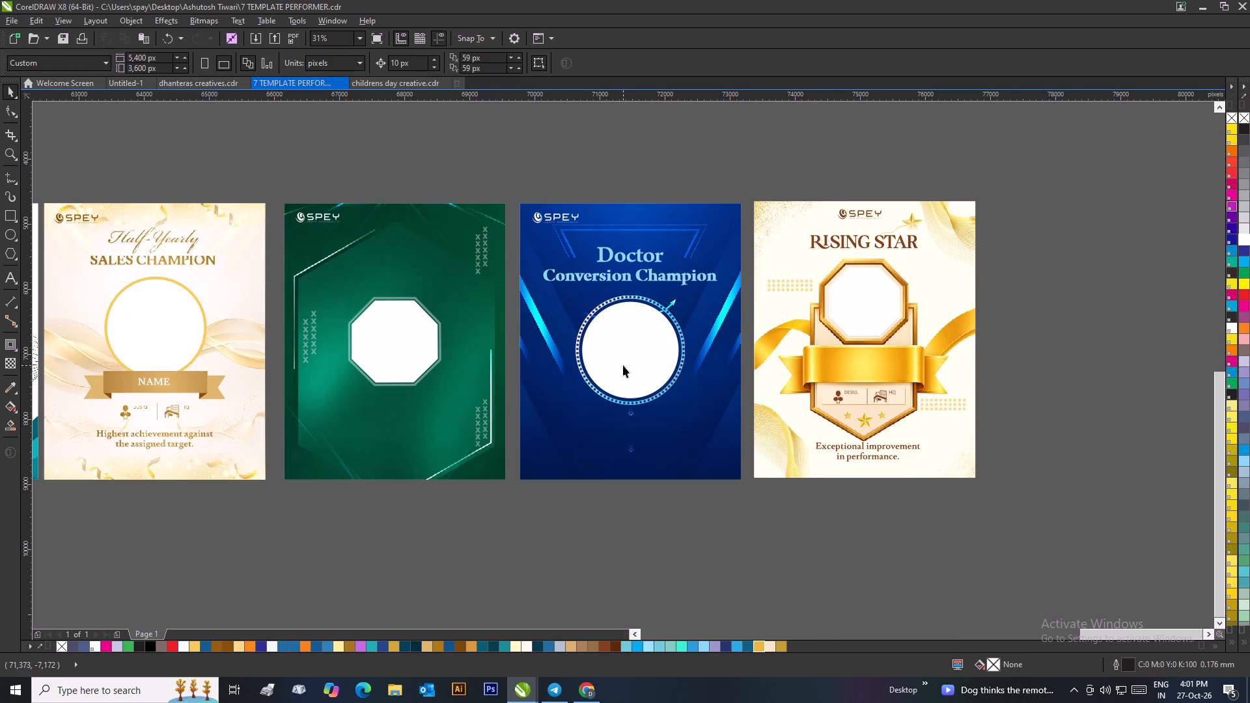
scroll(781, 393, down, 2)
scroll(520, 368, up, 1)
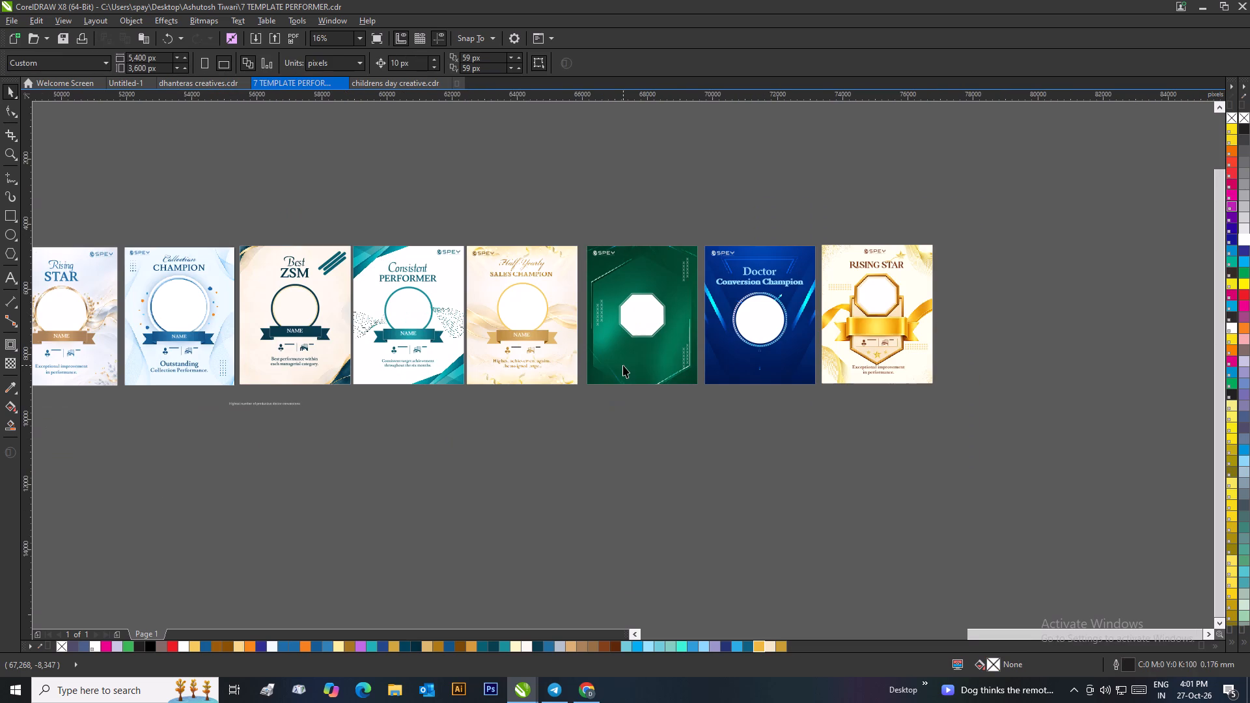
Review the whole row of performer poster templates for a final check of their arrangement.
scroll(622, 359, down, 1)
scroll(400, 352, up, 1)
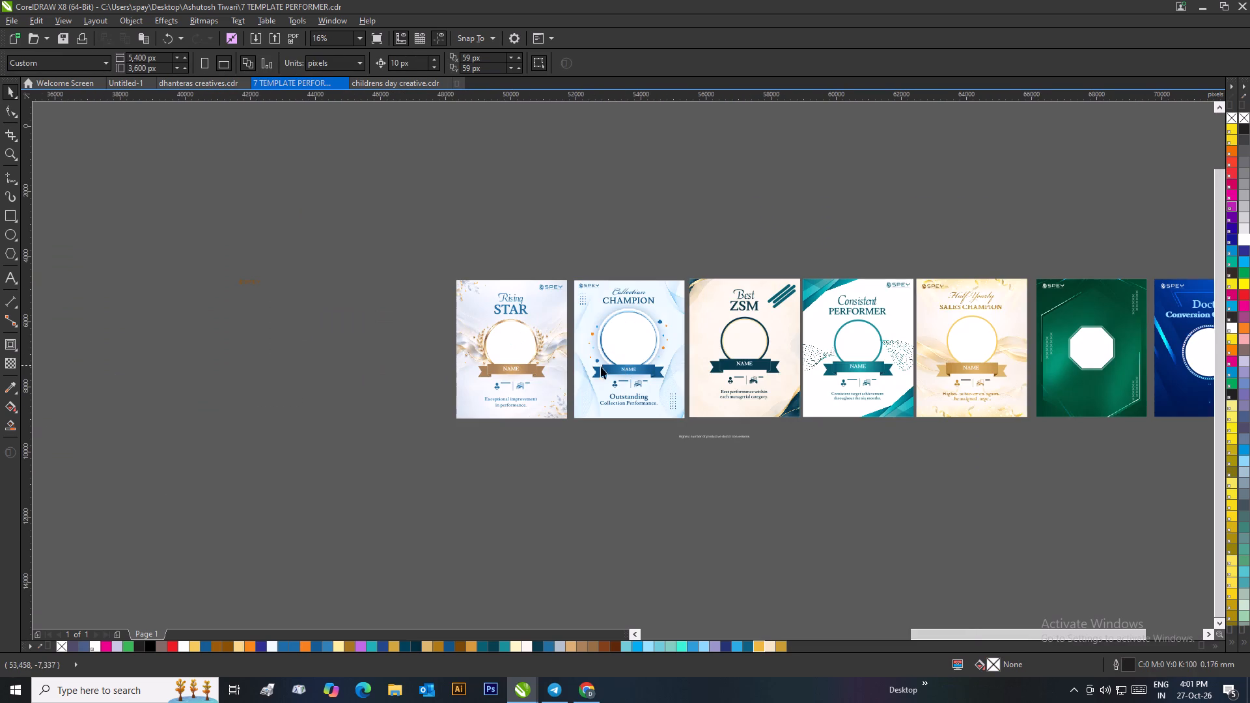
scroll(548, 359, down, 1)
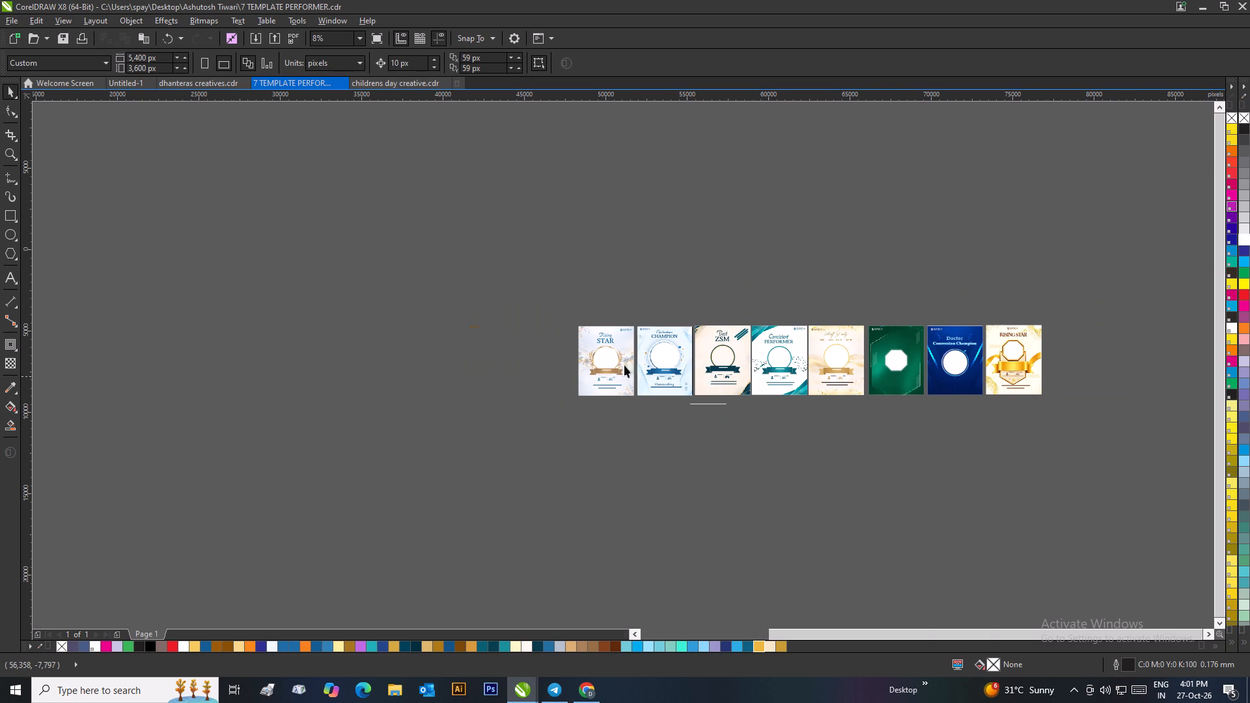
scroll(710, 376, up, 2)
scroll(623, 365, down, 1)
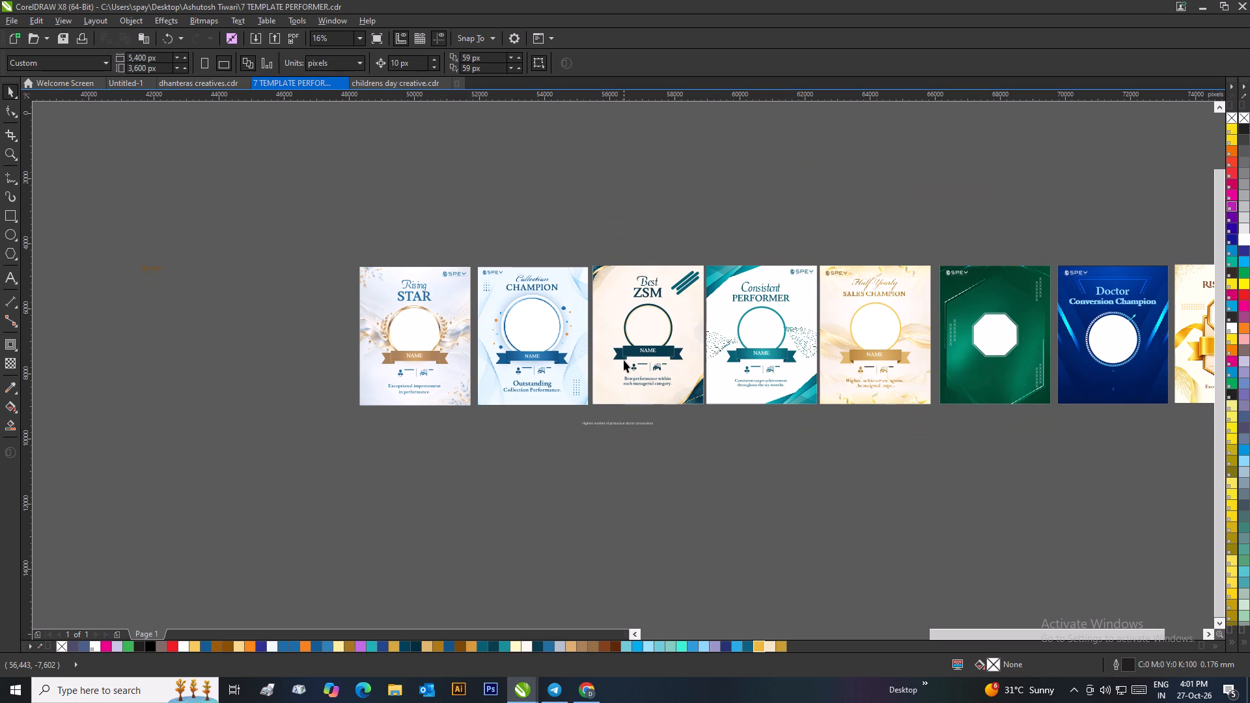
click(581, 228)
scroll(600, 230, down, 1)
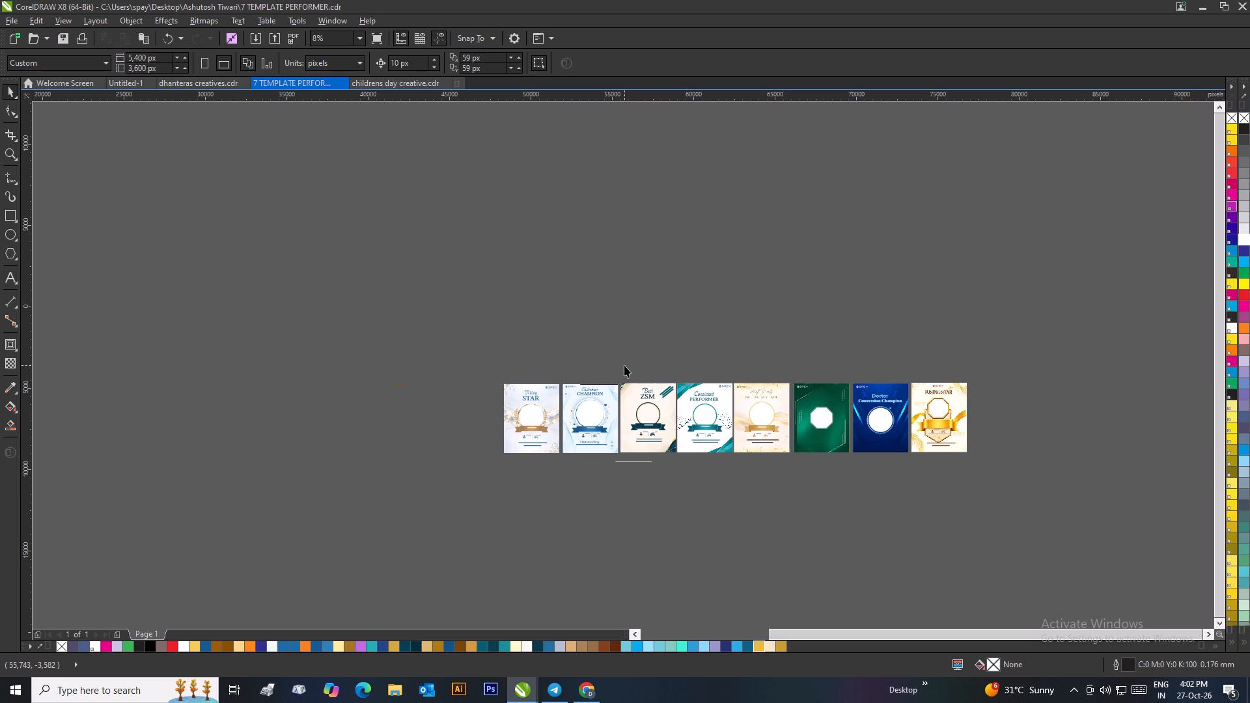
scroll(835, 447, up, 1)
scroll(623, 365, down, 2)
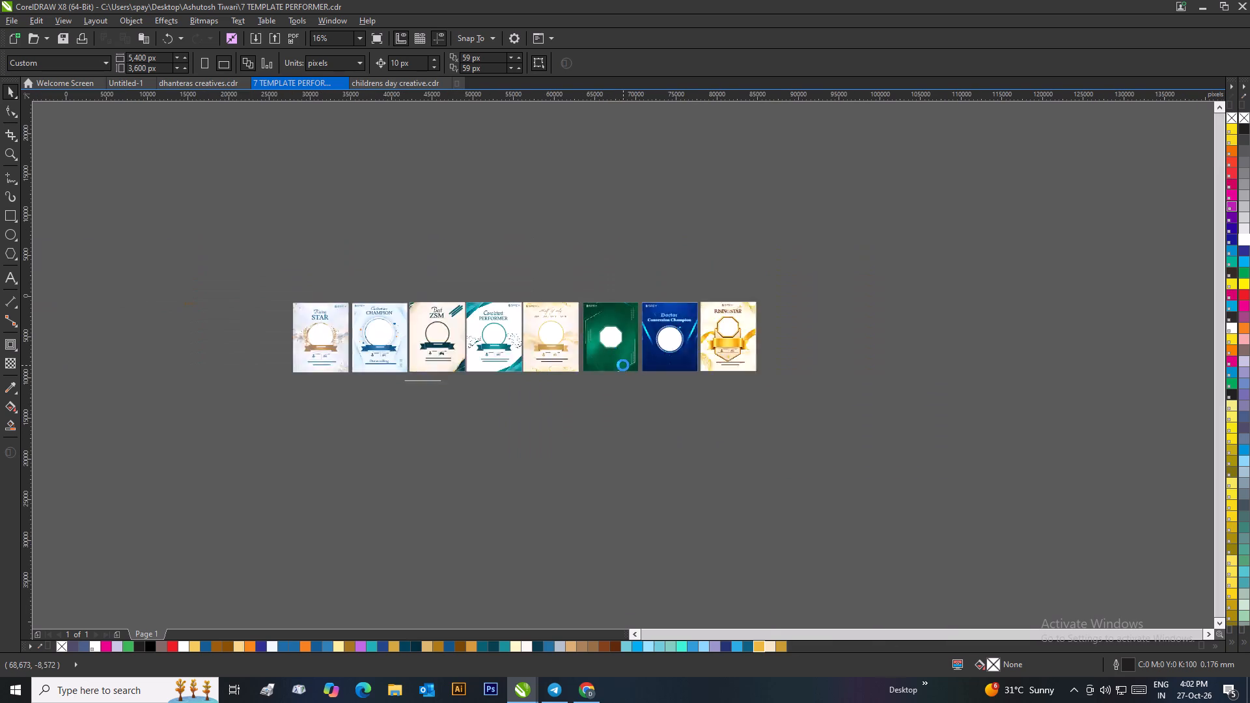
click(555, 267)
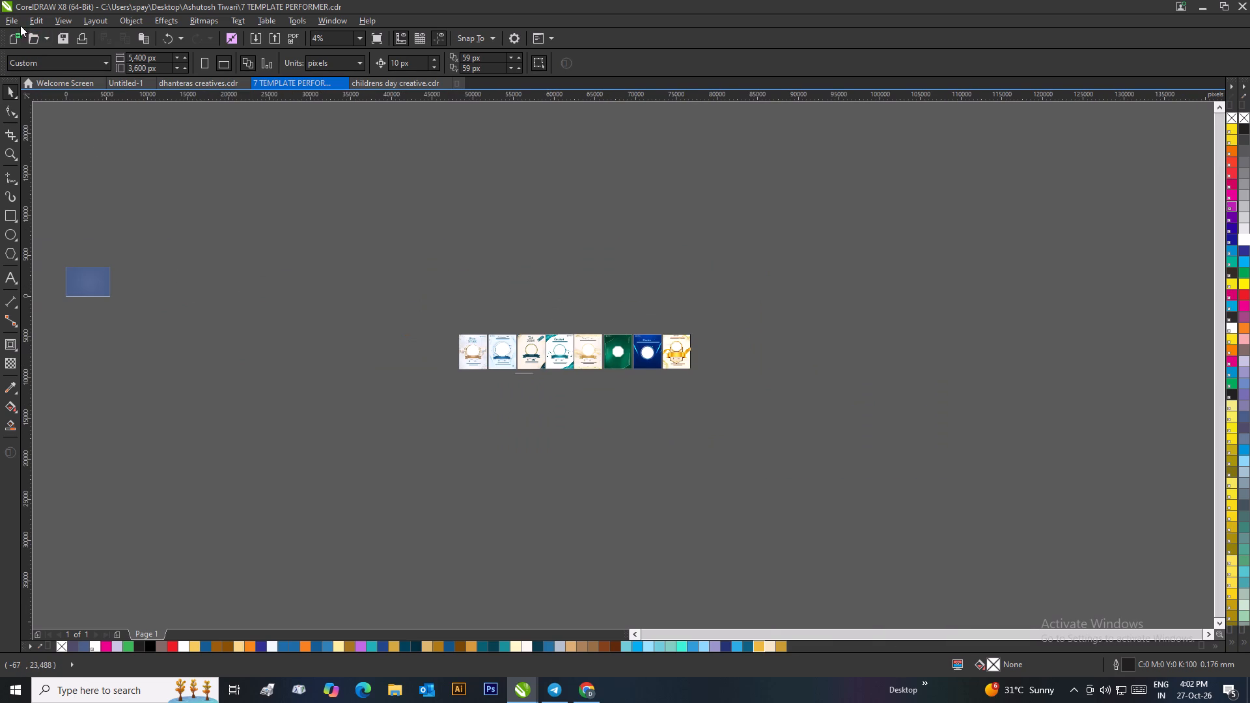
Save the drawing as a CorelDRAW Version 18.0 file named 7 TEMPLATE PERFORMER, replacing the existing file.
click(16, 20)
click(45, 149)
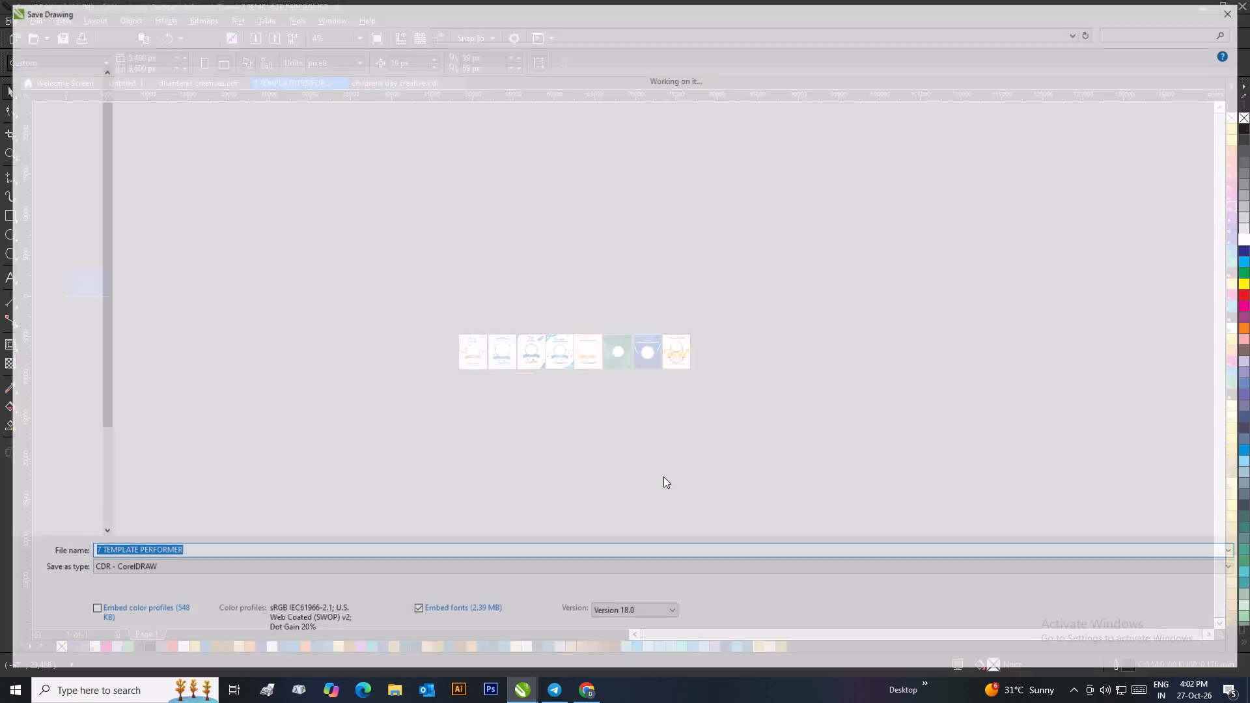
click(1118, 656)
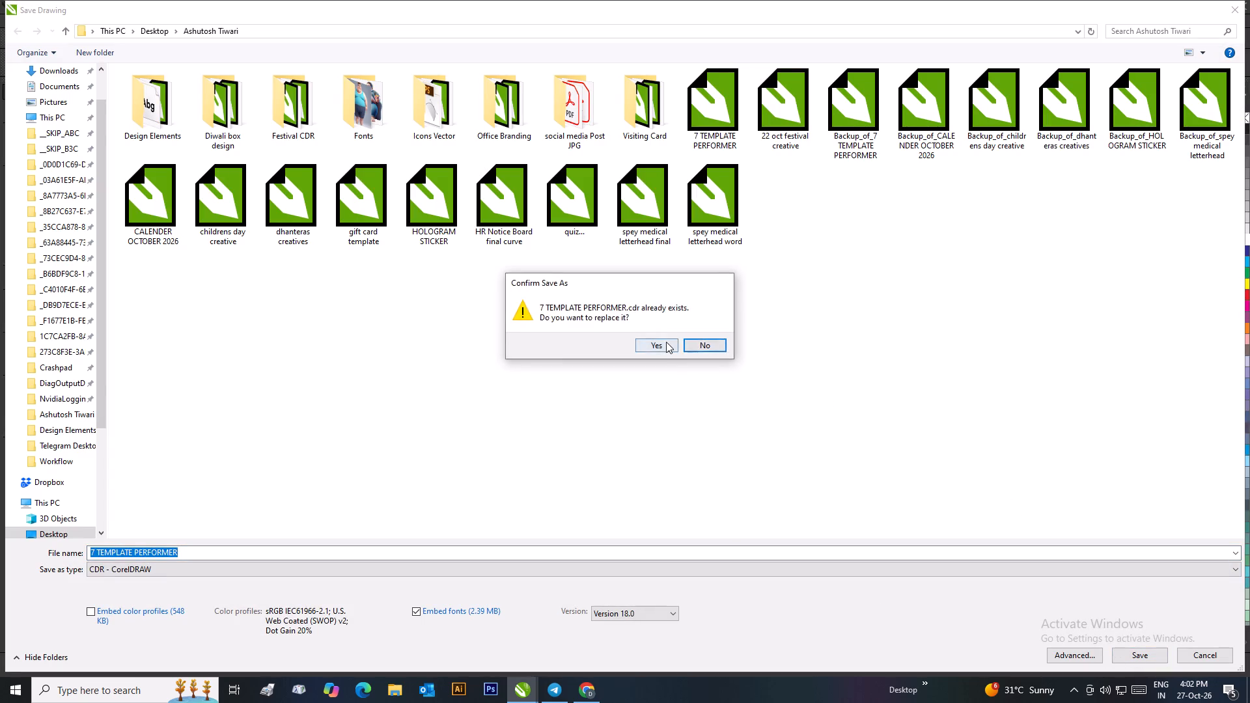
click(666, 342)
click(527, 202)
Close the childrens day creative document.
click(389, 86)
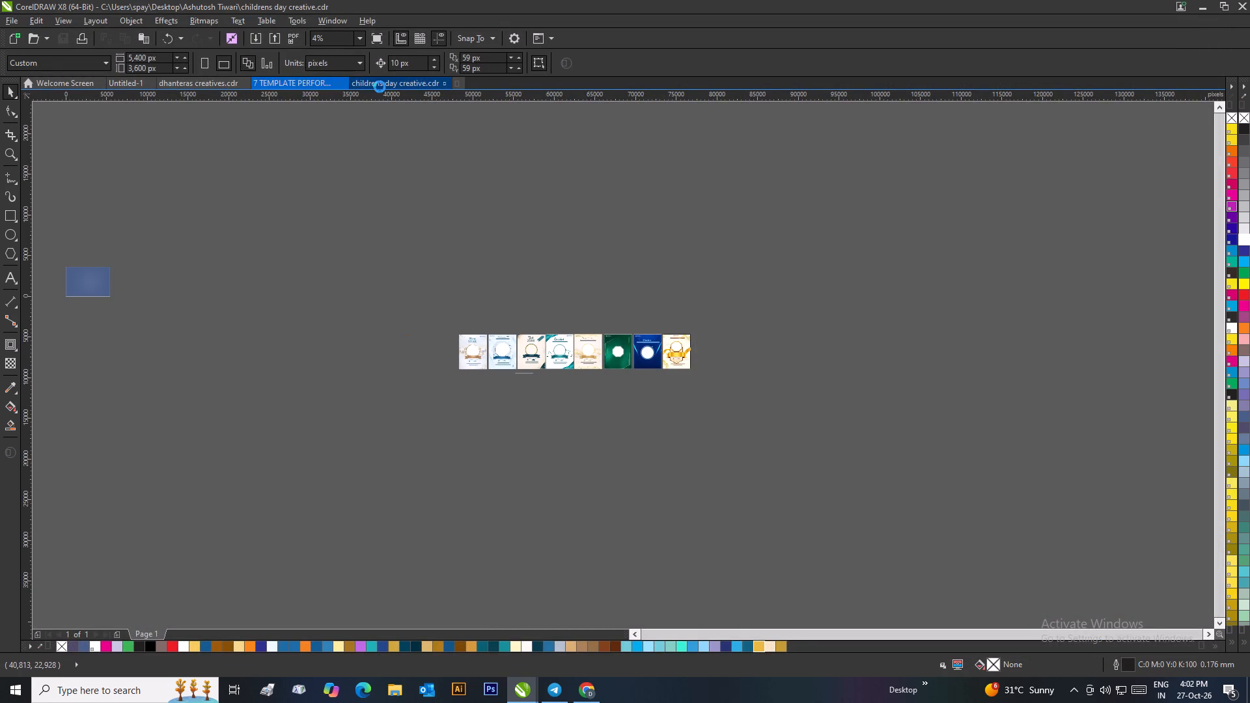
click(316, 79)
click(415, 133)
click(421, 86)
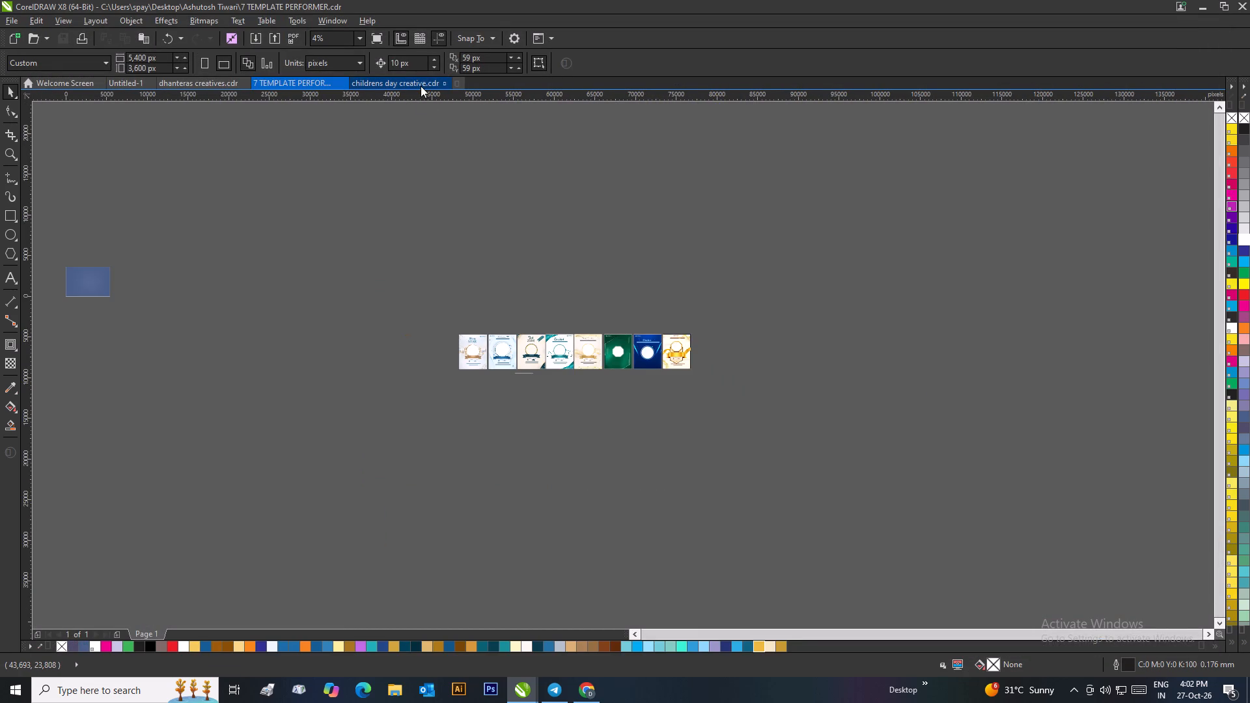
click(454, 83)
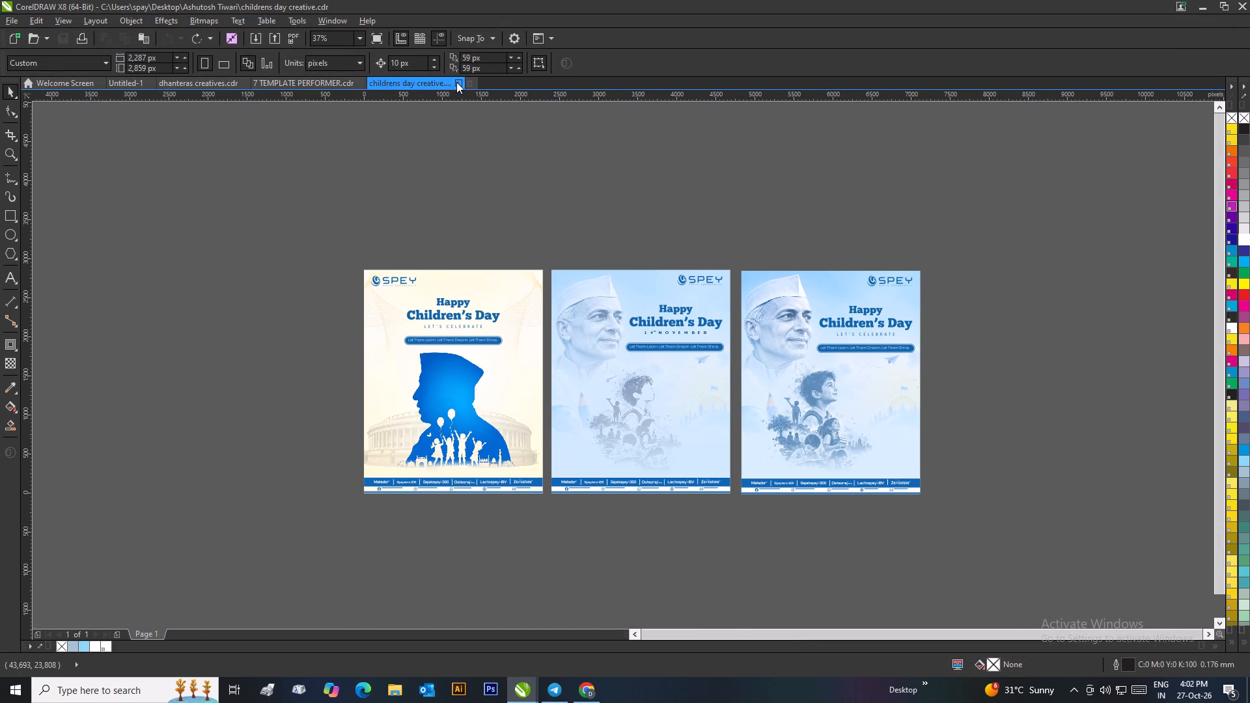
click(456, 82)
click(528, 182)
Close the 7 TEMPLATE PERFORMER document.
click(344, 85)
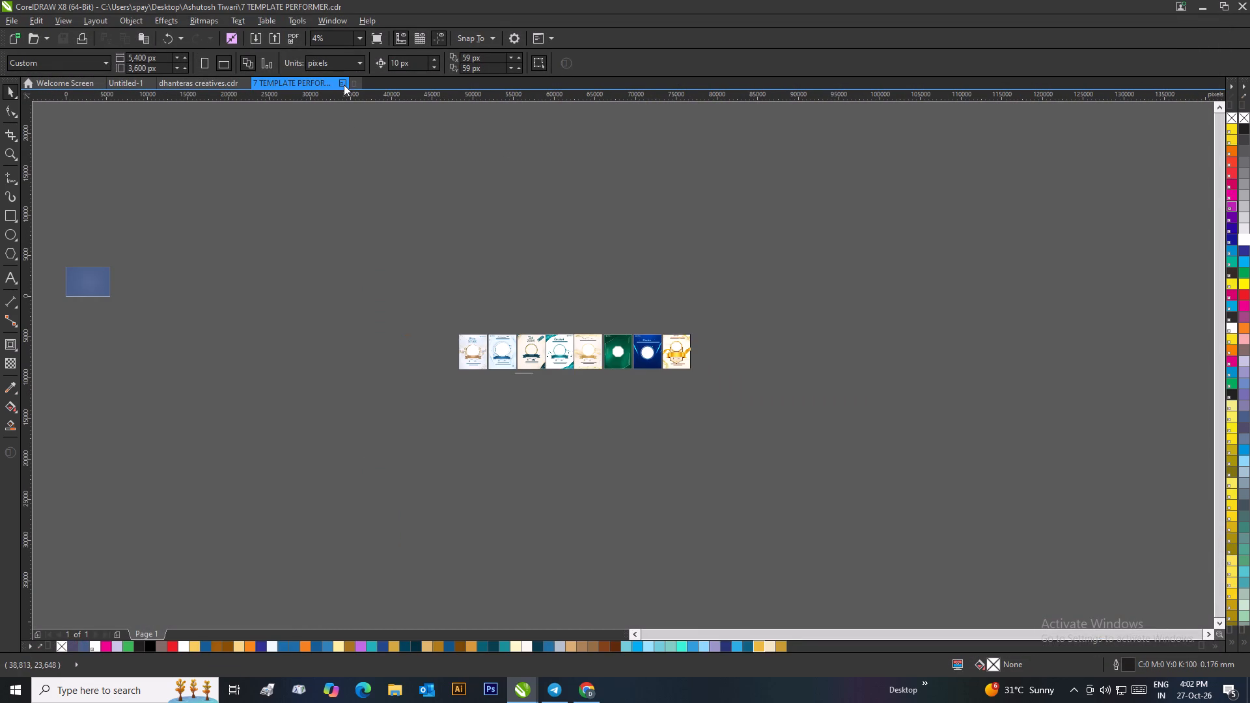
click(513, 236)
Search the personal Desktop work folder for "deep" and open the Visiting card curve drawing.
scroll(513, 236, down, 2)
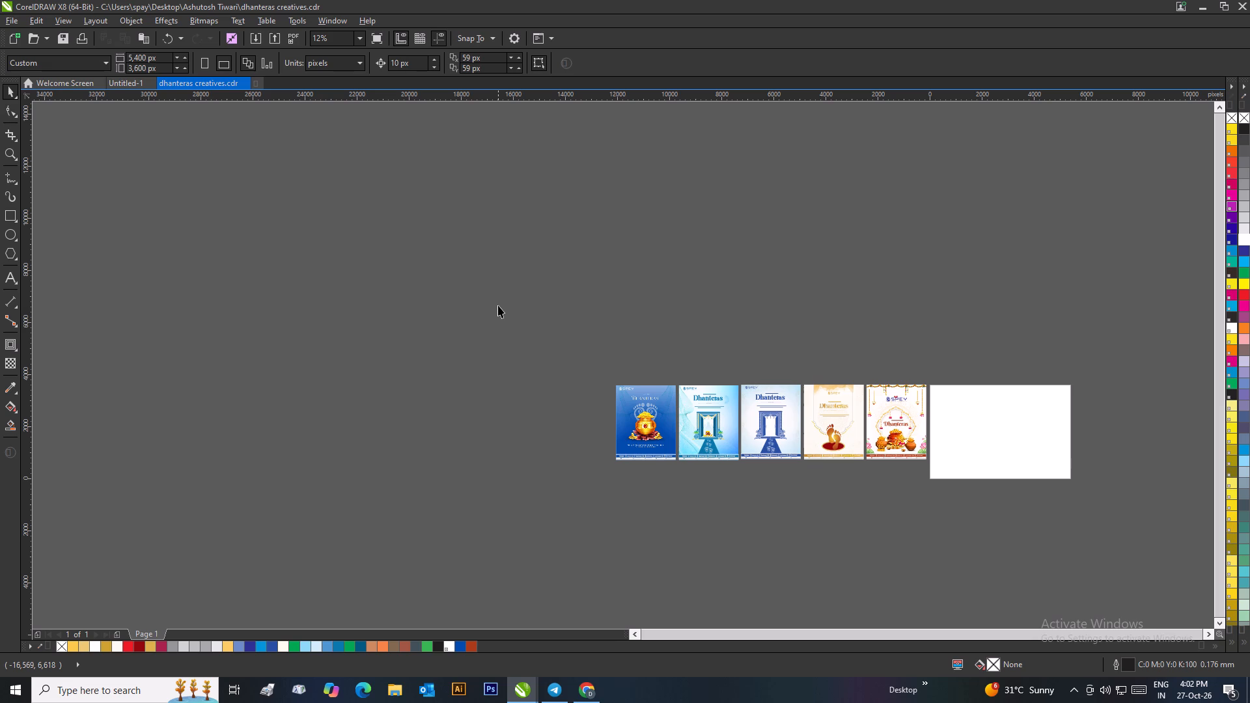
click(492, 263)
key(ctrl+o)
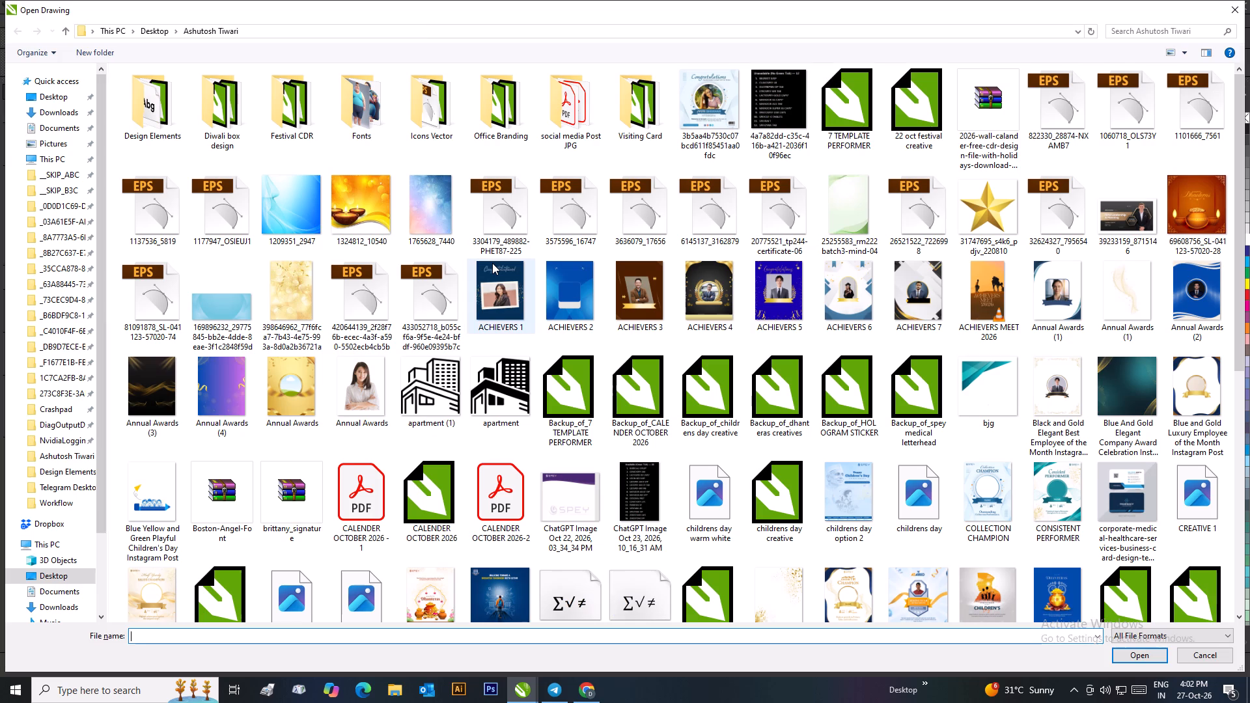
click(61, 458)
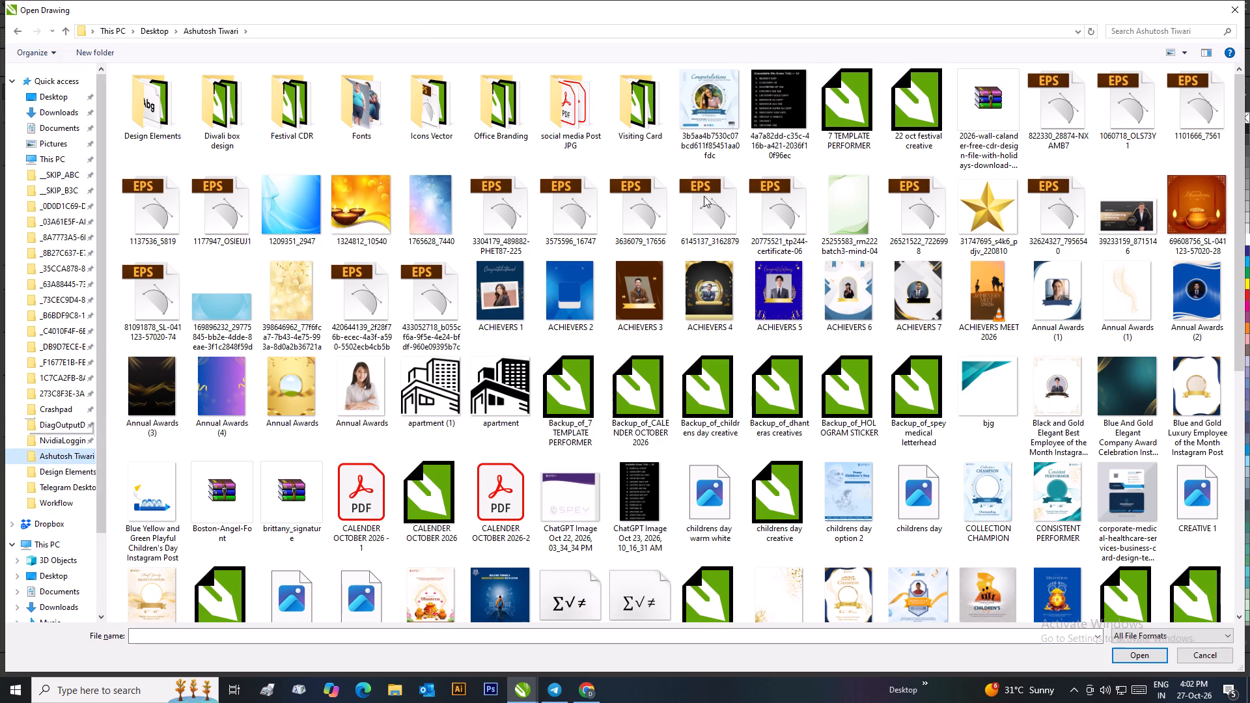
click(1130, 30)
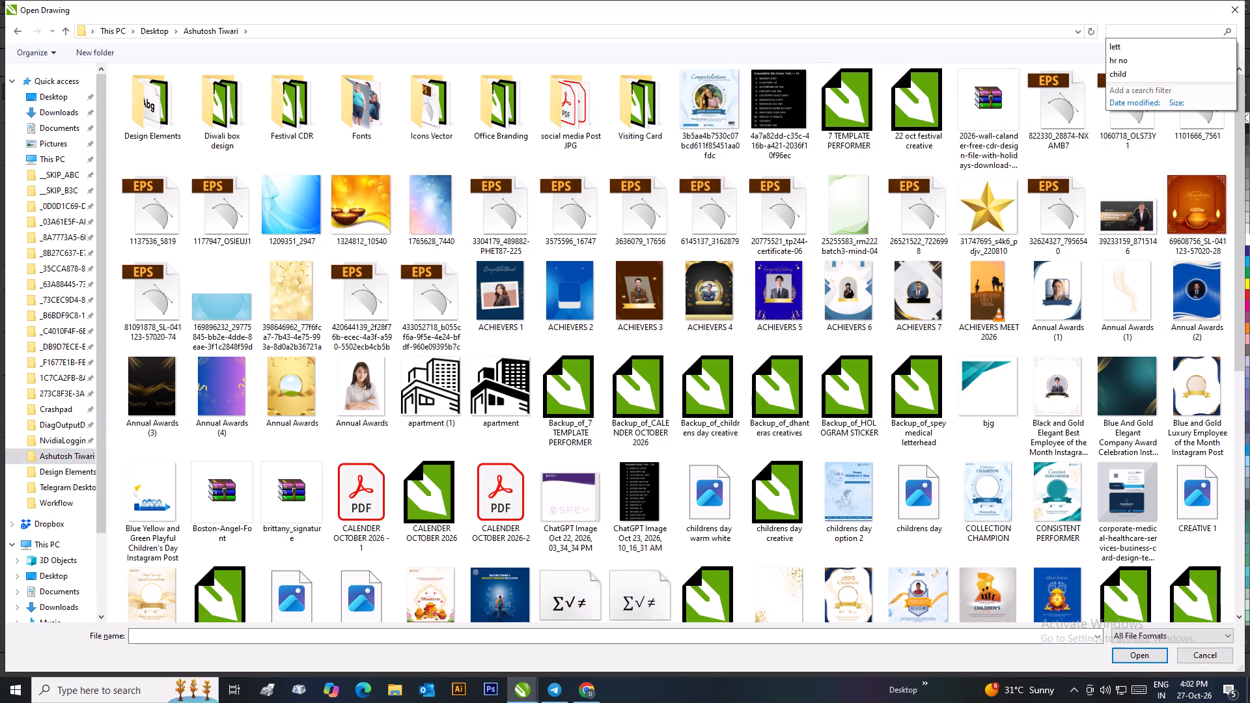
text(dee)
key(p)
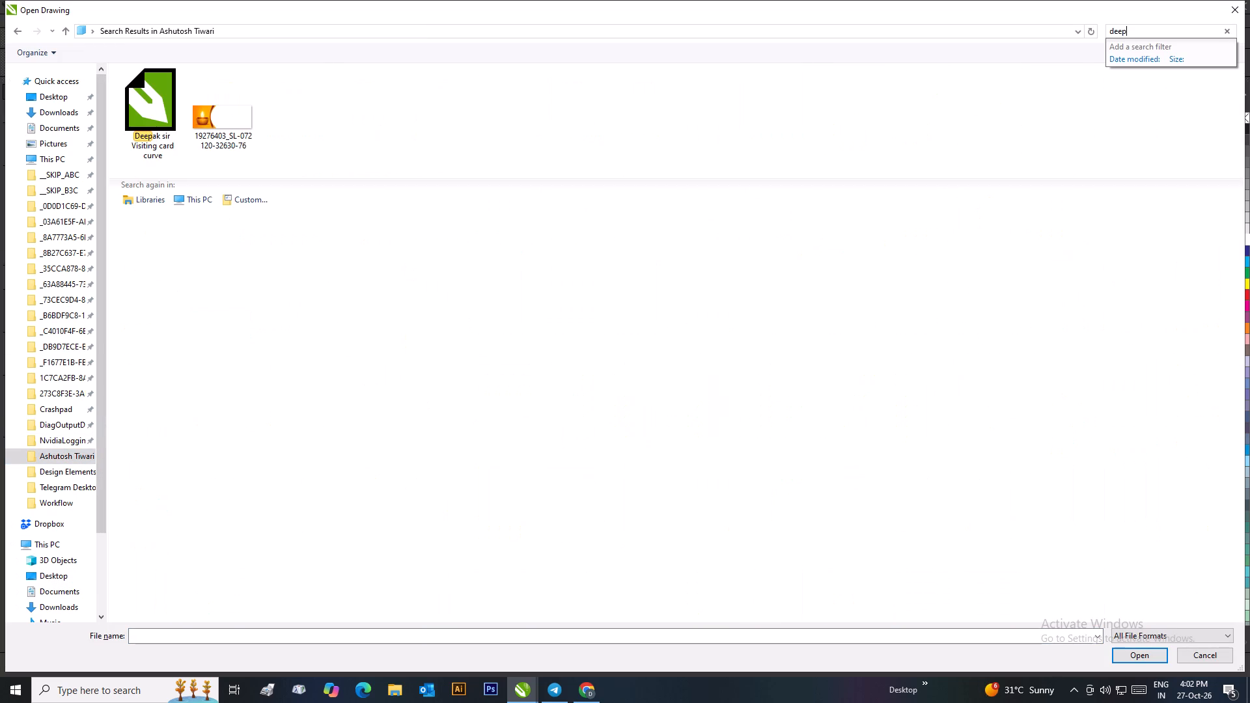
double_click(145, 124)
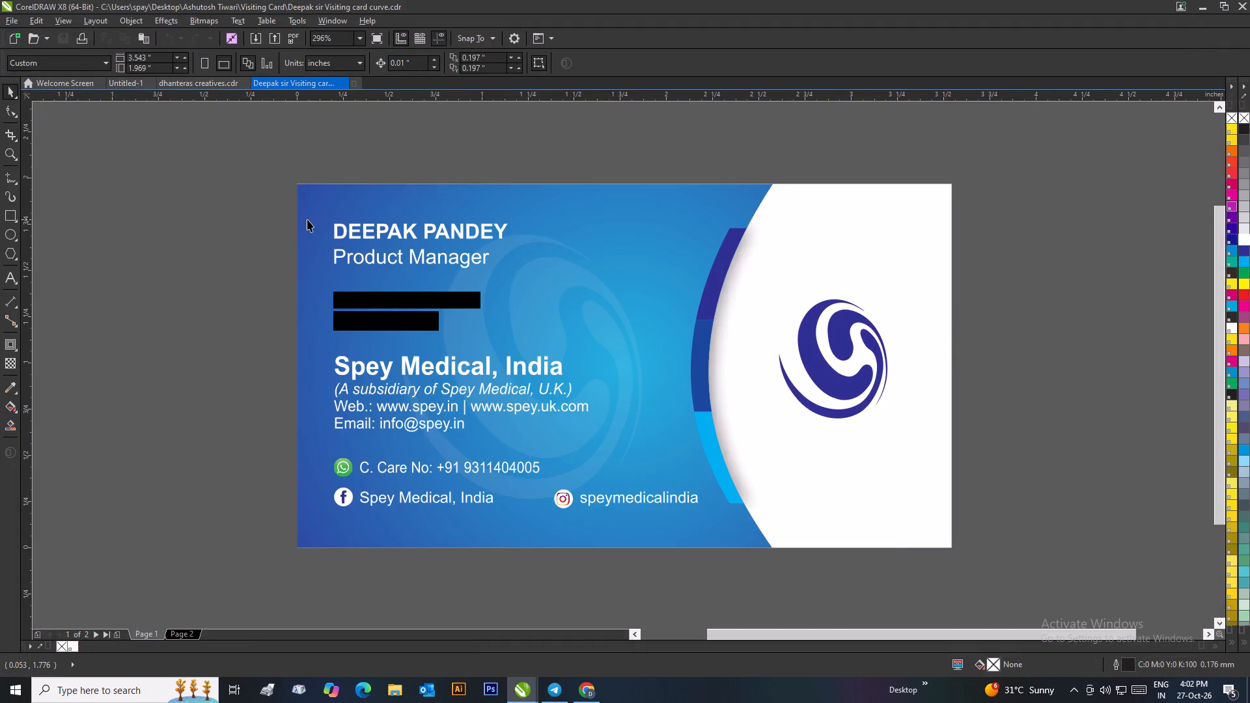
Check both sides of the visiting card and insert a blank page directly after page 1.
scroll(307, 219, down, 1)
scroll(783, 456, up, 1)
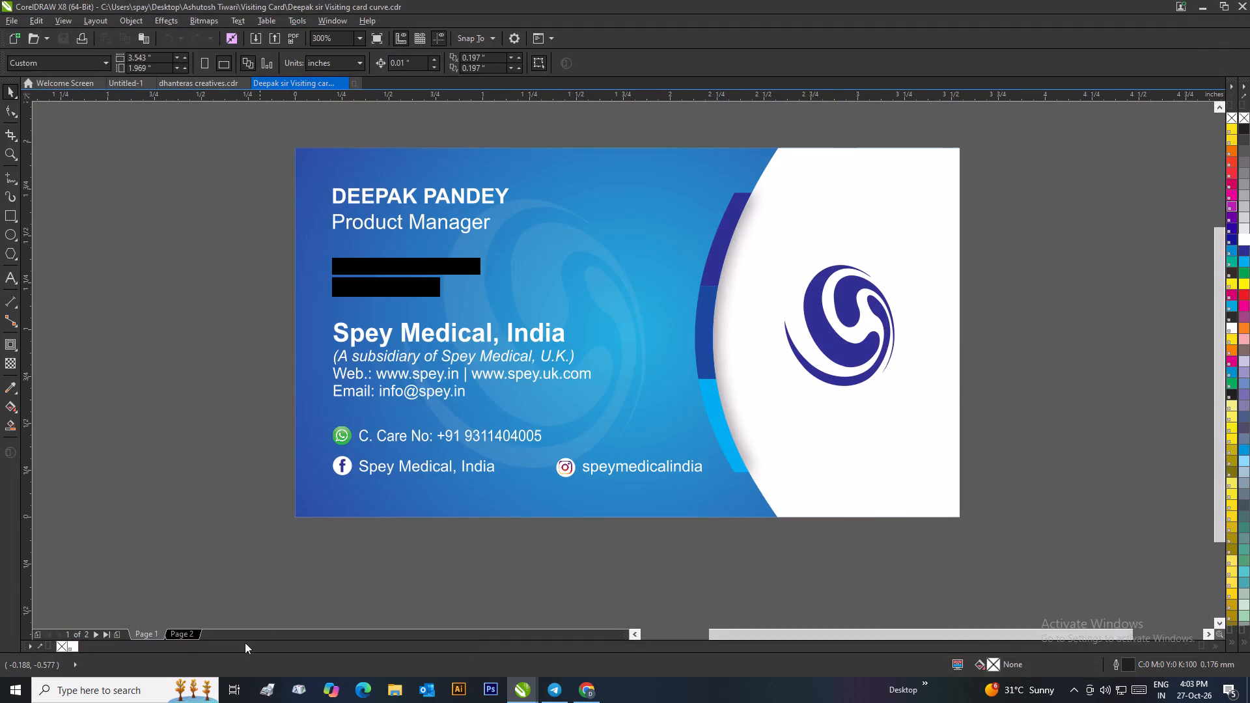
click(174, 637)
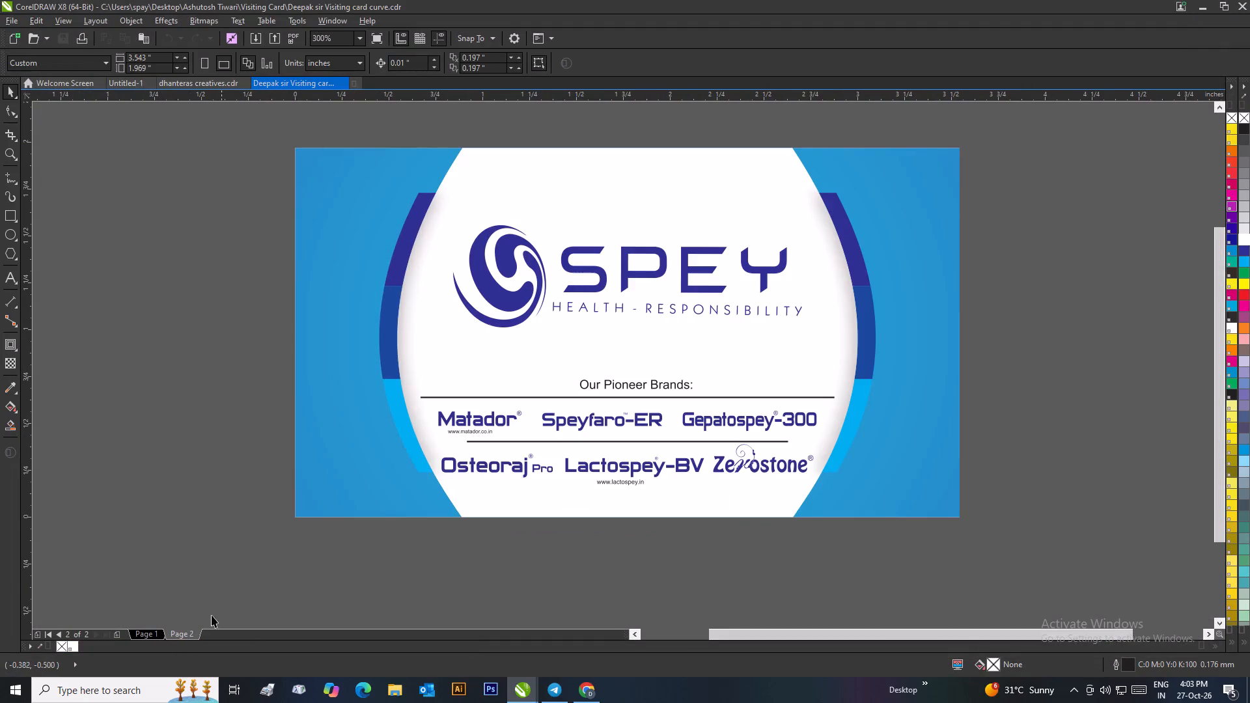
click(139, 634)
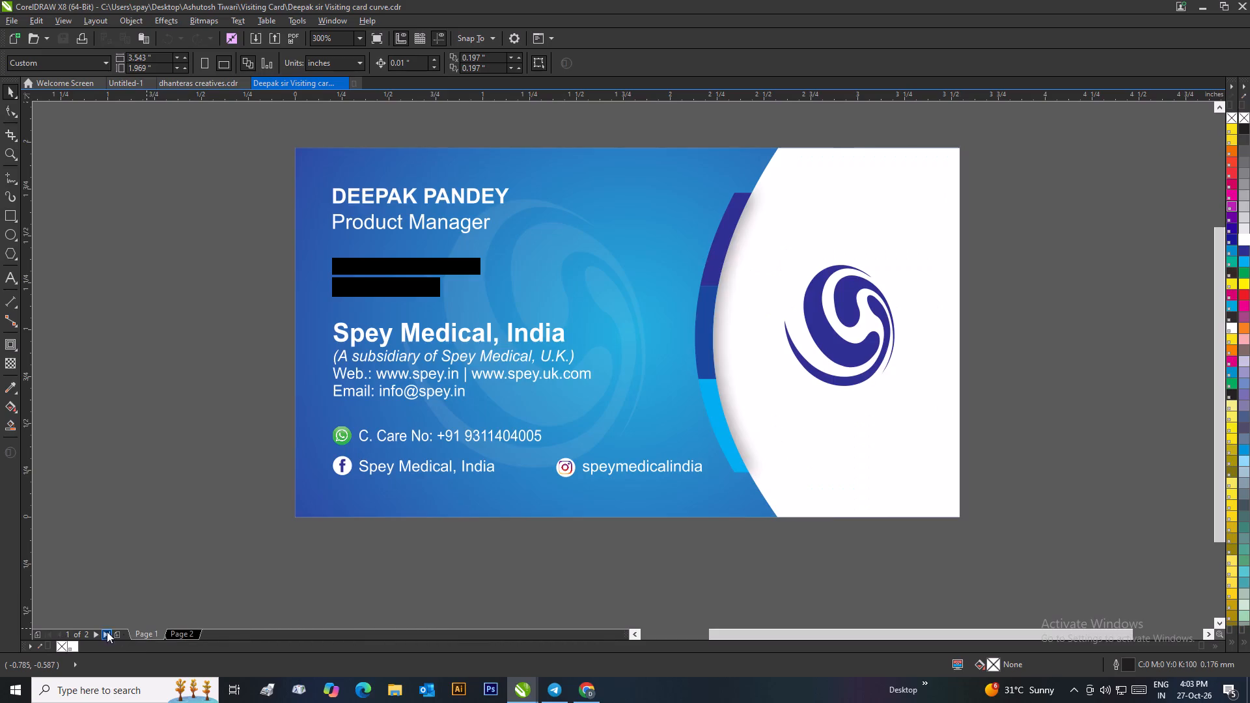
click(114, 631)
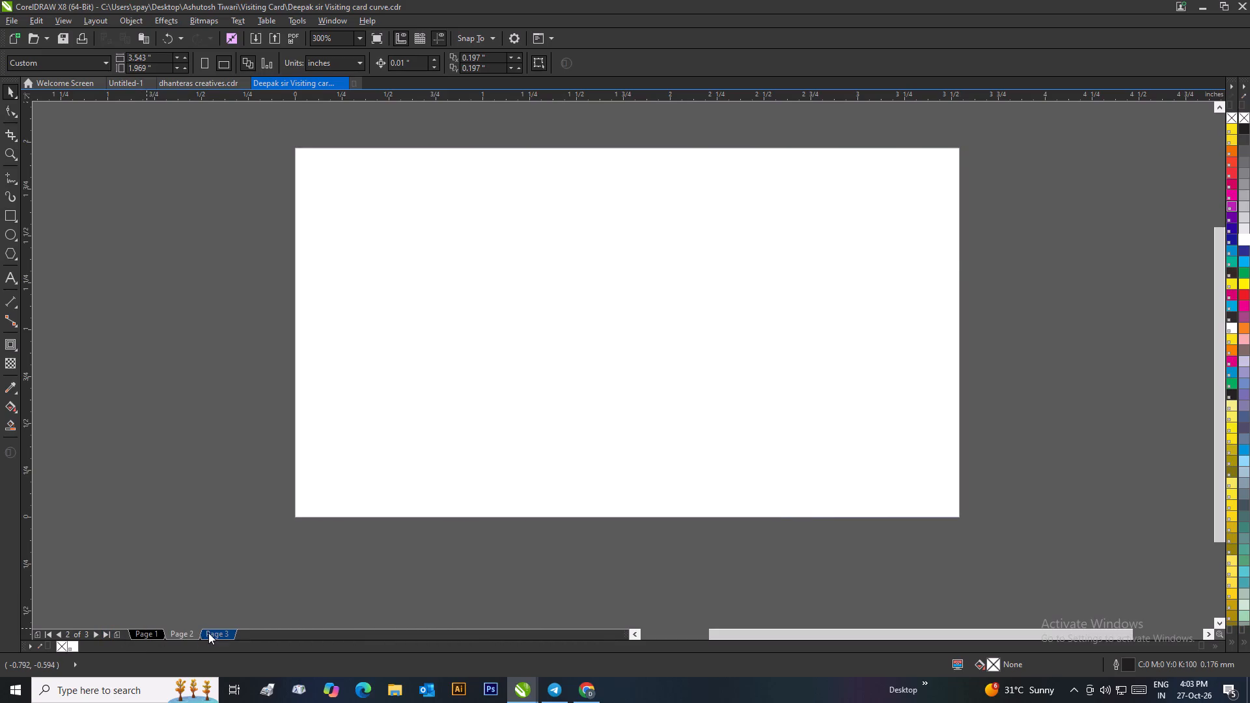
click(208, 633)
click(184, 630)
Copy the complete front card design from page 1 and paste it centred on the blank page 2.
click(151, 633)
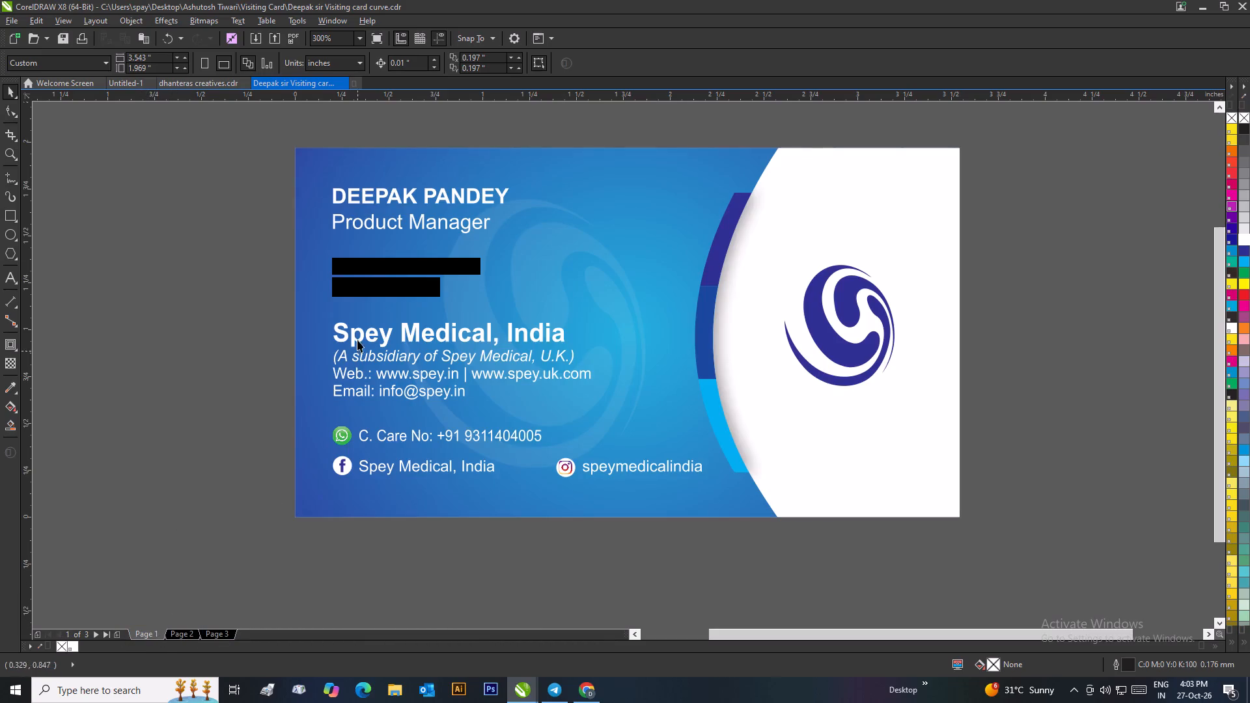
drag(275, 143, 1081, 531)
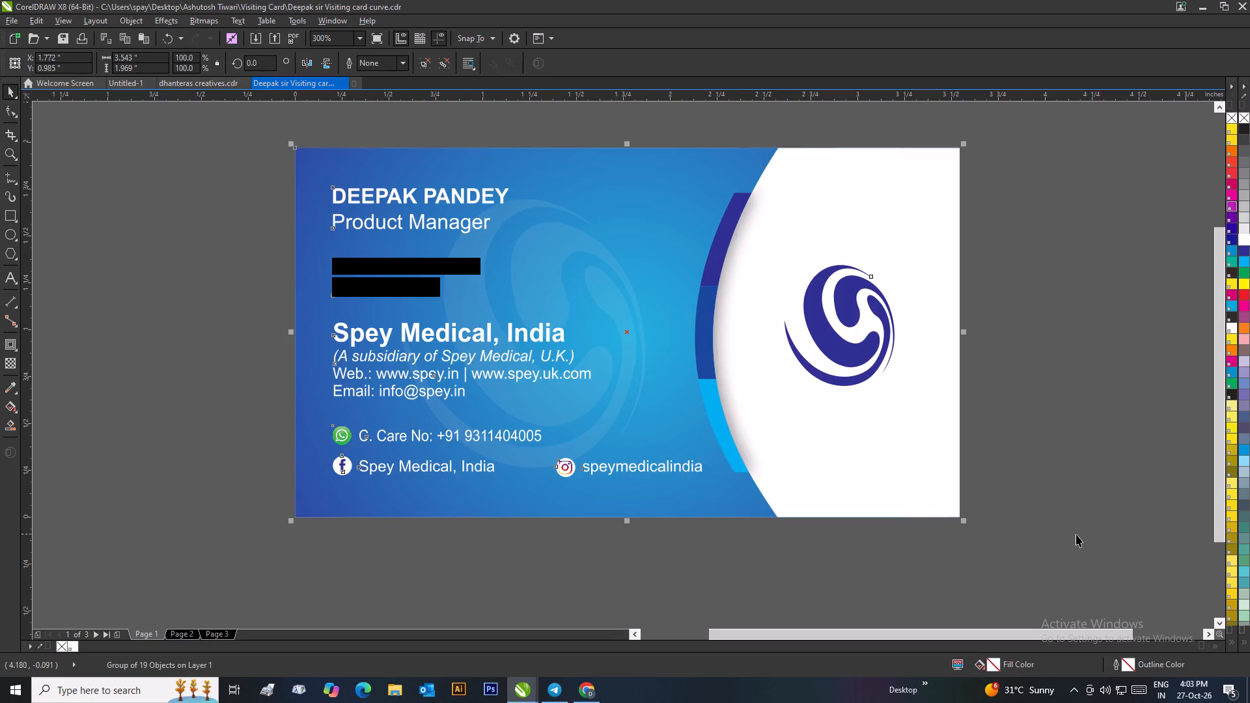
key(ctrl+g)
click(1090, 376)
click(712, 296)
right_click(712, 296)
click(748, 443)
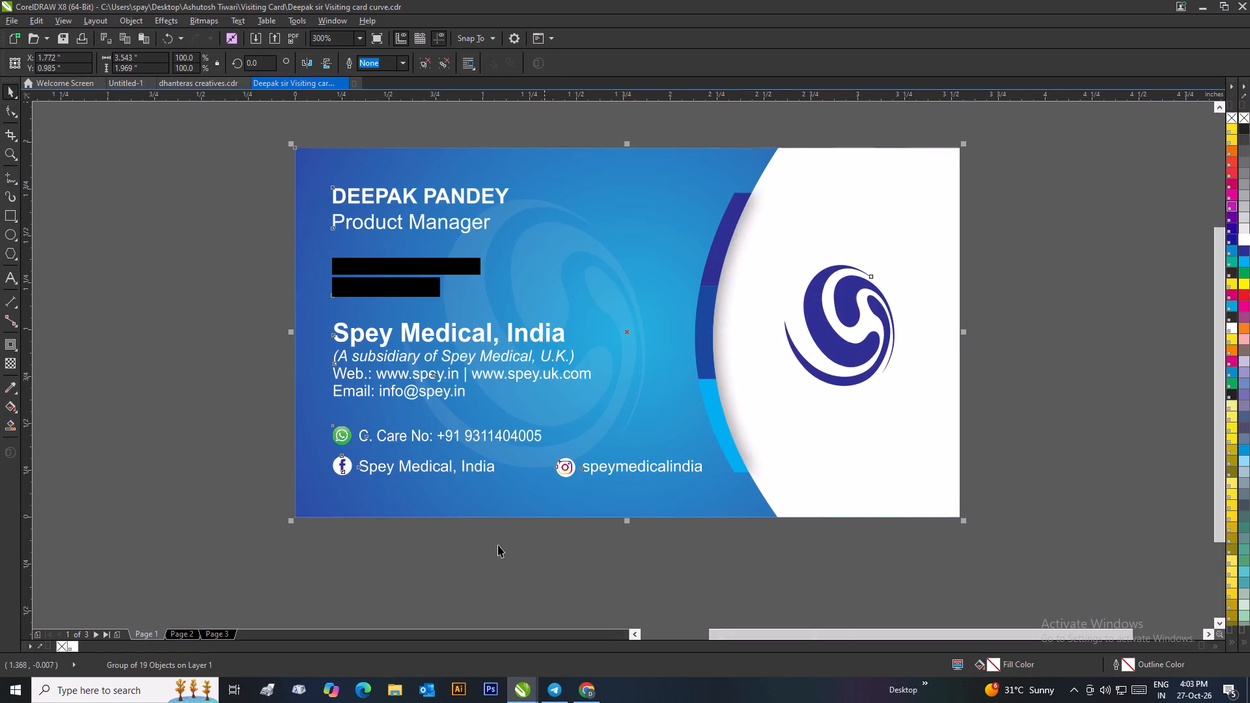
click(174, 635)
click(229, 449)
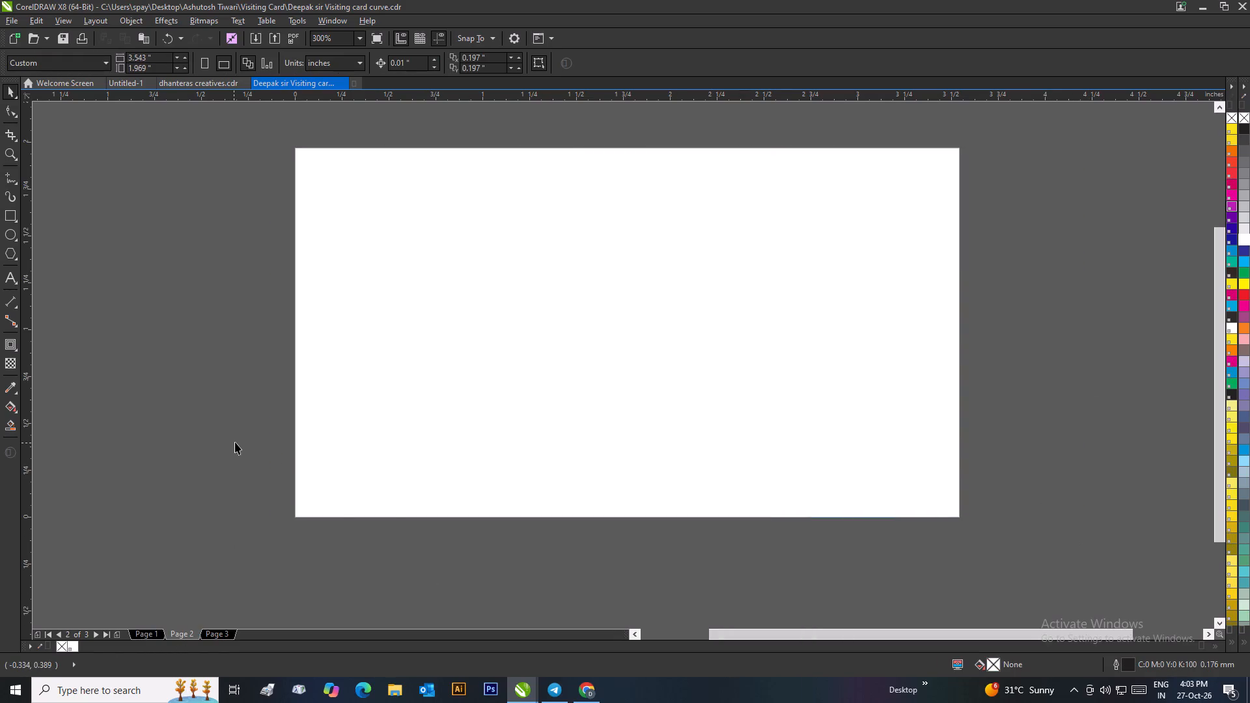
key(ctrl+v)
key(p)
click(999, 394)
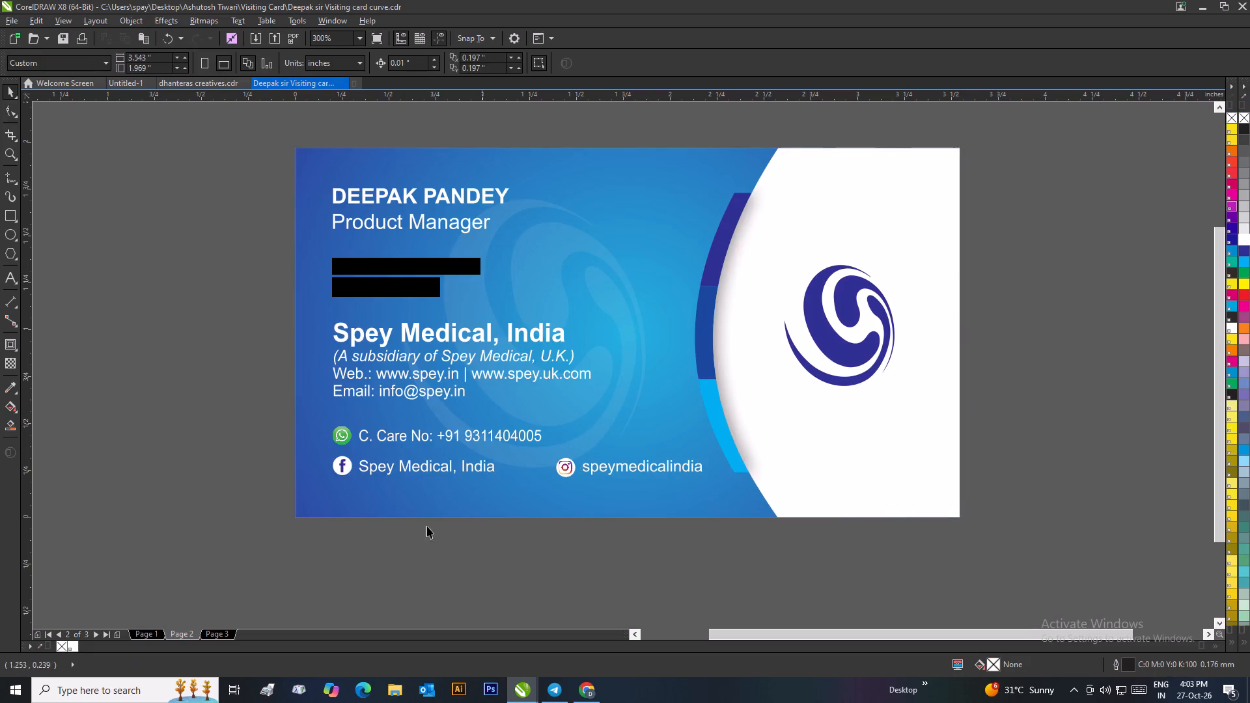
Ungroup all objects of the pasted front card design on page 2 and check whether the name is curves.
scroll(400, 279, down, 1)
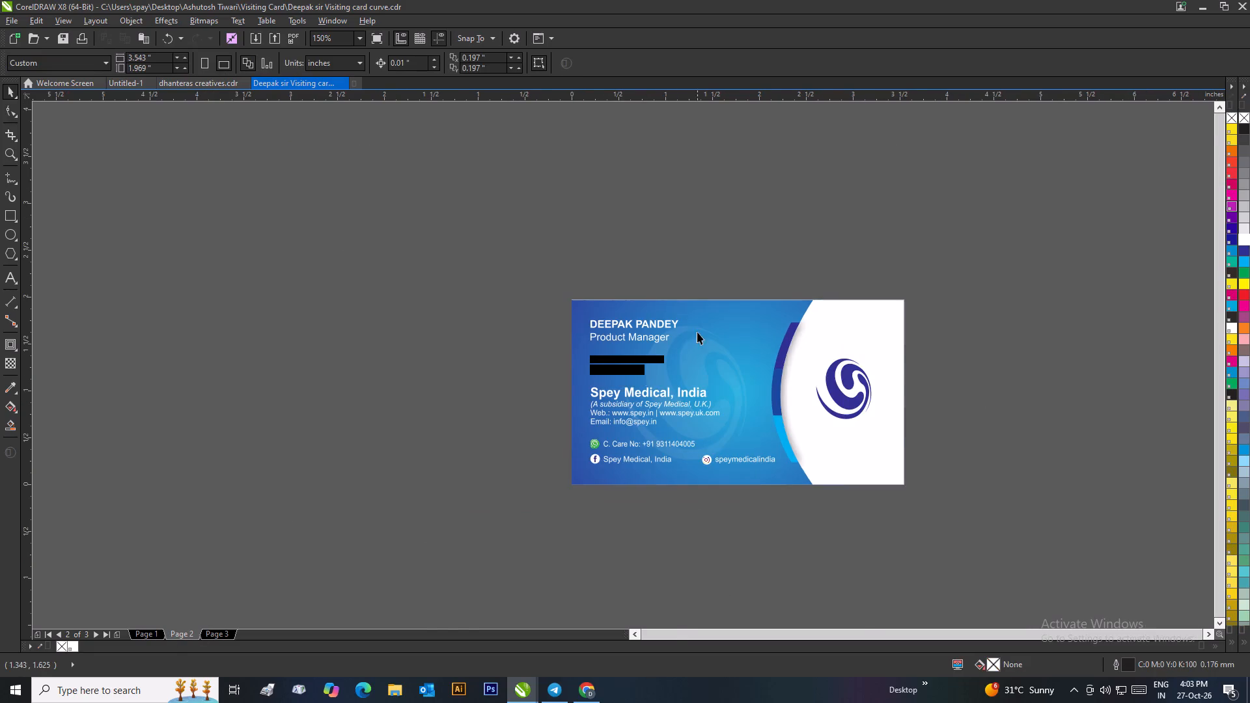
scroll(697, 332, up, 1)
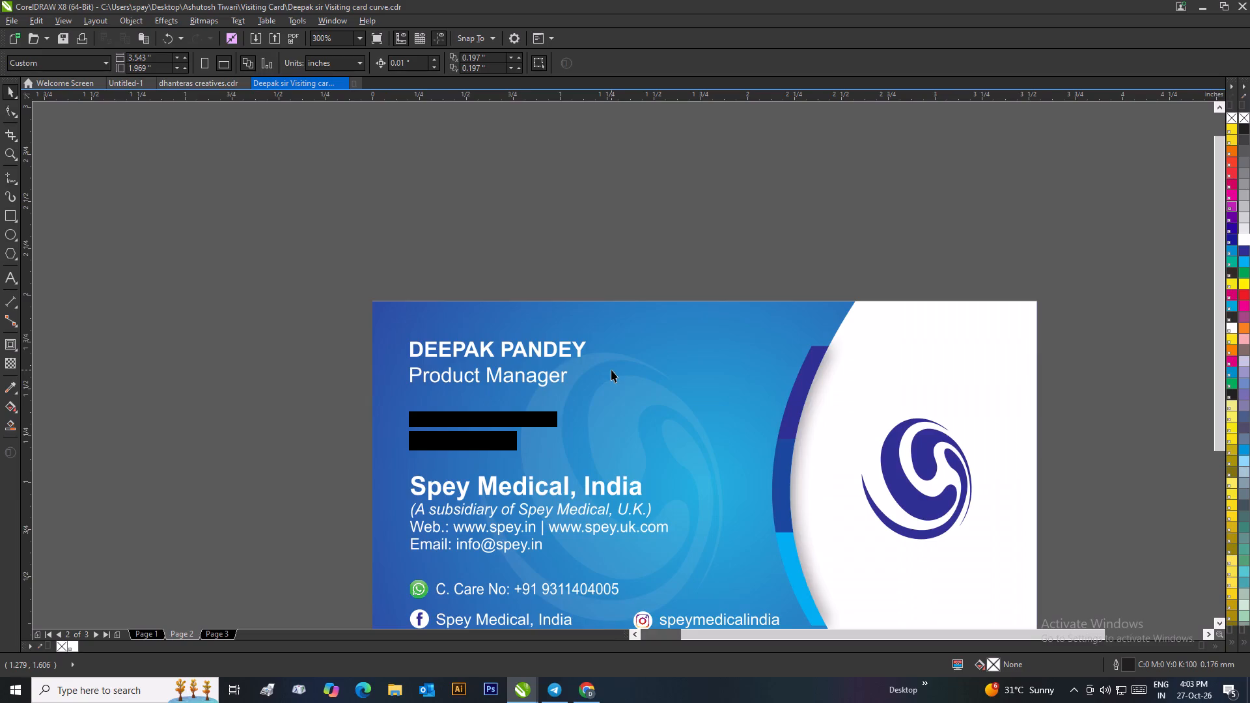
scroll(602, 371, down, 1)
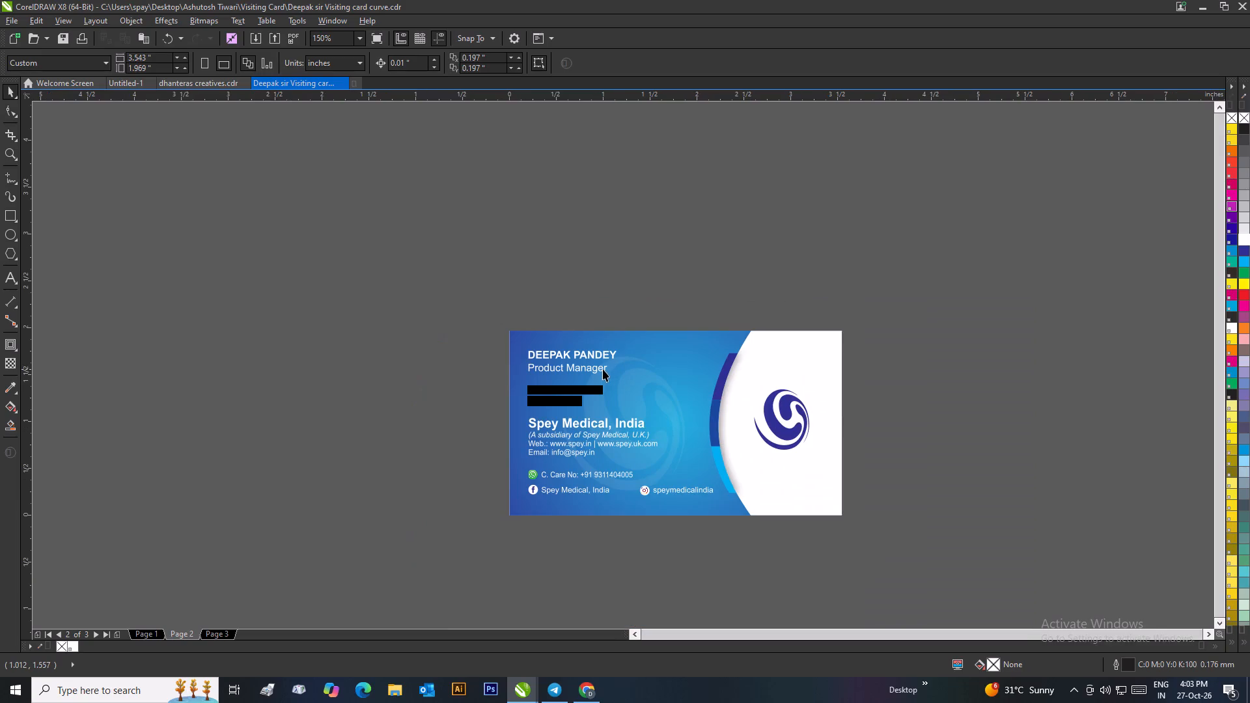
scroll(598, 394, up, 1)
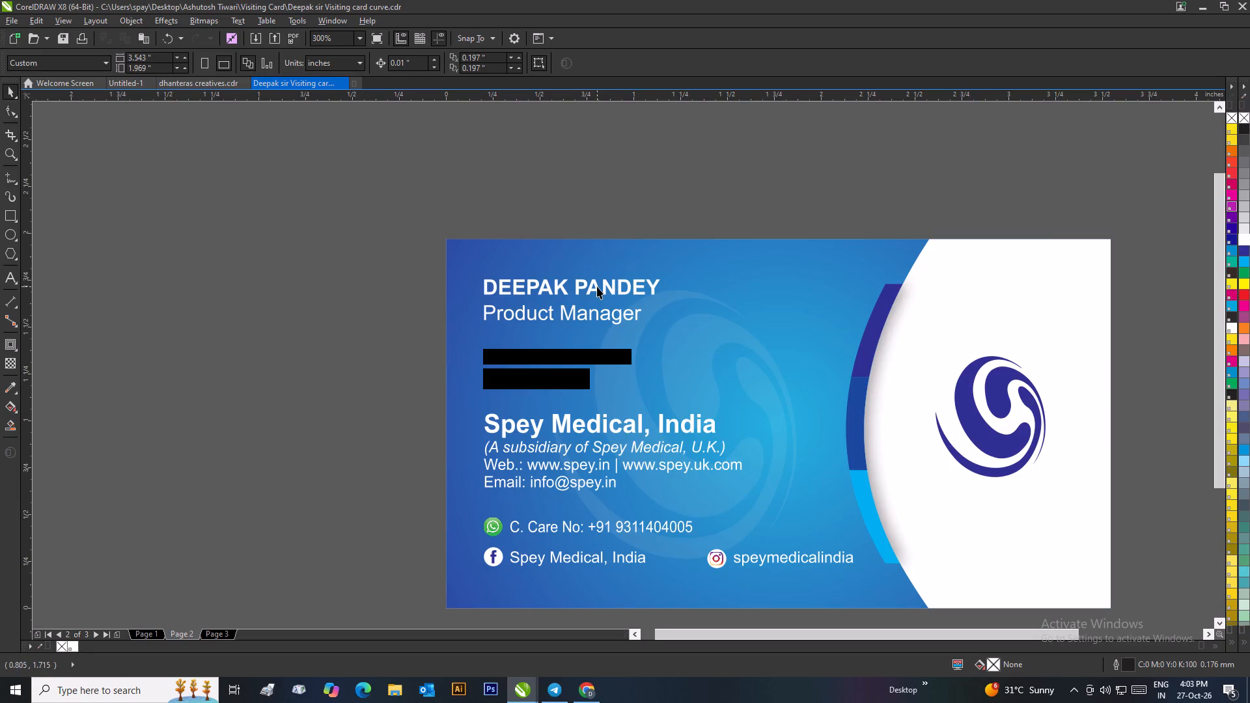
click(558, 301)
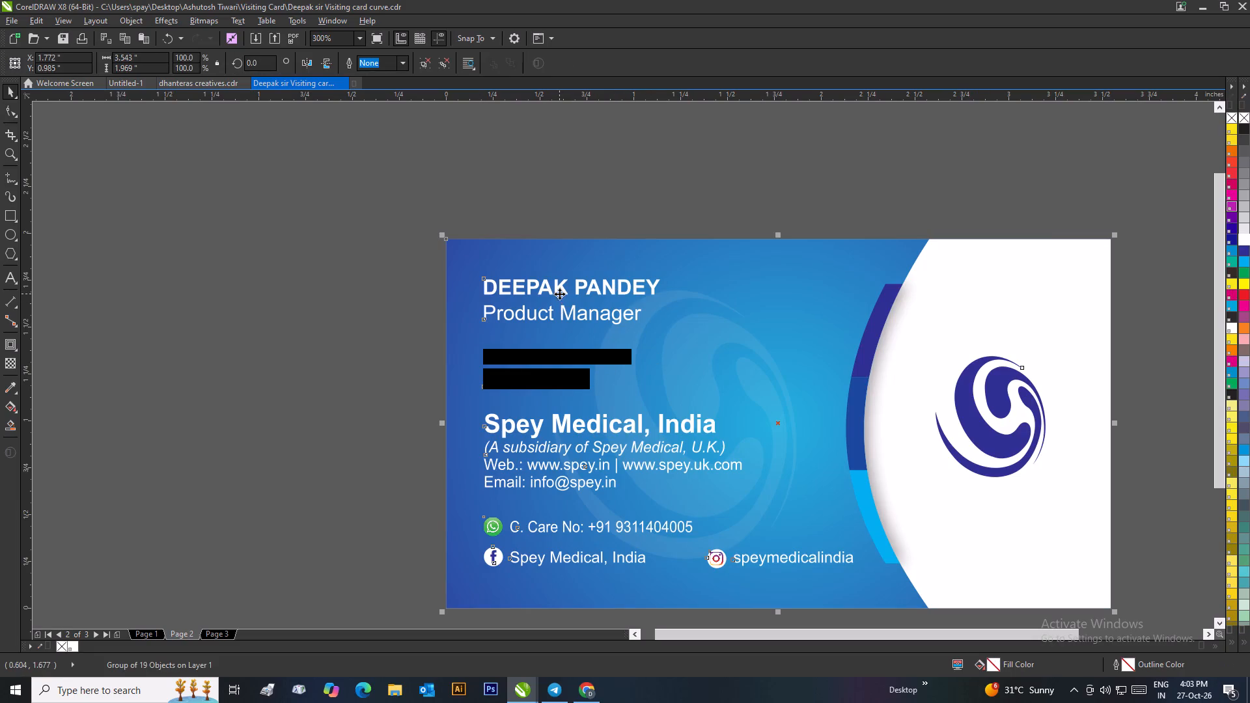
right_click(559, 294)
click(612, 364)
click(627, 184)
scroll(618, 292, up, 1)
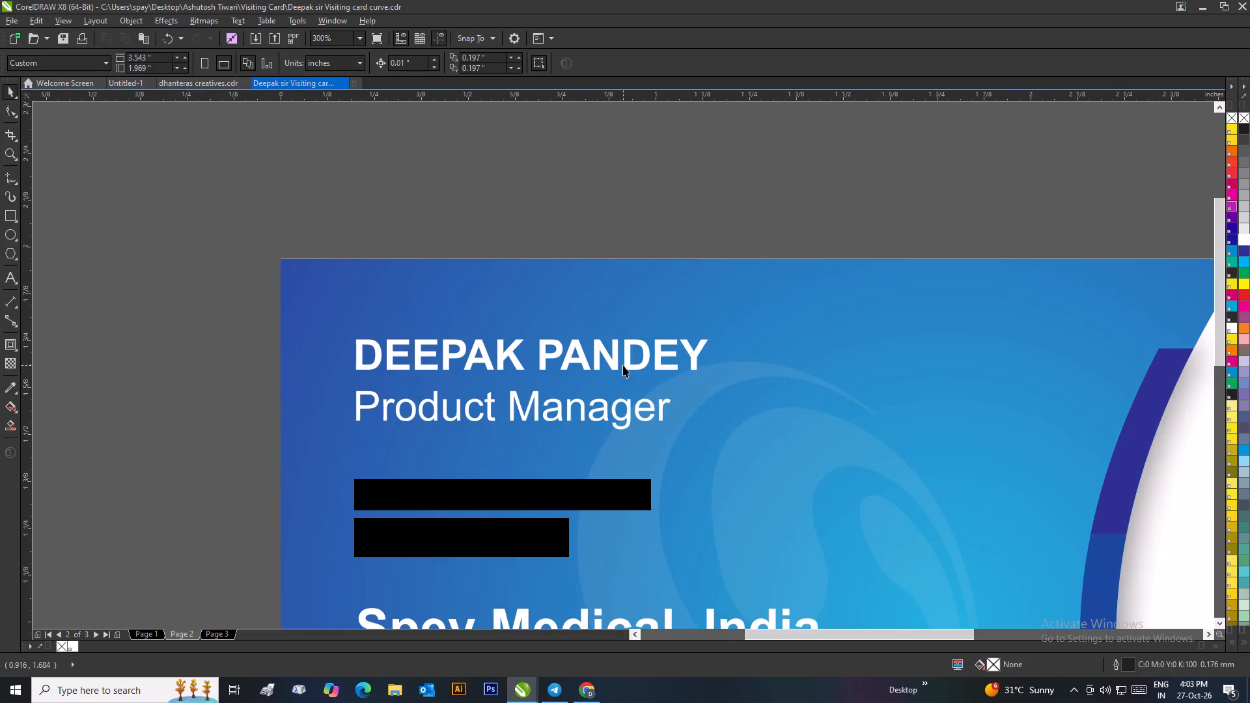
double_click(614, 361)
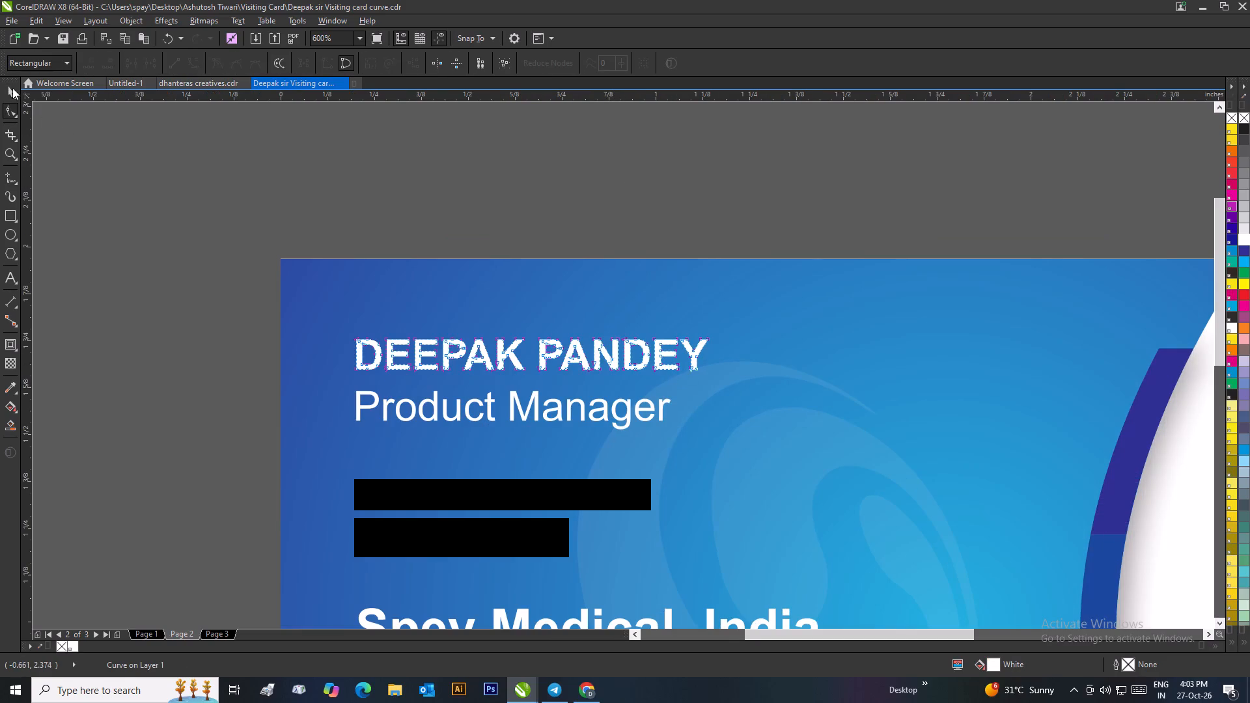
click(12, 88)
drag(290, 139, 294, 145)
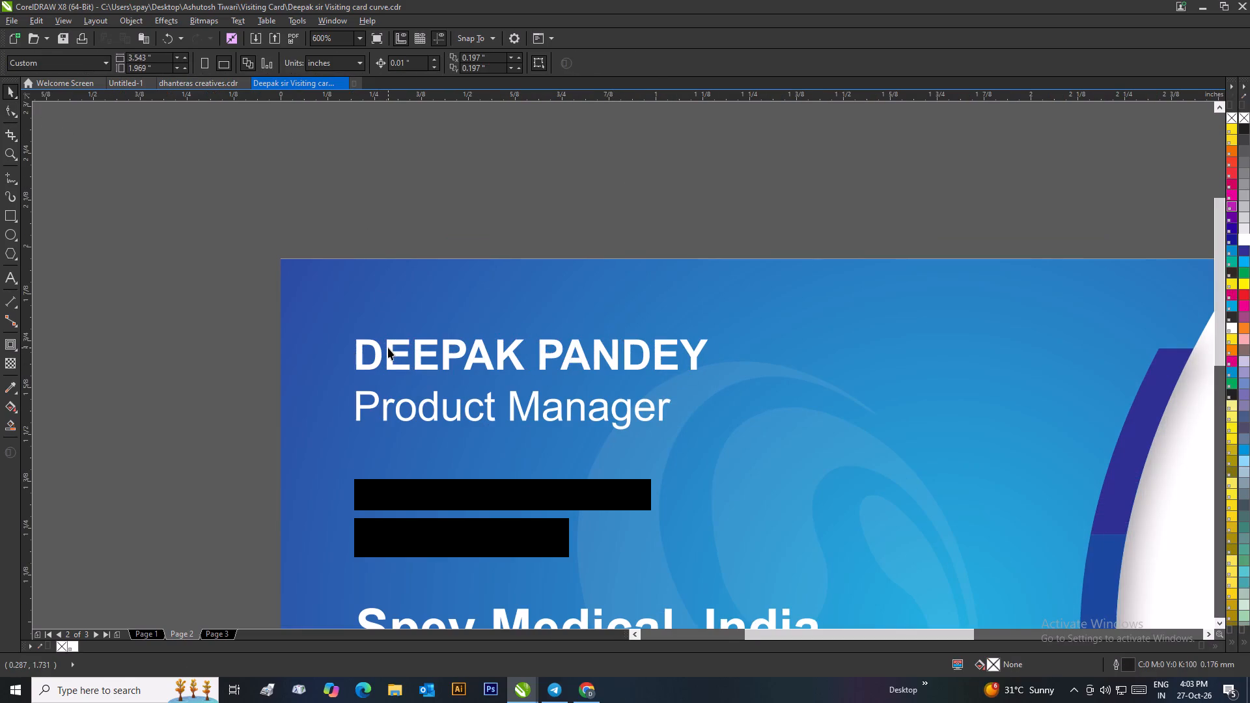
Open the 19 sep visiting card uncurve file drawing from the Visiting Card folder.
key(ctrl+o)
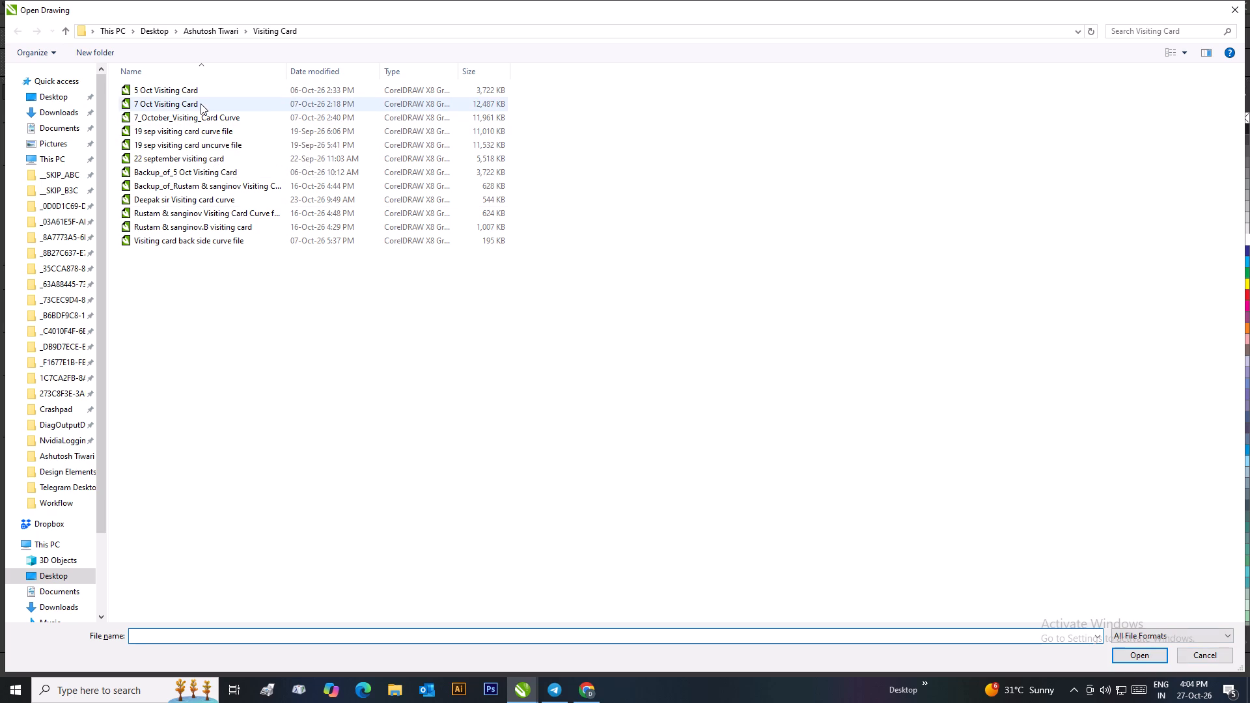
double_click(204, 148)
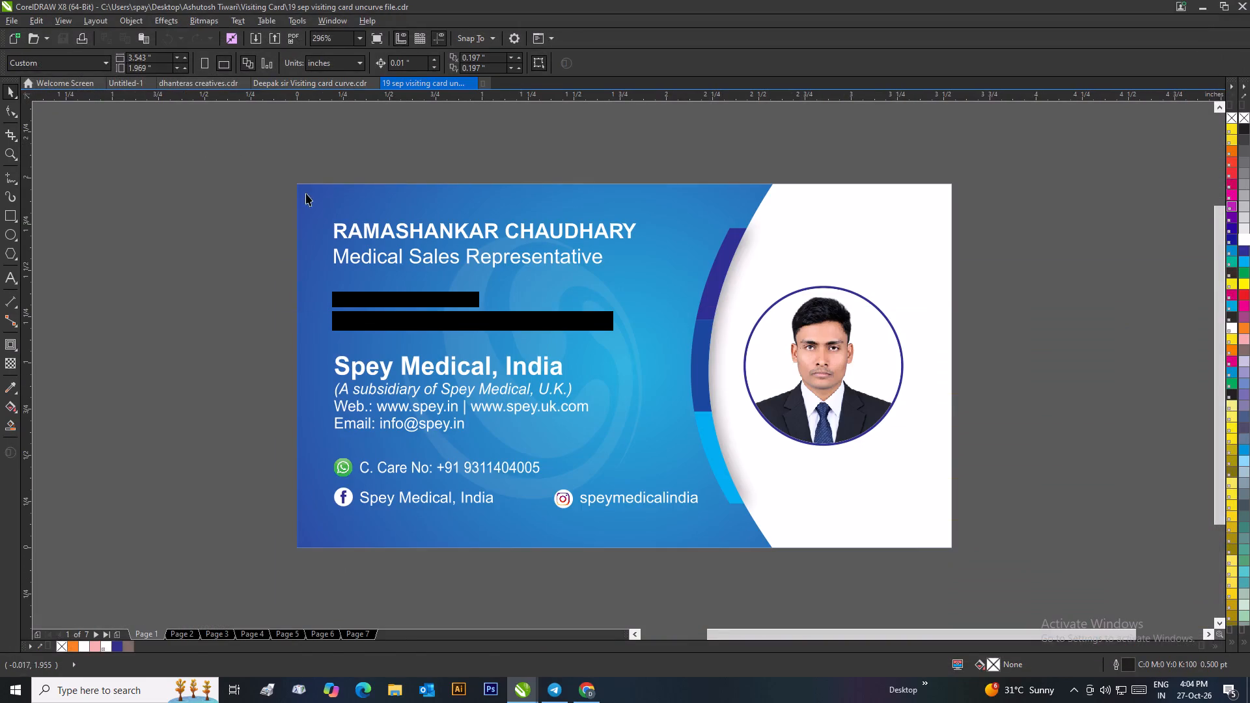
Ungroup all objects of the front card on page 6 of the 19 sep uncurve file.
click(318, 633)
click(427, 232)
right_click(427, 232)
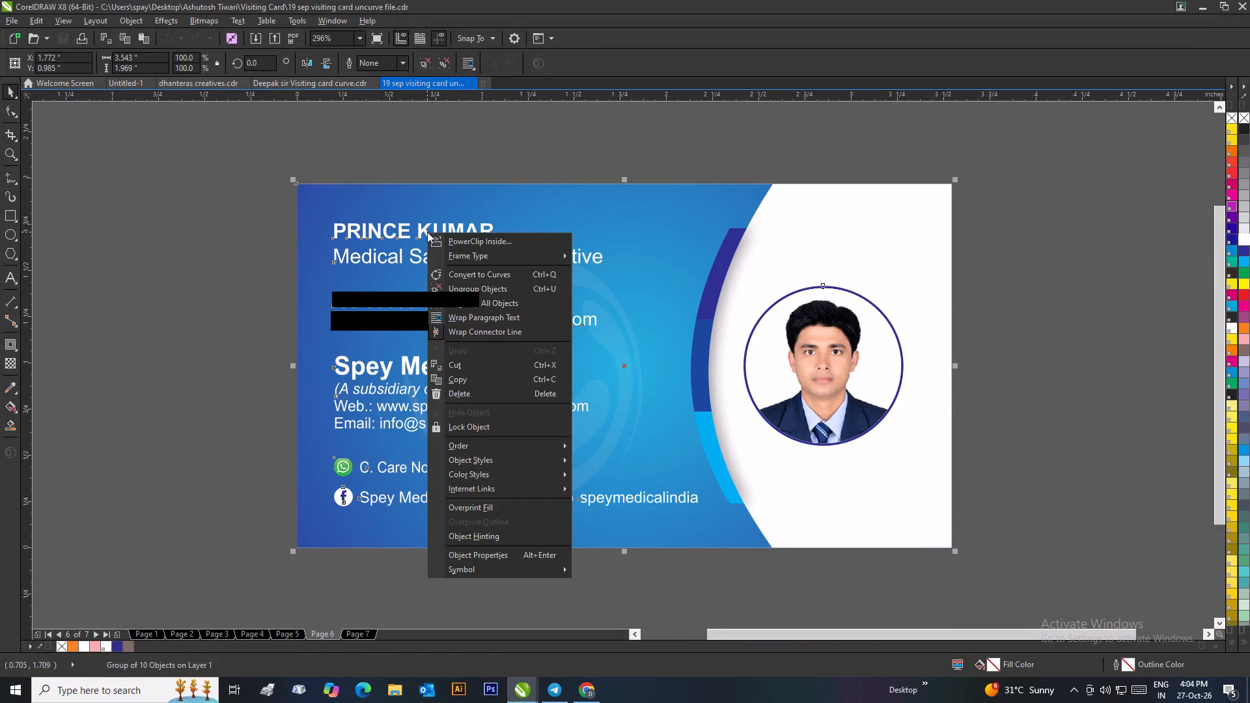
click(465, 308)
click(475, 159)
Copy the editable name text from this card and paste it onto page 2 of the Visiting card curve drawing.
click(460, 234)
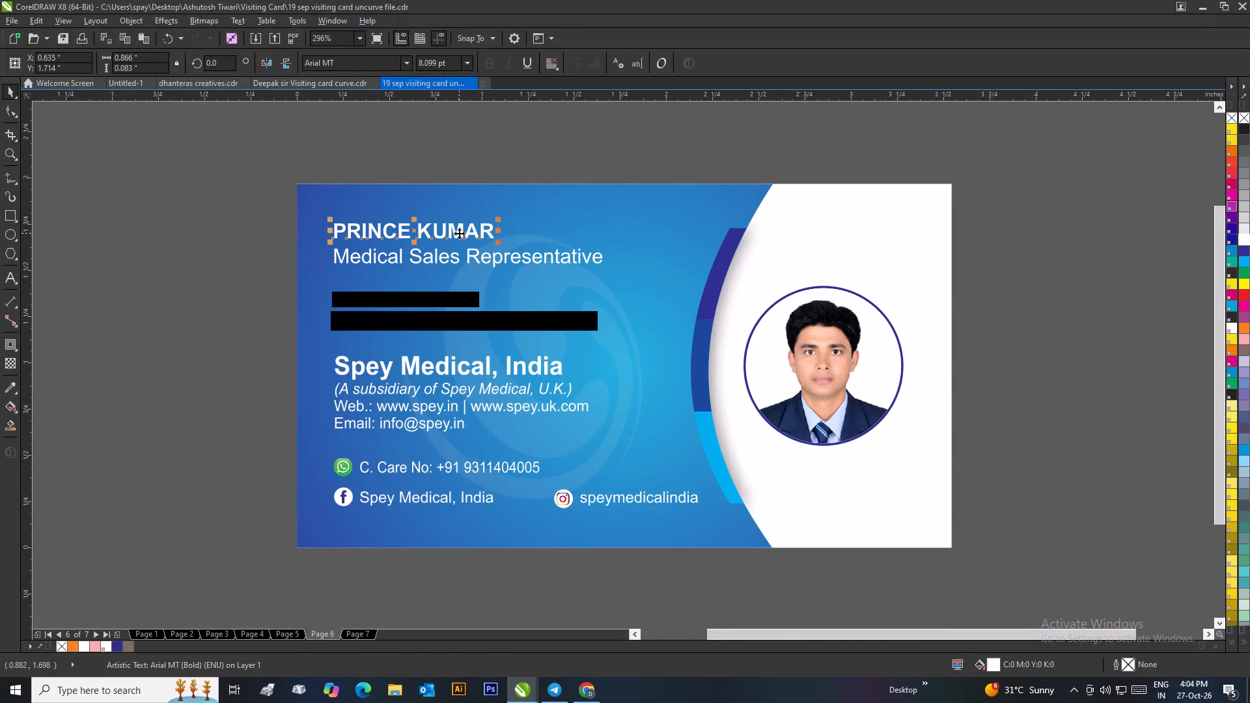
right_click(459, 233)
click(509, 353)
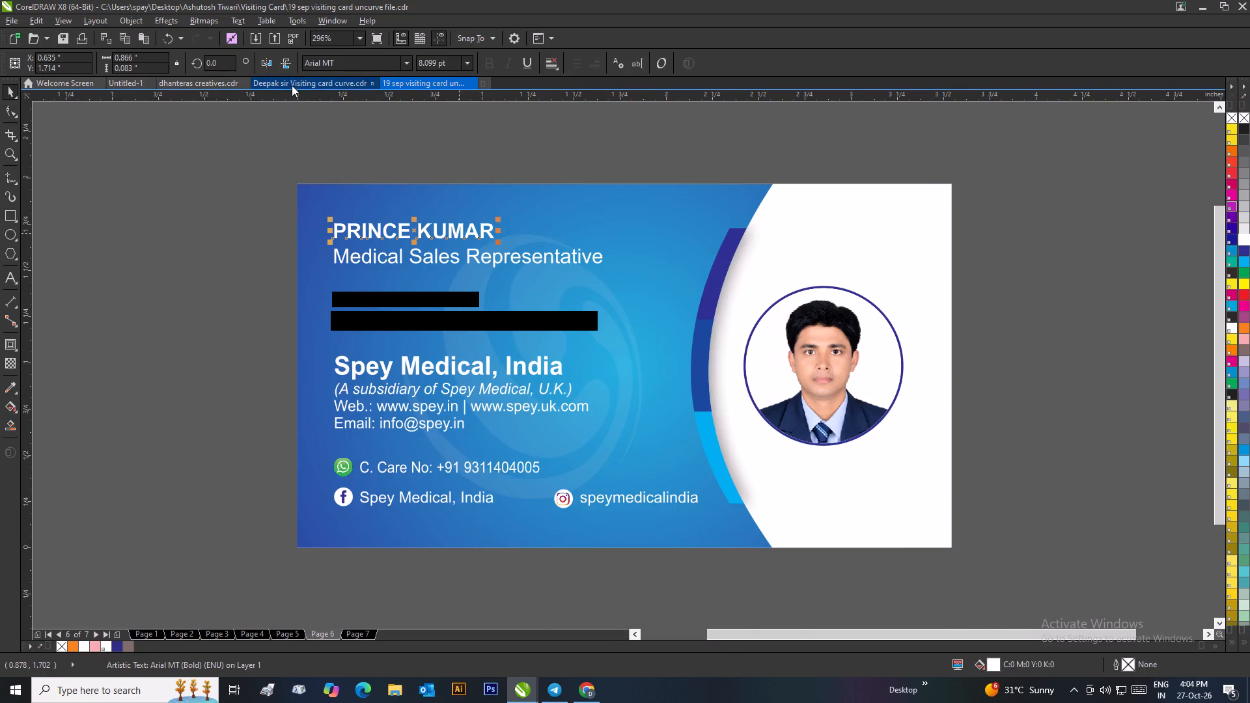
click(292, 85)
key(ctrl+v)
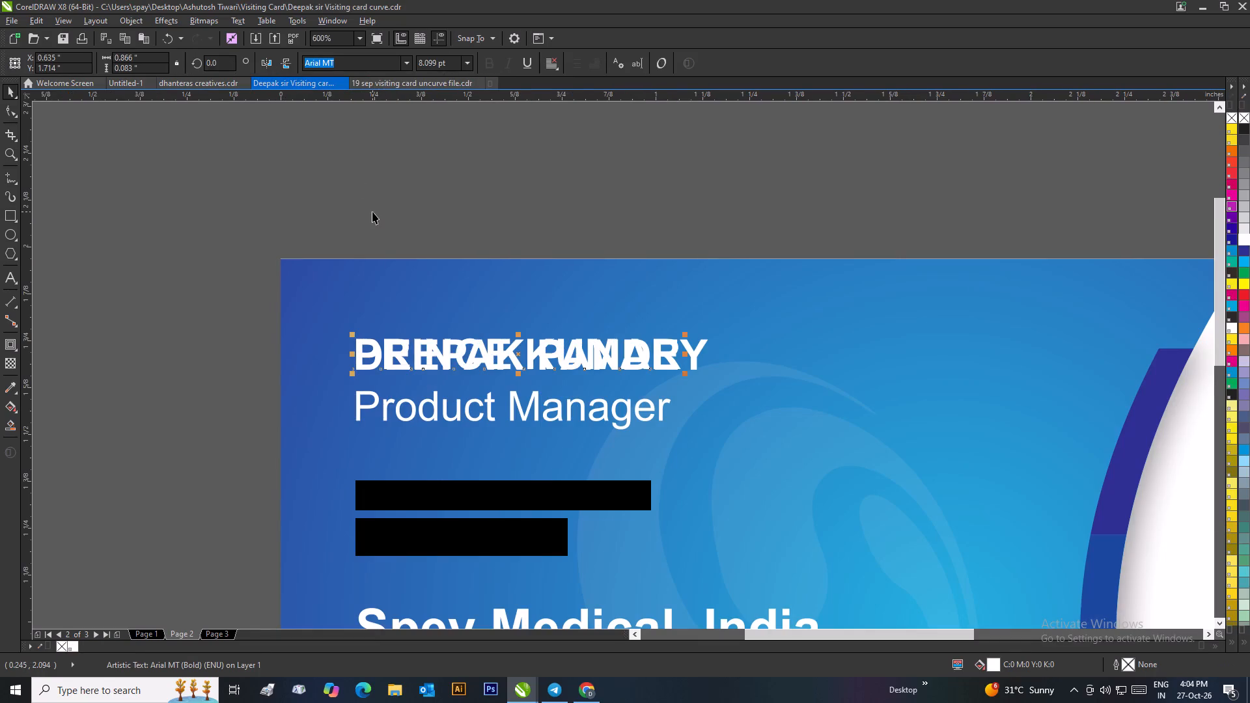